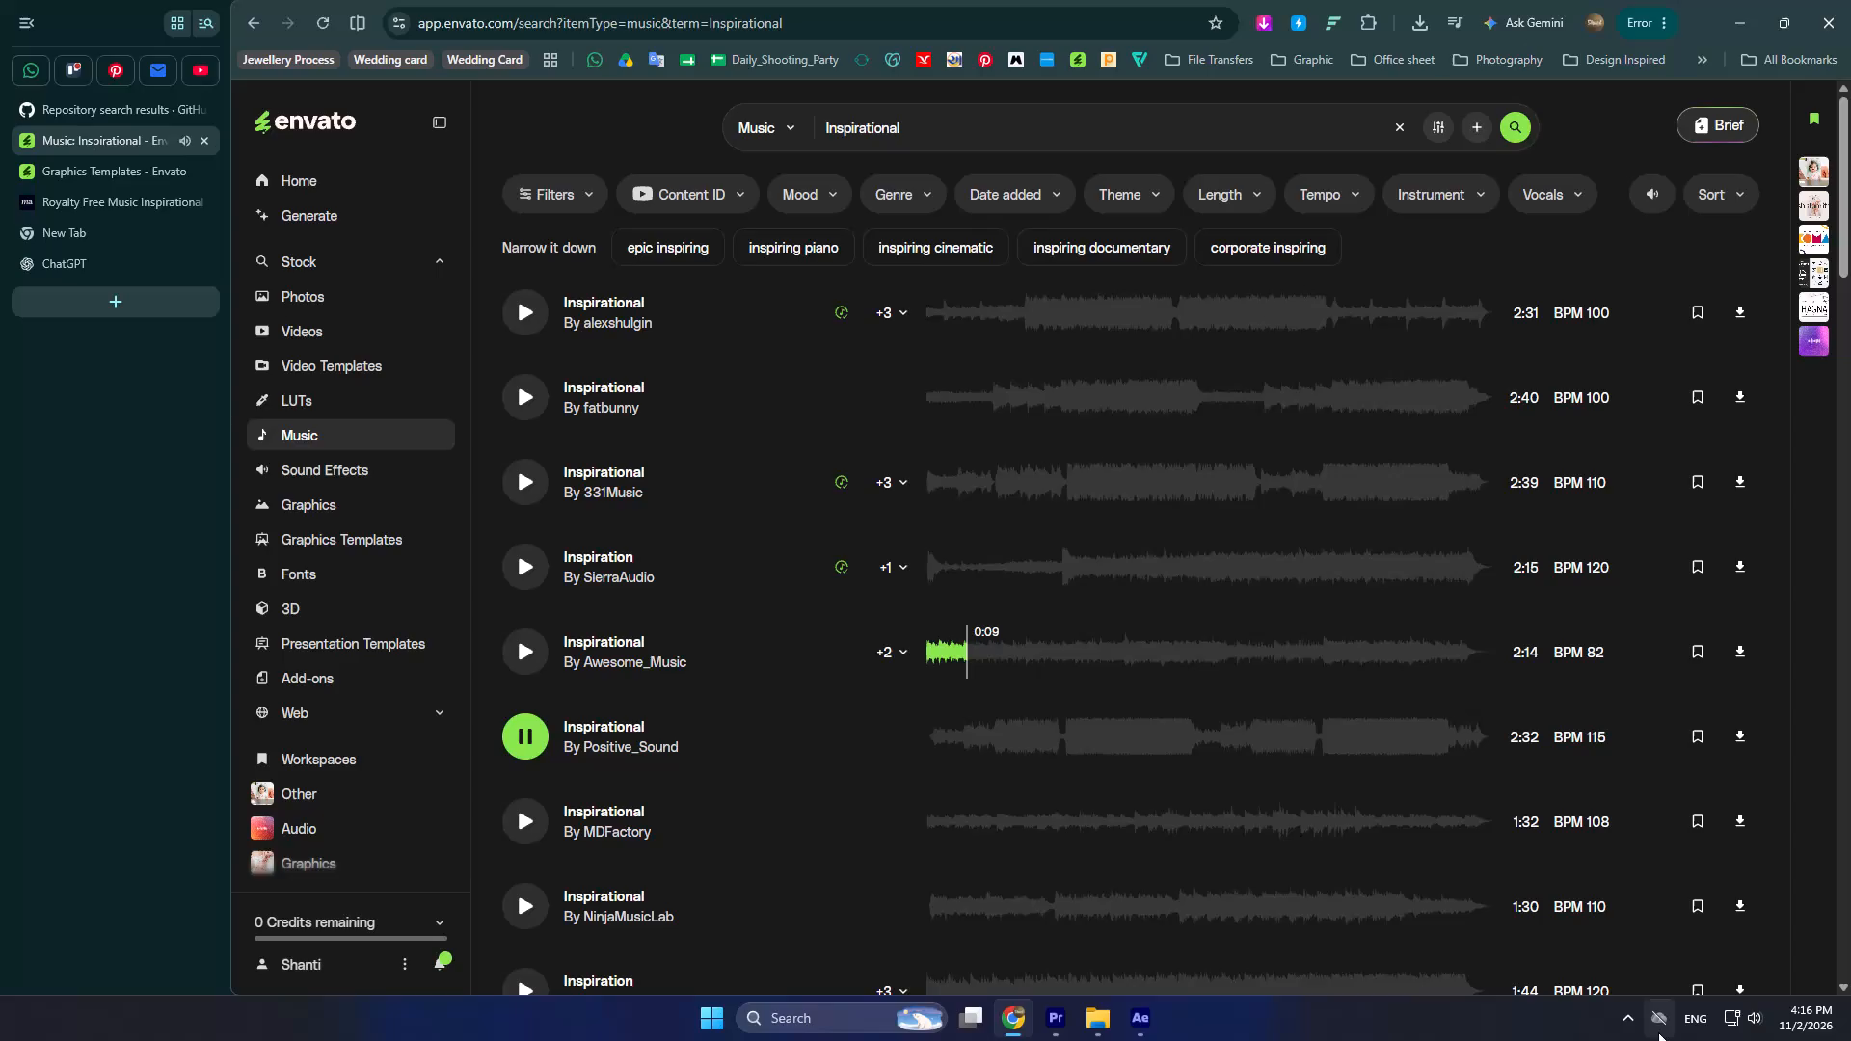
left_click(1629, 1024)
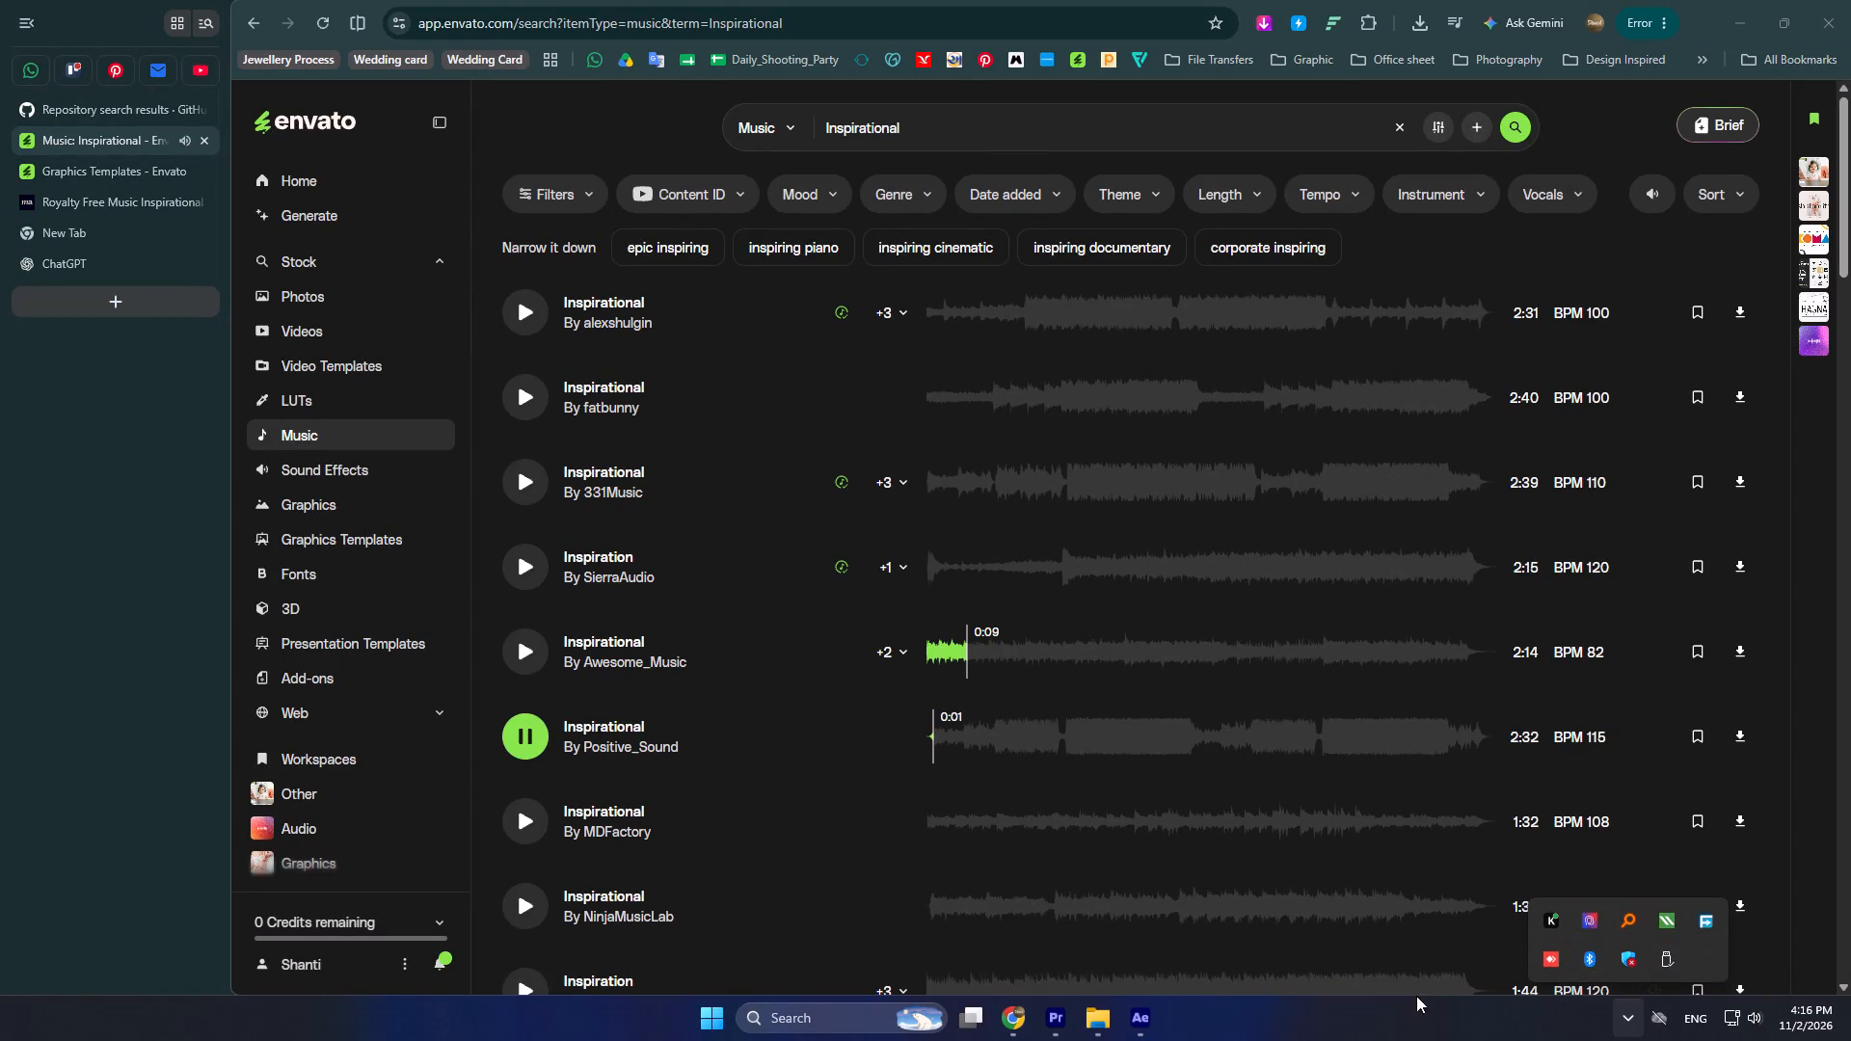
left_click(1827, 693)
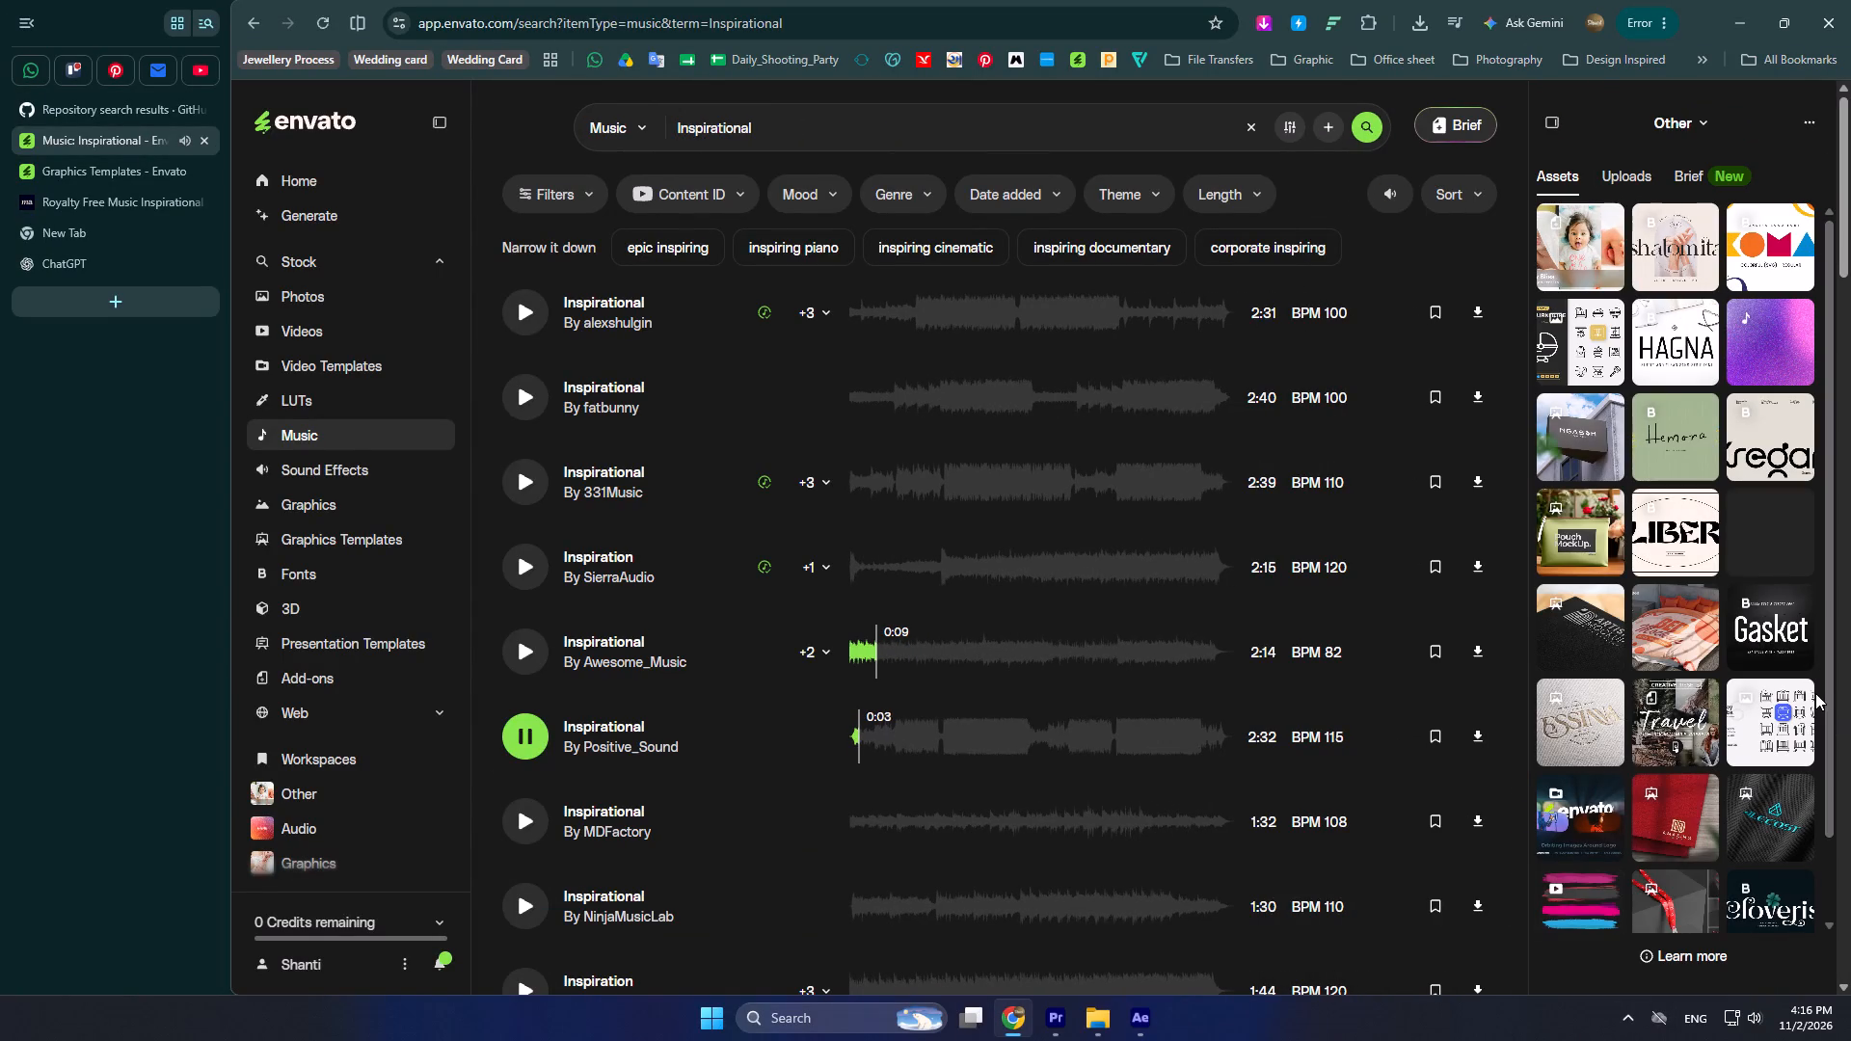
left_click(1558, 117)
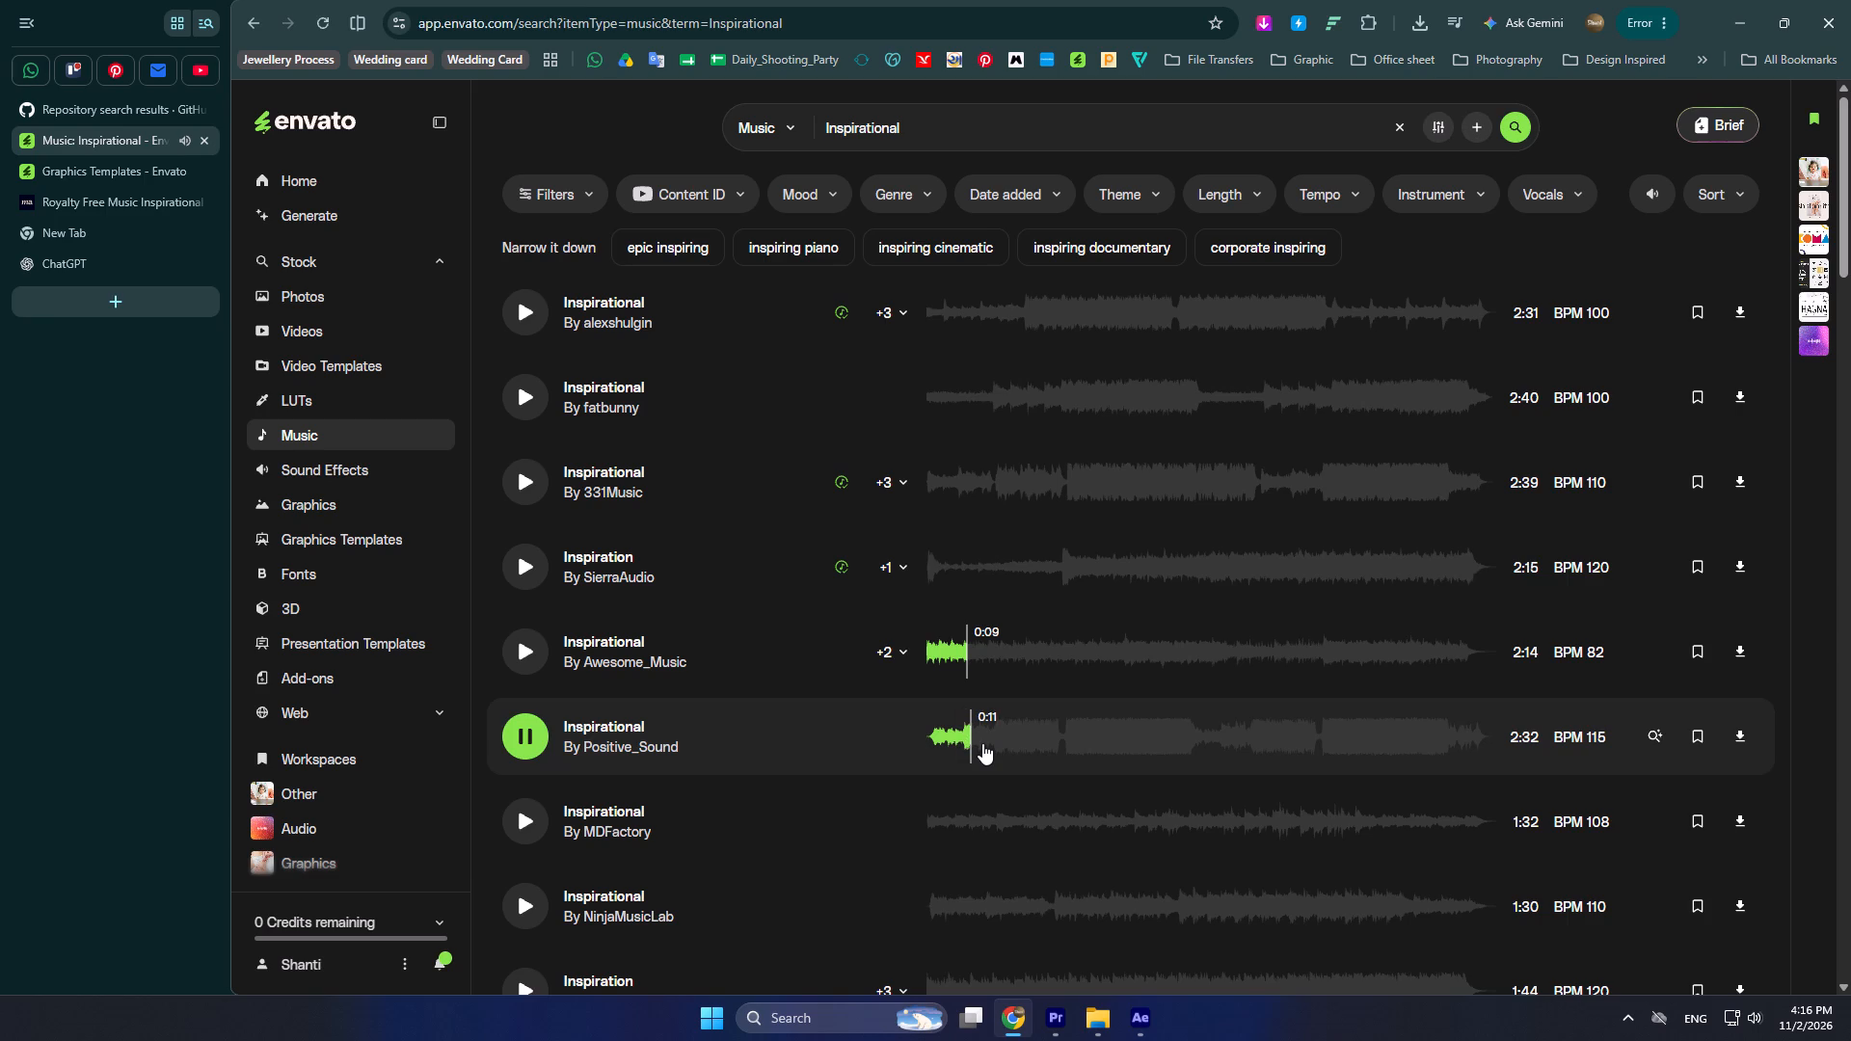
Preview the Inspirational tracks by MDFactory and NinjaMusicLab and the Inspiration track by florews in the music results.
left_click(530, 816)
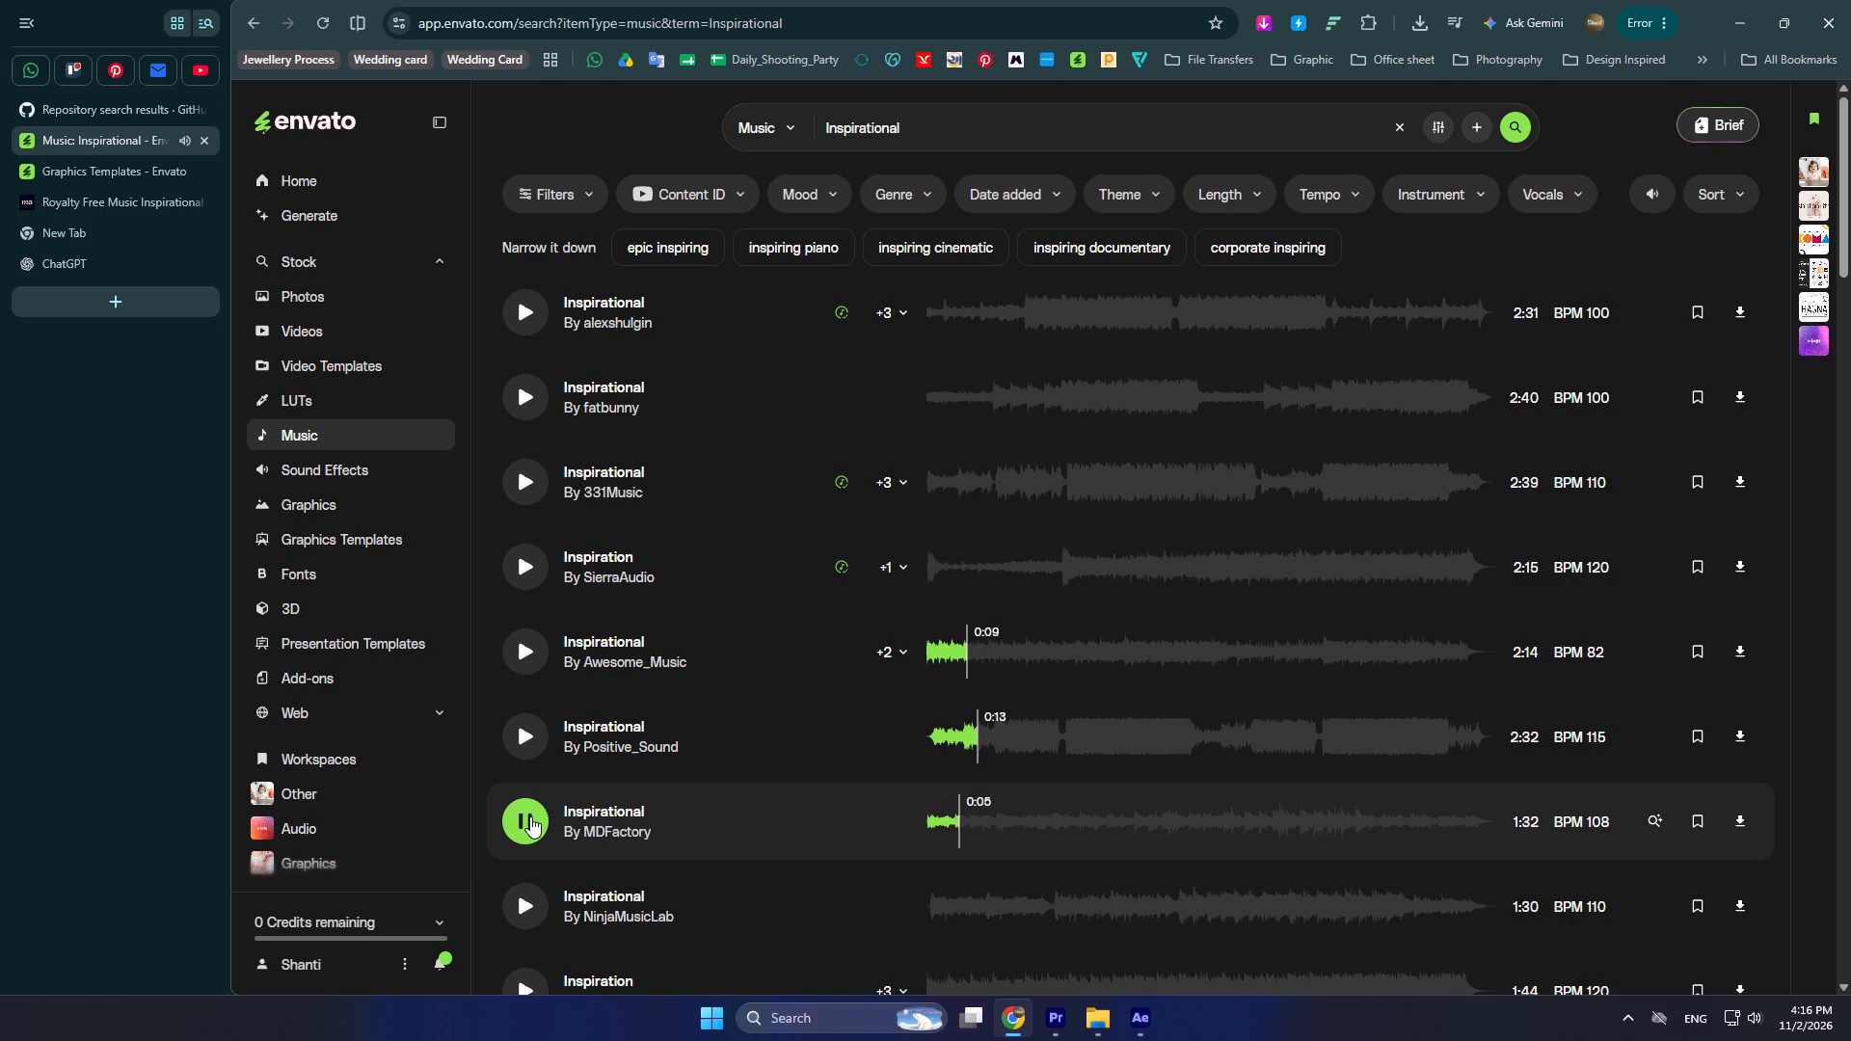
left_click(523, 907)
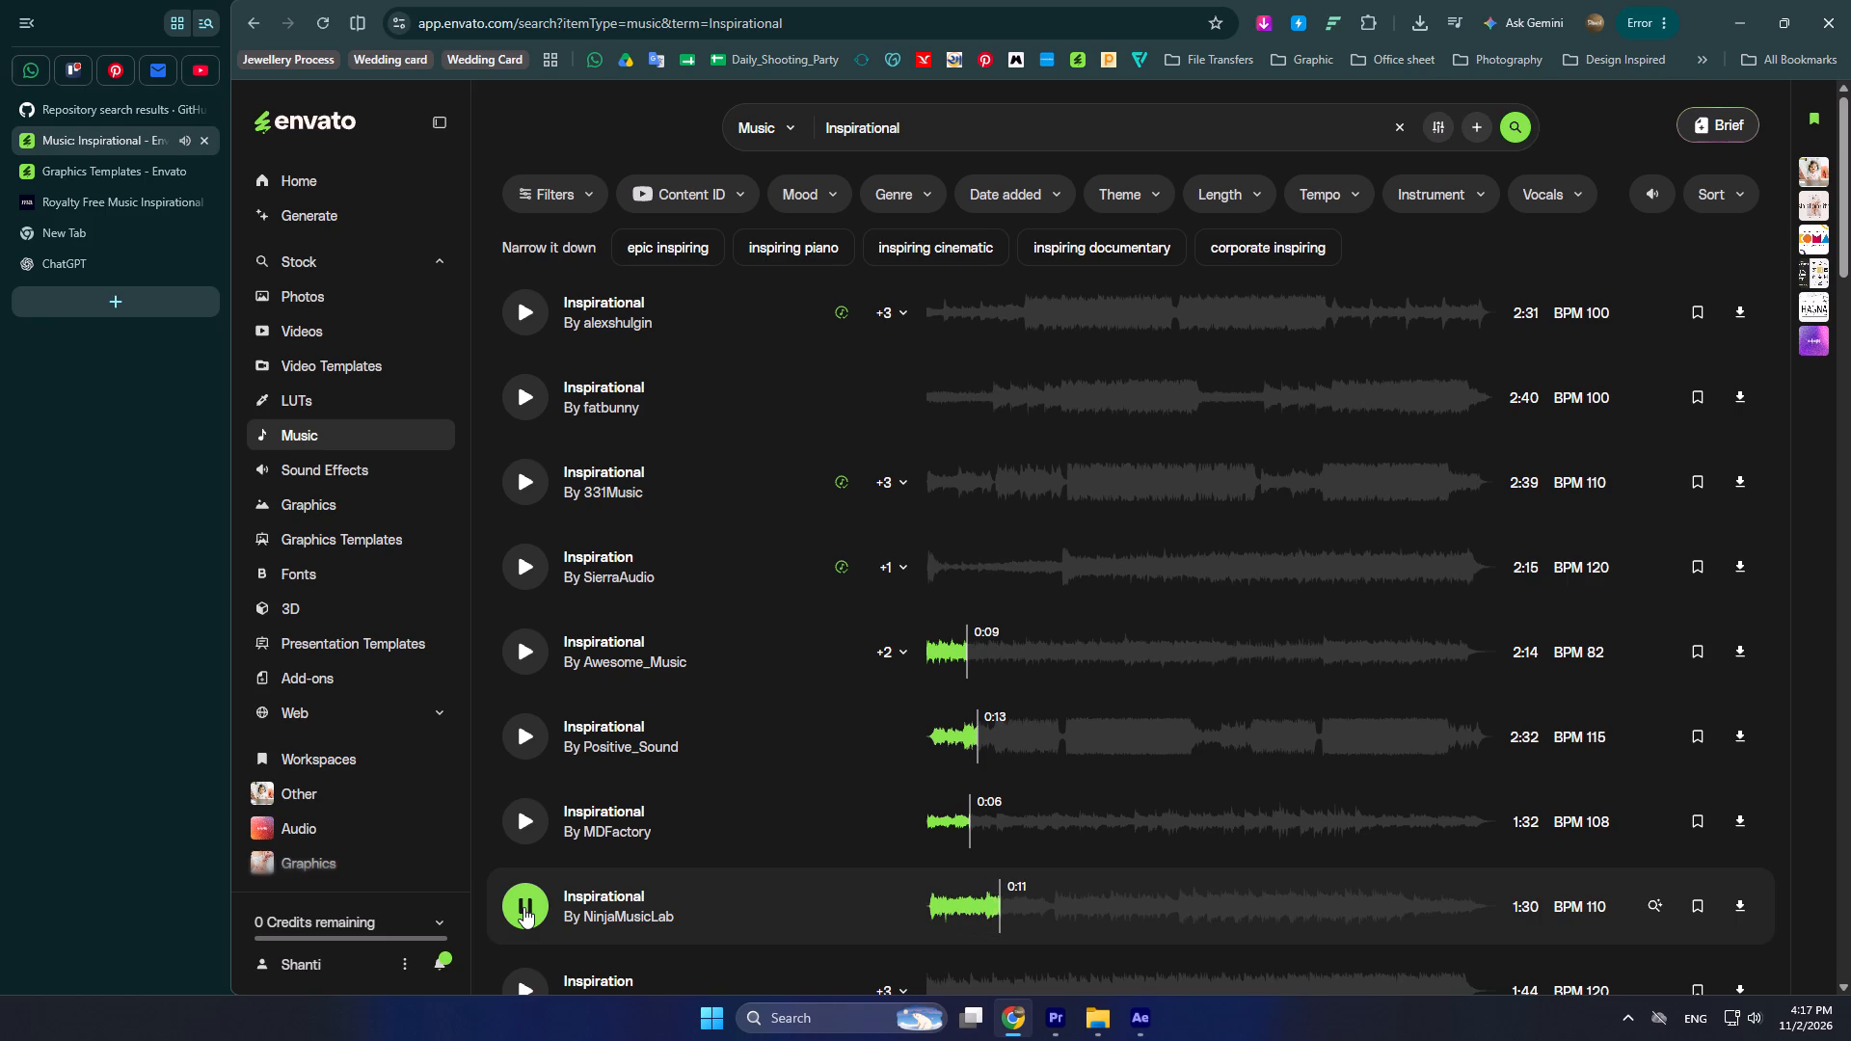
scroll(500, 852, "down", 3)
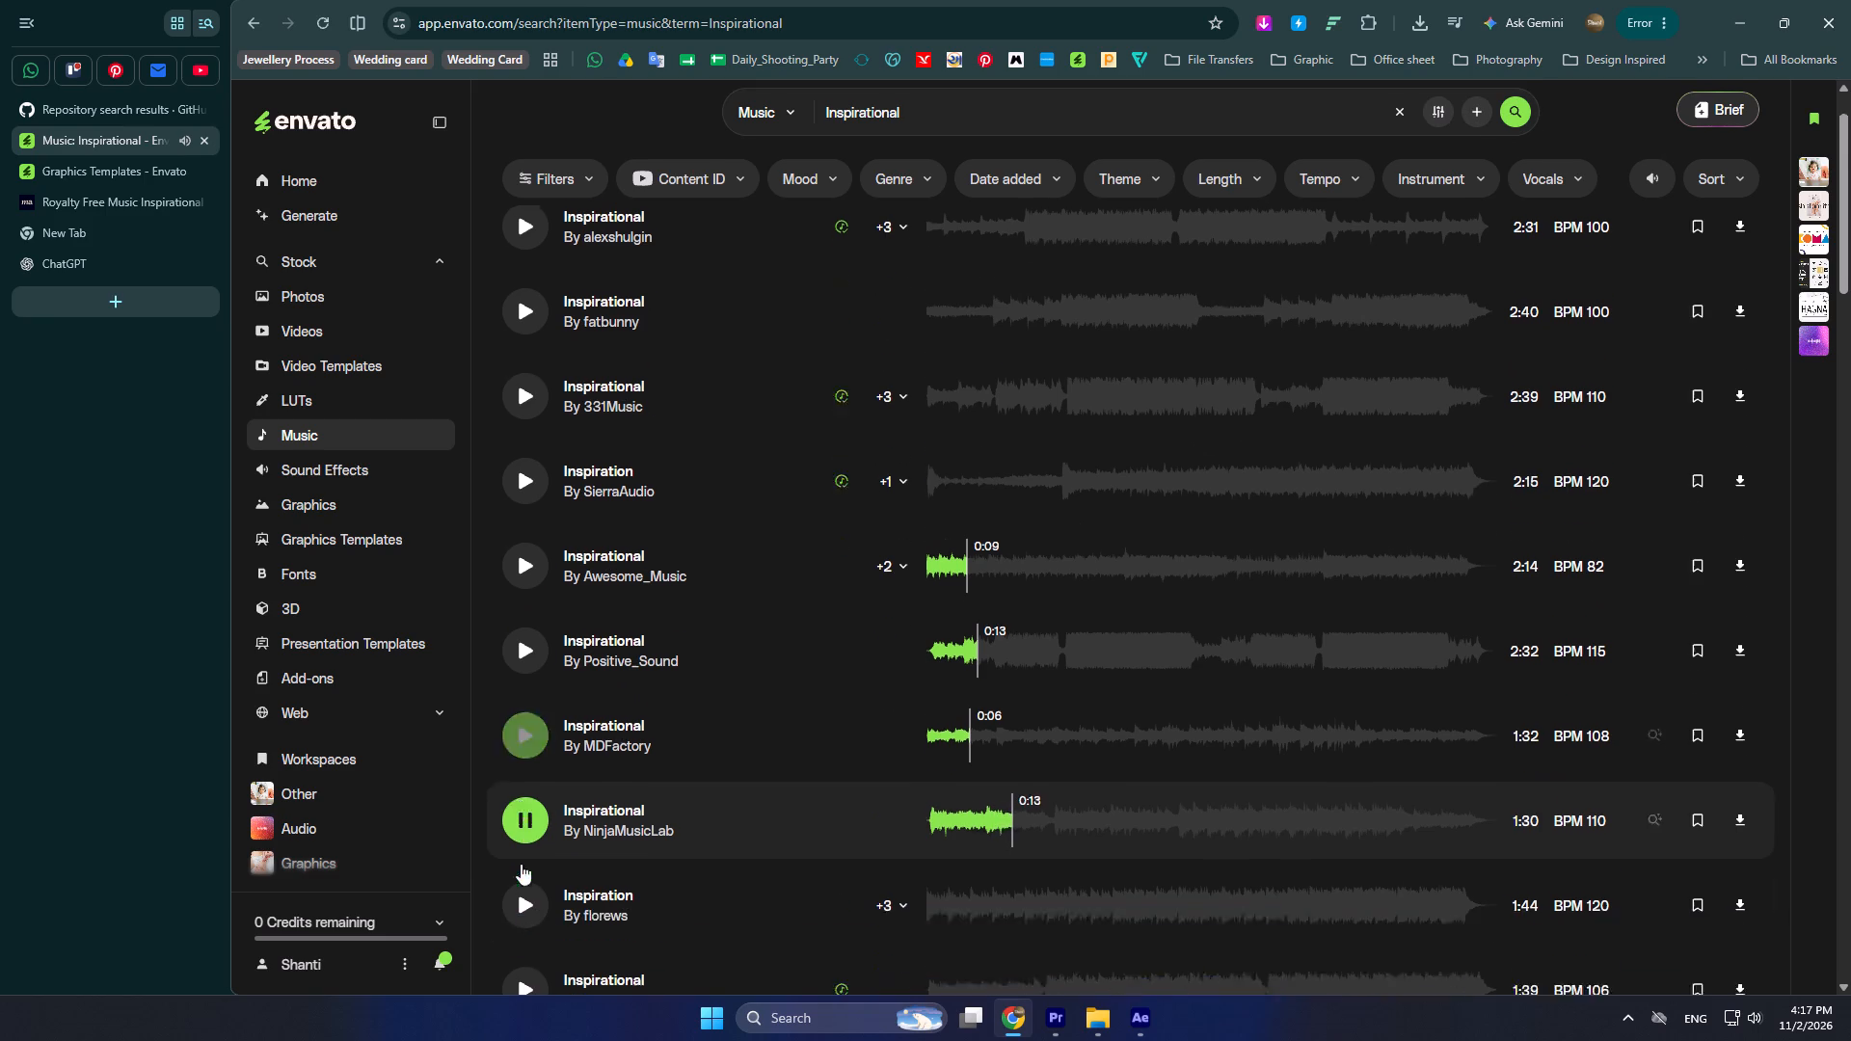
left_click(534, 707)
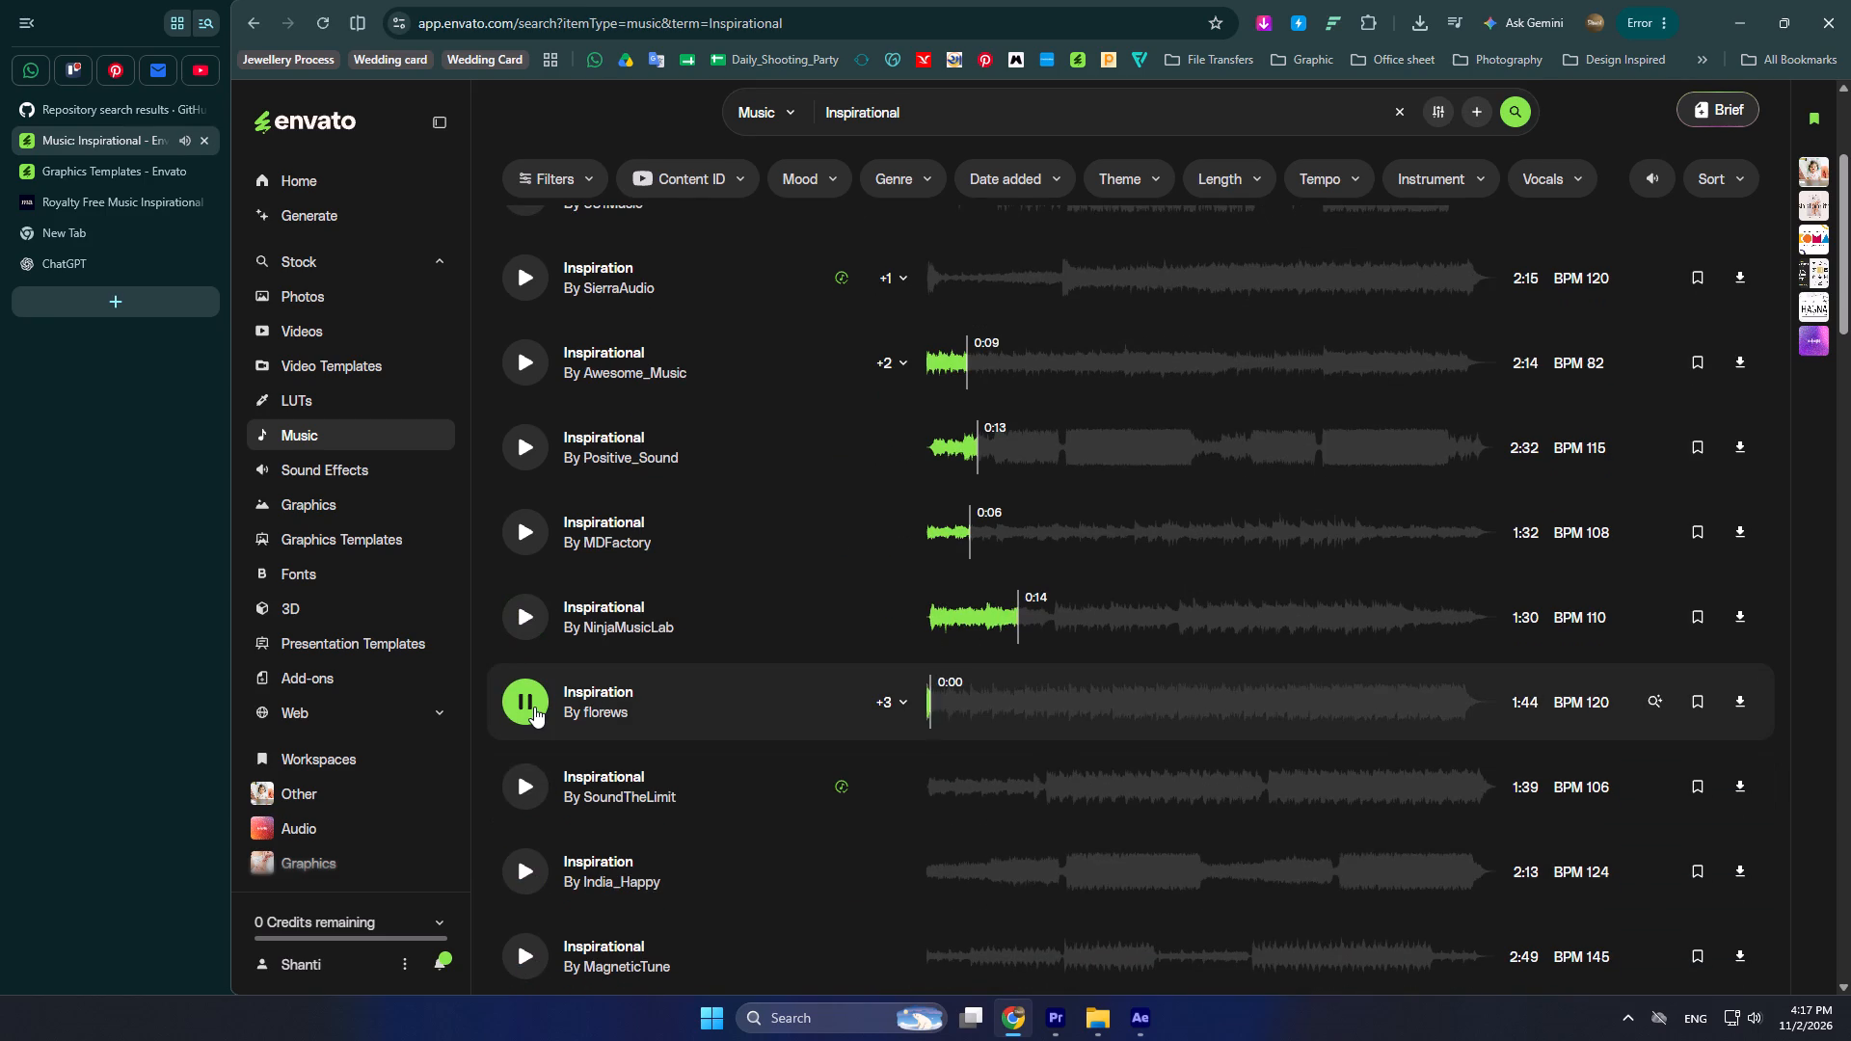
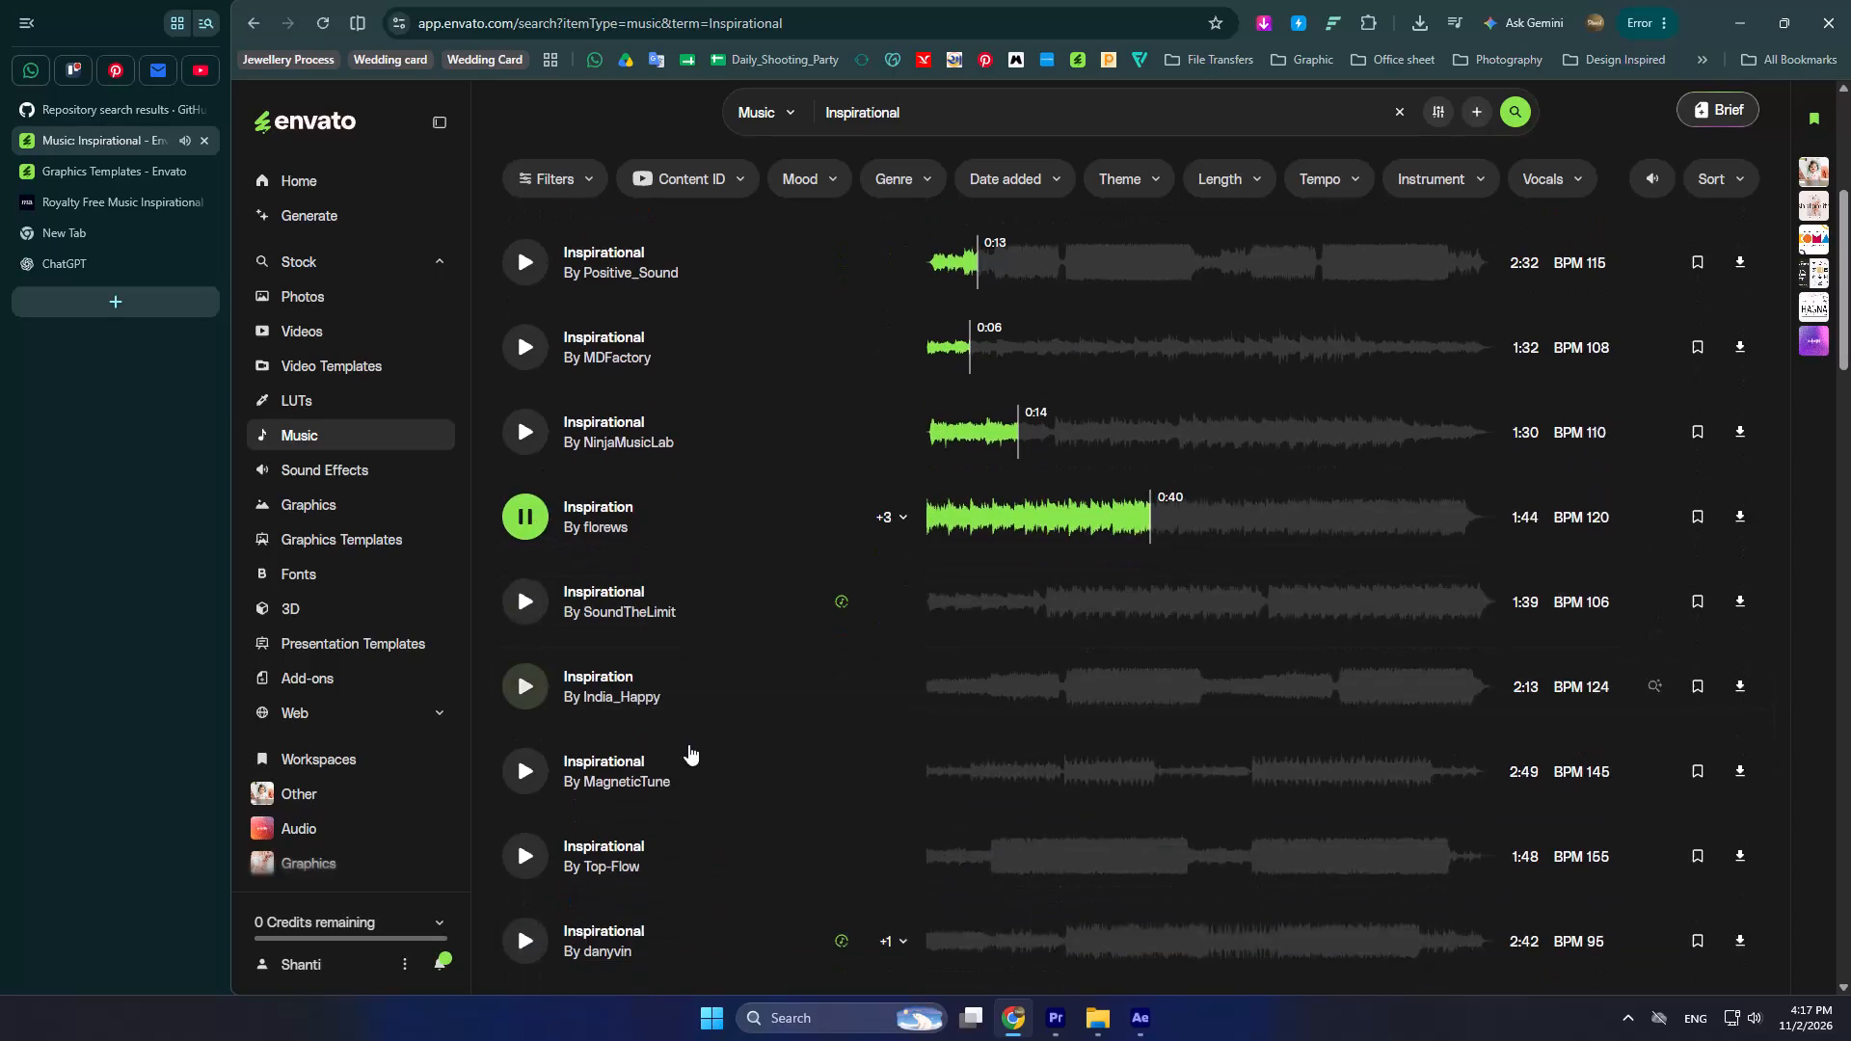
Preview the Inspirational track by SoundTheLimit further down the music results.
scroll(710, 758, "down", 2)
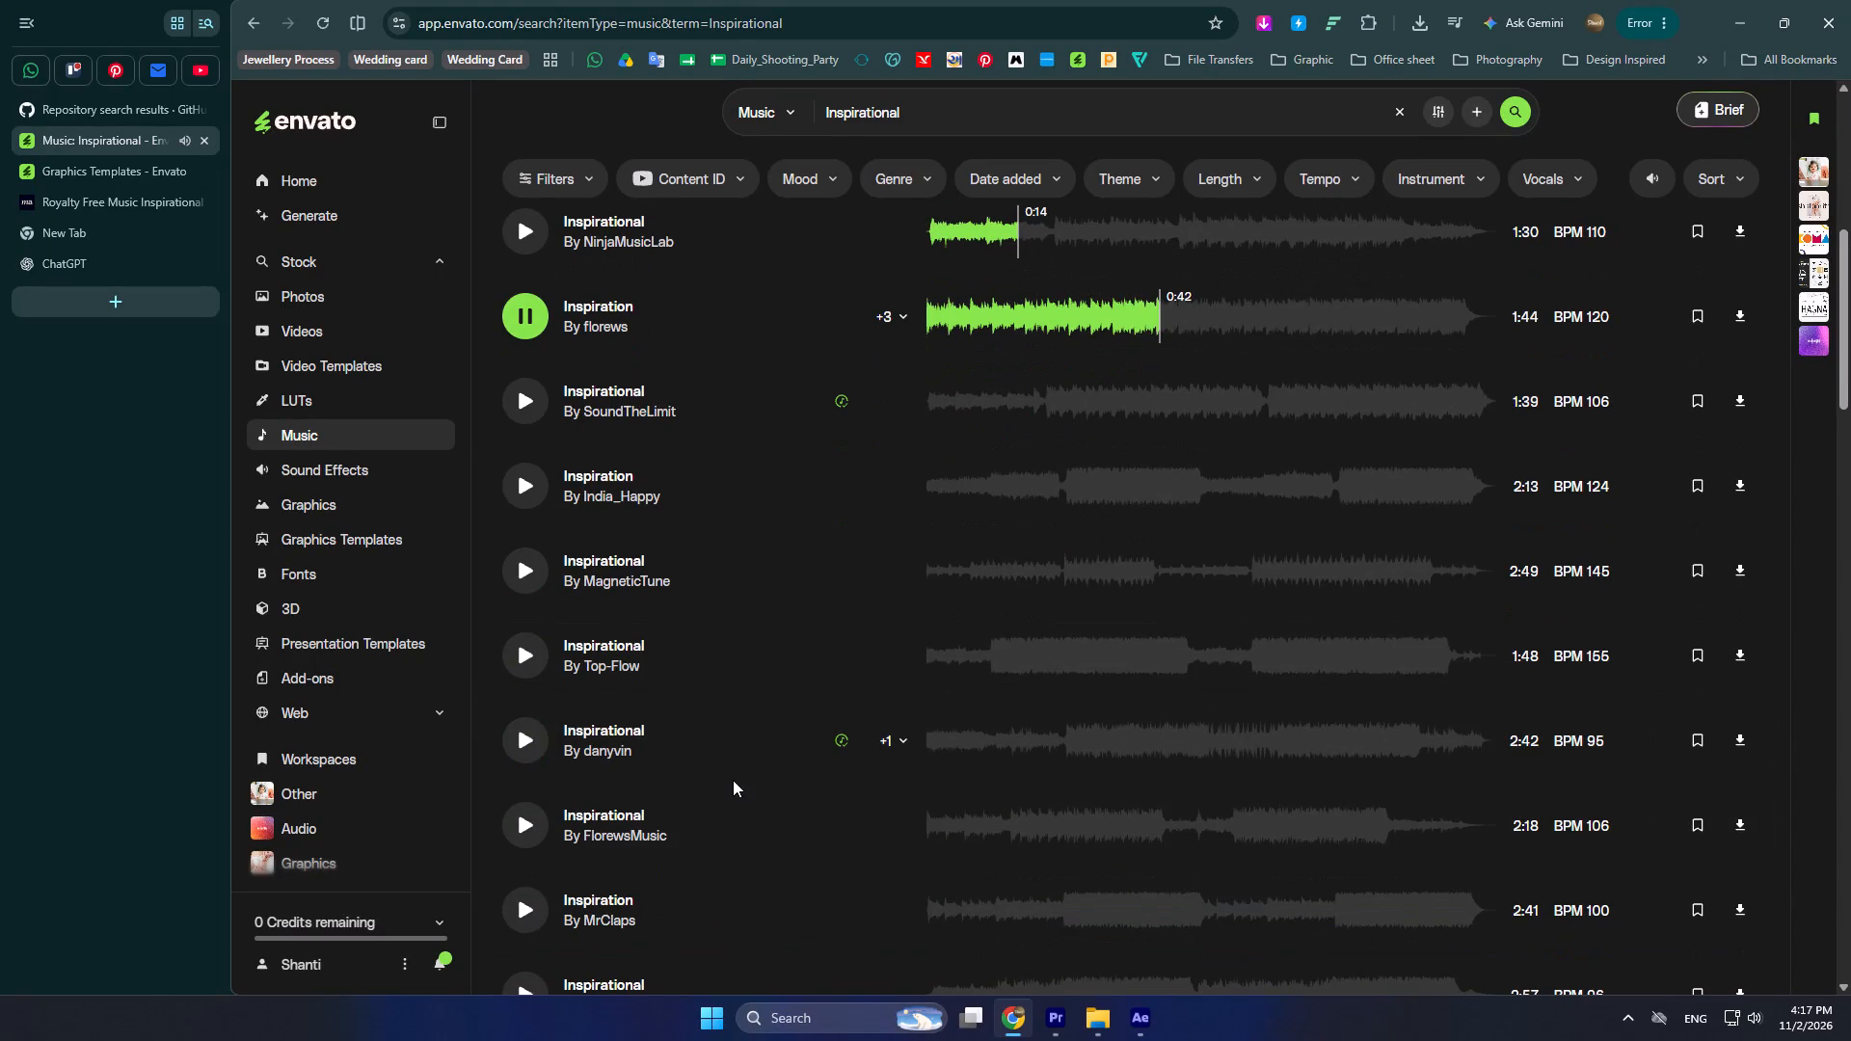
scroll(746, 786, "down", 1)
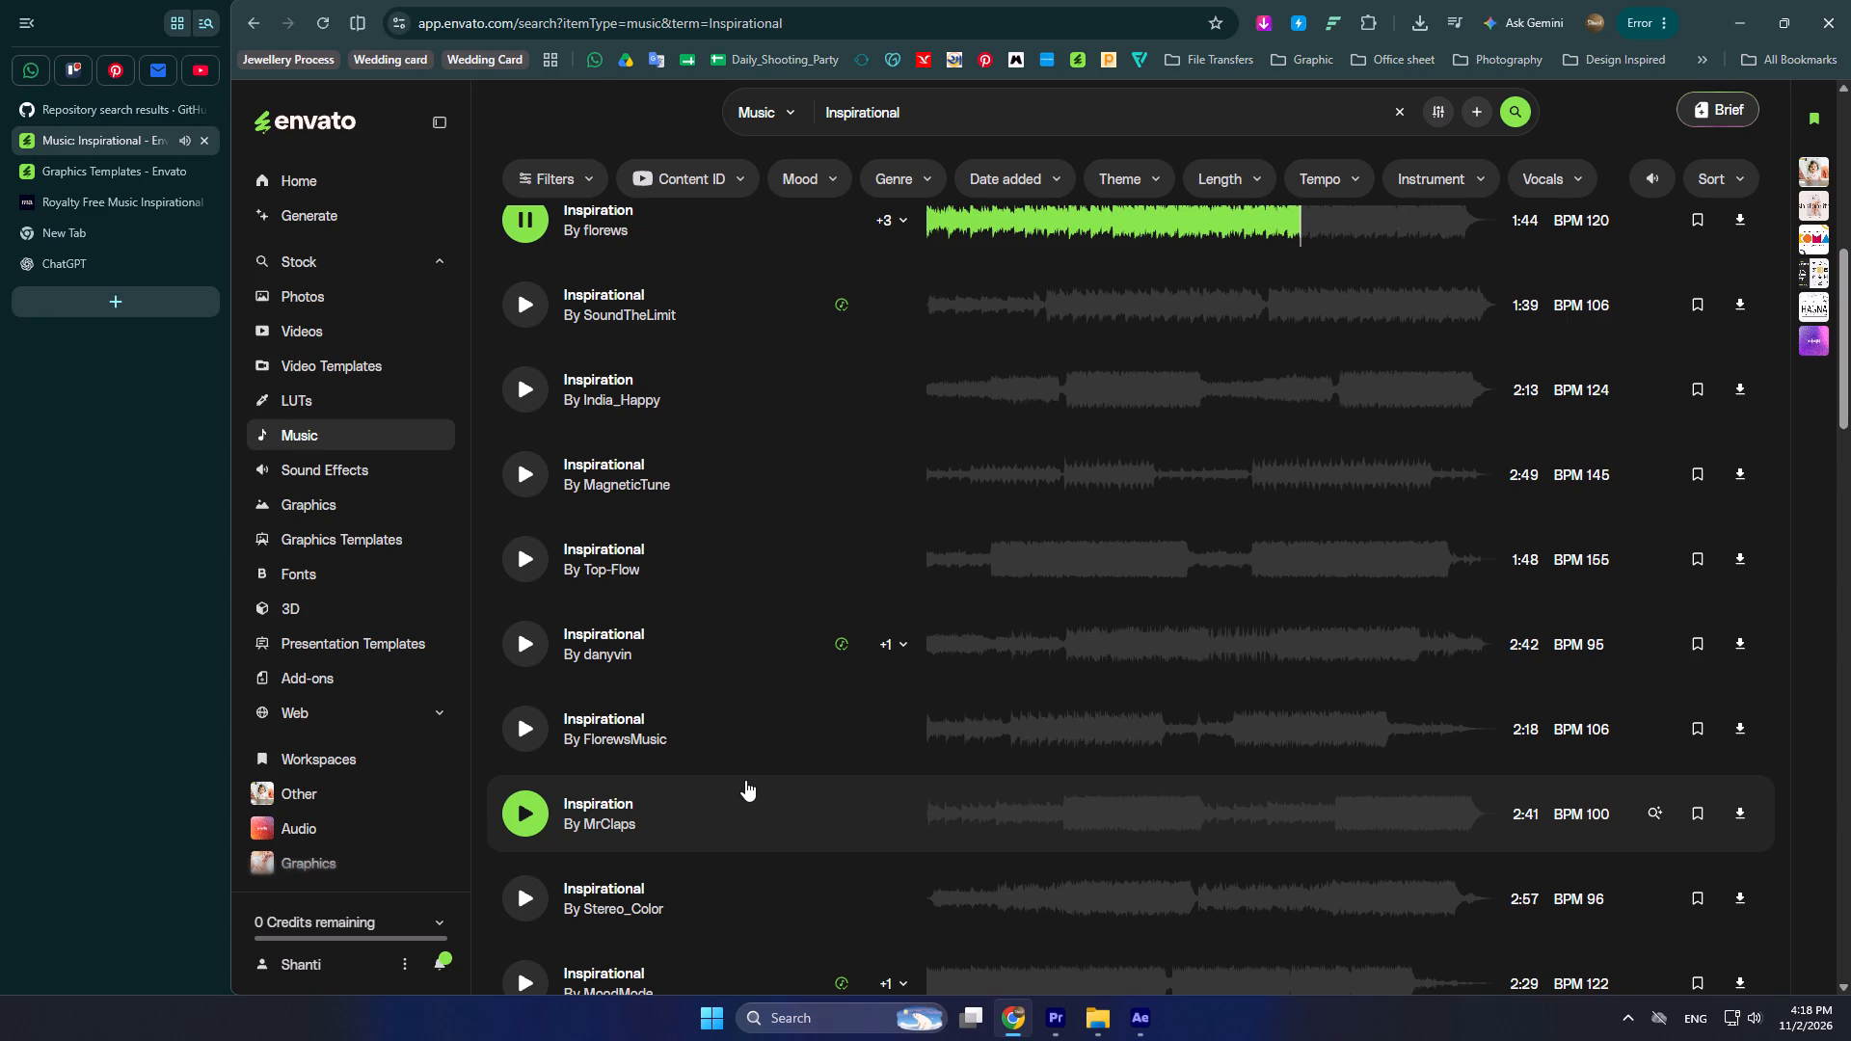
left_click(538, 280)
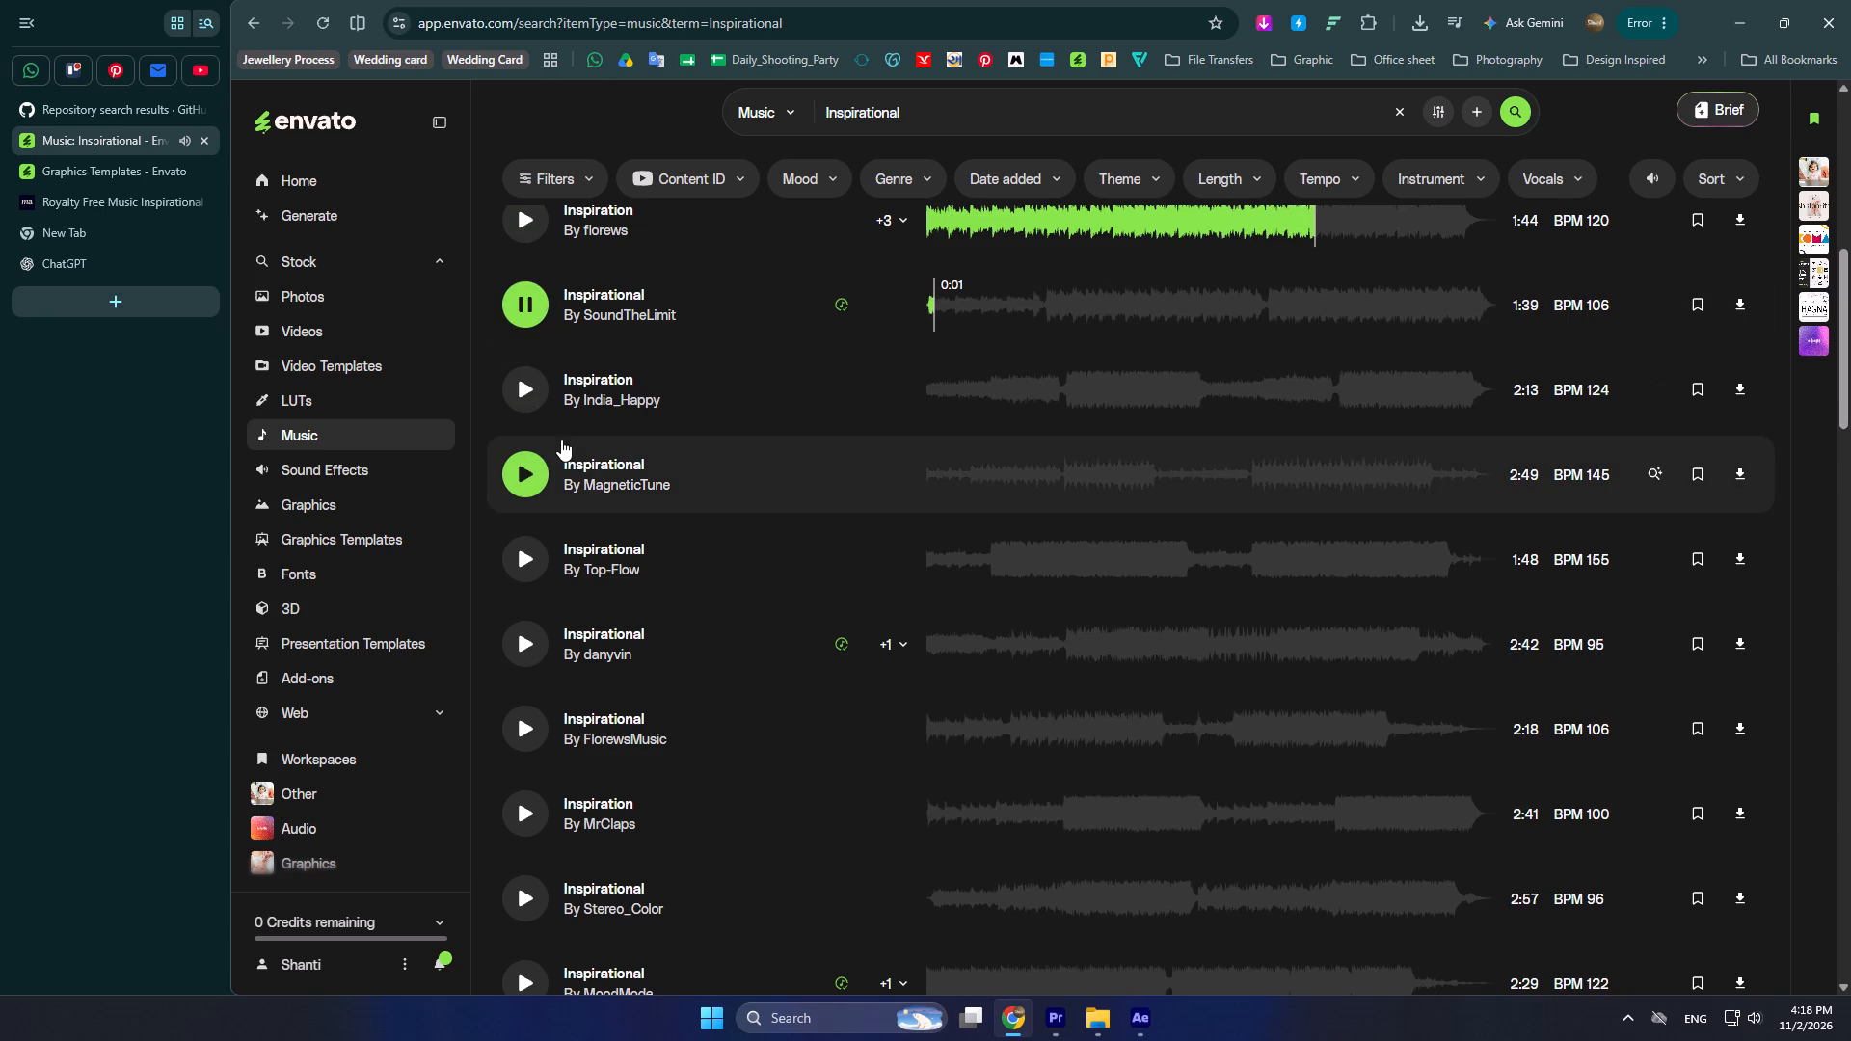
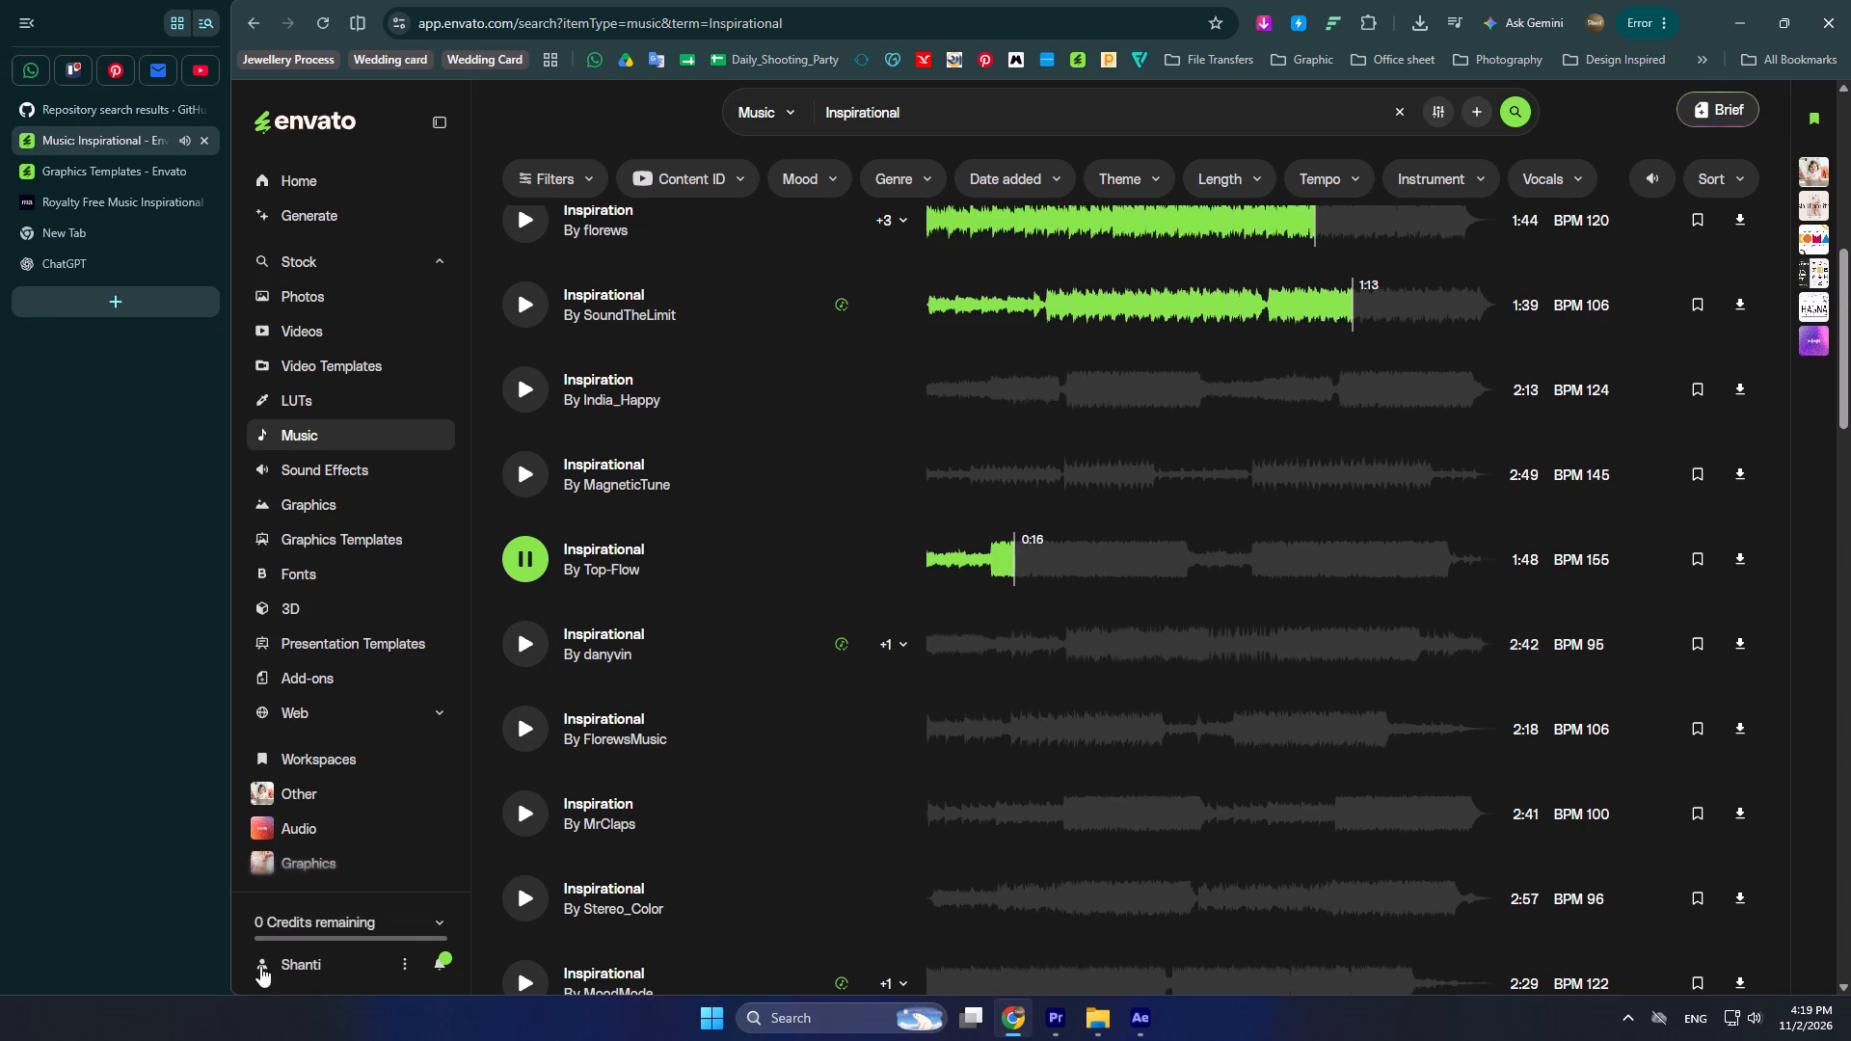
Preview the Inspirational track by danyvin.
left_click(524, 665)
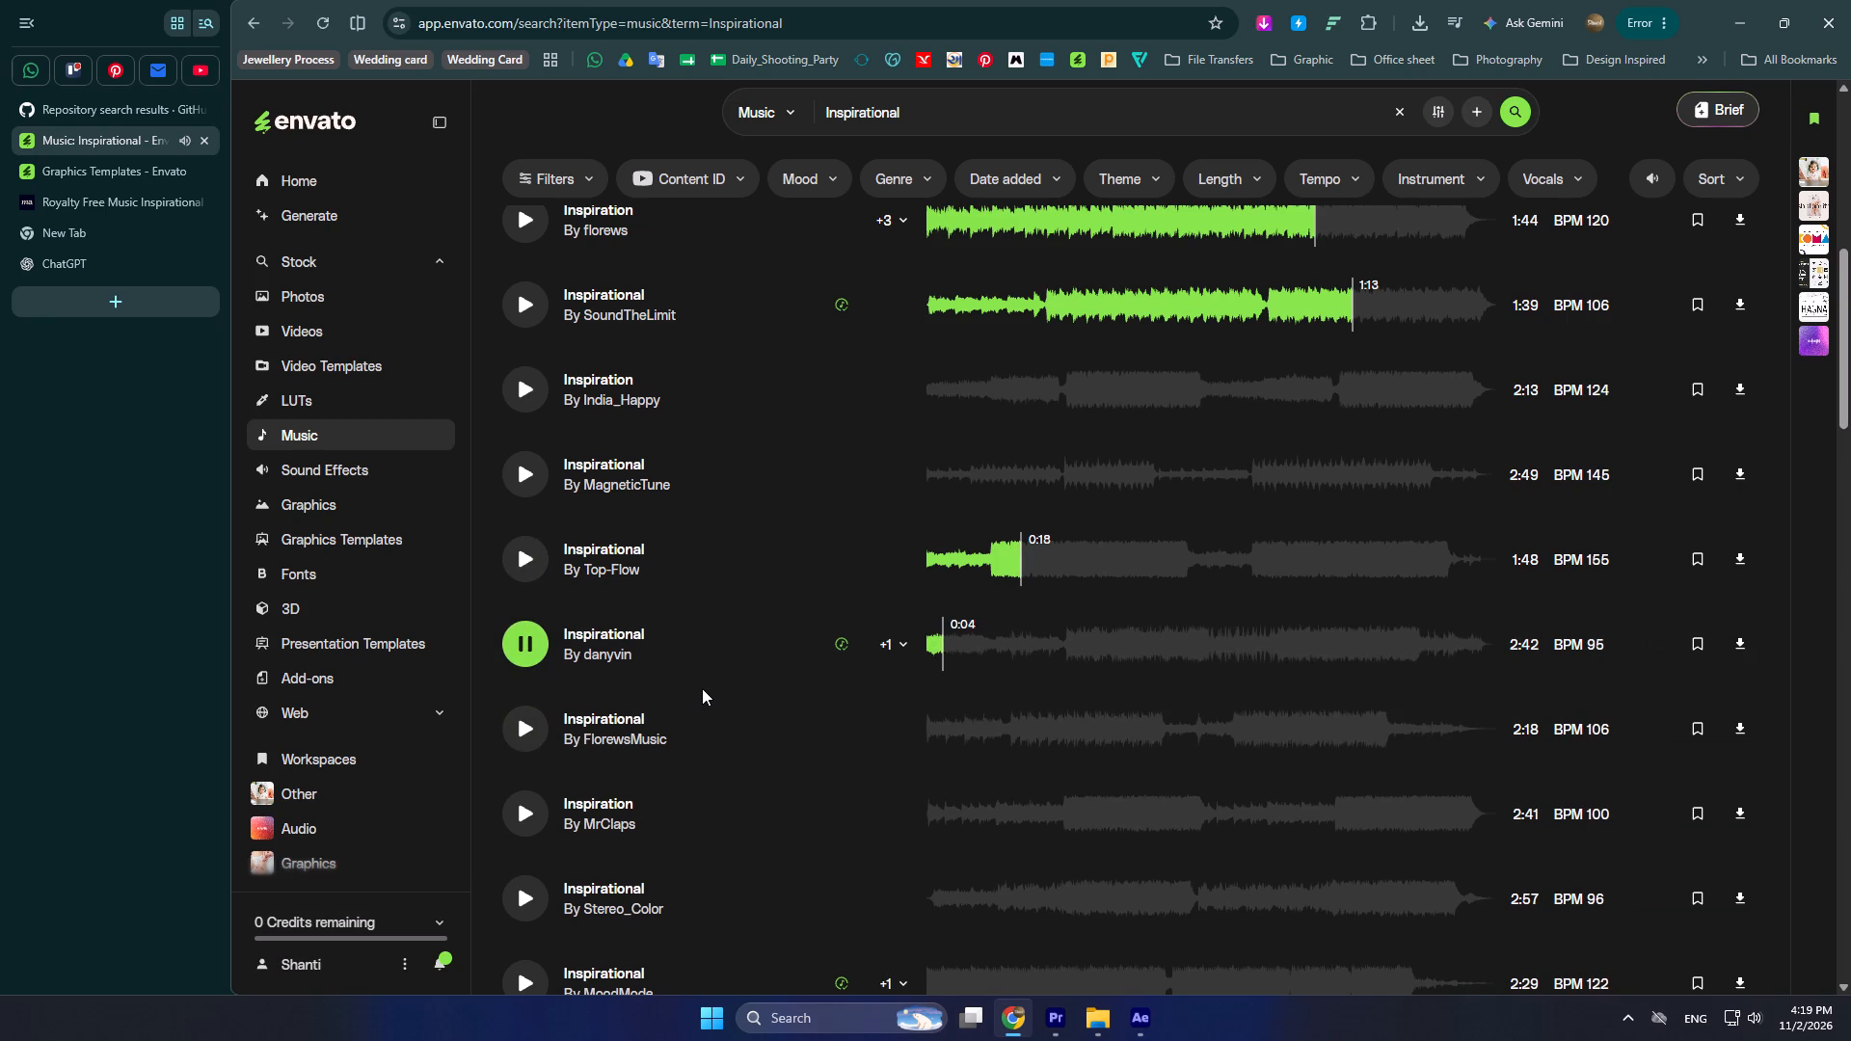
Filter the music results by tempo to Upbeat (110-140 BPM).
left_click(1475, 149)
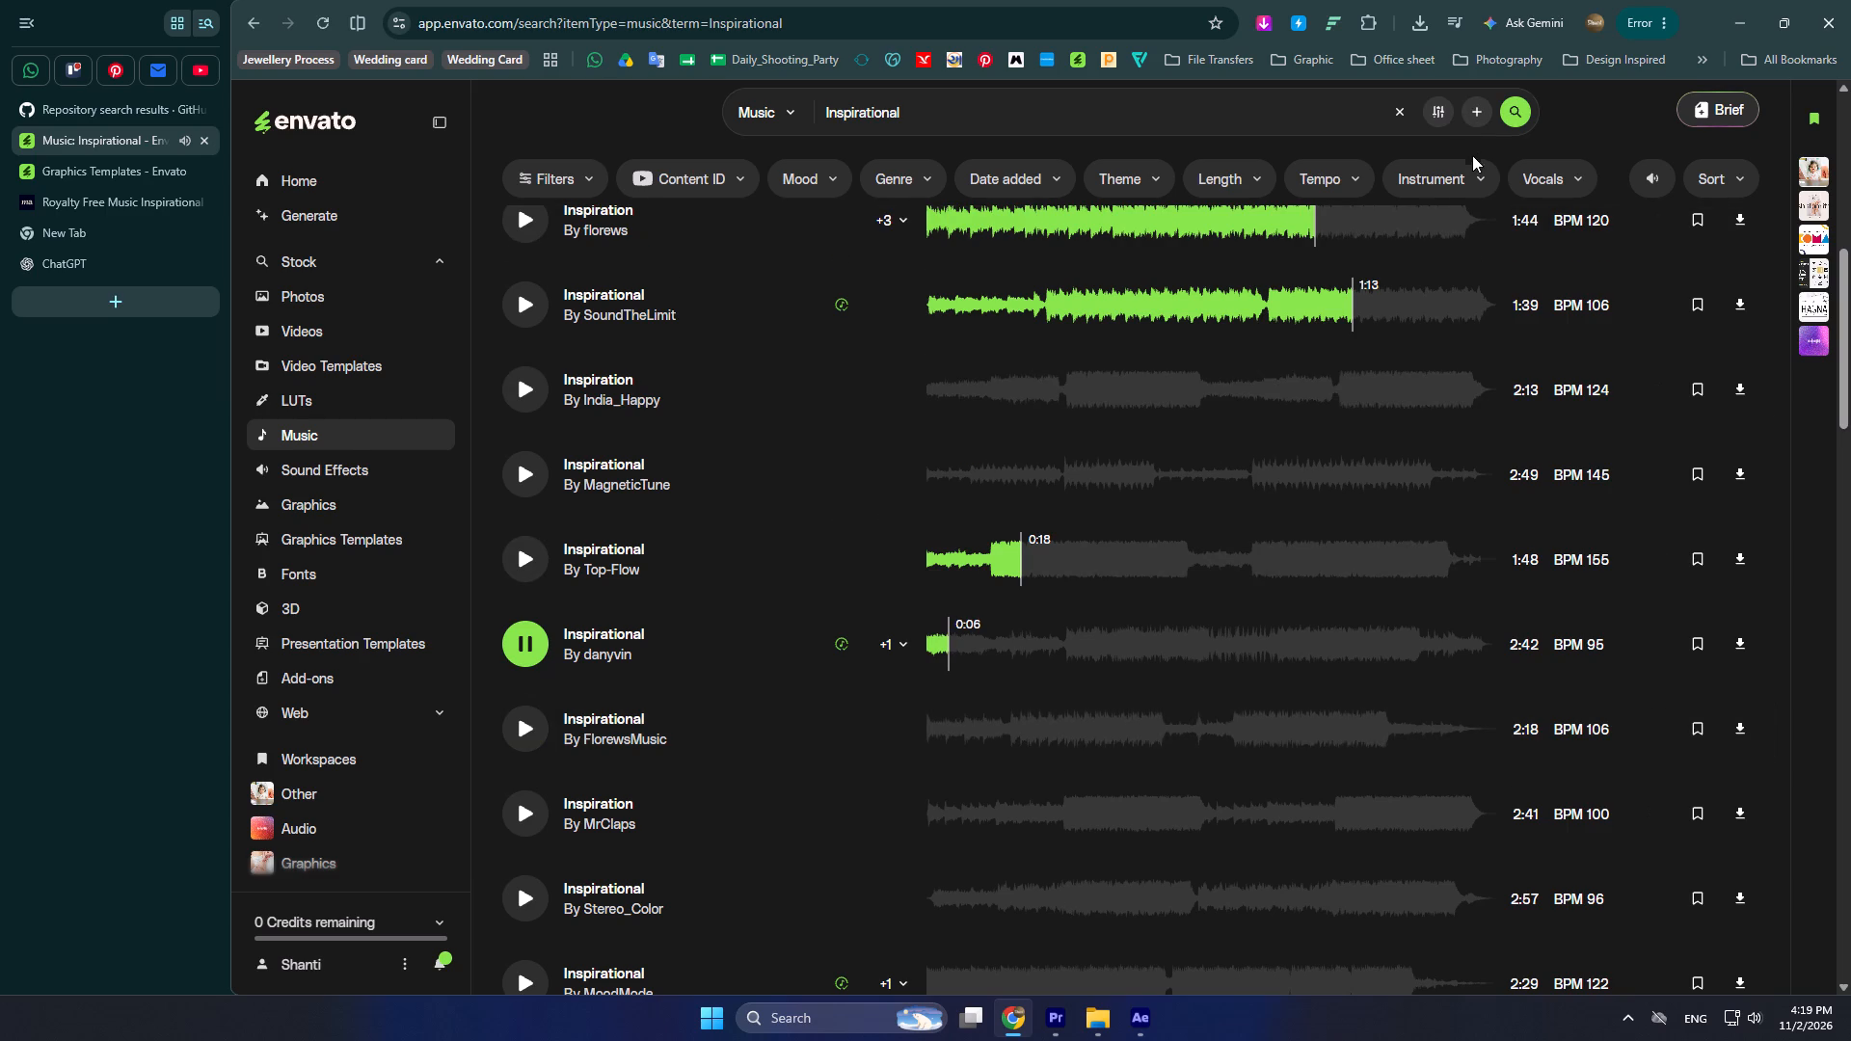
left_click(1463, 167)
left_click(1333, 190)
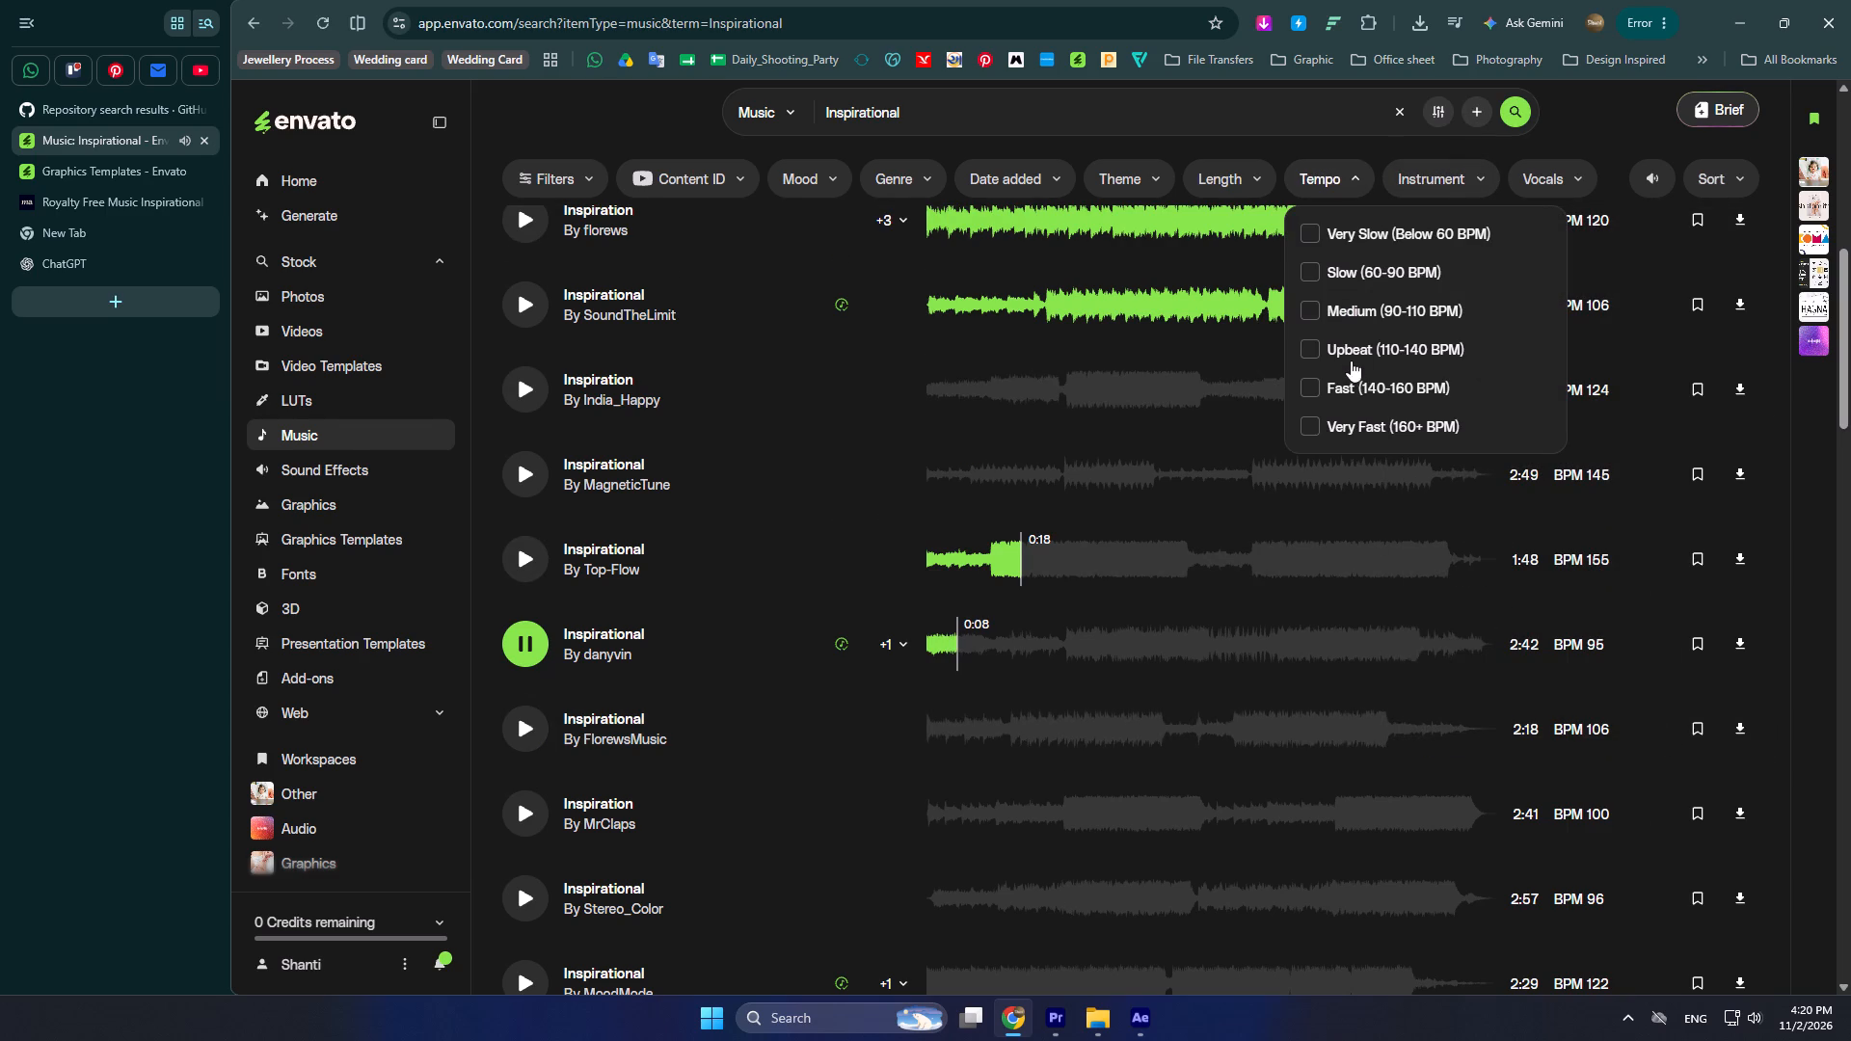
left_click(1312, 346)
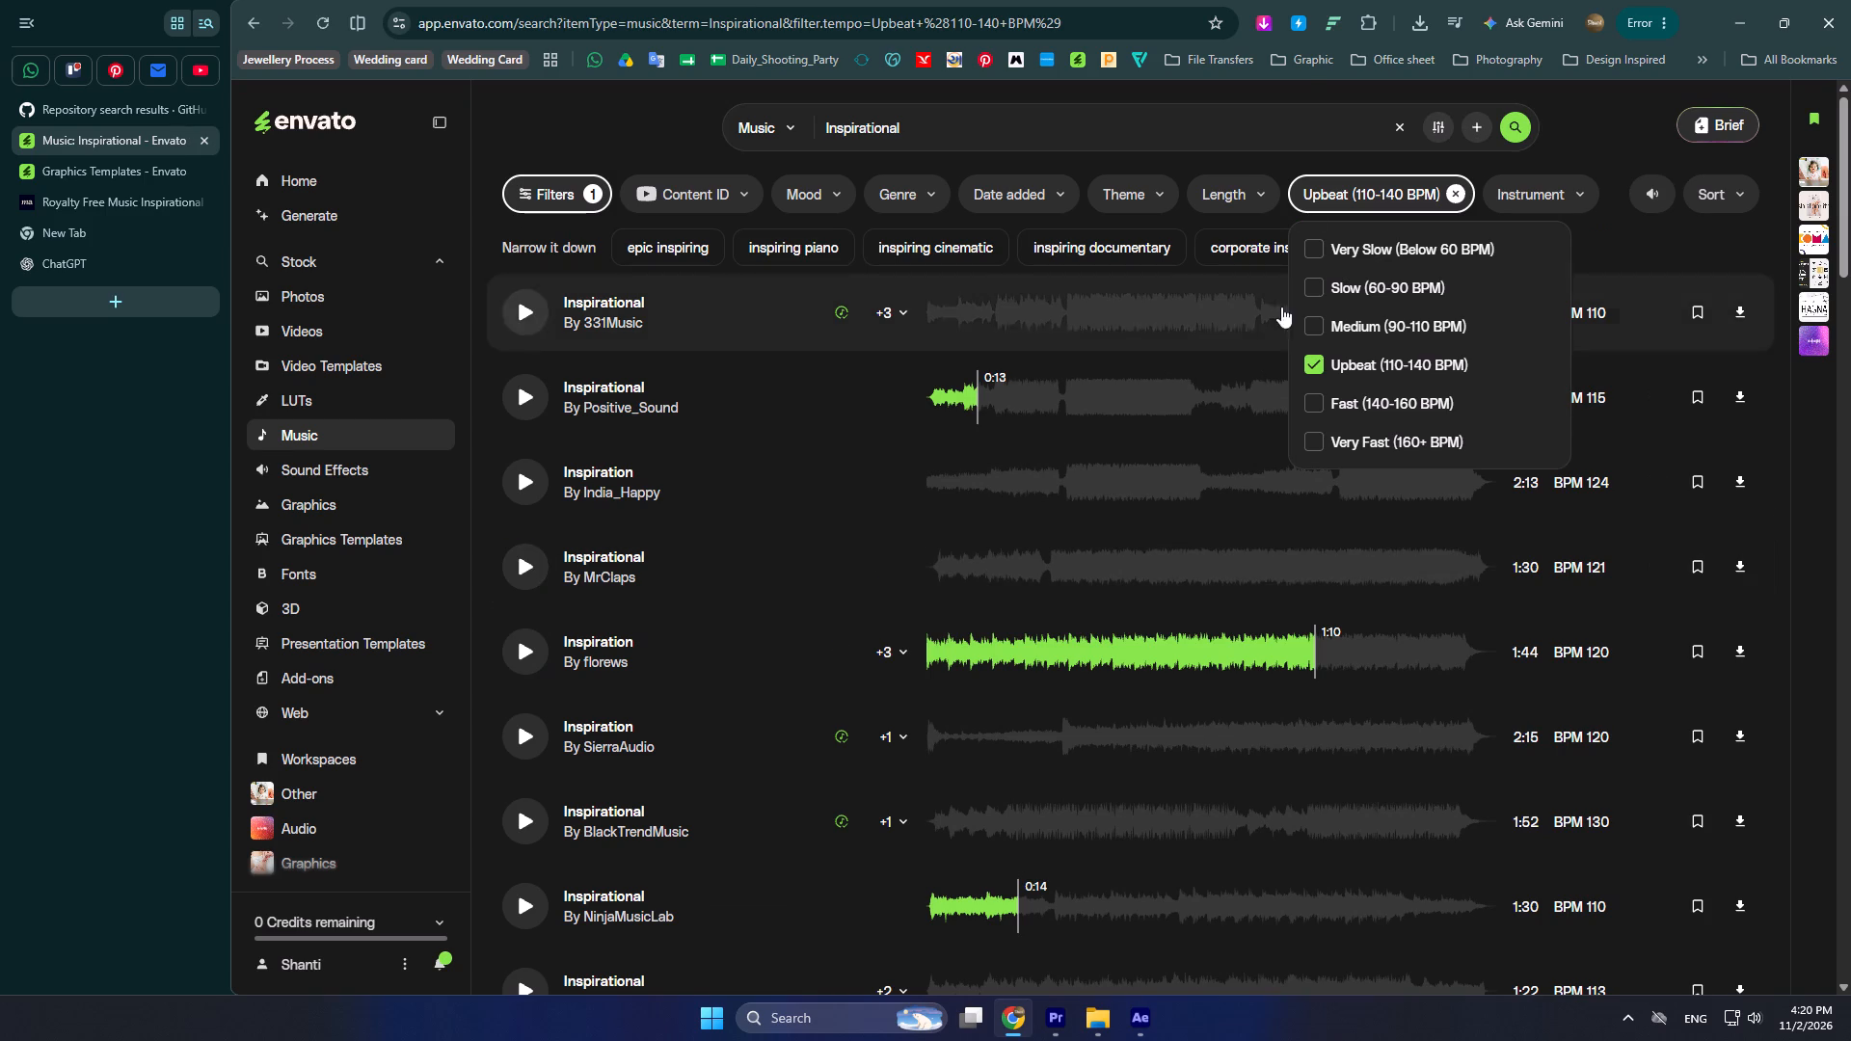
left_click(556, 136)
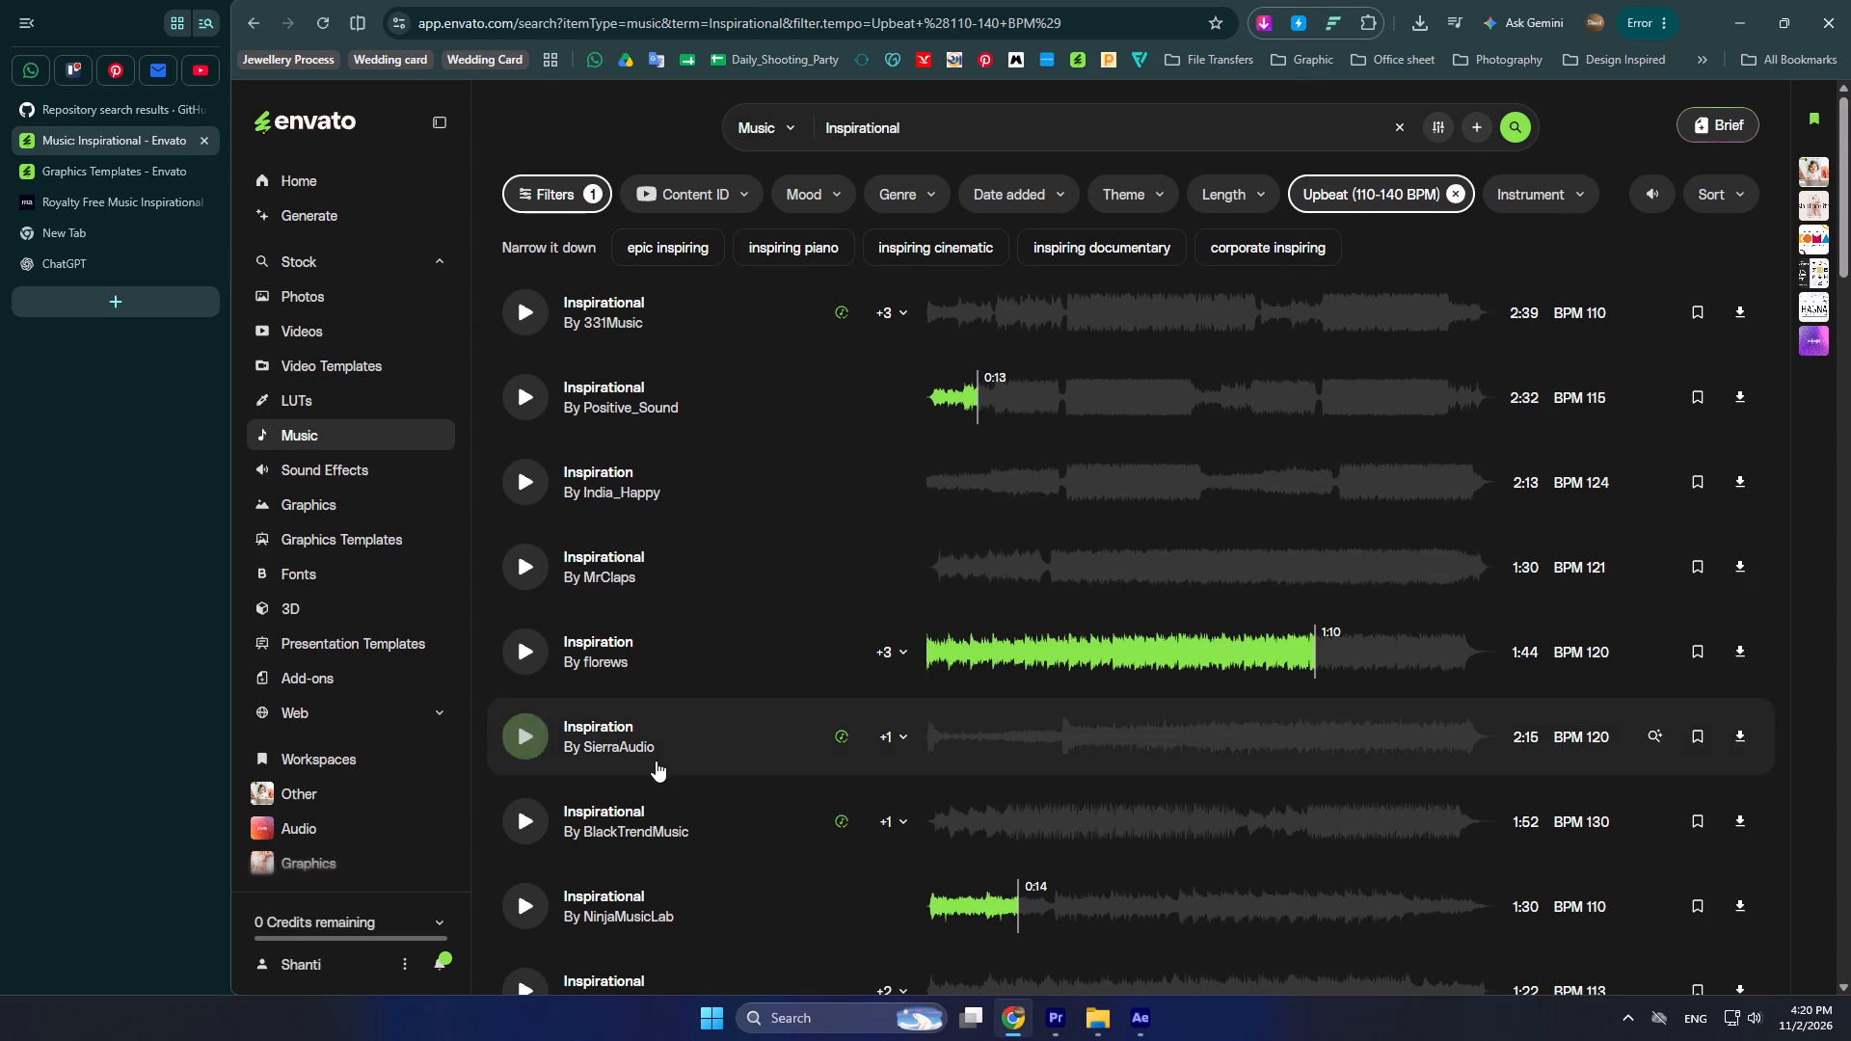
Preview the Inspirational track by BlackTrendMusic, including a section further in, and the Inspiration track by SierraAudio.
left_click(532, 829)
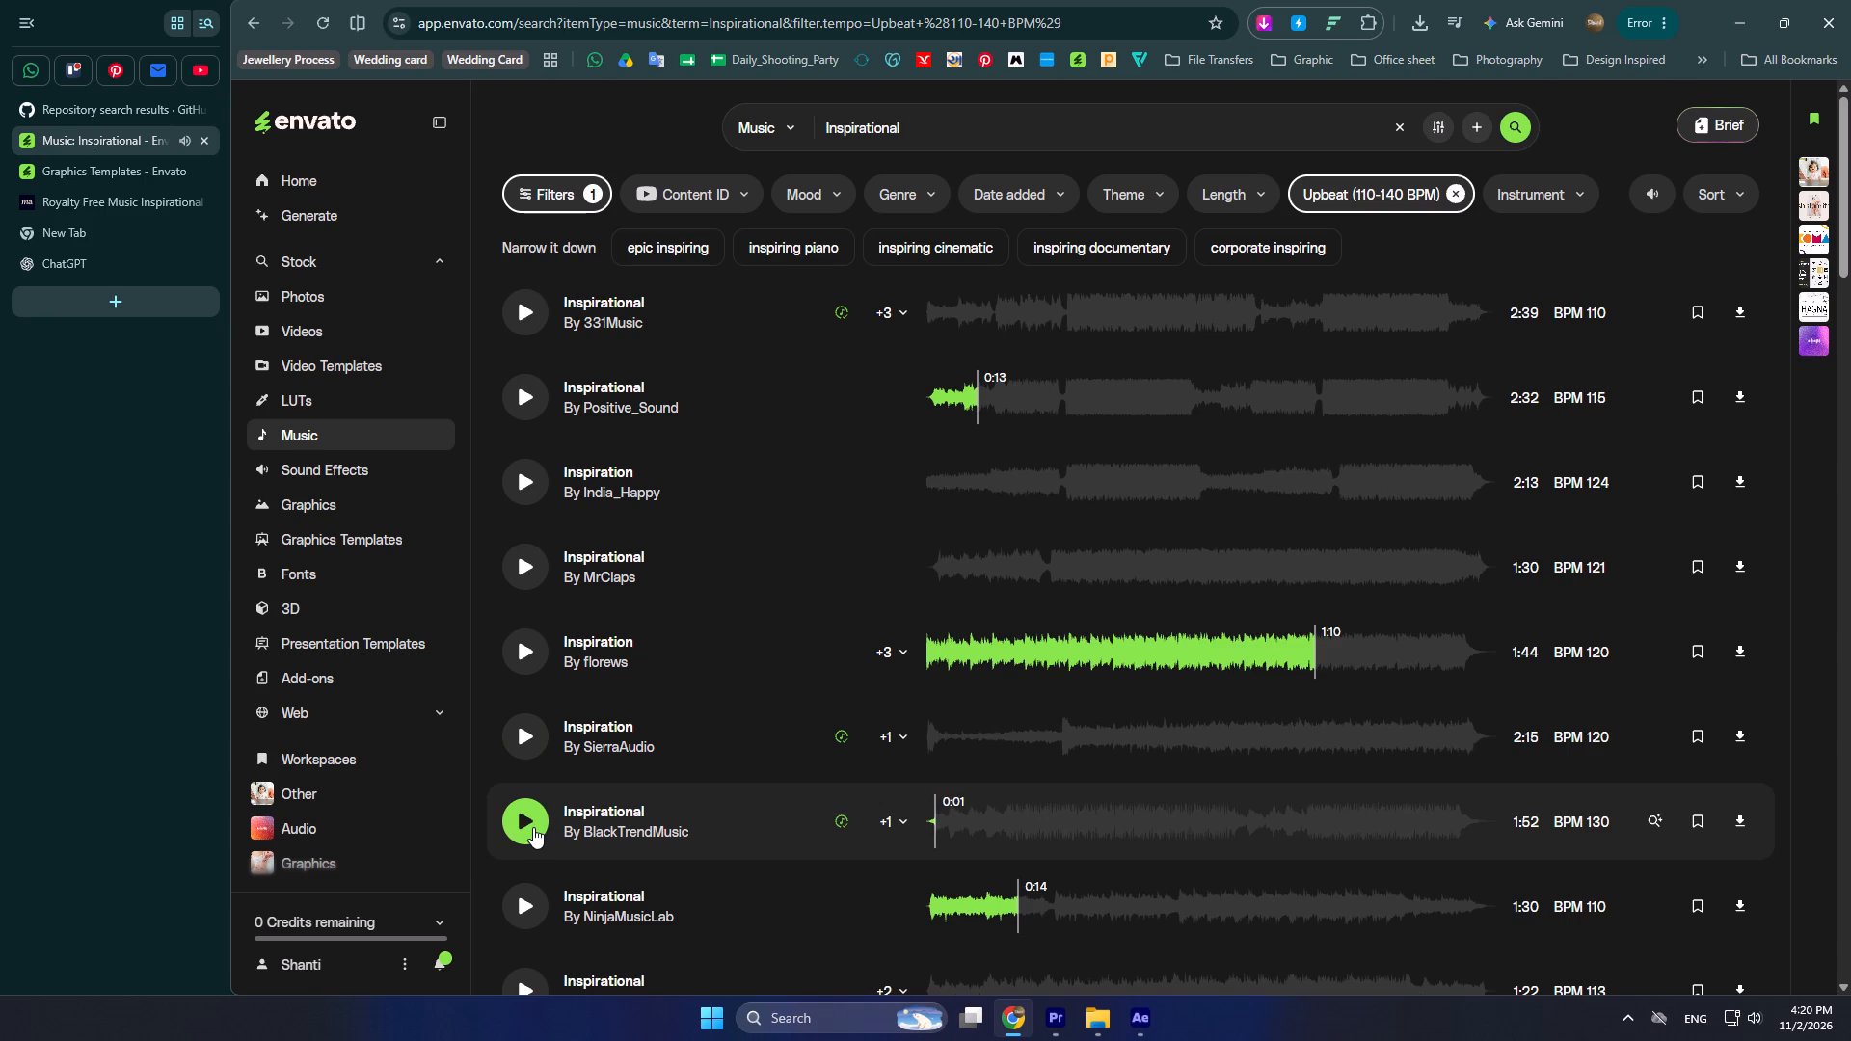
left_click(1046, 837)
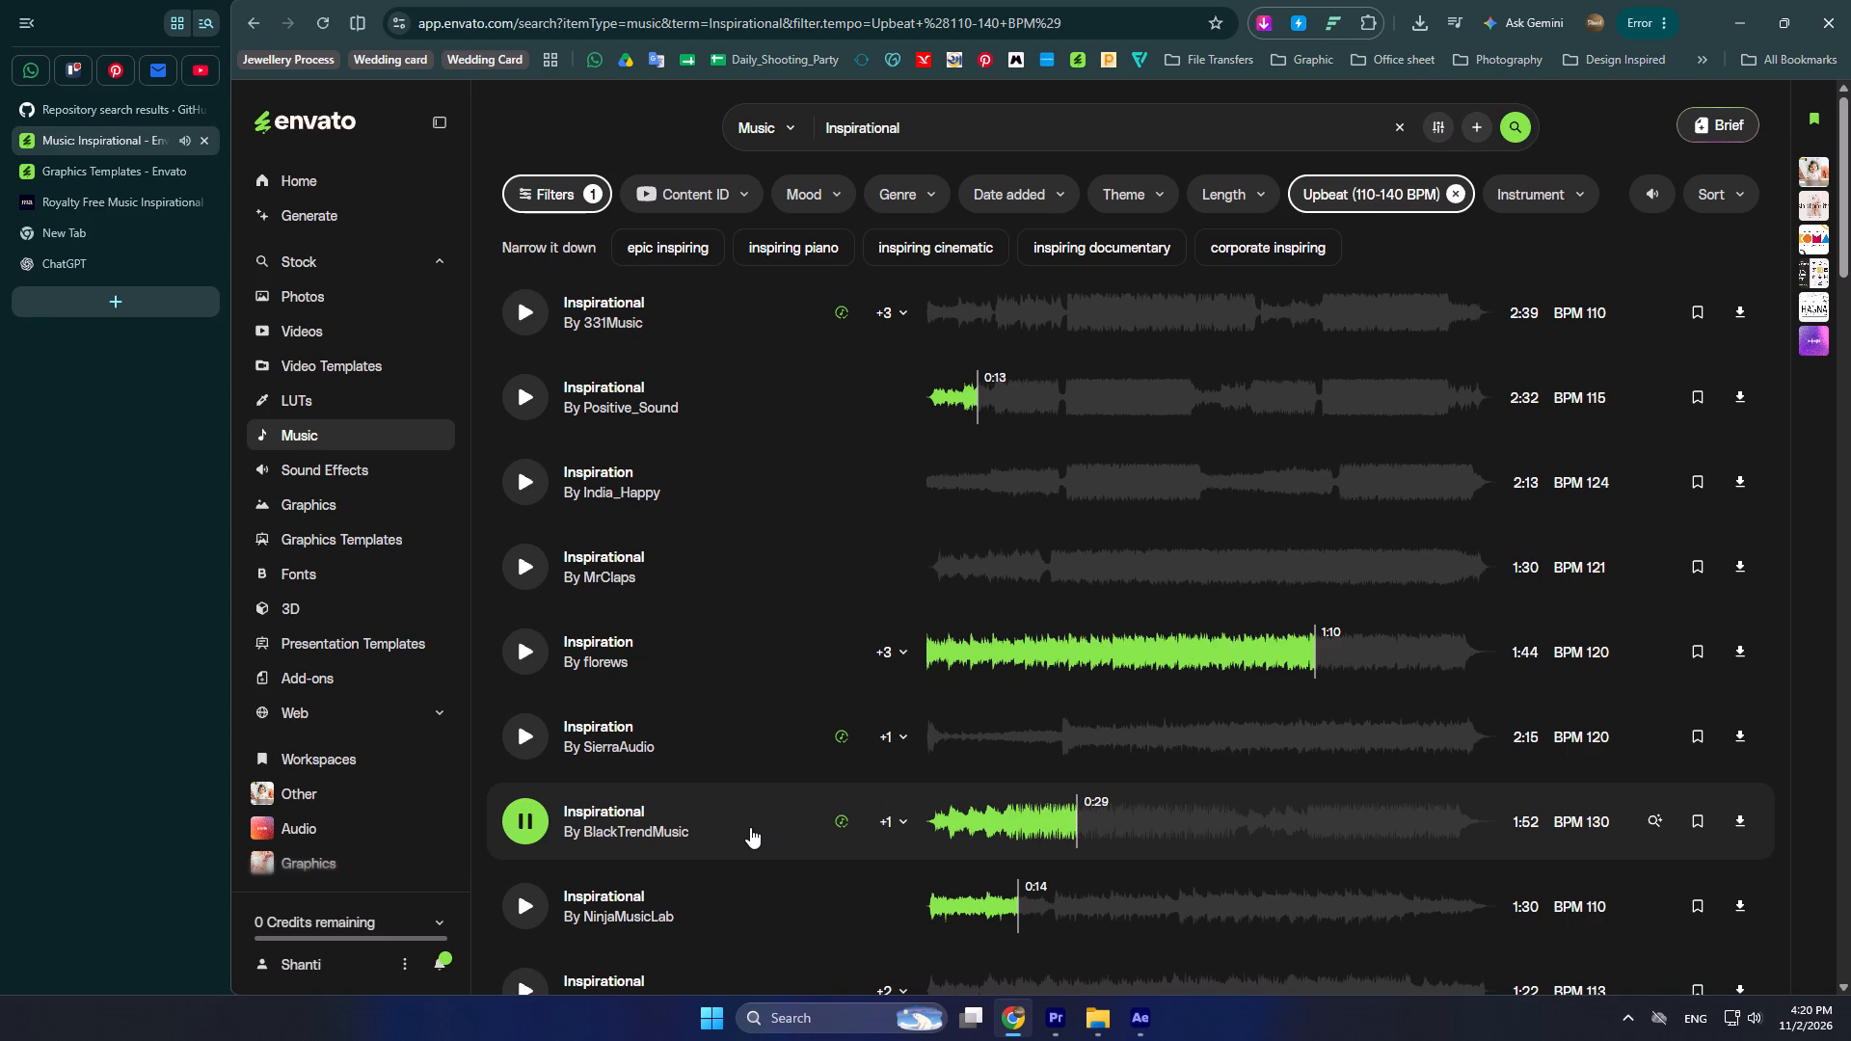
left_click(525, 826)
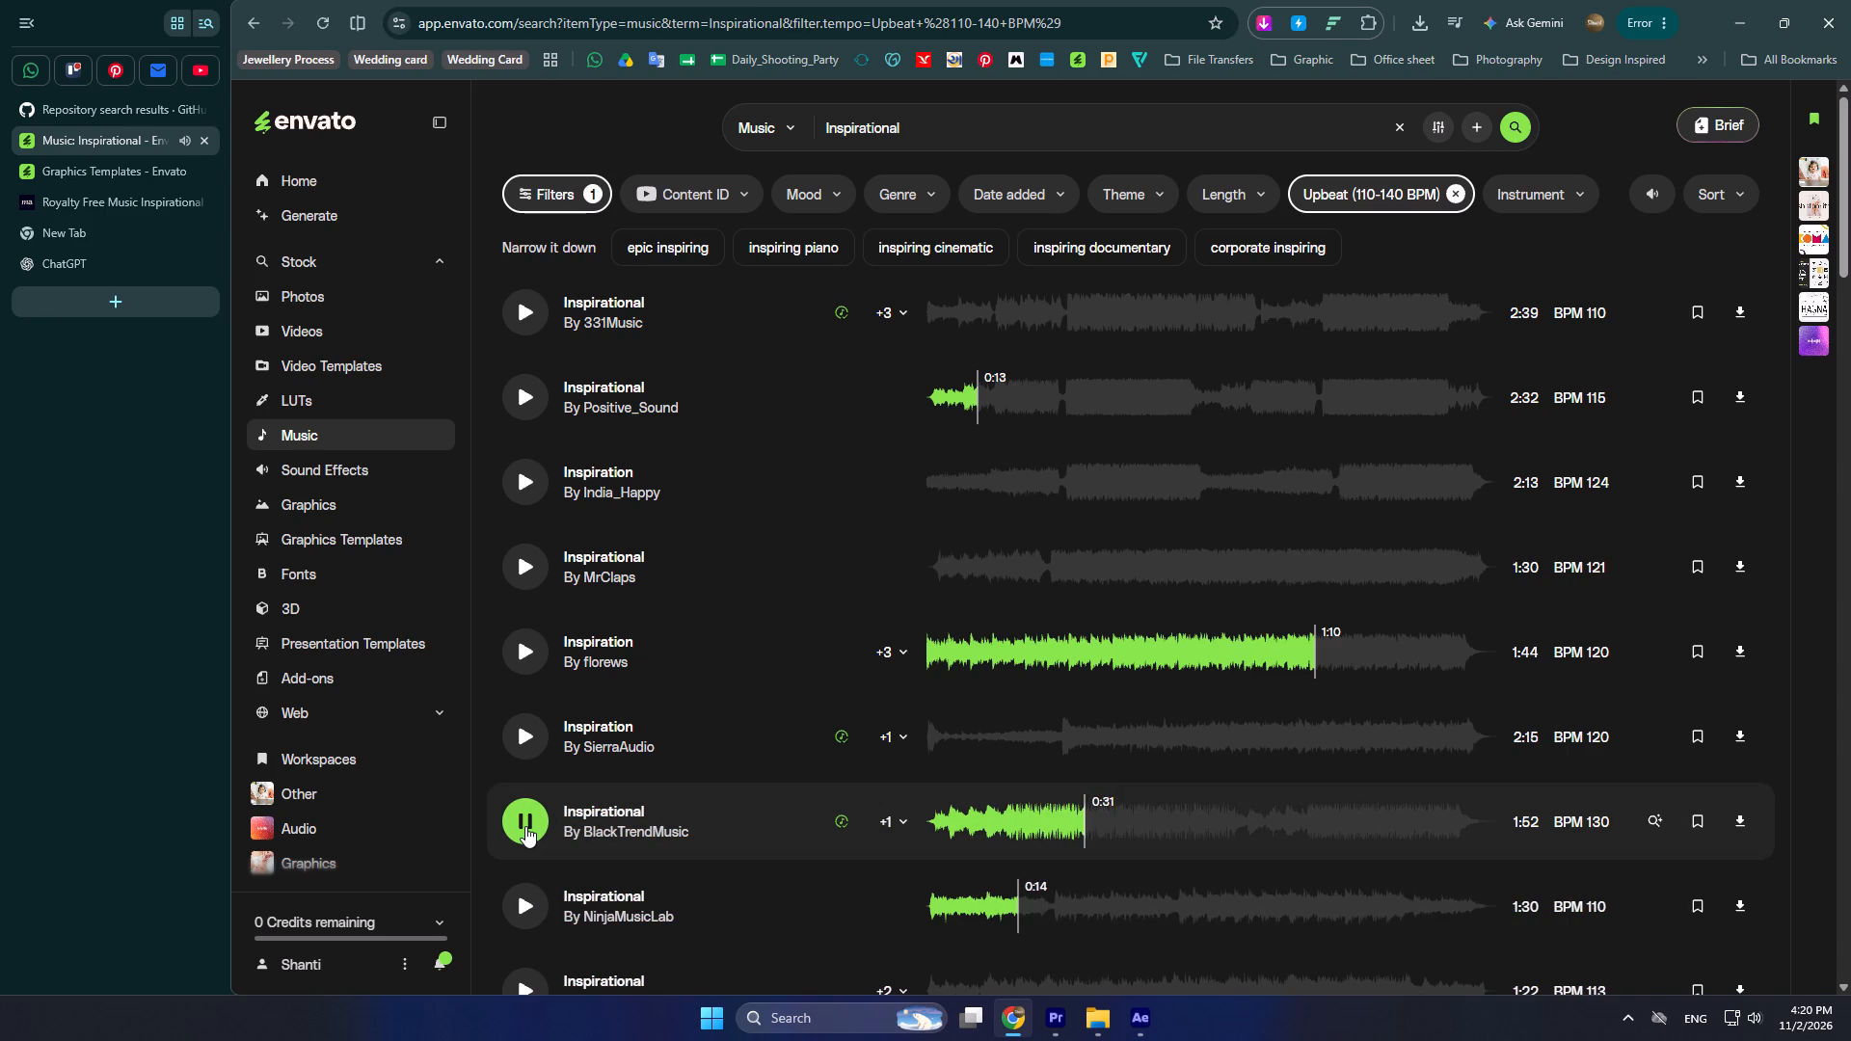
left_click(518, 740)
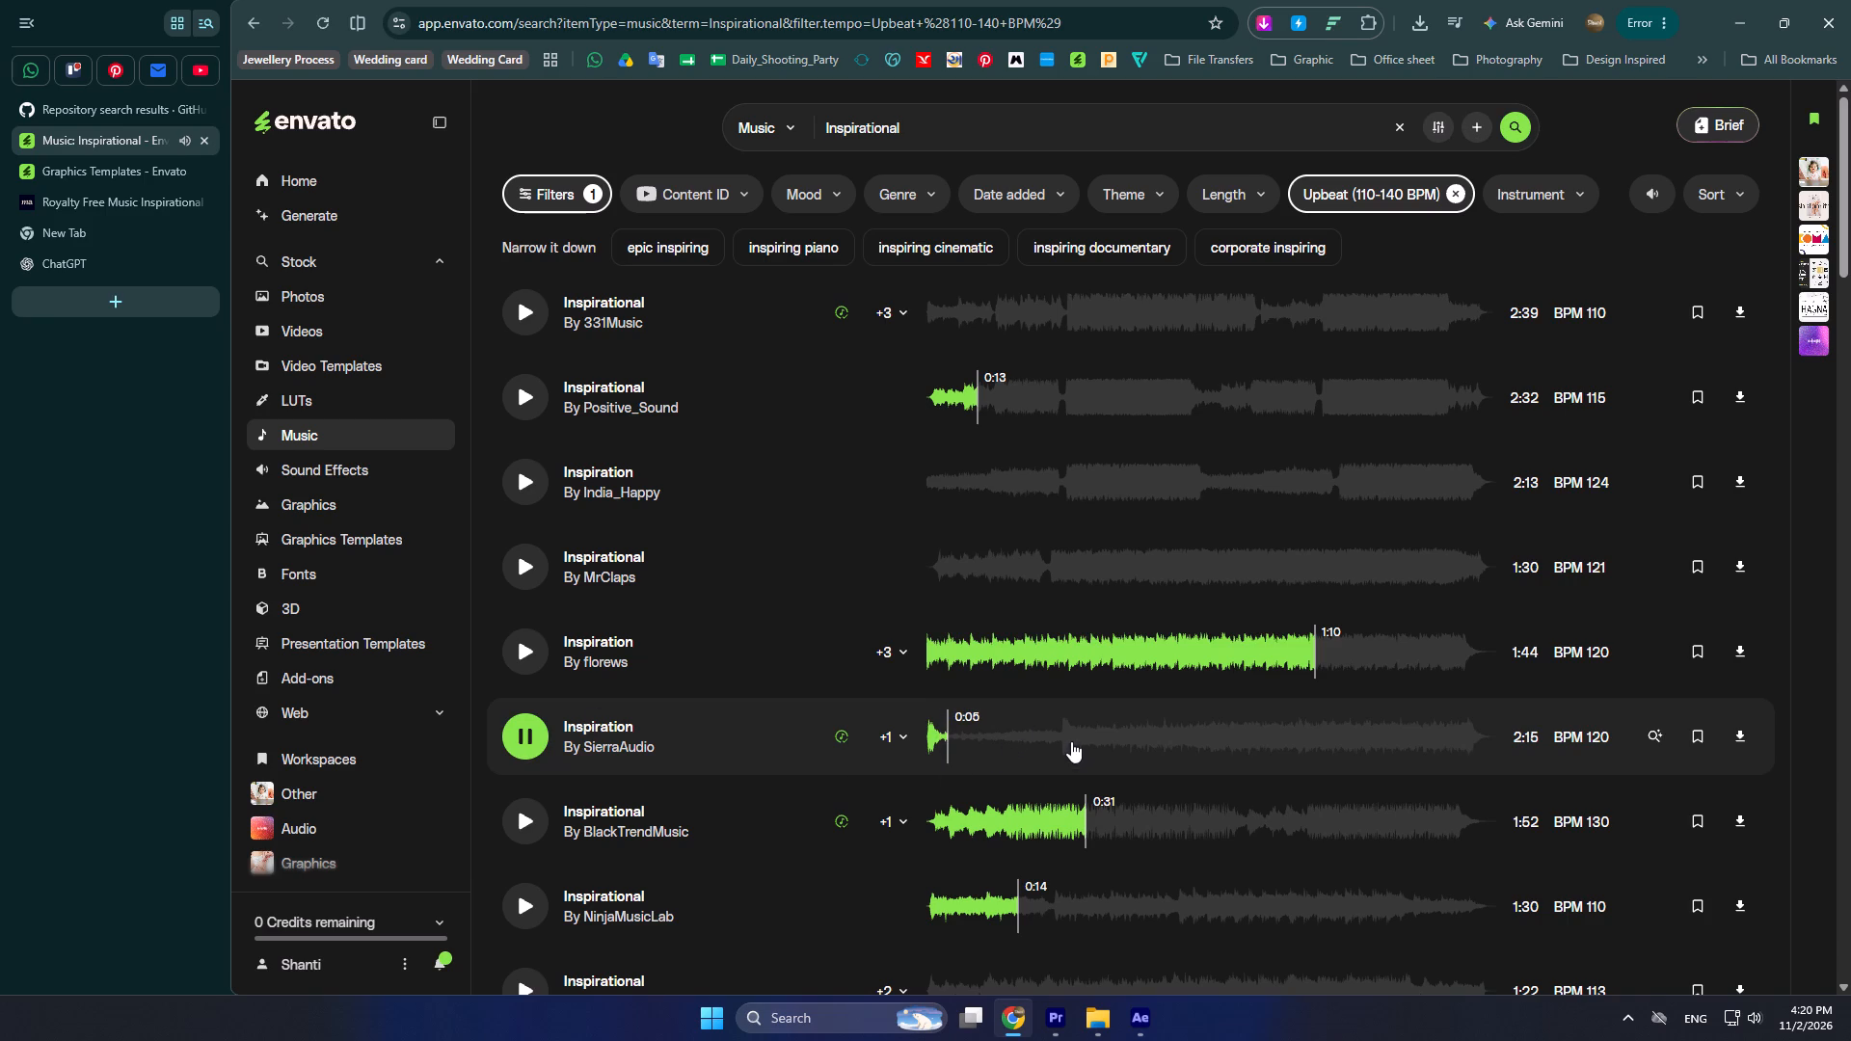
Narrow the music search to the suggested term "epic inspiring".
scroll(1073, 472, "up", 8)
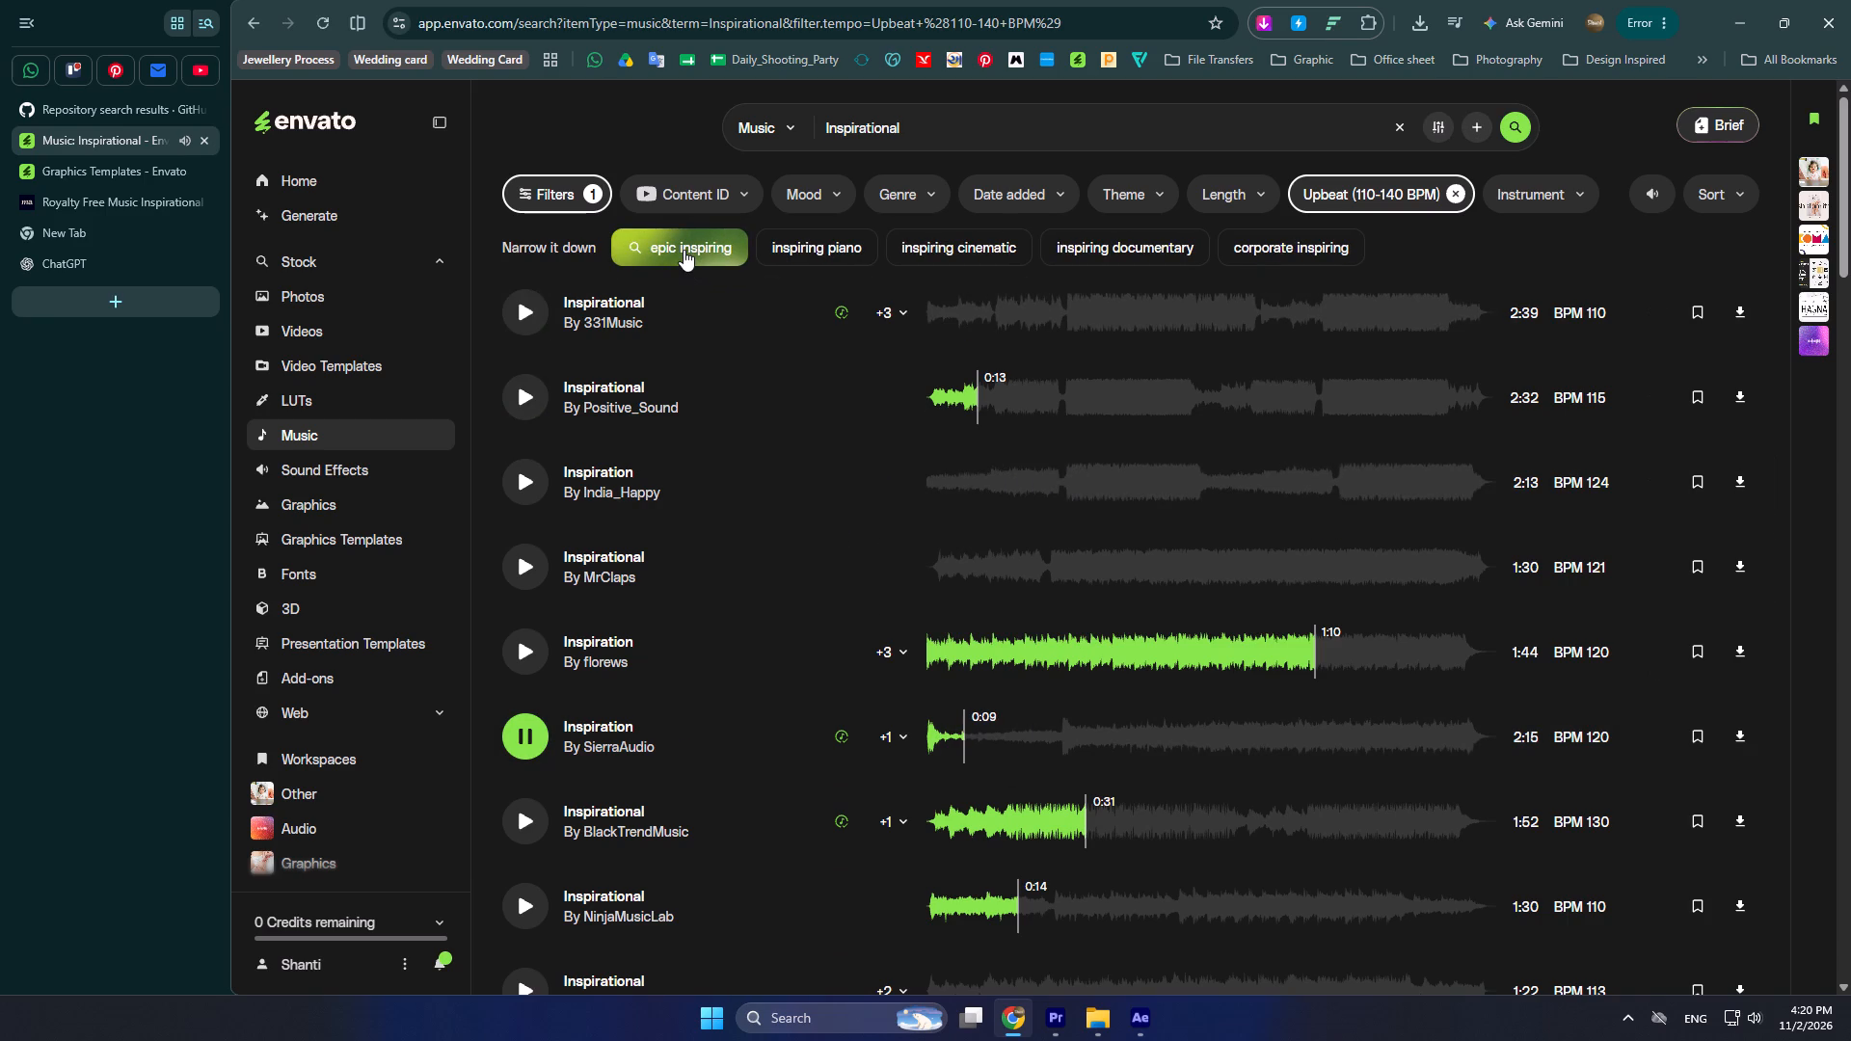
left_click(684, 250)
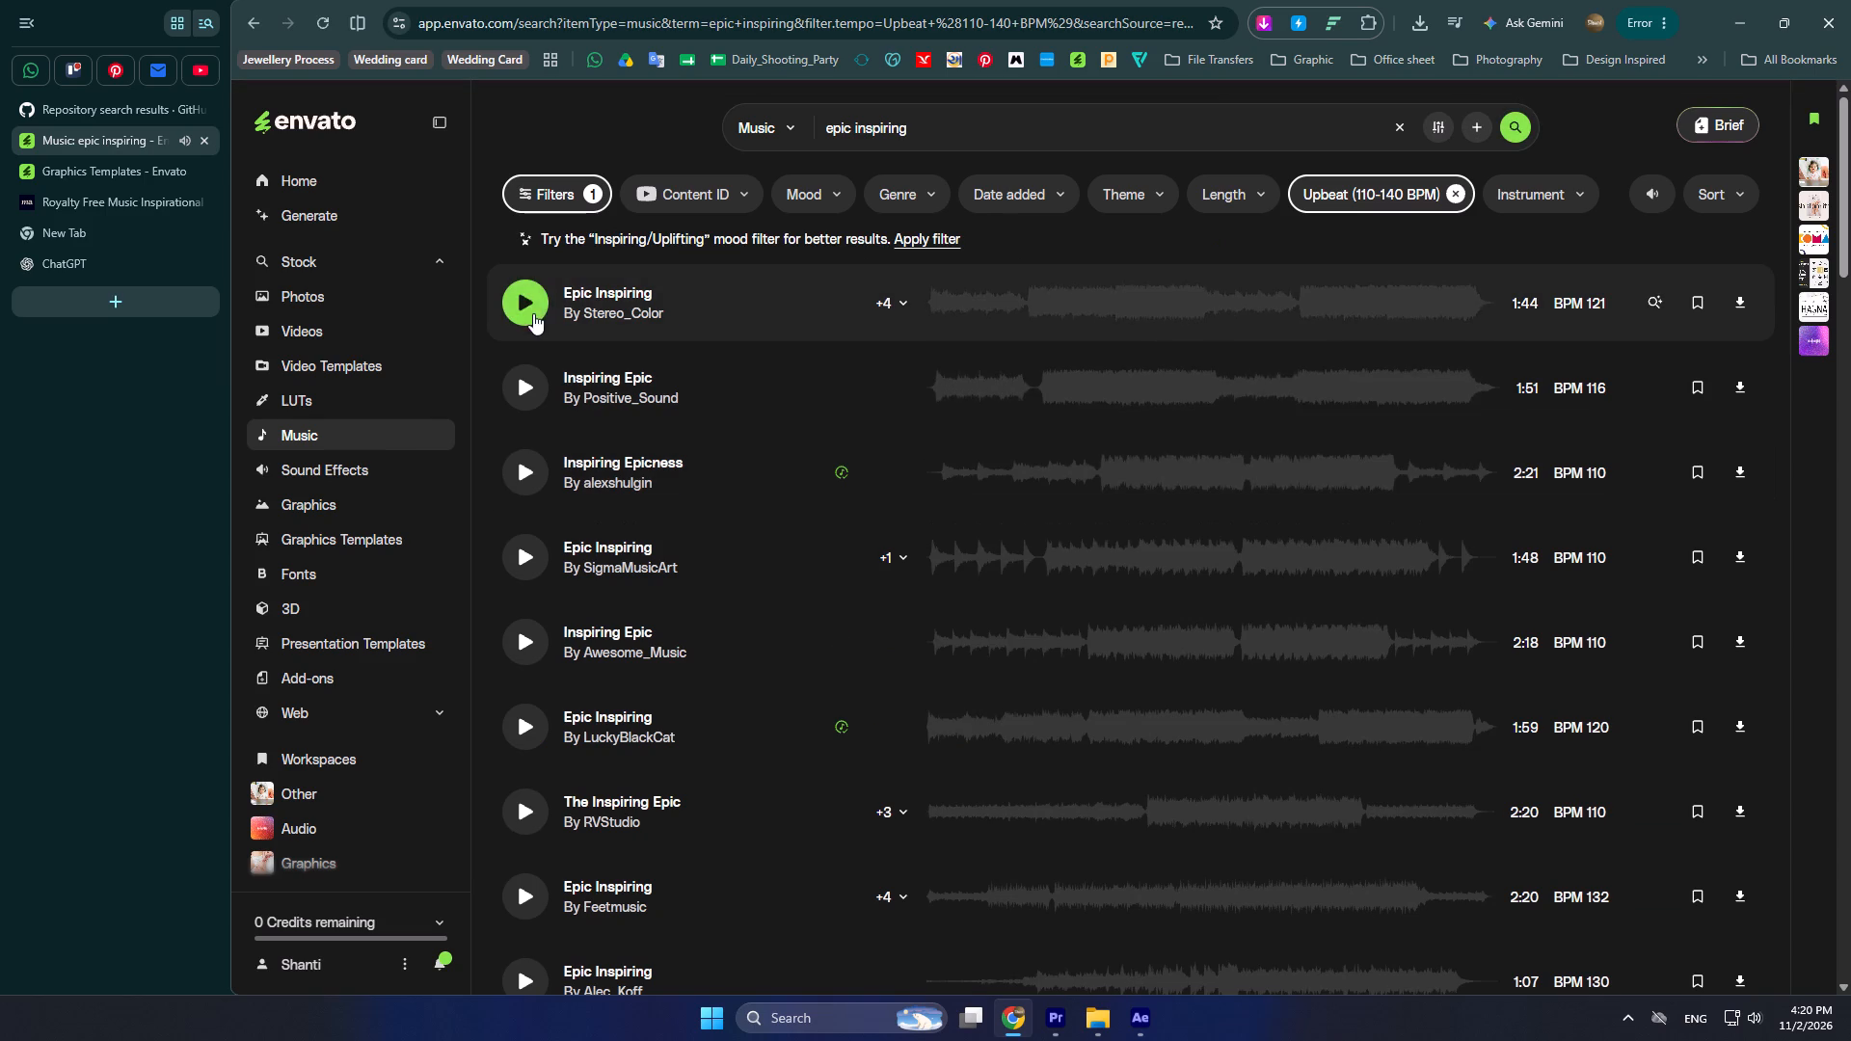
Audition the epic inspiring tracks by Stereo_Color, Positive_Sound, LuckyBlackCat and RVStudio, skipping to the louder section of the RVStudio one.
left_click(533, 313)
left_click(947, 304)
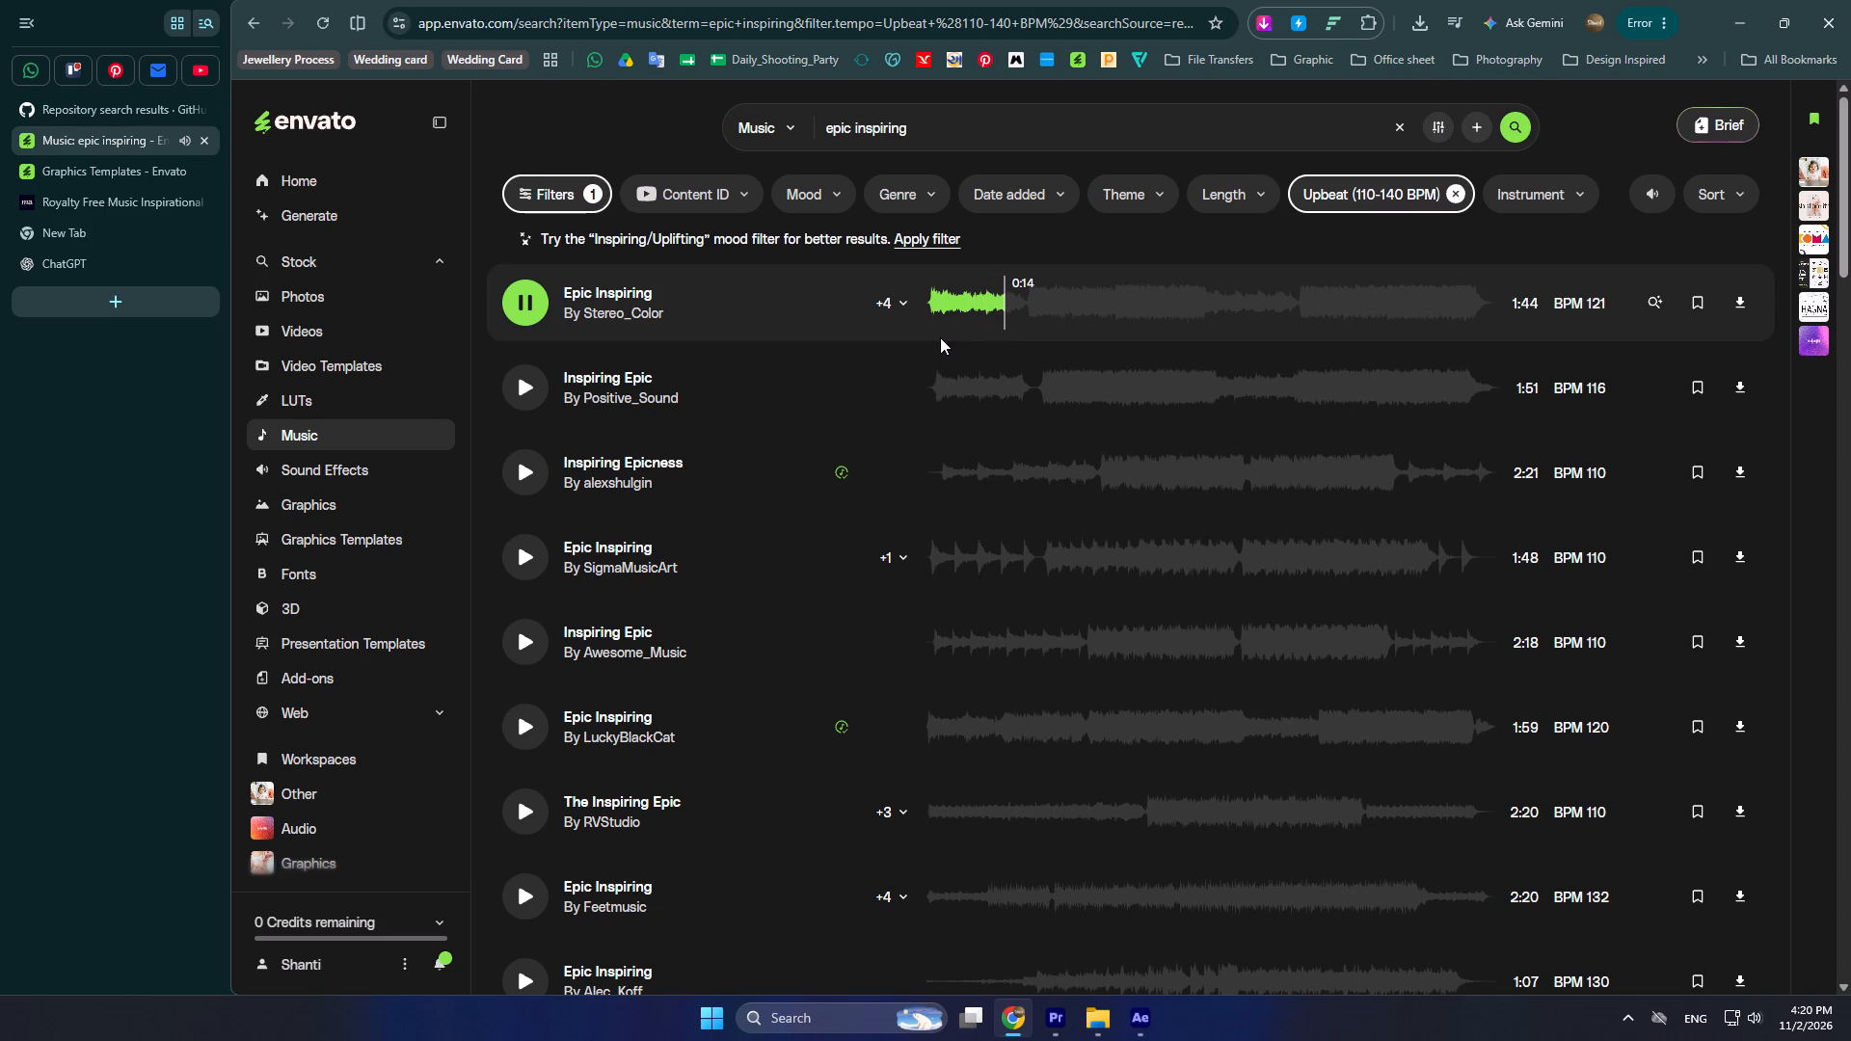
left_click(935, 385)
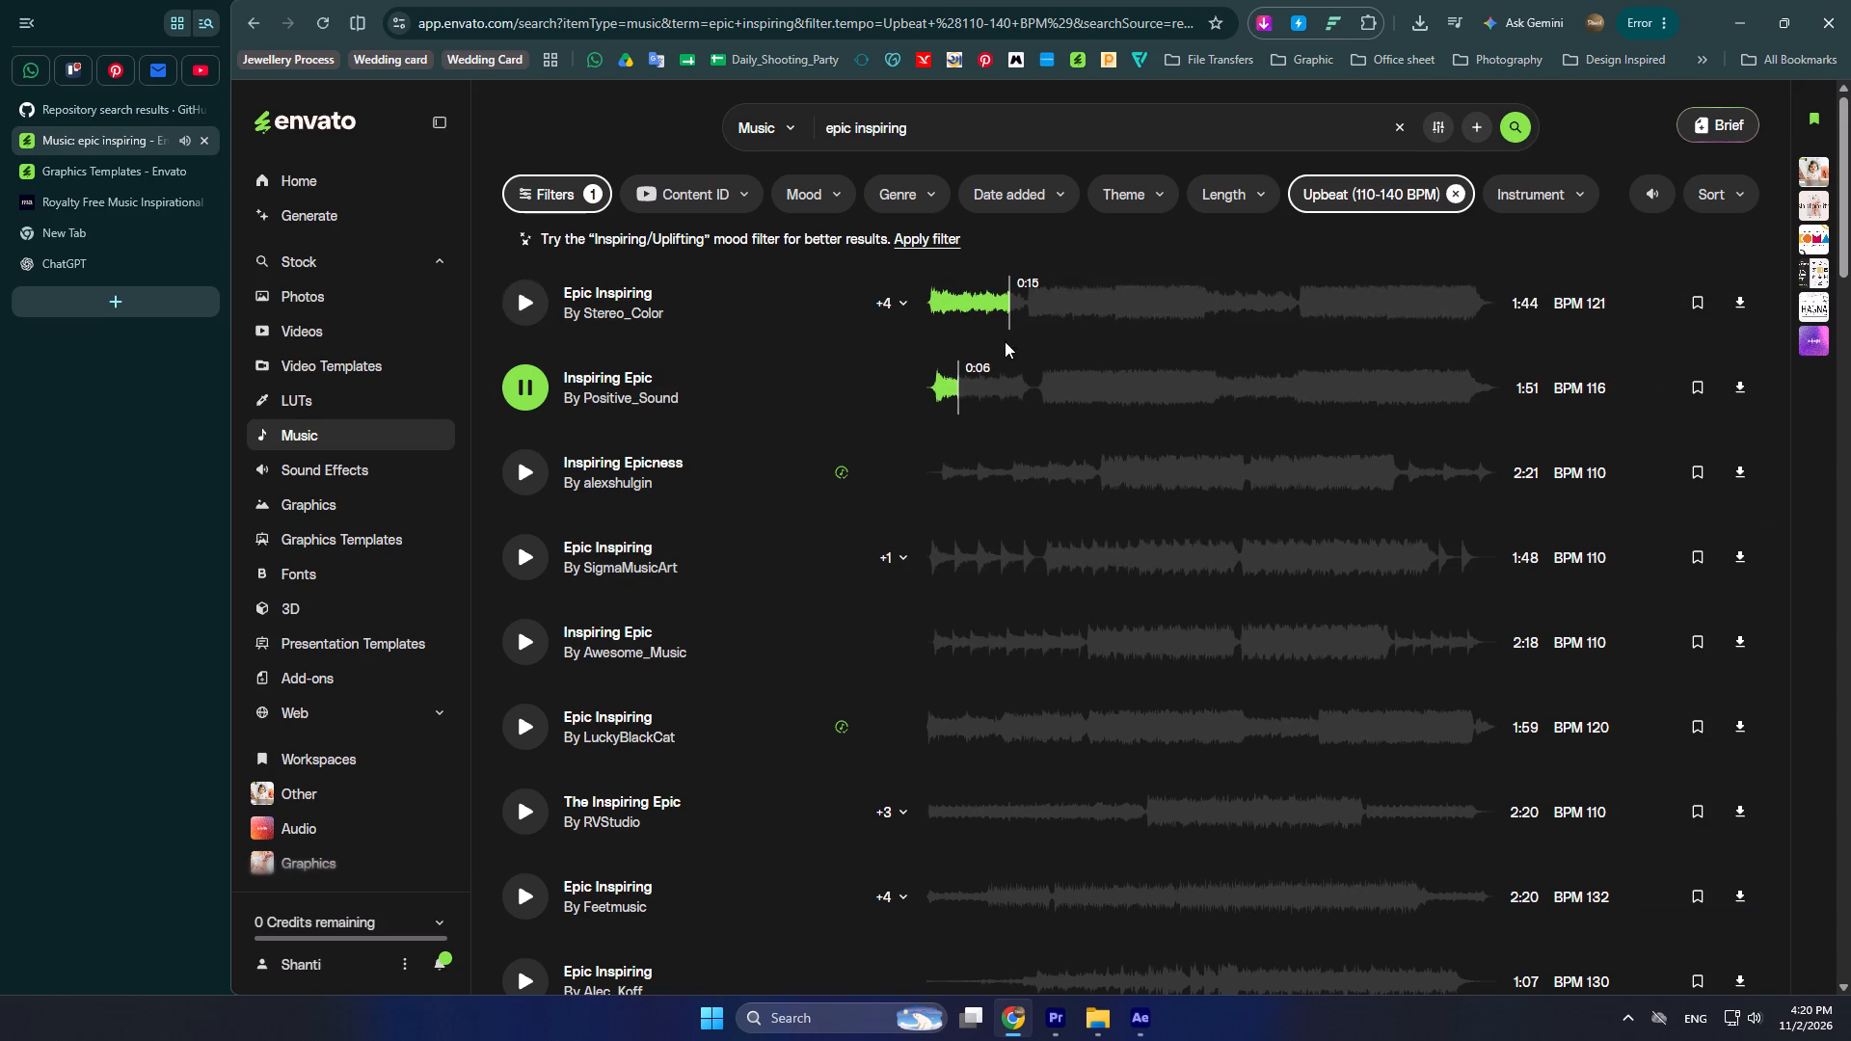
left_click(931, 733)
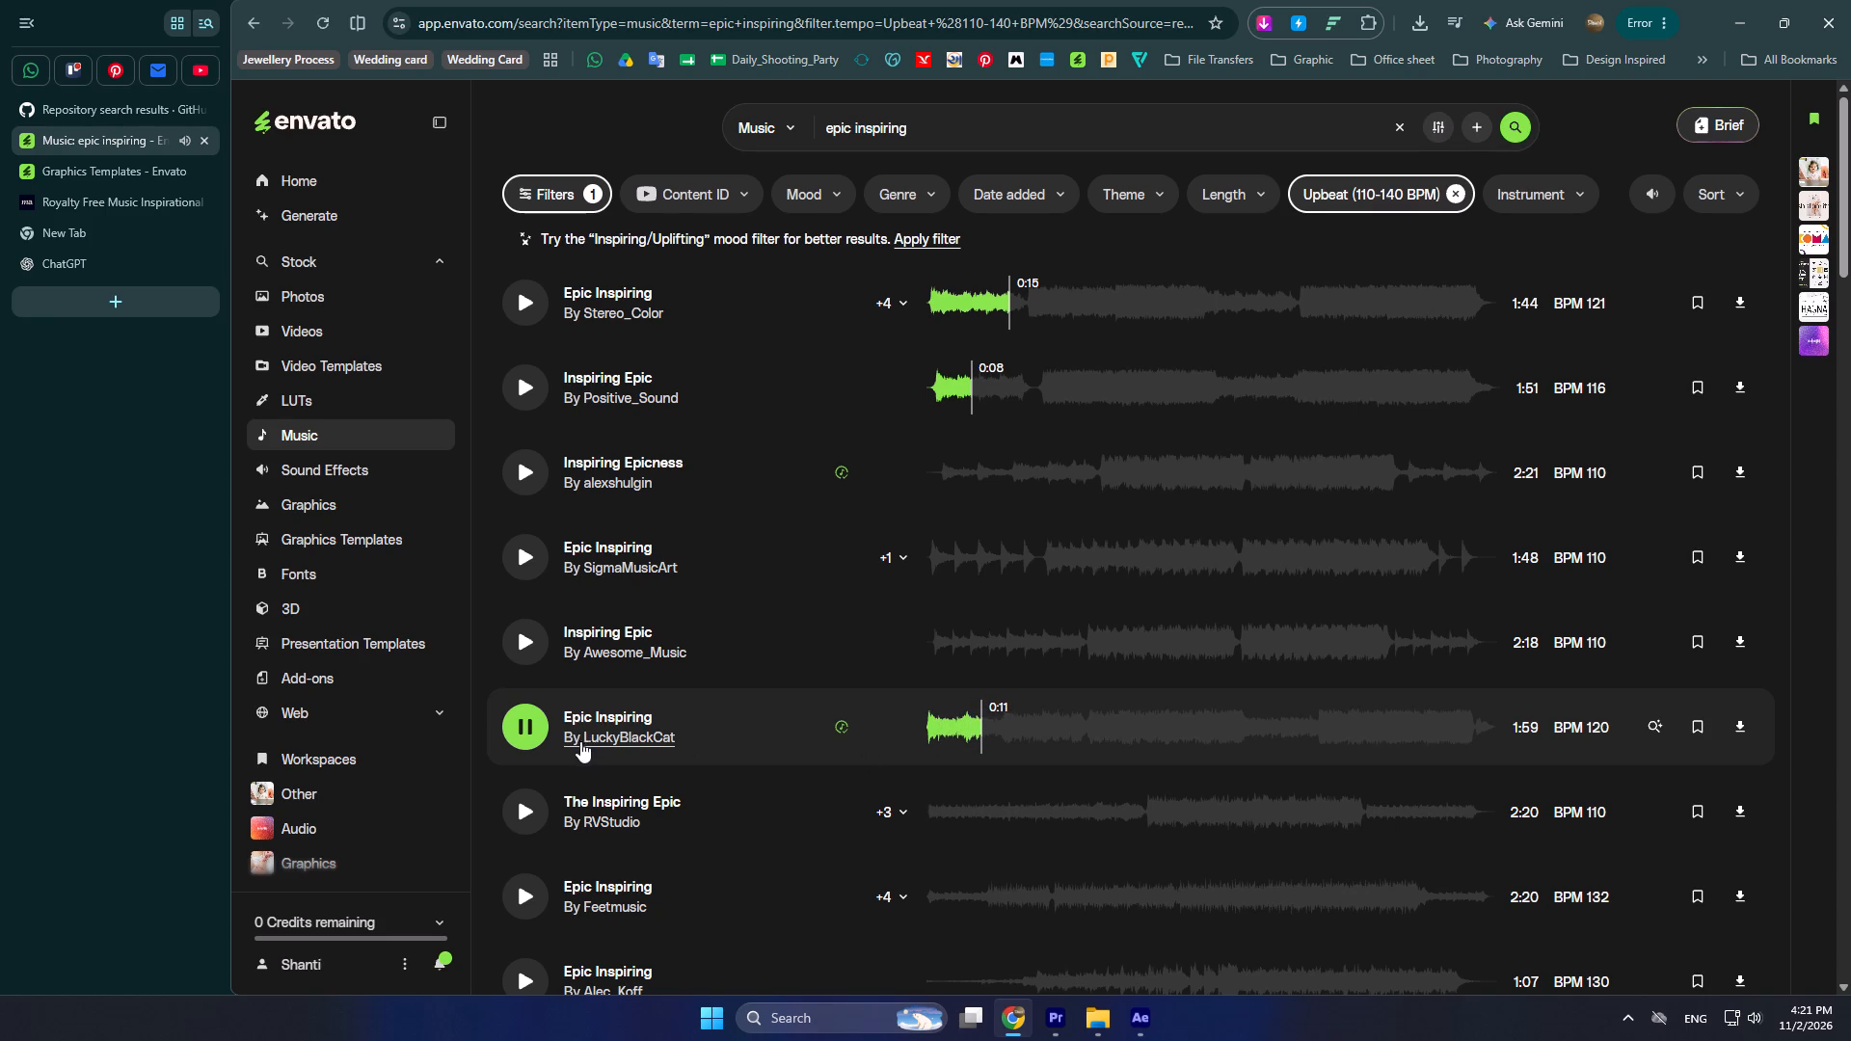
left_click(537, 805)
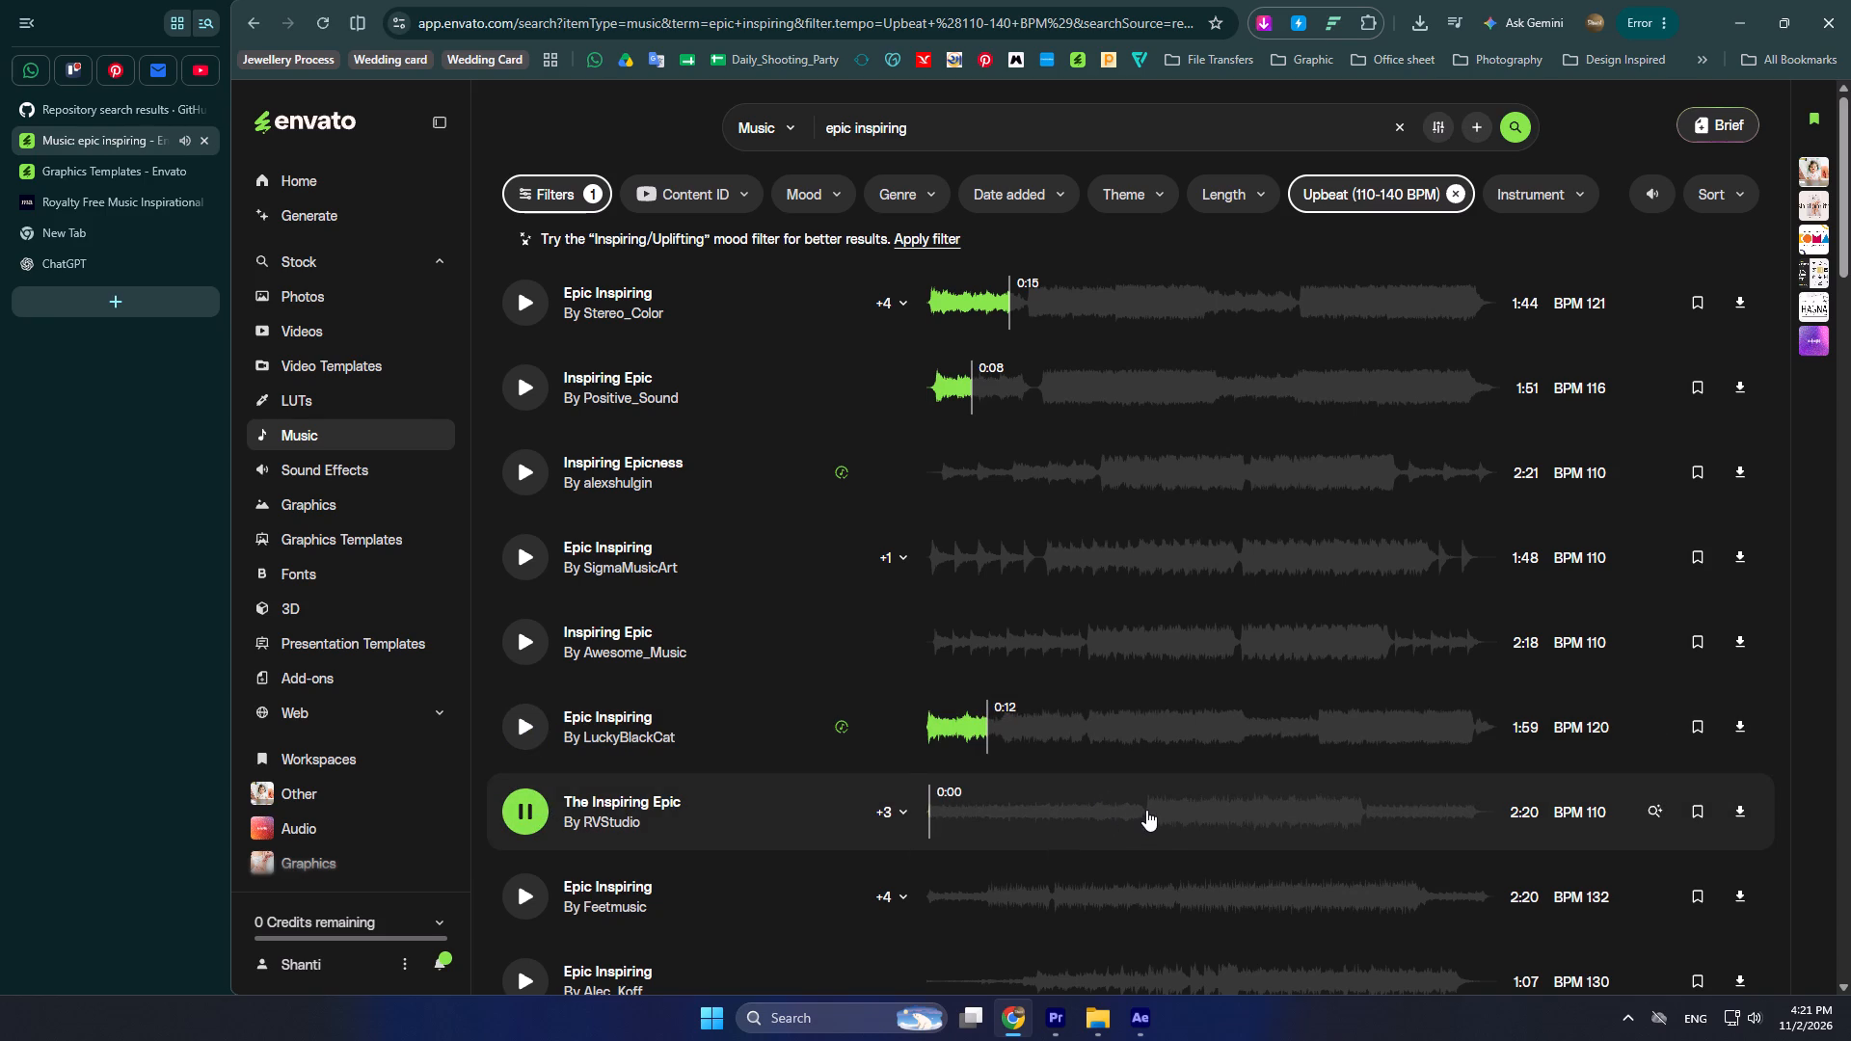
left_click(1148, 812)
Audition the tracks by Feetmusic and Alec_Koff from where each one builds up, and Epic Inspire by RedLionProduction from its start.
scroll(1000, 779, "down", 2)
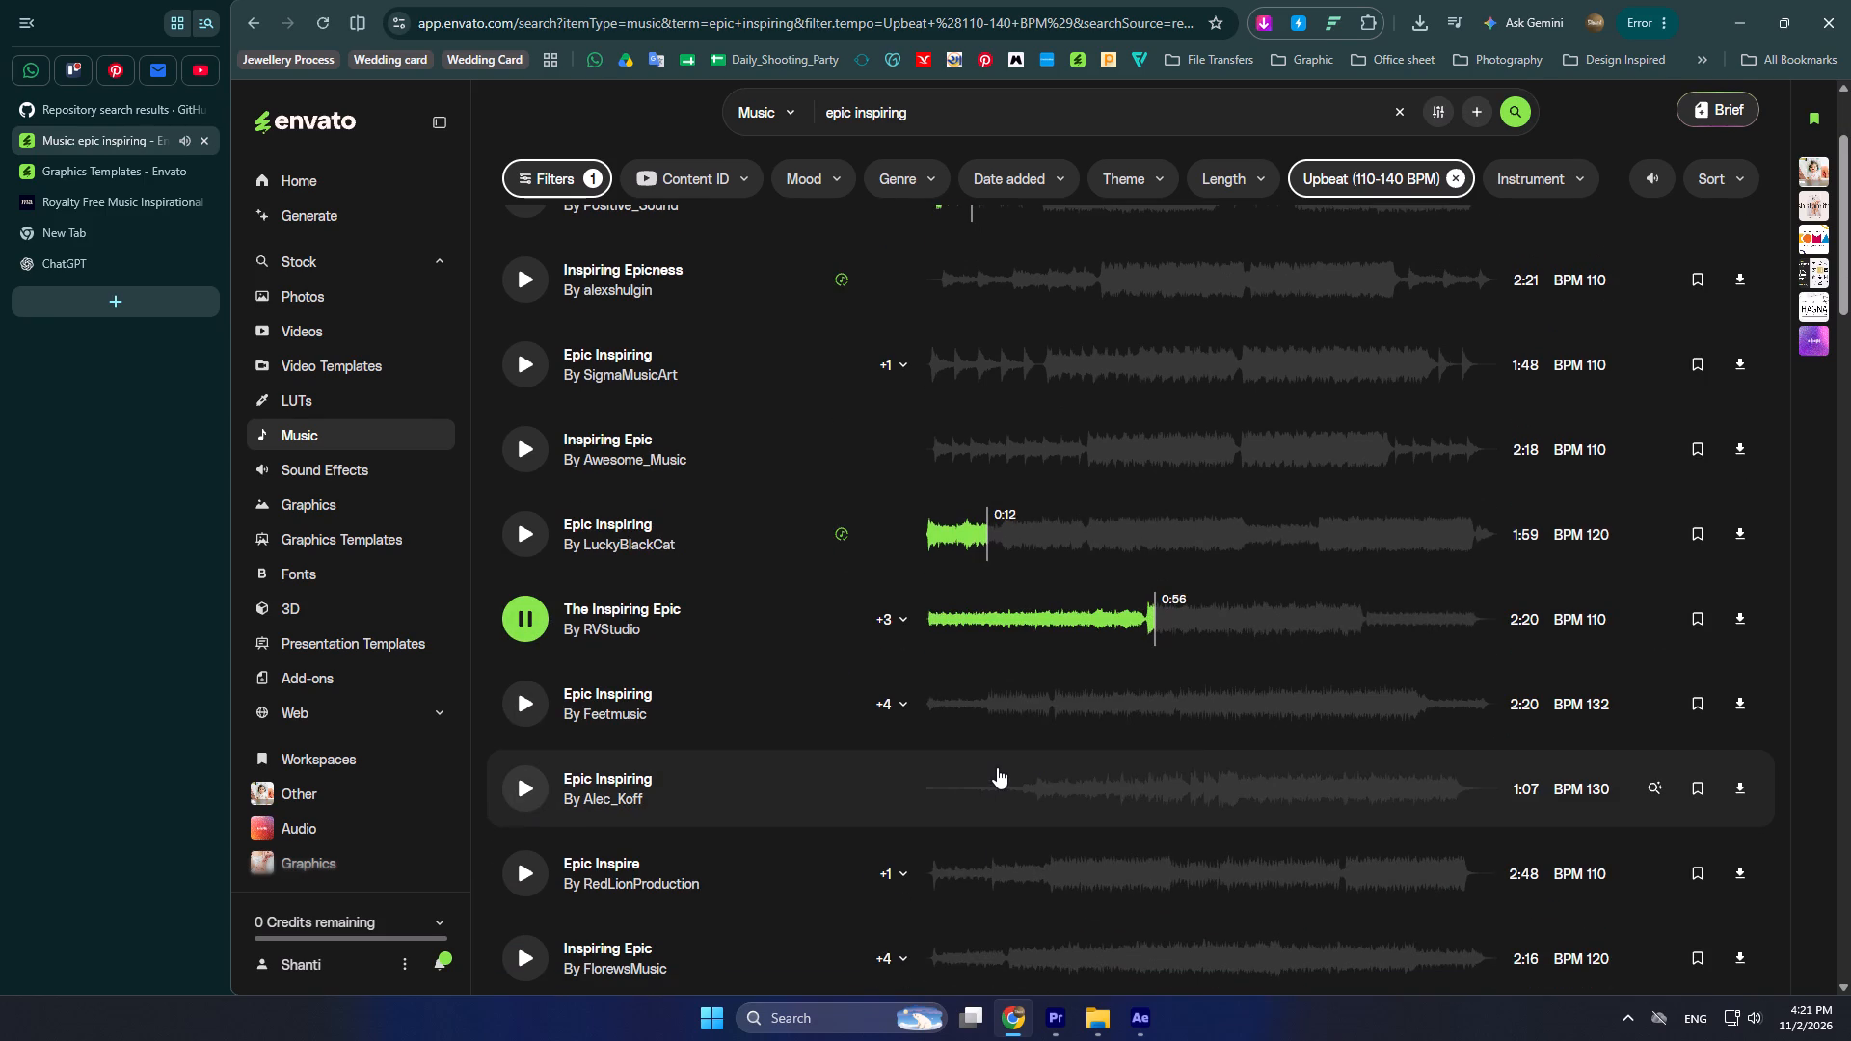
scroll(996, 760, "up", 1)
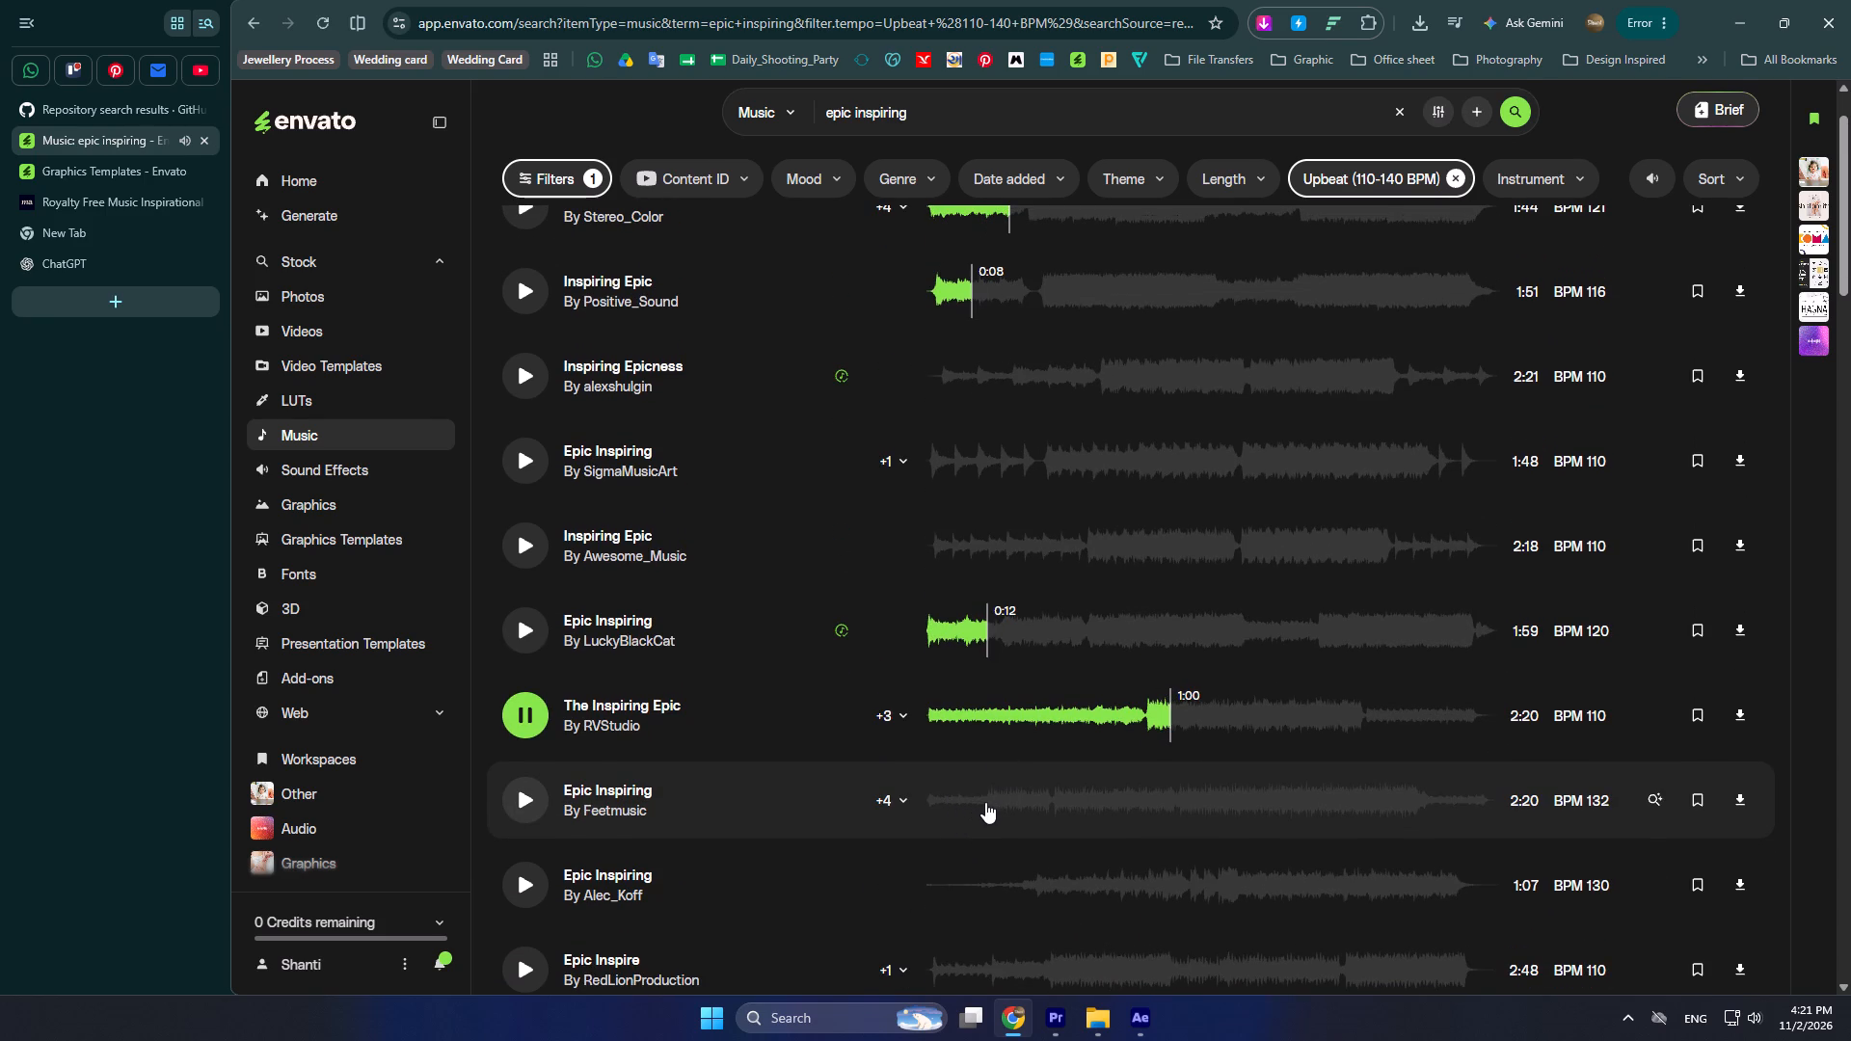
left_click(985, 802)
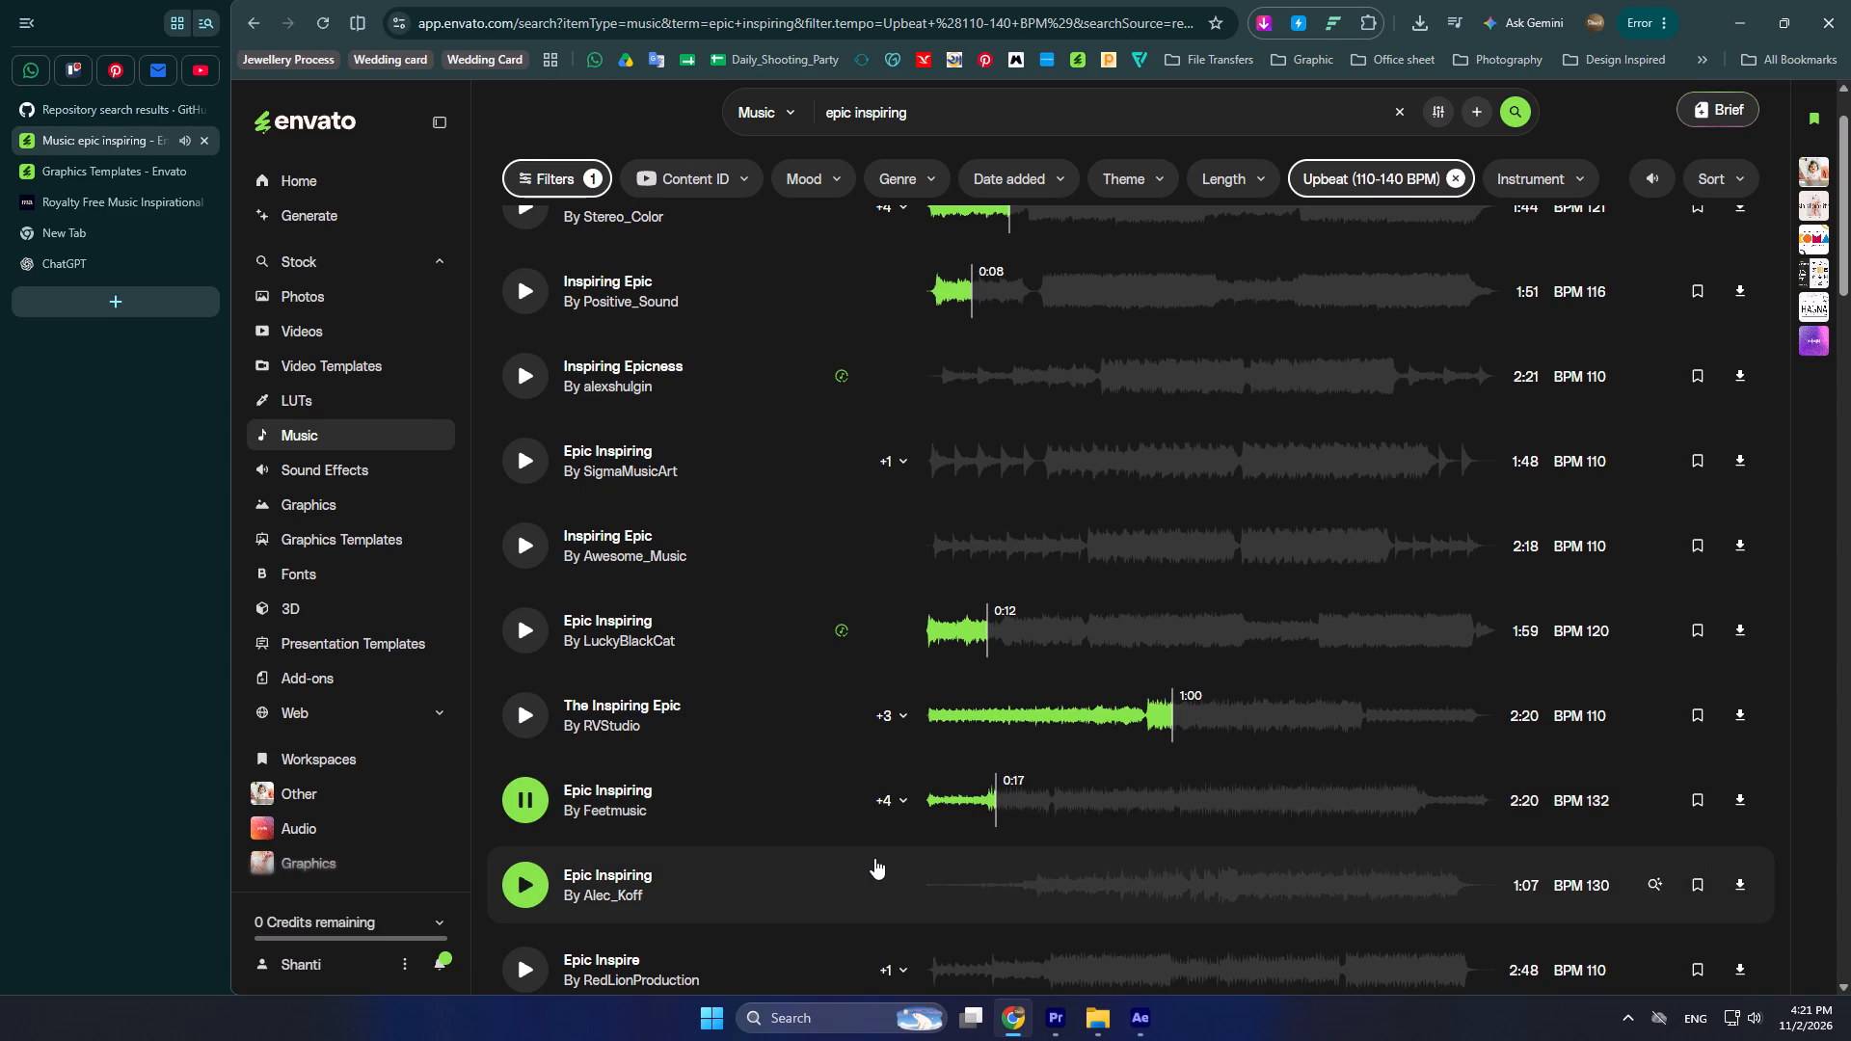
left_click(1038, 893)
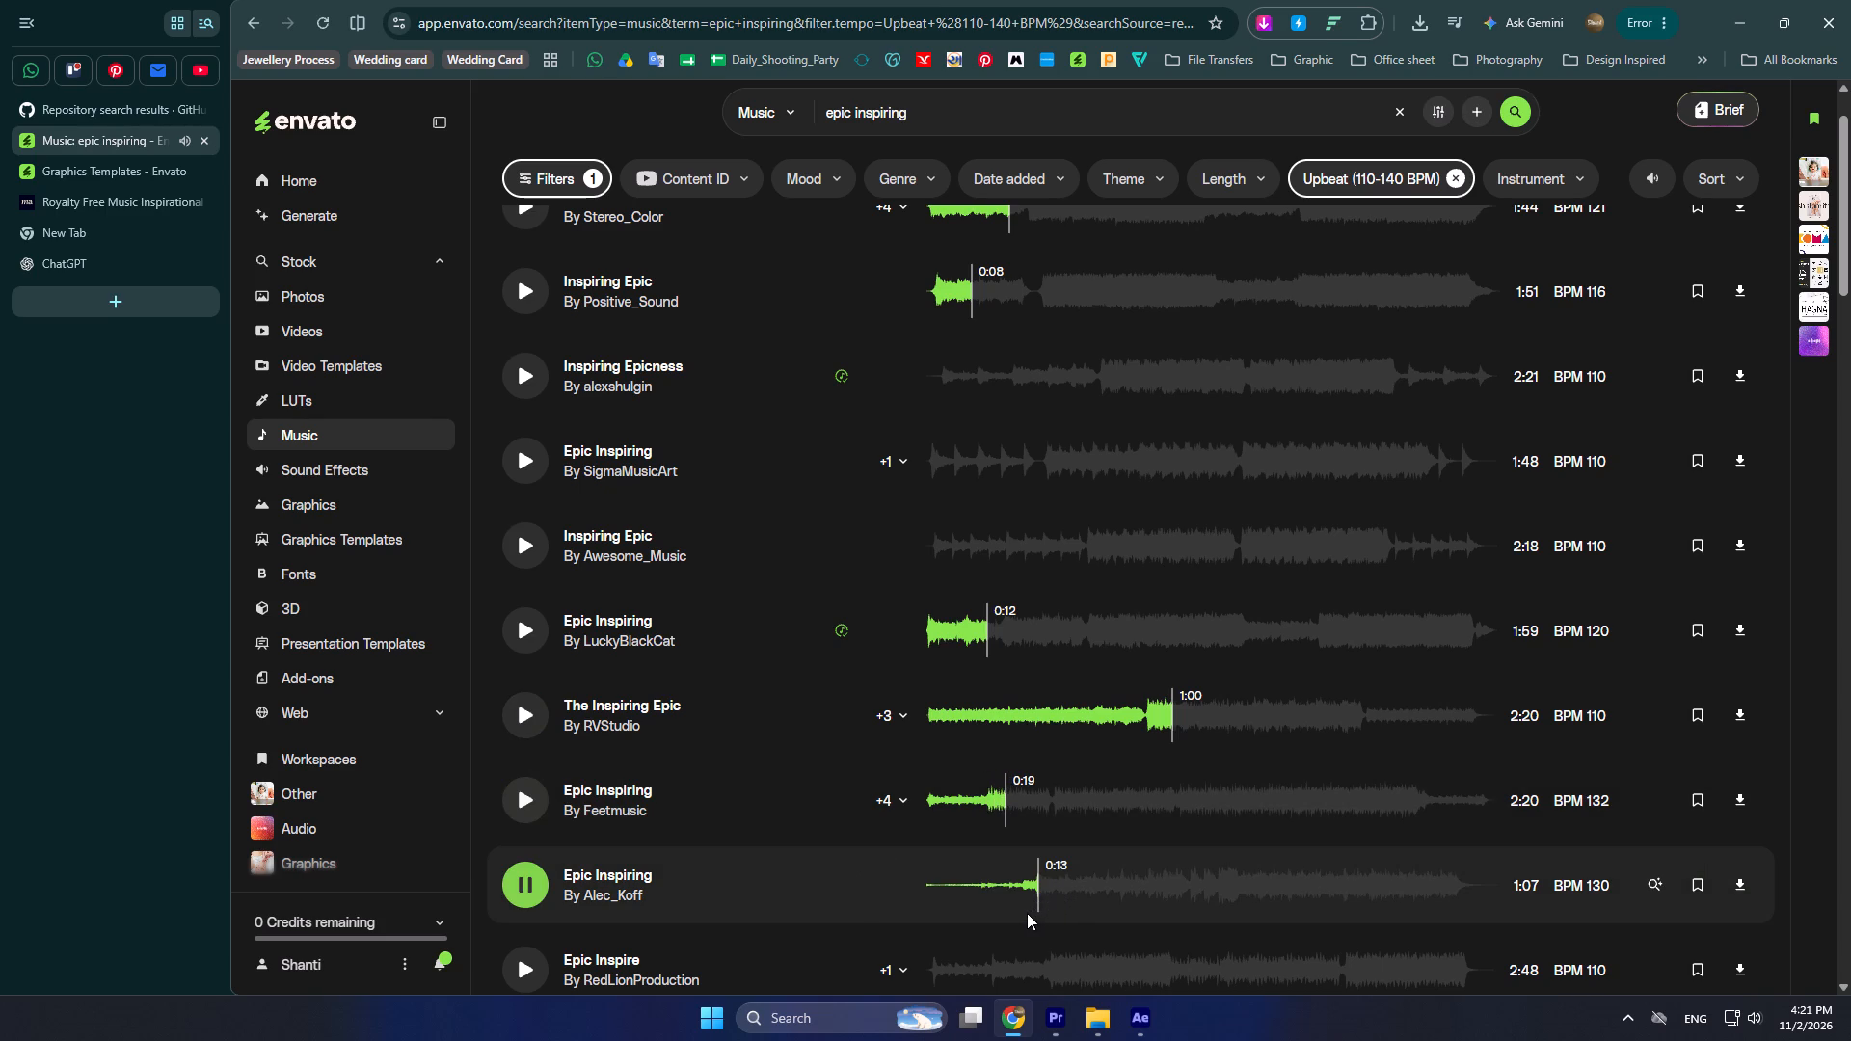
scroll(773, 870, "down", 4)
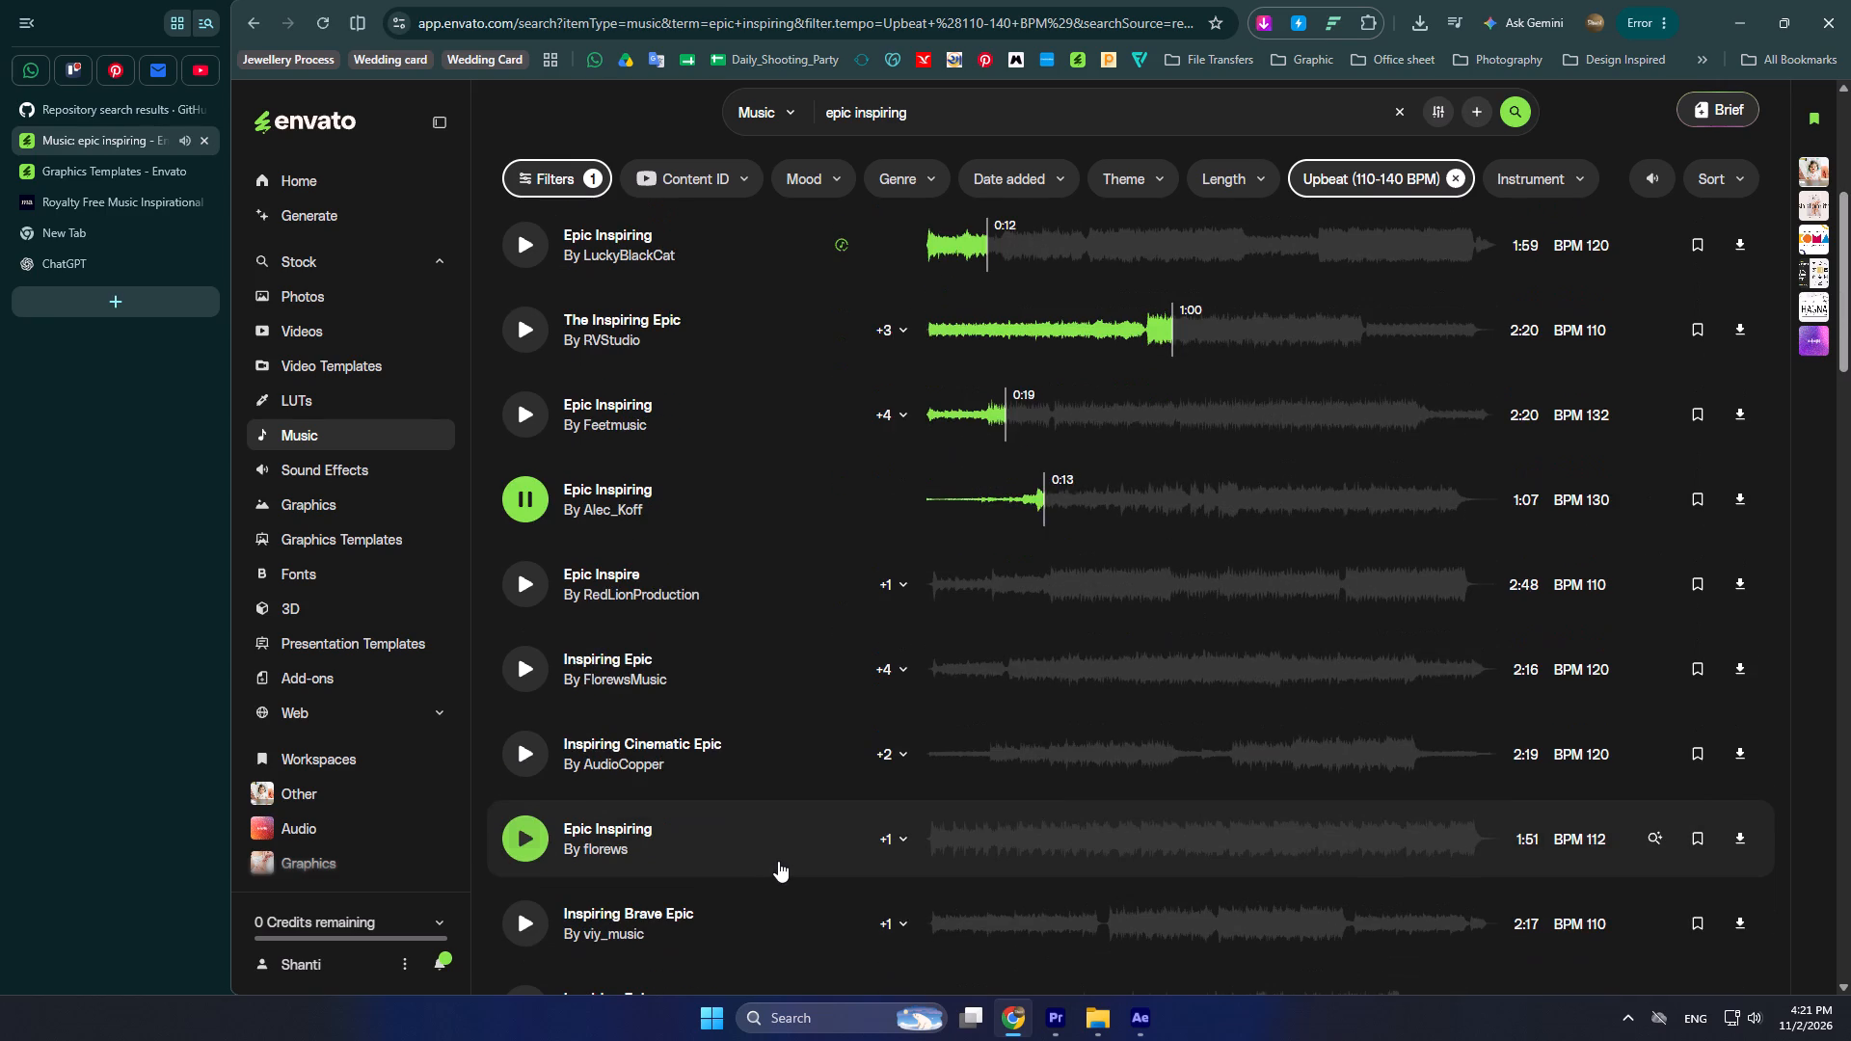
scroll(781, 856, "up", 1)
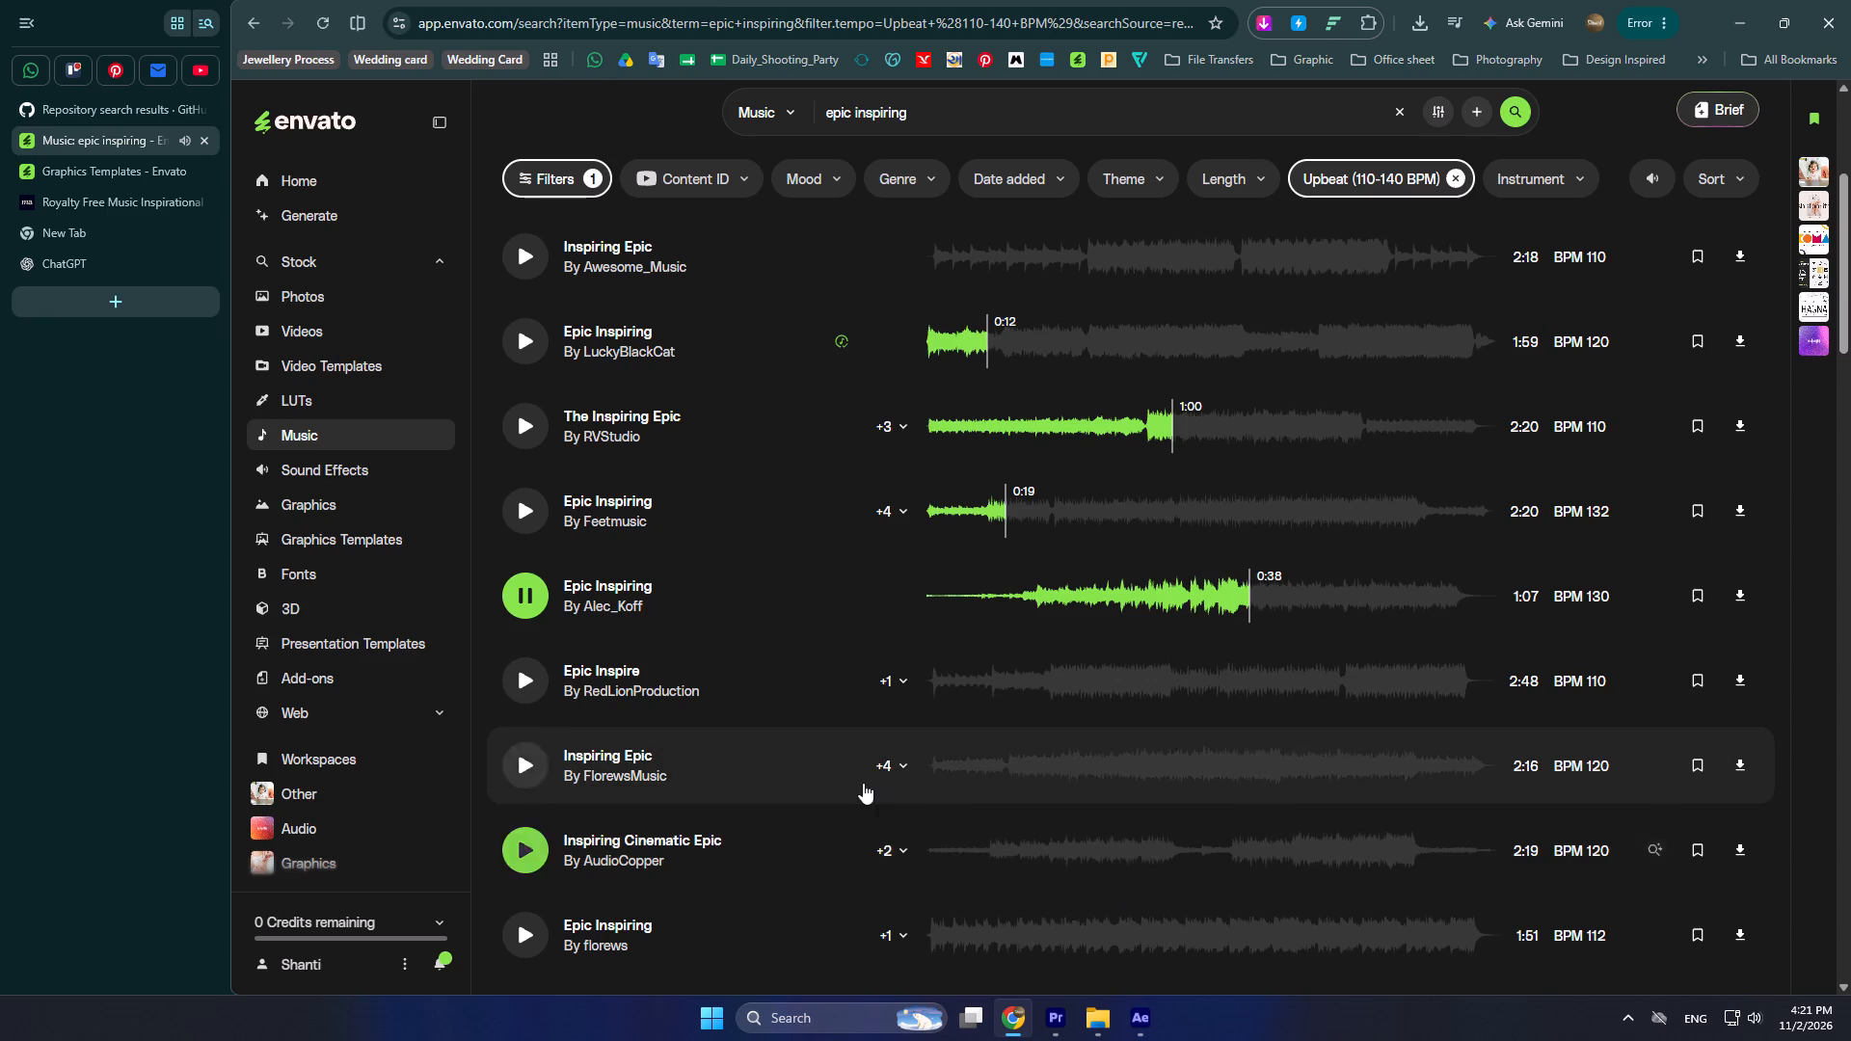
left_click(525, 685)
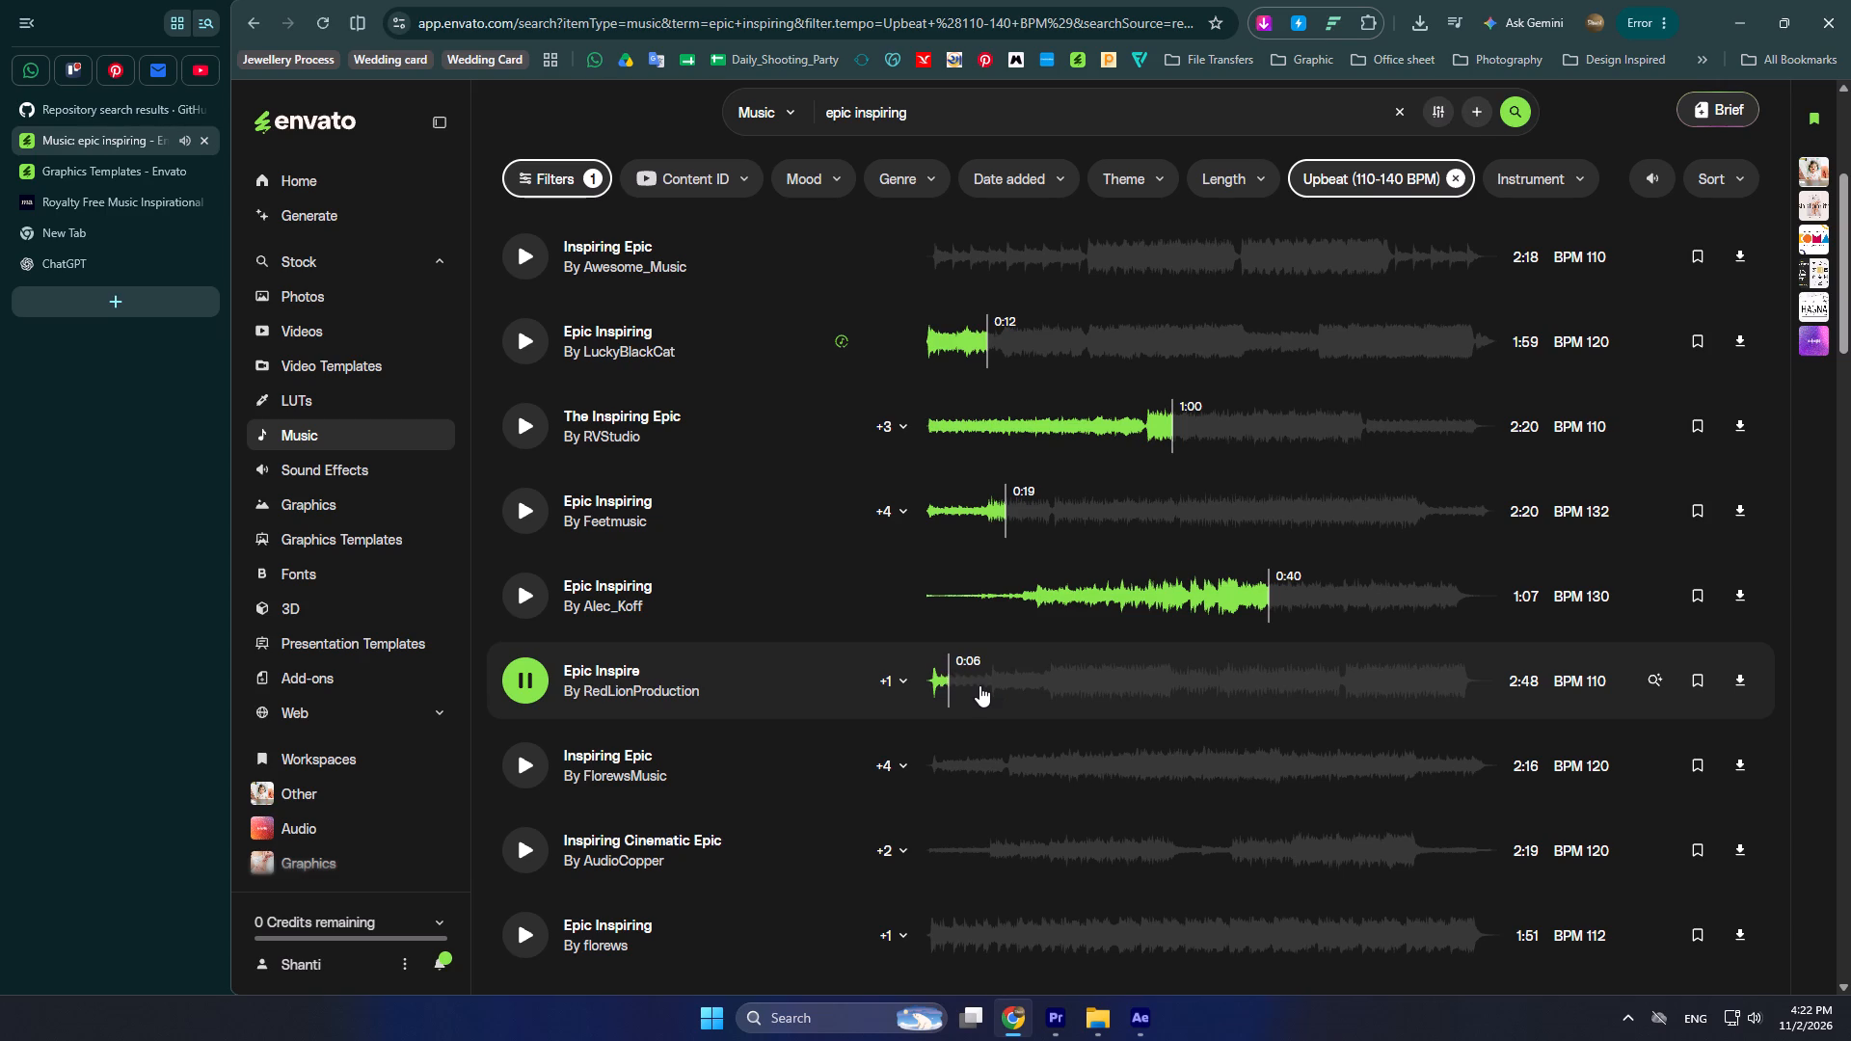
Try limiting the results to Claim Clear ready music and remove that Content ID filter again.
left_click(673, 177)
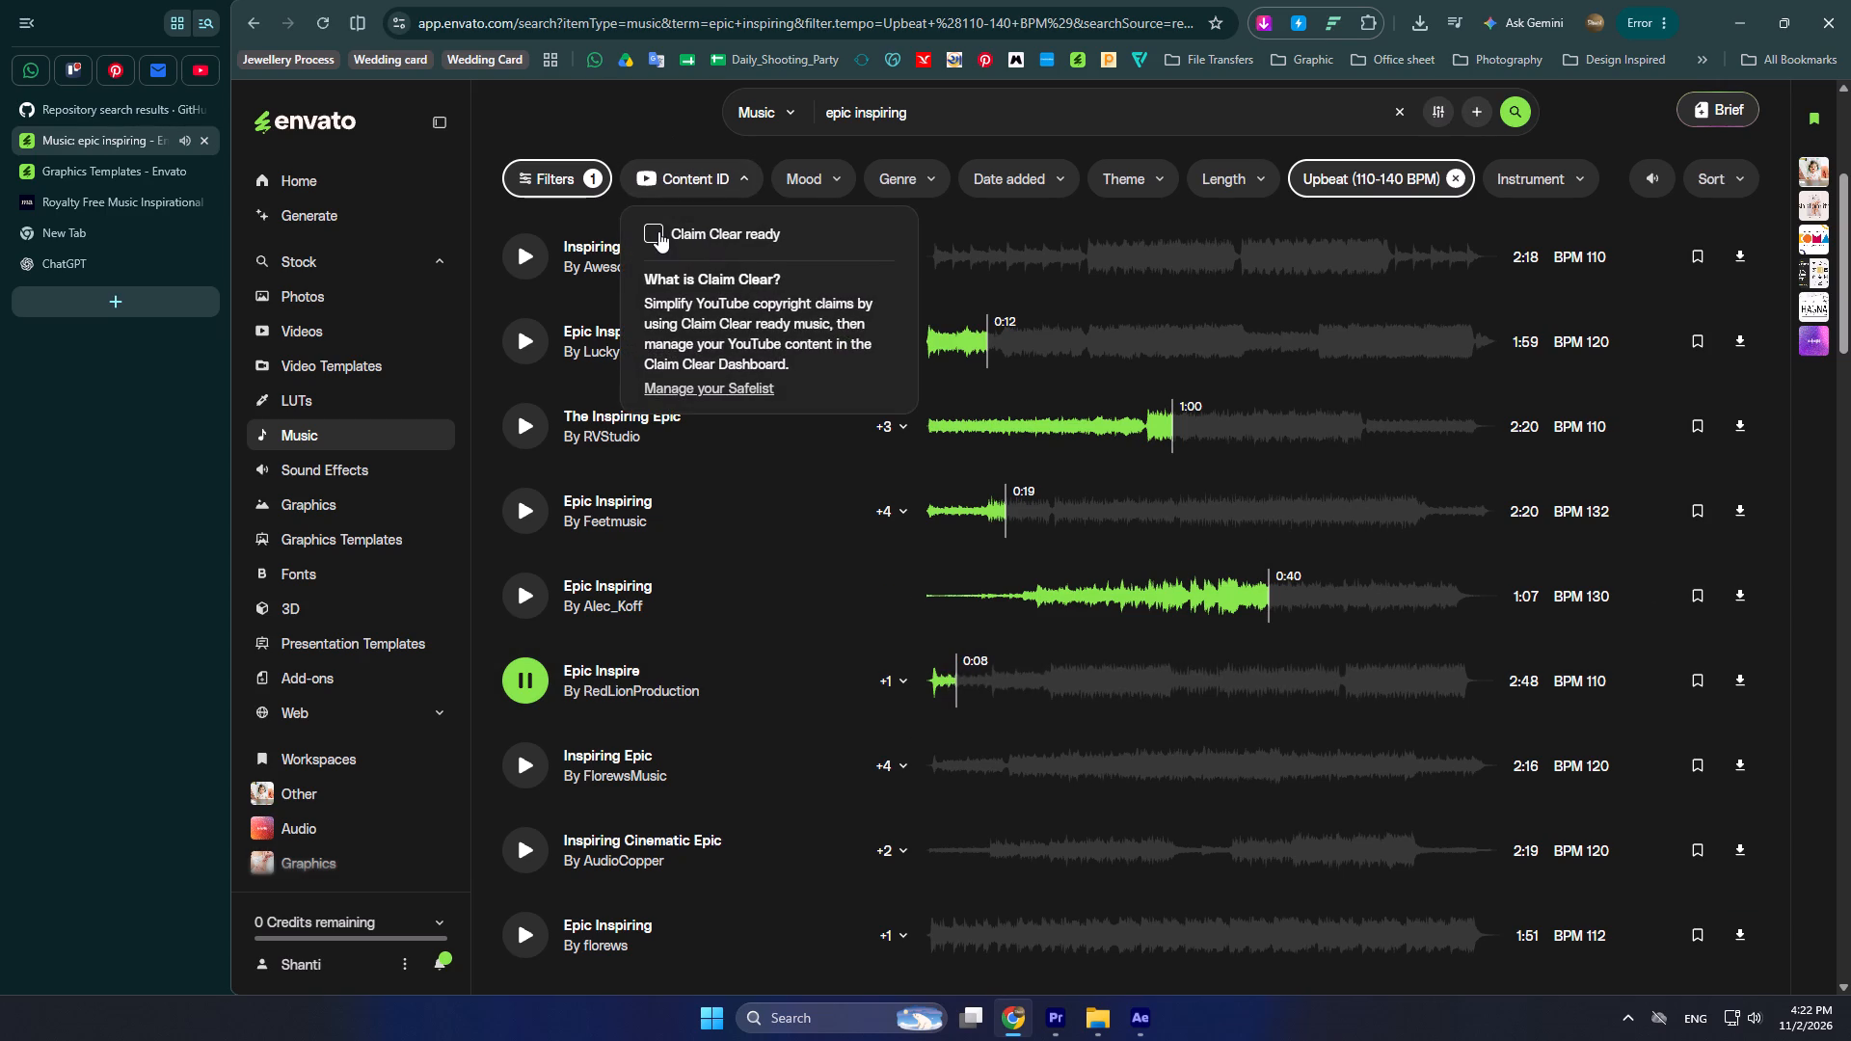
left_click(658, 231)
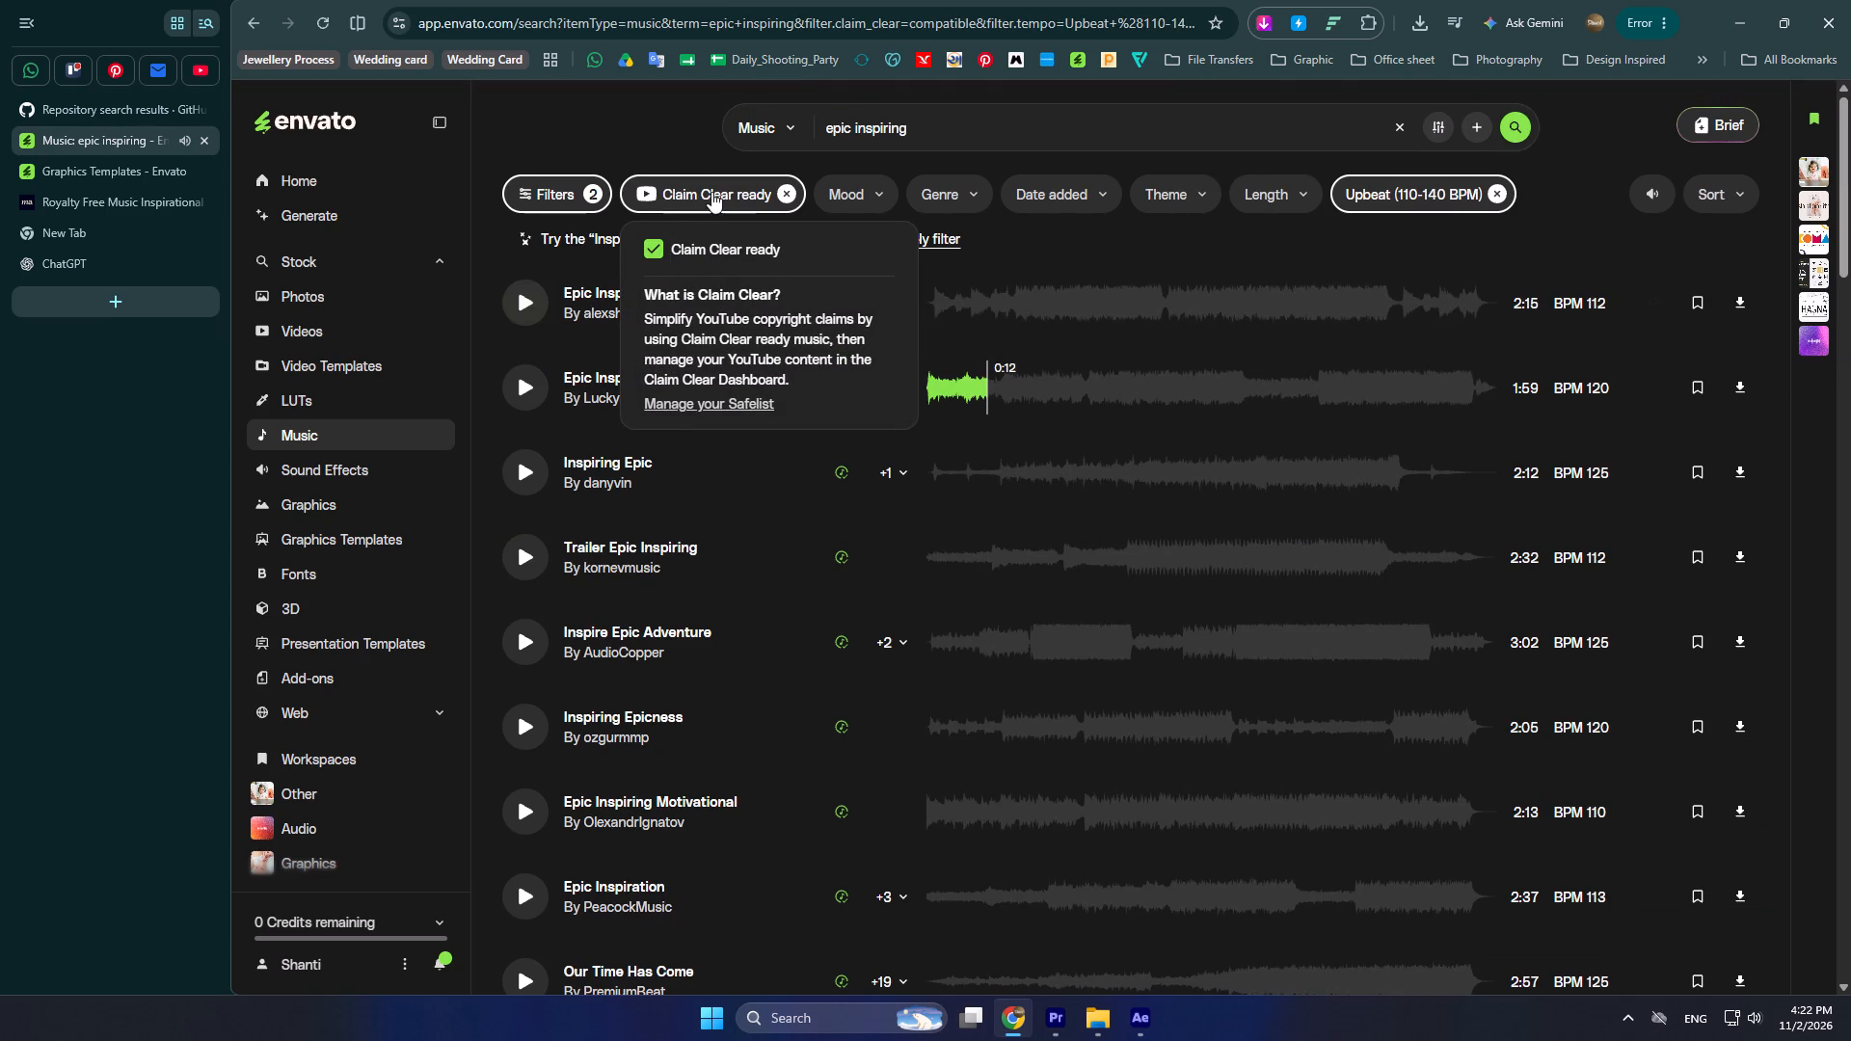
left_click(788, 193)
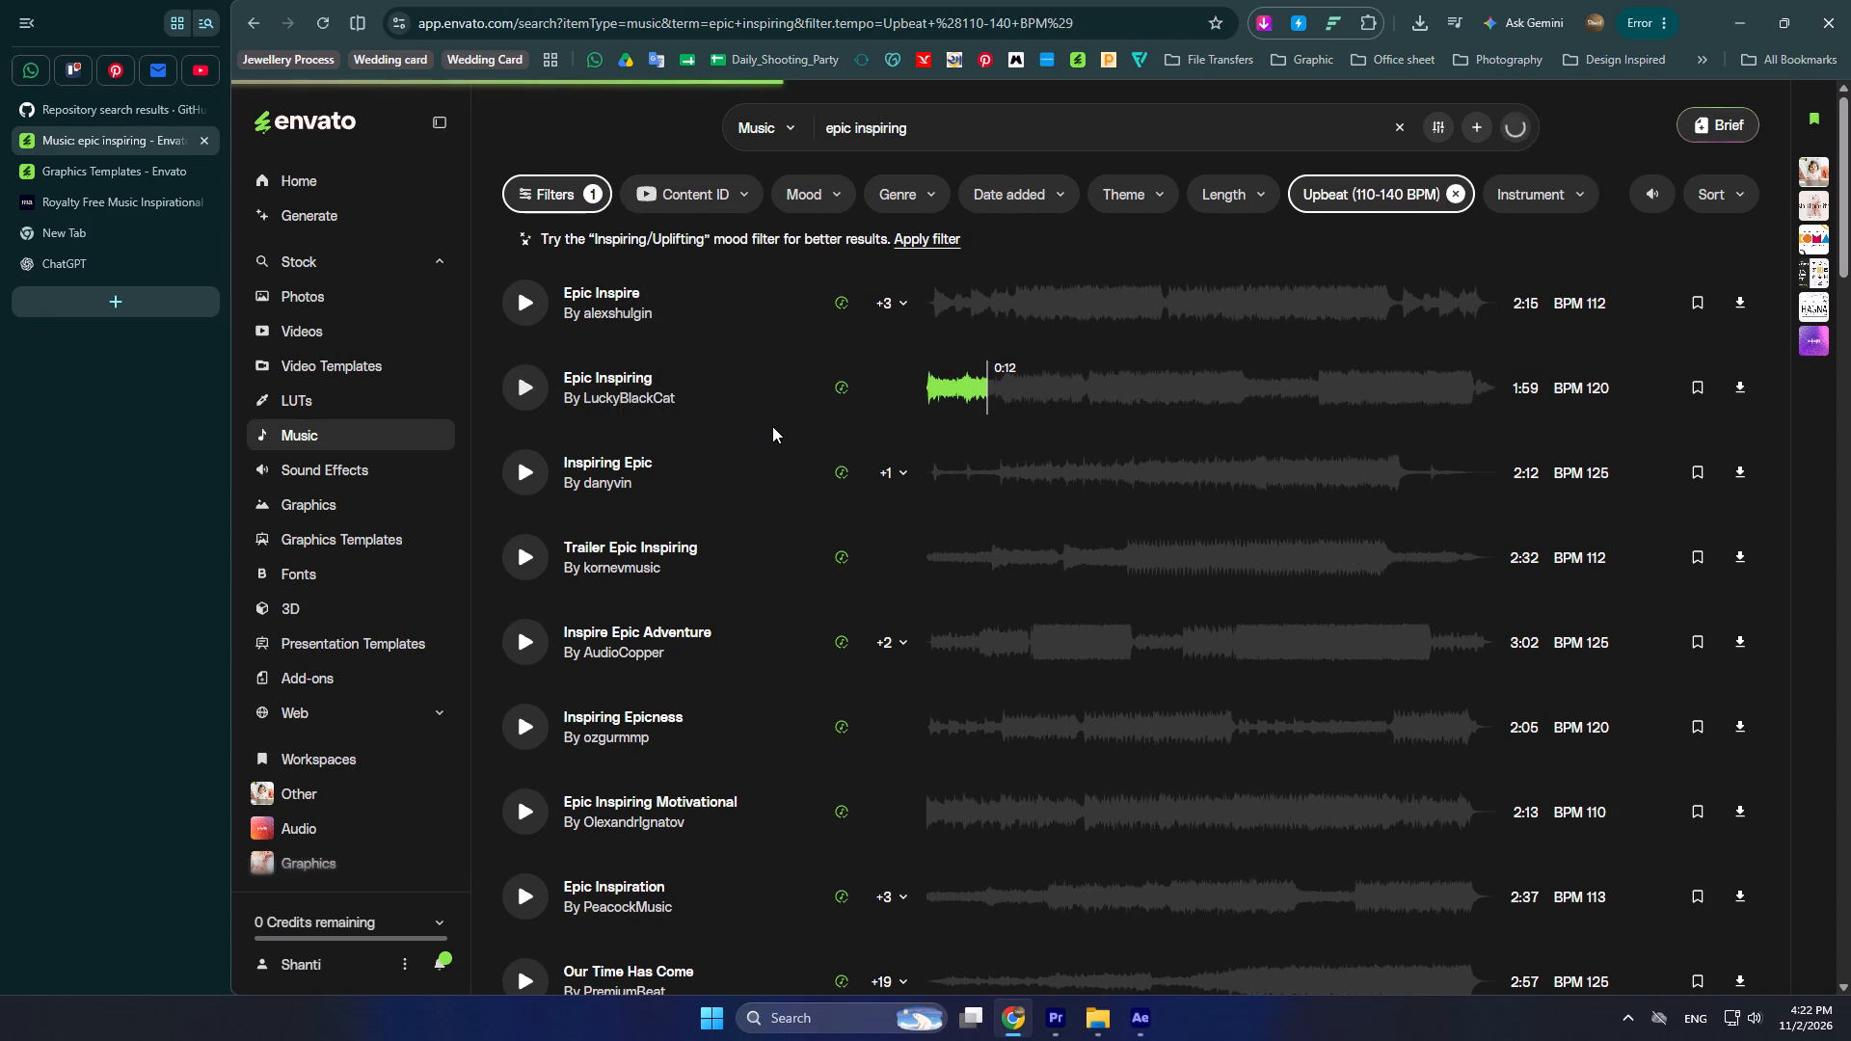
Audition the tracks by LuckyBlackCat, RVStudio, Feetmusic and Alec_Koff again, skipping ahead to the build-up in the last three.
left_click(528, 729)
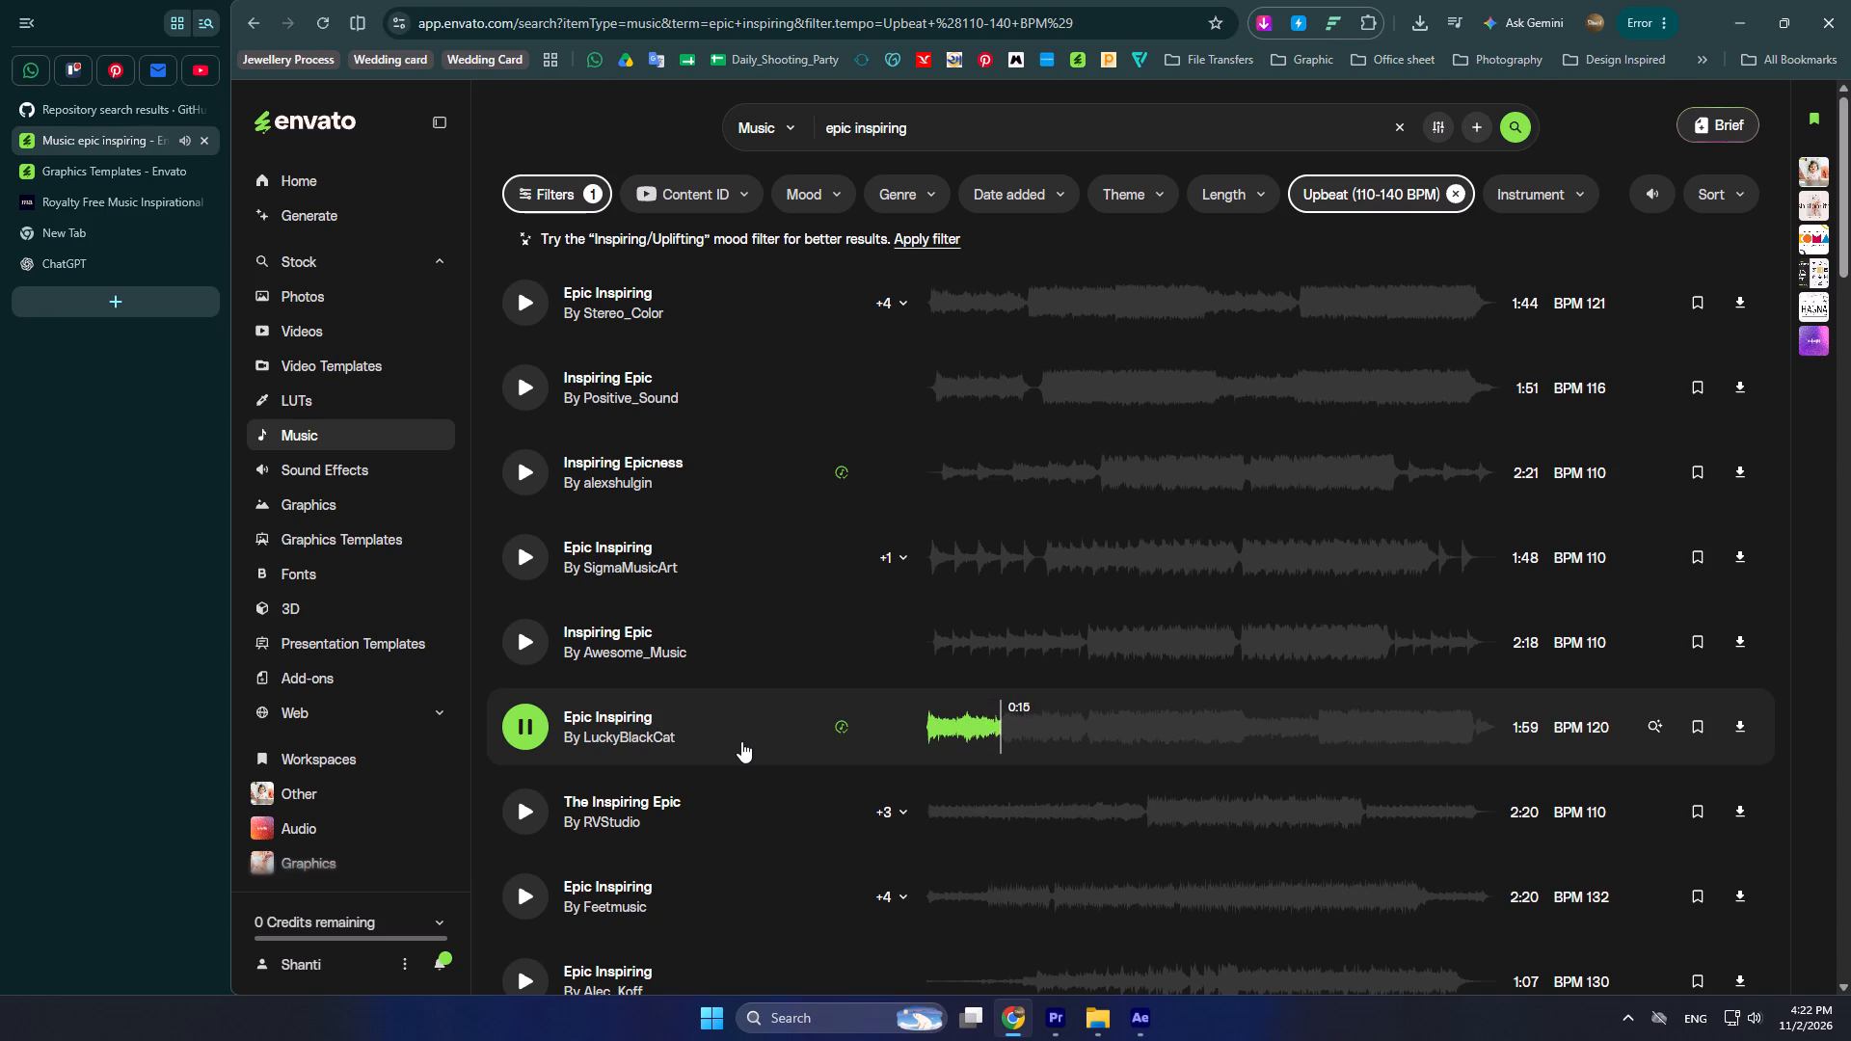
left_click(521, 814)
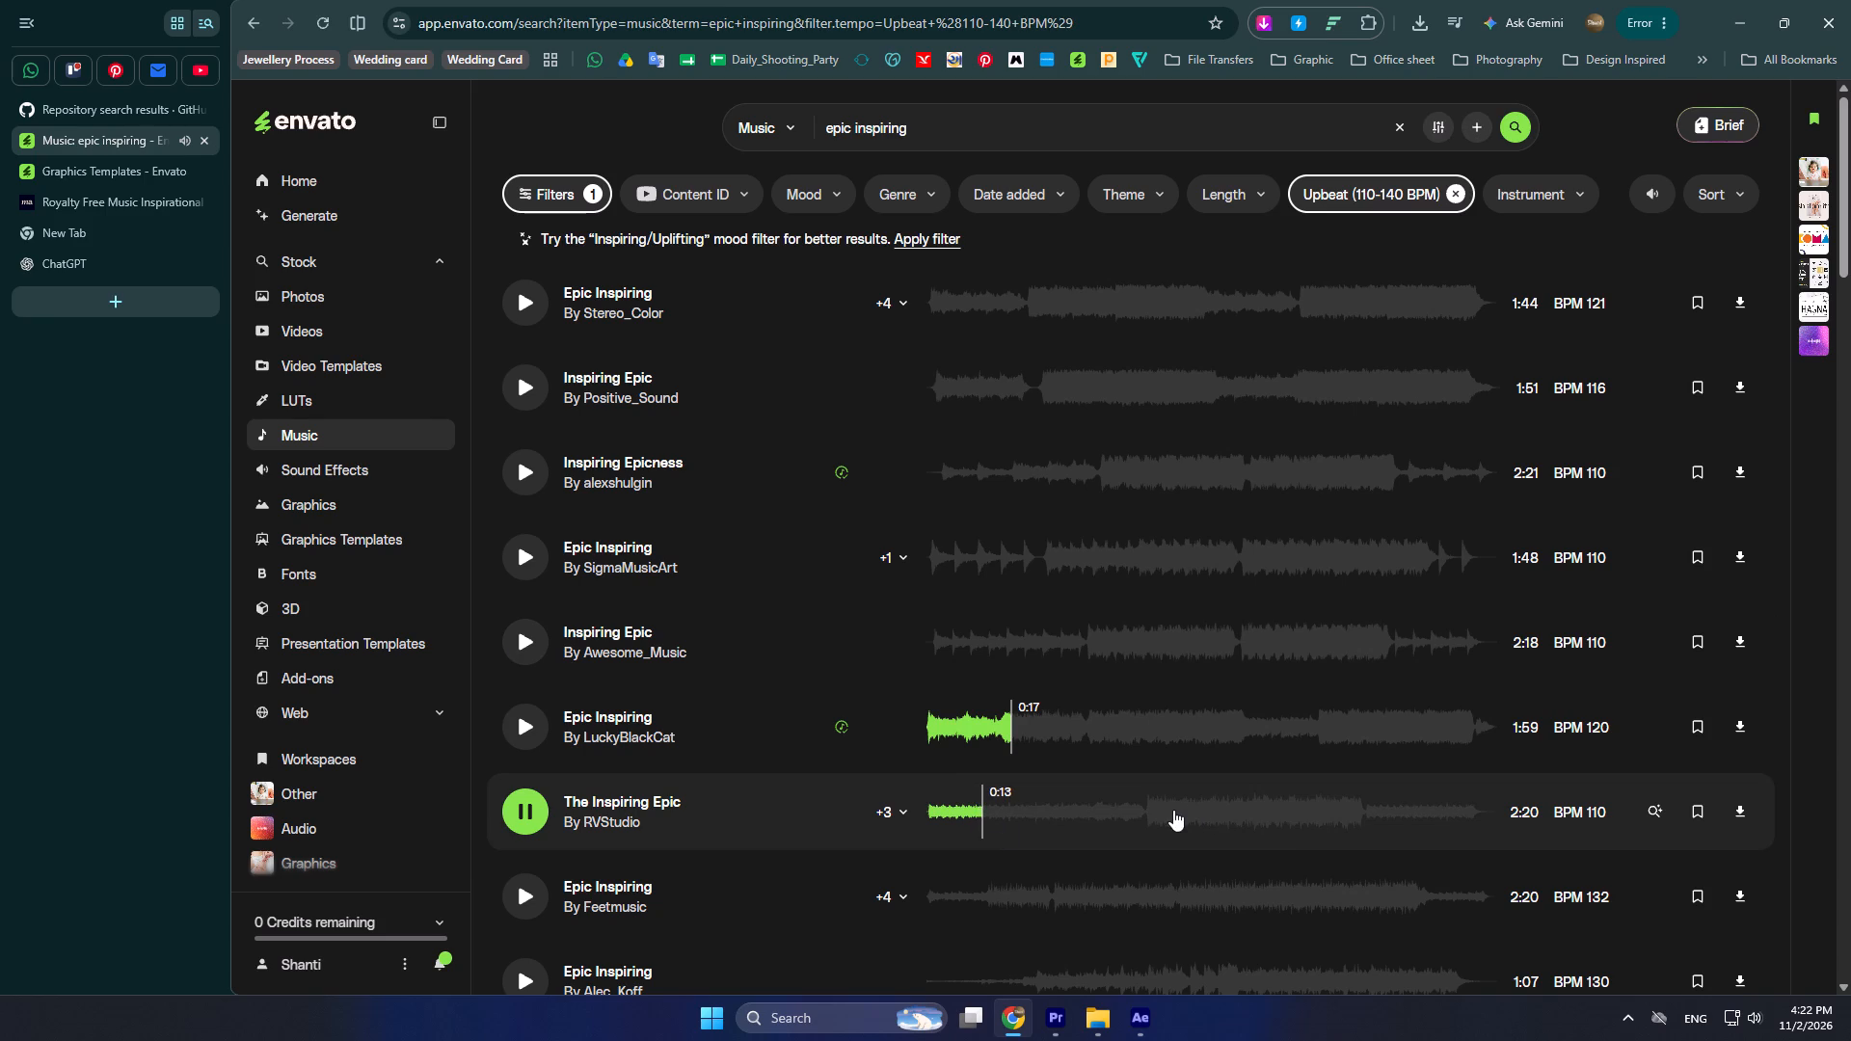
left_click(1127, 813)
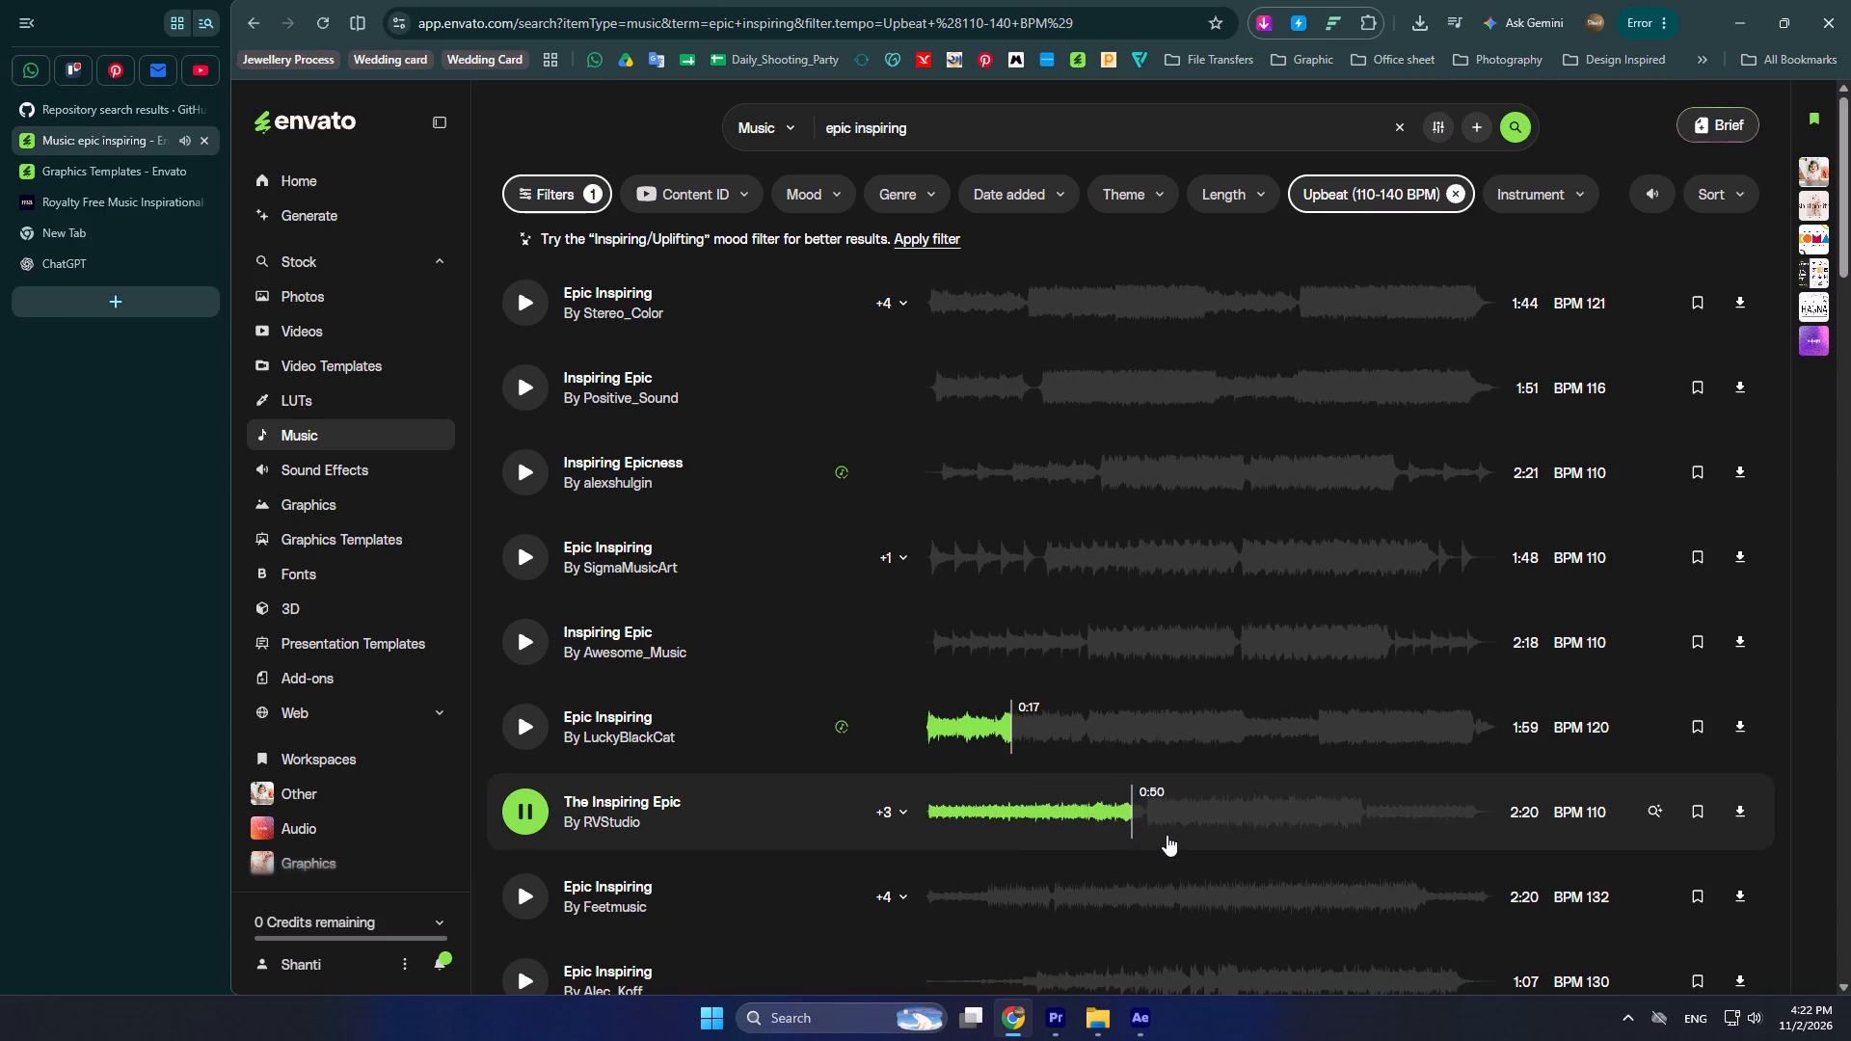
left_click(990, 898)
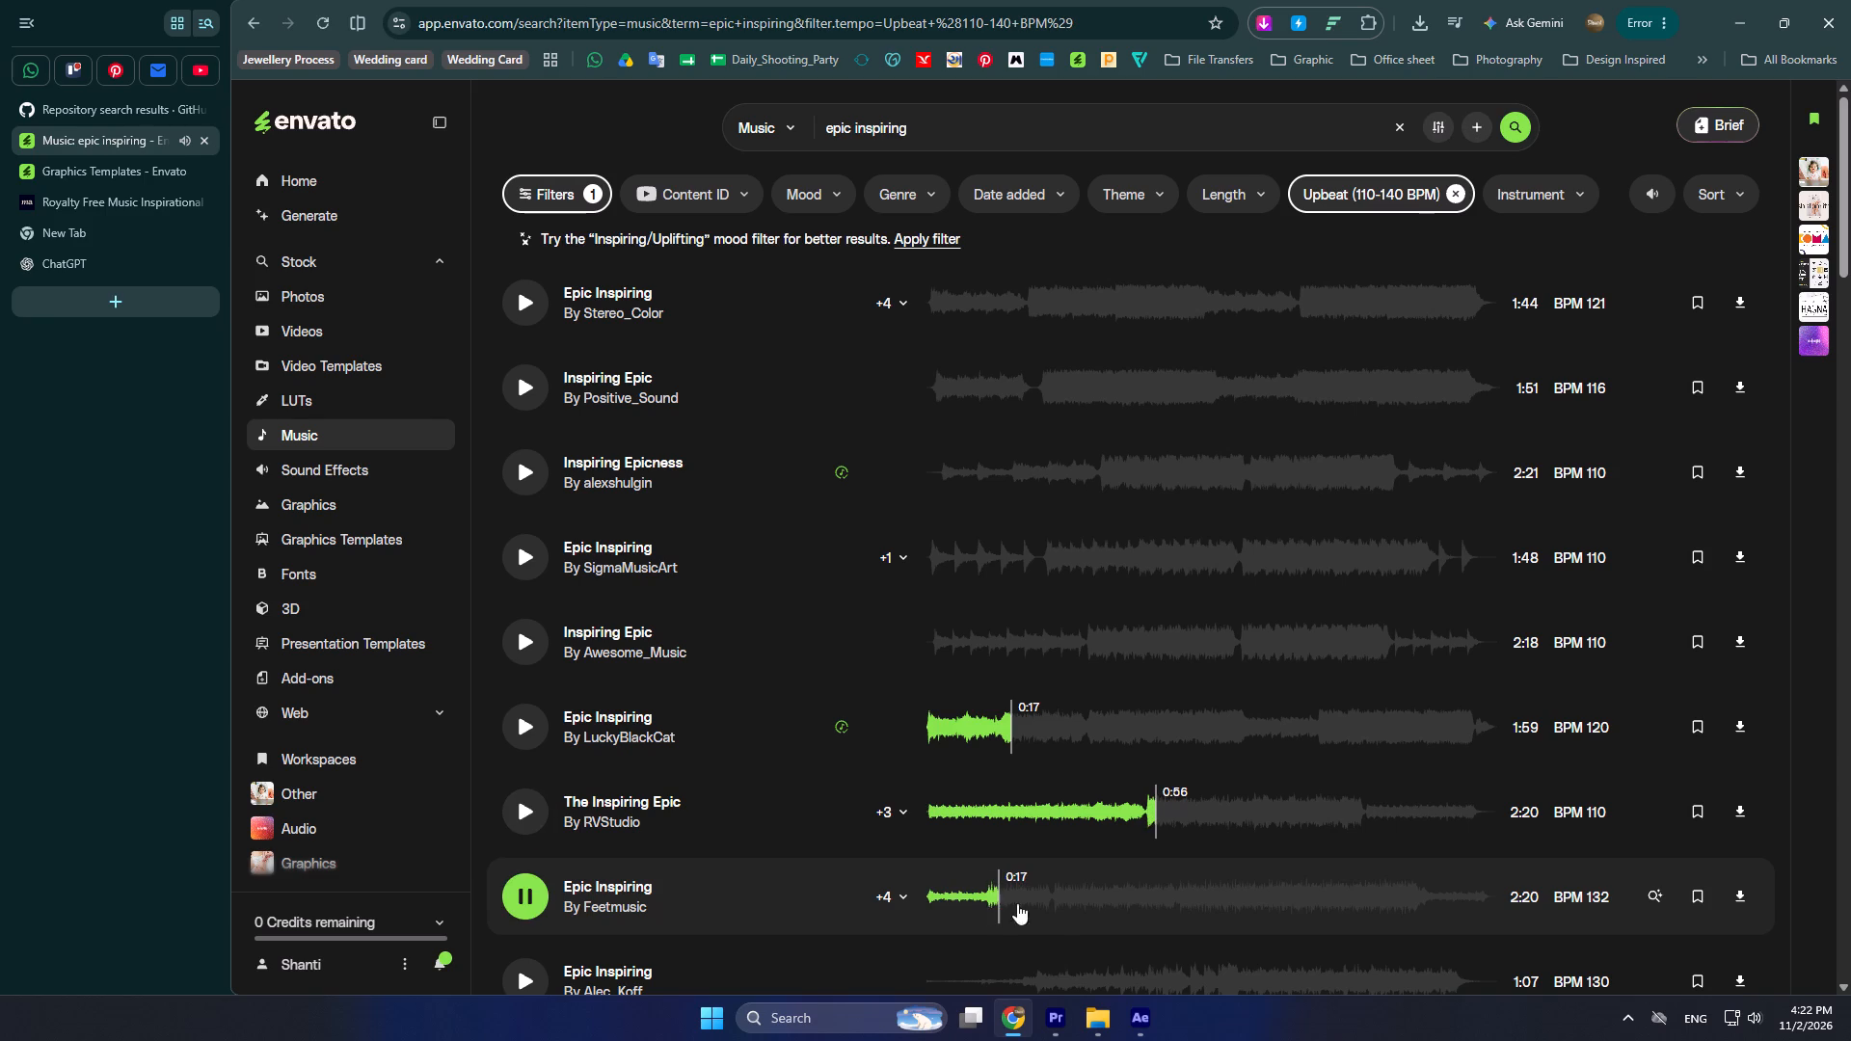
scroll(1060, 897, "down", 2)
left_click(1039, 792)
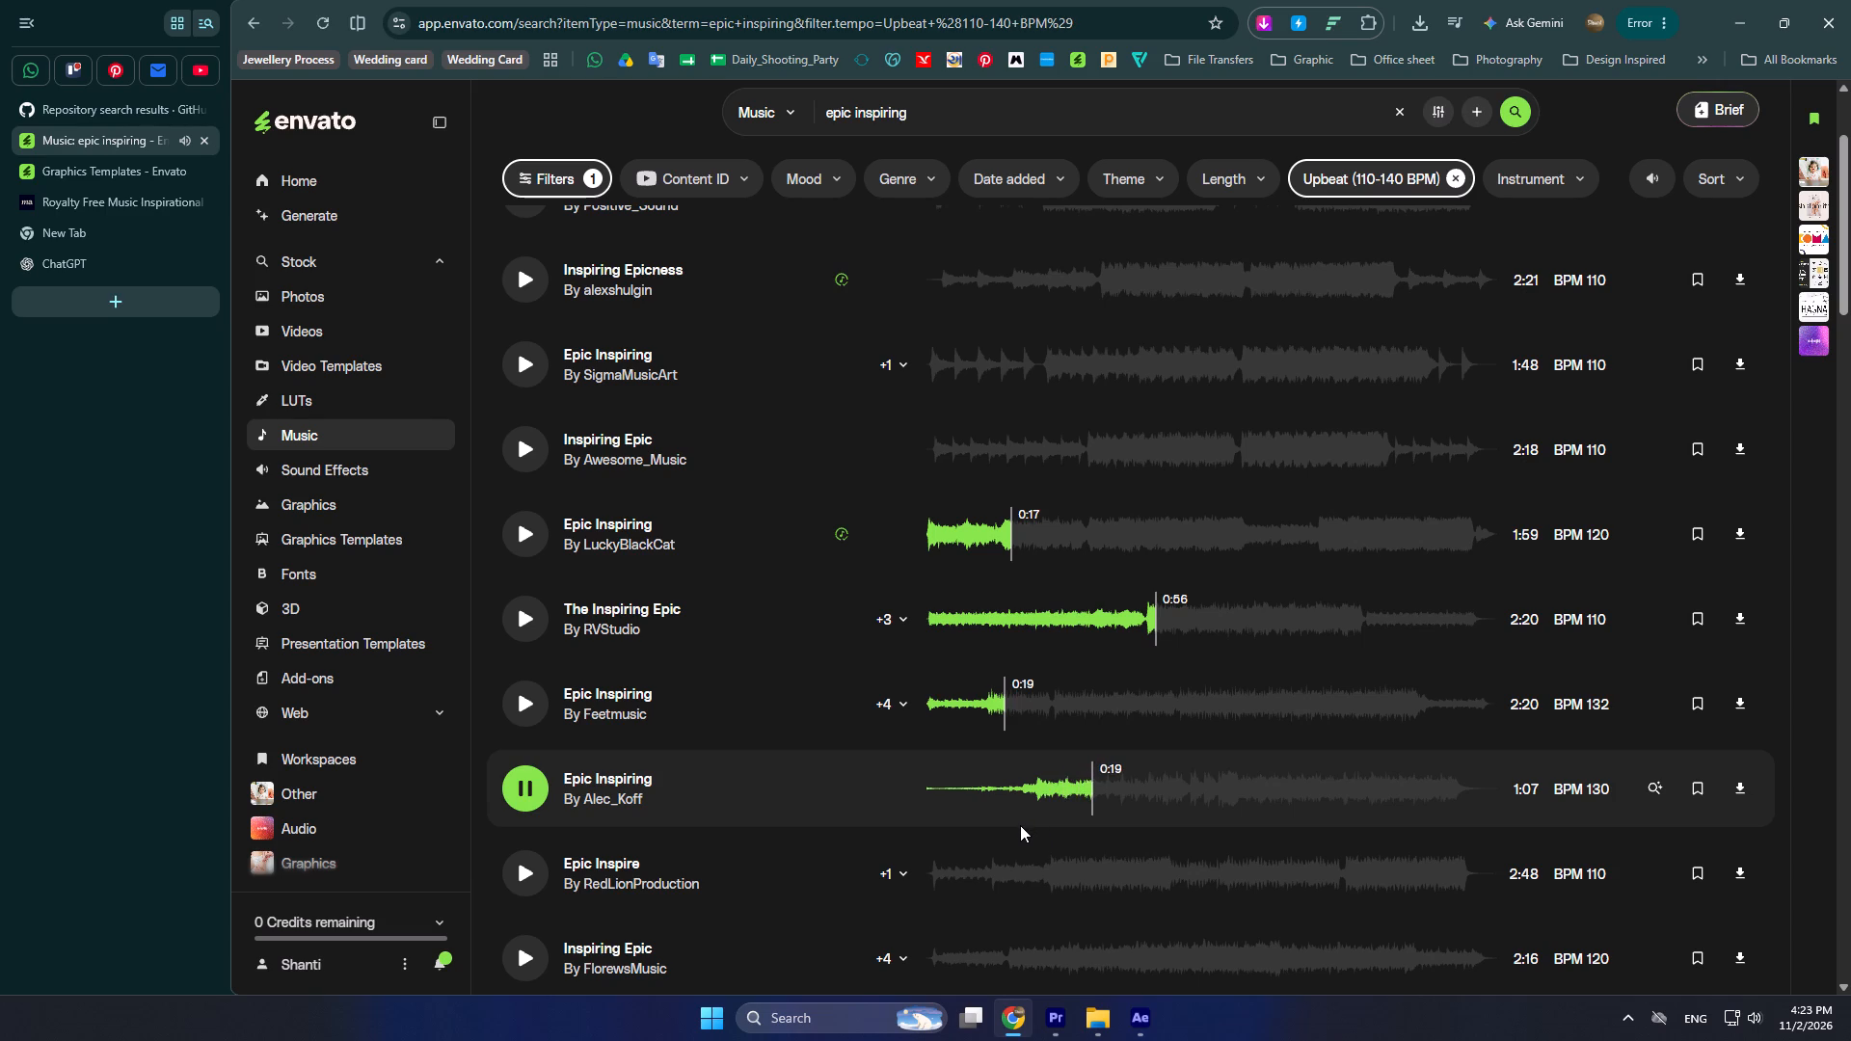
Preview Inspiring Epic by FlorewsMusic and Inspiring Cinematic Epic by AudioCopper around the points where they build up.
scroll(1015, 825, "down", 2)
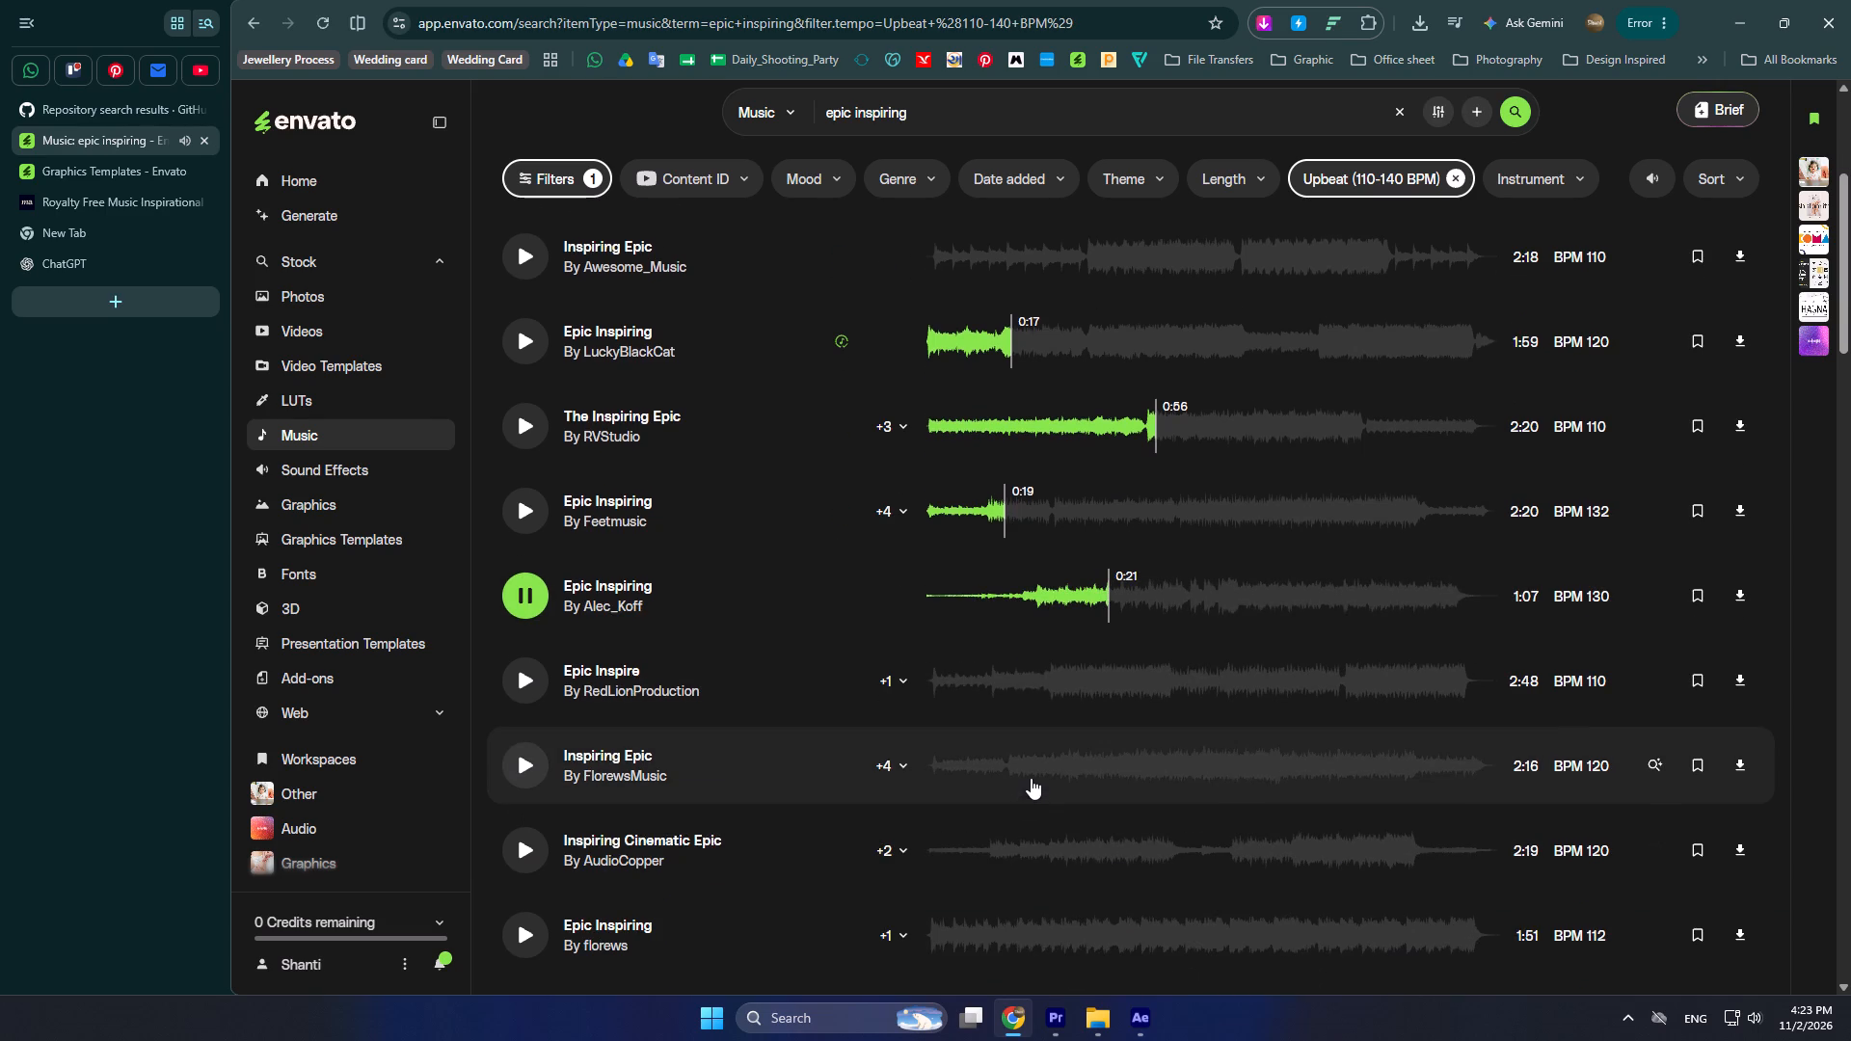
left_click(1006, 765)
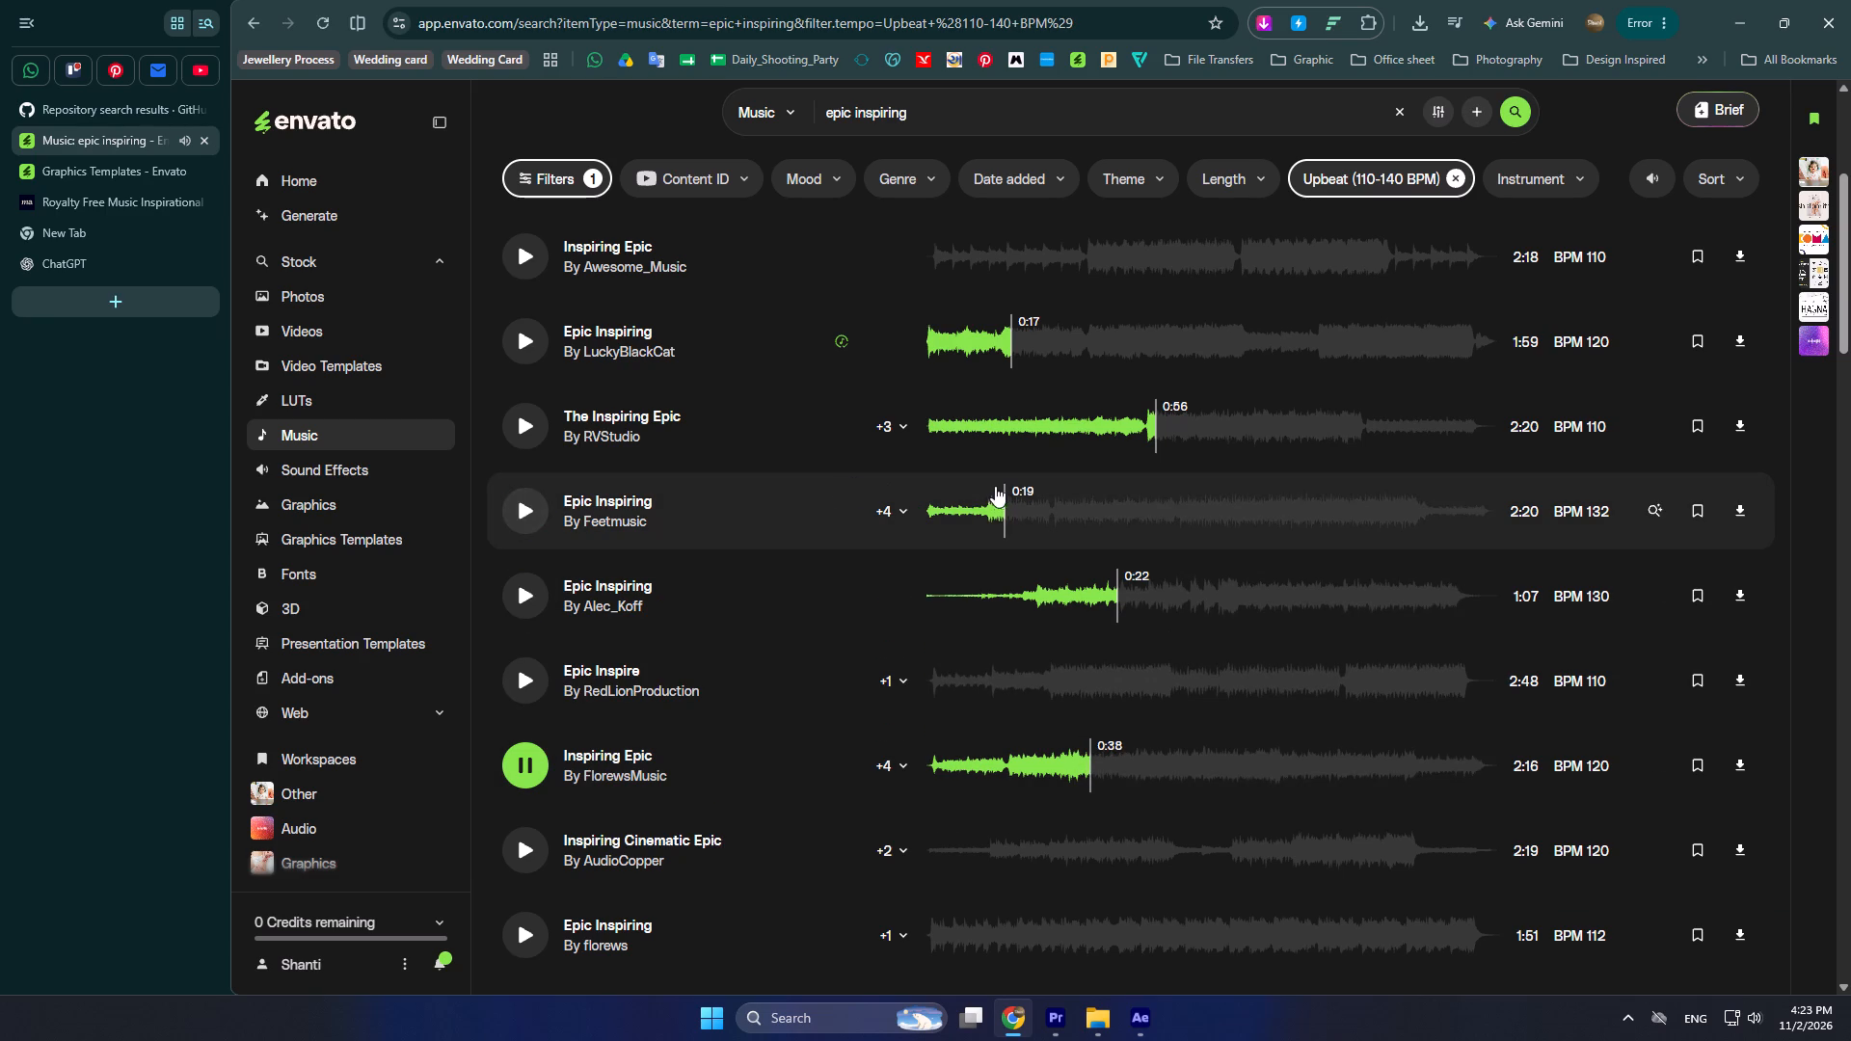
left_click(536, 855)
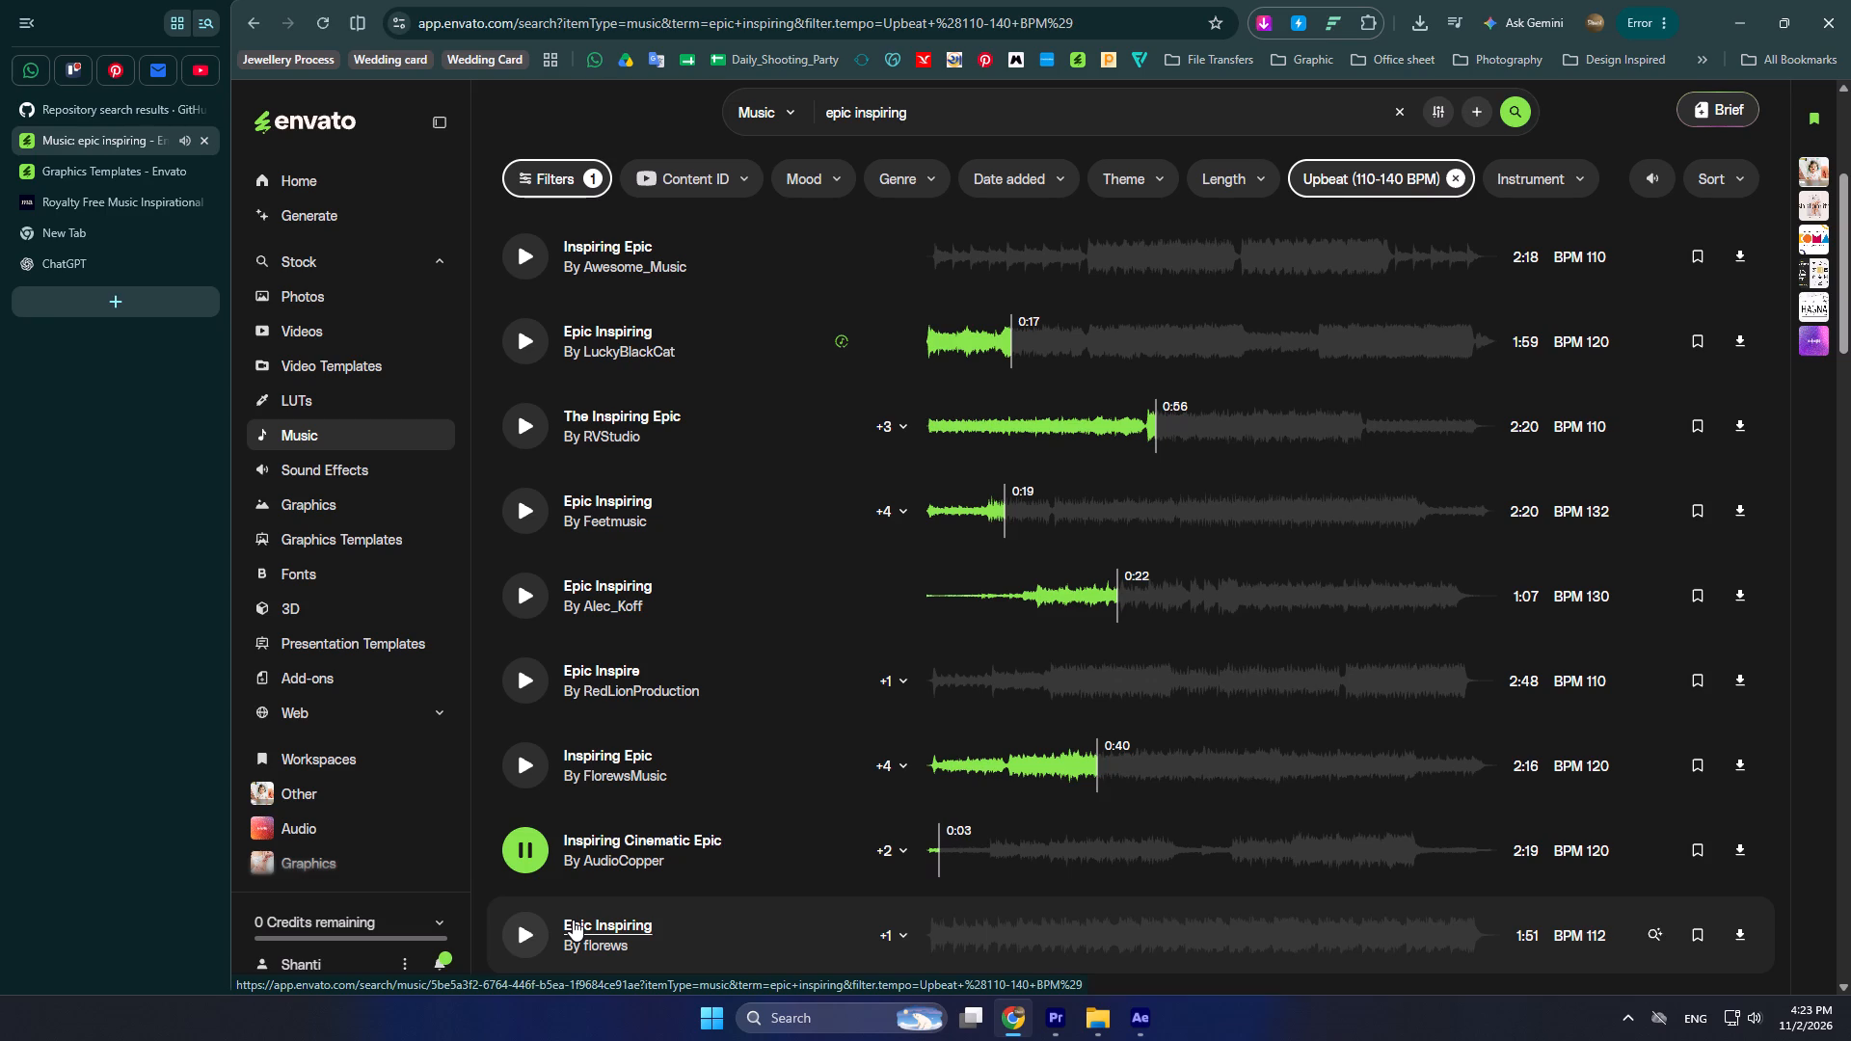
left_click(995, 852)
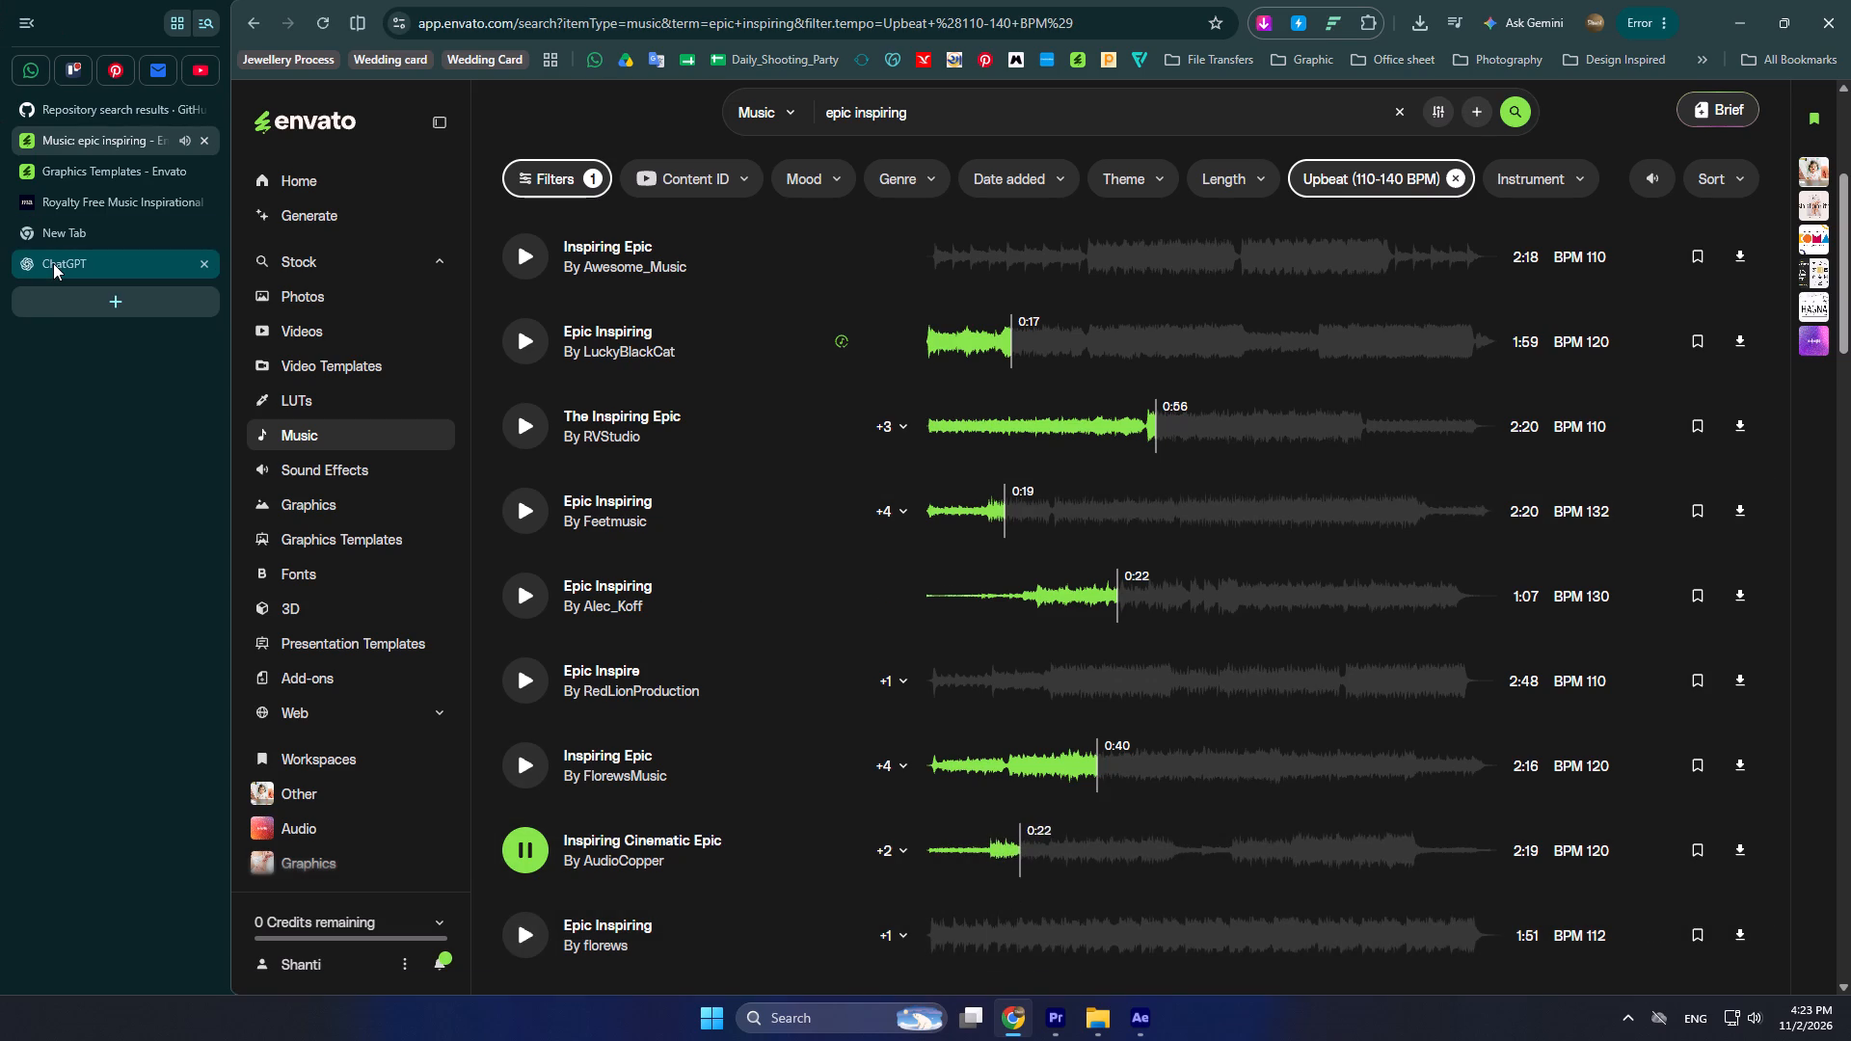
Calculate 300 × 26 in the Calculator app, and close it when done.
type("cal")
key("Return")
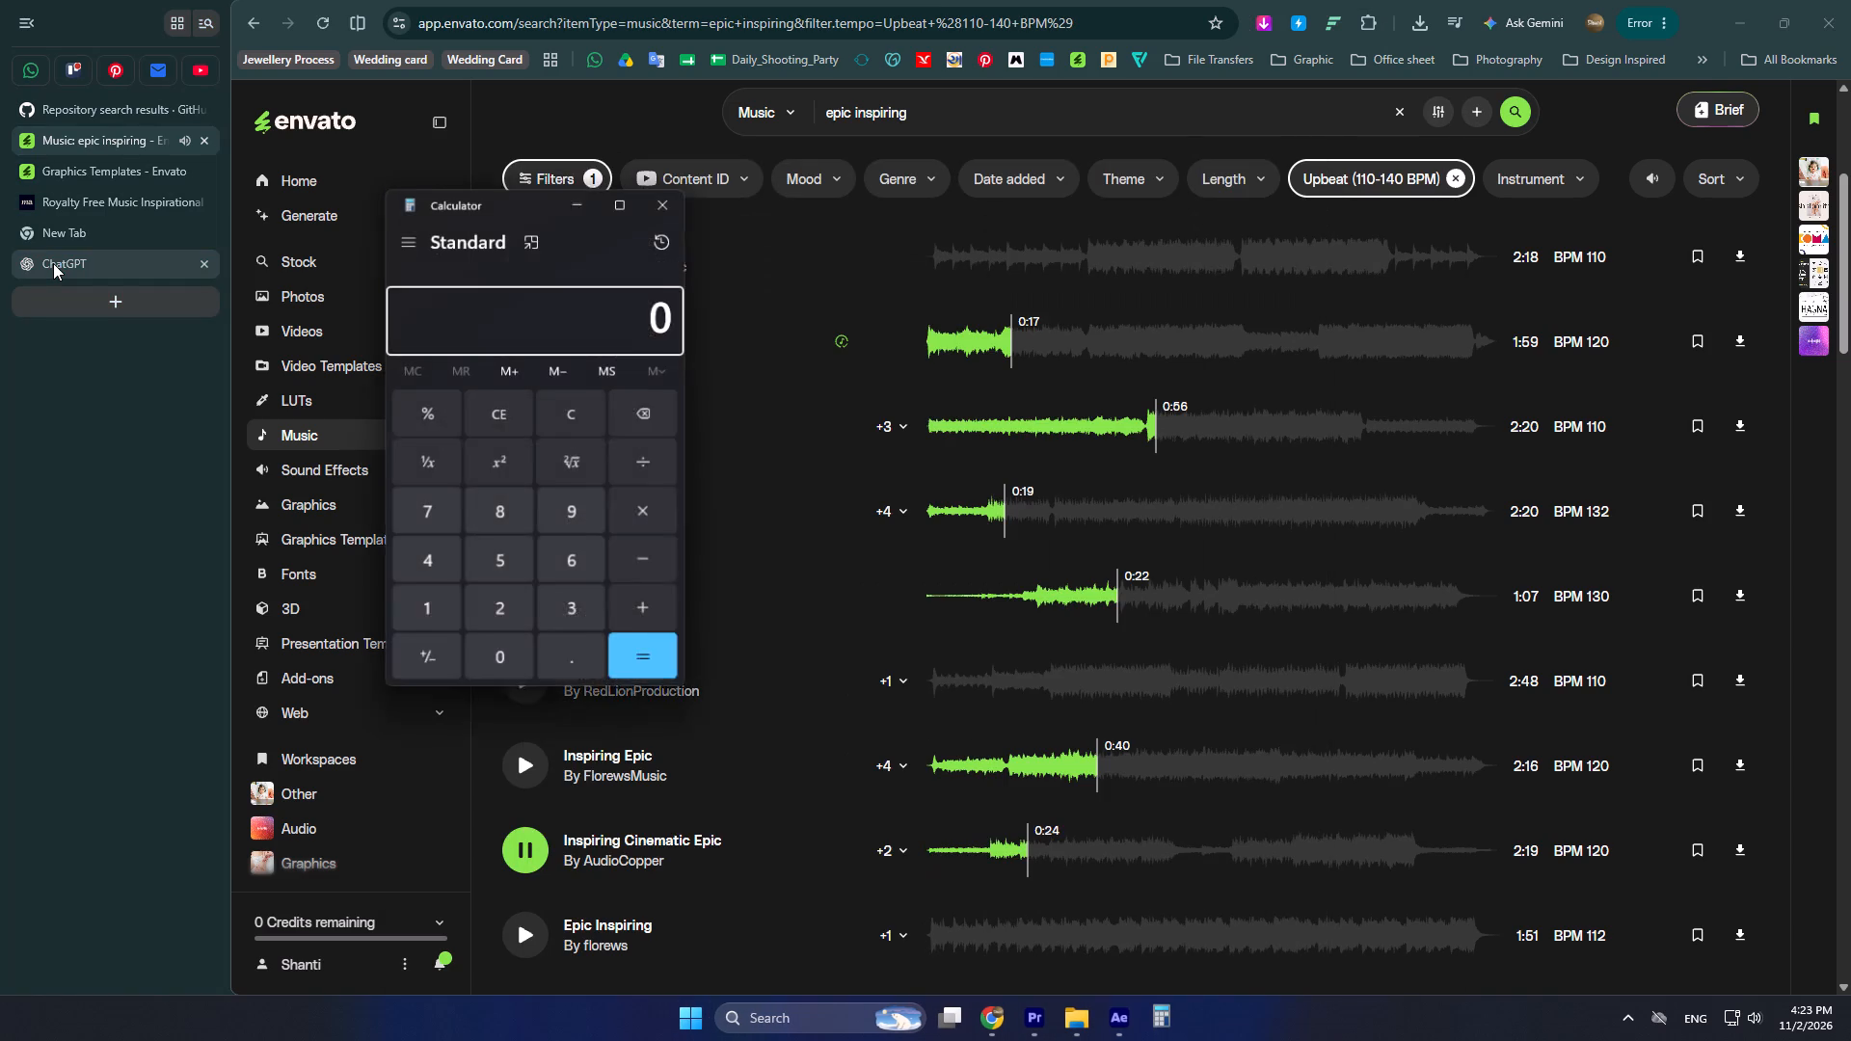
type("33")
key("BackSpace")
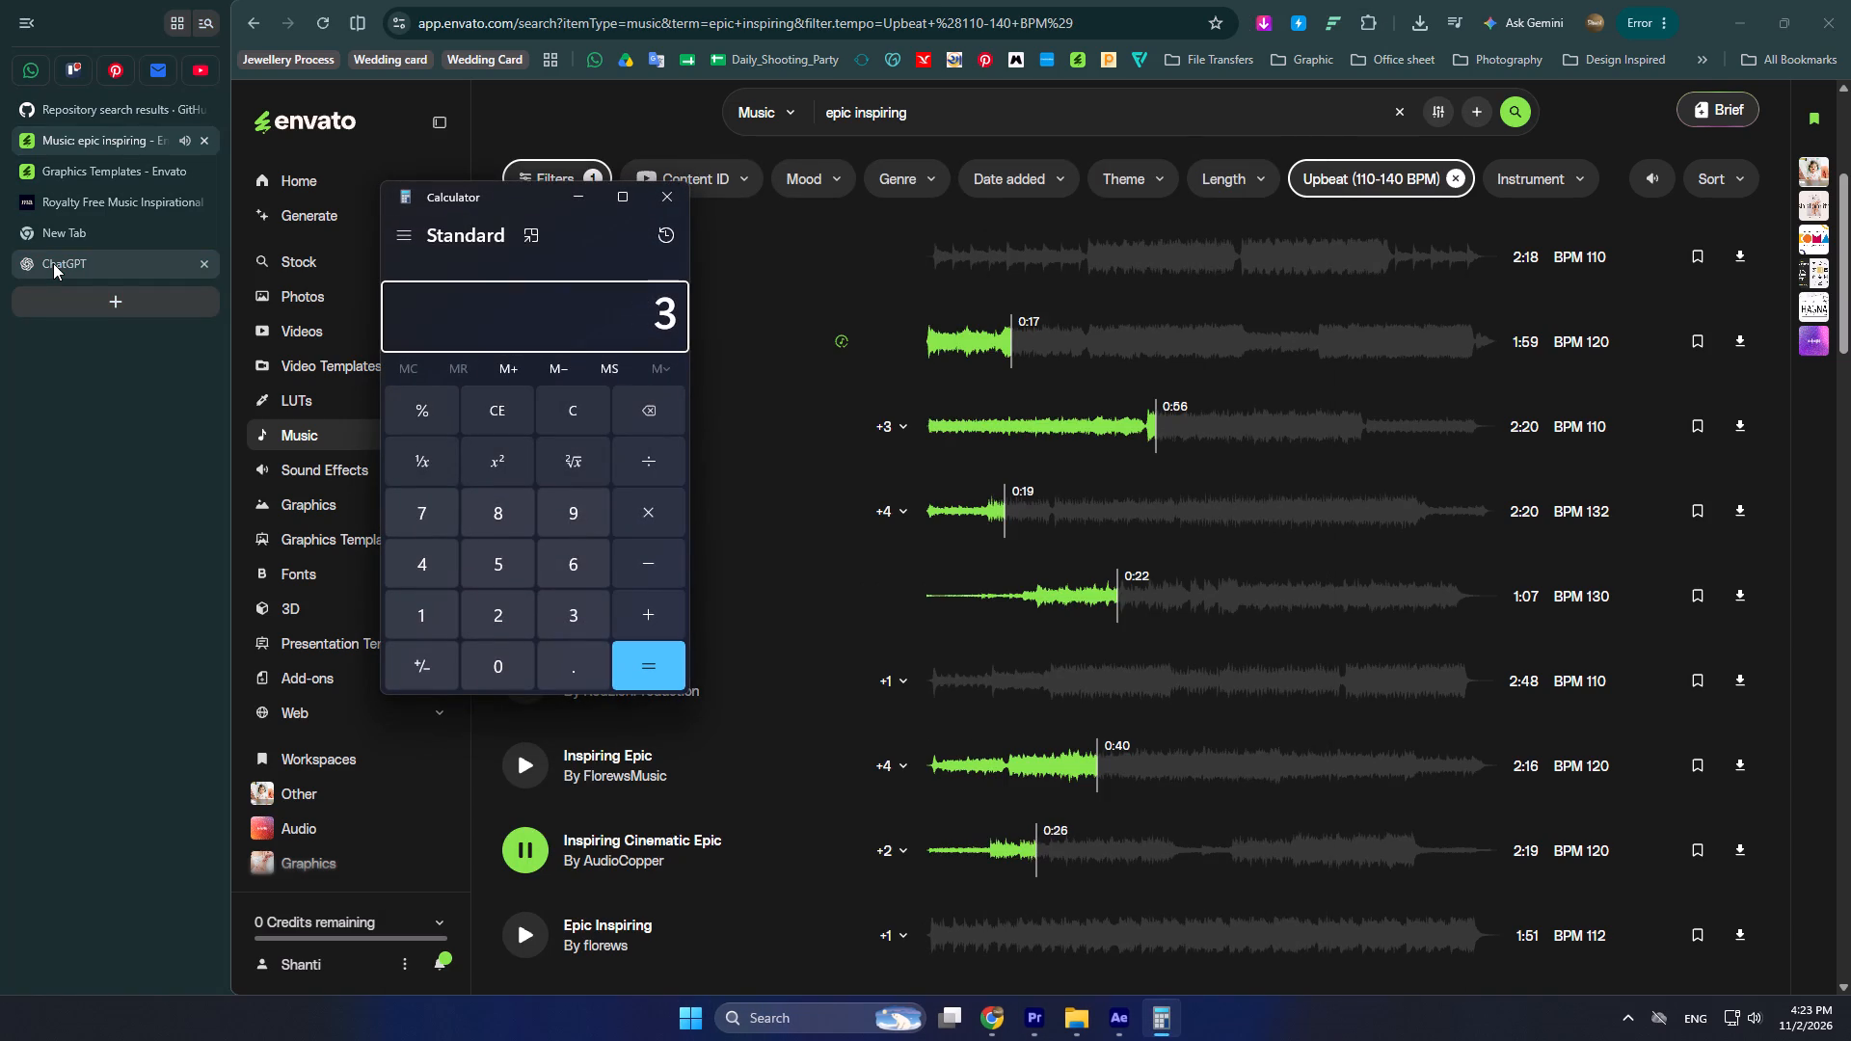
type("00")
type("*26")
key("Return")
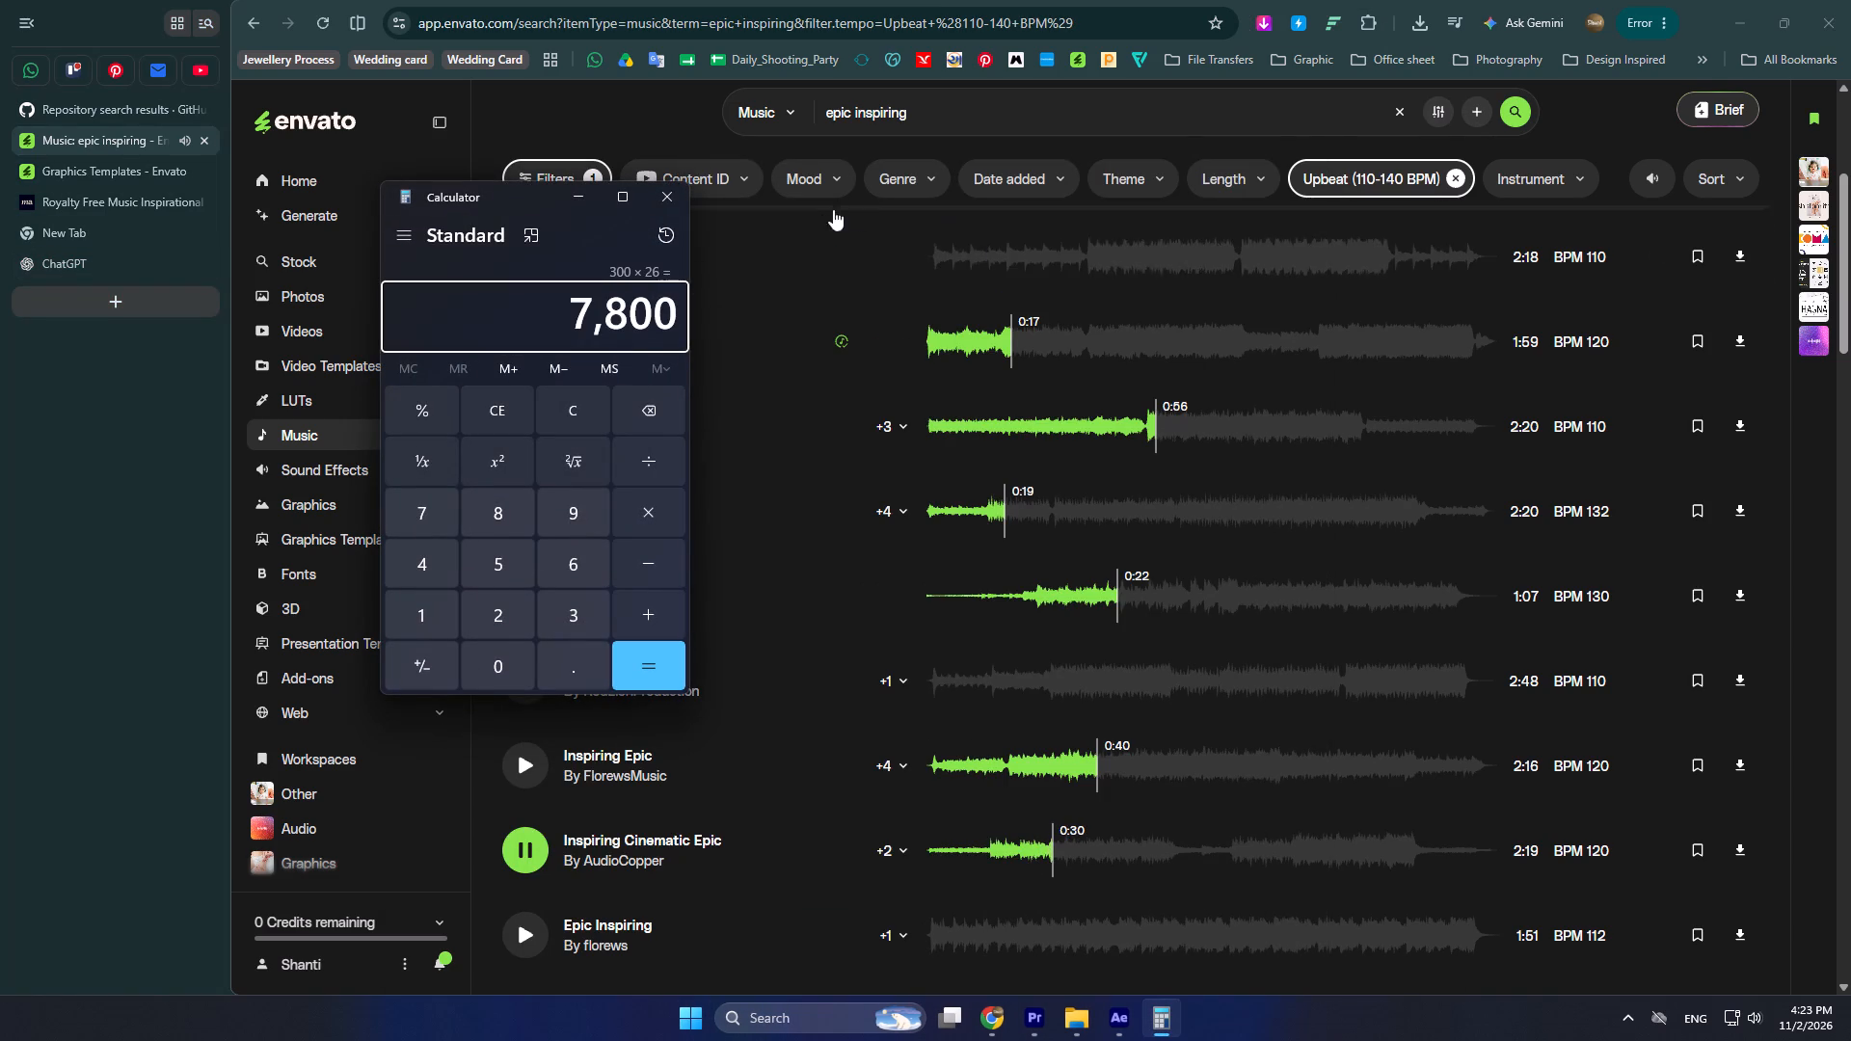
left_click(671, 198)
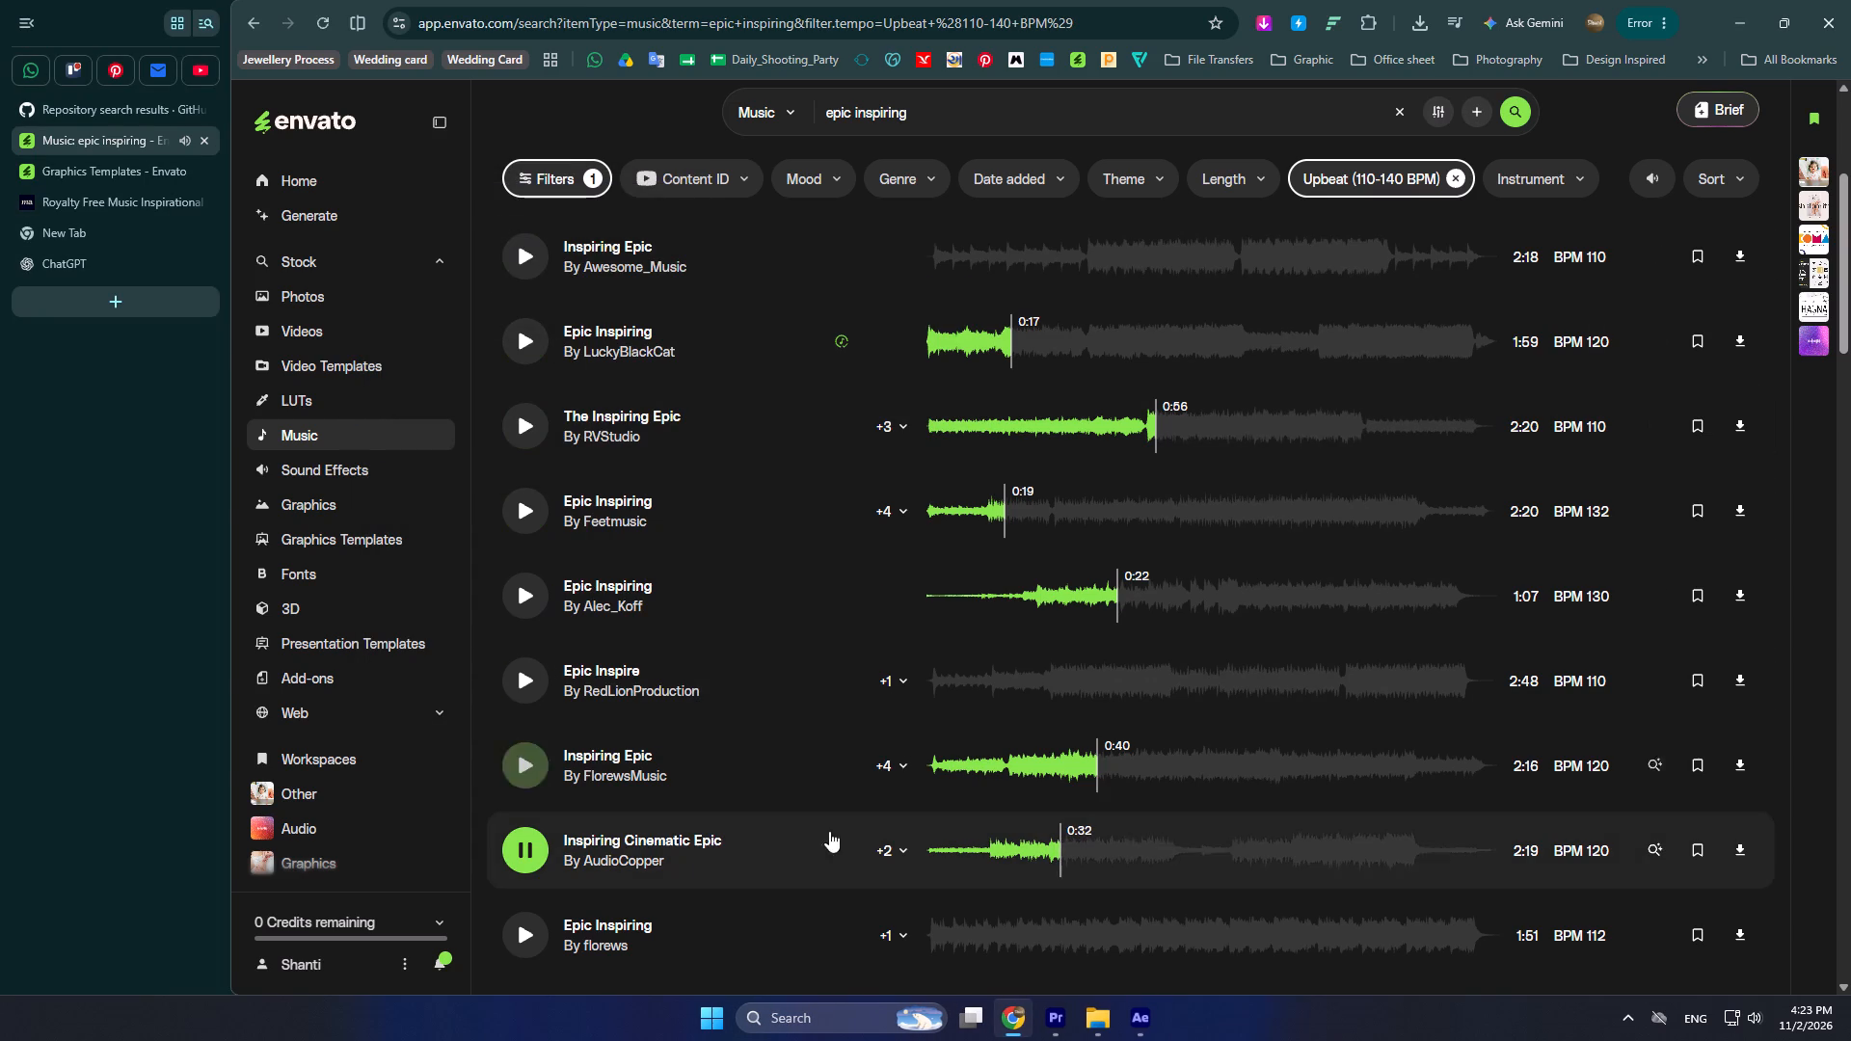
Stop Inspiring Cinematic Epic and audition Epic Inspiring by florews and Inspiring Brave Epic by viy_music from their starts.
left_click(522, 860)
left_click(521, 953)
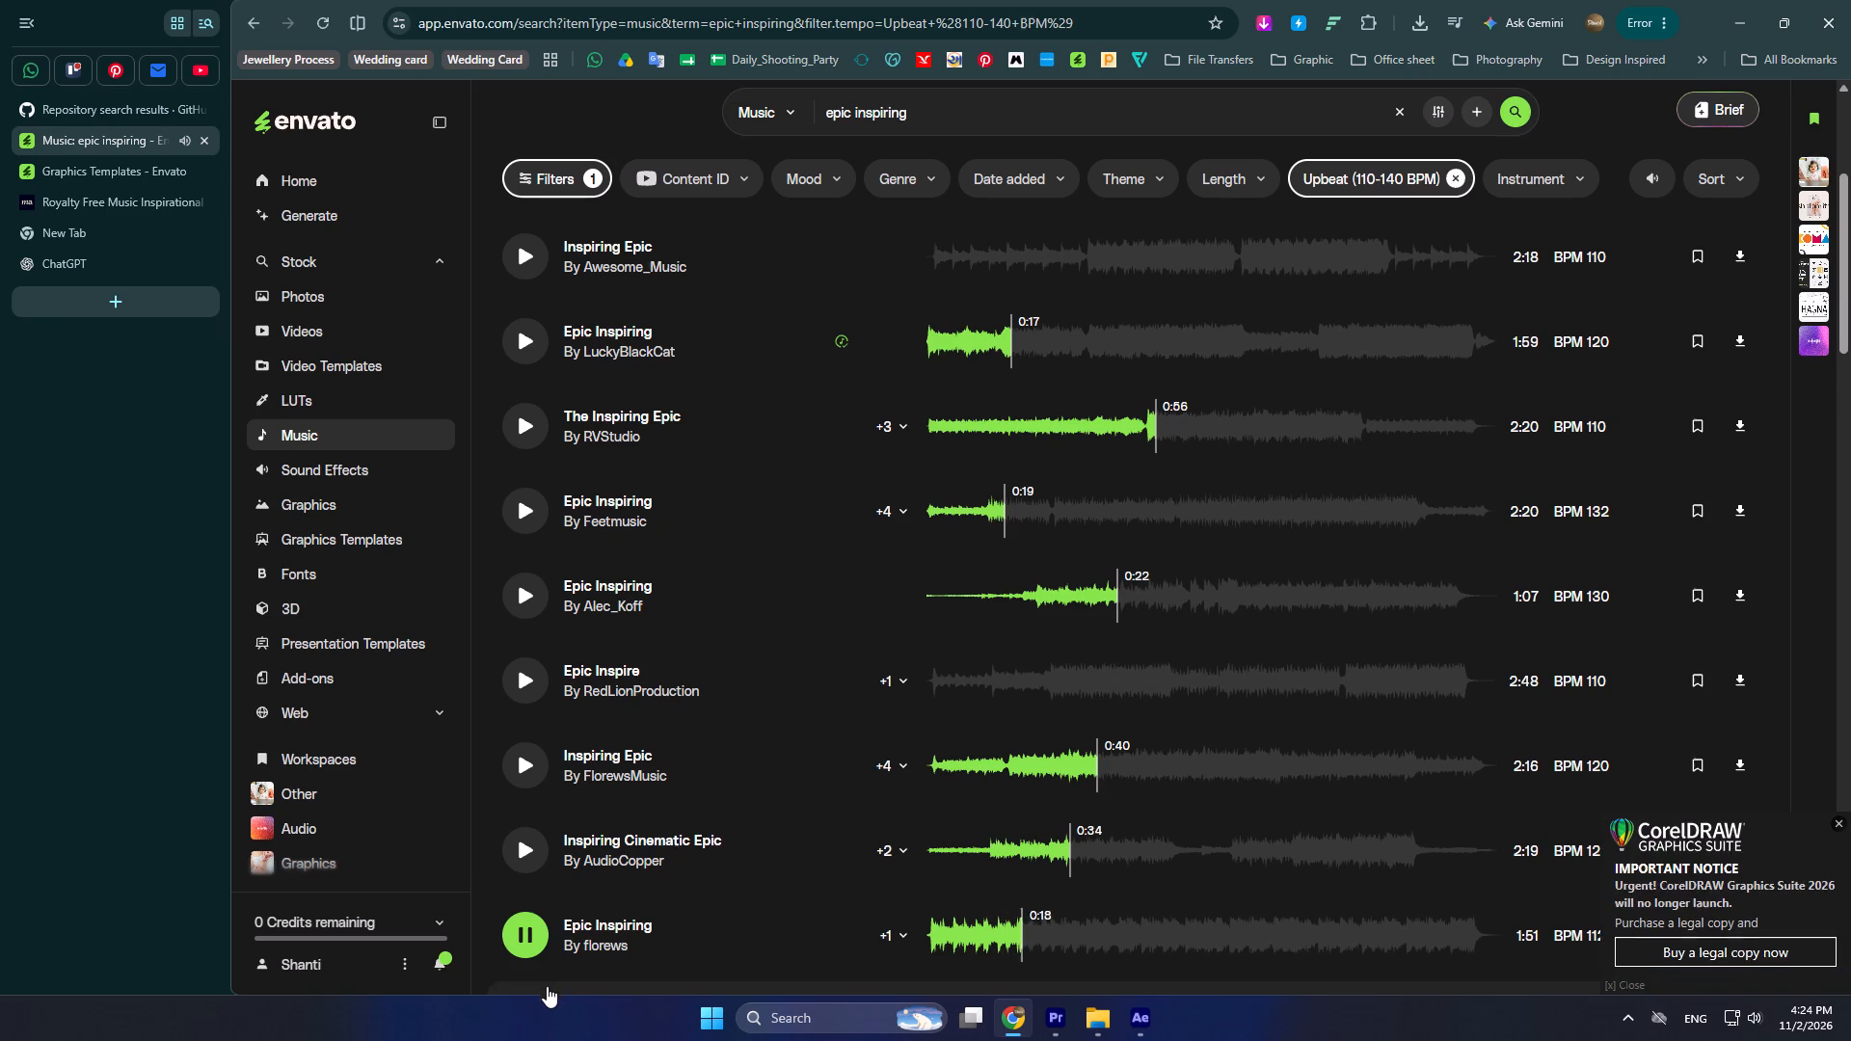
scroll(753, 821, "down", 2)
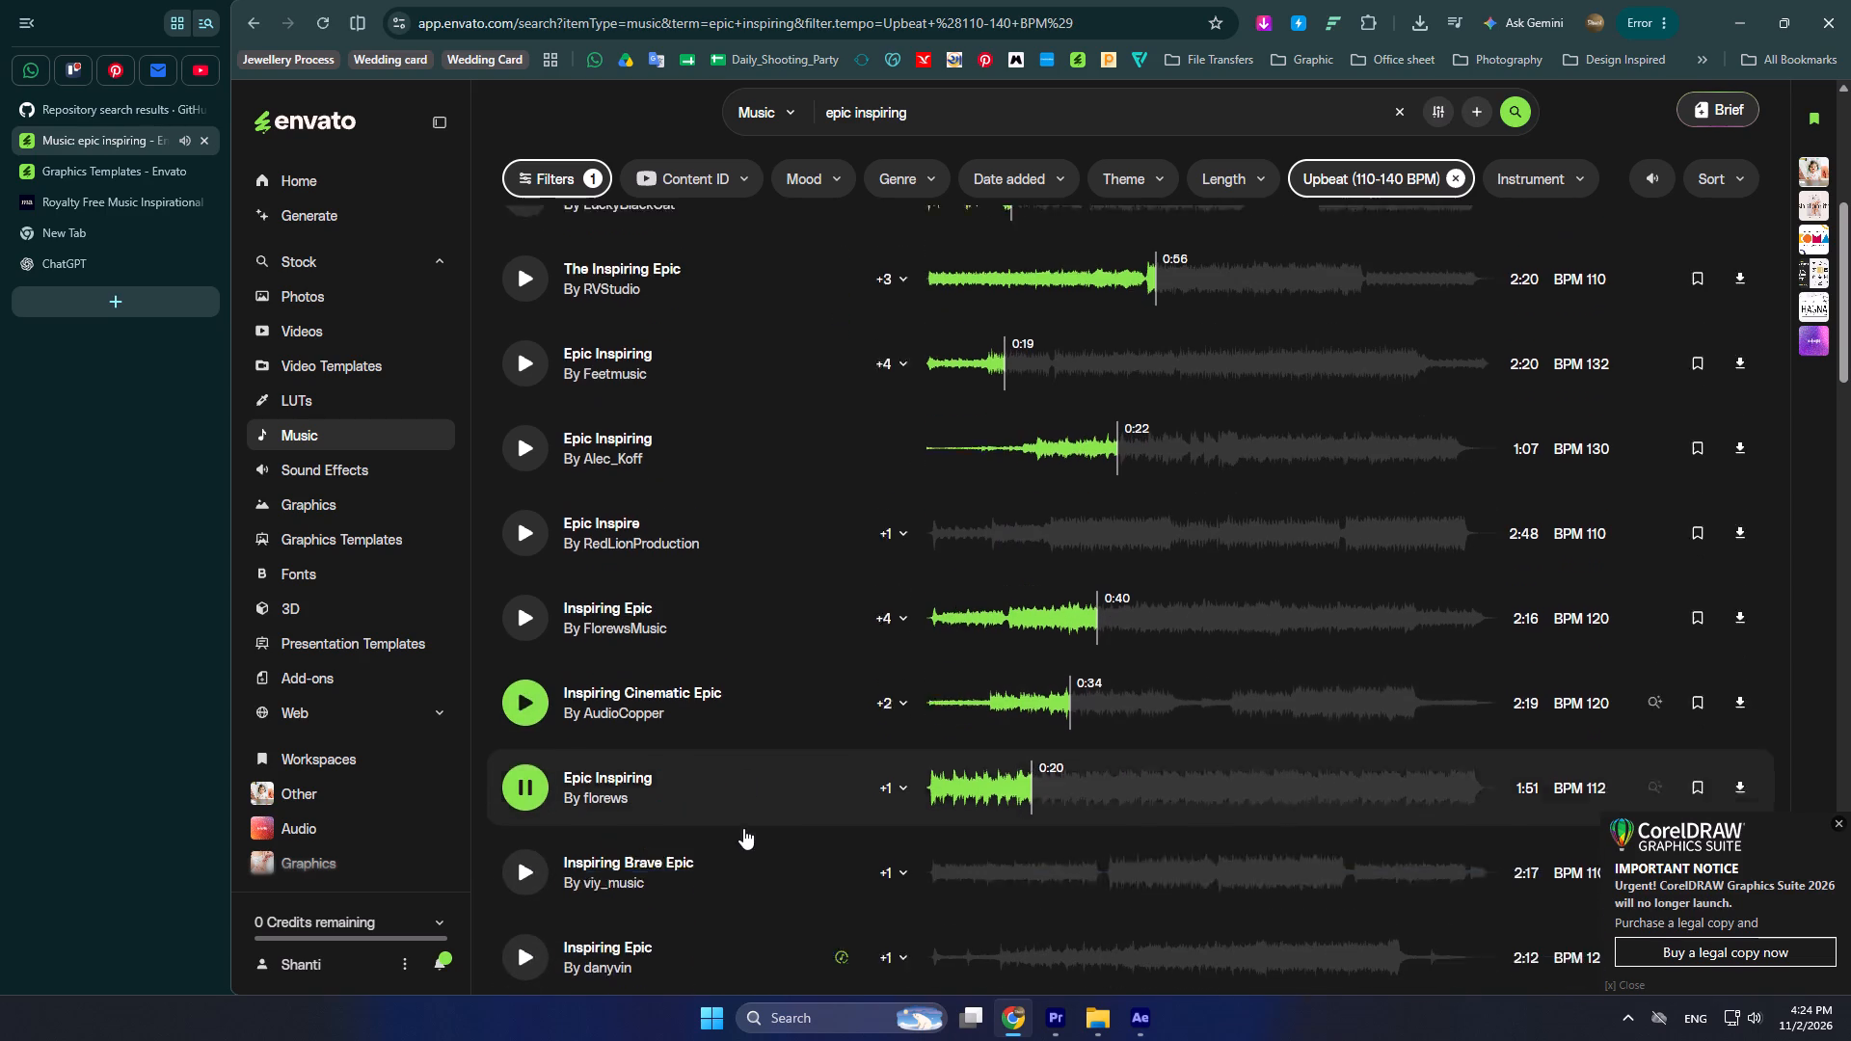
left_click(522, 829)
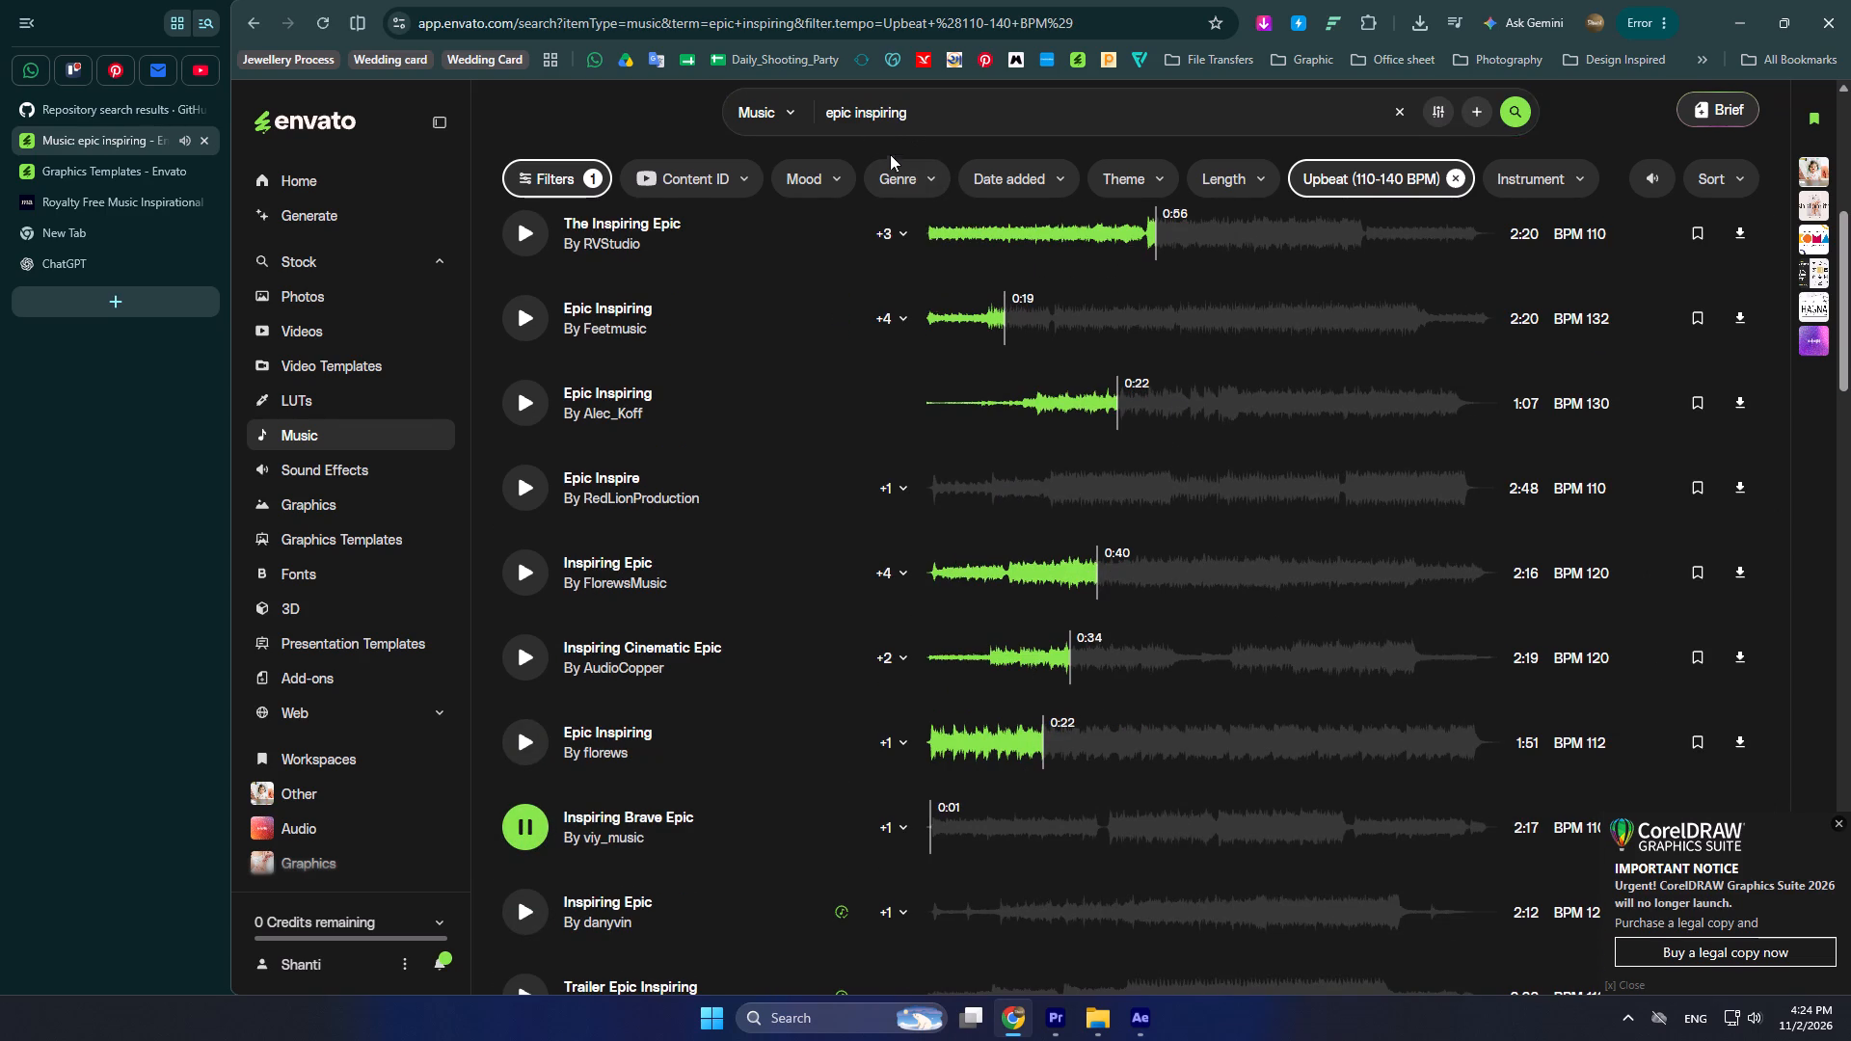
Add Fast (140-160 BPM) to the tempo filter alongside Upbeat.
left_click(1392, 187)
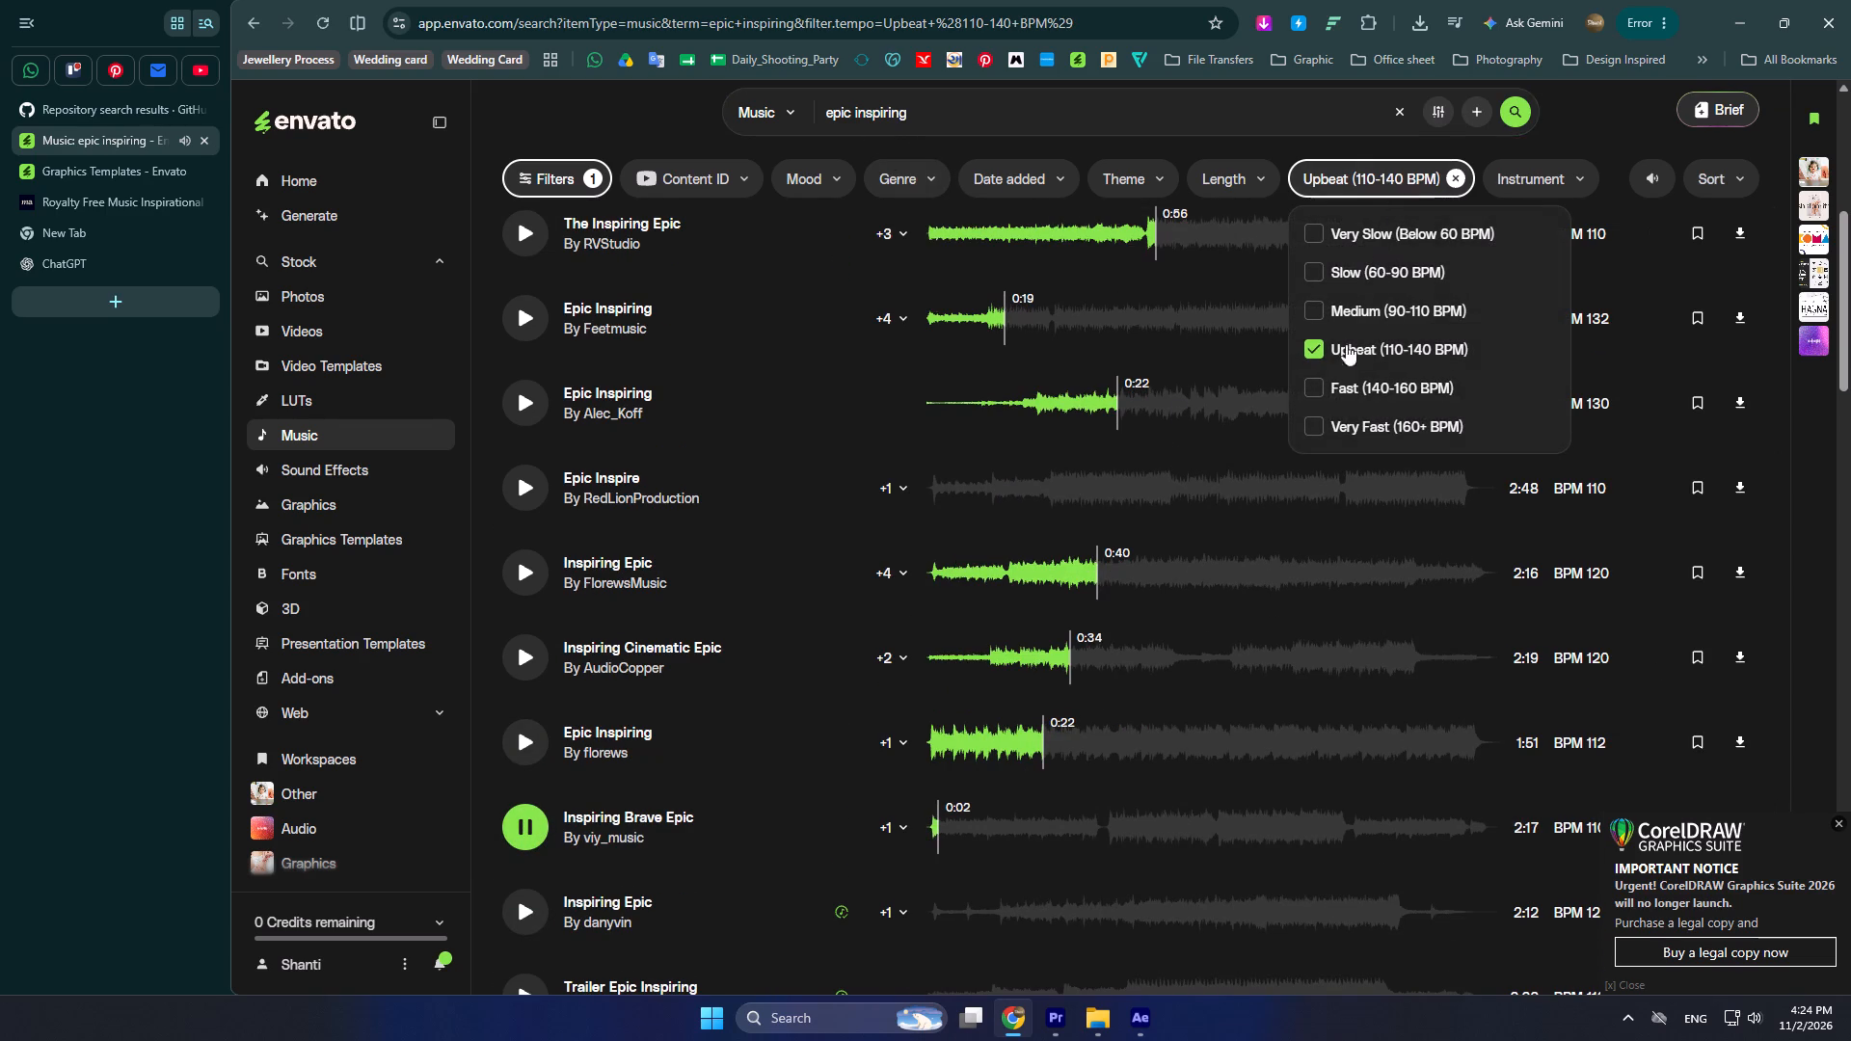
left_click(1313, 392)
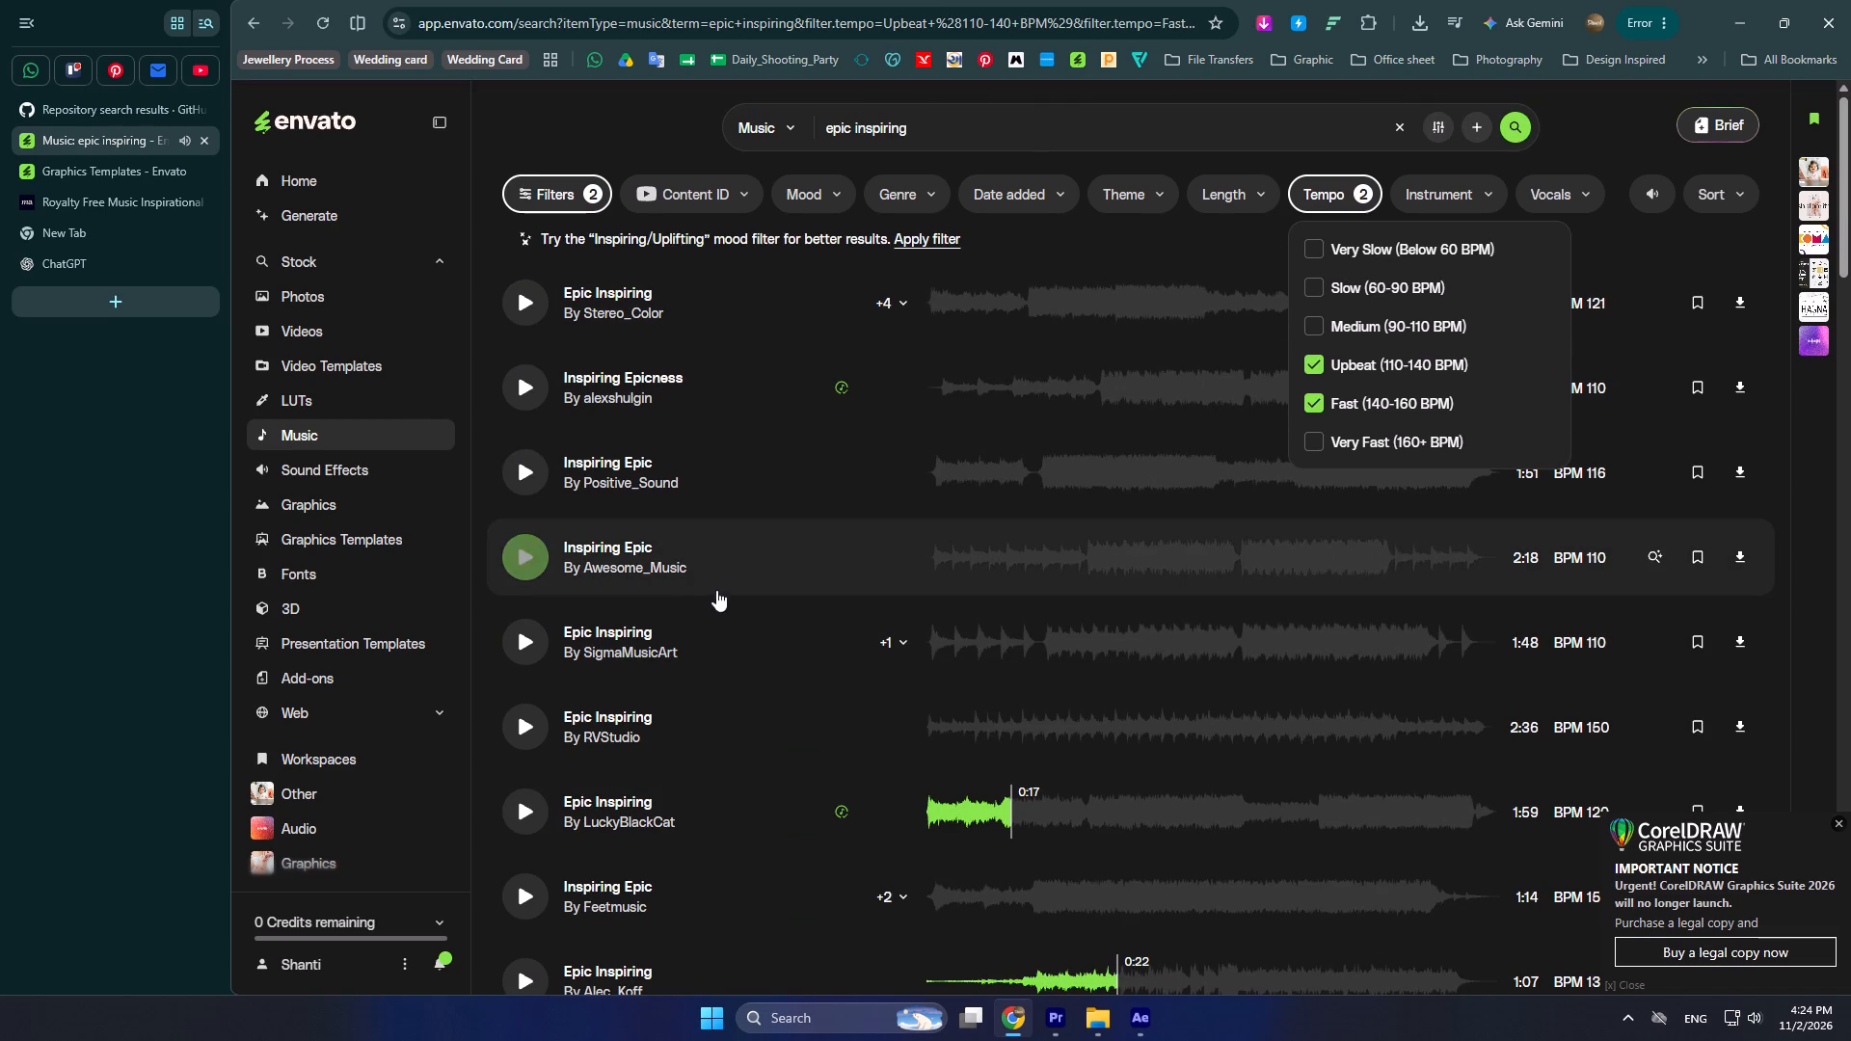
Preview and download the two Inspiring Epic tracks by Positive_Sound and Awesome_Music.
left_click(521, 478)
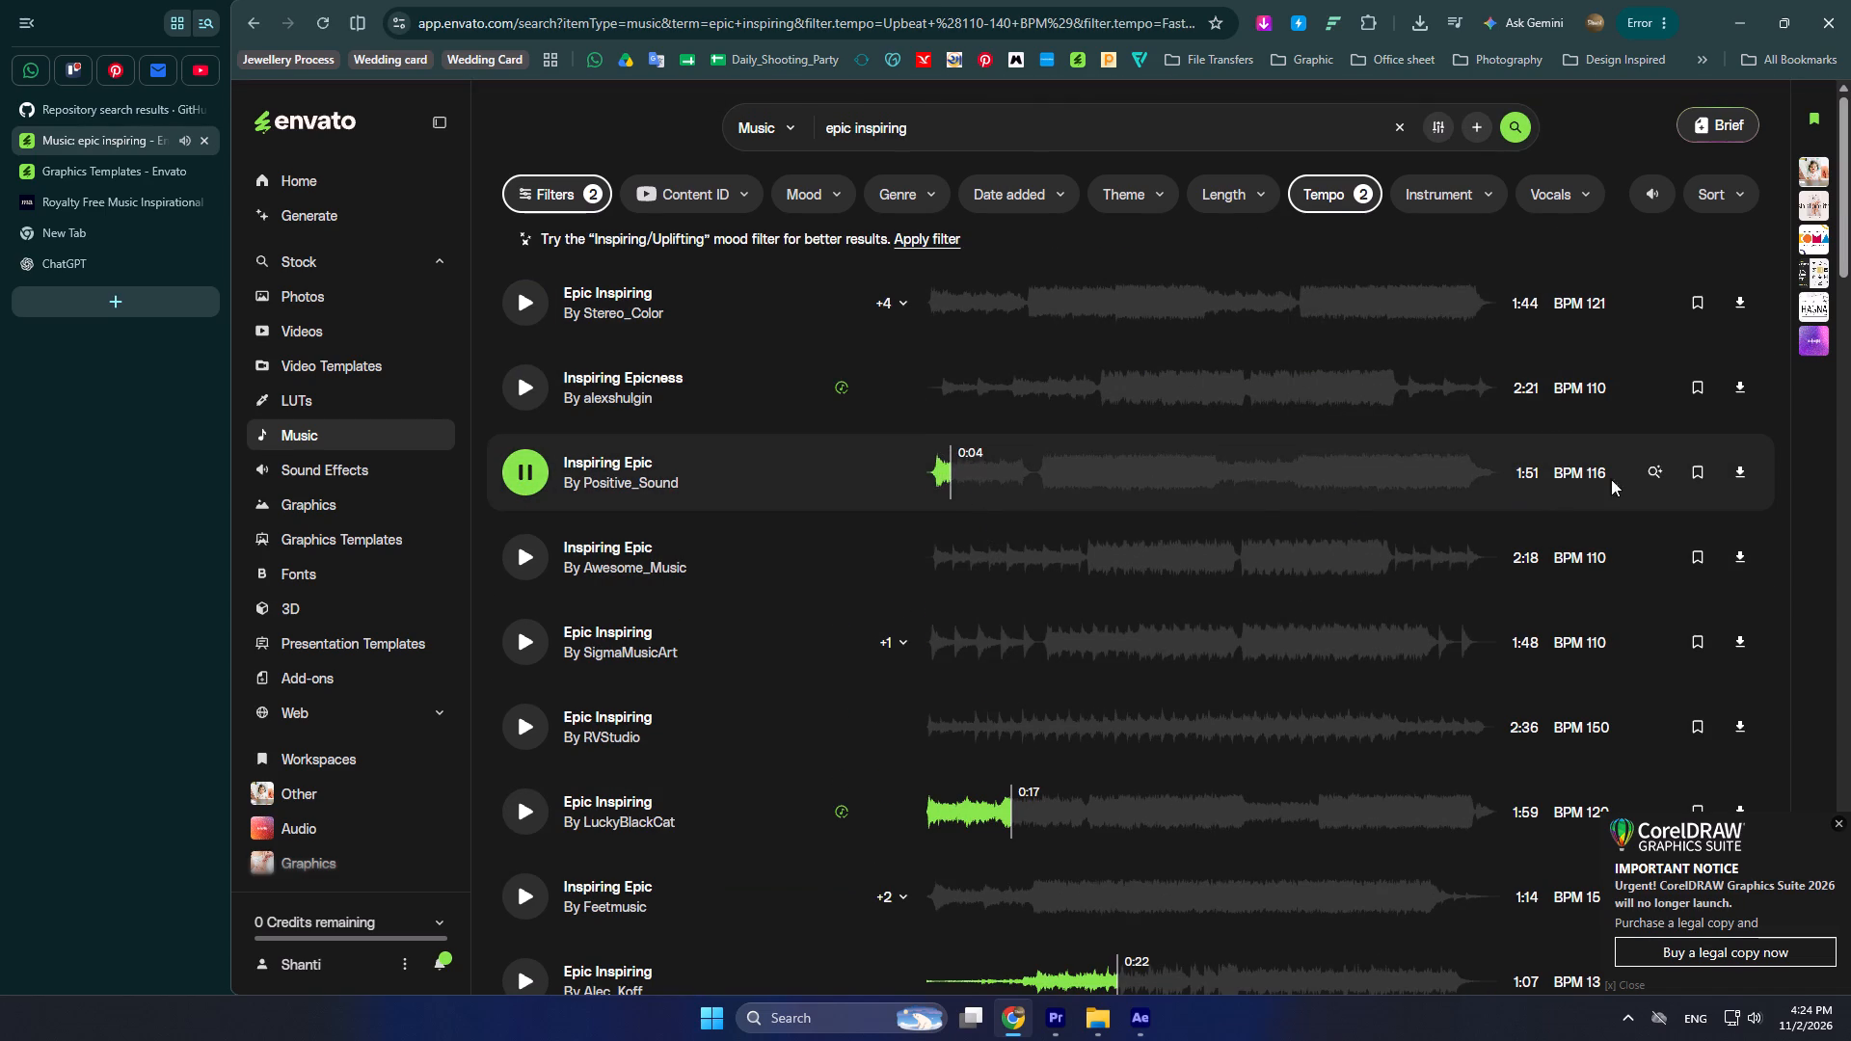
left_click(1731, 476)
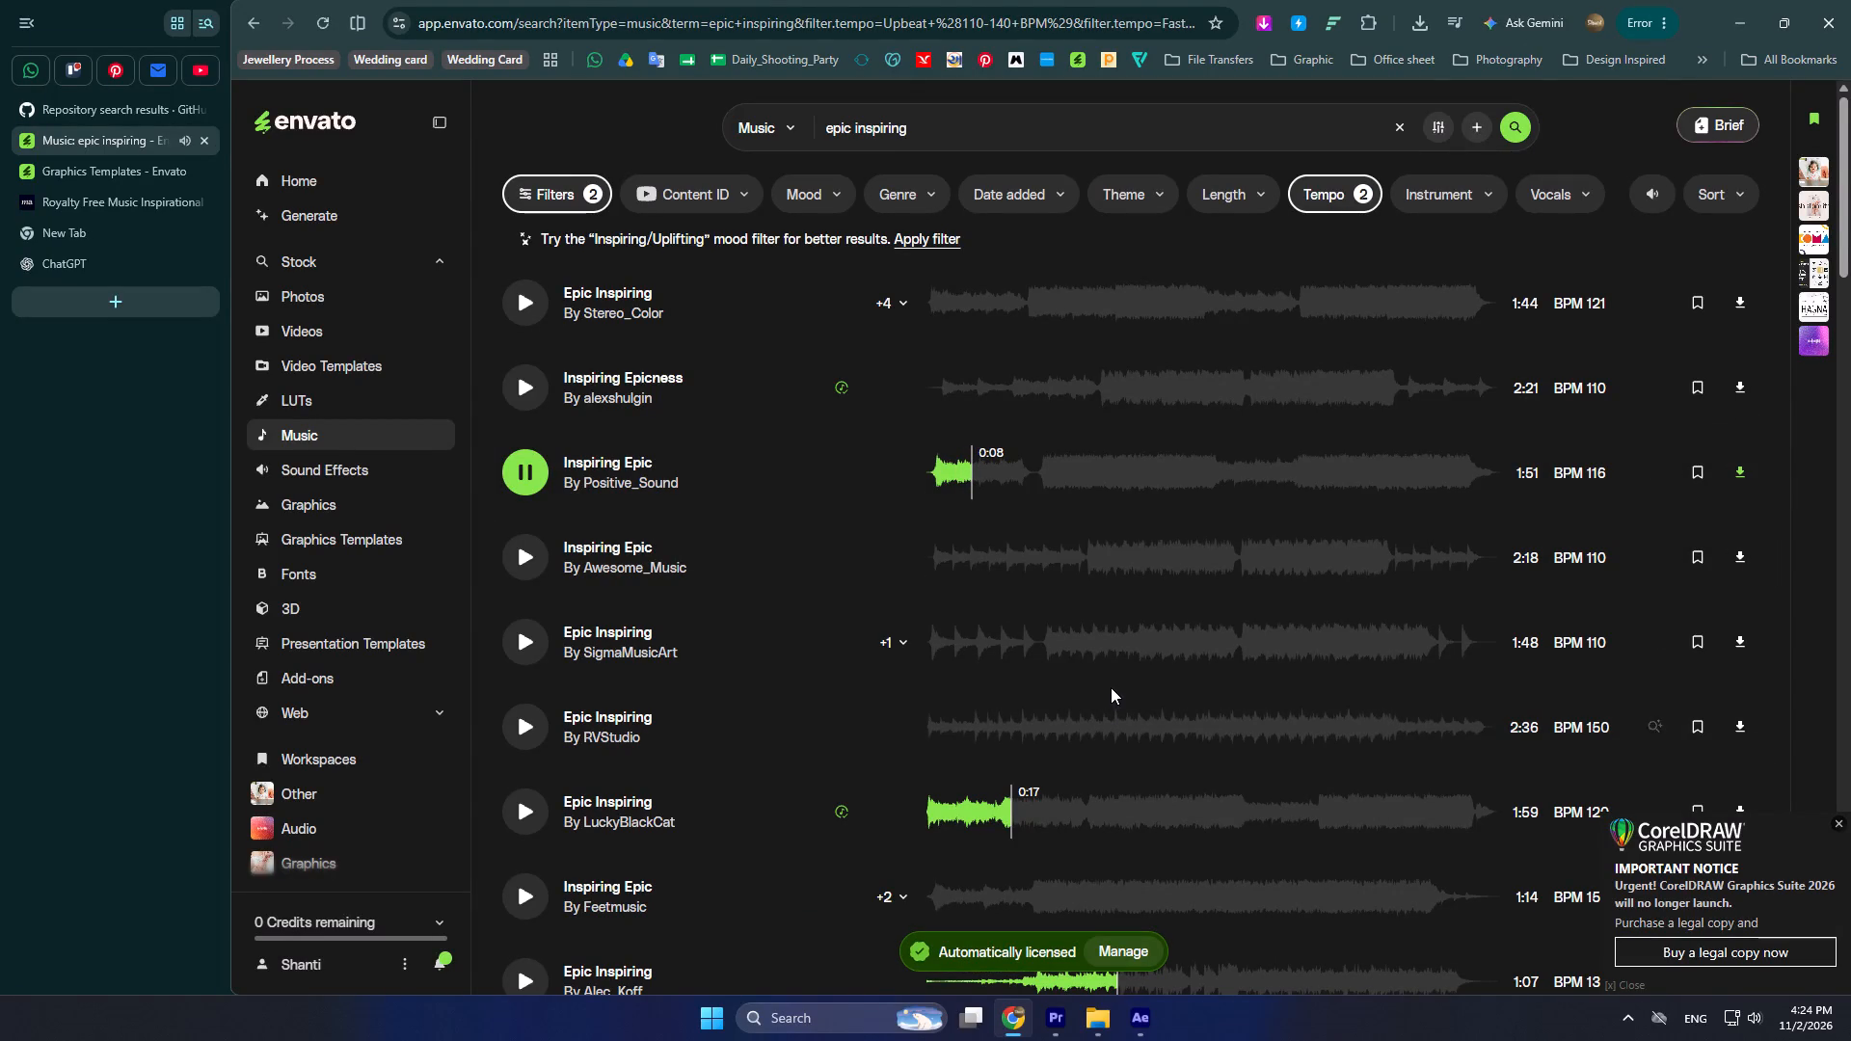
left_click(948, 557)
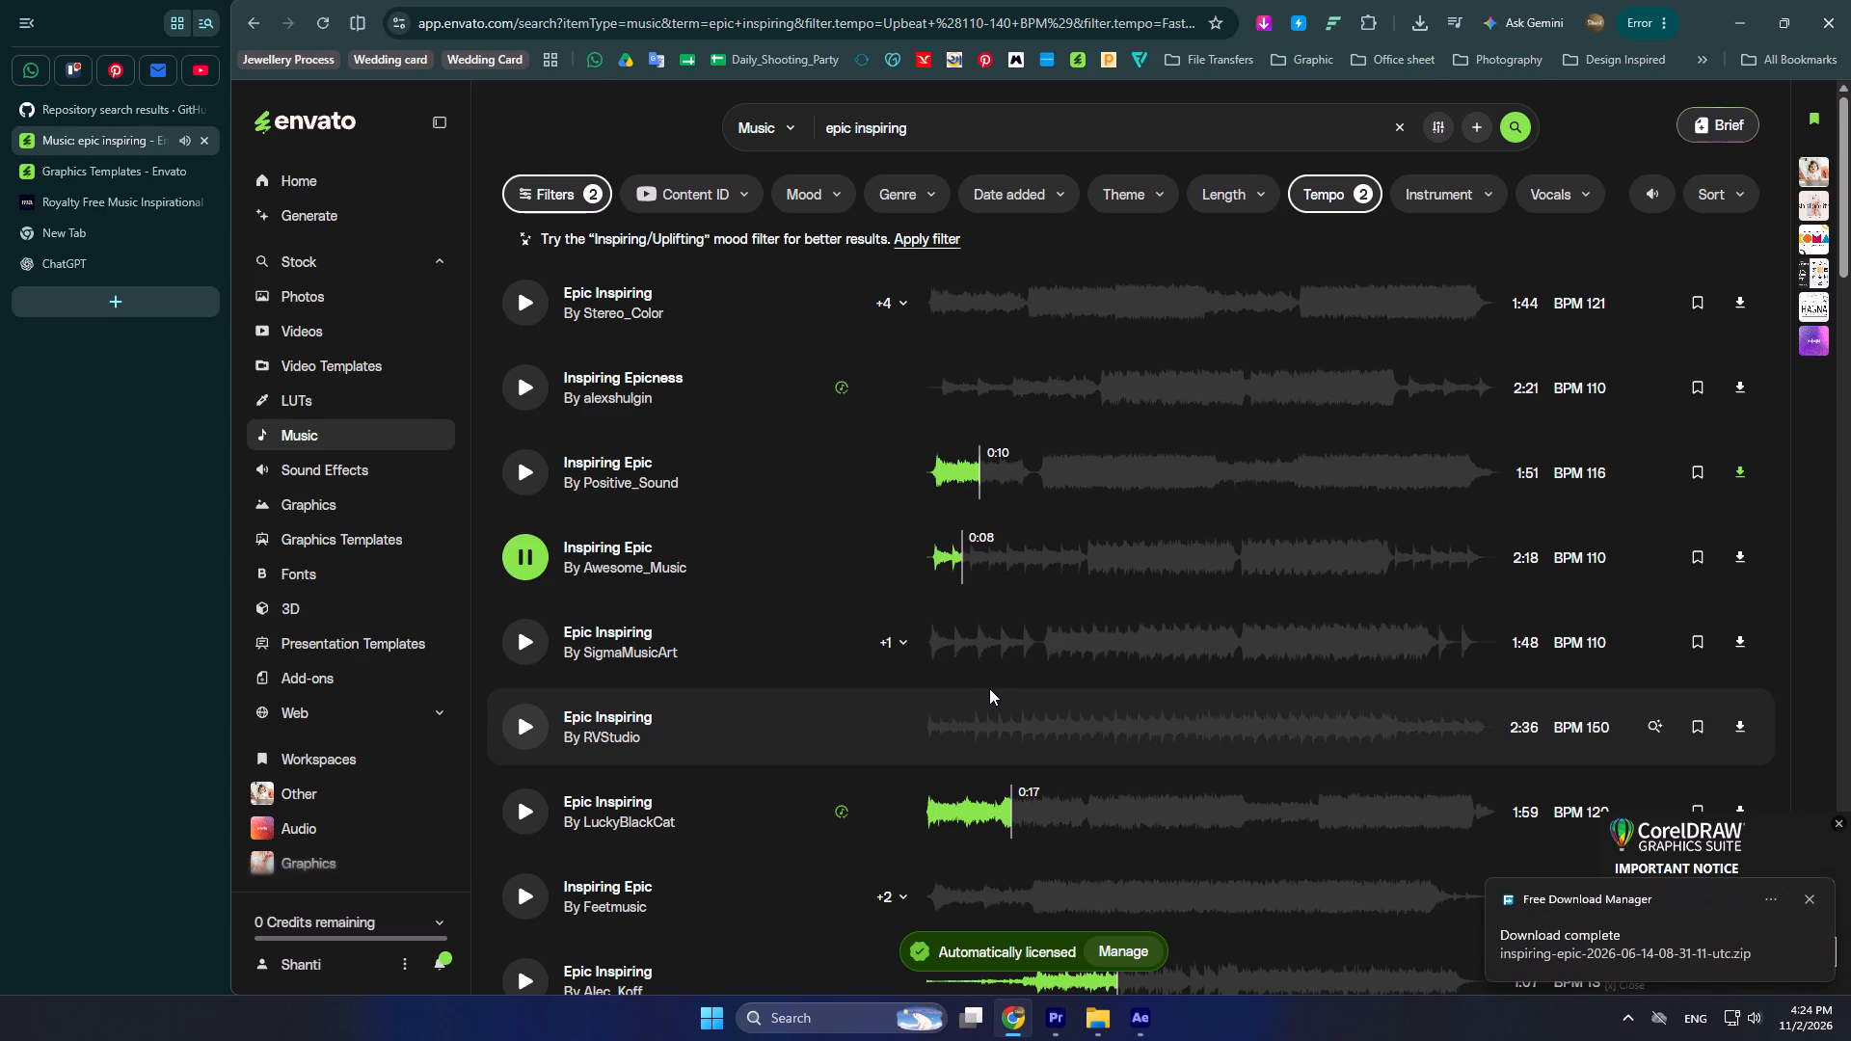
left_click(1744, 557)
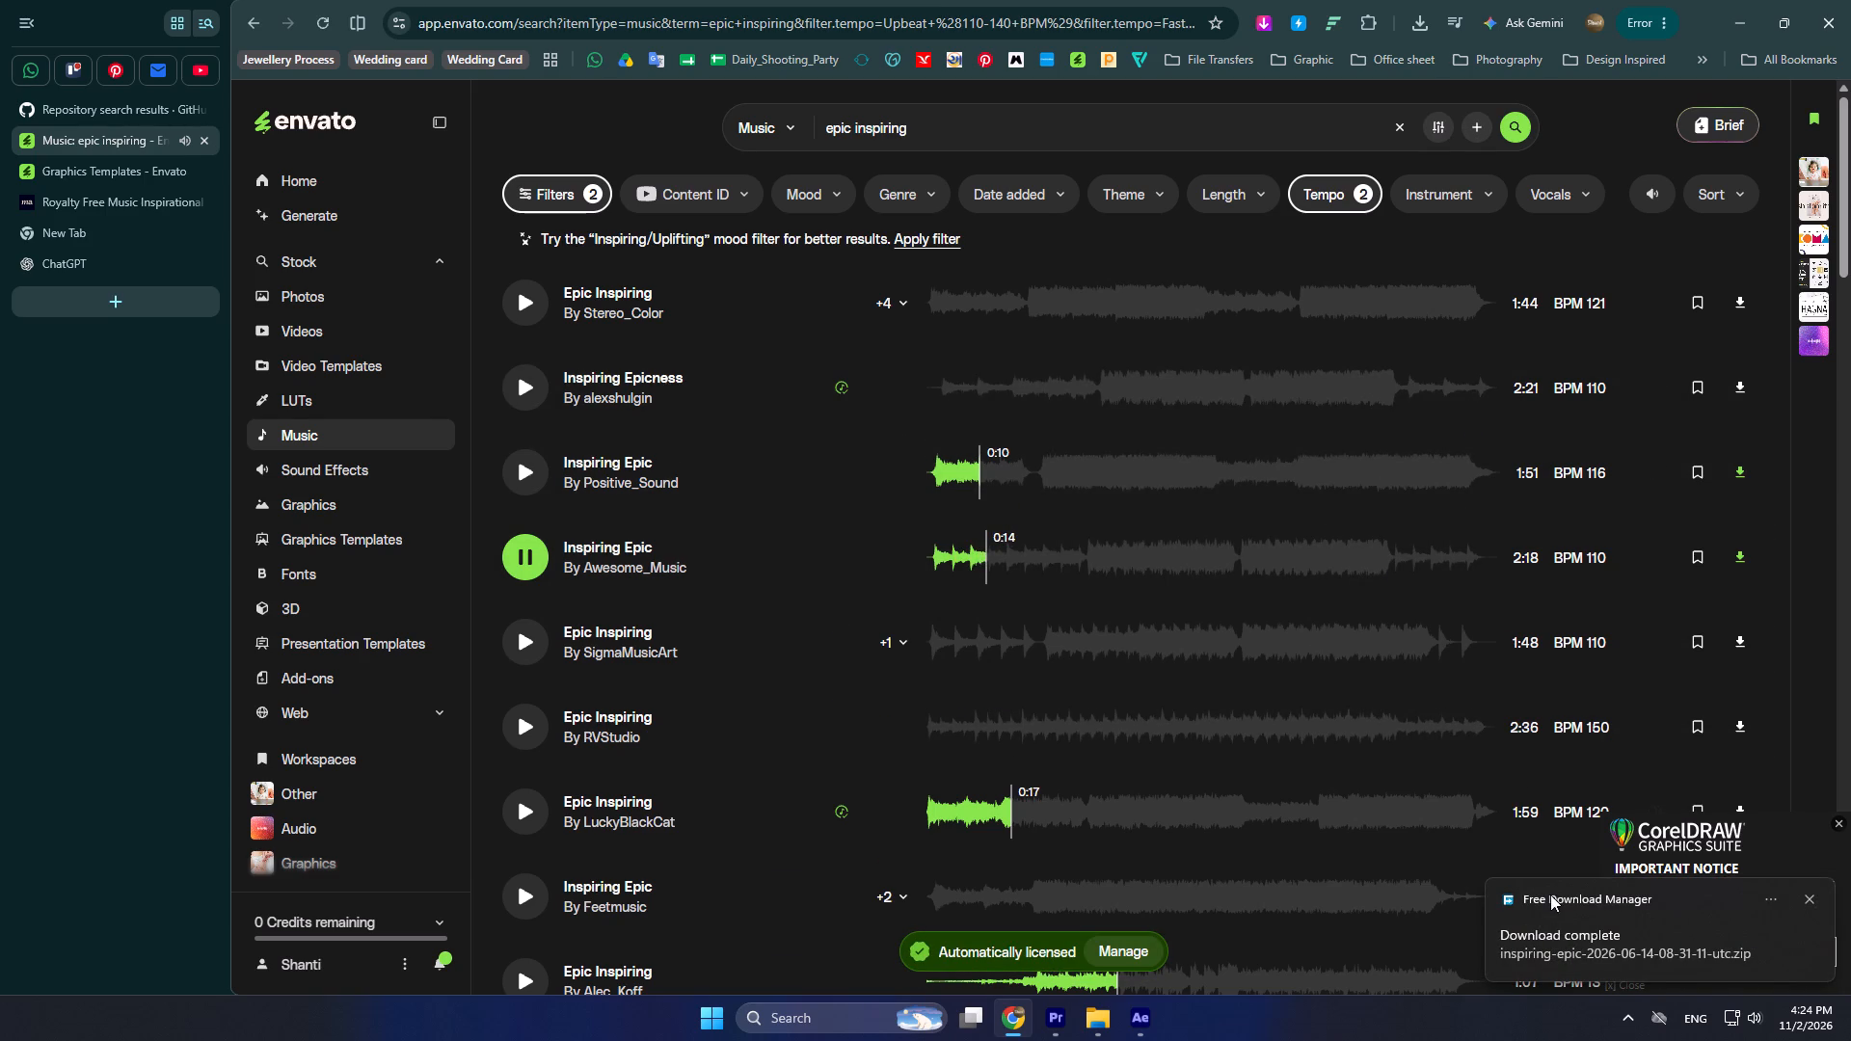
left_click(1594, 961)
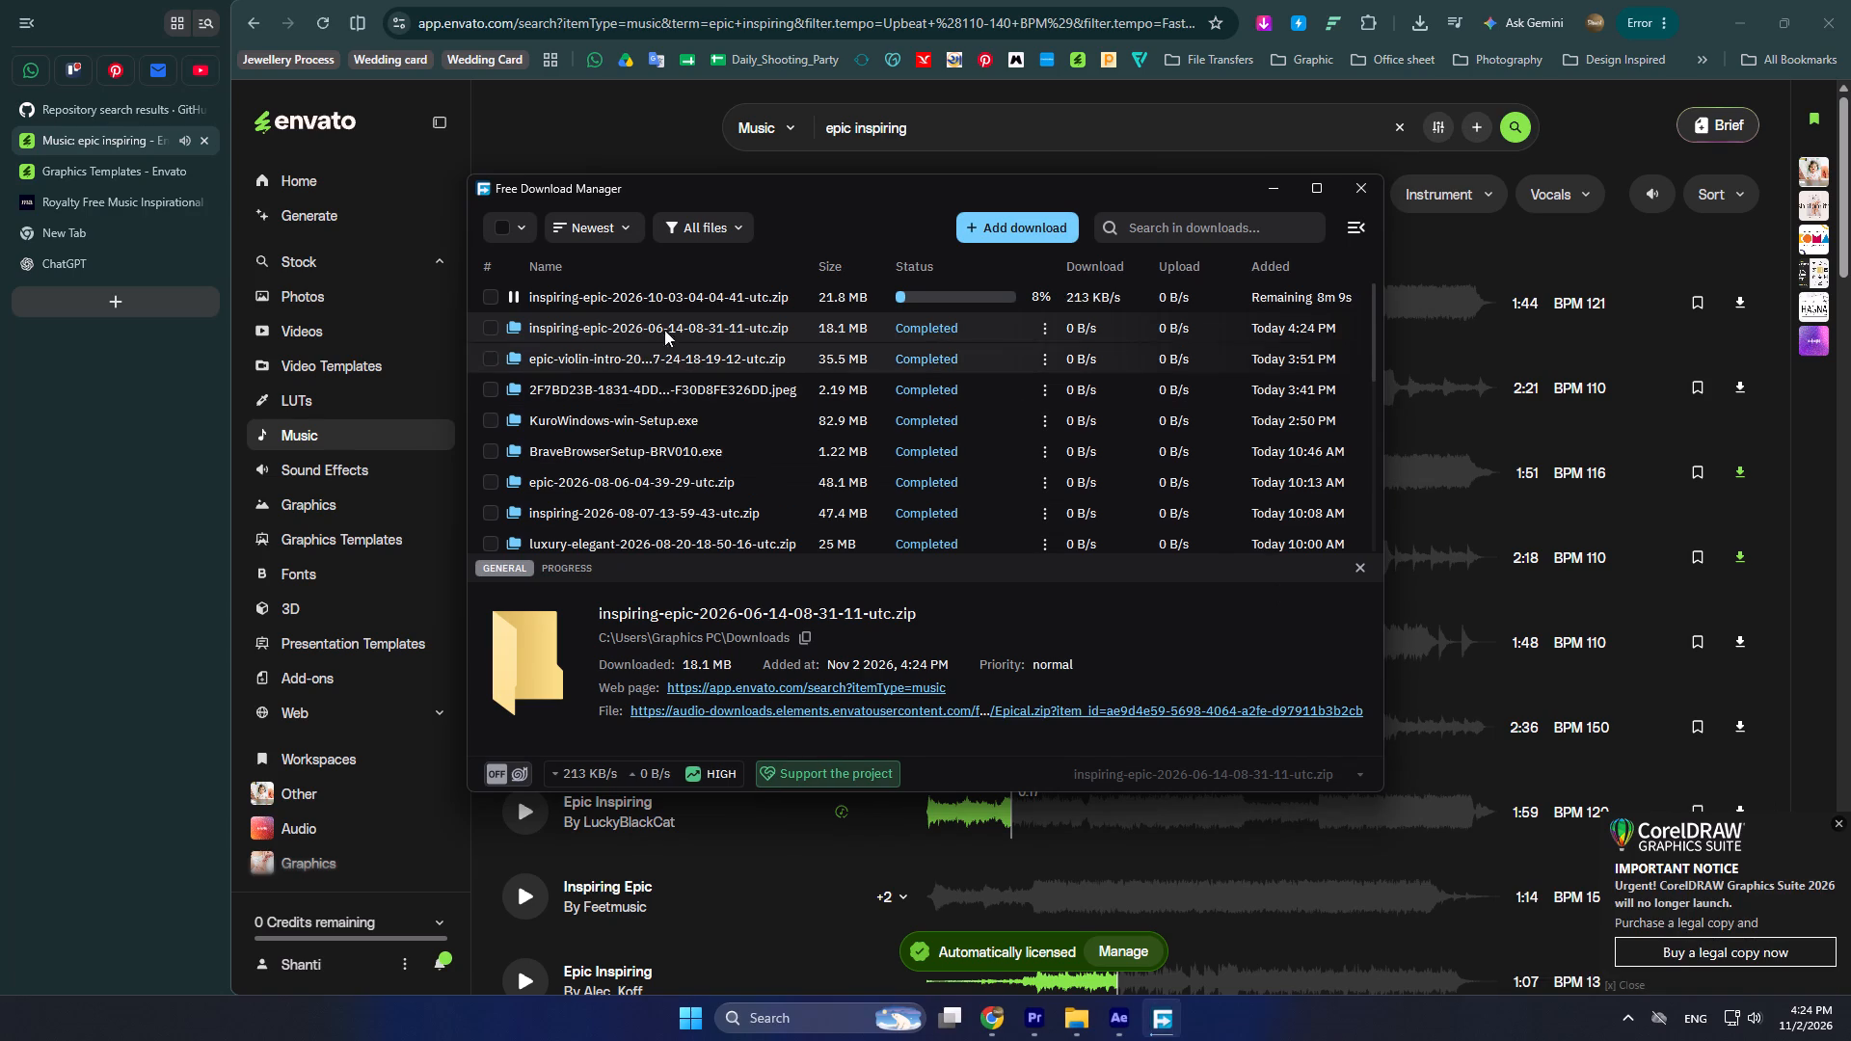
left_click(642, 294)
right_click(642, 294)
left_click(688, 332)
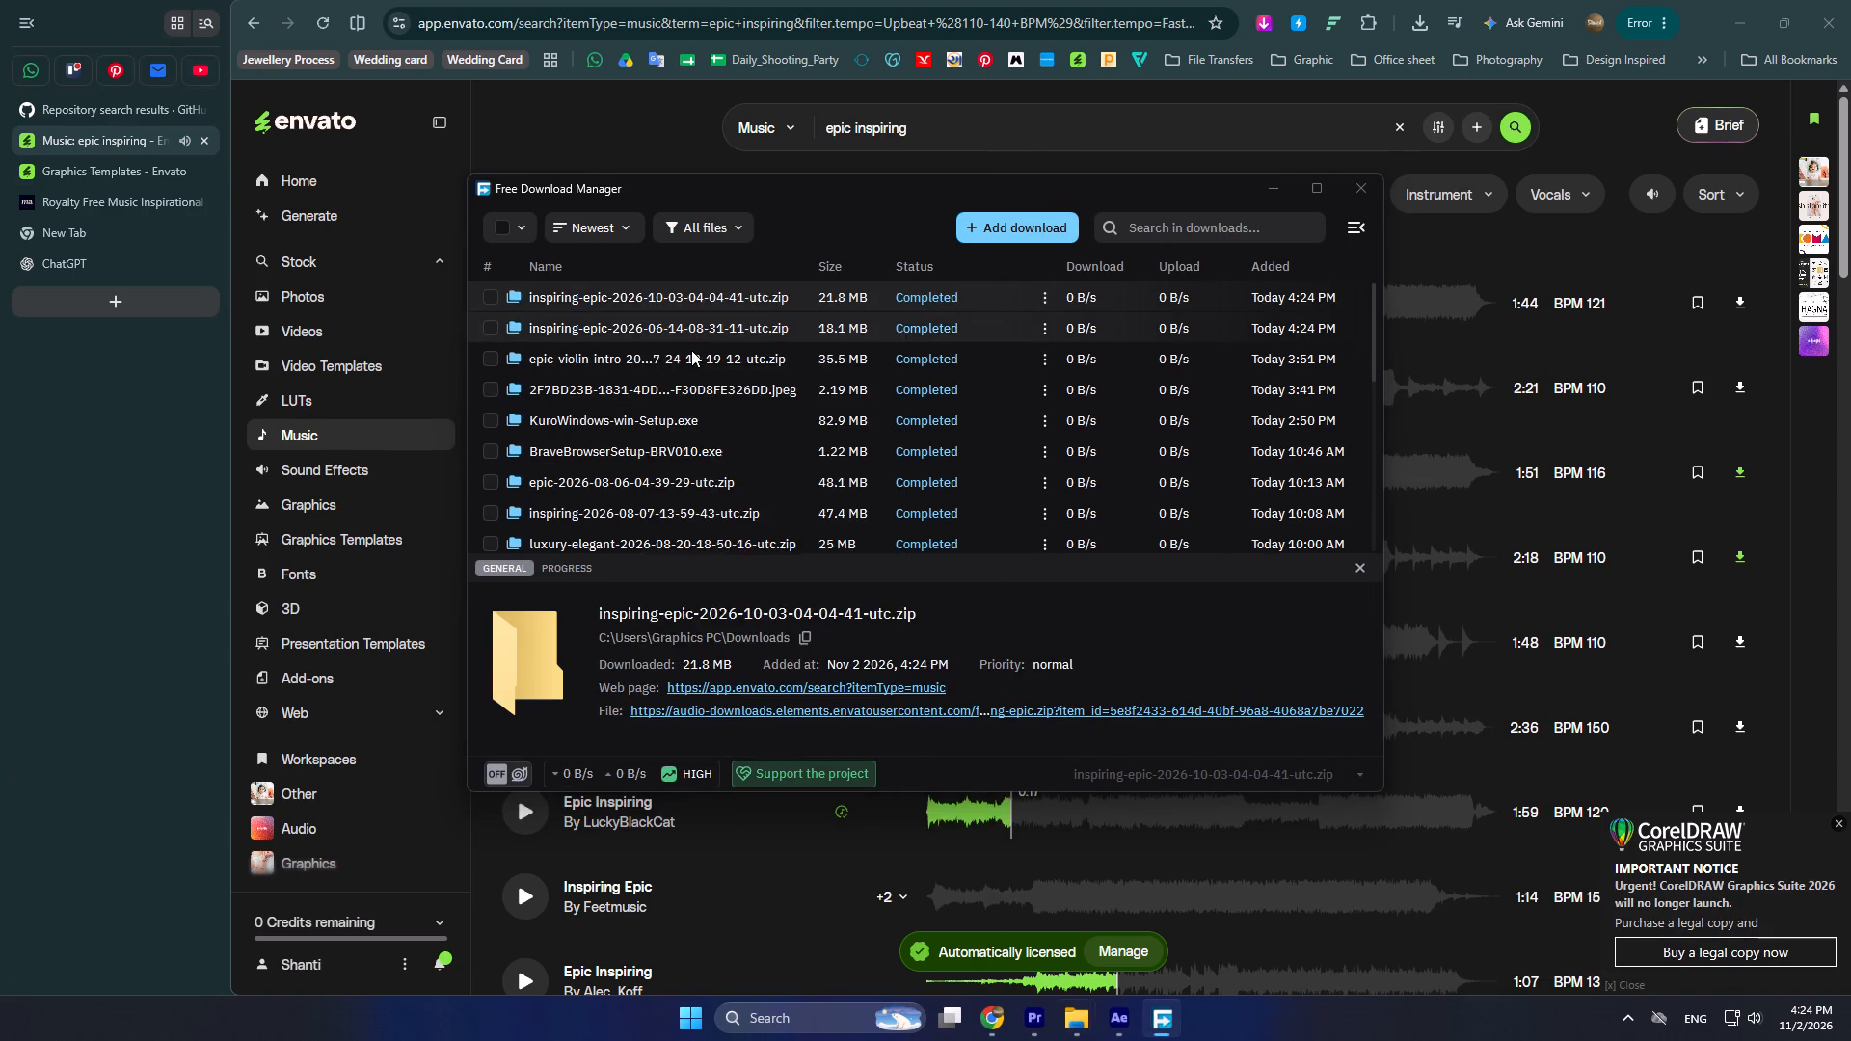
left_click(332, 250)
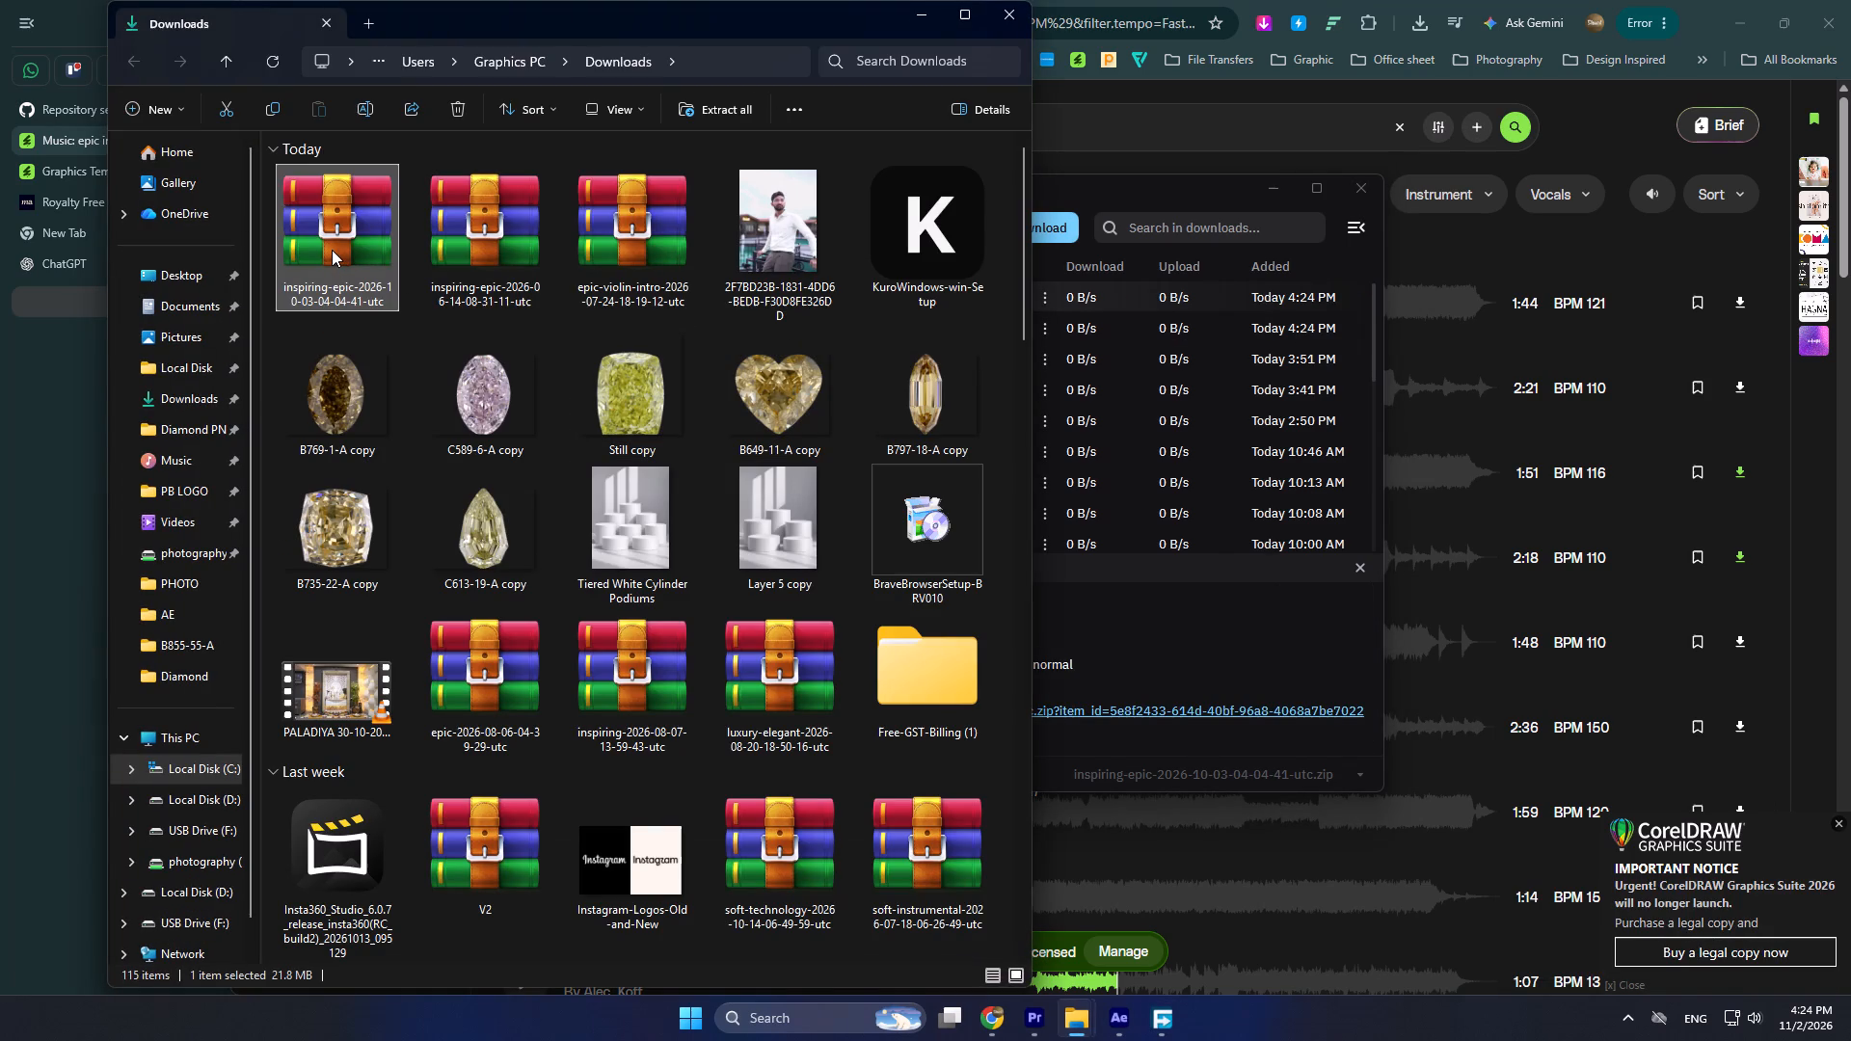
key("ctrl+x")
key("alt+Tab")
left_click(835, 618, "alt")
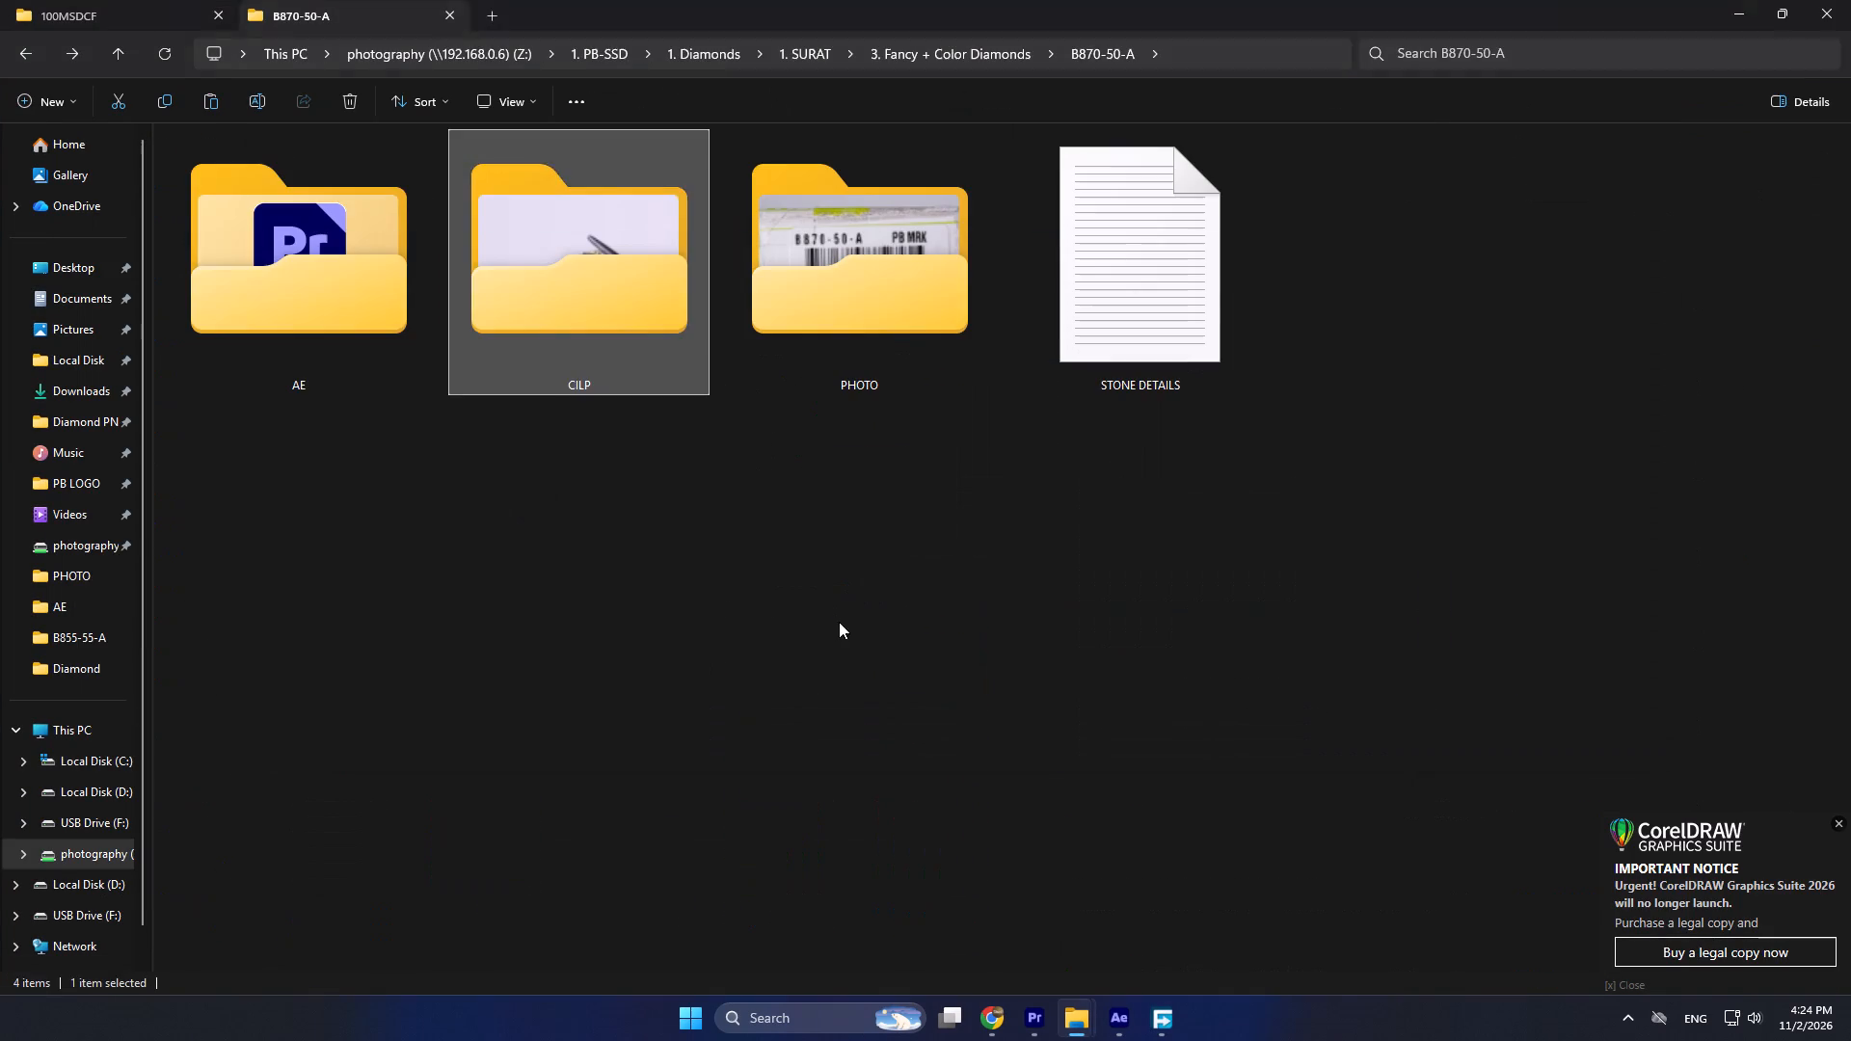
left_click(892, 647)
double_click(304, 232)
key("ctrl+v")
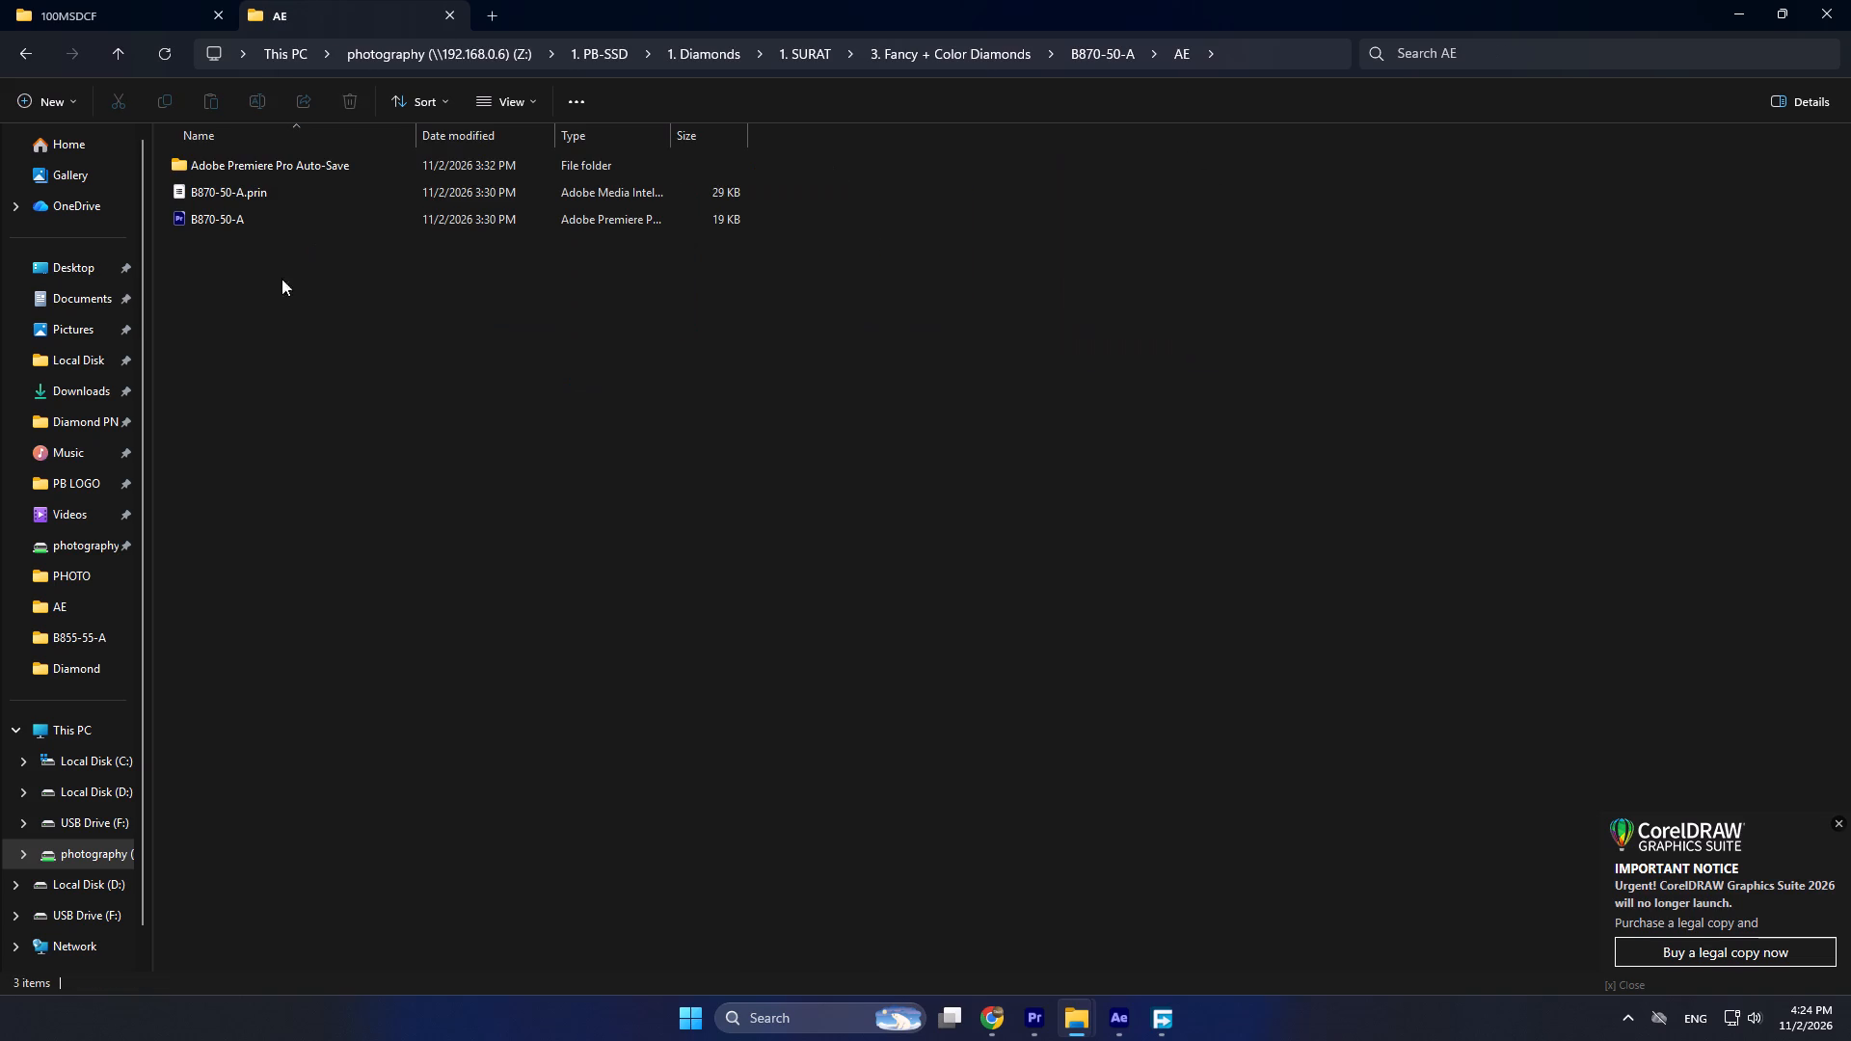
Extract the inspiring-epic archive into its own folder within the AE folder.
right_click(271, 247)
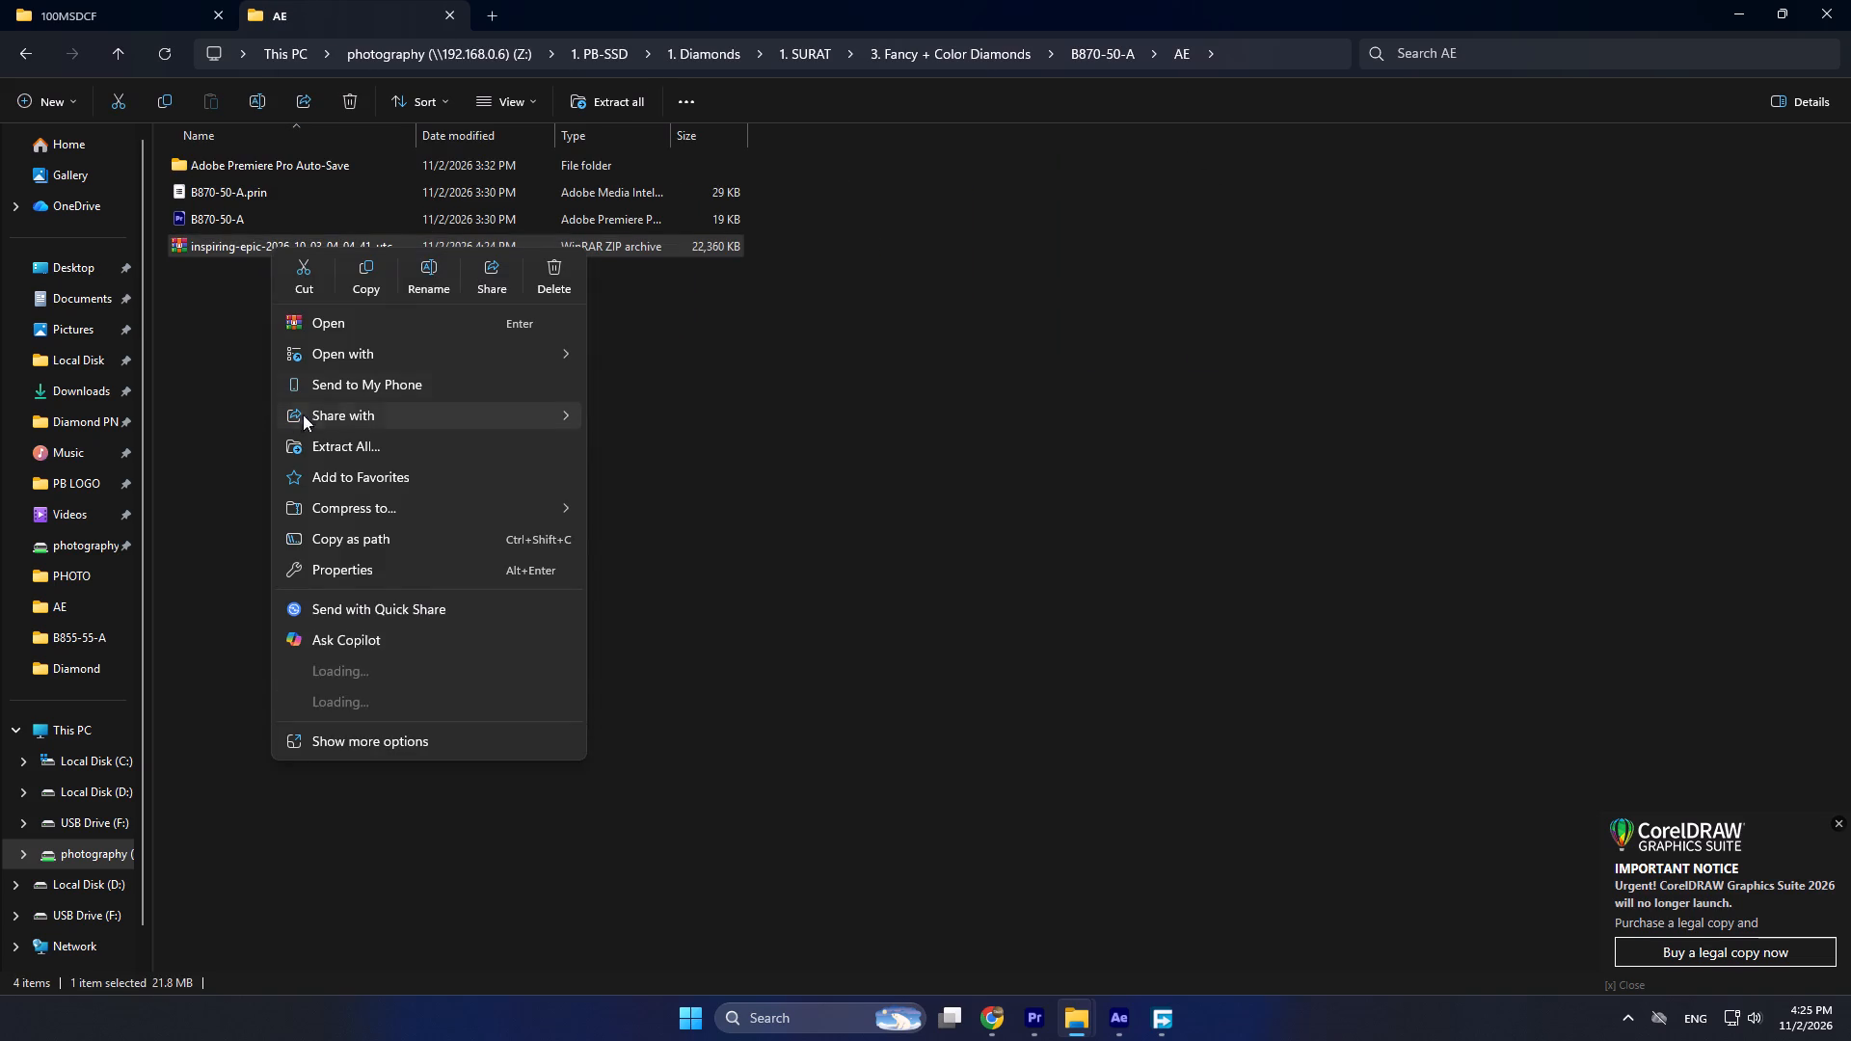
left_click(377, 673)
left_click(657, 707)
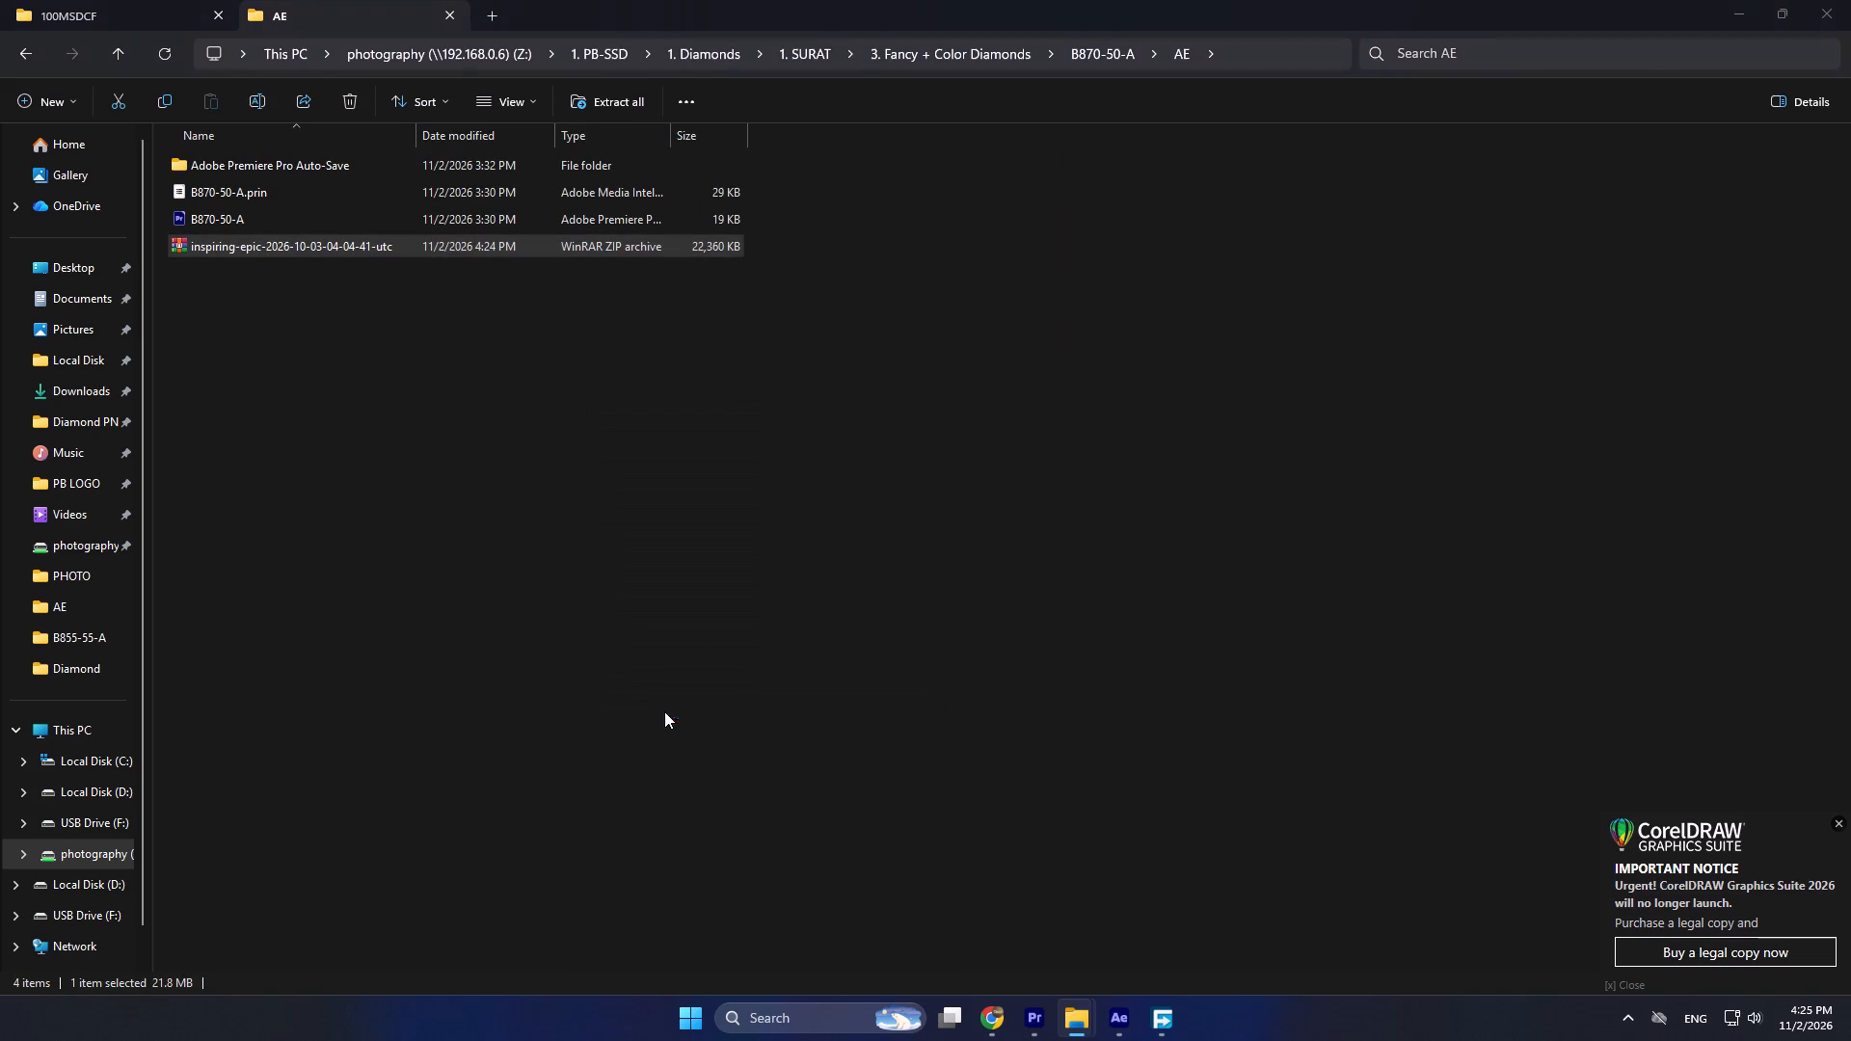
key("Return")
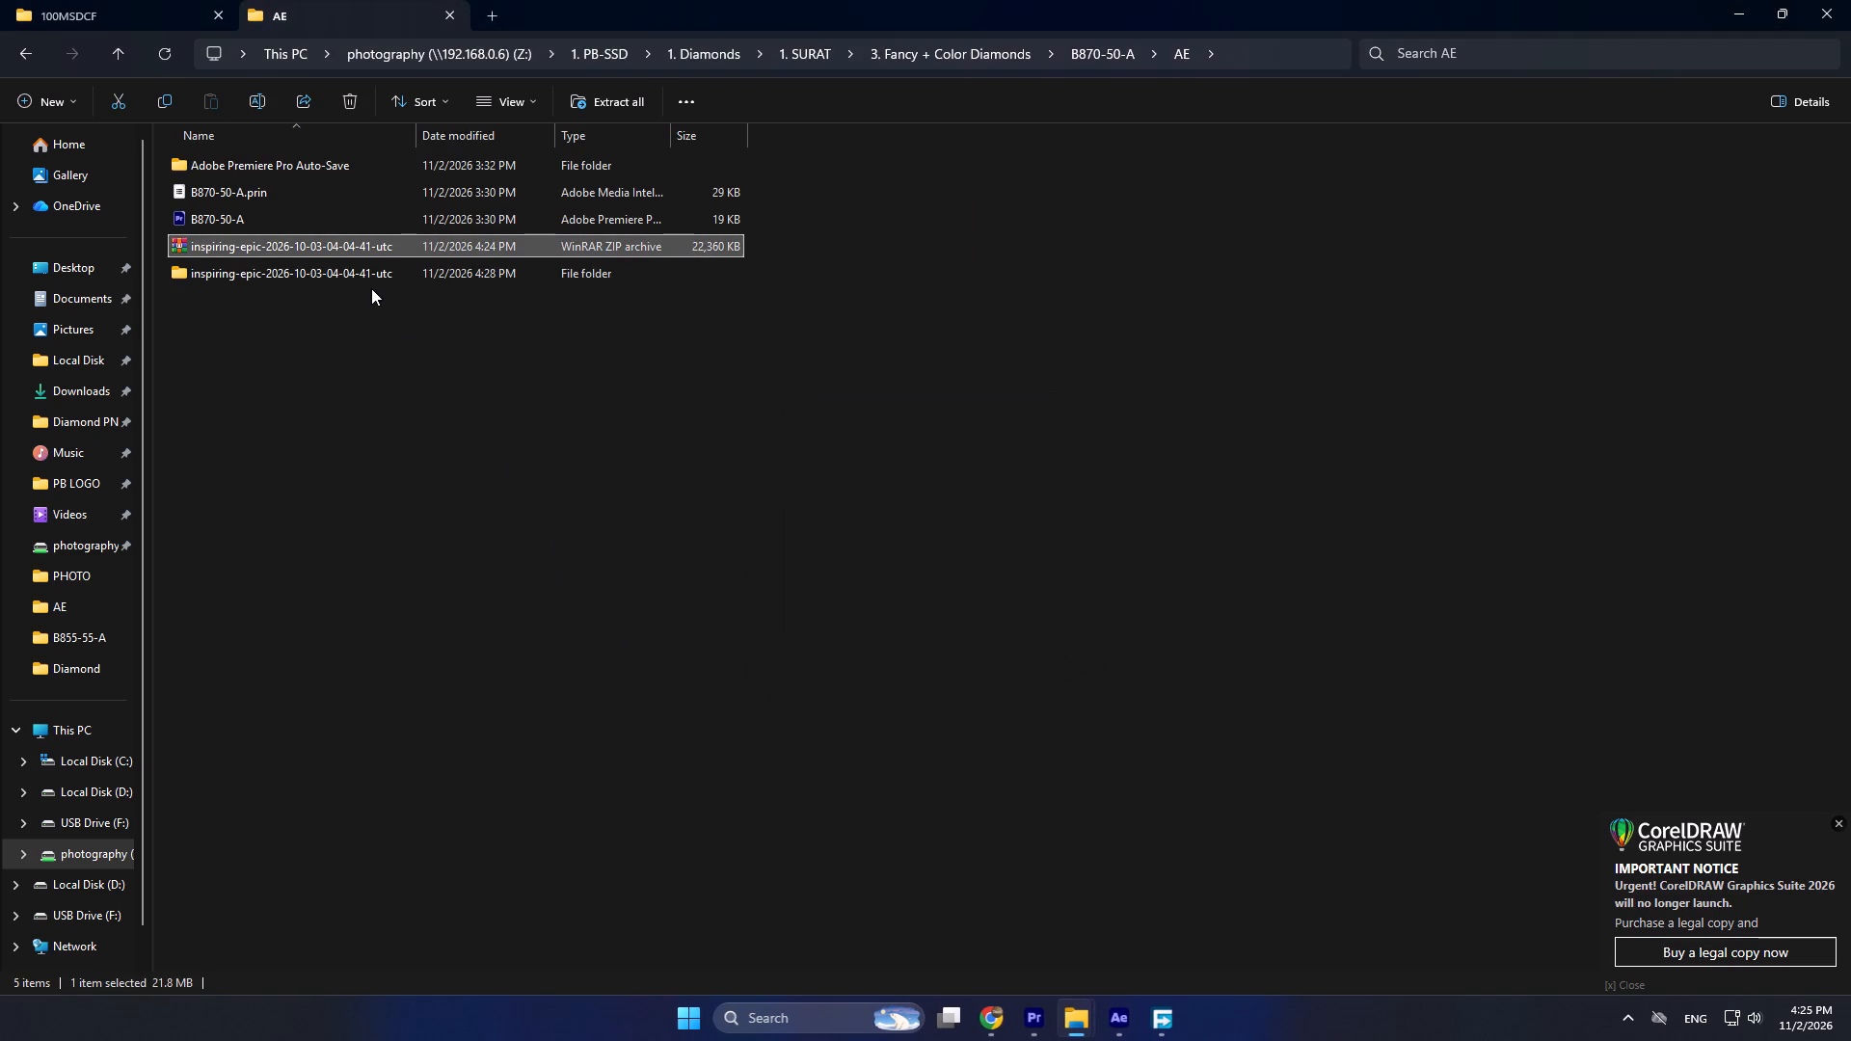
Bring awesome_music_inspiring-epic_main from the extracted folder into Premiere, placing it on audio track A1 of Sequence 01 after the video clips.
double_click(370, 270)
key("ctrl+shift+1")
left_click(523, 299)
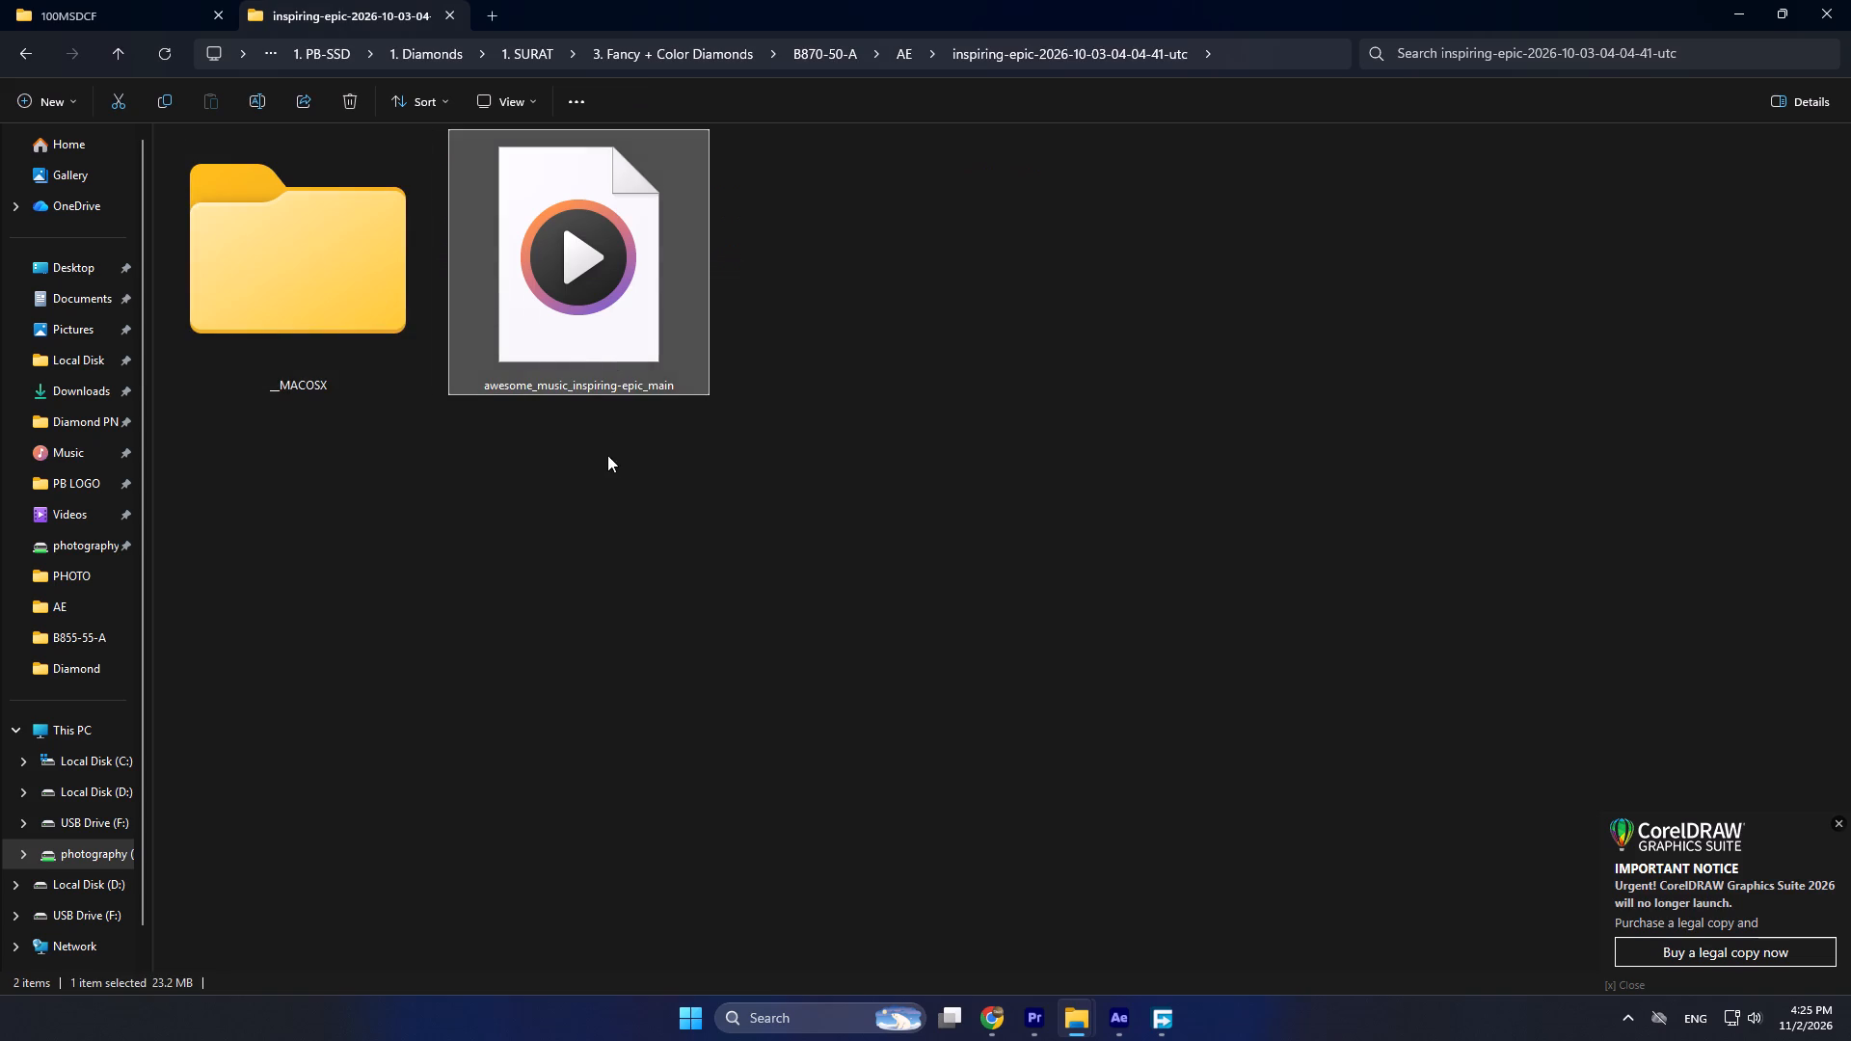
left_click_drag(612, 298, 692, 472)
key("alt+Tab")
key("alt+Tab")
key("alt+Tab")
key("alt+Tab")
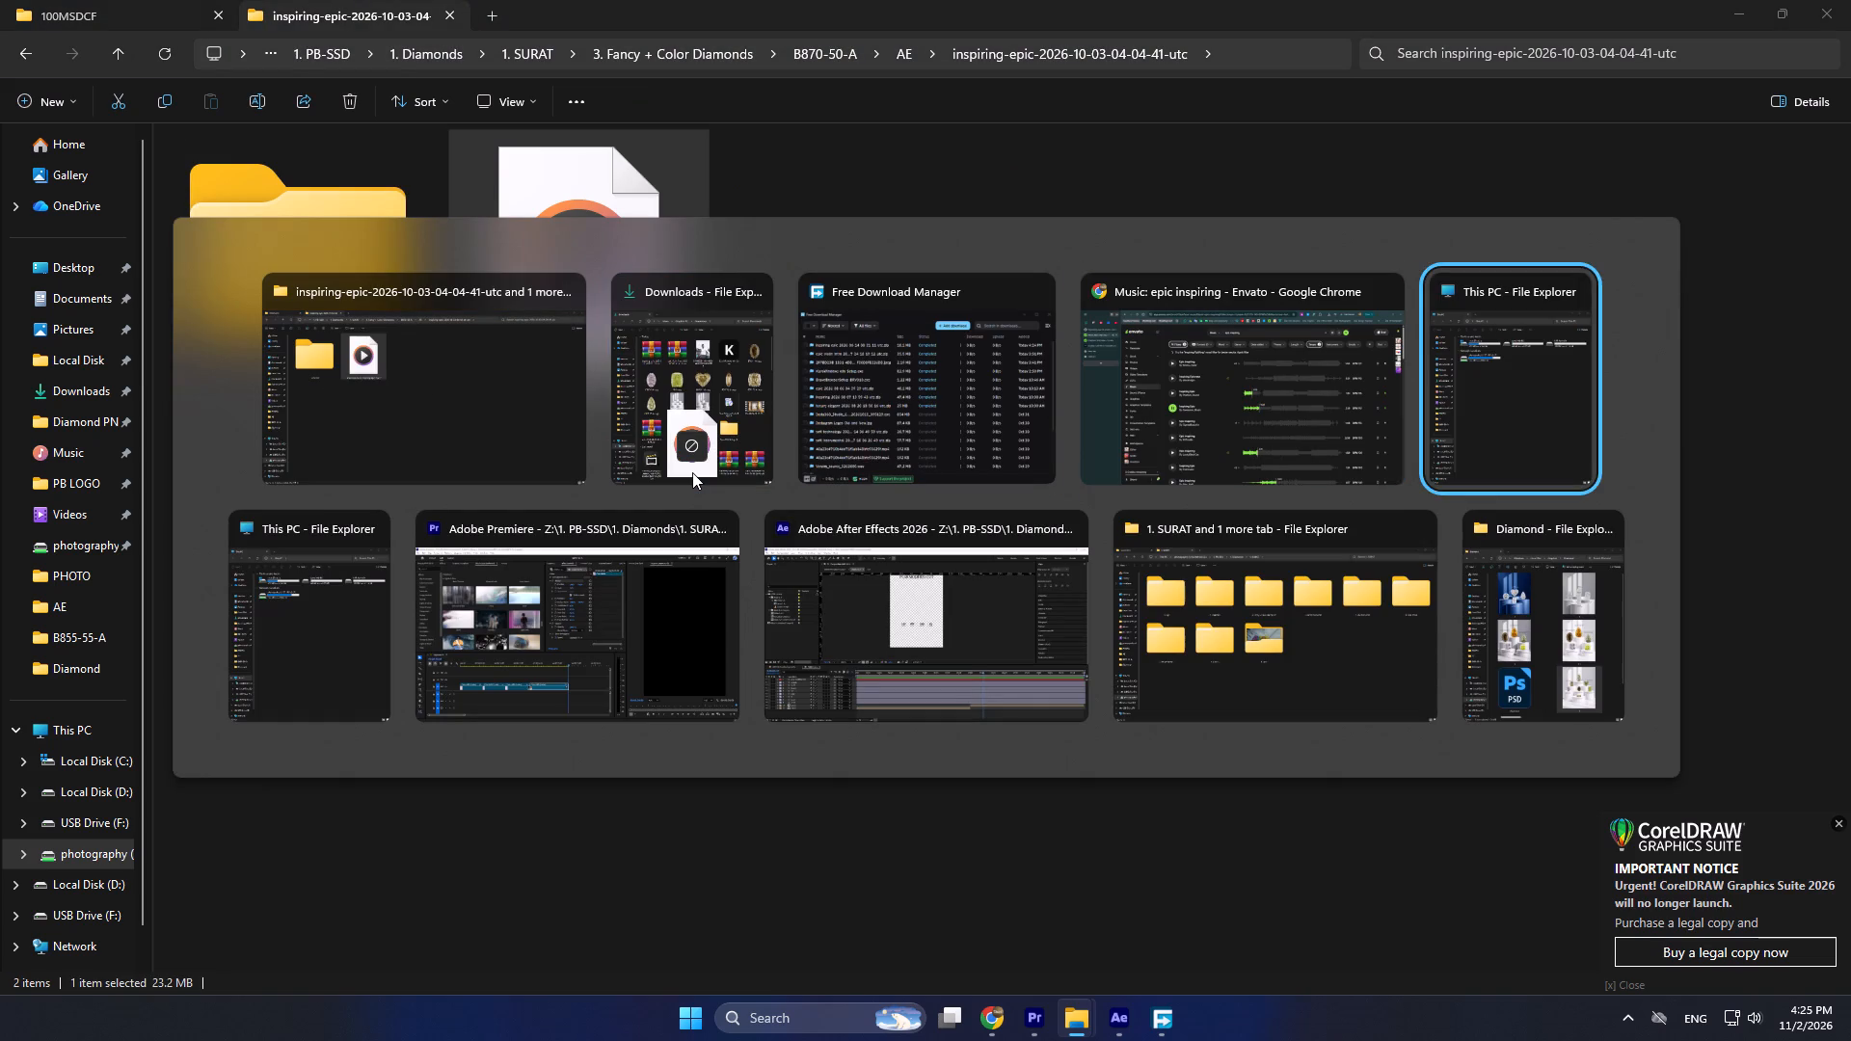
left_click_drag(692, 472, 802, 685)
key("alt+Tab")
key("alt+Tab")
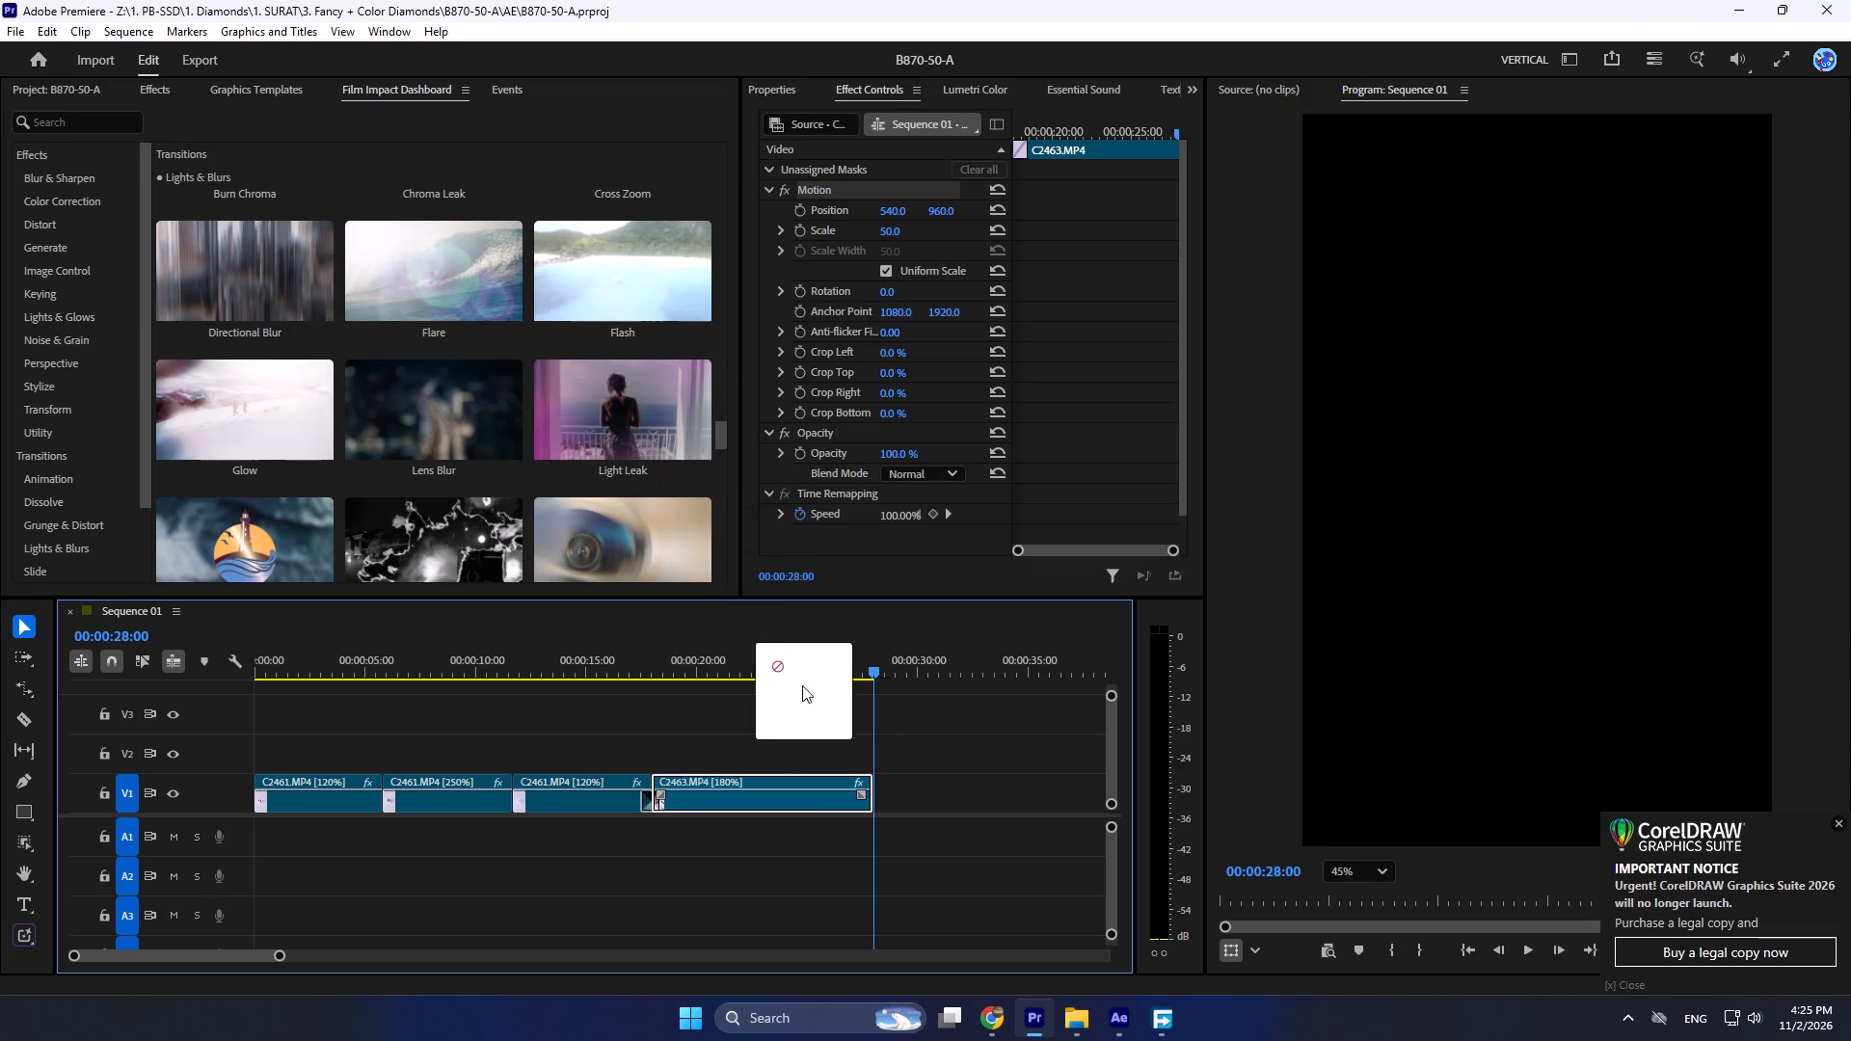
left_click_drag(802, 685, 944, 837)
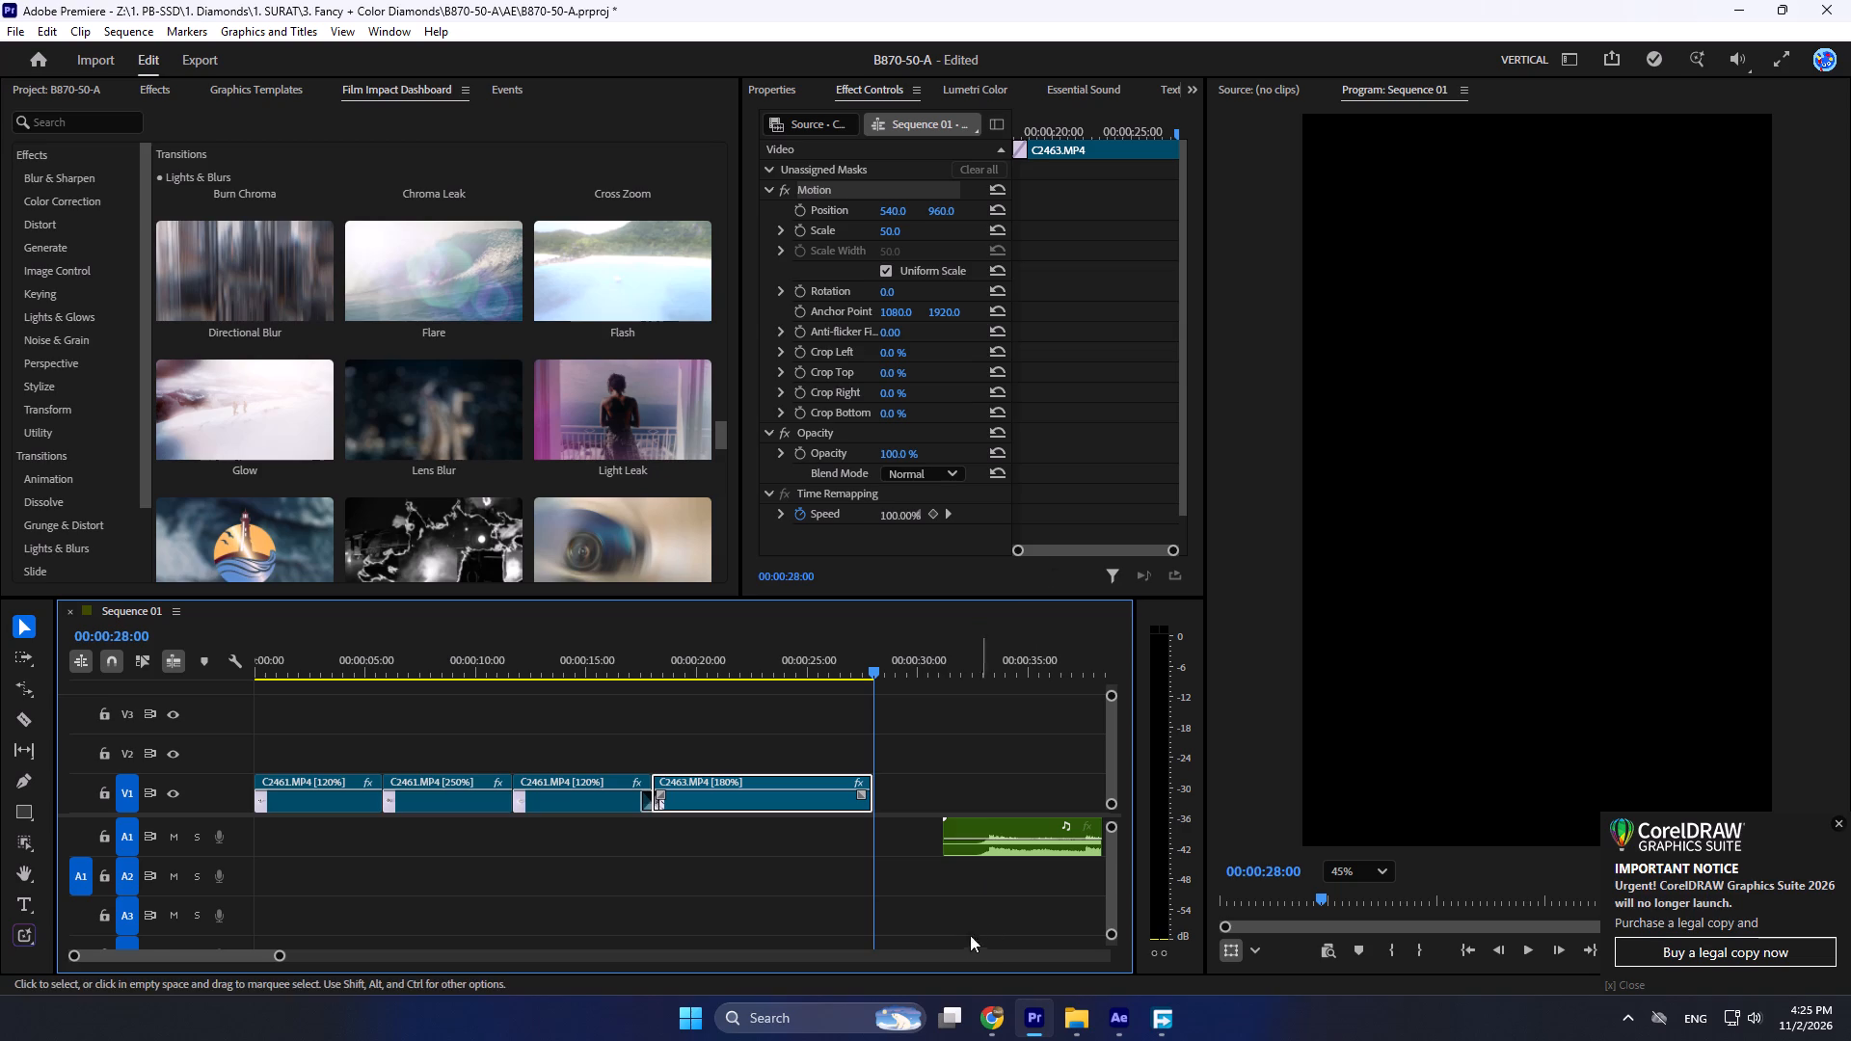
Move the music clip on track A1 to the very start of the sequence.
scroll(1001, 829, "down", 13, "alt")
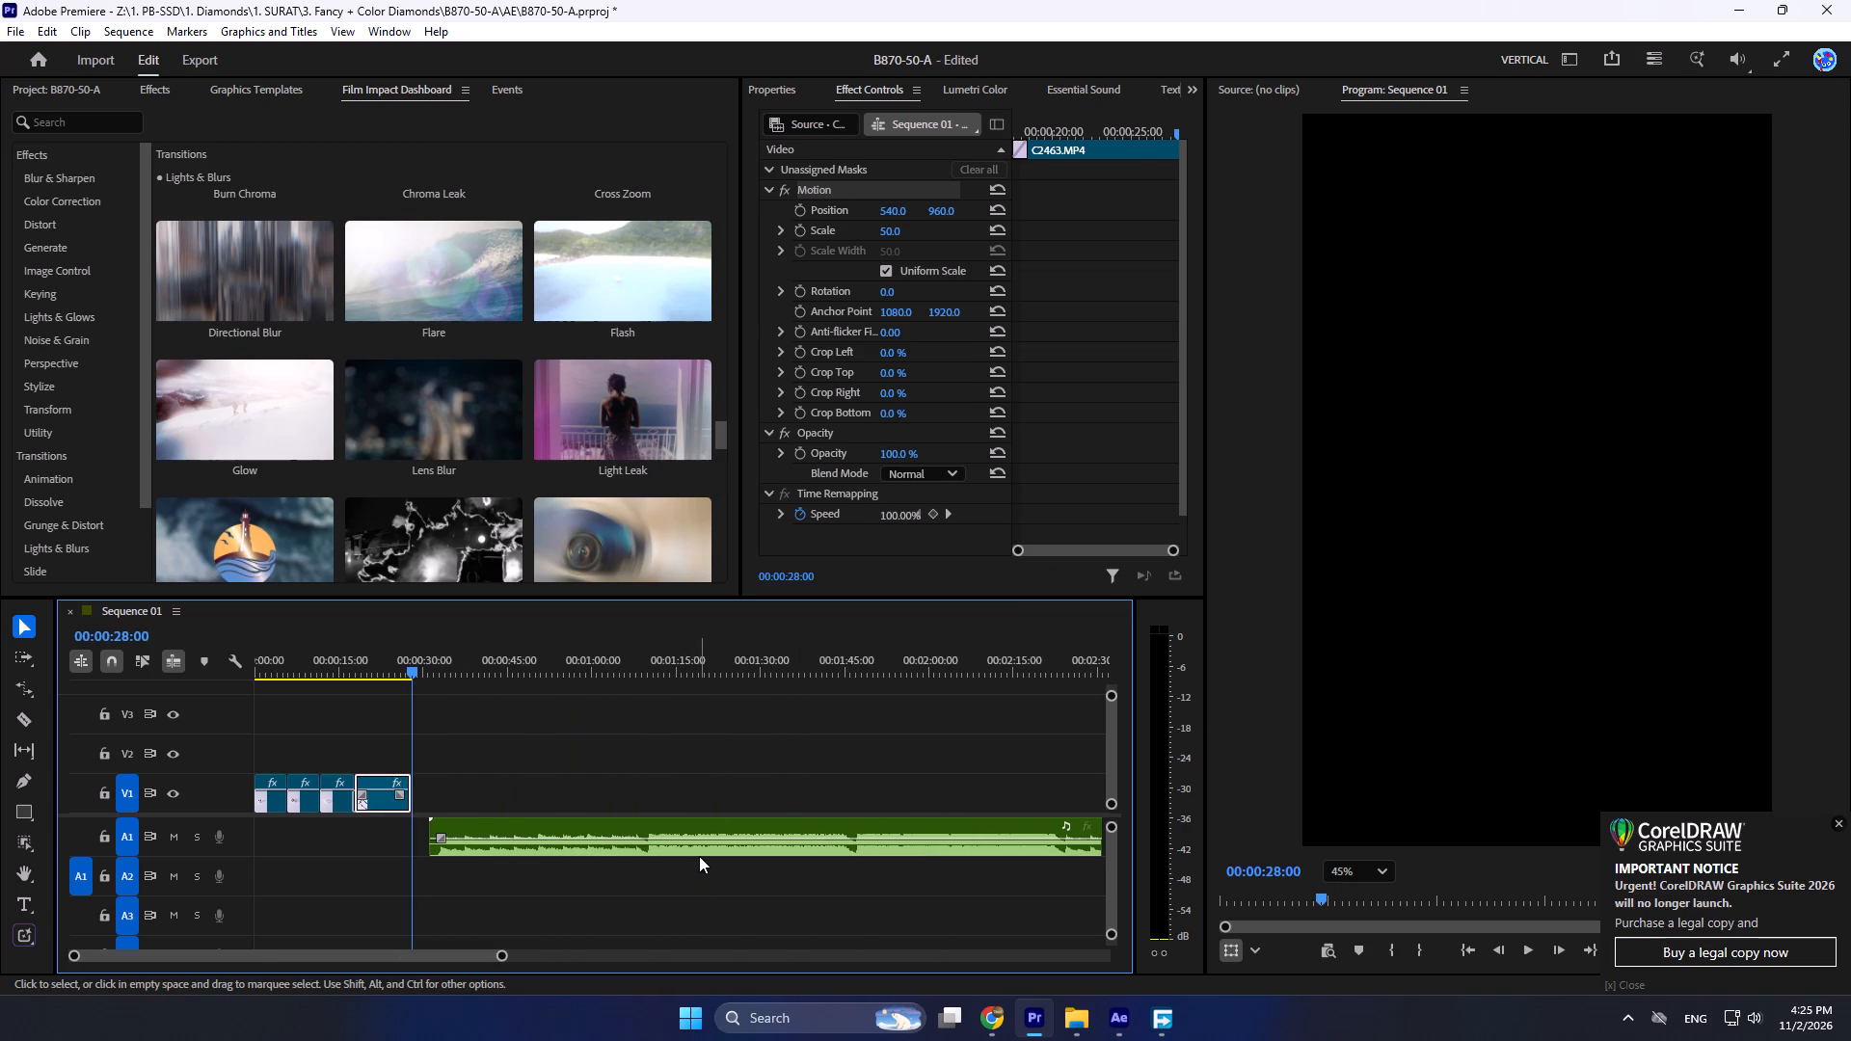
left_click_drag(699, 856, 411, 847)
scroll(360, 789, "up", 11, "alt")
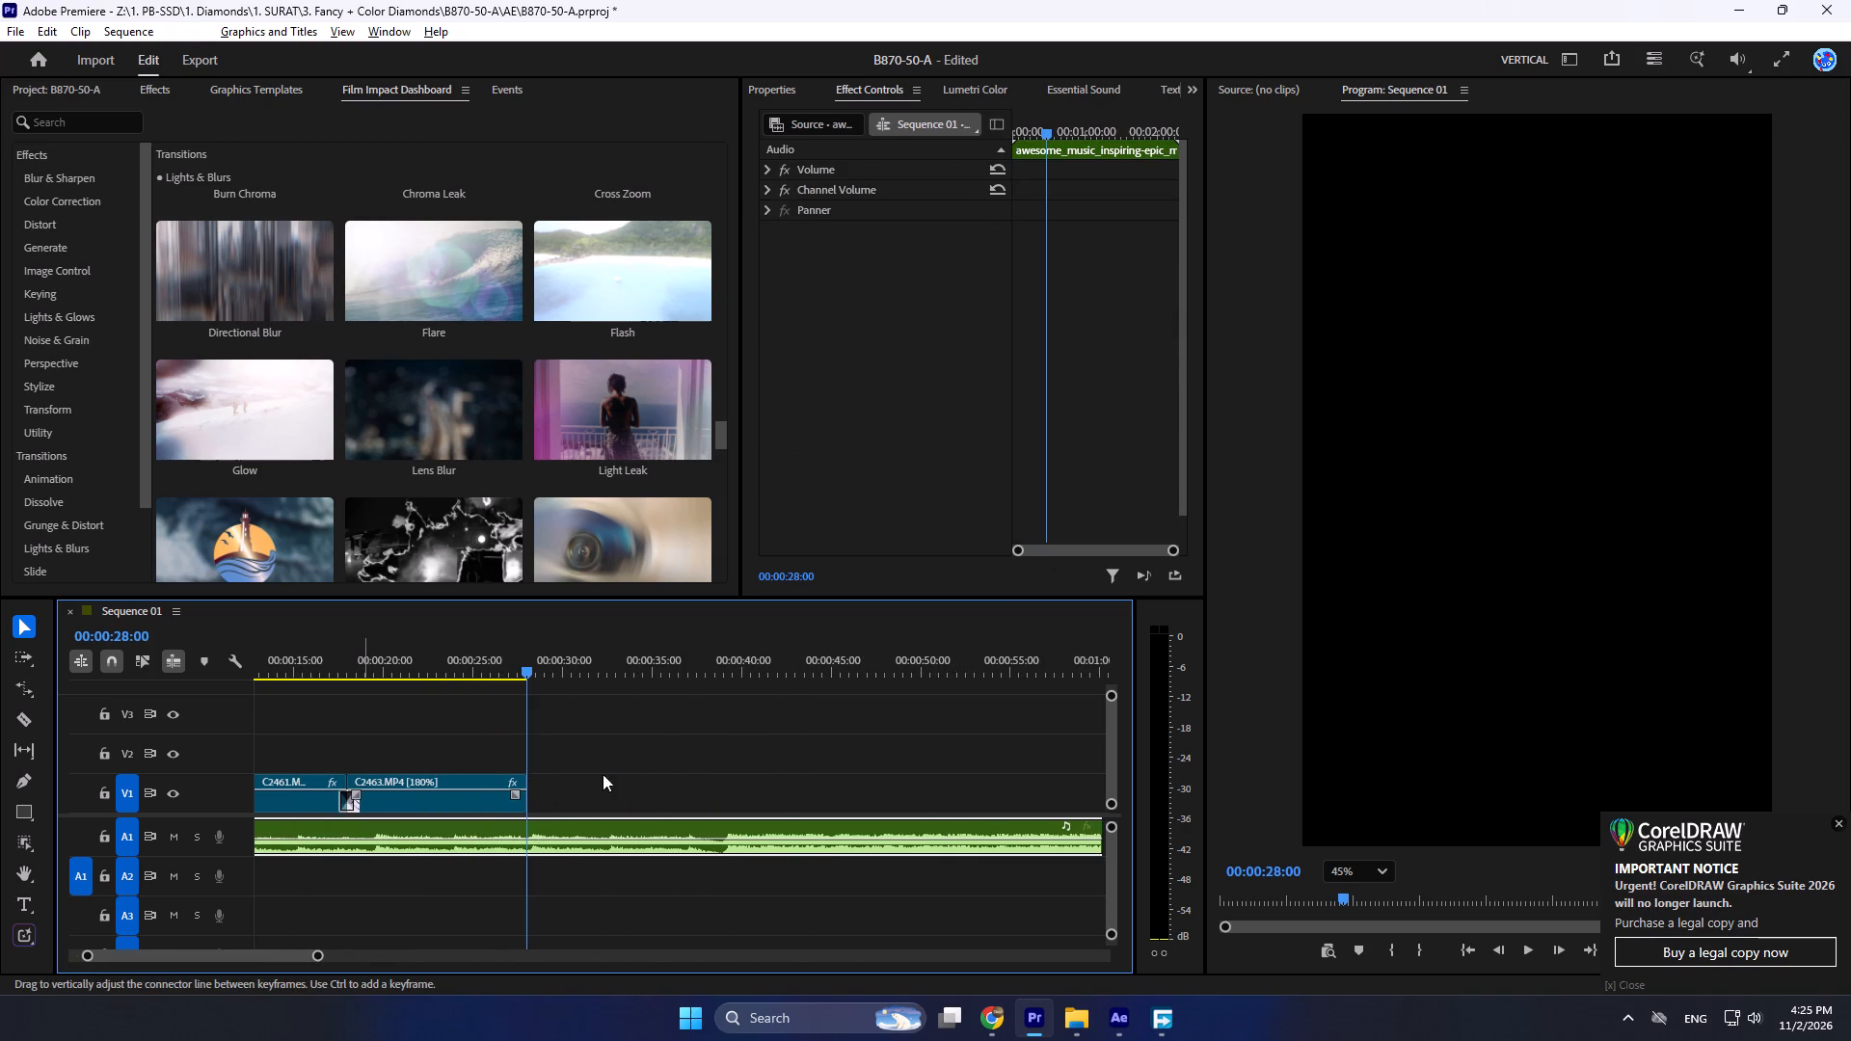
Pause the Envato track preview and play the Premiere sequence from the start, stopping where the music kicks in.
left_click_drag(530, 674, 0, 702)
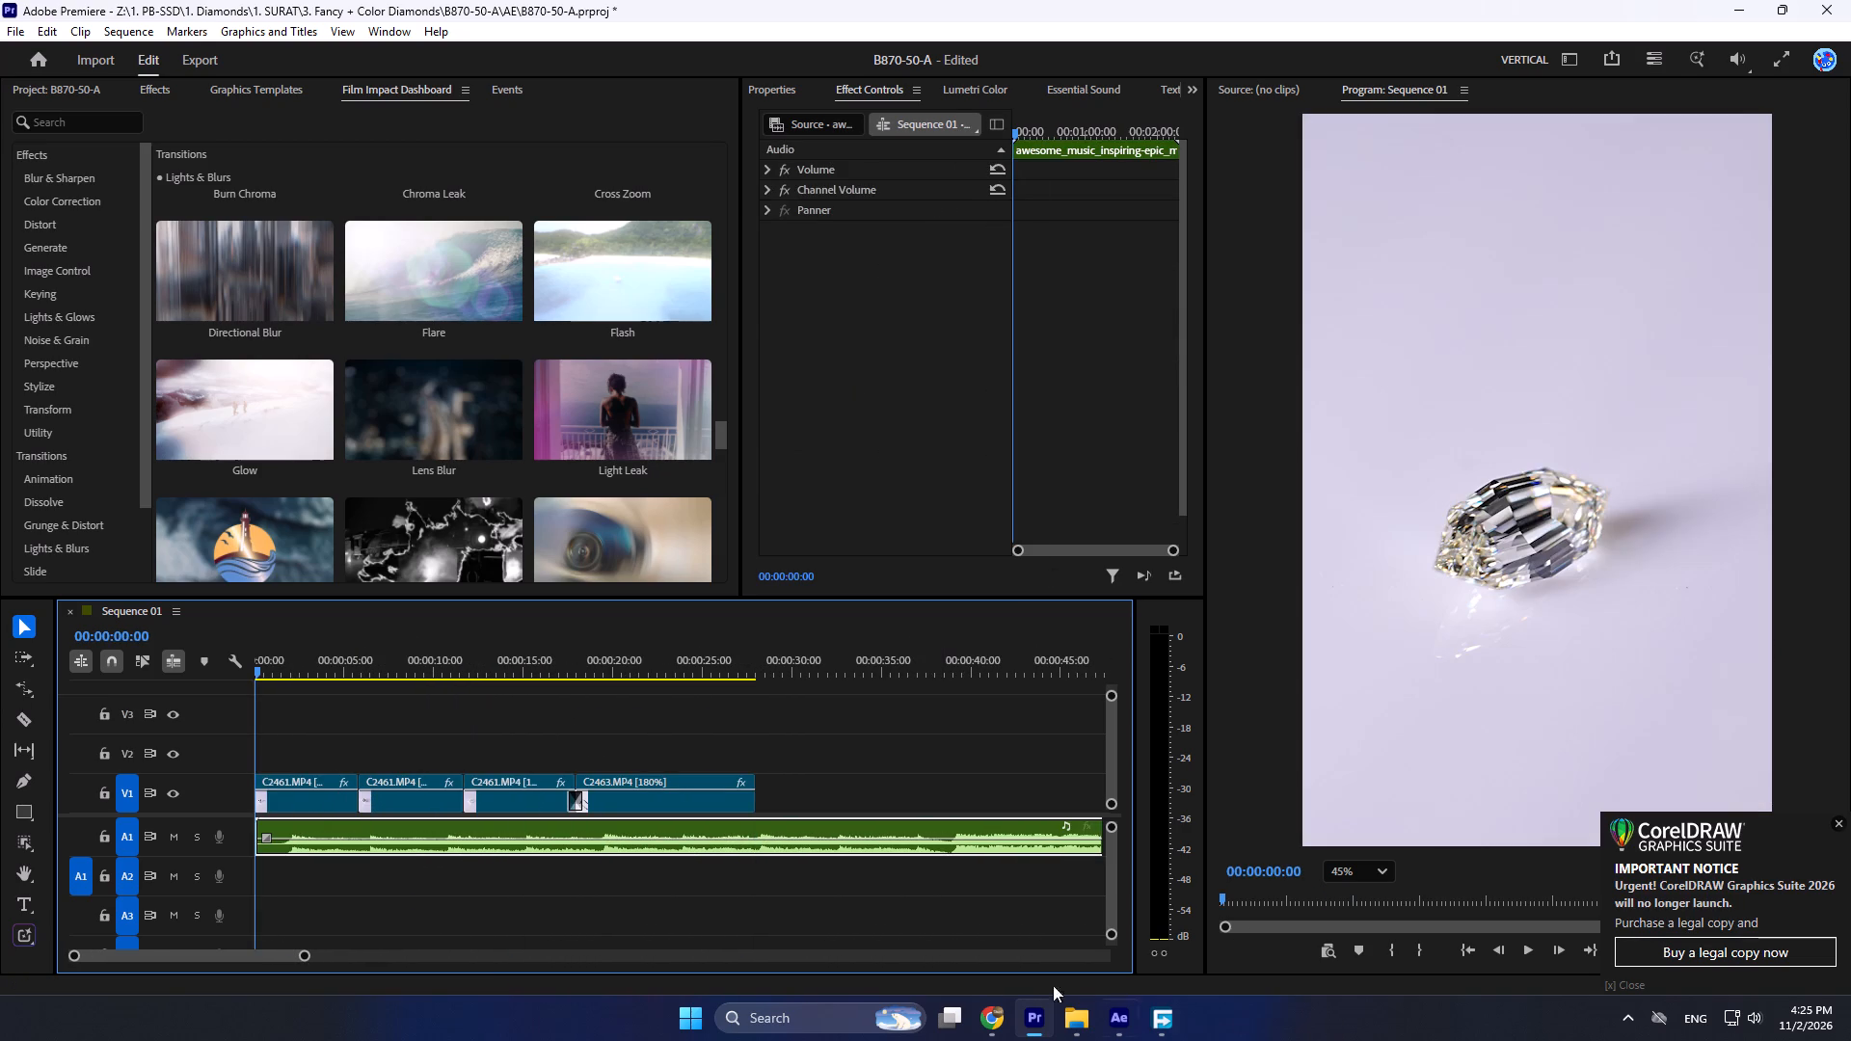
left_click(982, 1023)
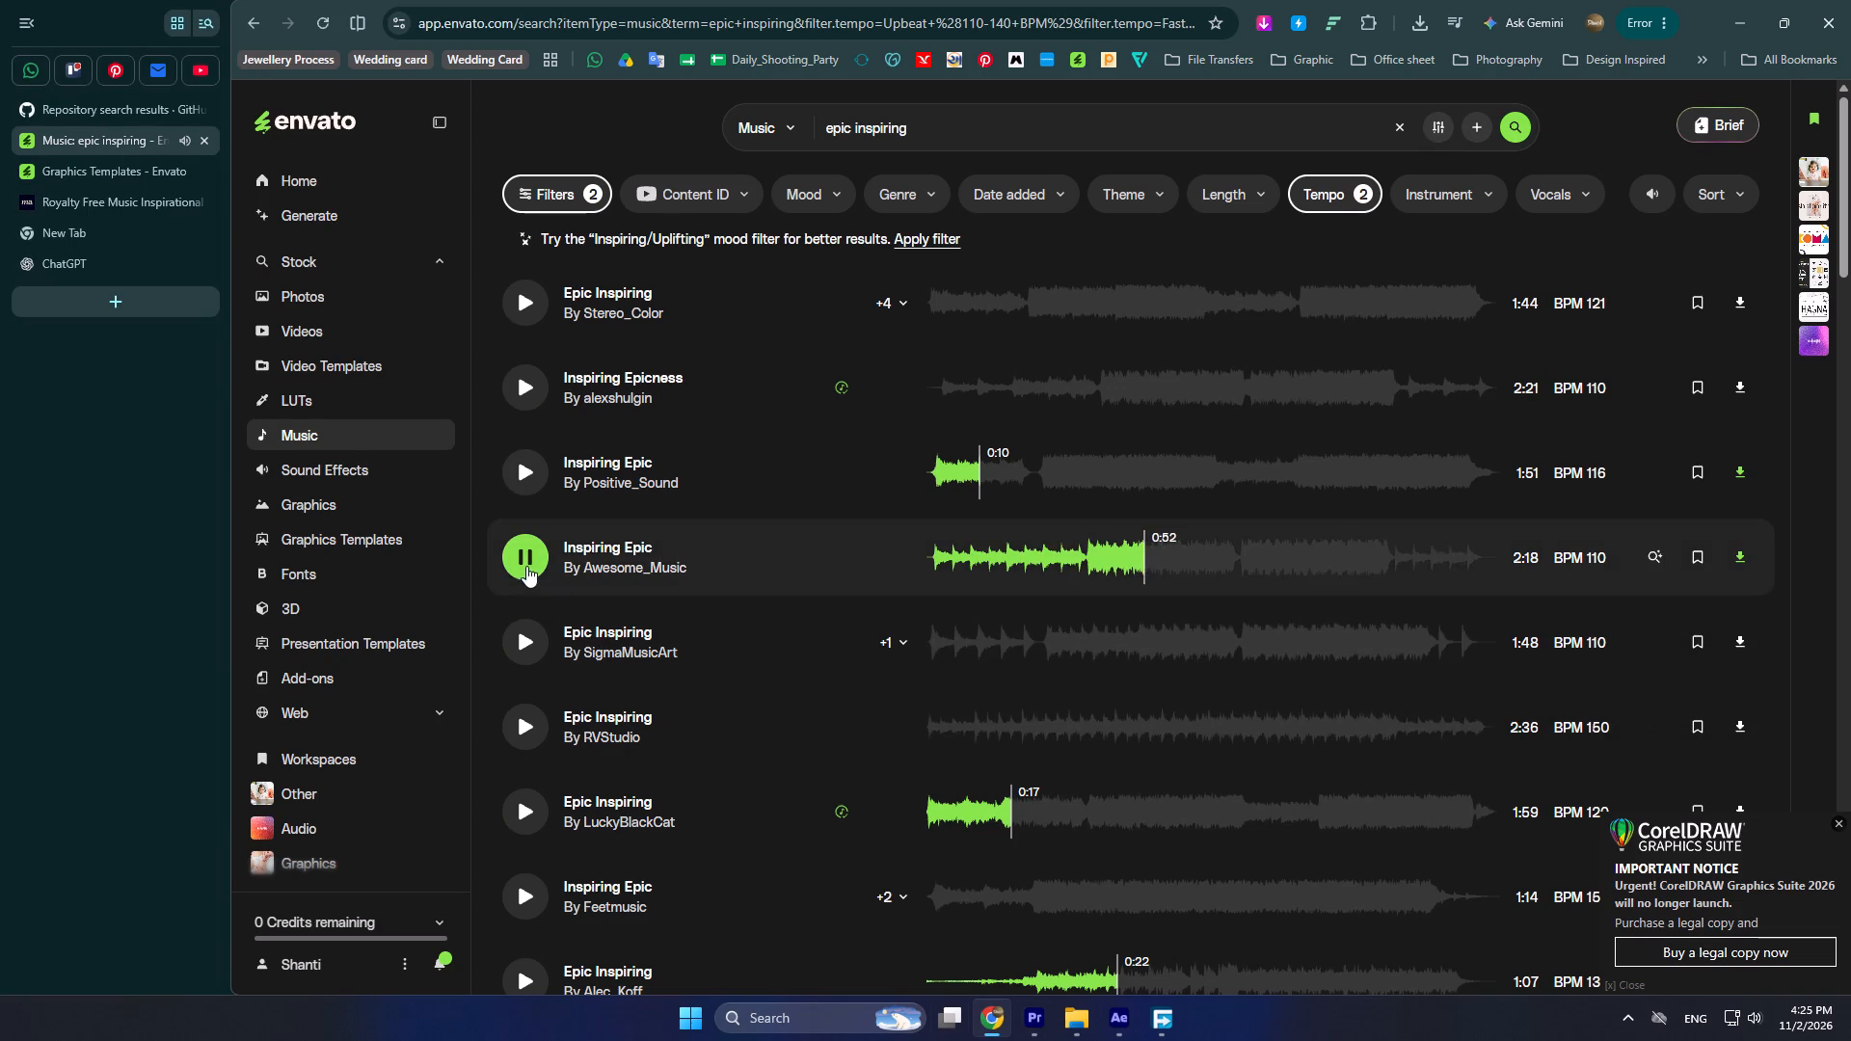
left_click(526, 566)
key("alt+Tab")
left_click_drag(434, 641, 71, 692)
key("space")
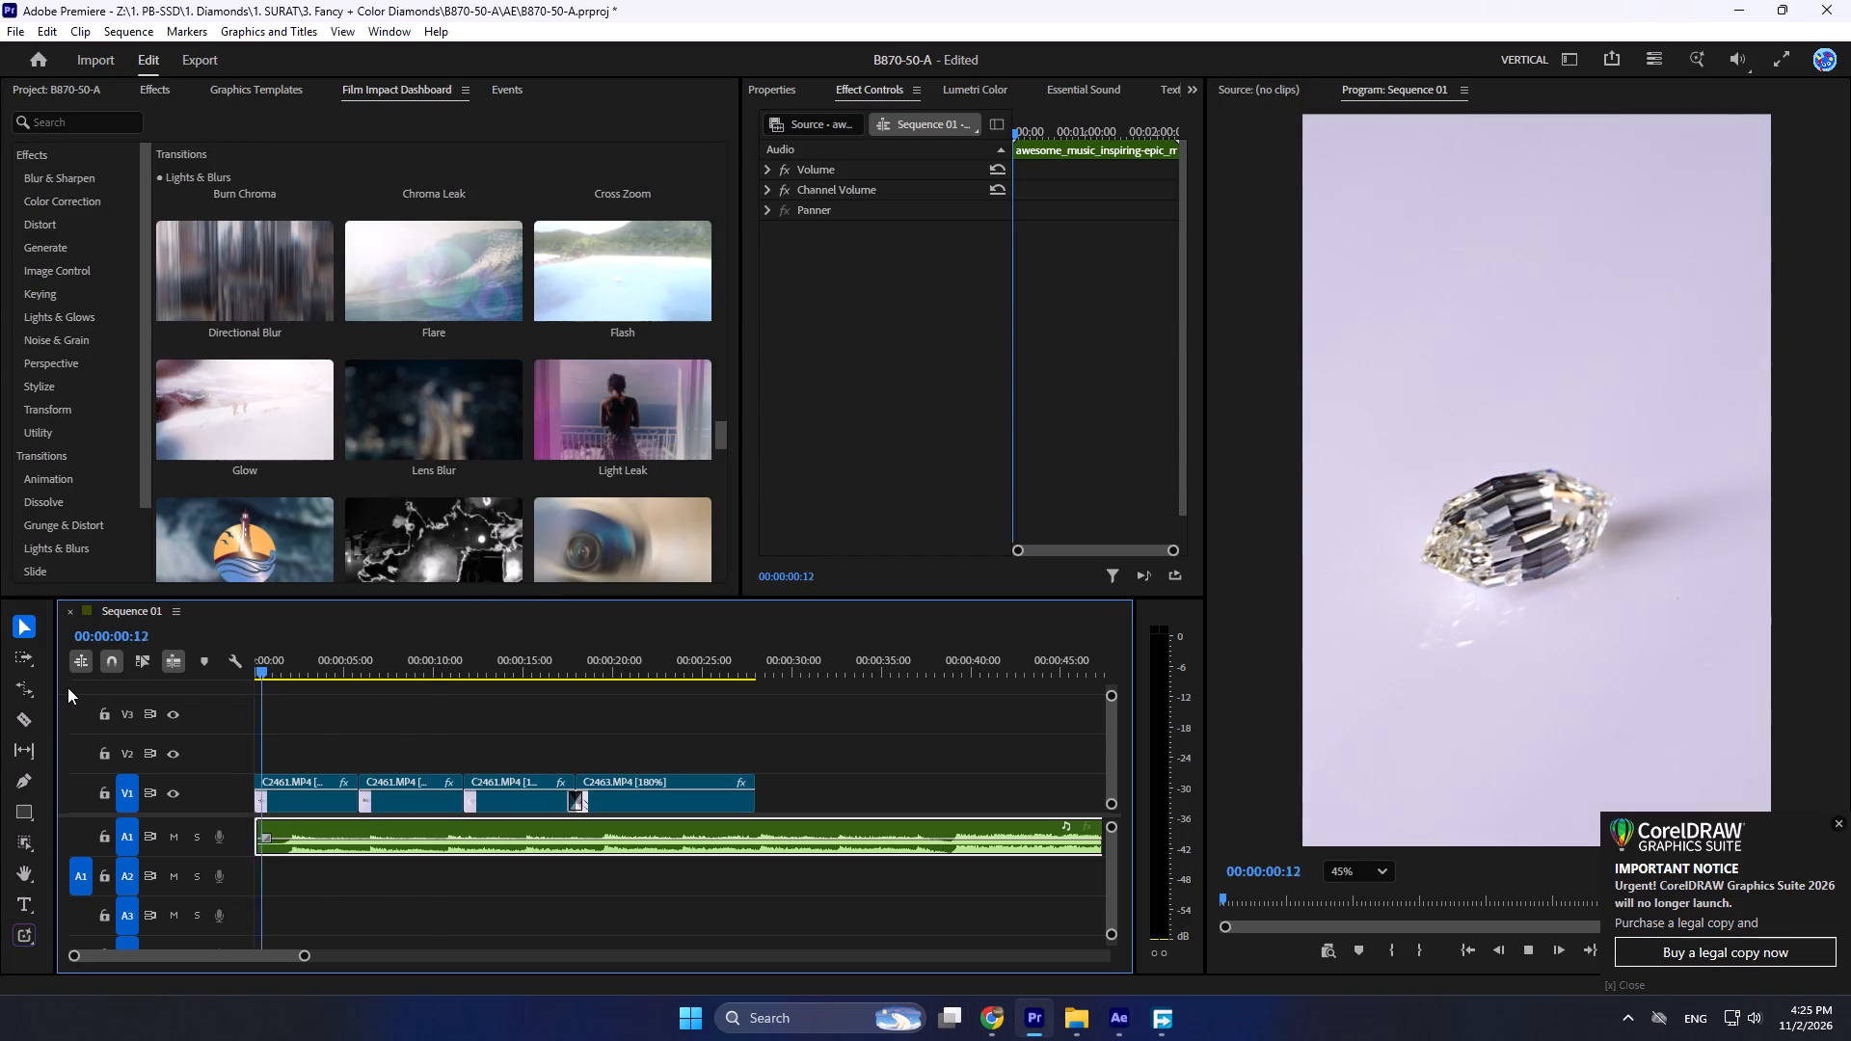
key("space")
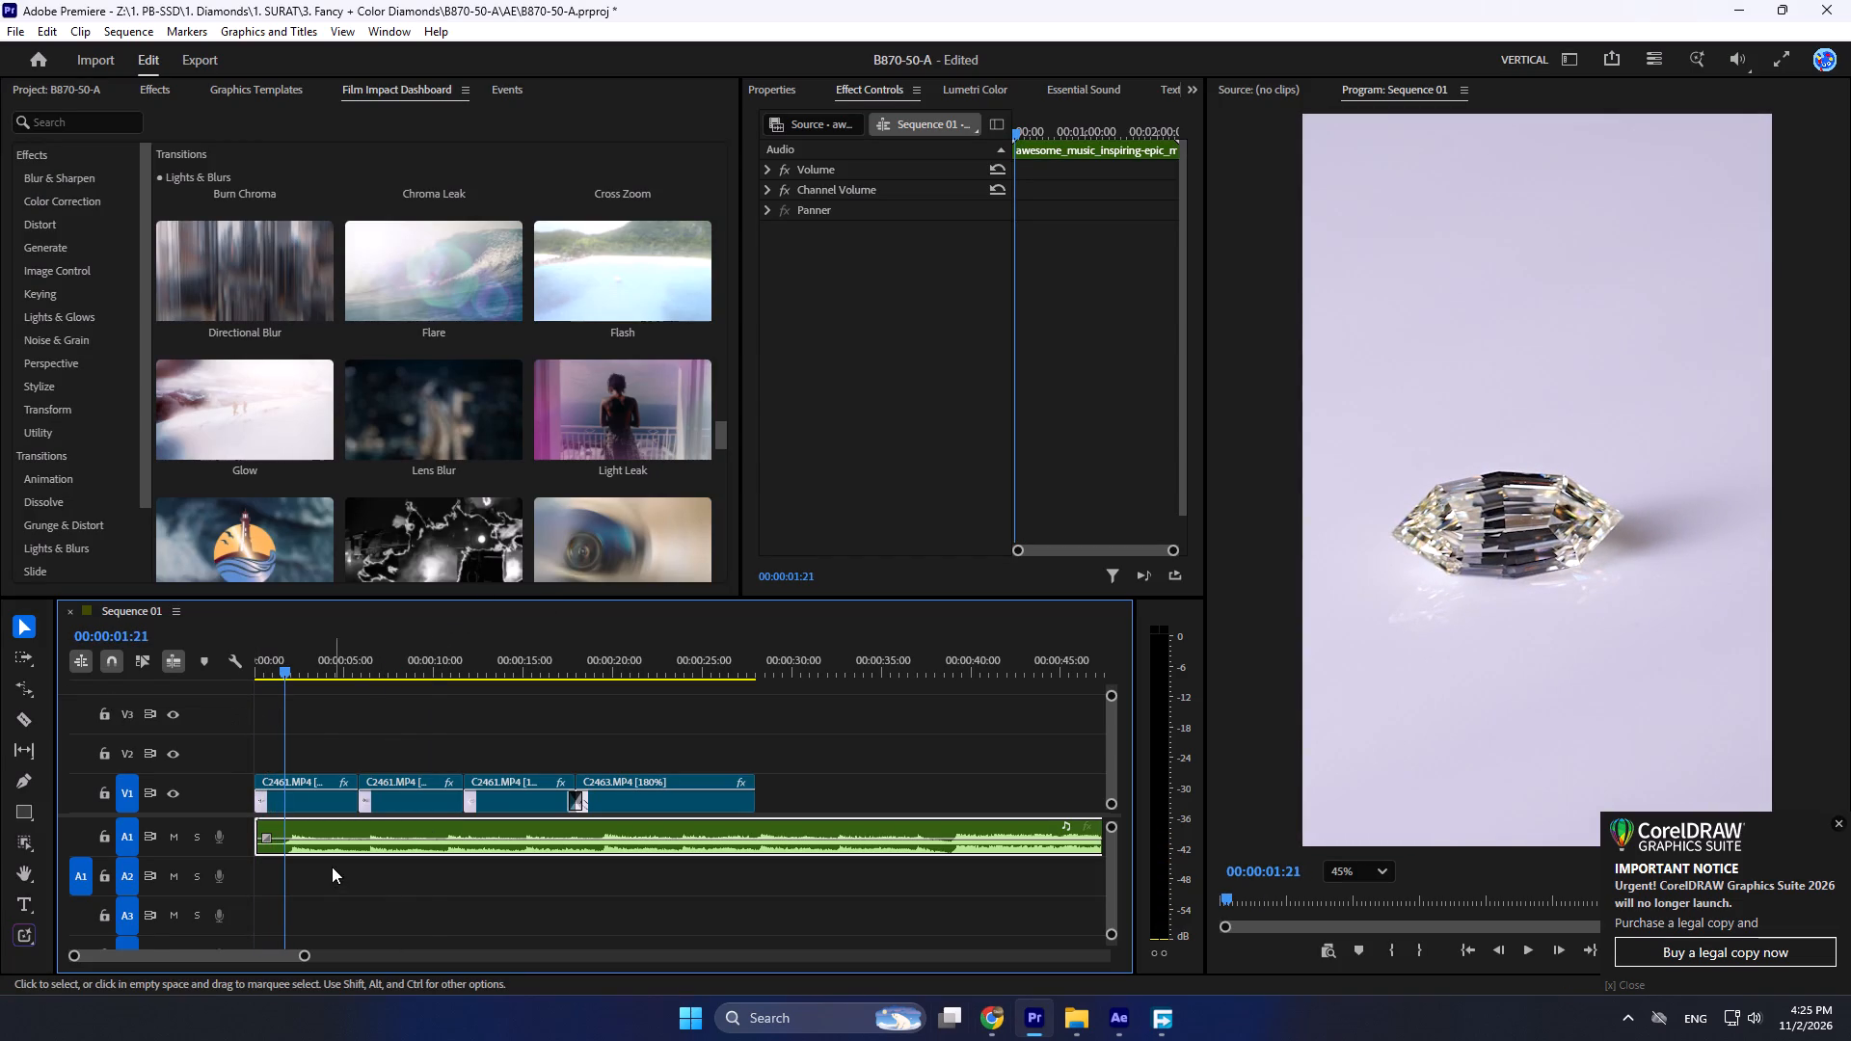
Cut the music clip at about 00:00:01:21, delete the intro piece, and shift the remaining music to the sequence start.
key("v")
key("c")
left_click(287, 841)
key("v")
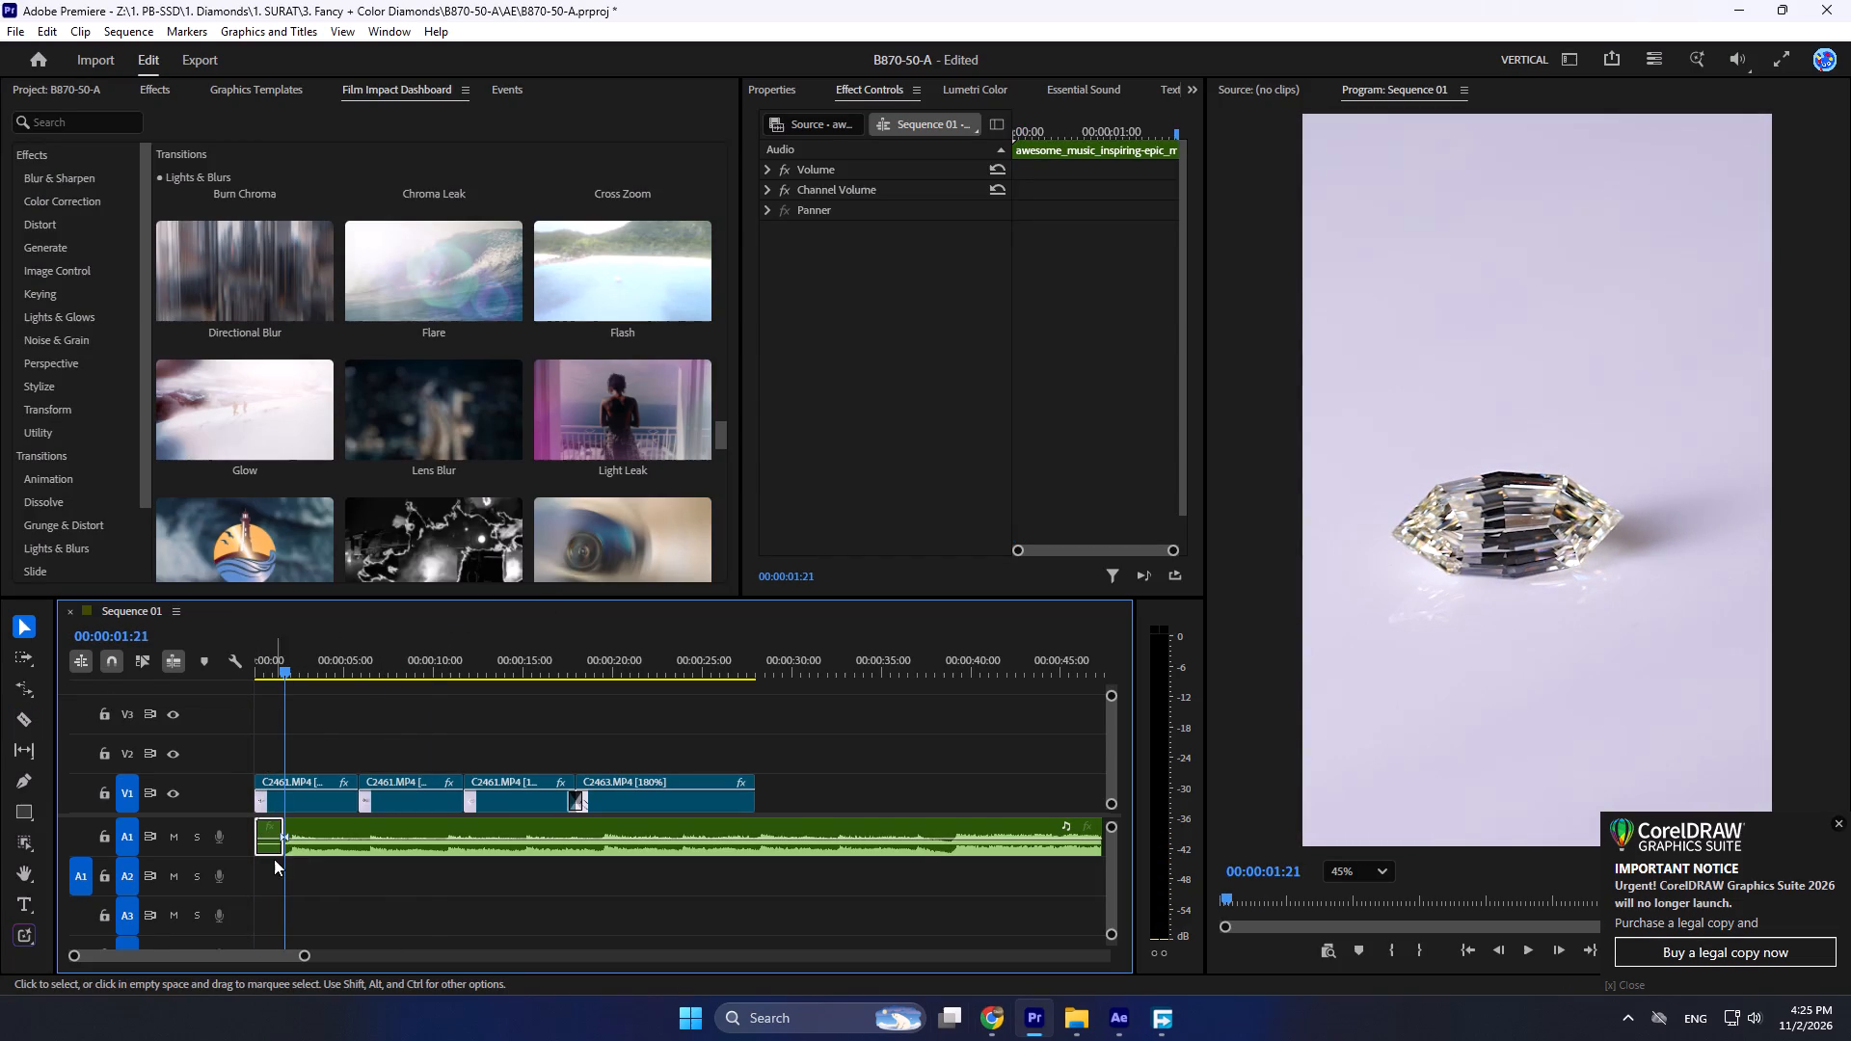
left_click(274, 859)
left_click(266, 848)
key("Delete")
left_click_drag(332, 826, 271, 820)
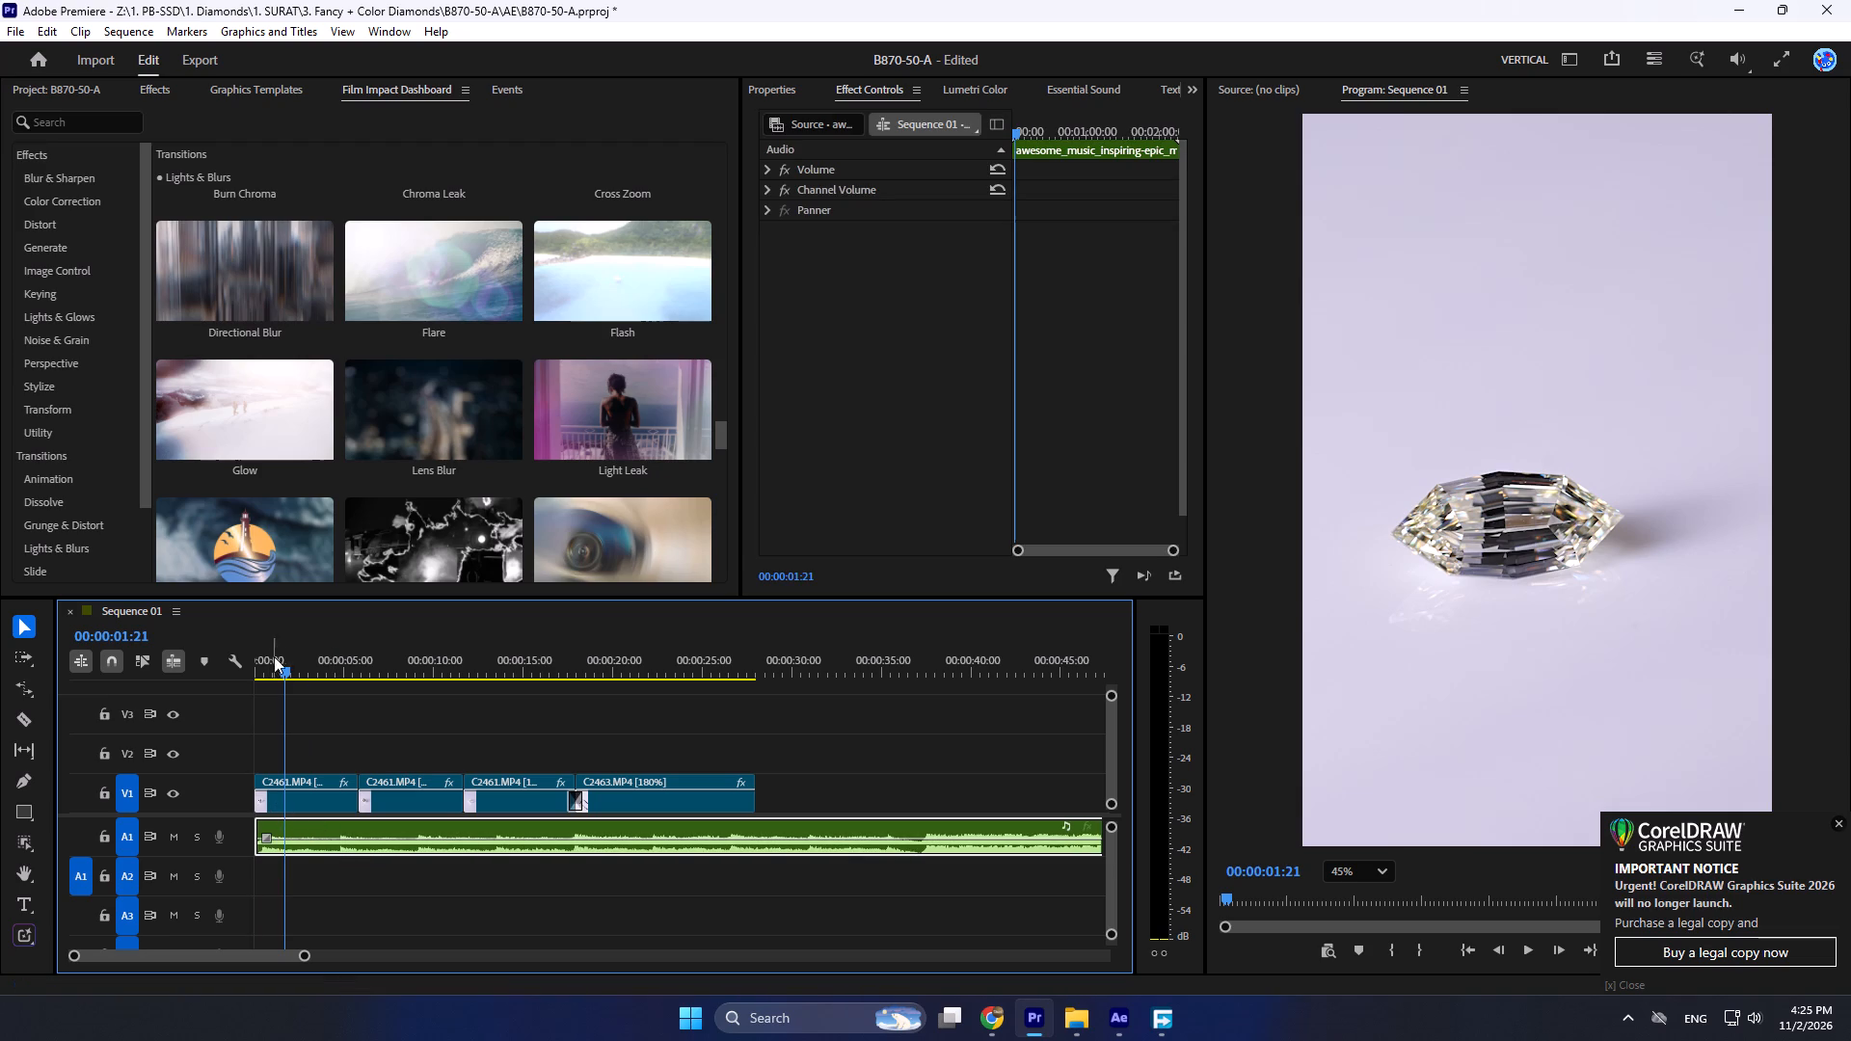
Play the sequence from the start to check the trimmed music against the first clip.
left_click_drag(283, 663, 73, 682)
key("space")
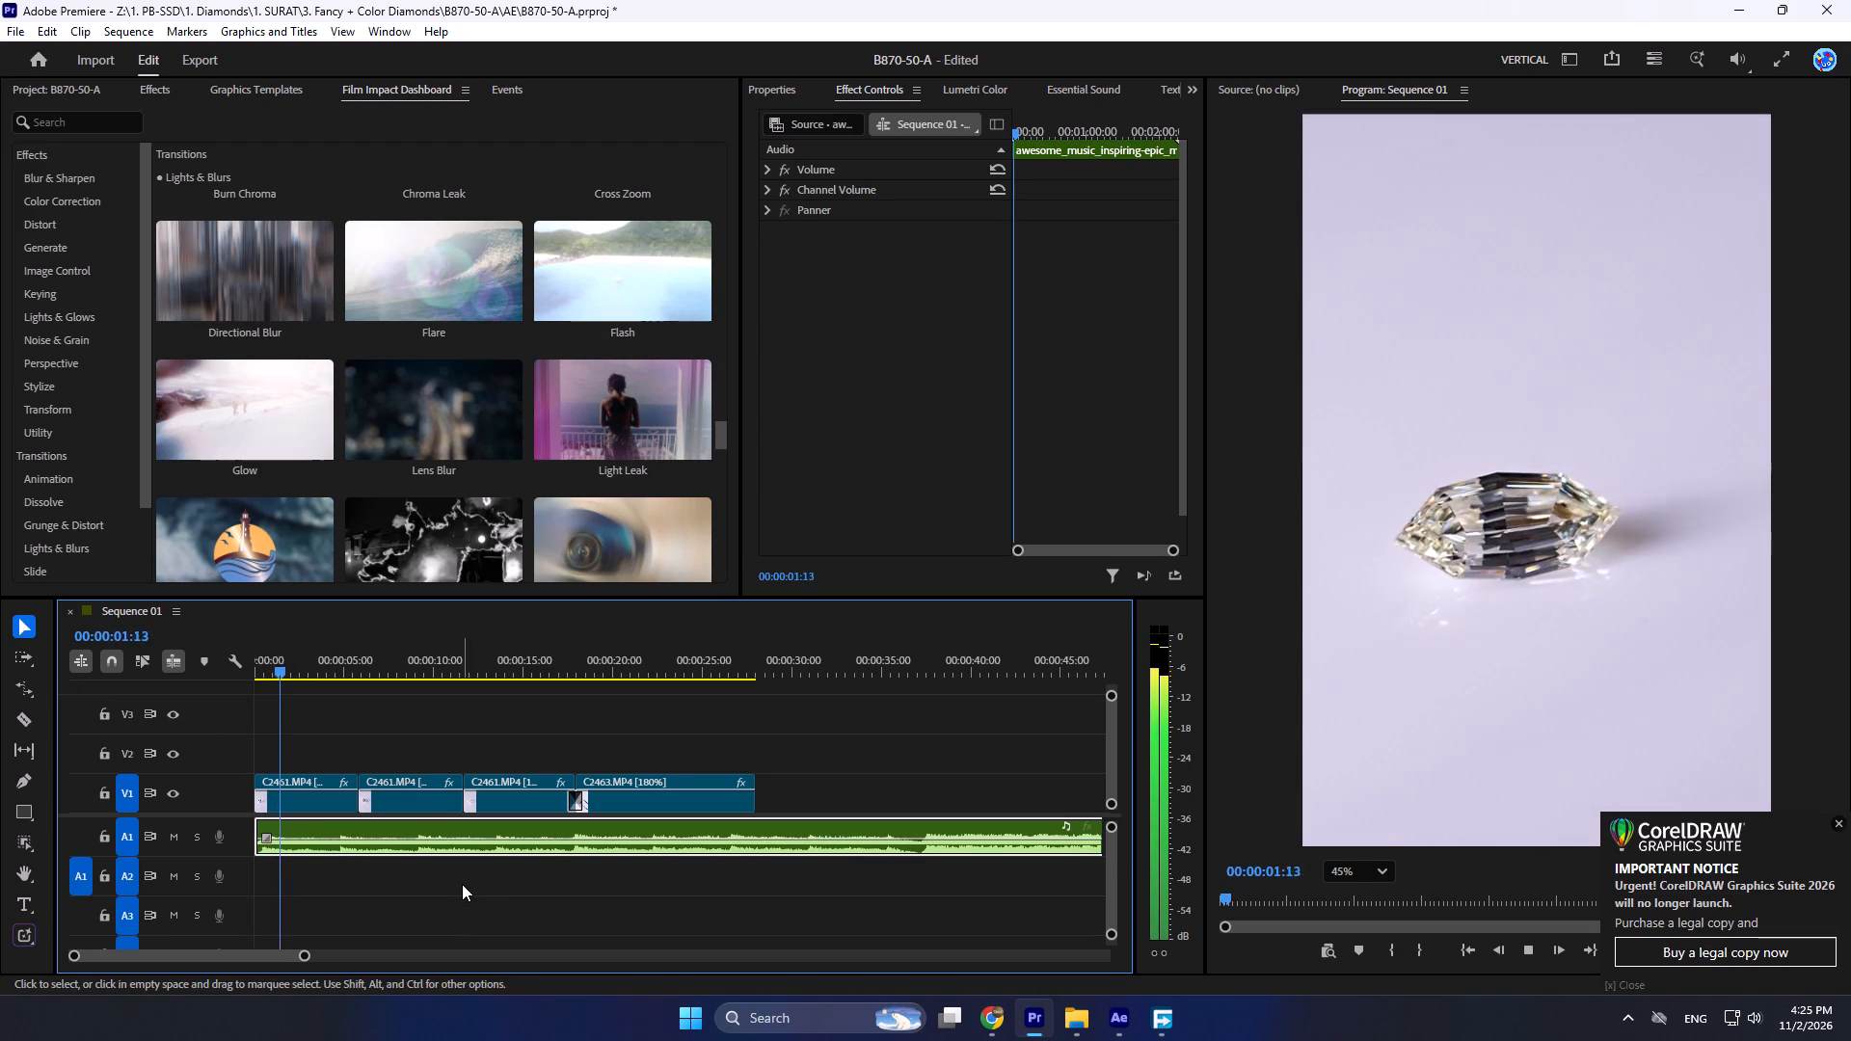
key("space")
scroll(1600, 503, "down", 9)
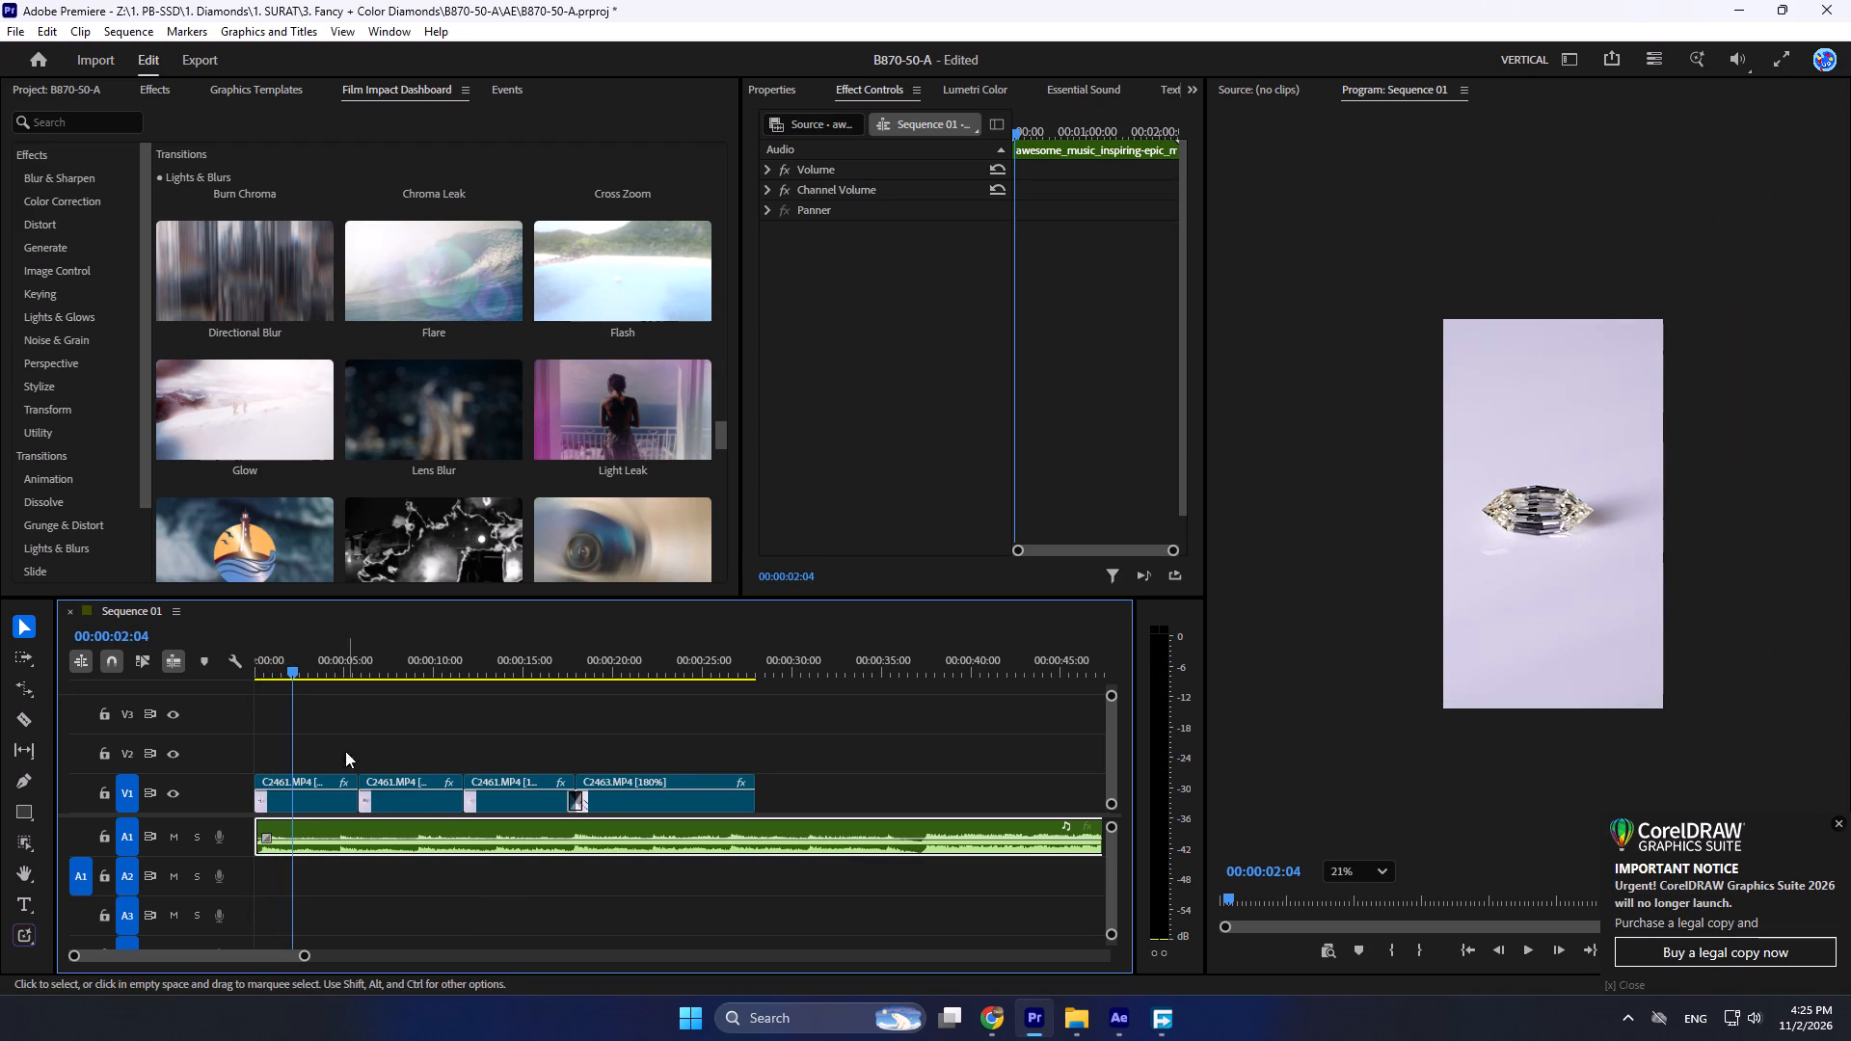
Scrub through the video clips in the sequence to review the cuts against the music, ending at the sequence start.
scroll(326, 787, "up", 2)
left_click(321, 798)
left_click(412, 800)
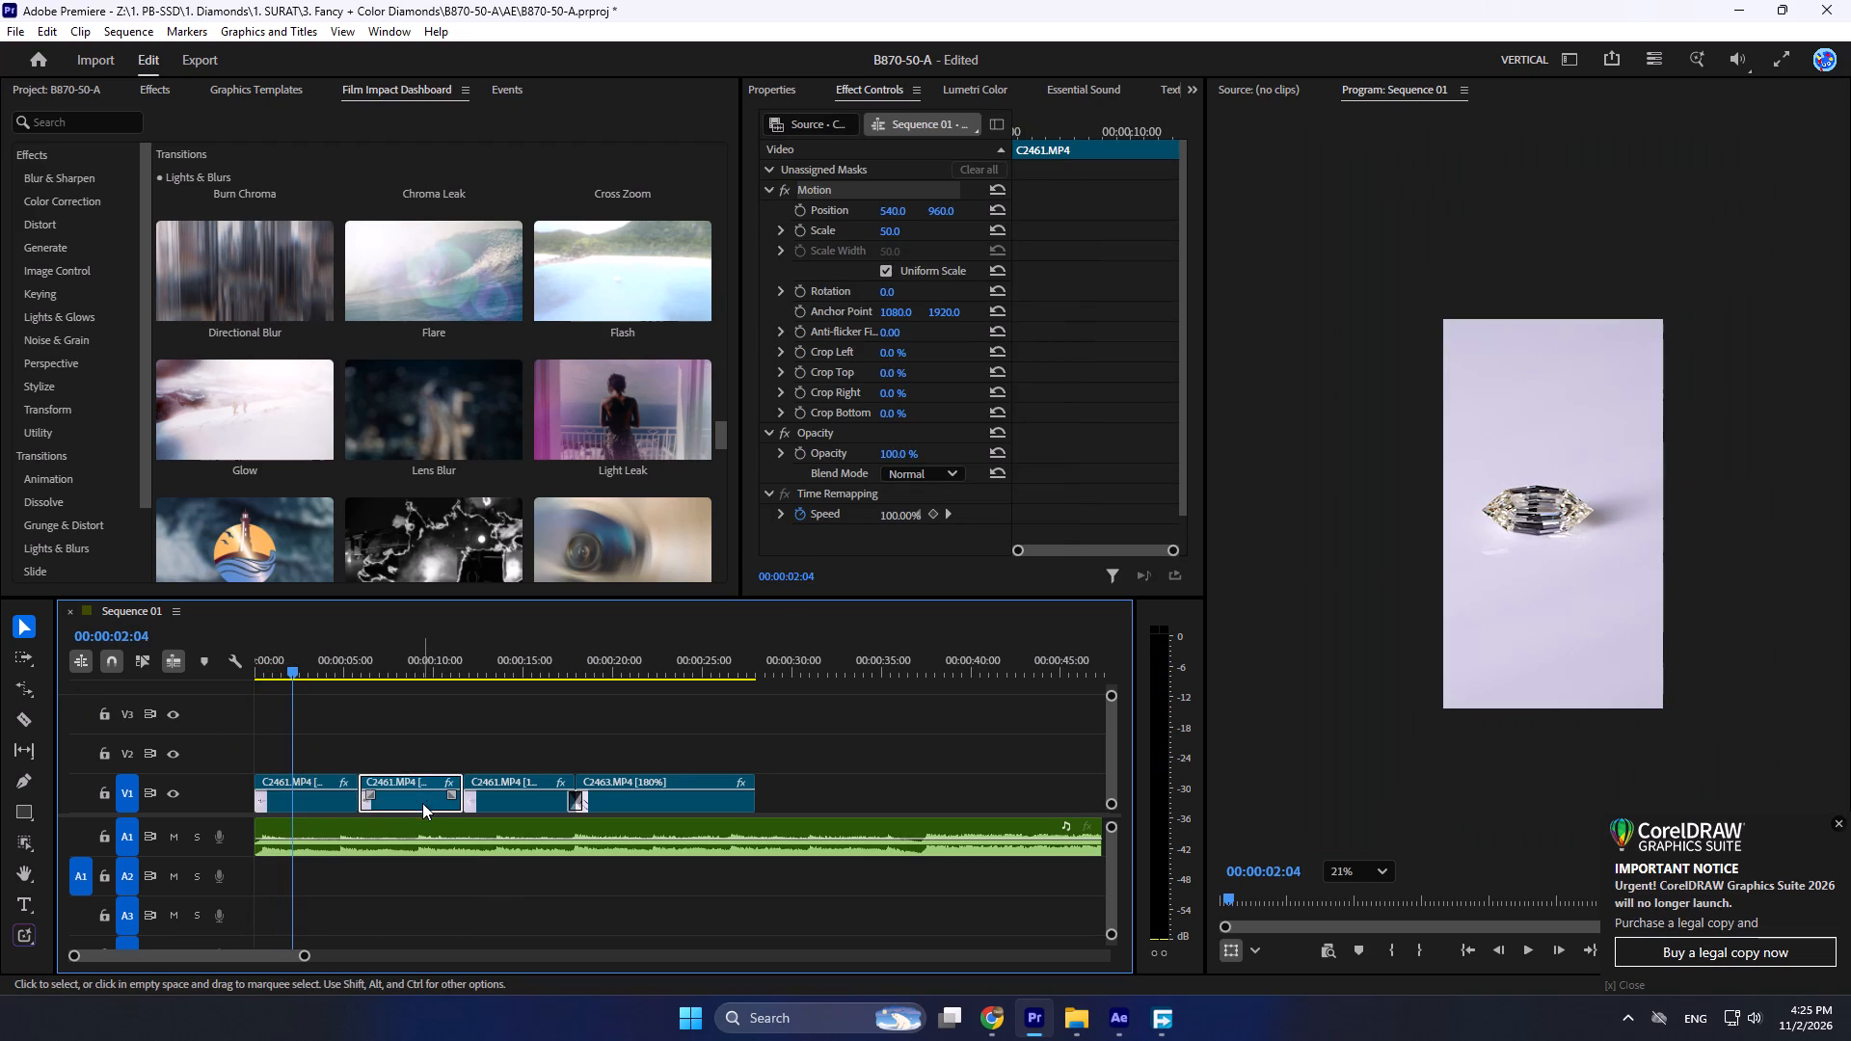
left_click_drag(362, 668, 416, 681)
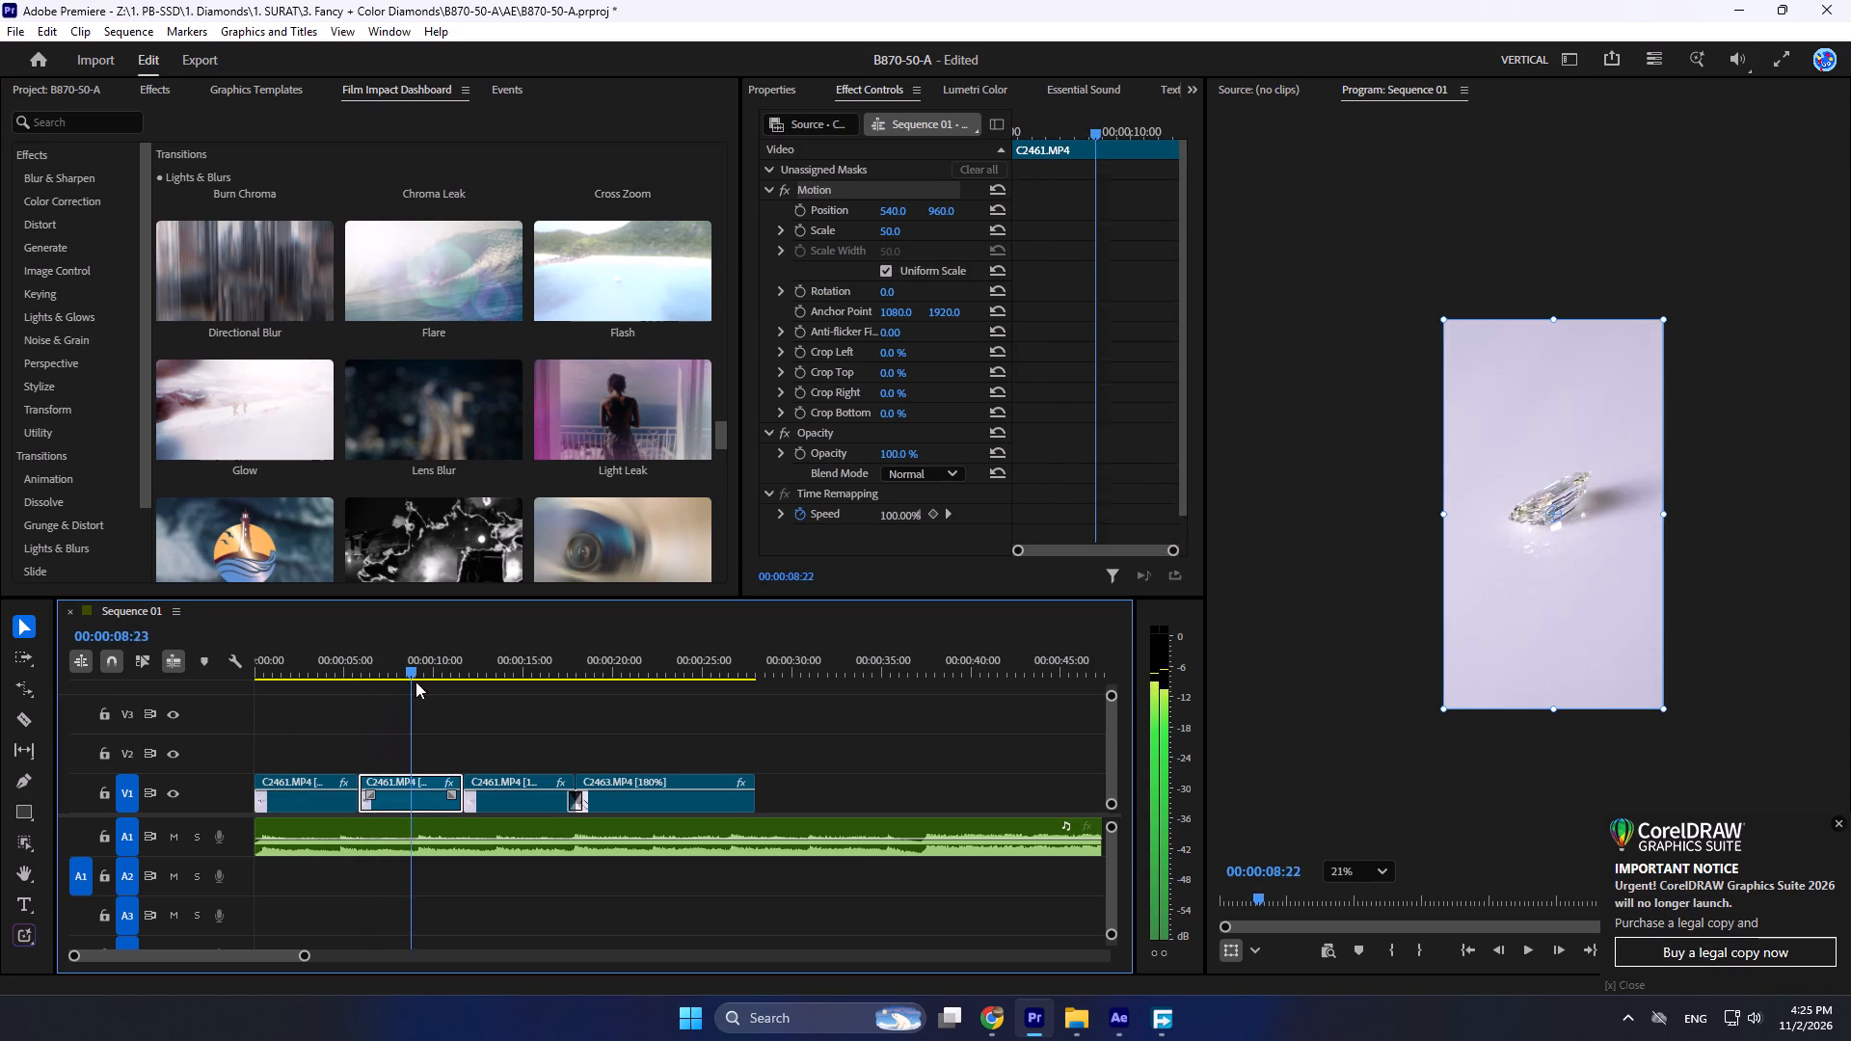
left_click_drag(416, 681, 577, 712)
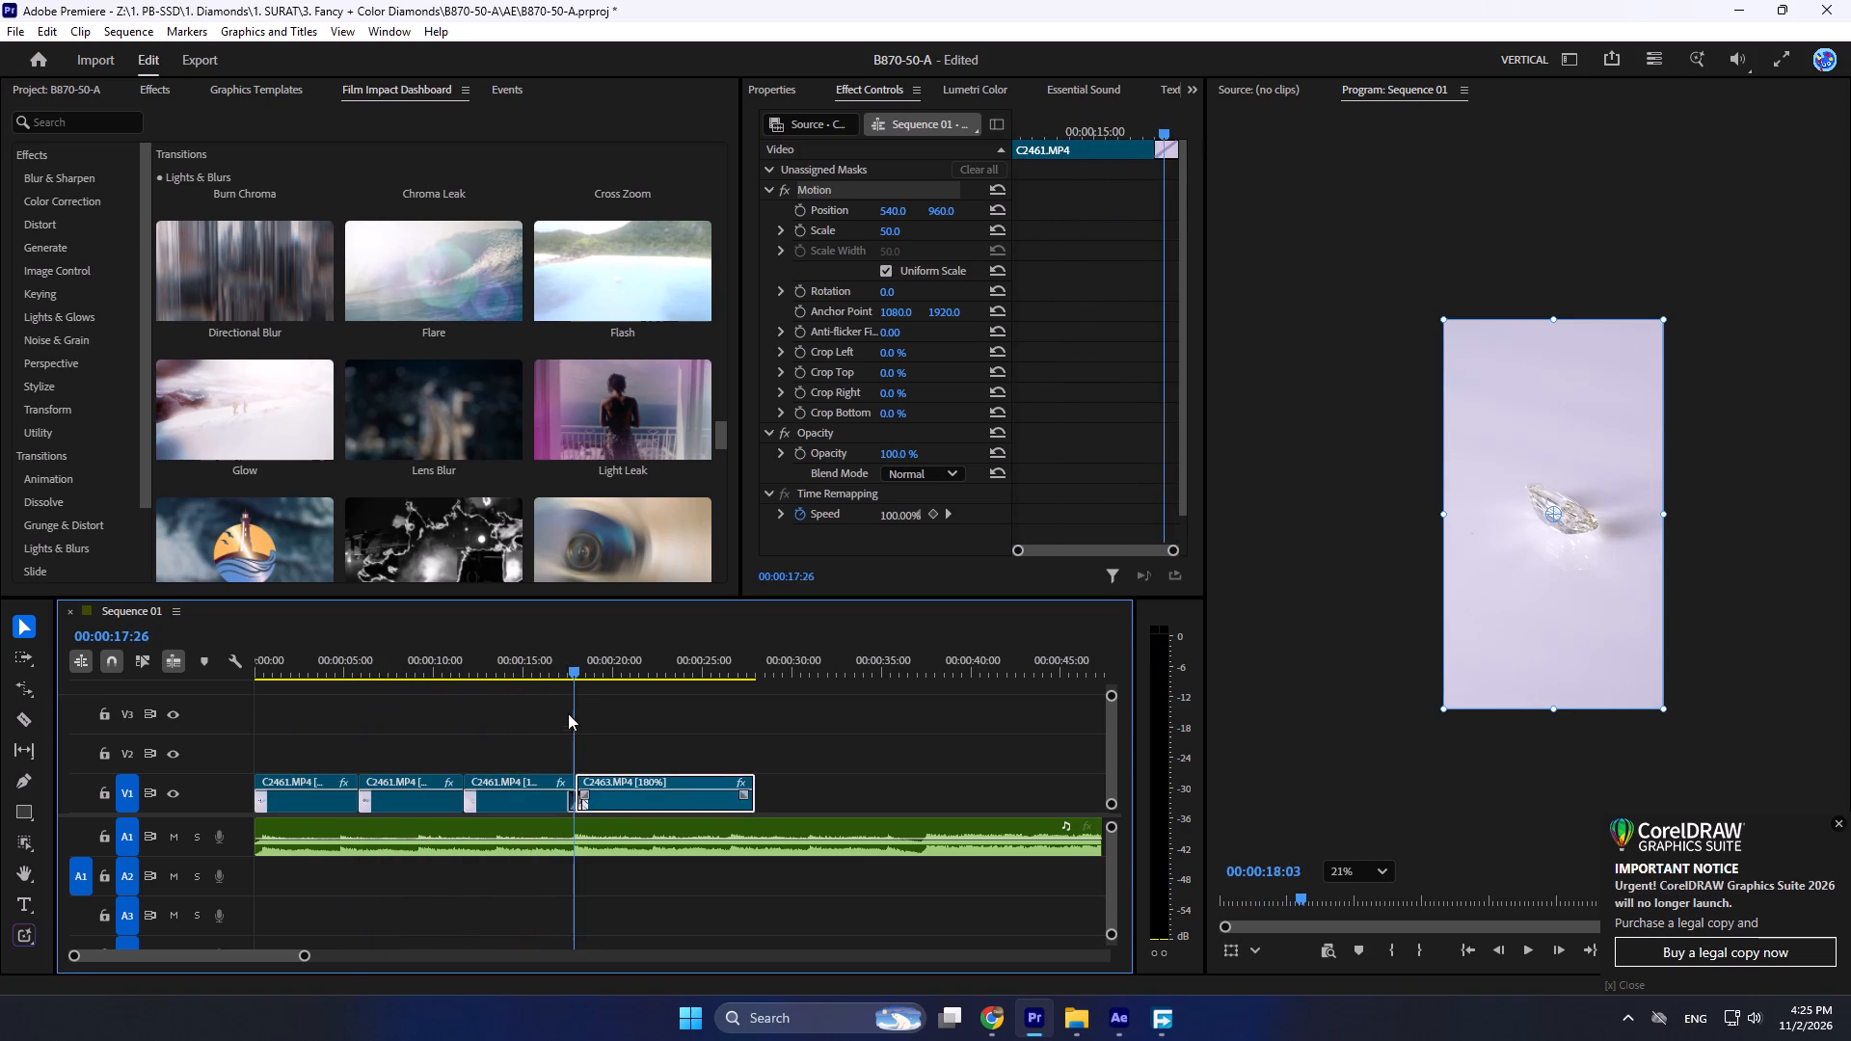
left_click_drag(577, 668, 462, 696)
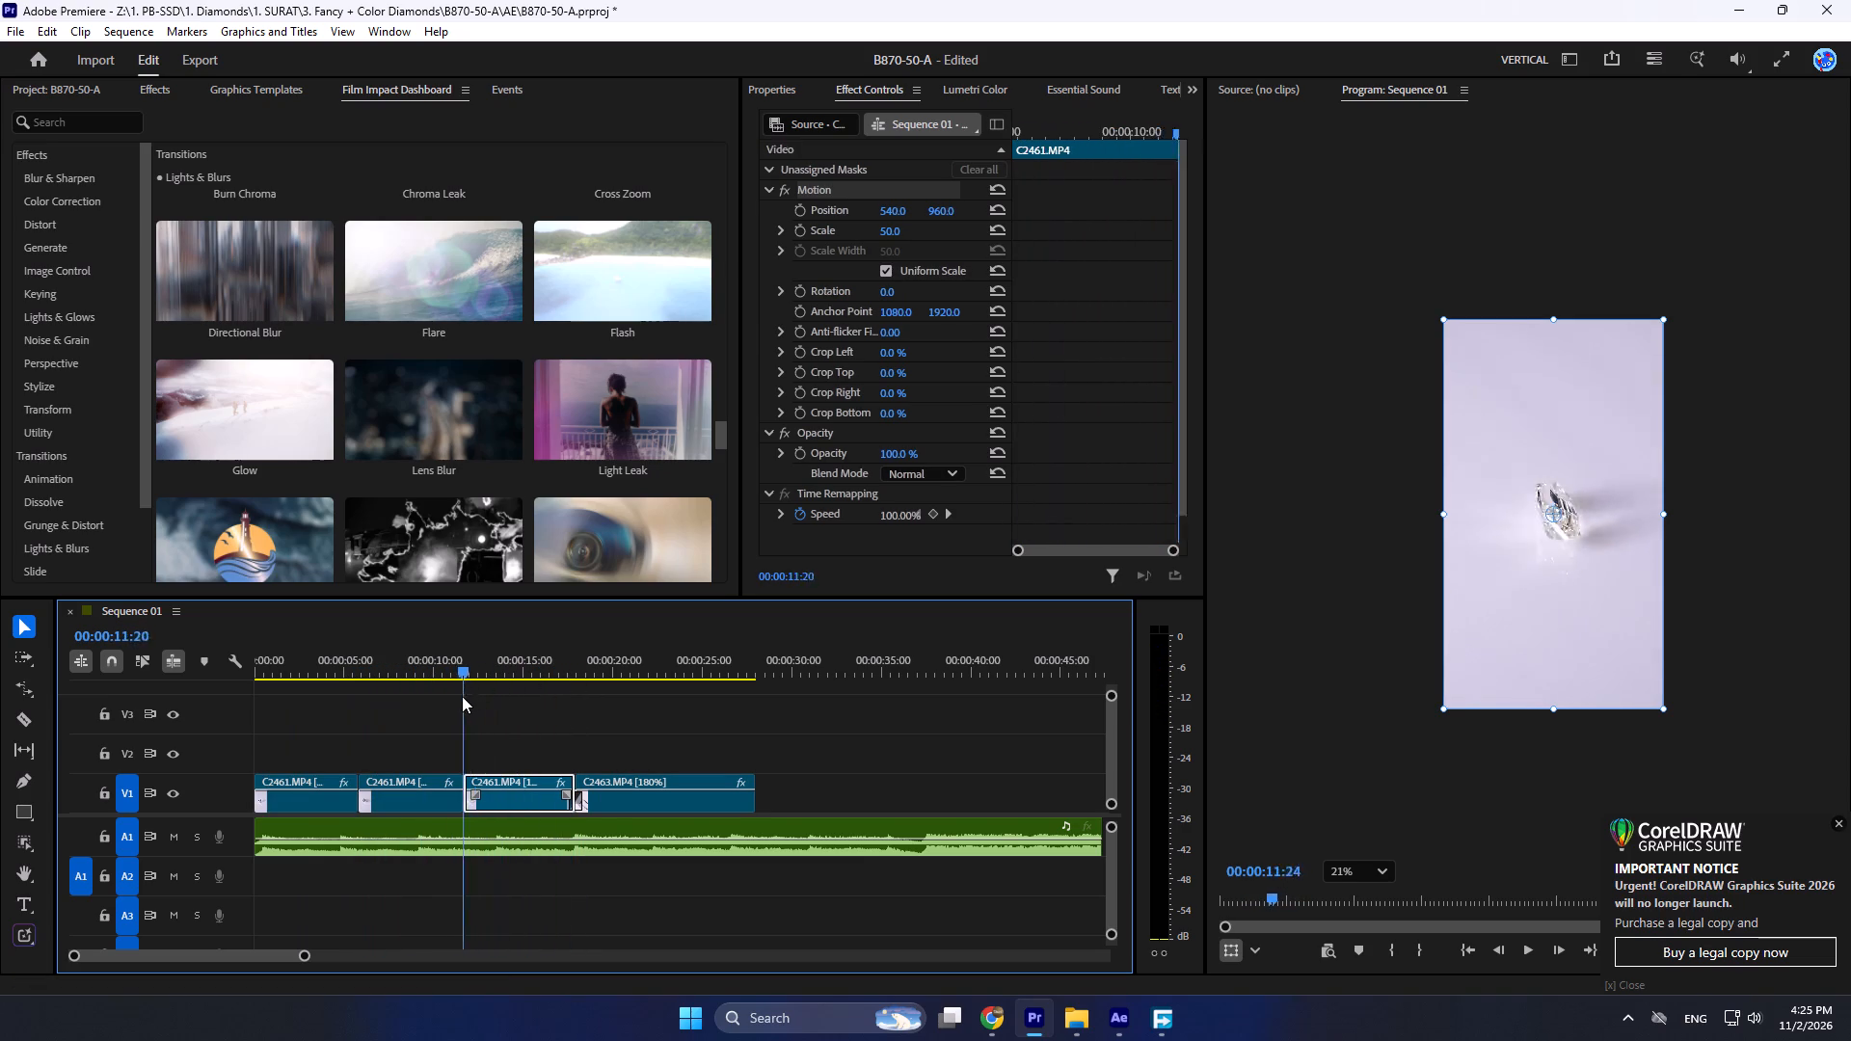
left_click_drag(462, 696, 221, 725)
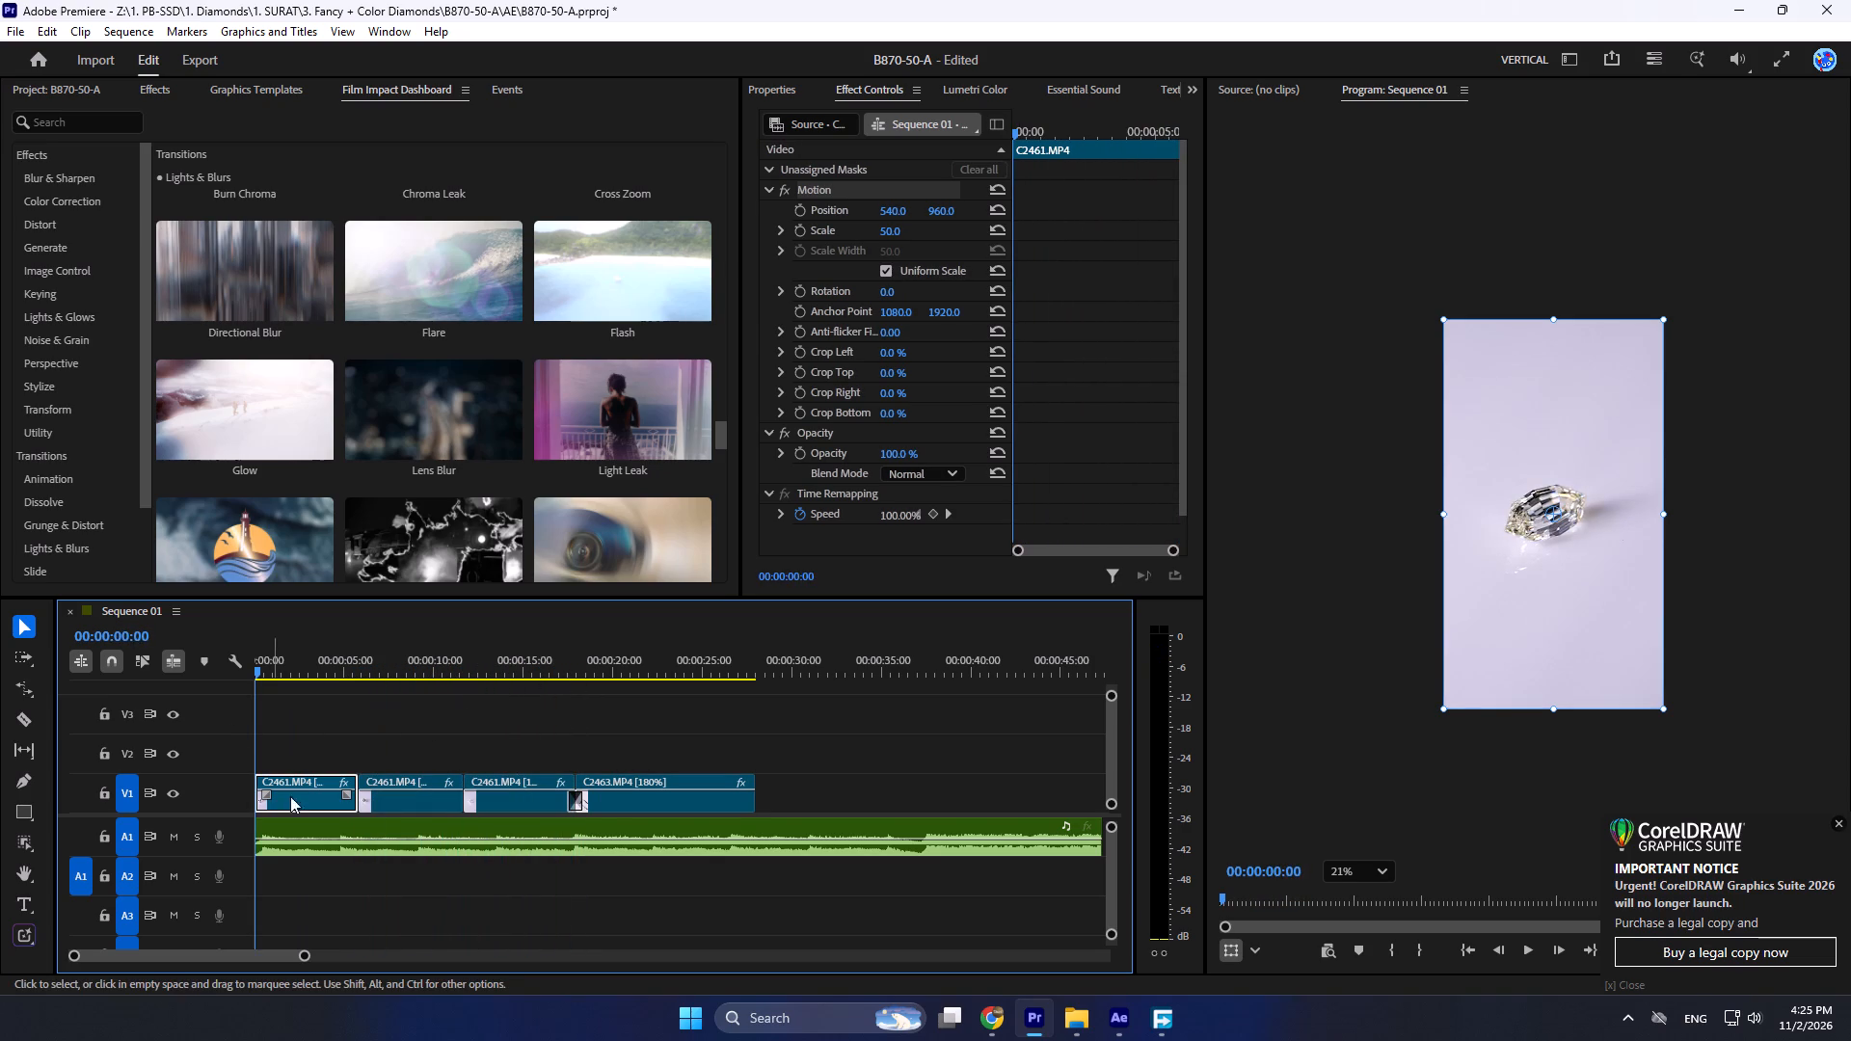
Play and scrub the opening of the sequence repeatedly to locate the first music beat over the first clip.
key("space")
key("space")
scroll(294, 810, "up", 5, "alt")
left_click(392, 905)
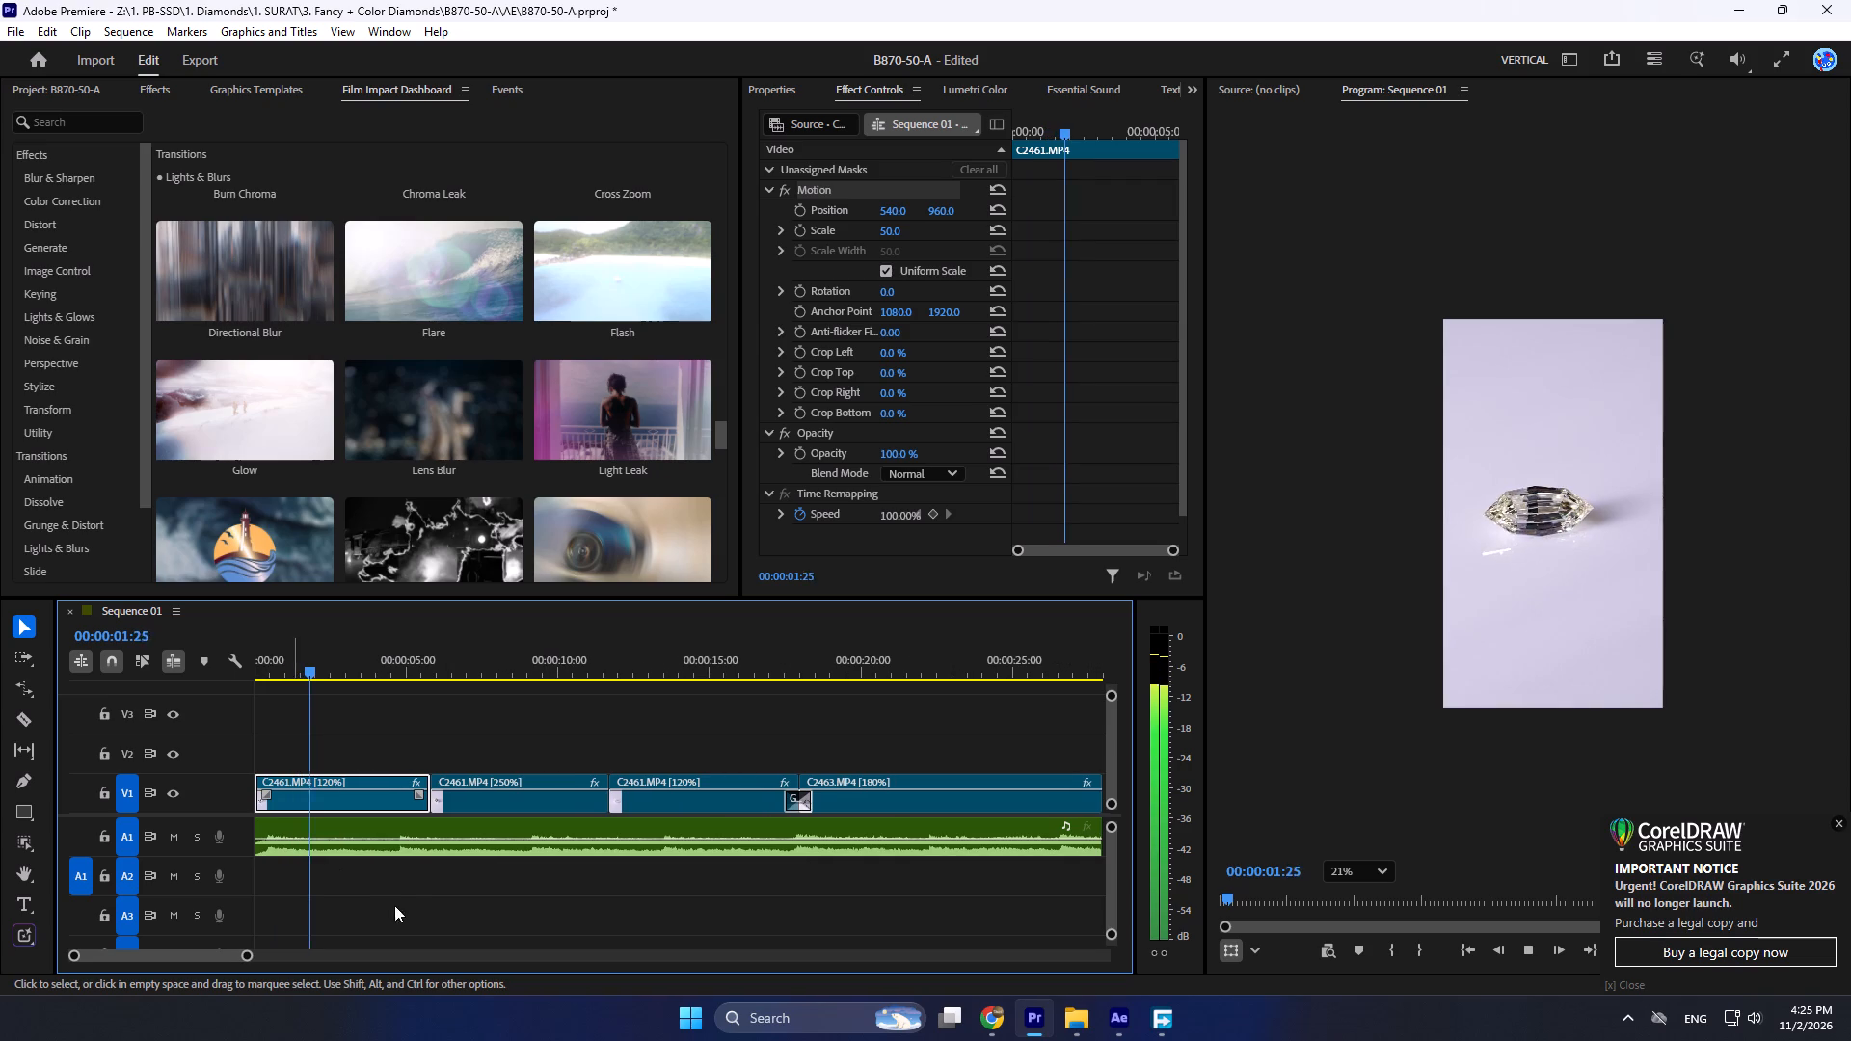
key("space")
scroll(387, 827, "up", 4, "alt")
scroll(552, 833, "down", 2, "alt")
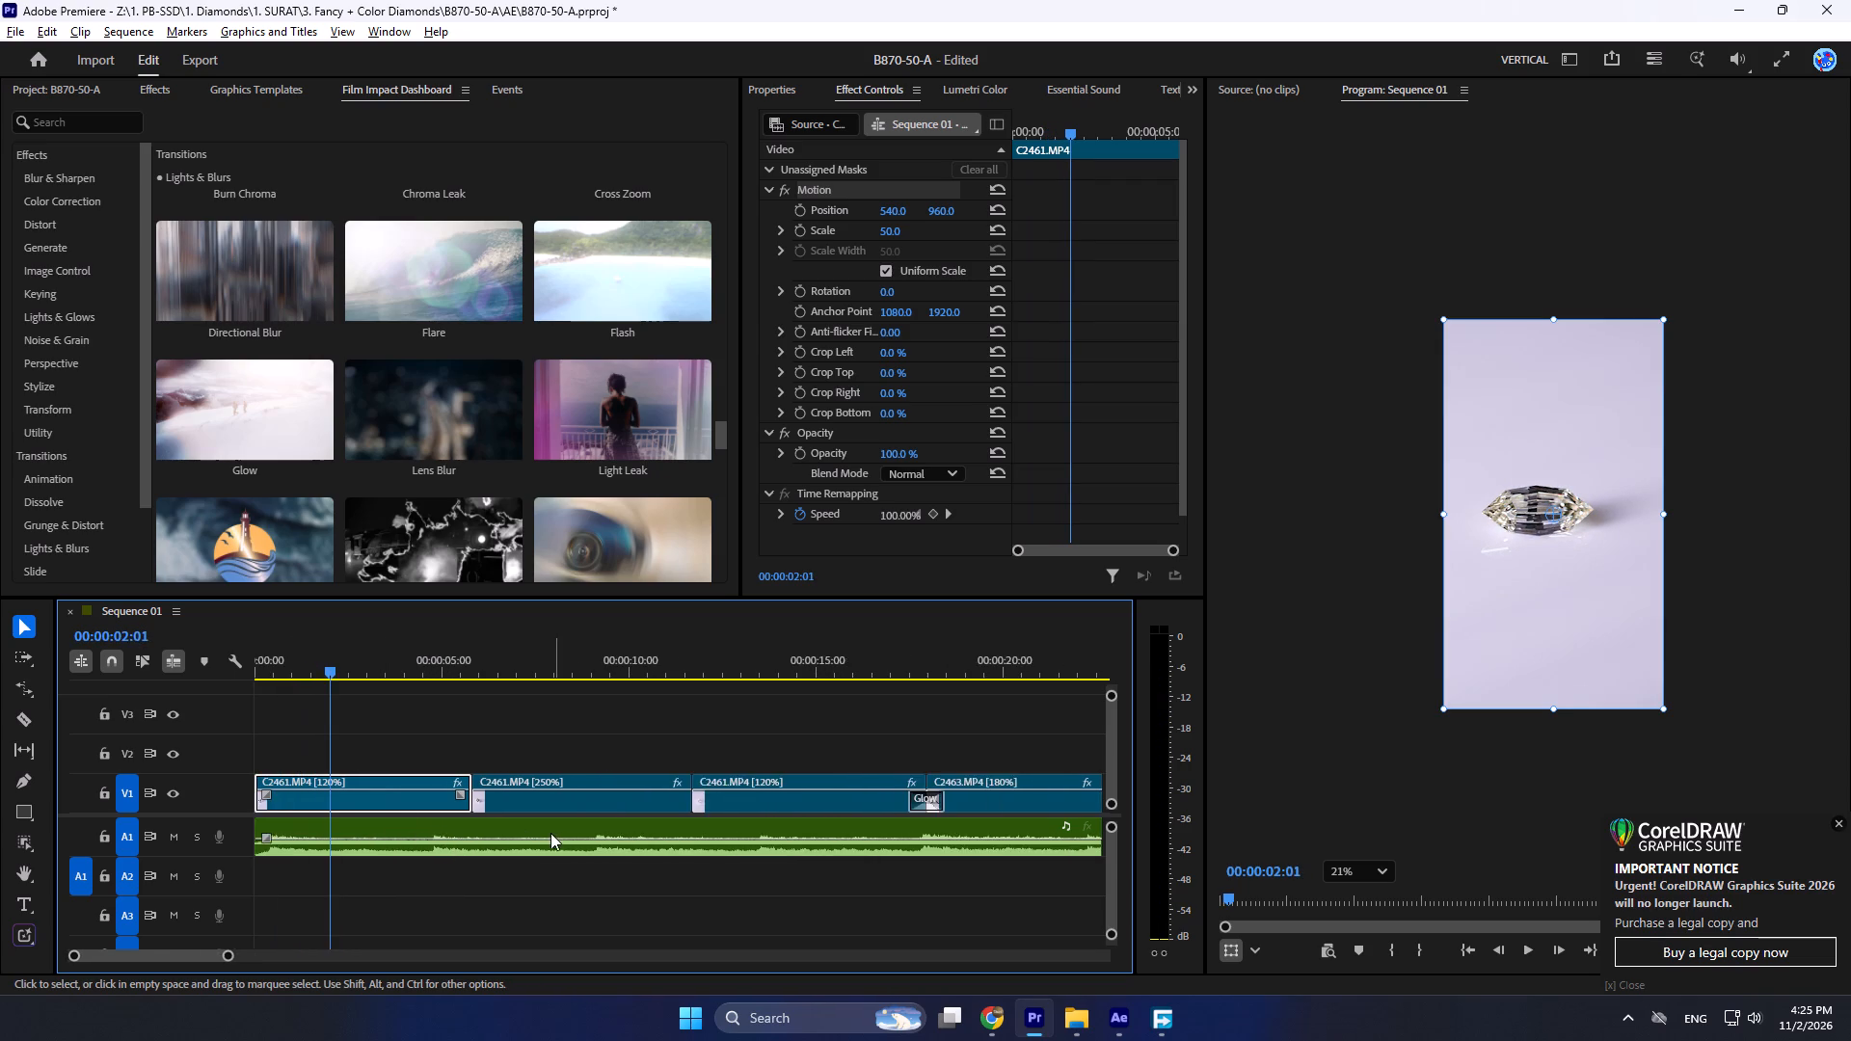
scroll(300, 782, "up", 2, "alt")
left_click_drag(339, 672, 122, 691)
right_click(312, 799)
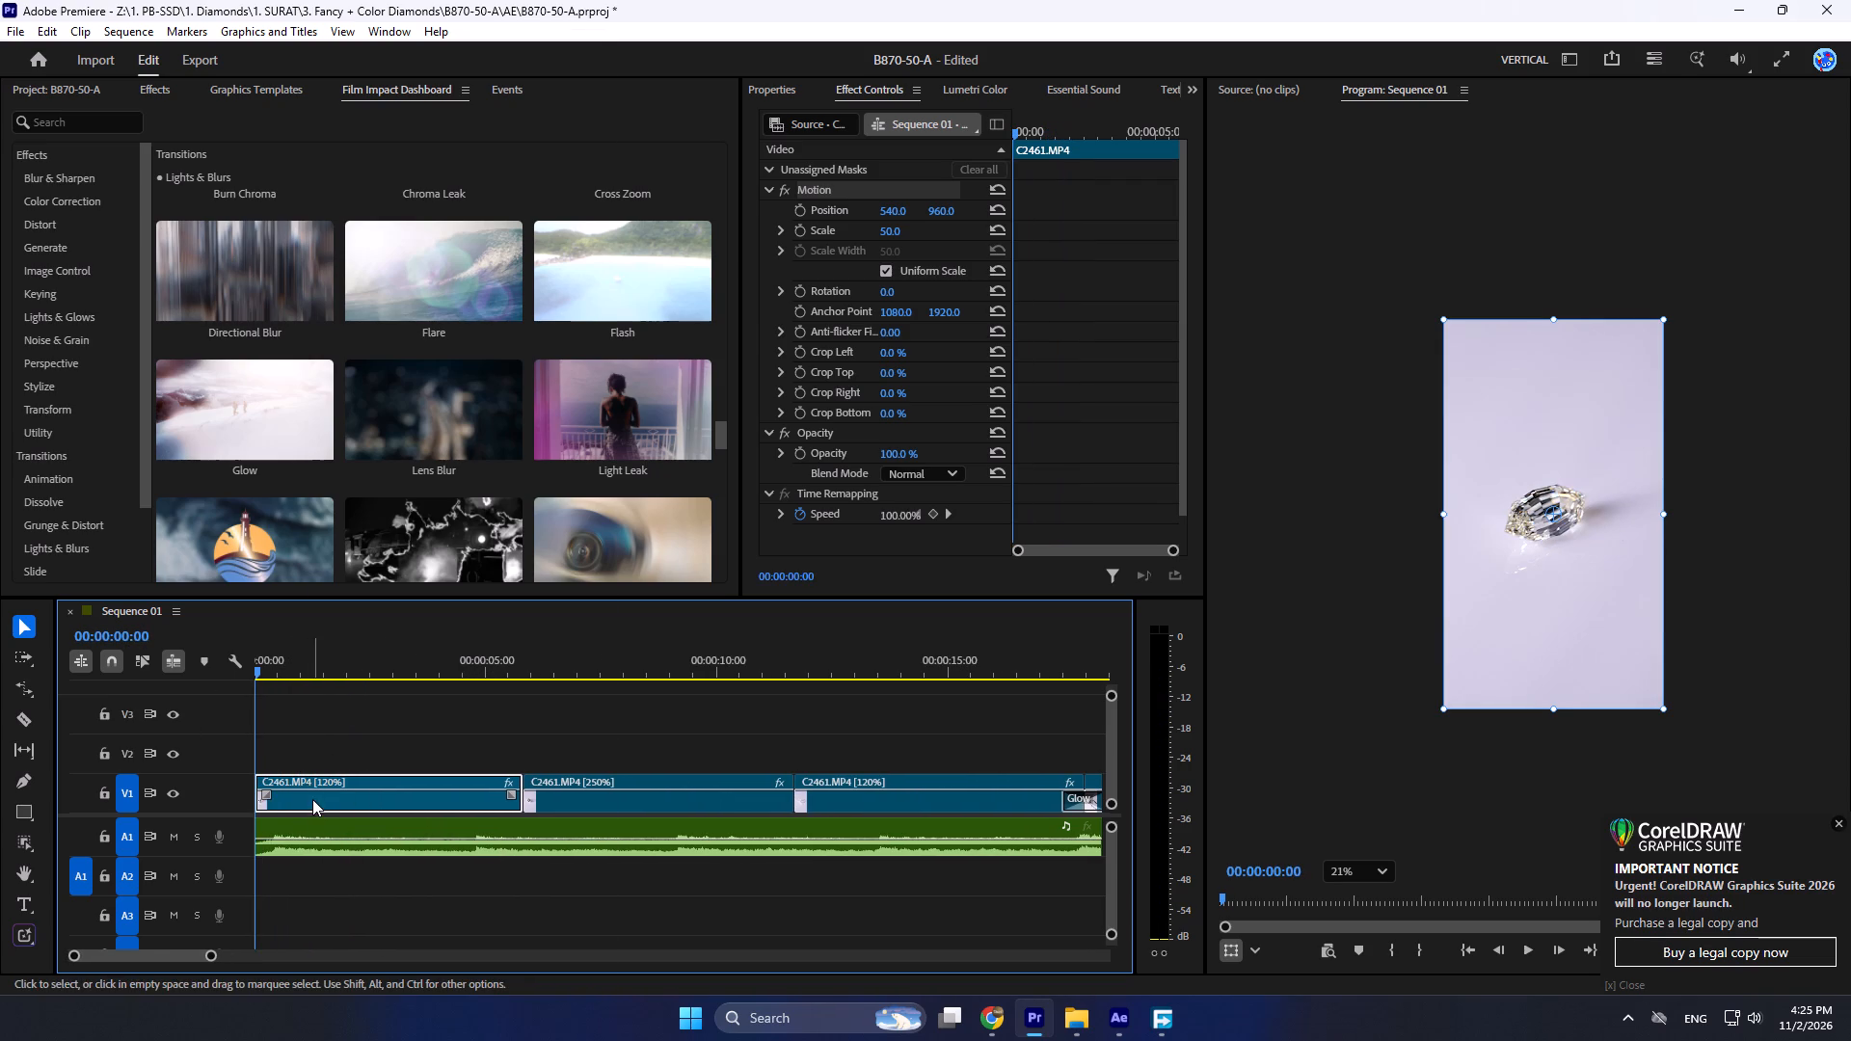
left_click(283, 682)
left_click_drag(261, 664, 233, 670)
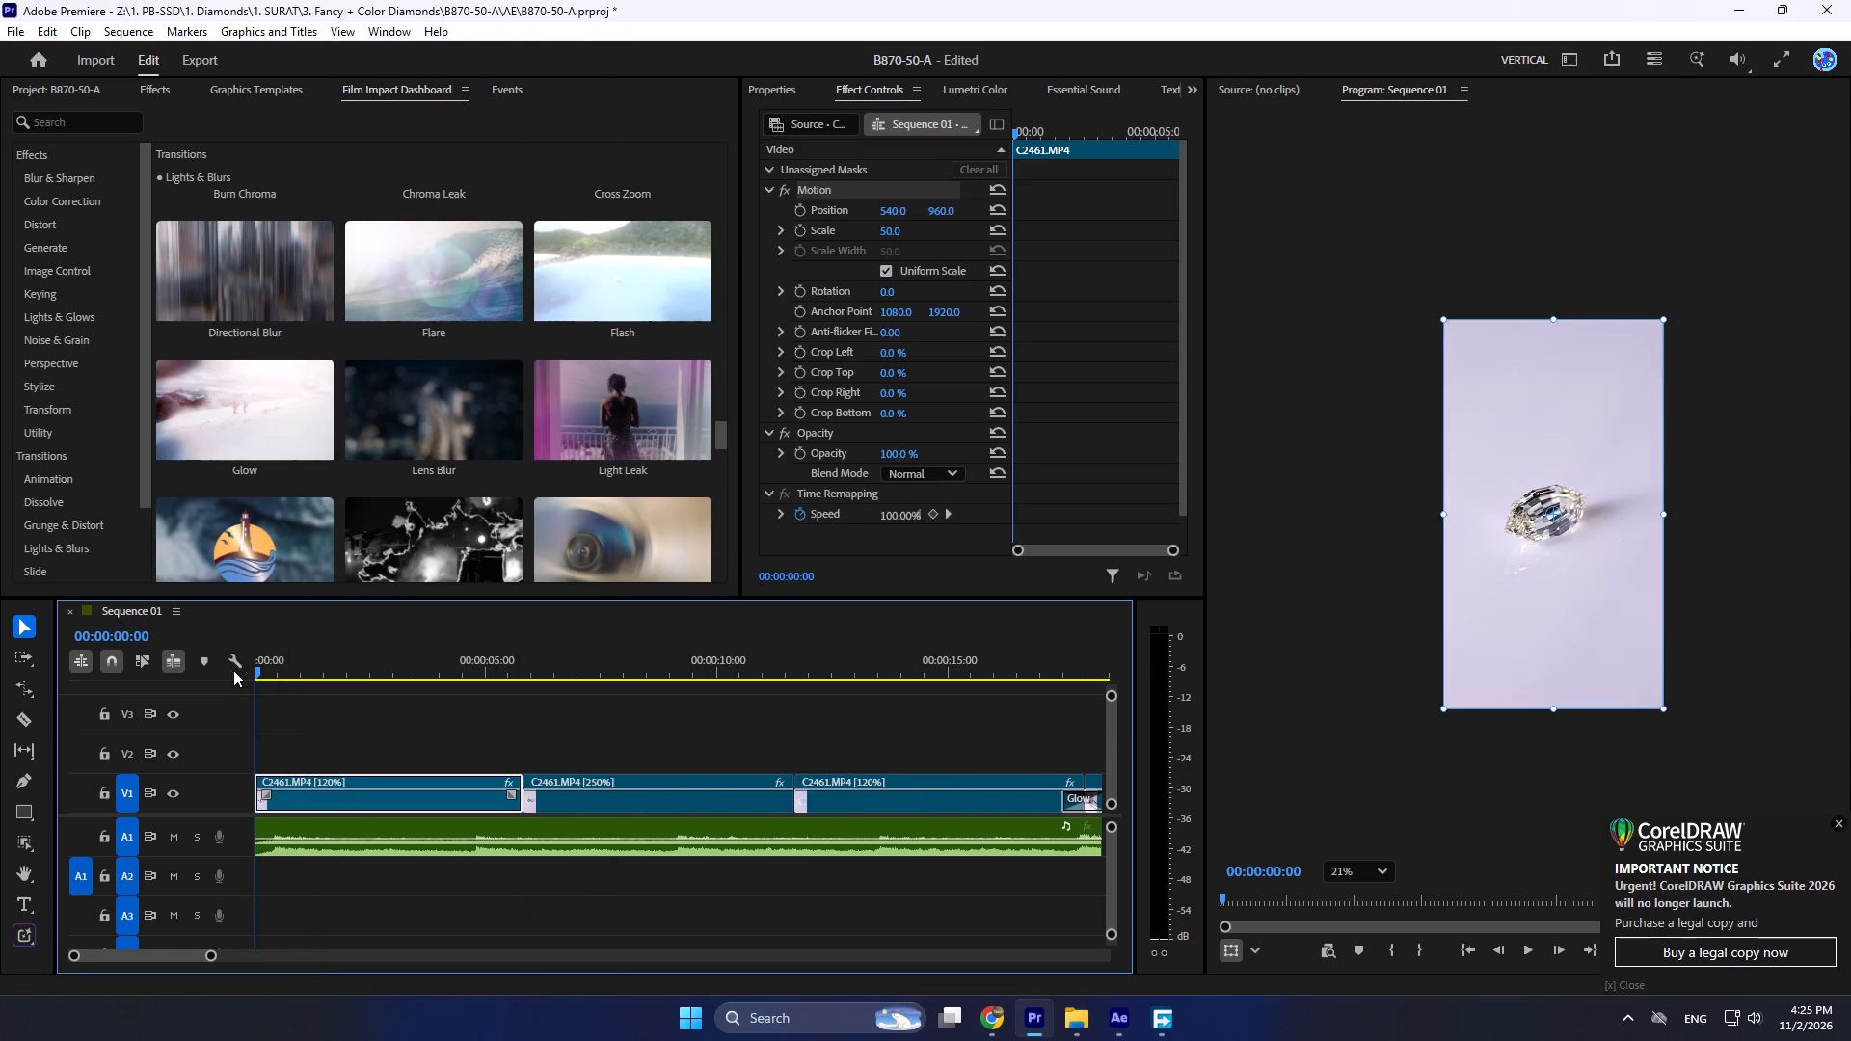
left_click_drag(233, 670, 235, 669)
key("space")
key("space")
scroll(312, 773, "up", 6, "alt")
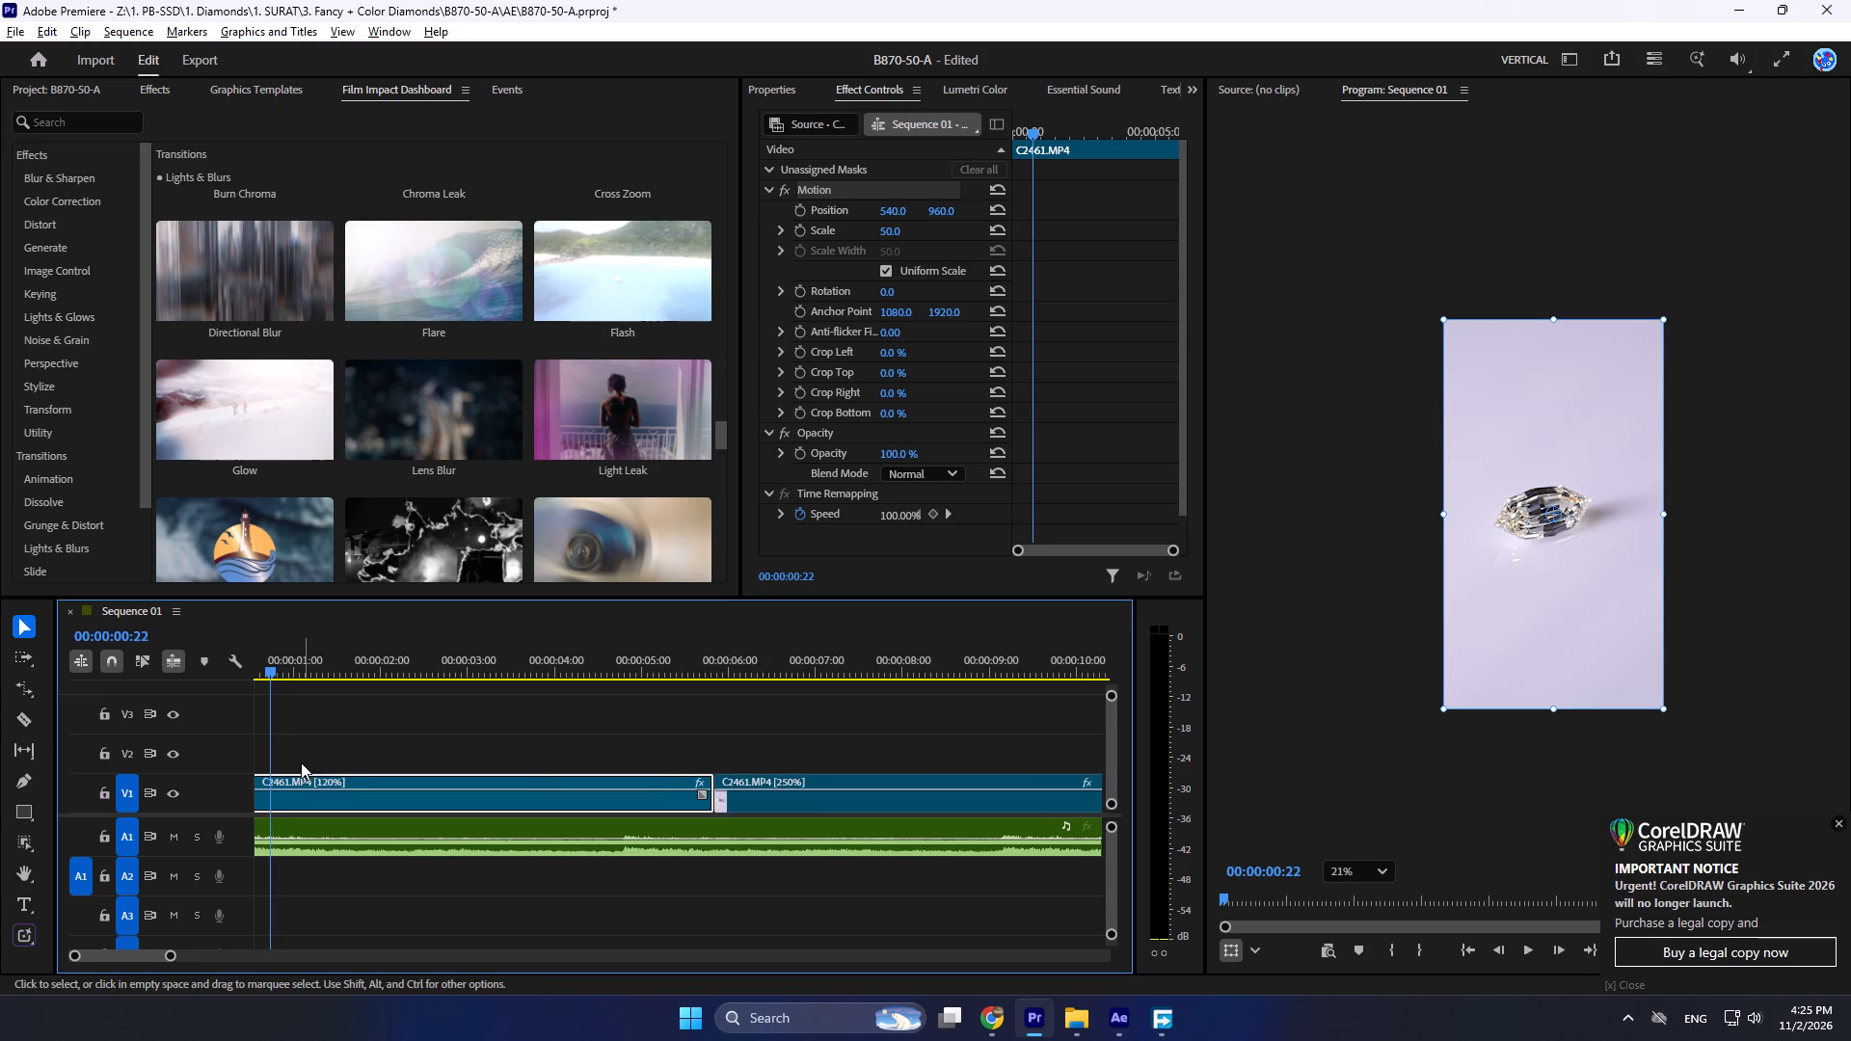
left_click_drag(268, 666, 286, 711)
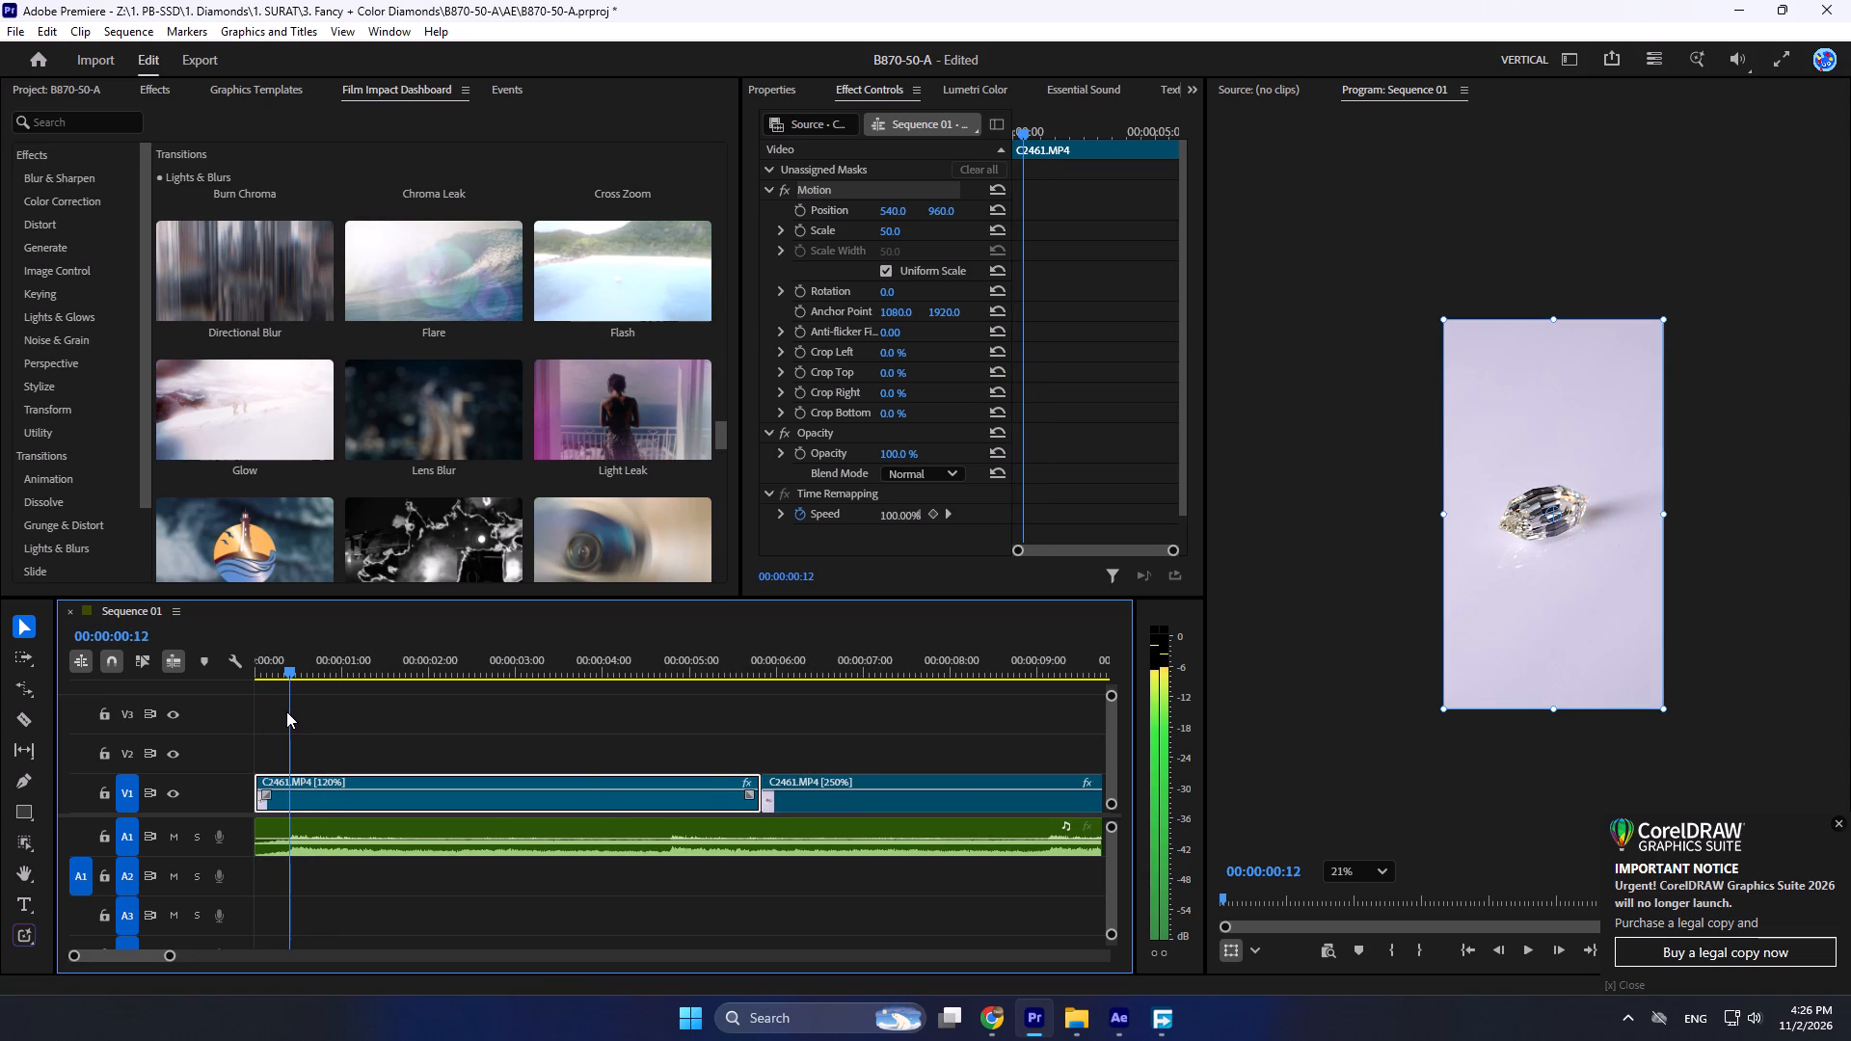
left_click_drag(286, 711, 288, 711)
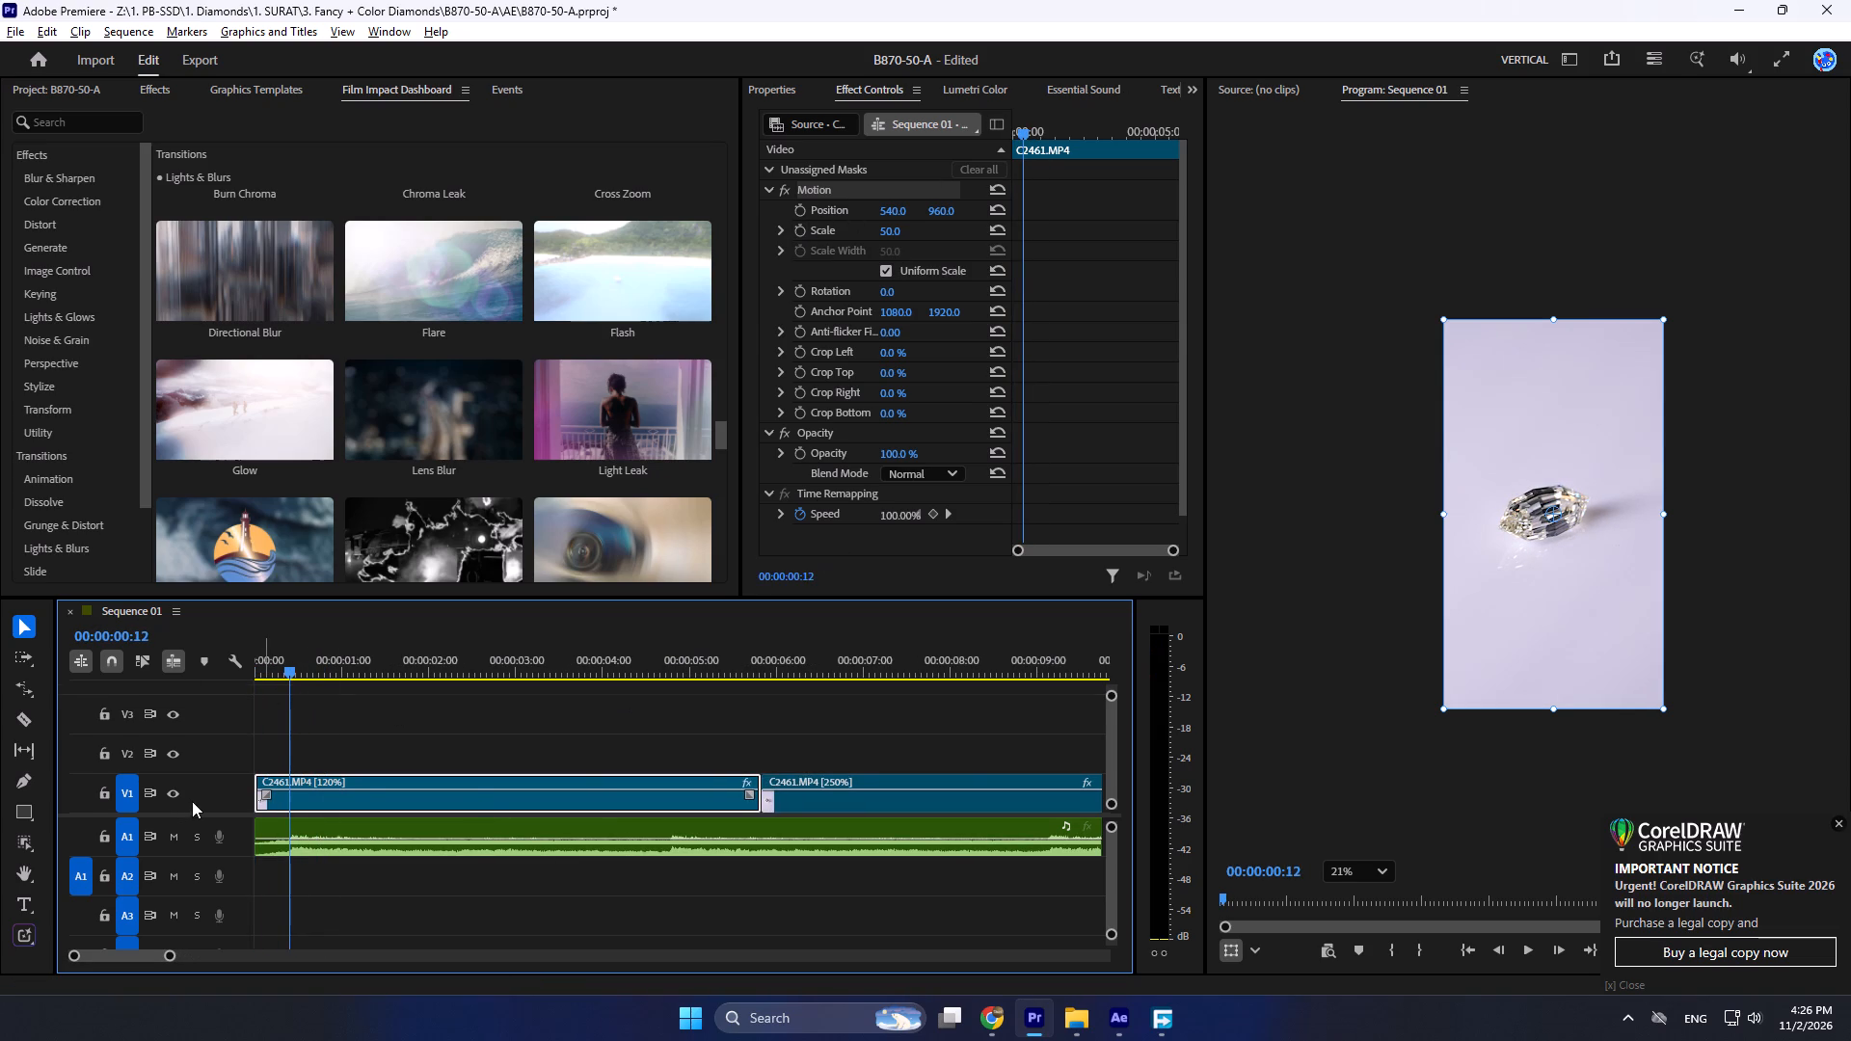
Show the Time Remapping speed line on the first C2461.MP4 clip on V1.
scroll(192, 801, "up", 1, "alt")
right_click(315, 800)
left_click(460, 982)
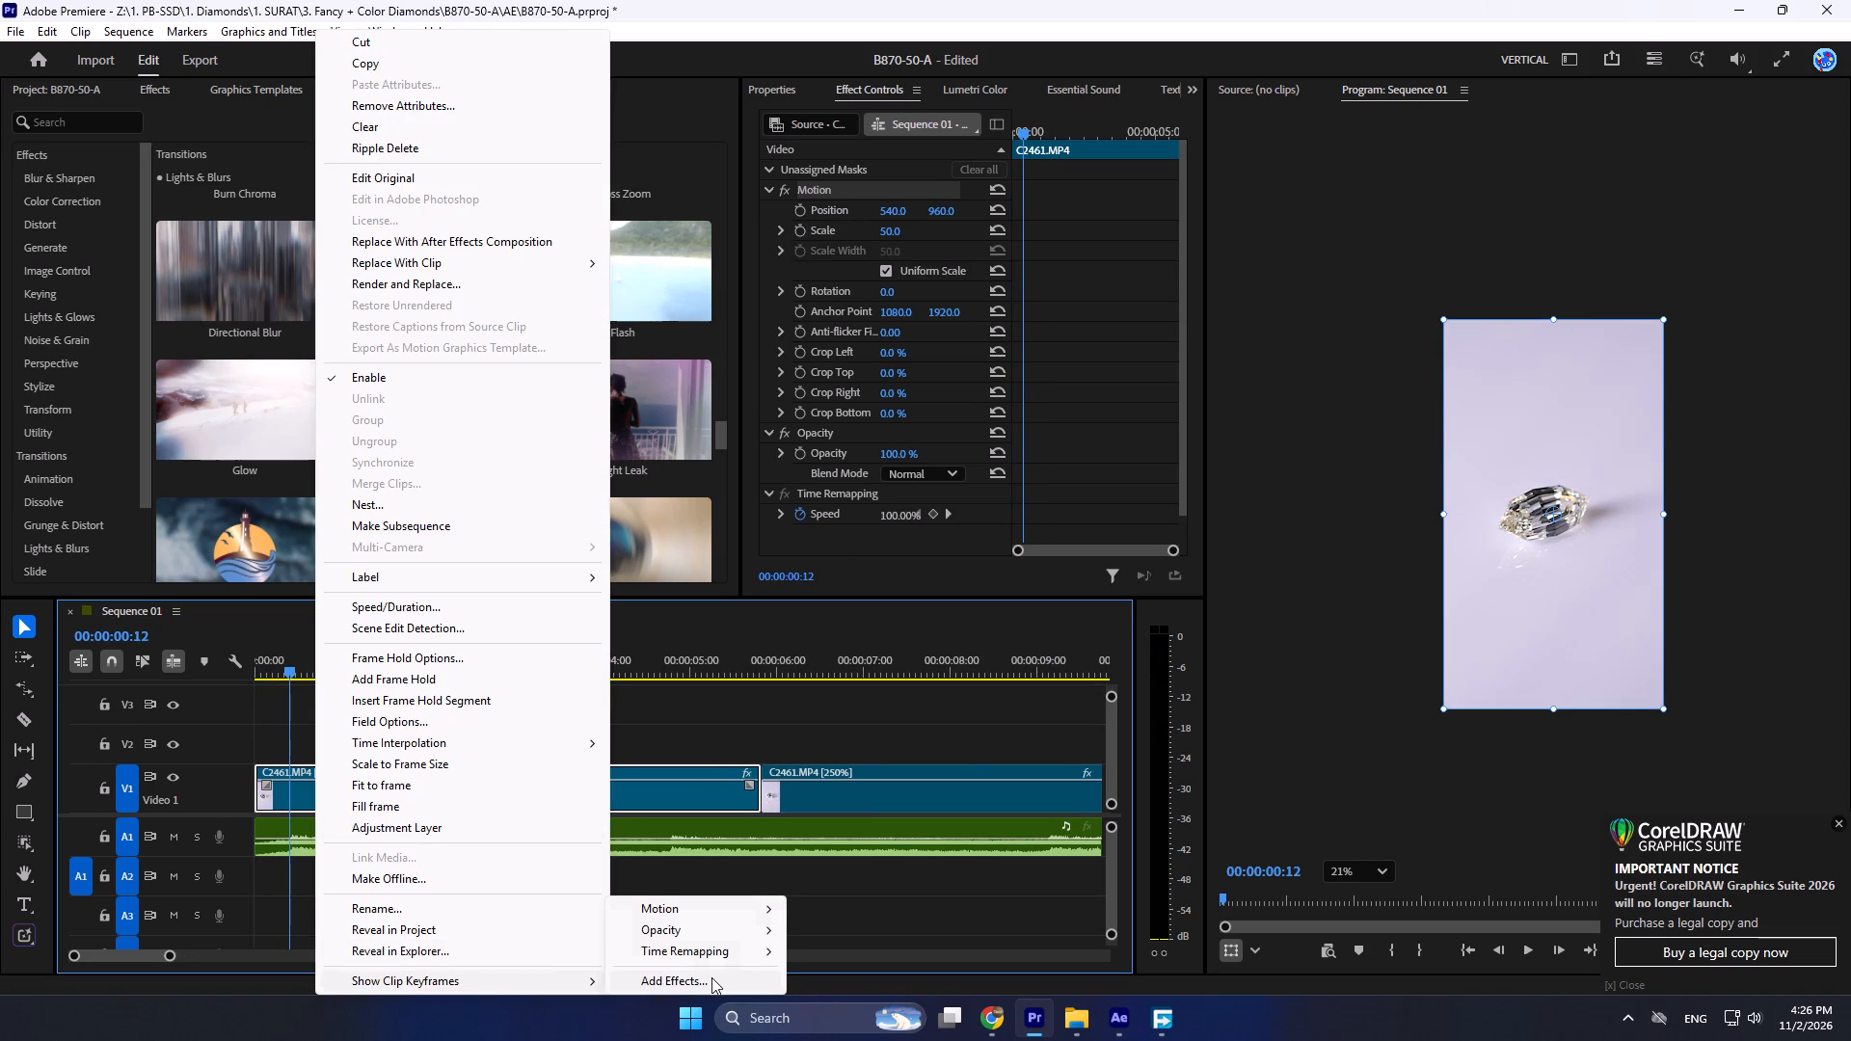
left_click(706, 954)
left_click(825, 949)
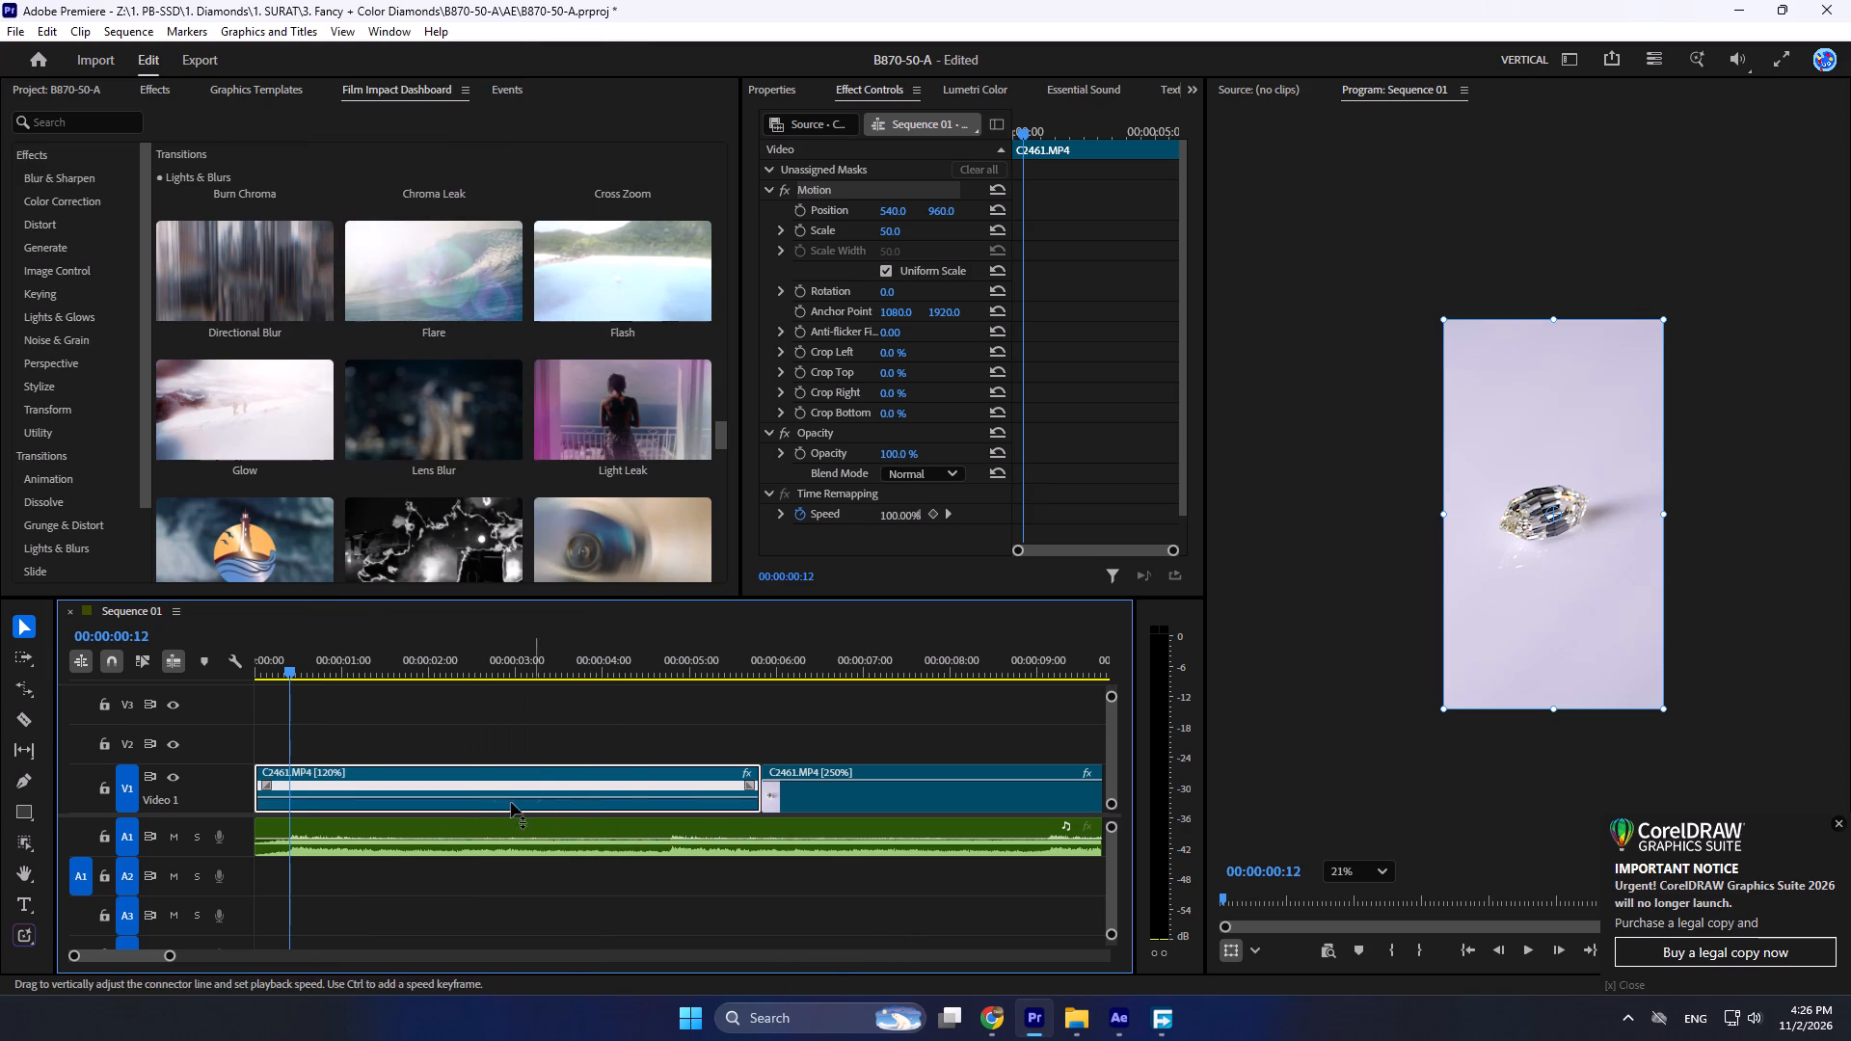
Replay the opening to find the first beat and add a speed keyframe on the first clip at 00:00:00:13.
scroll(291, 787, "up", 4, "alt")
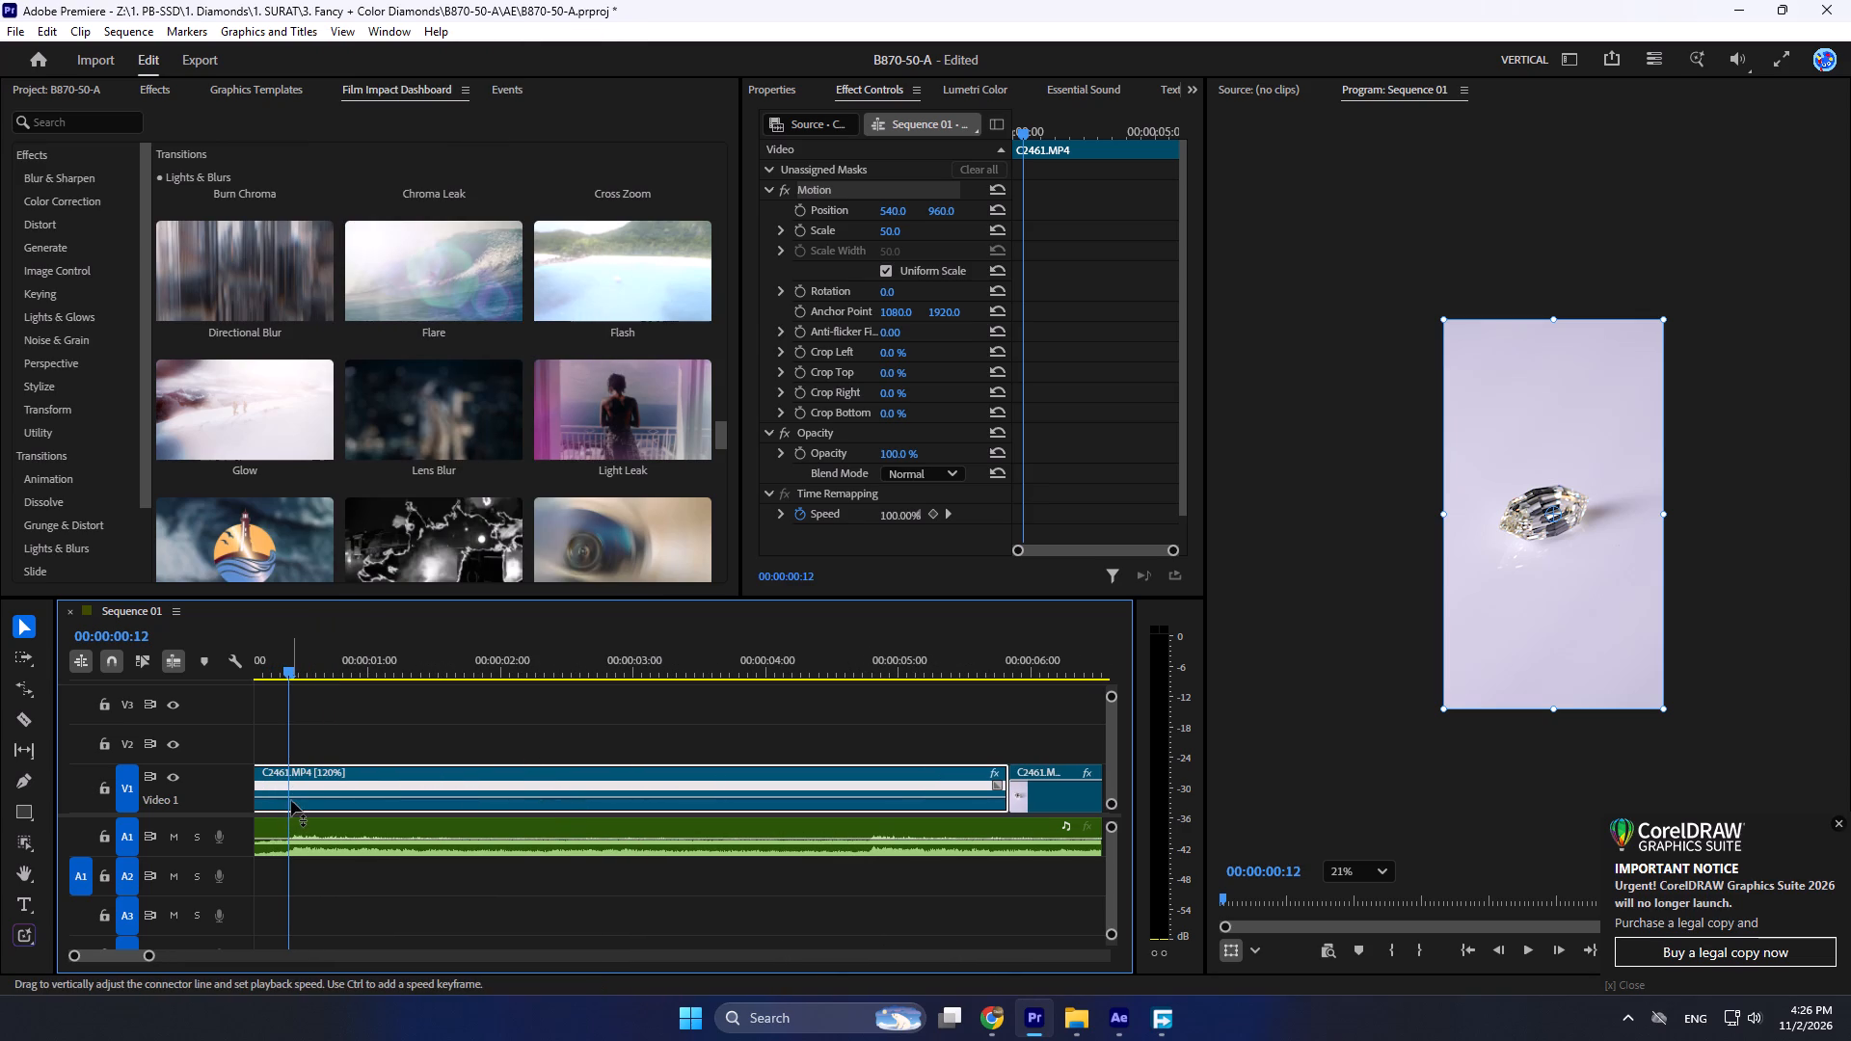
key("space")
key("space")
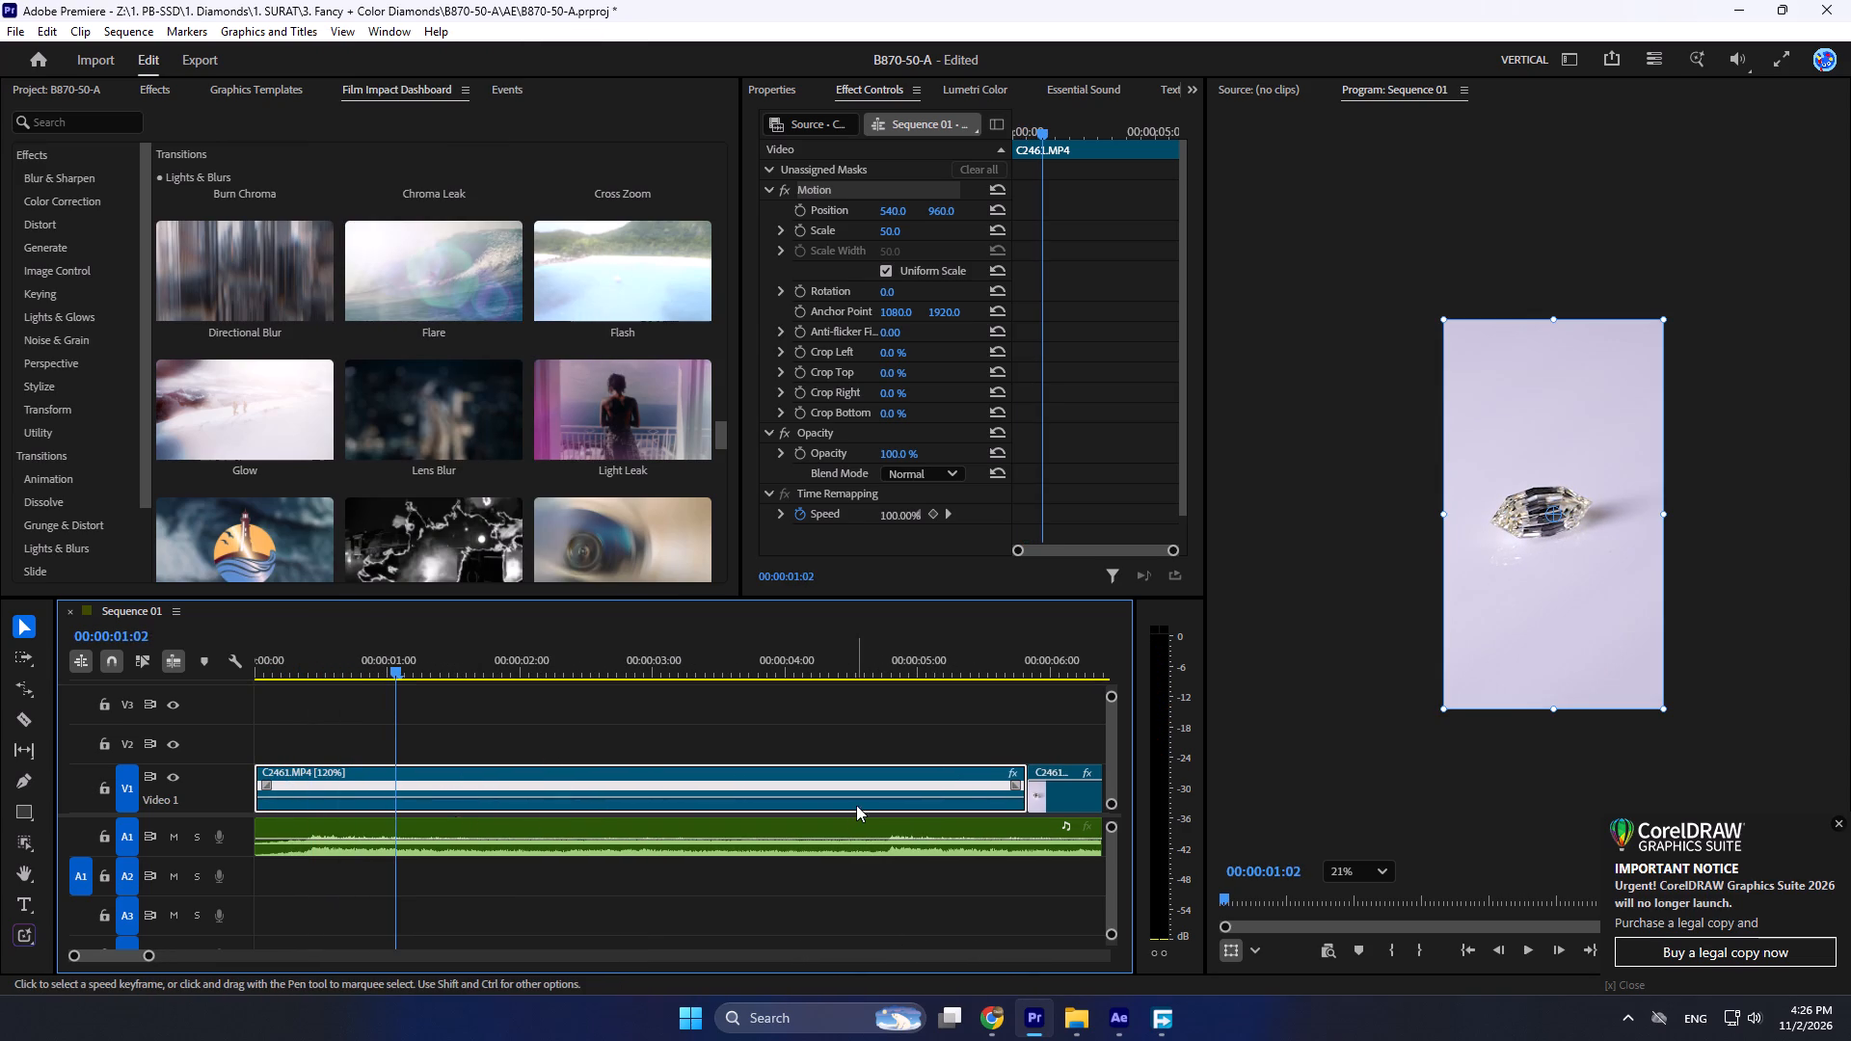
left_click_drag(389, 663, 100, 697)
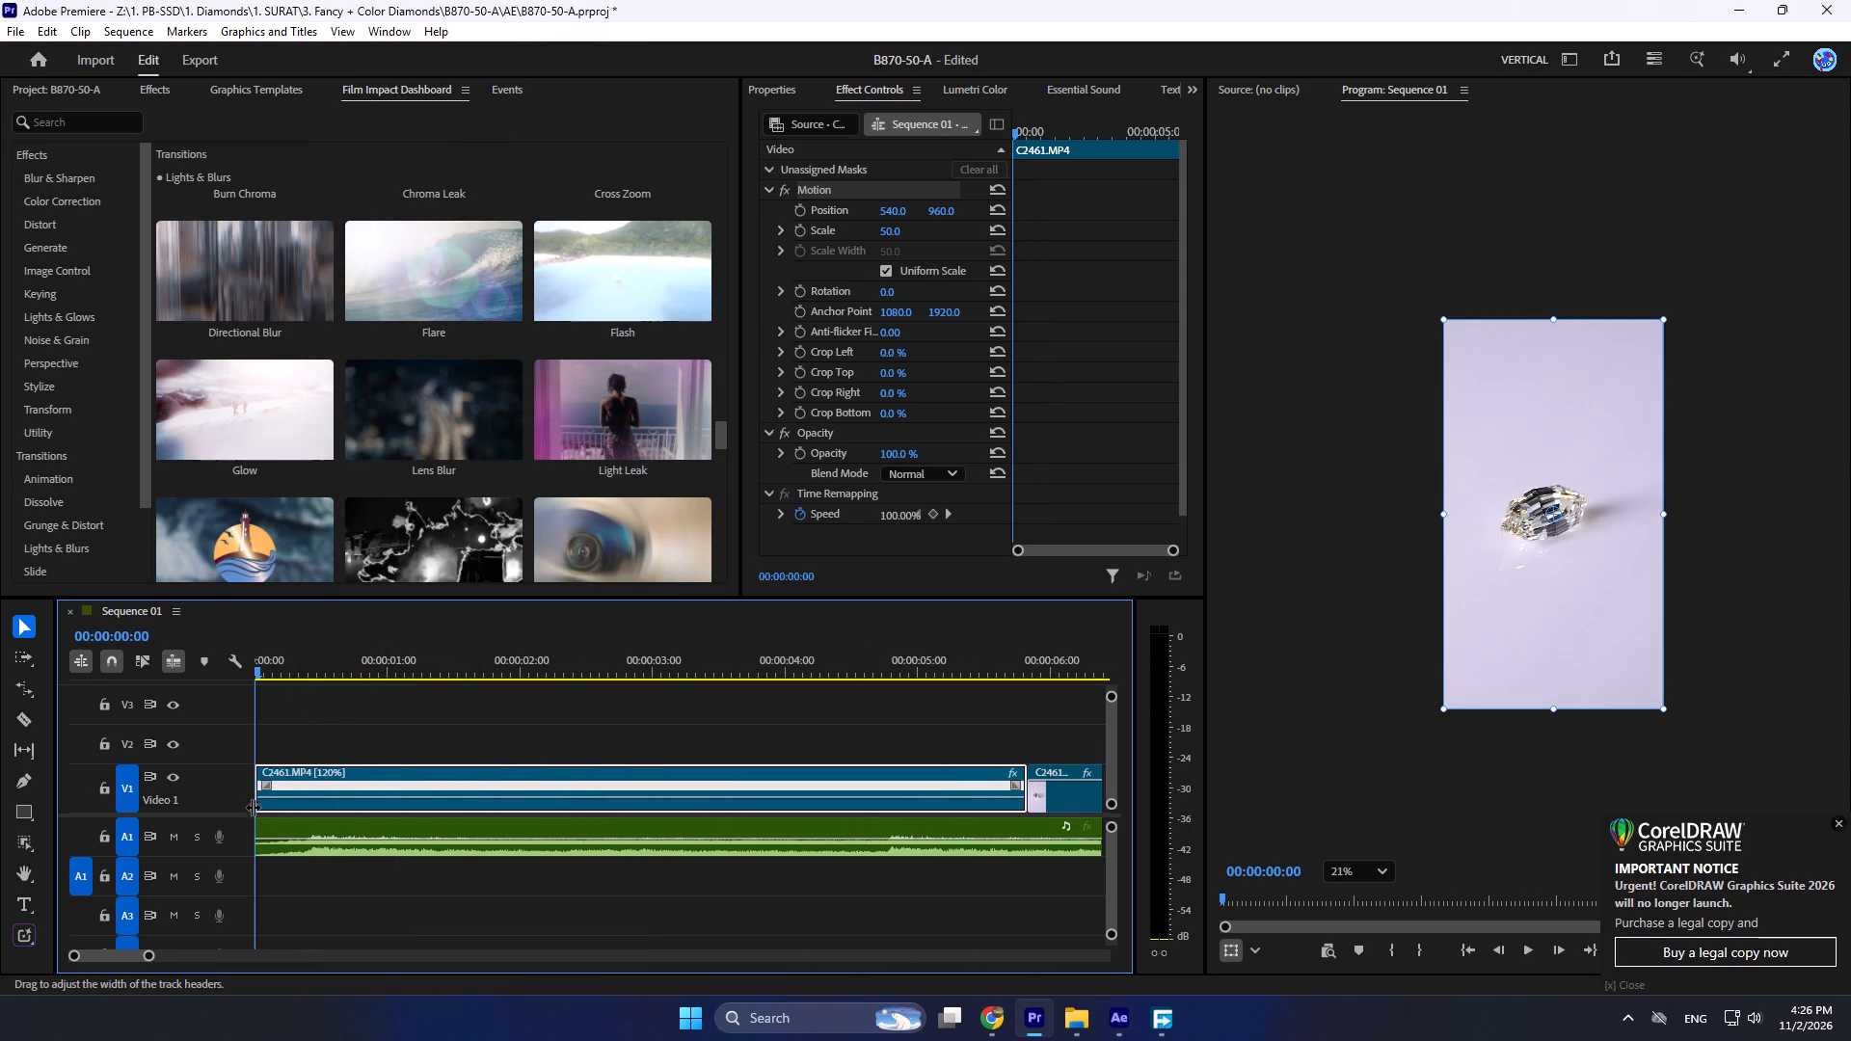
key("space")
key("space")
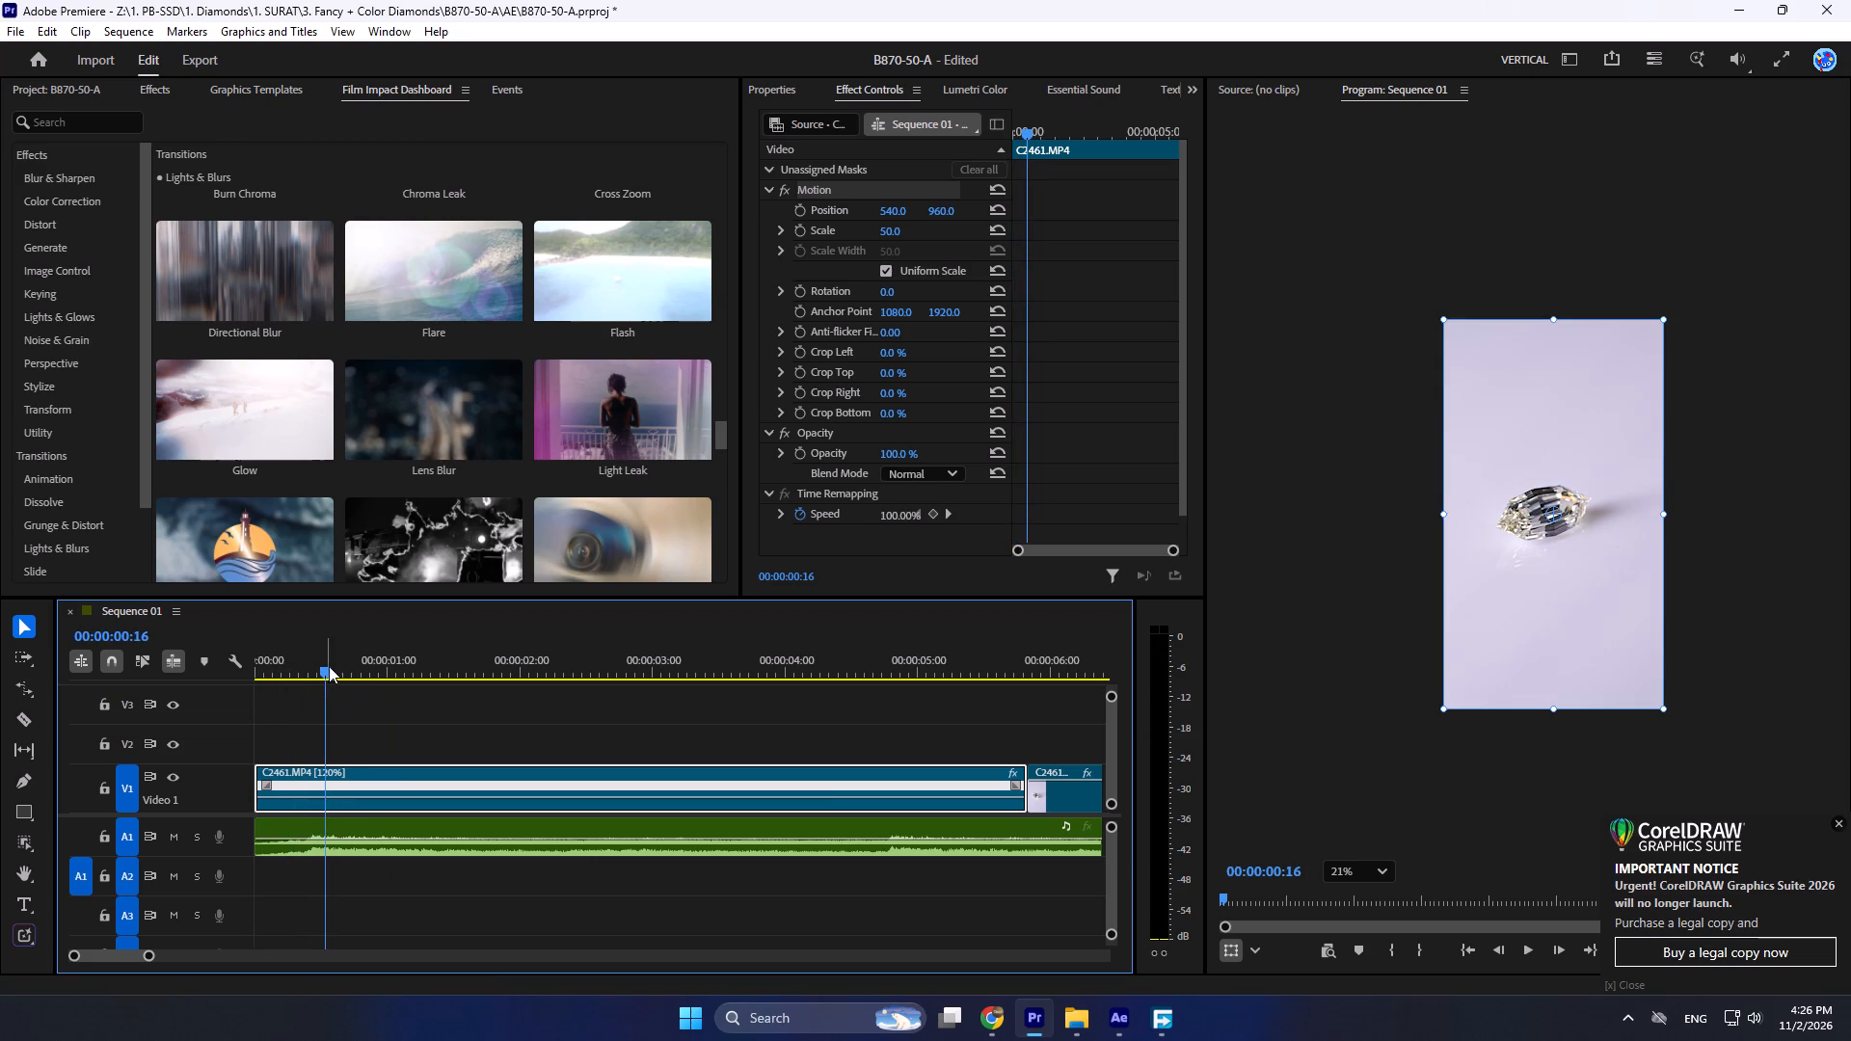
left_click_drag(329, 666, 314, 674)
left_click(313, 800, "ctrl")
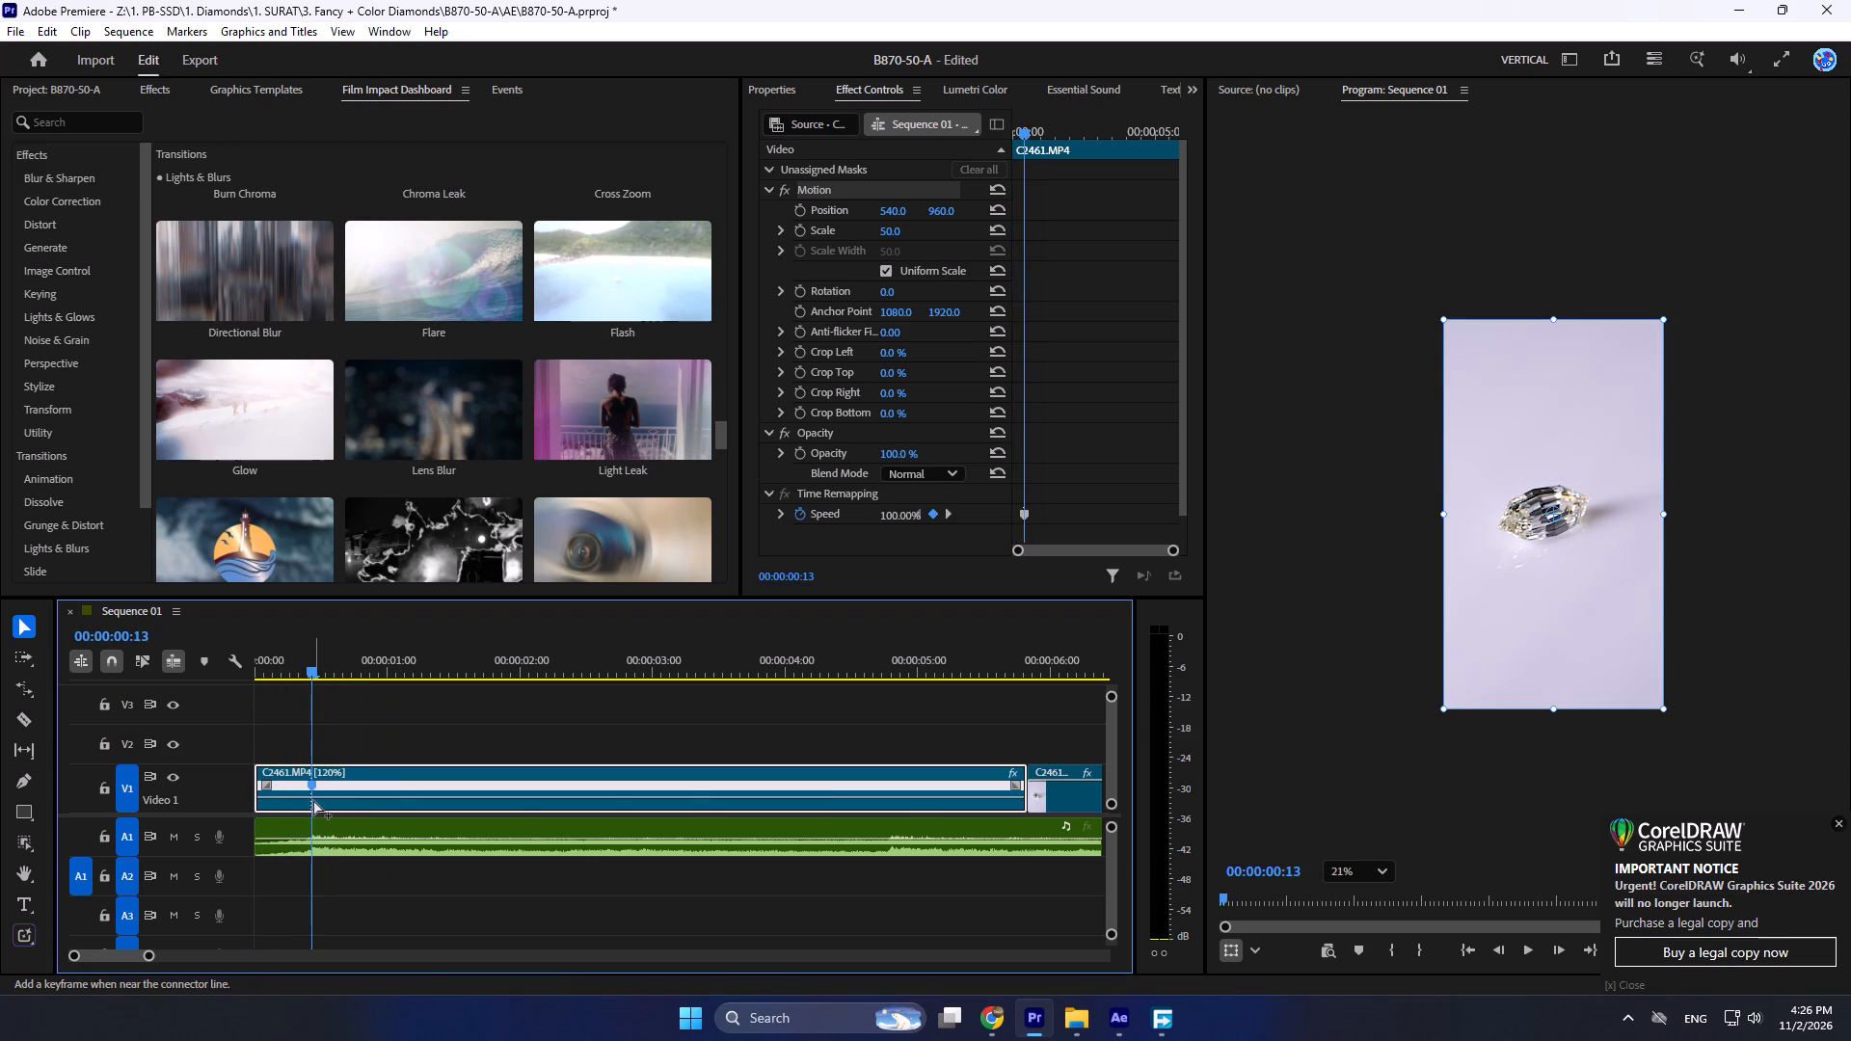
Add a second speed keyframe near the first clip's end and raise the speed between the two keyframes to 125%.
left_click(984, 799, "ctrl")
left_click_drag(848, 801, 848, 796)
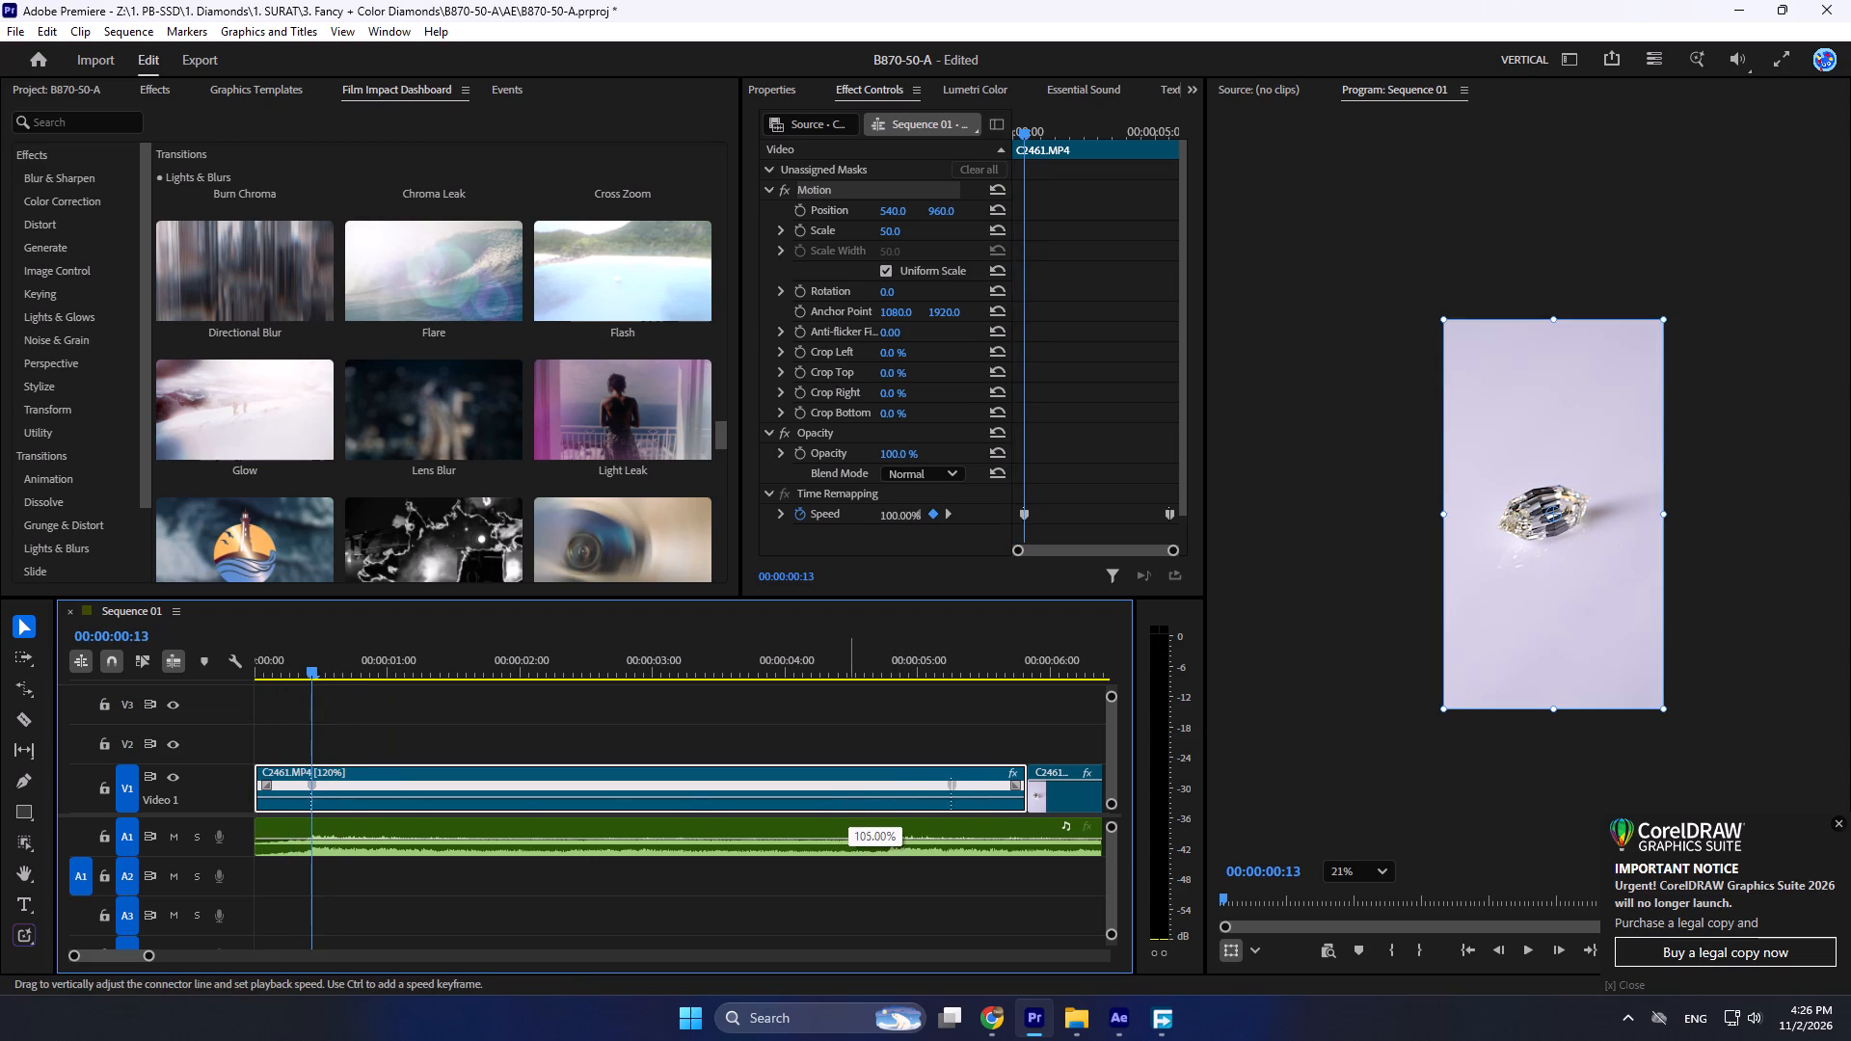
left_click_drag(848, 796, 848, 787)
scroll(904, 806, "up", 4, "alt")
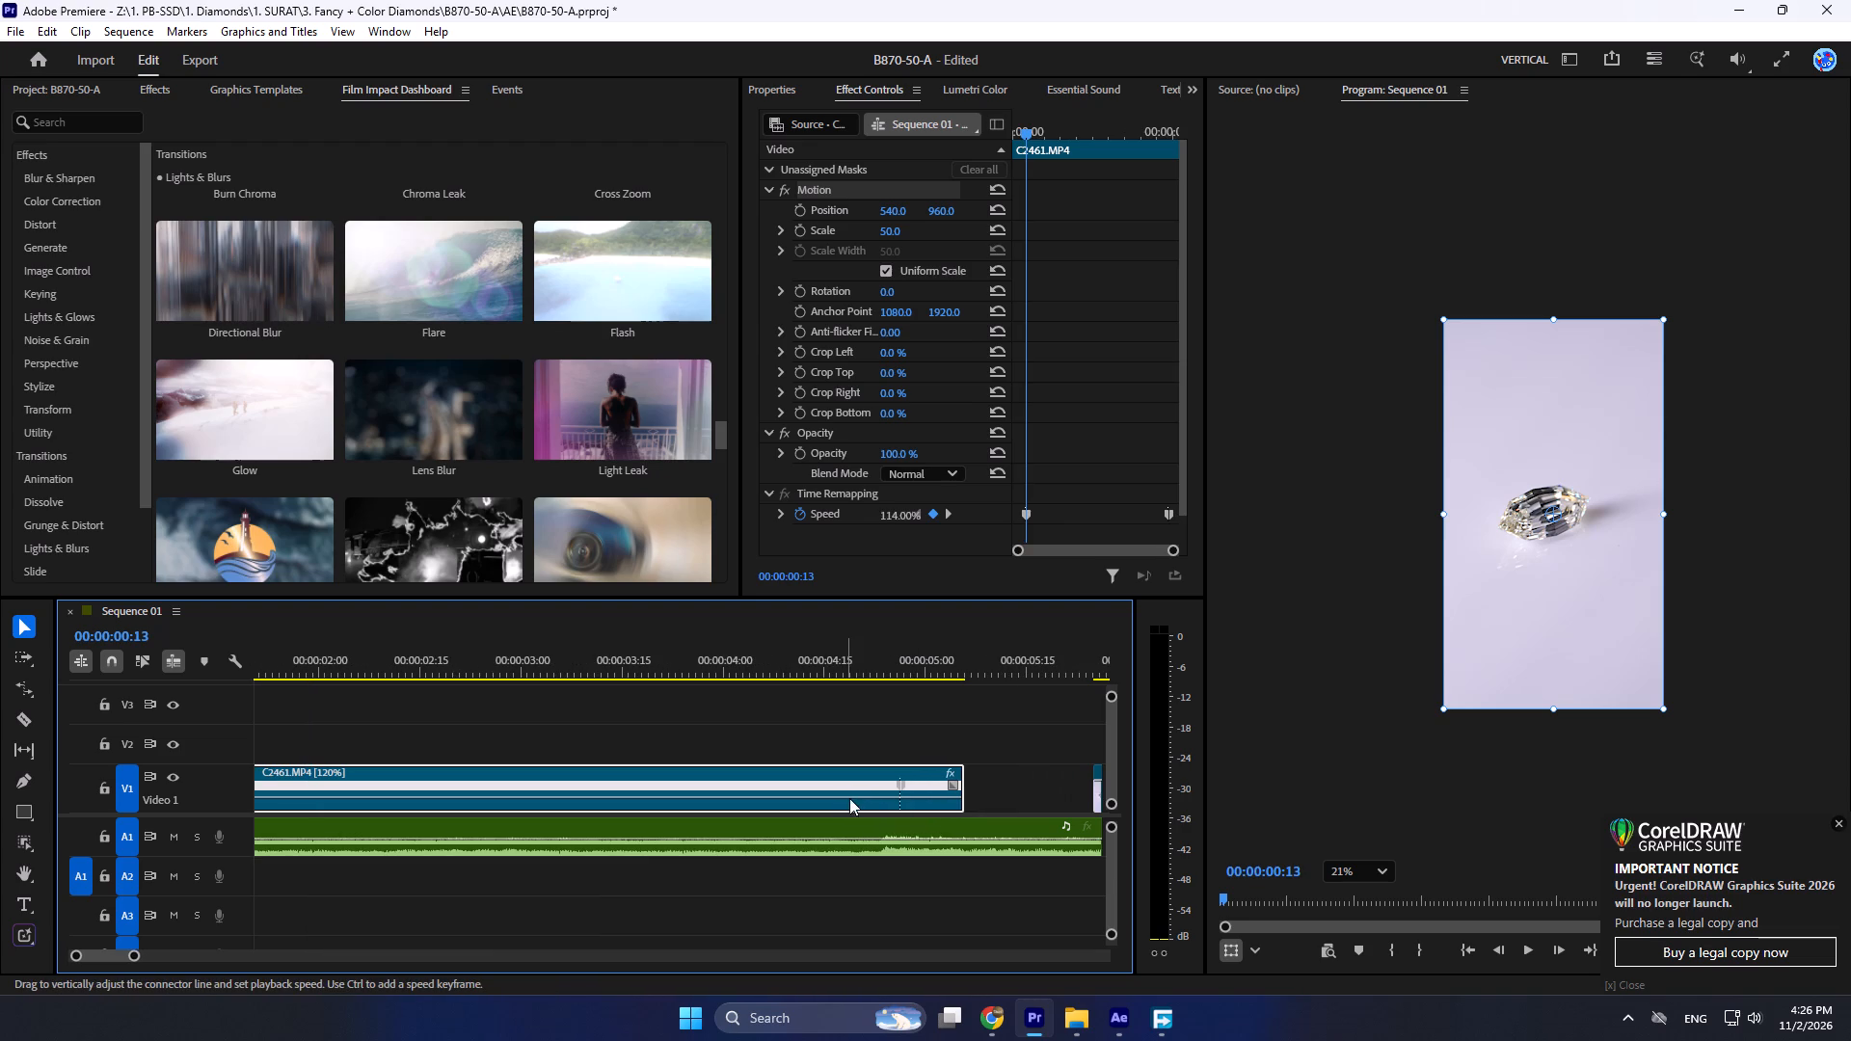
left_click(849, 798)
left_click(829, 796)
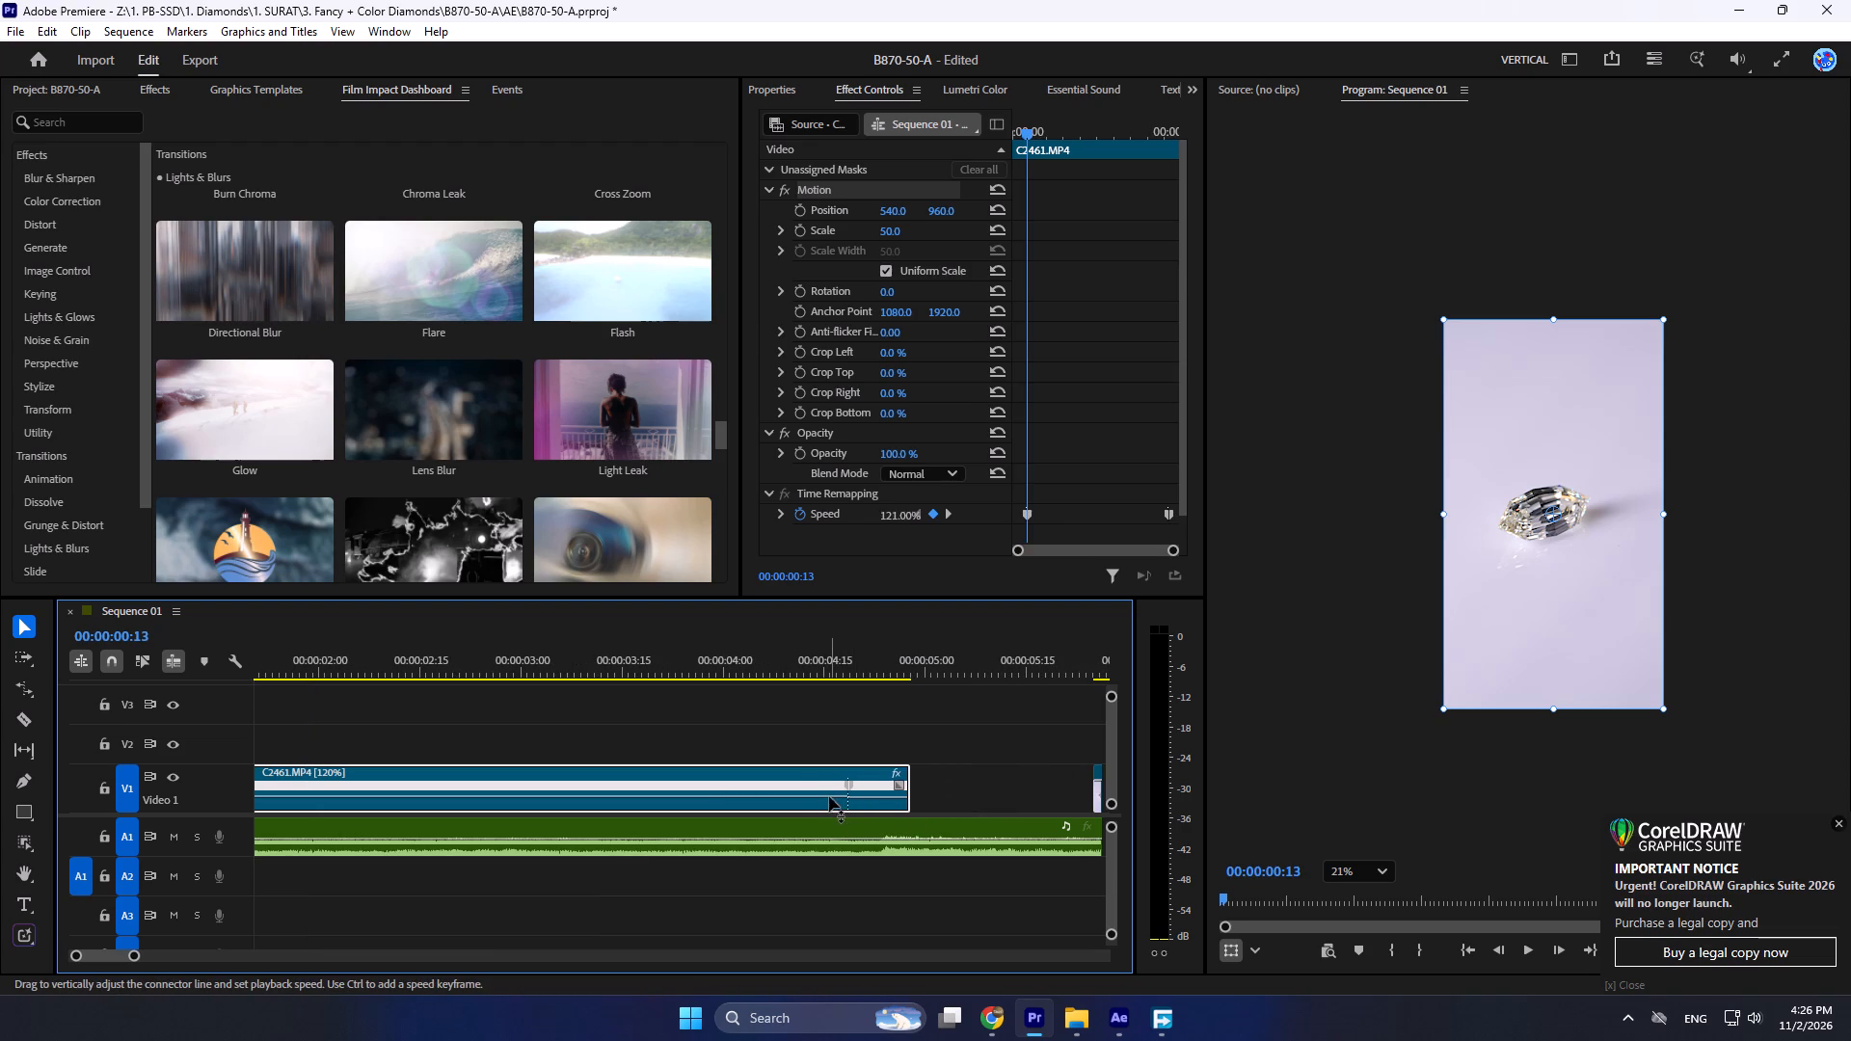
left_click(767, 797)
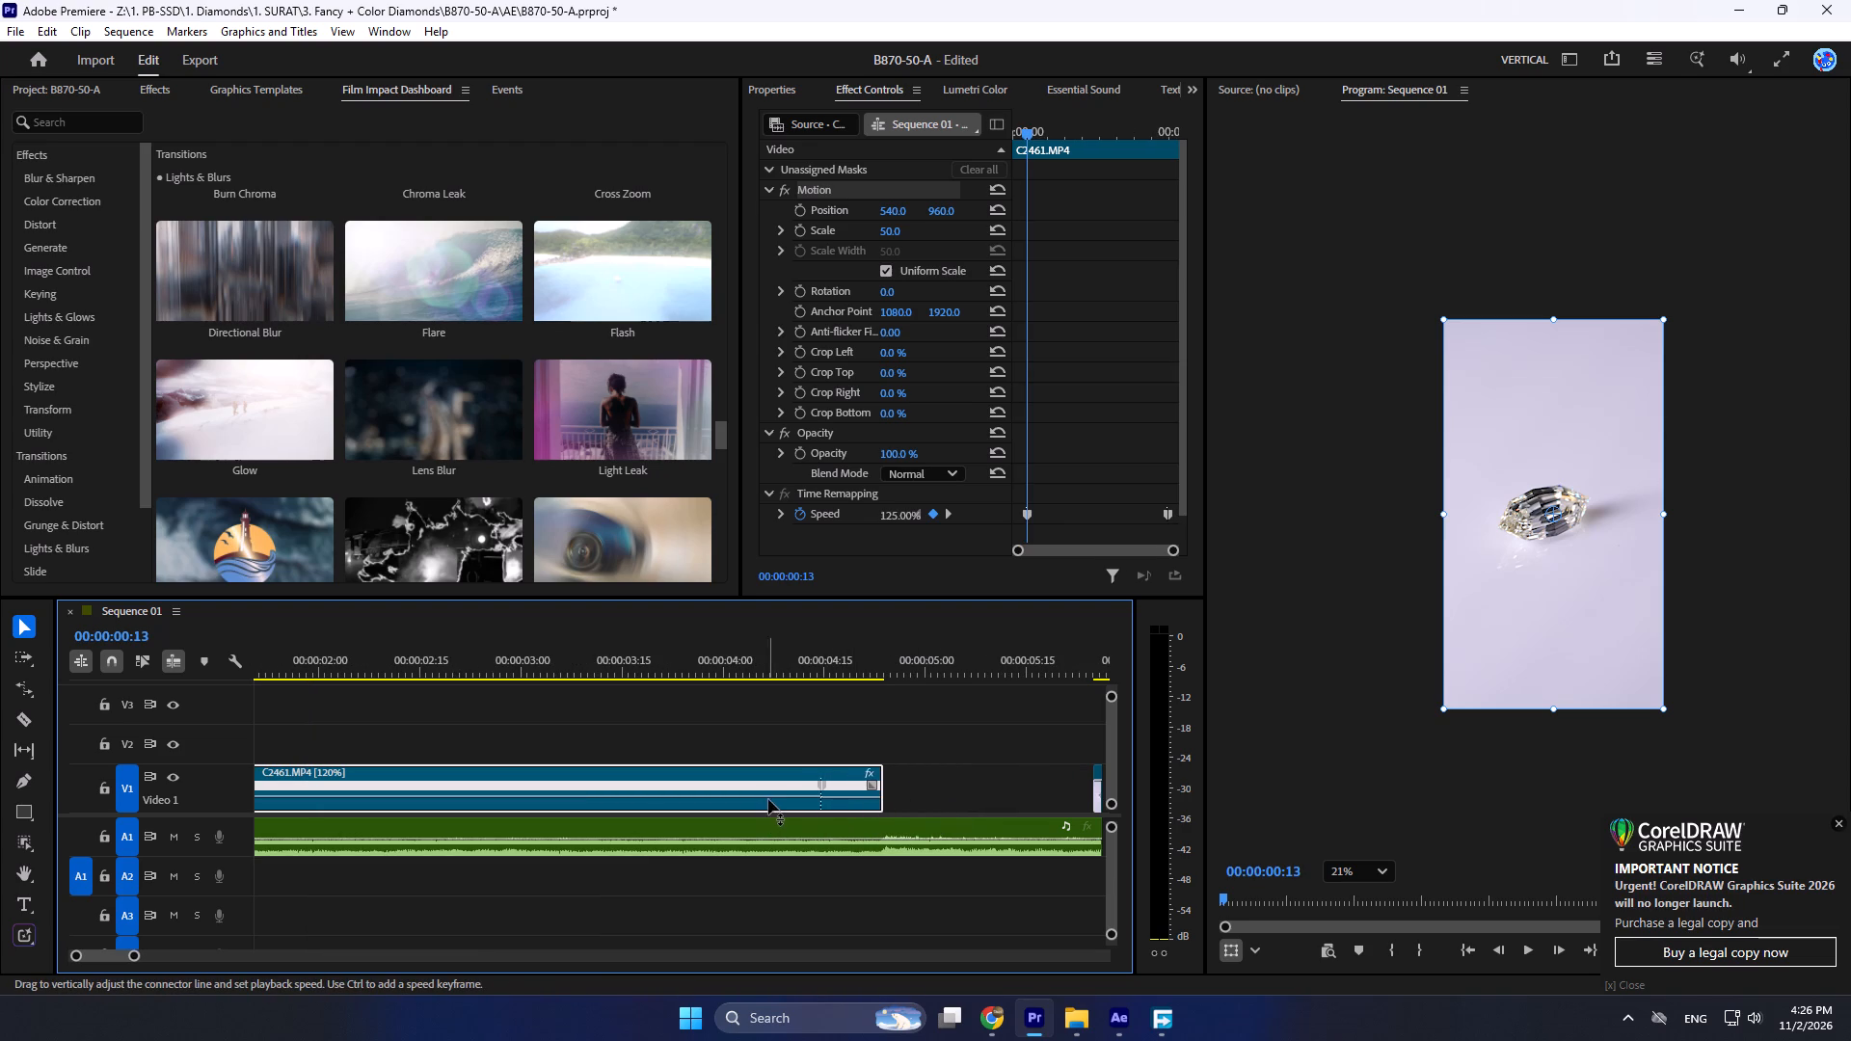
Delete the gap on V1 between the first and second clips.
left_click(925, 799)
key("Delete")
Play to the next beat and rate-stretch the second C2461.MP4 clip to end at 00:00:09:04, at 338.46% speed.
scroll(763, 750, "down", 7, "alt")
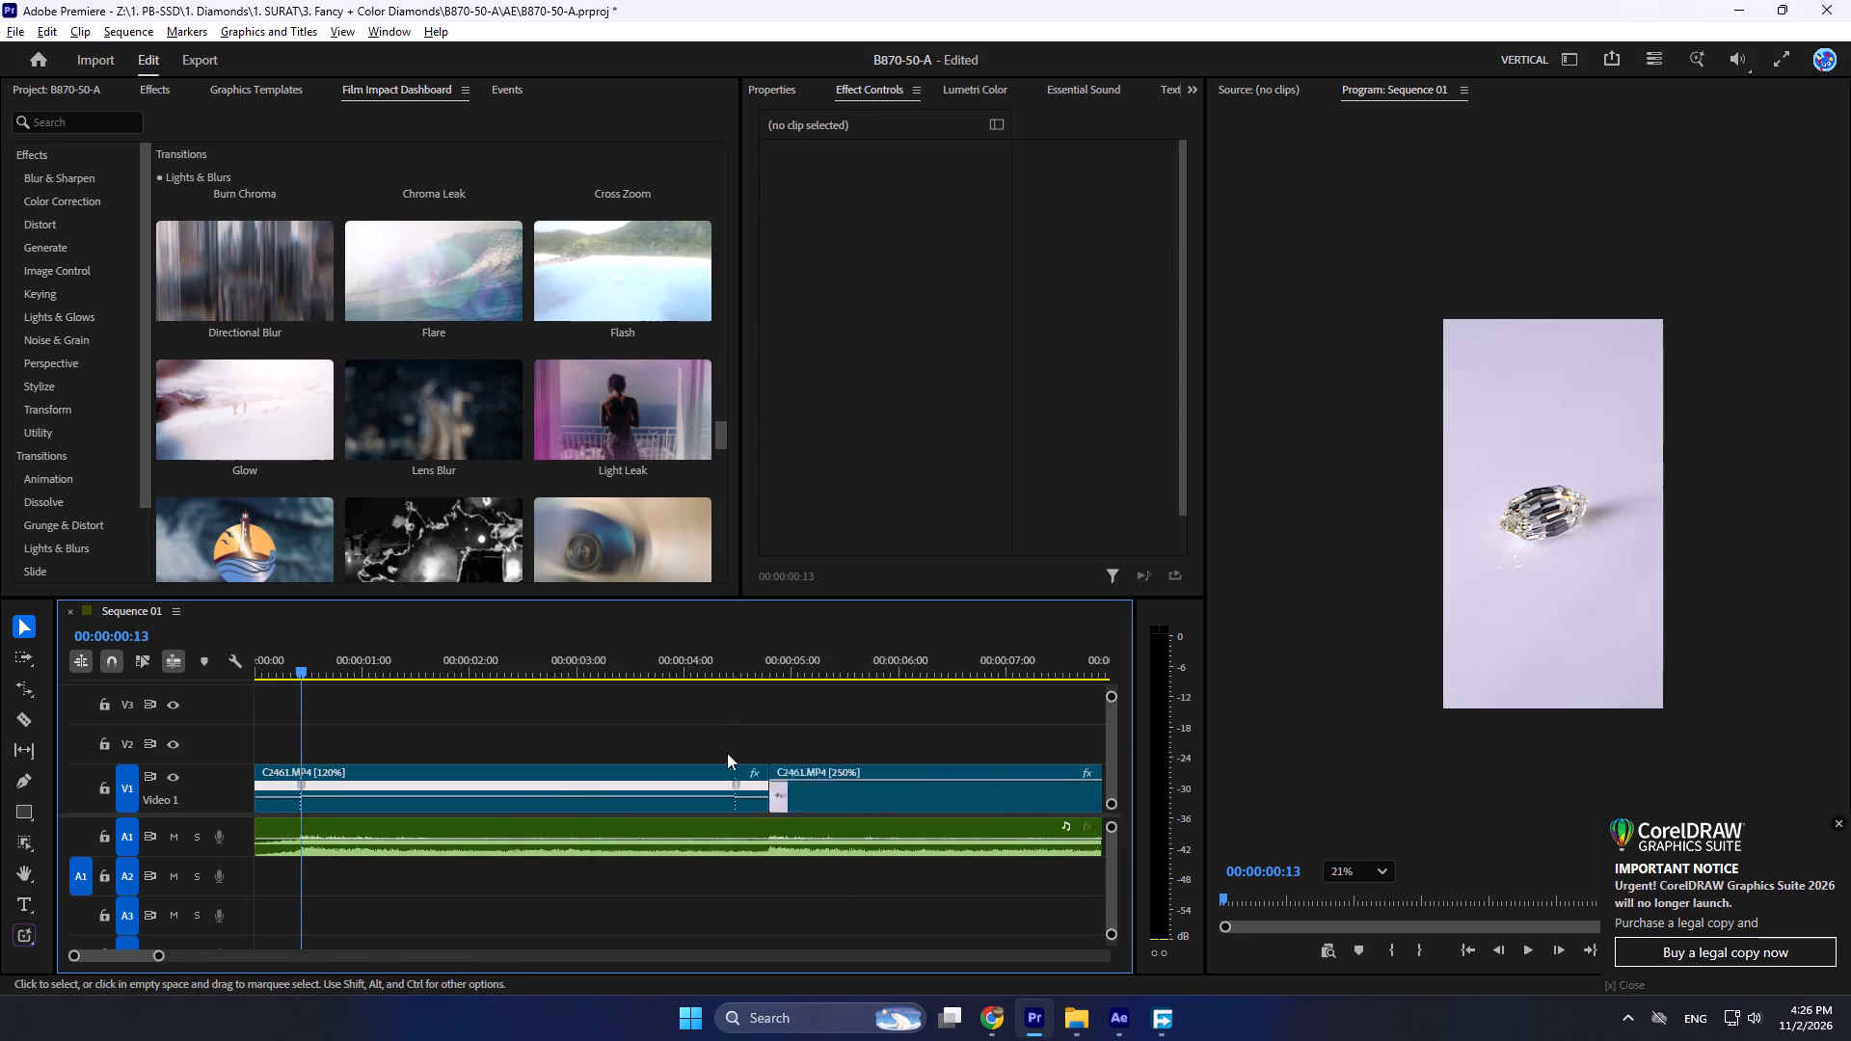
scroll(727, 753, "down", 3, "alt")
key("space")
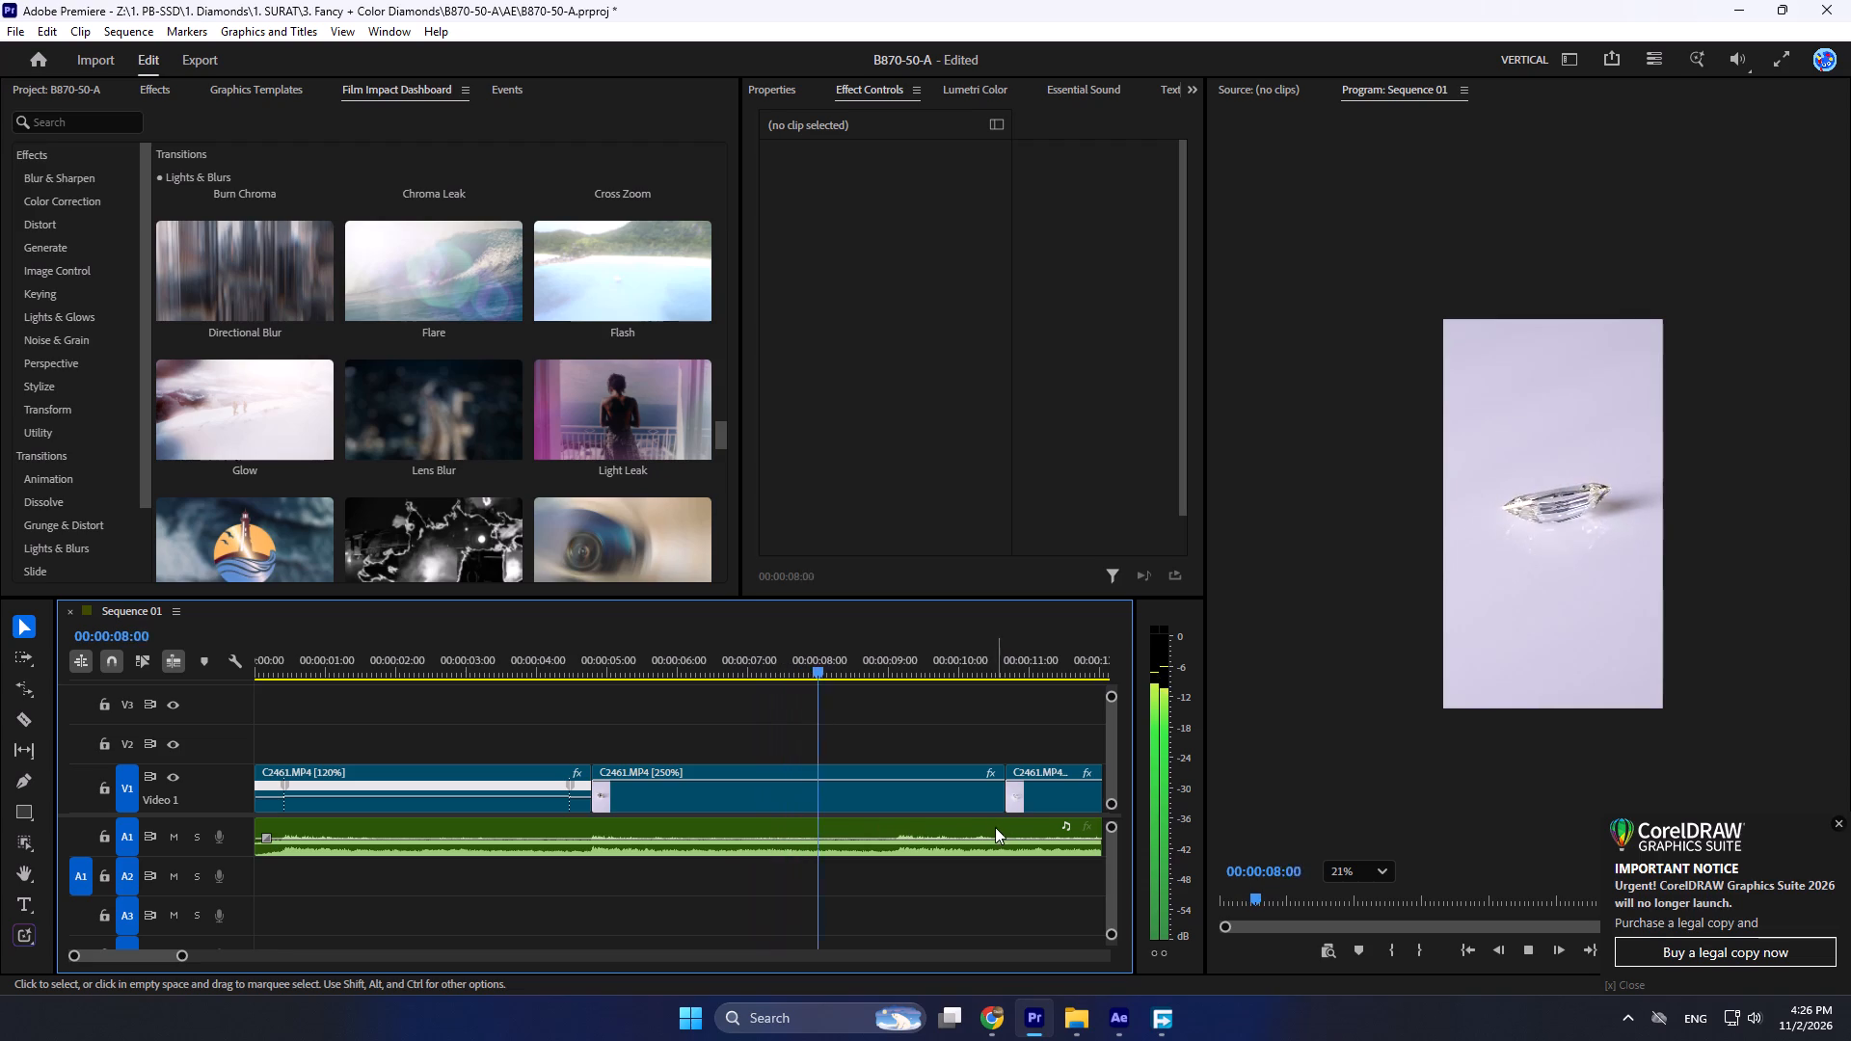
key("space")
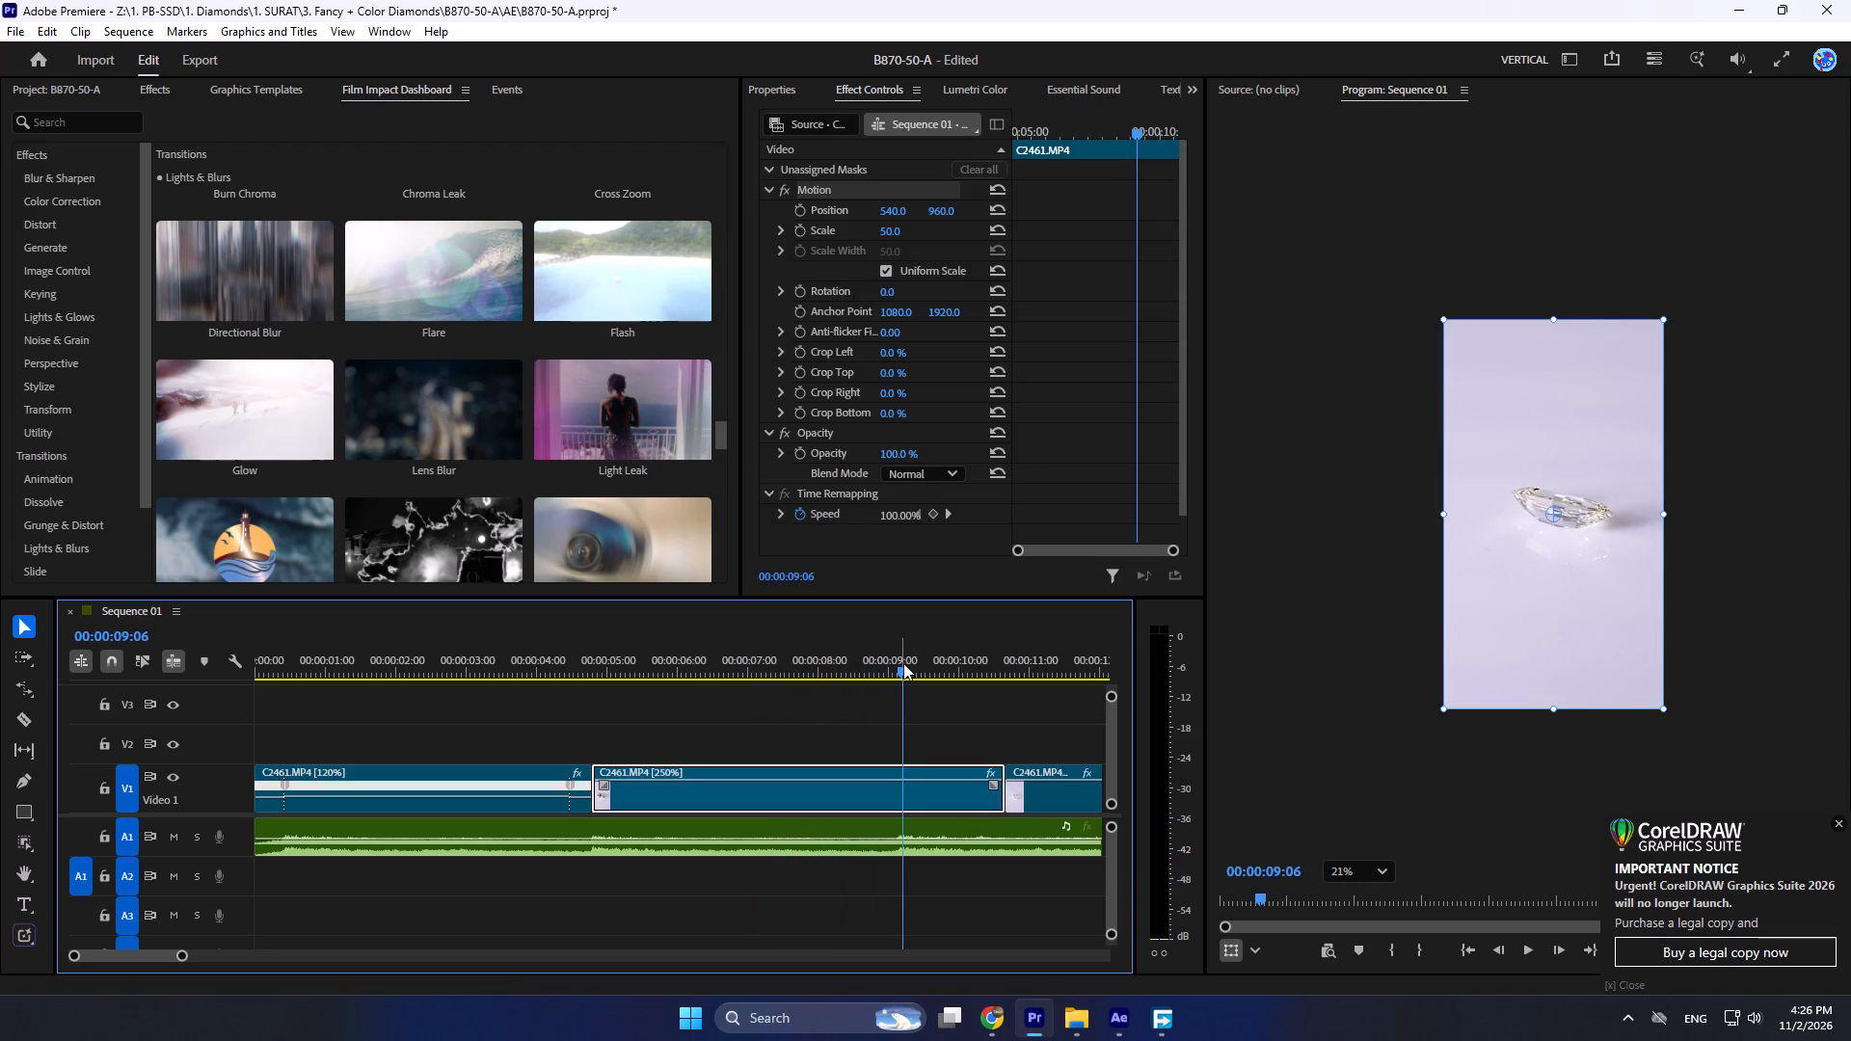
left_click(903, 663)
left_click(998, 806)
key("v")
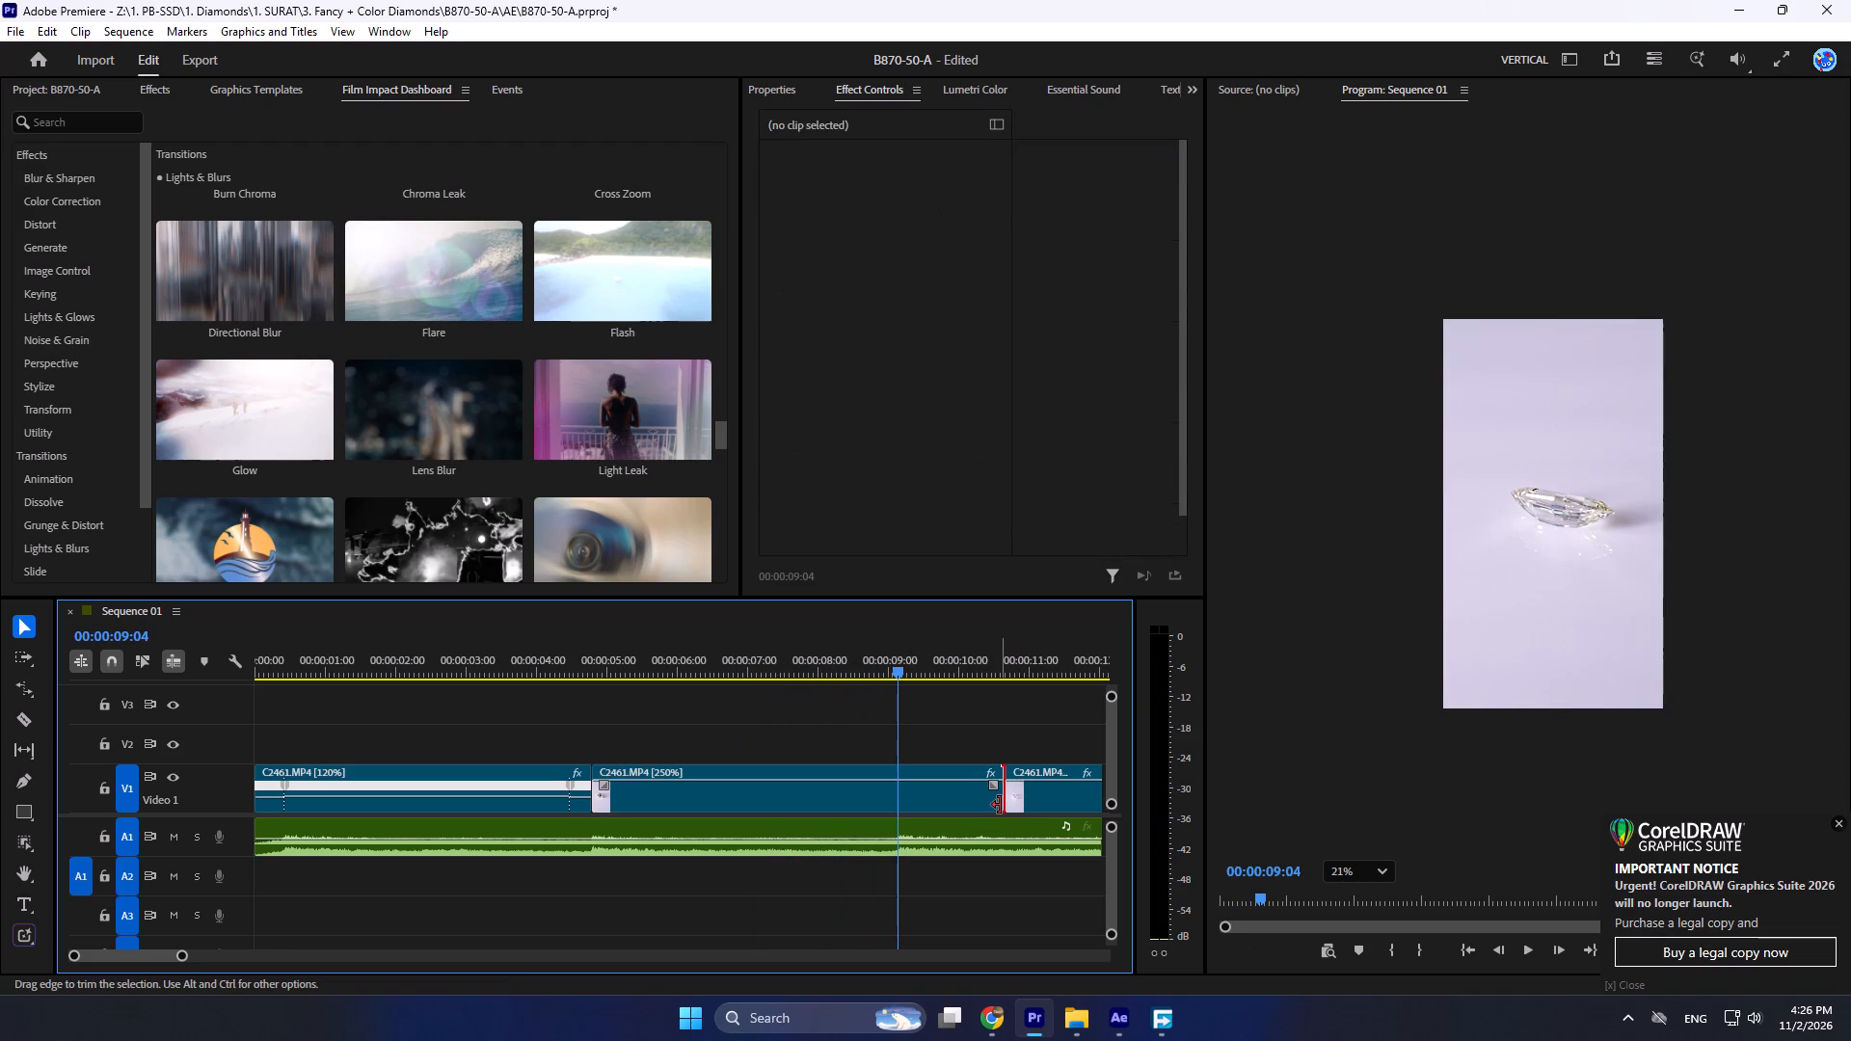
key("r")
left_click_drag(1000, 804, 892, 801)
key("v")
Delete the gap on V1 between the second and third clips.
left_click(950, 793)
key("Delete")
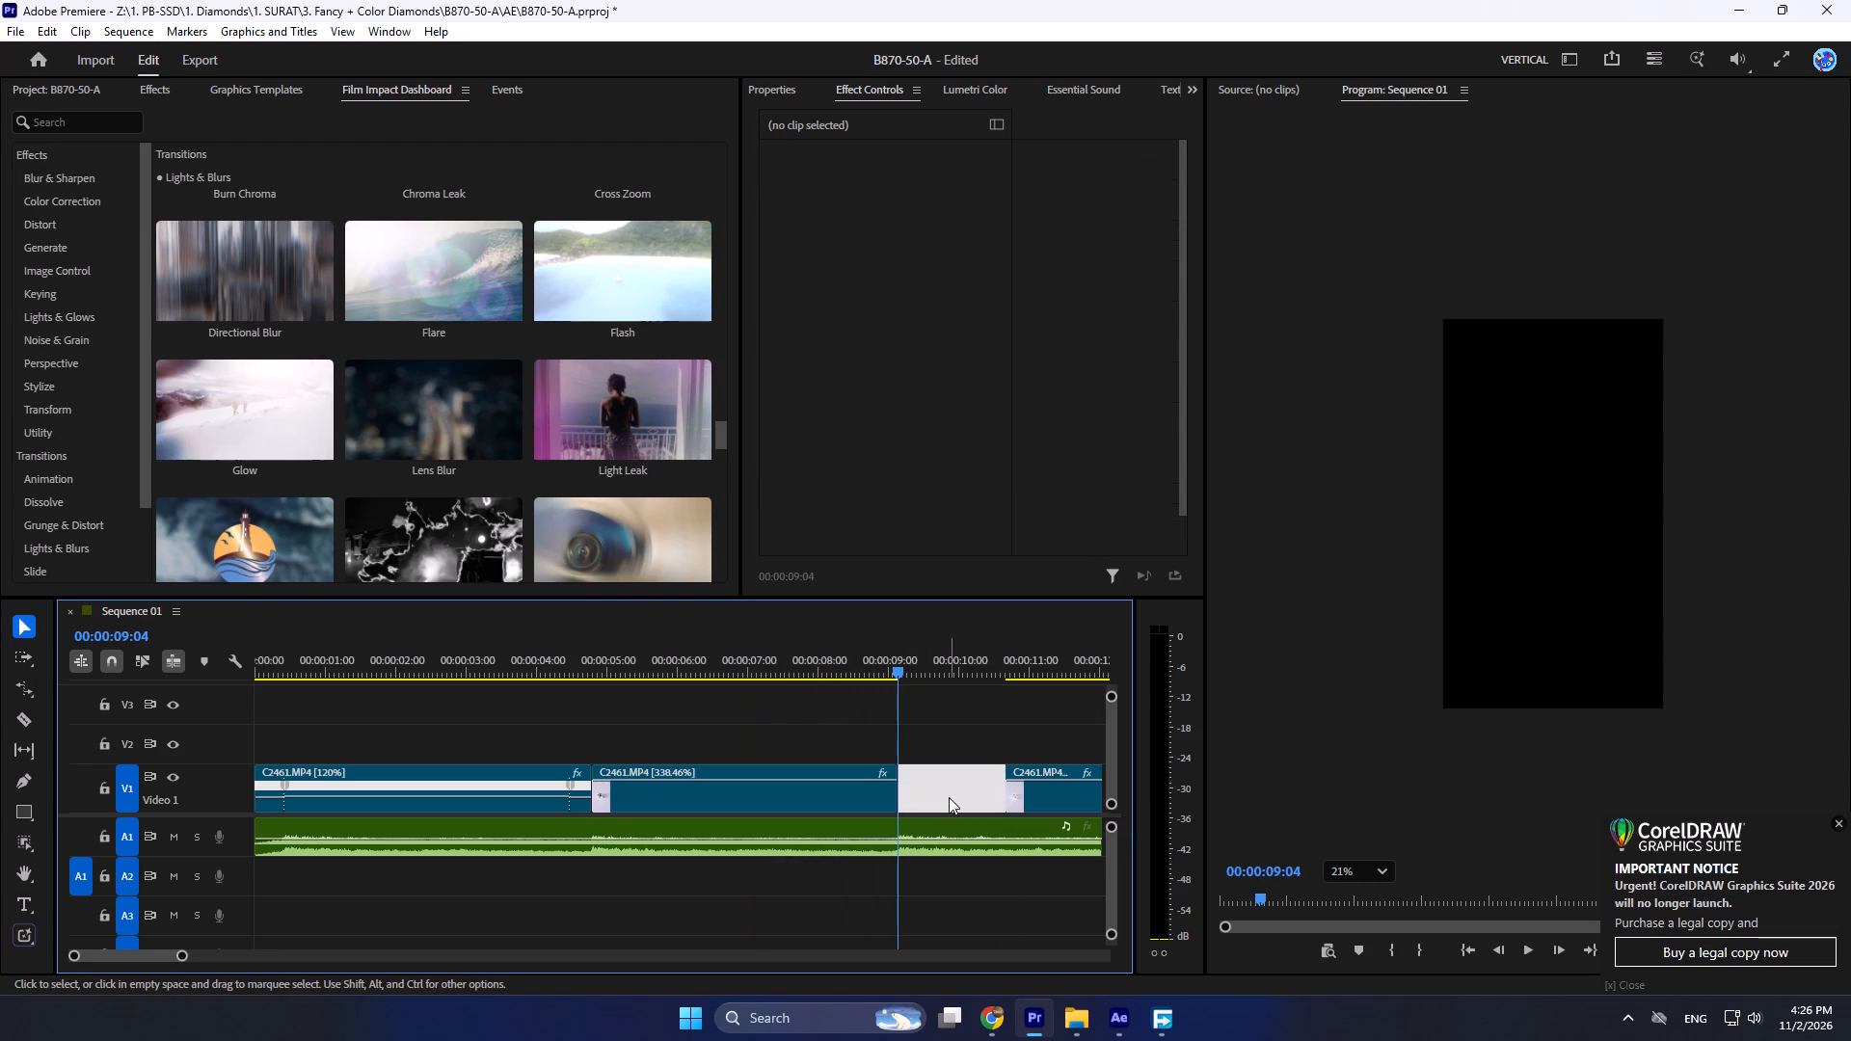
Play from just before the cut between the second and third clips to check the retimed cut against the music.
left_click_drag(895, 662, 852, 665)
key("space")
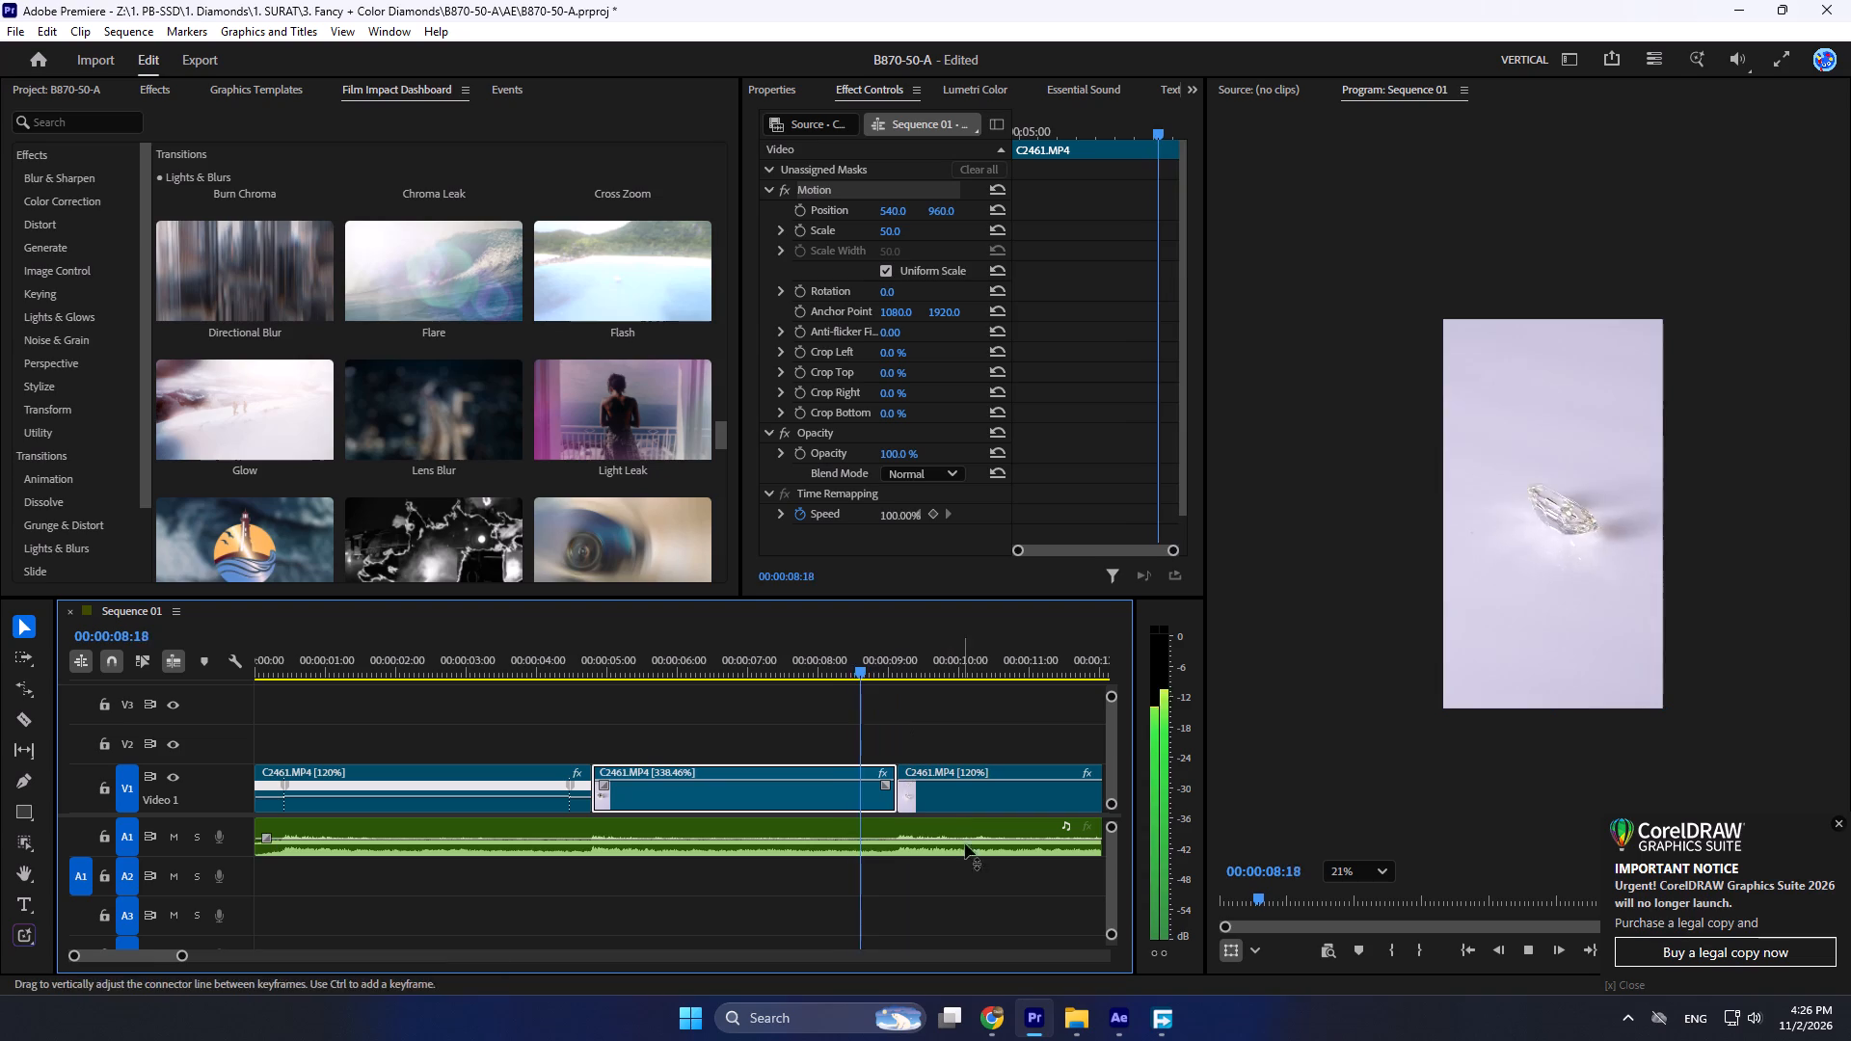
scroll(965, 878, "up", 5, "alt")
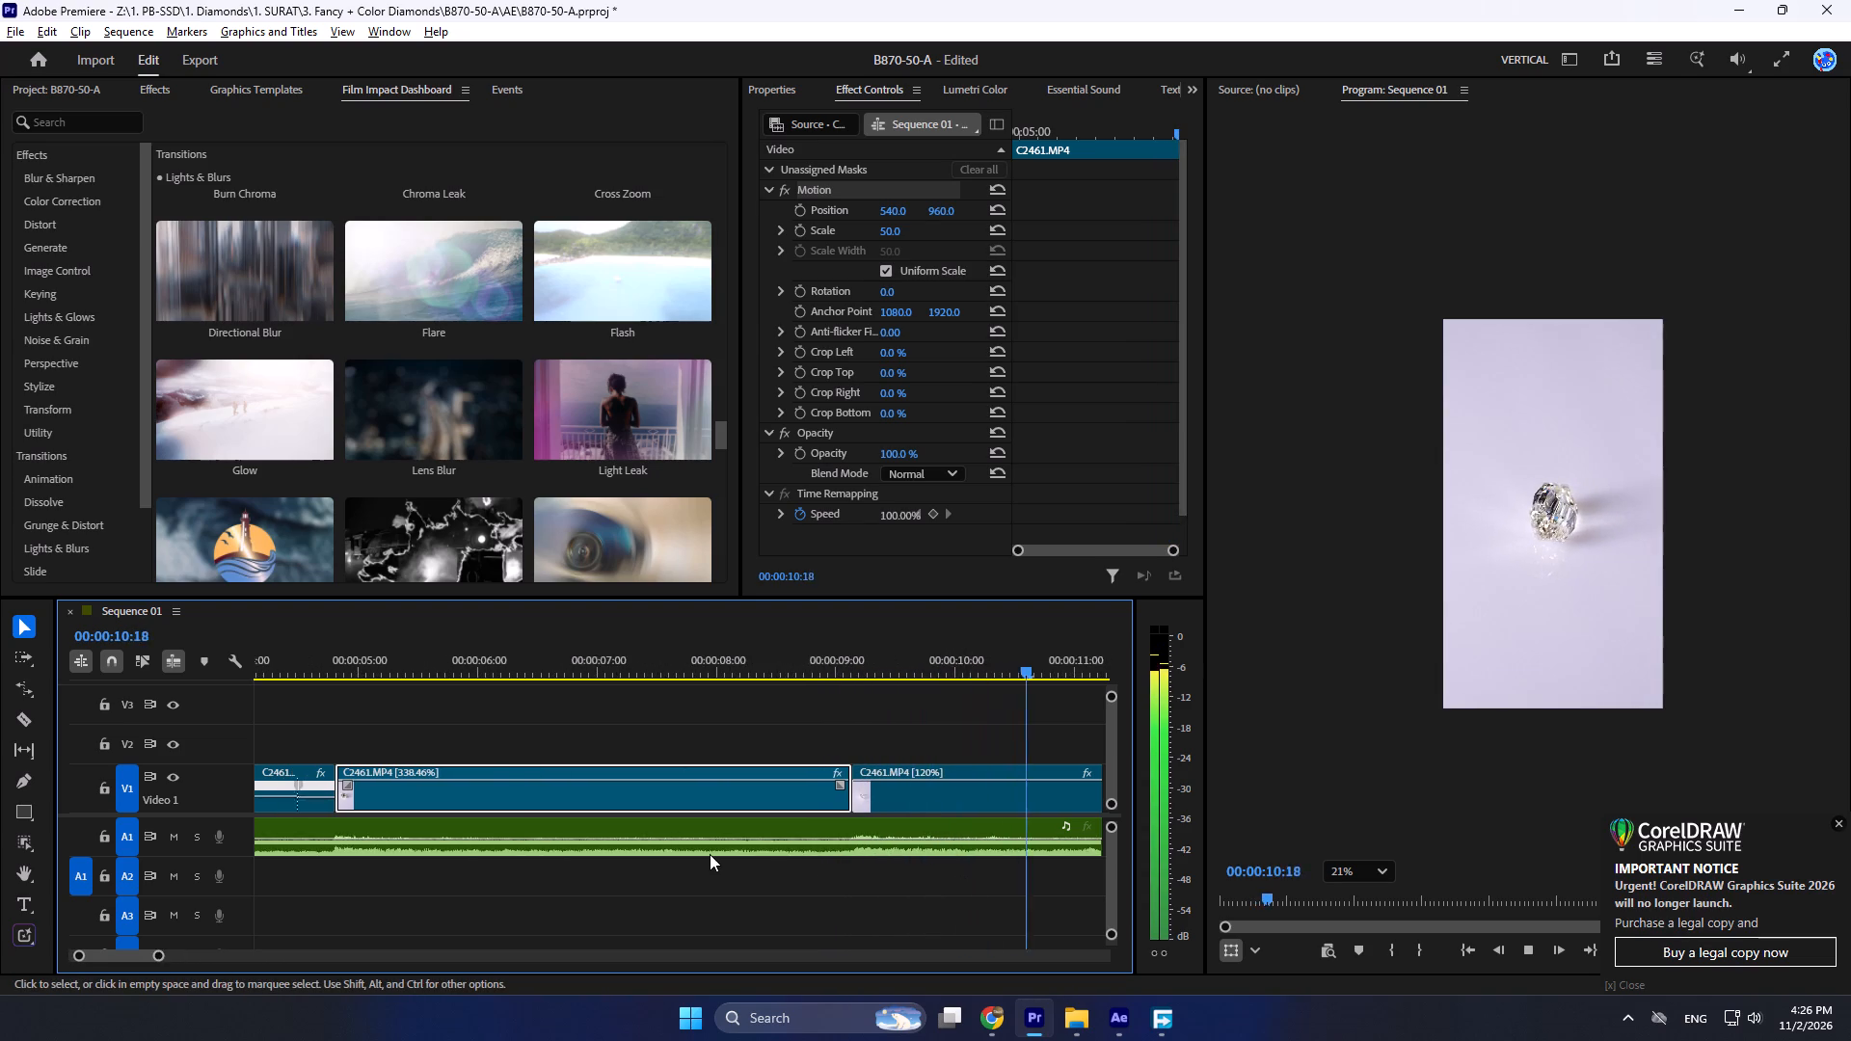
scroll(710, 854, "down", 11, "alt")
scroll(838, 830, "up", 4, "alt")
key("space")
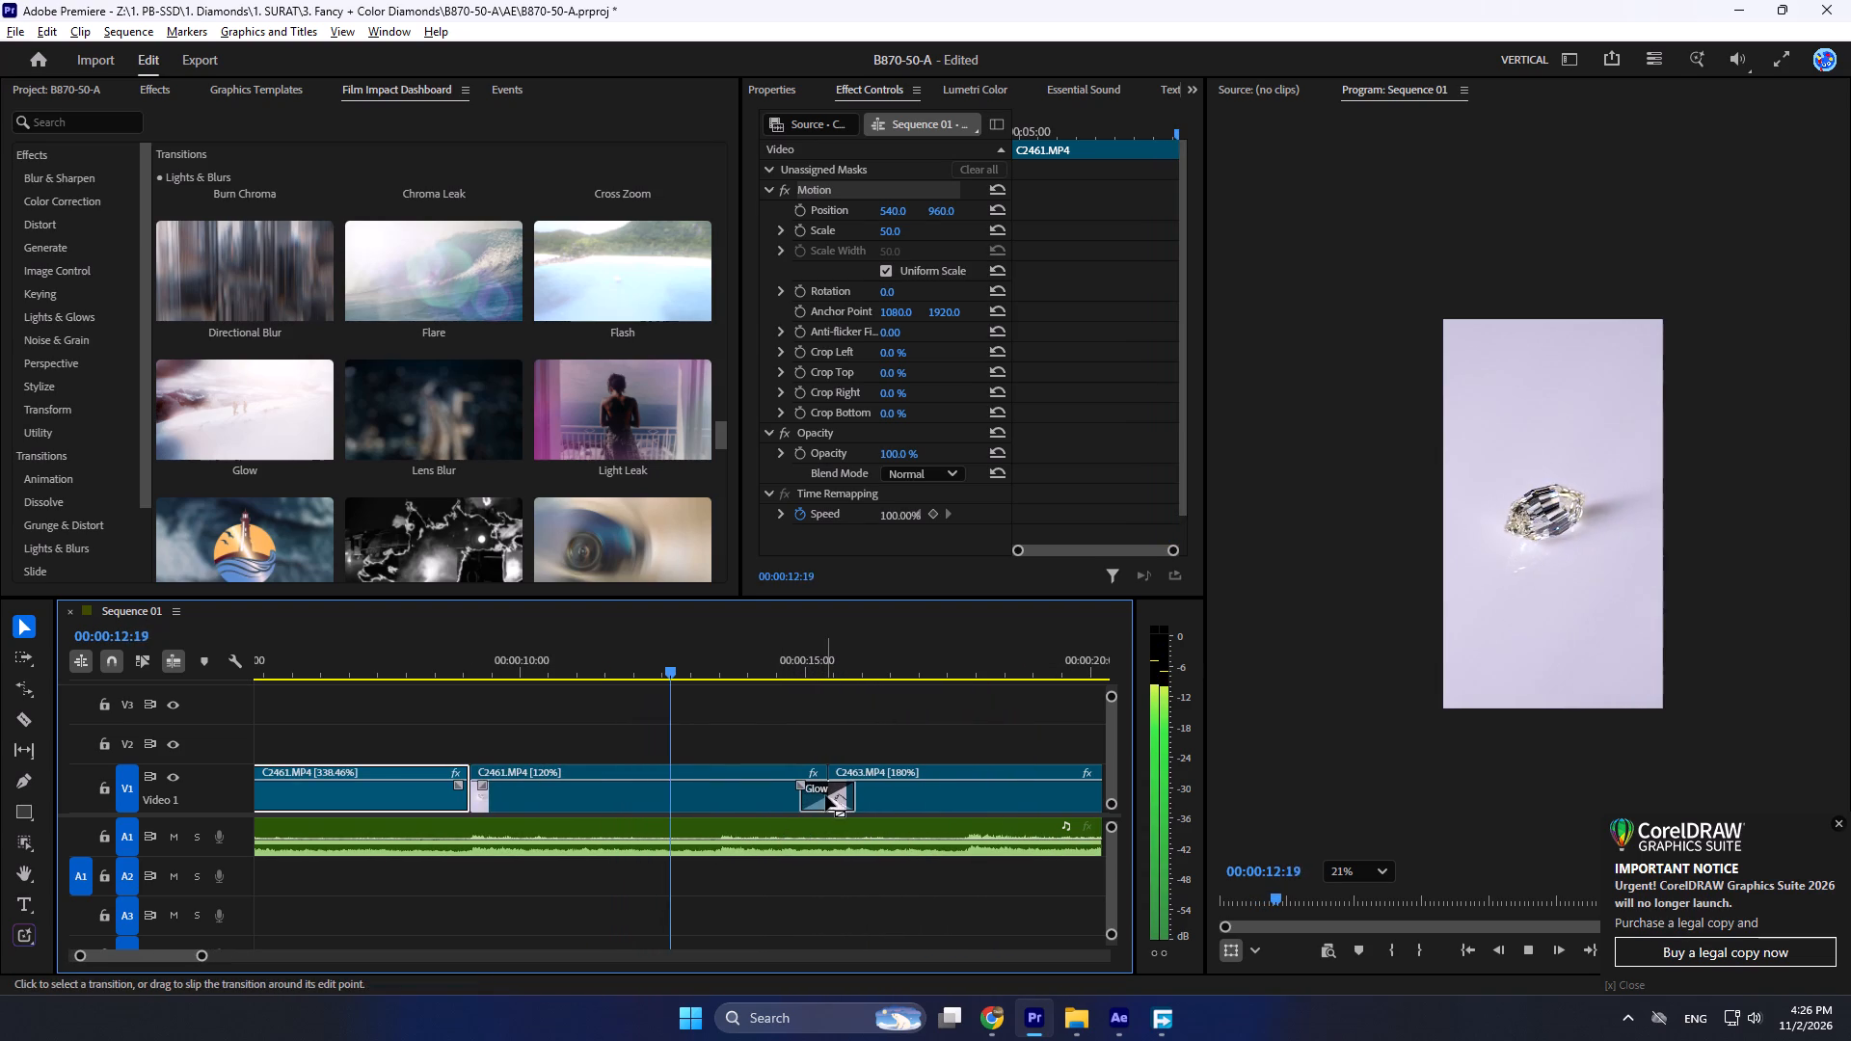
Delete the Glow transition between the third clip, C2461.MP4, and the C2463.MP4 clip.
left_click(825, 794)
key("Delete")
Rate-stretch the third V1 clip, C2461.MP4, to end on the beat at 00:00:13:16, at 170.91% speed.
key("space")
scroll(742, 810, "down", 2, "alt")
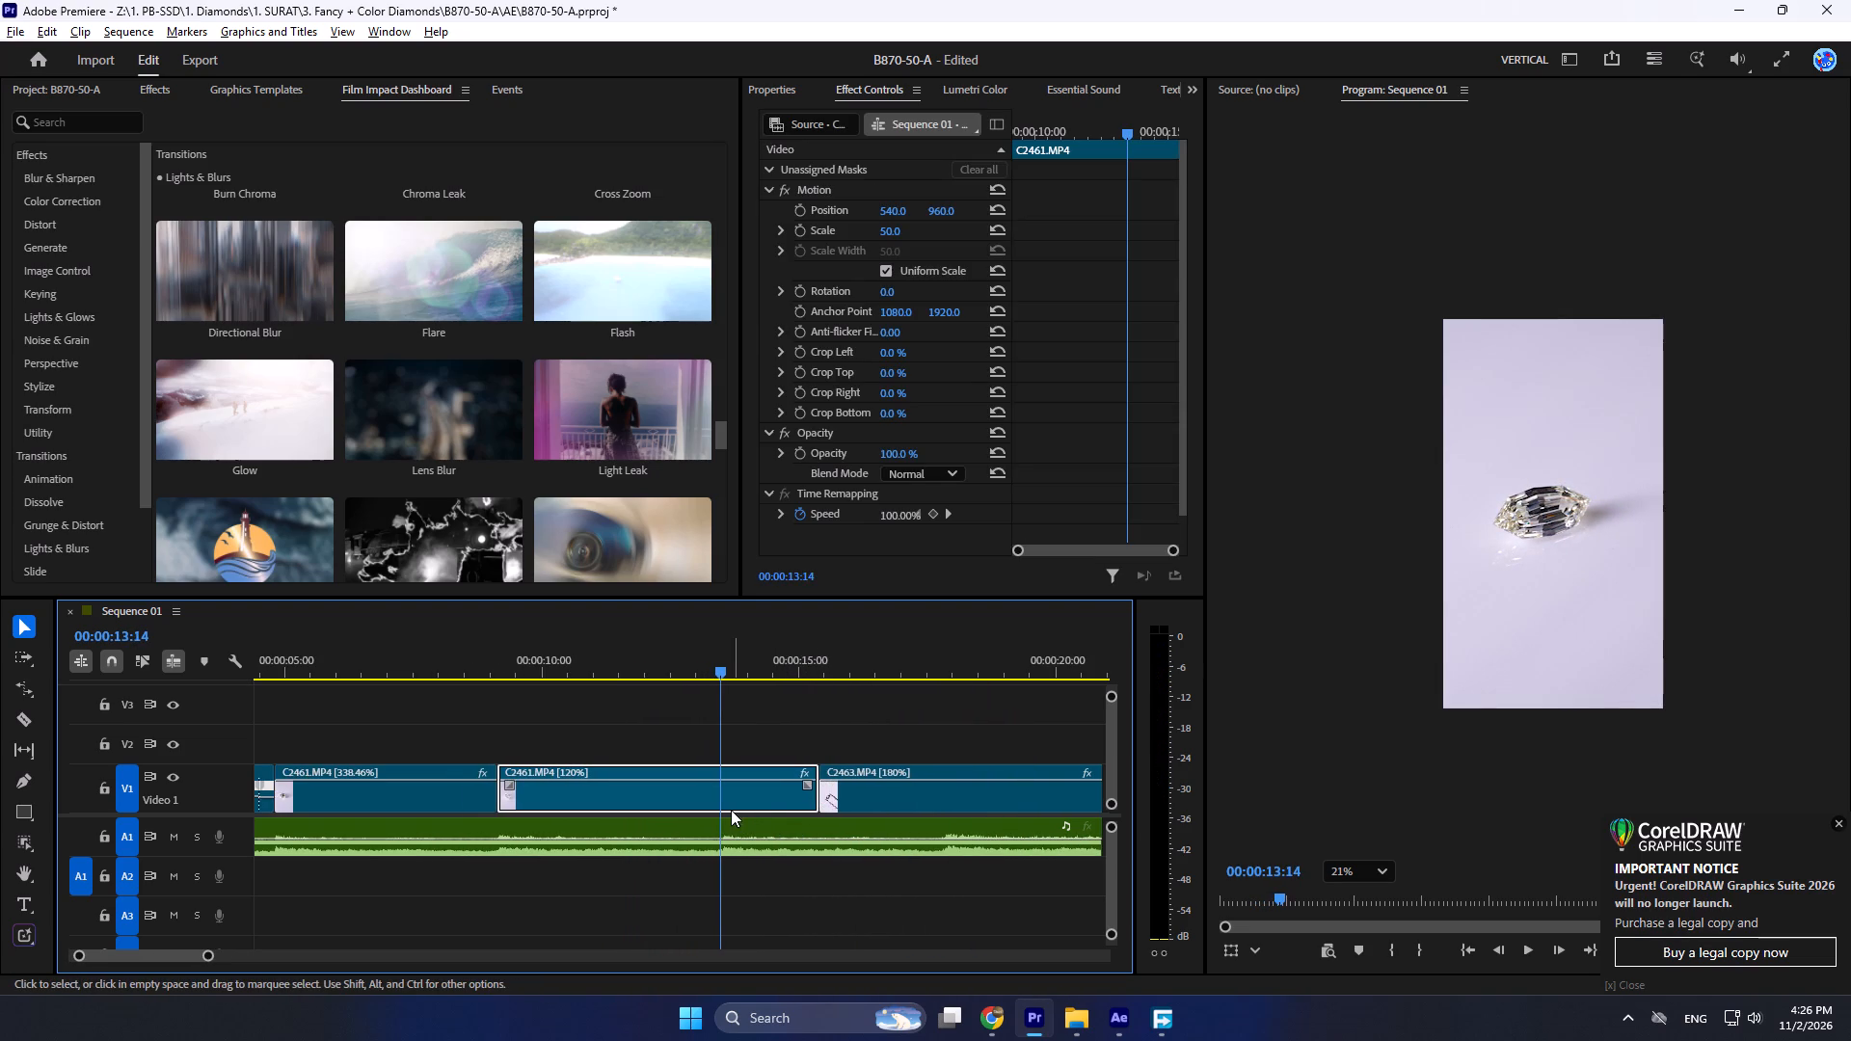
scroll(549, 786, "up", 5, "alt")
left_click(839, 674)
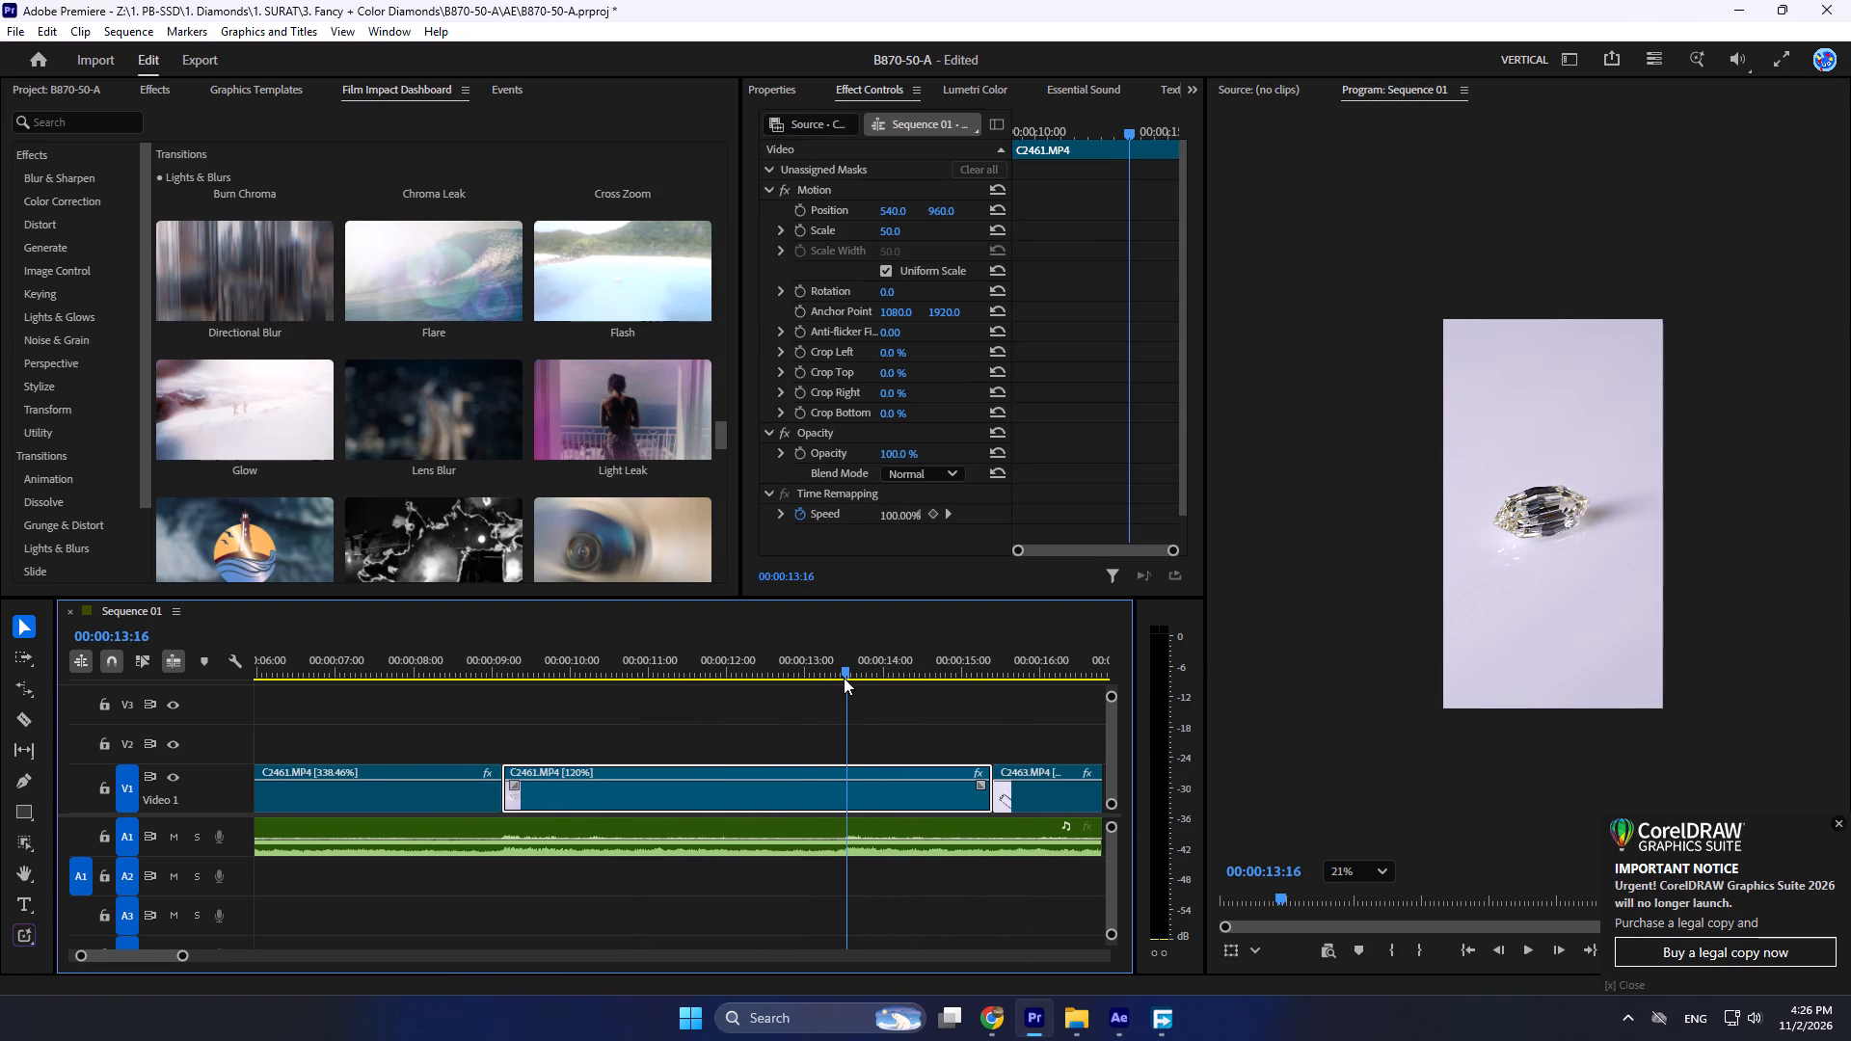
left_click(979, 805)
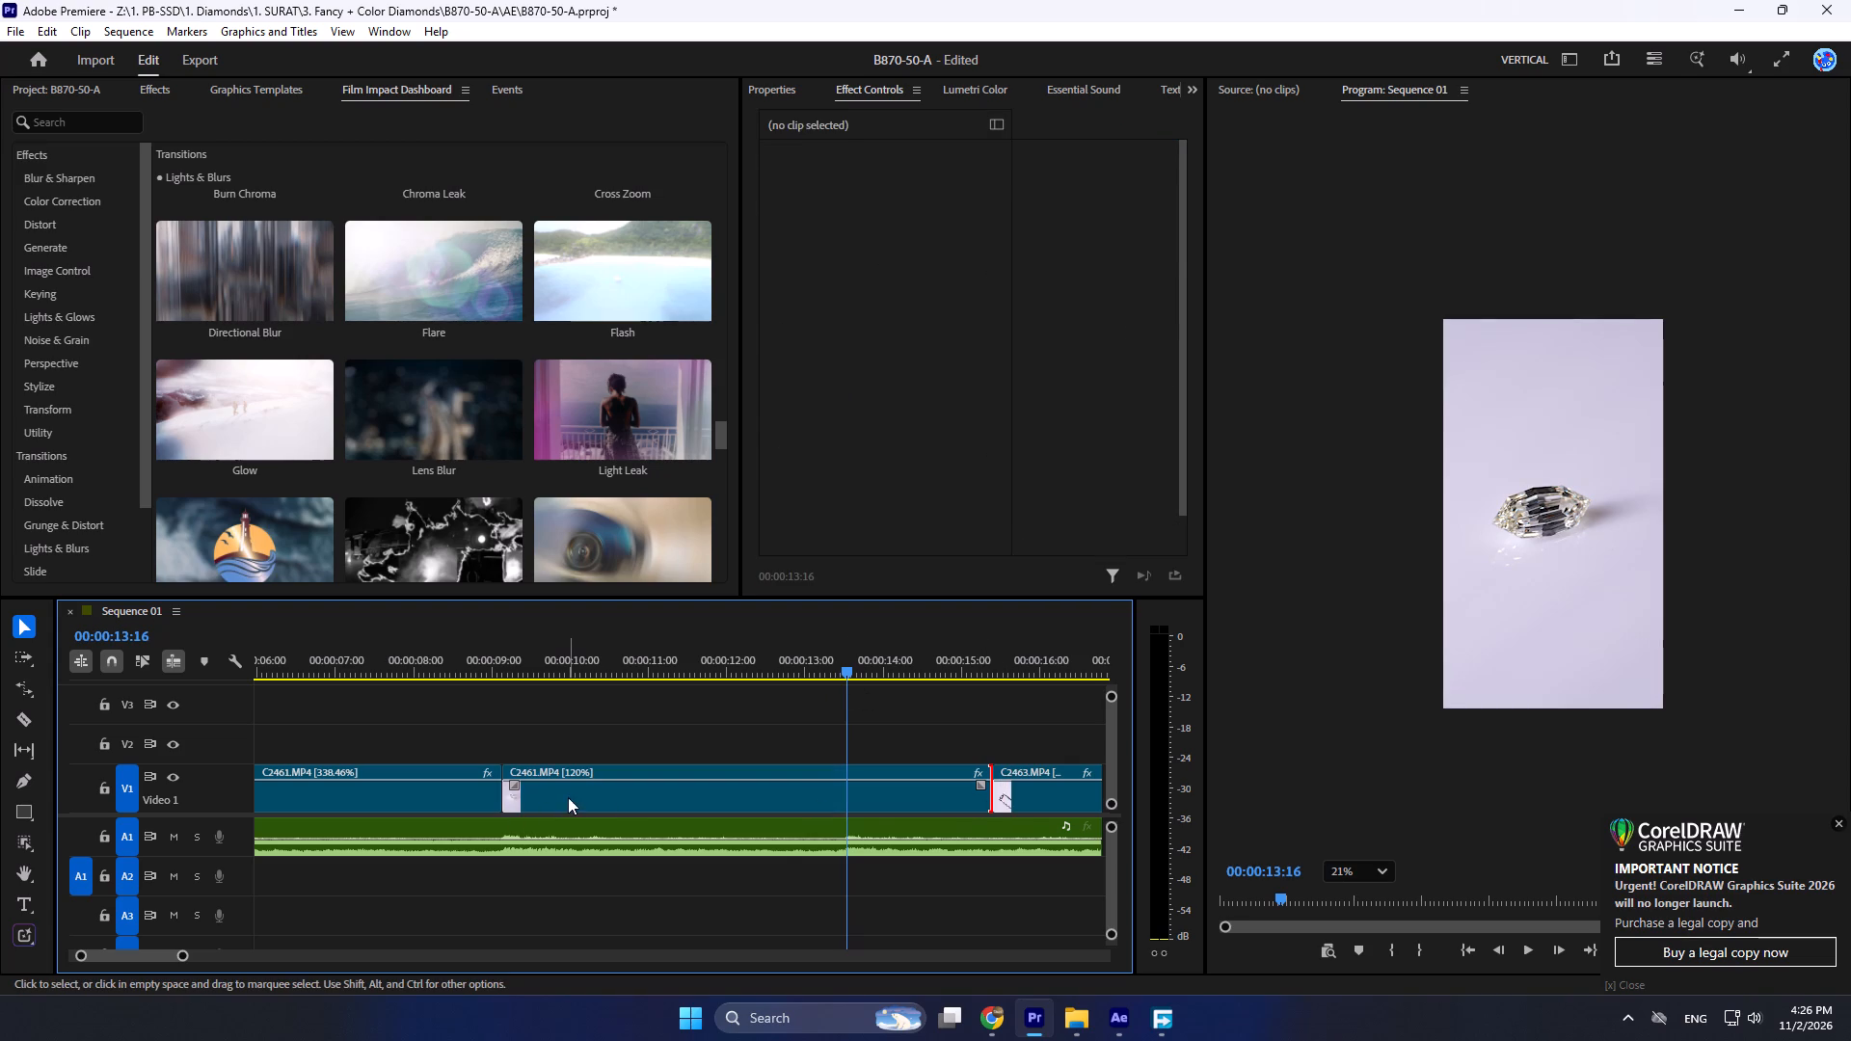
left_click(568, 797)
left_click(985, 795)
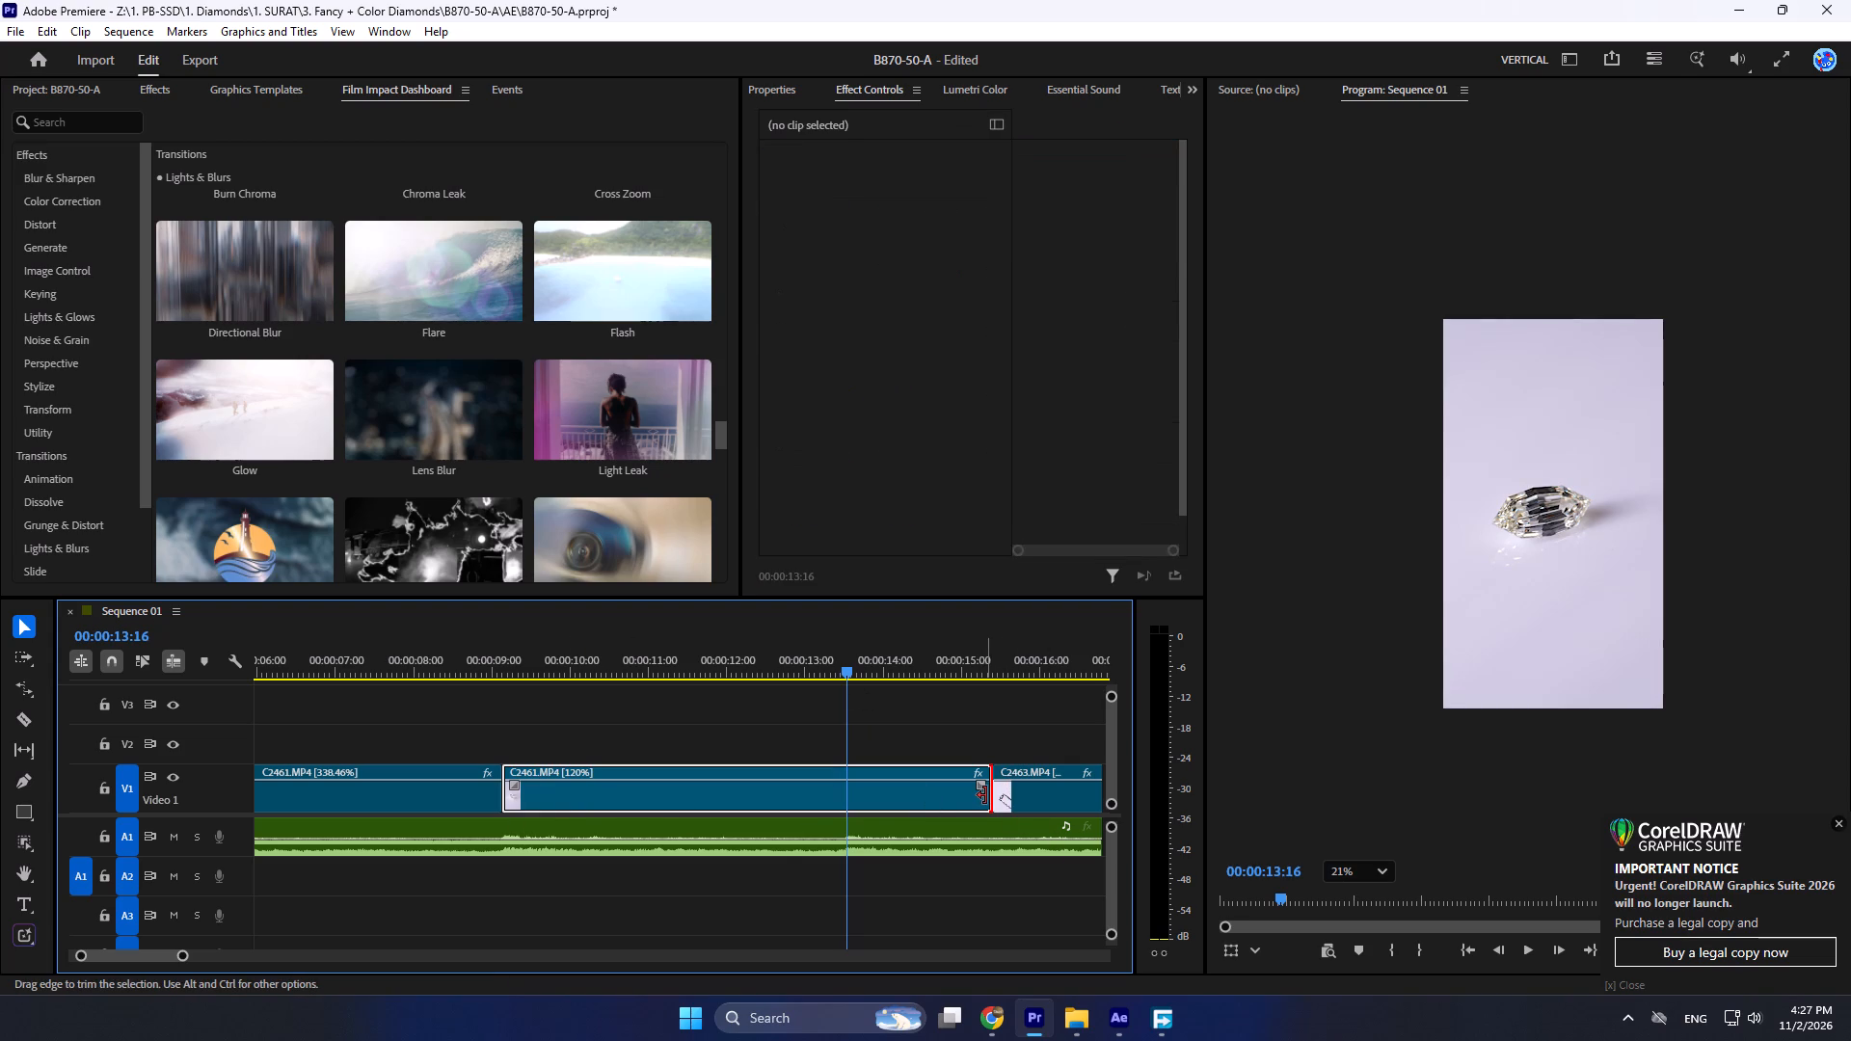
type("vr")
left_click_drag(985, 795, 845, 807)
key("v")
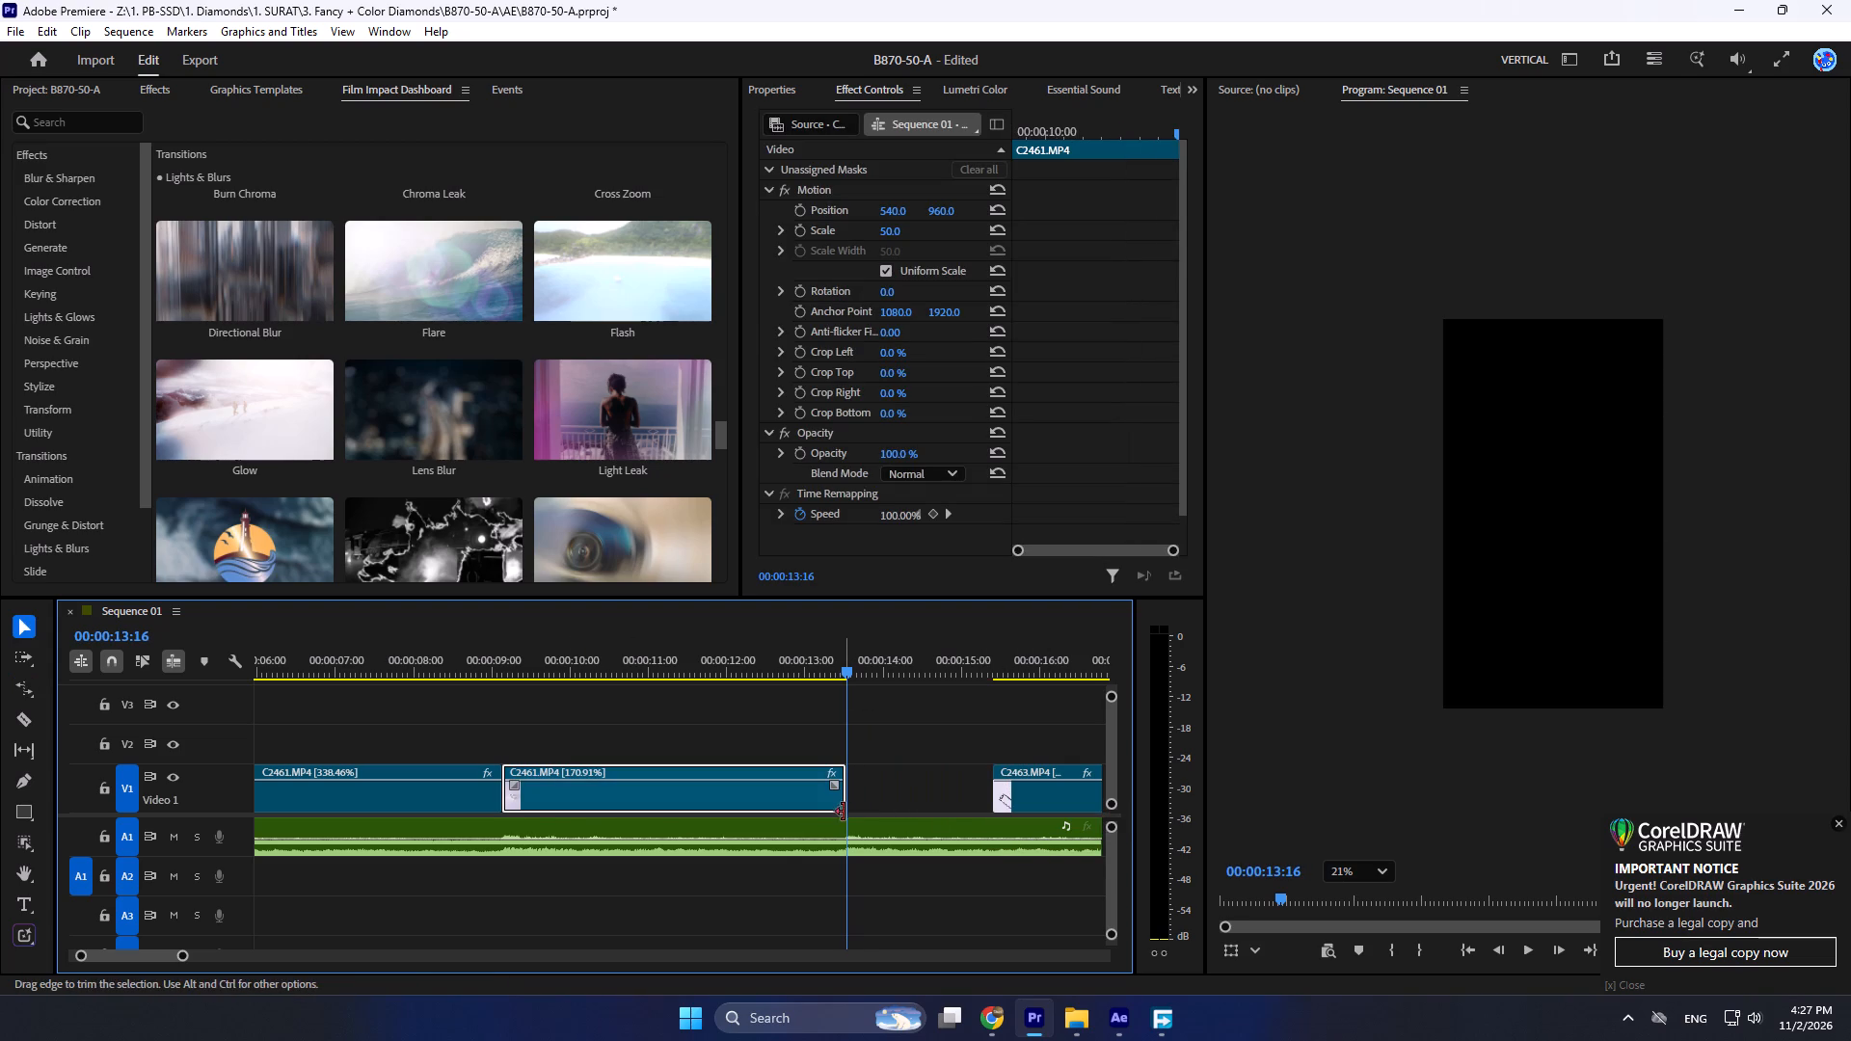
Delete the gap on V1 between the third clip and C2463.MP4.
left_click(887, 794)
key("Delete")
Play from just before the cut between the second and third clips to review the retimed third clip.
left_click_drag(841, 668, 704, 674)
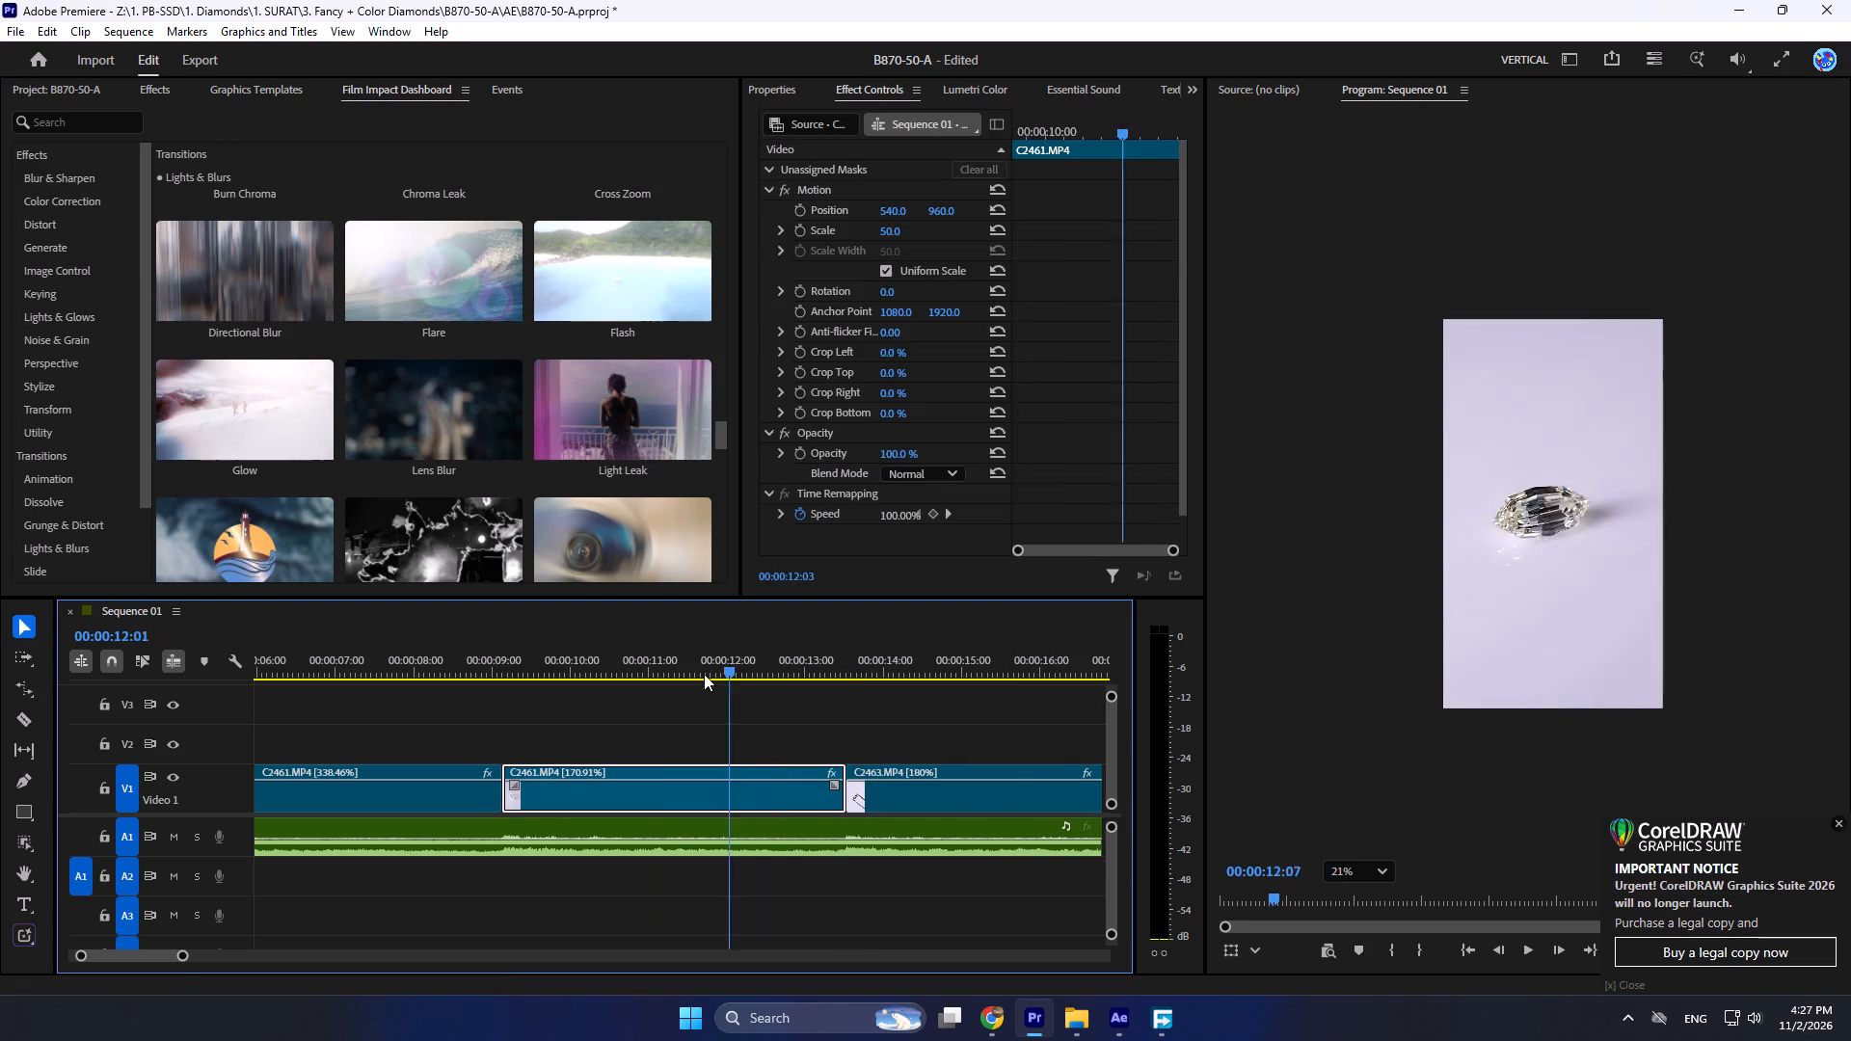
left_click_drag(704, 674, 499, 698)
left_click_drag(500, 667, 472, 676)
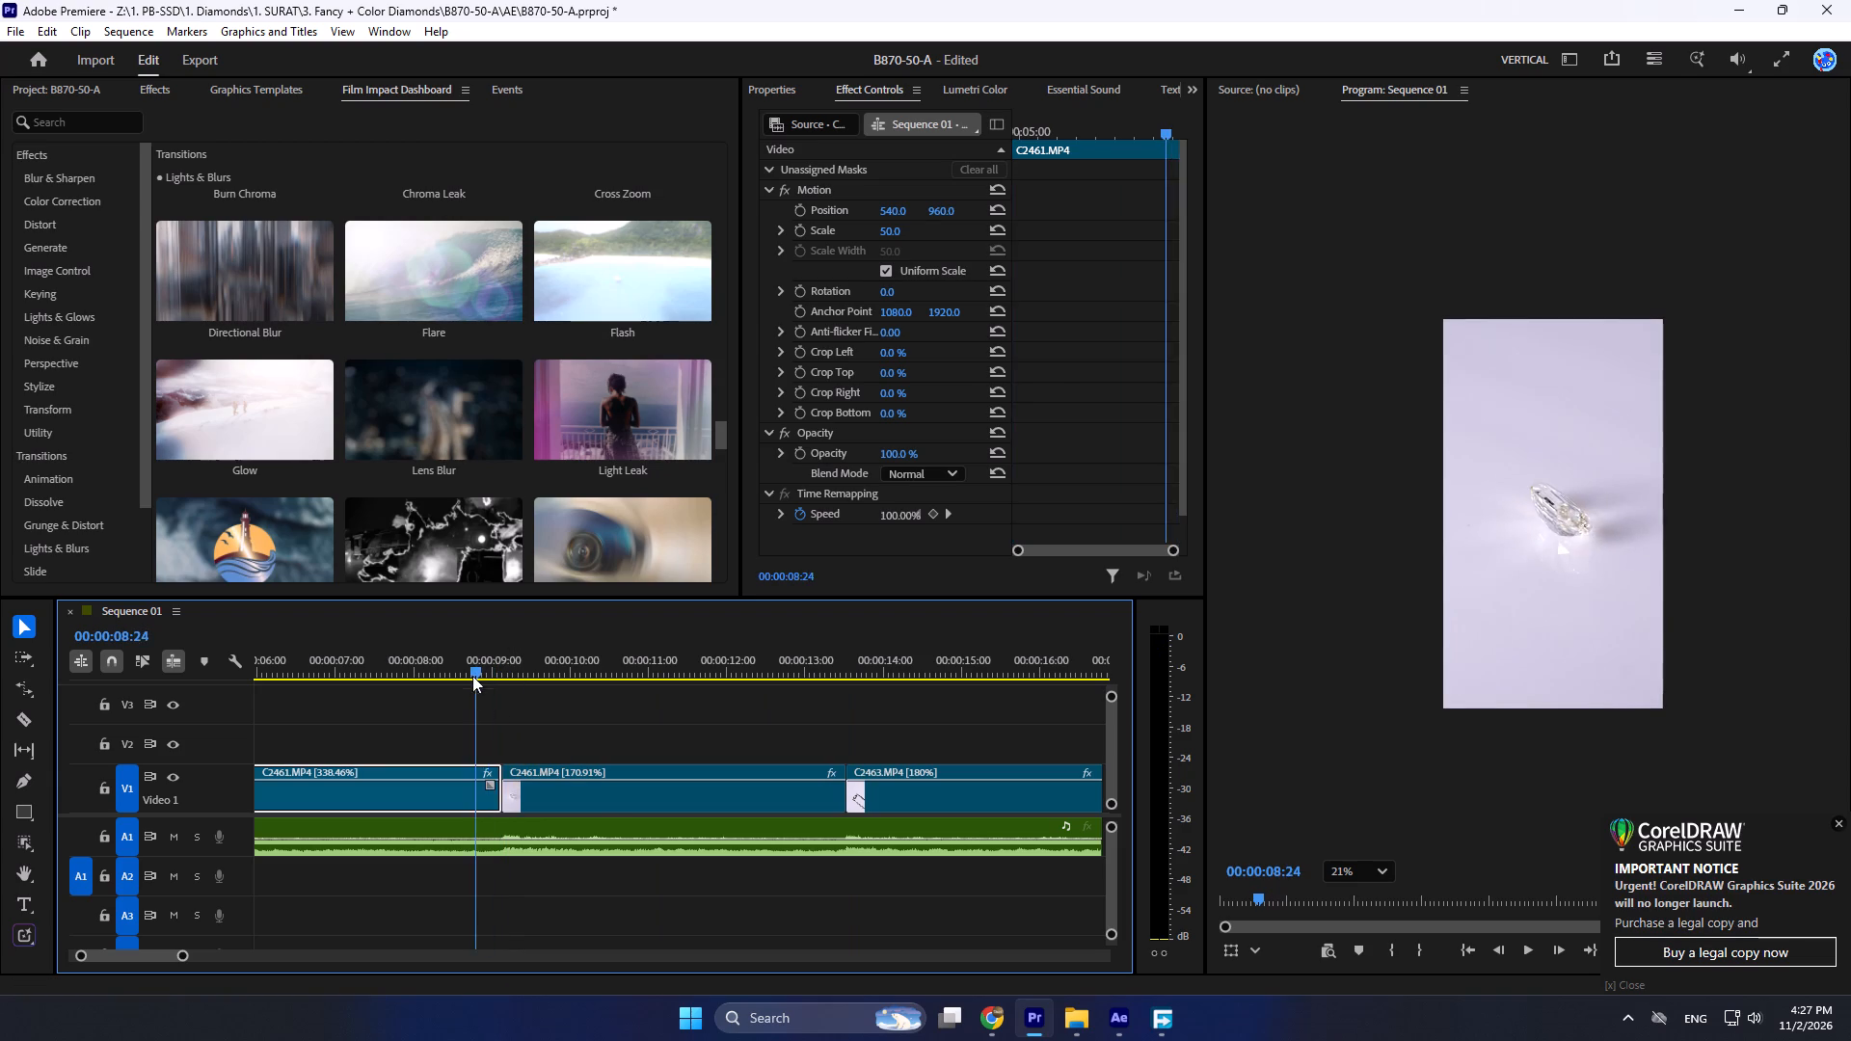
left_click_drag(472, 676, 473, 676)
key("space")
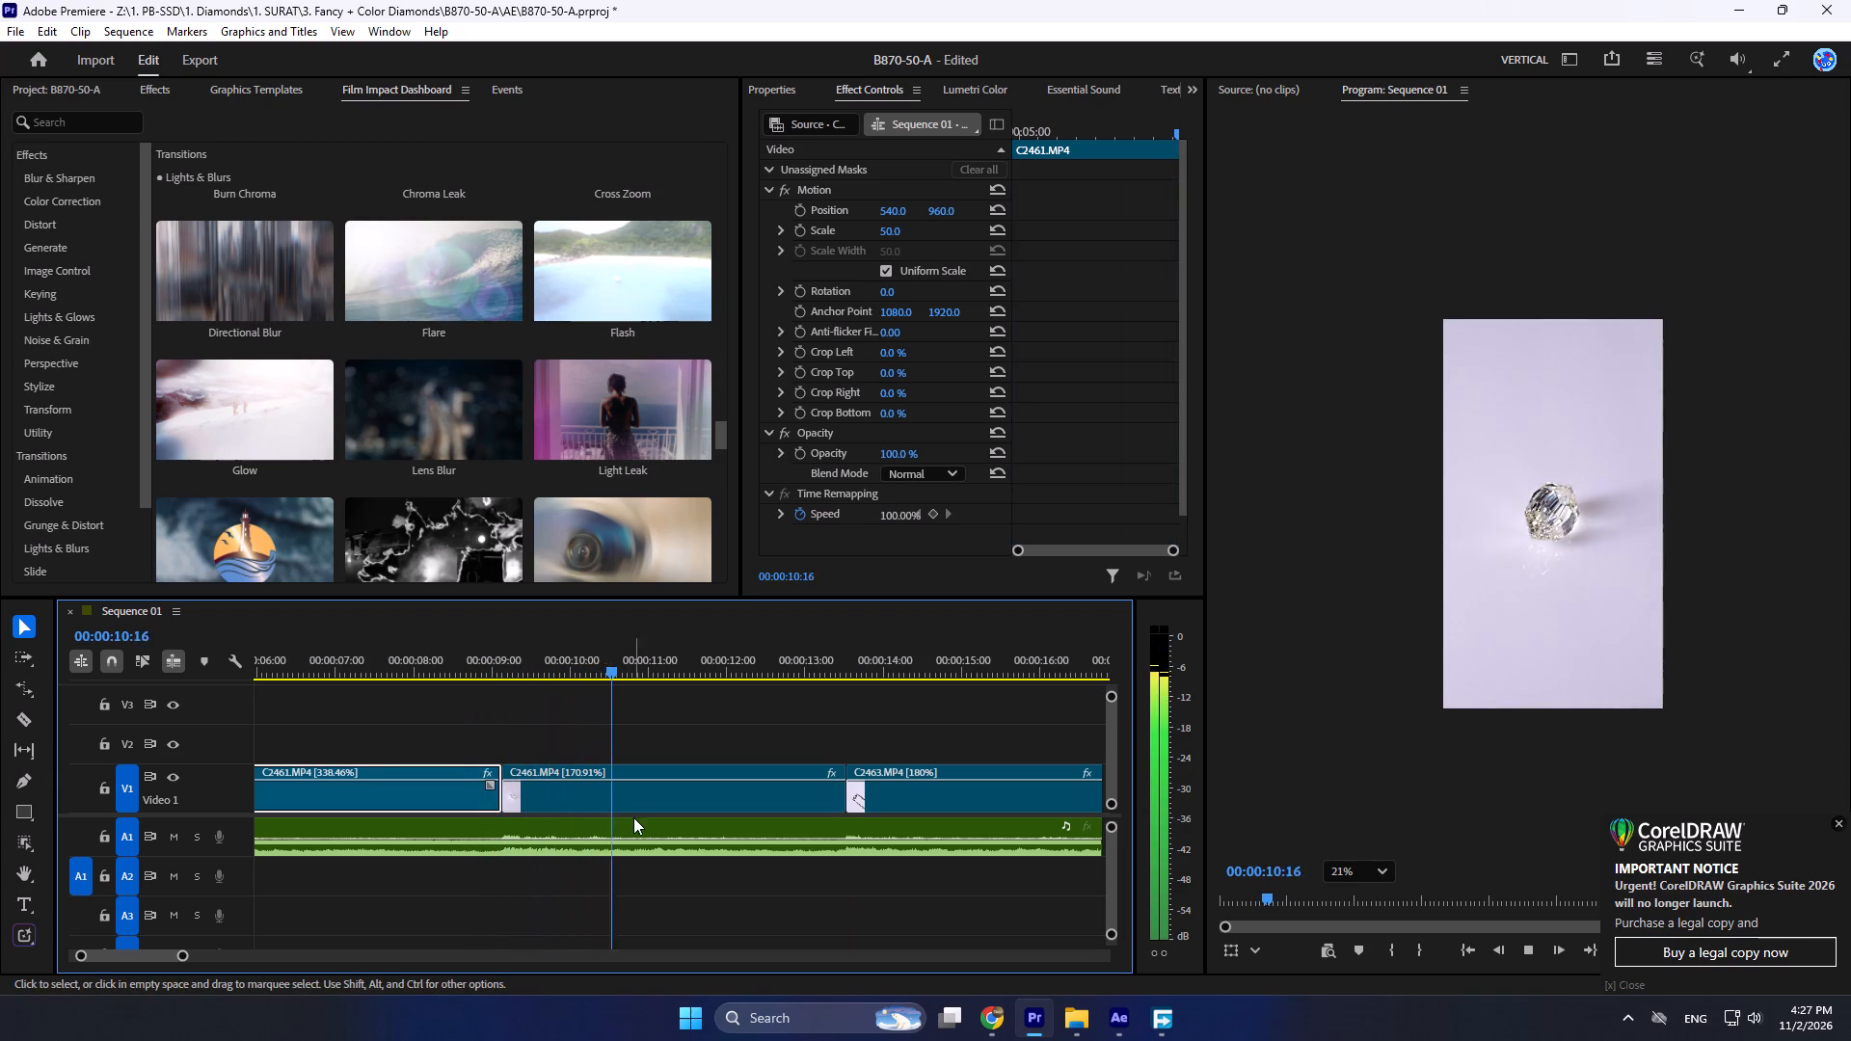
key("space")
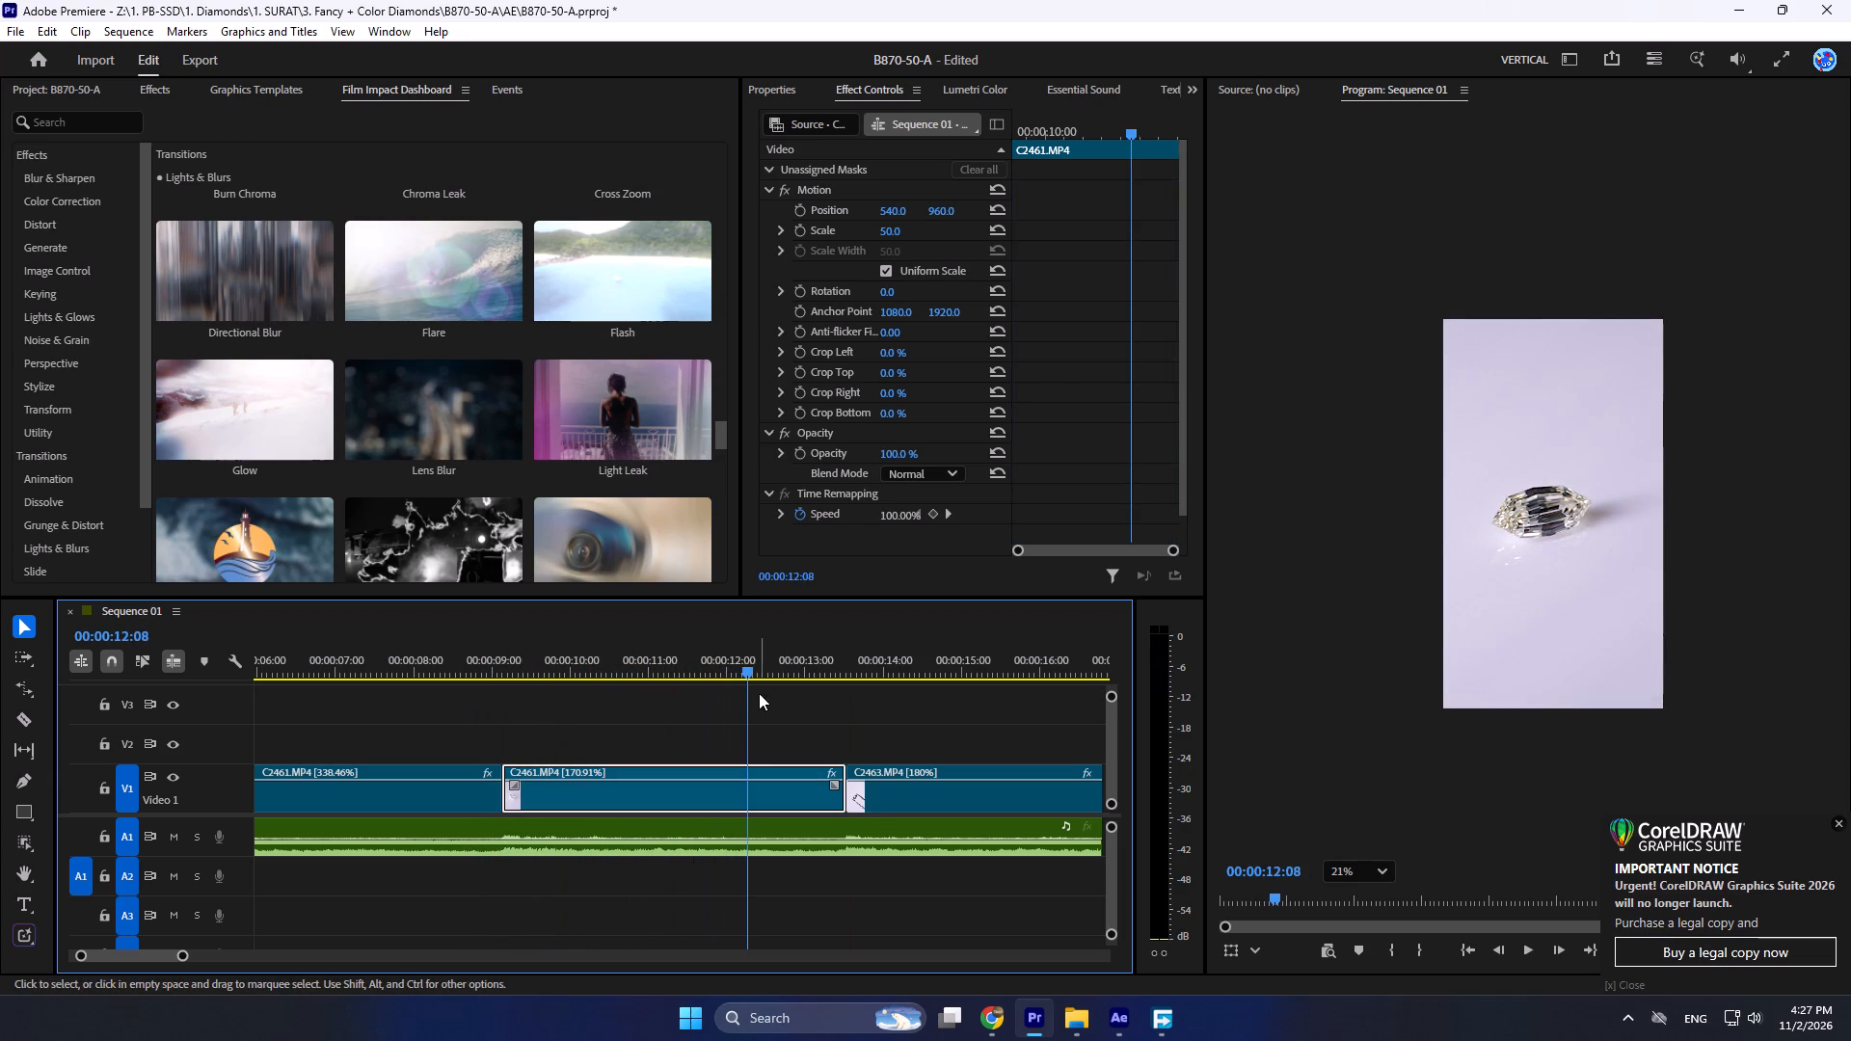
Keyframe the third clip's Scale from 50 at its start, 00:00:09:04, to 79 at 00:00:13:14.
left_click_drag(751, 672, 496, 689)
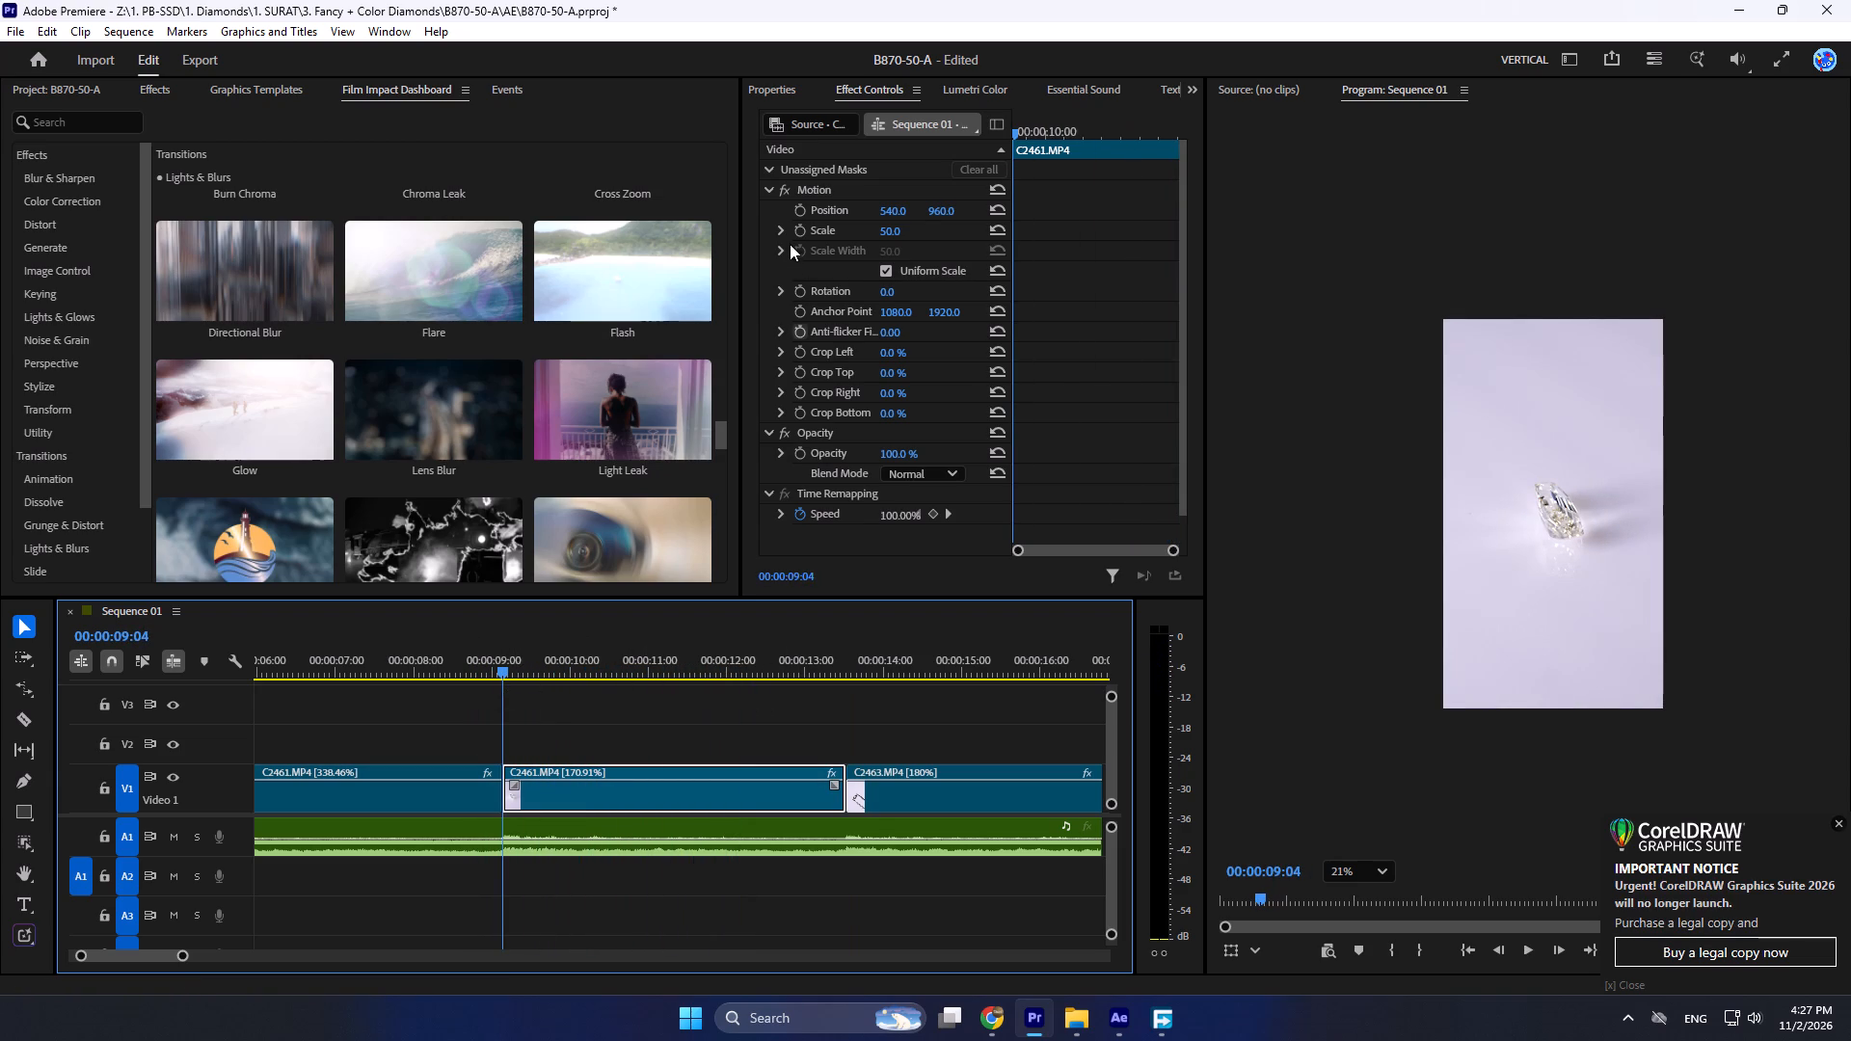
left_click(798, 230)
left_click_drag(501, 675, 786, 706)
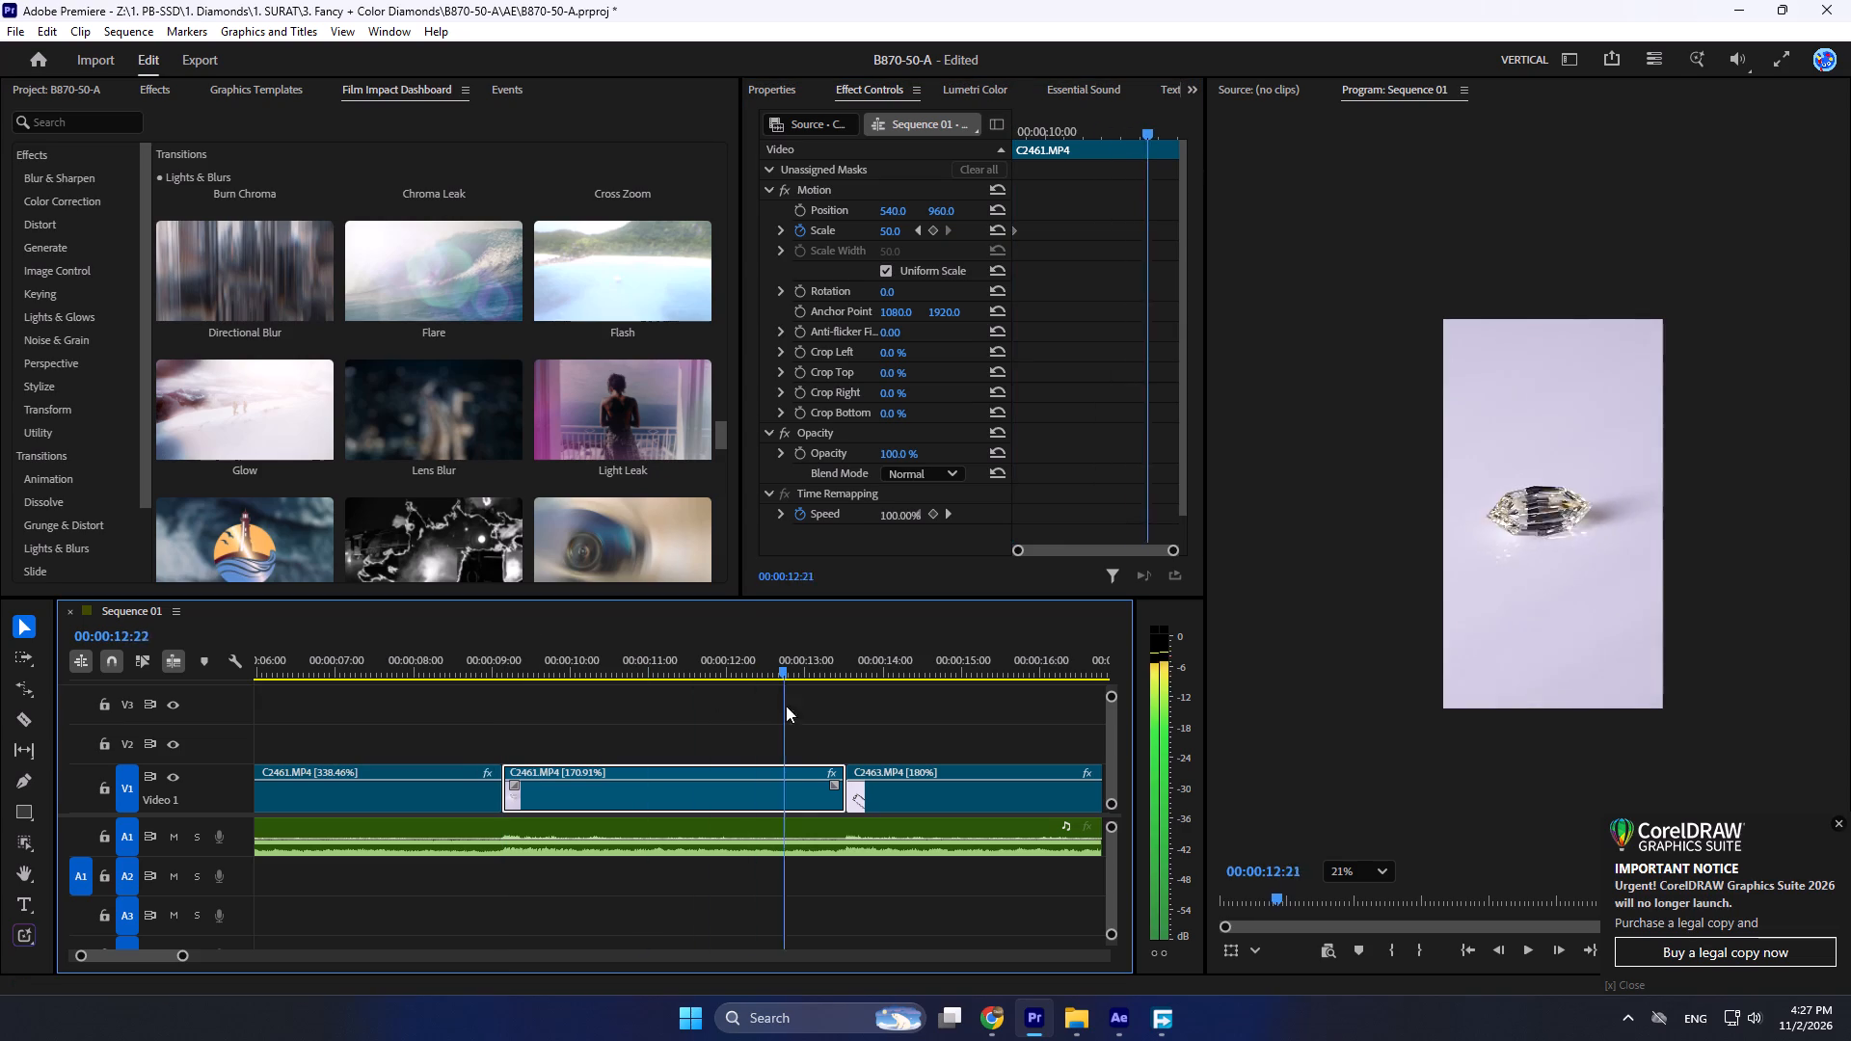
left_click_drag(786, 706, 842, 719)
left_click_drag(893, 228, 939, 242)
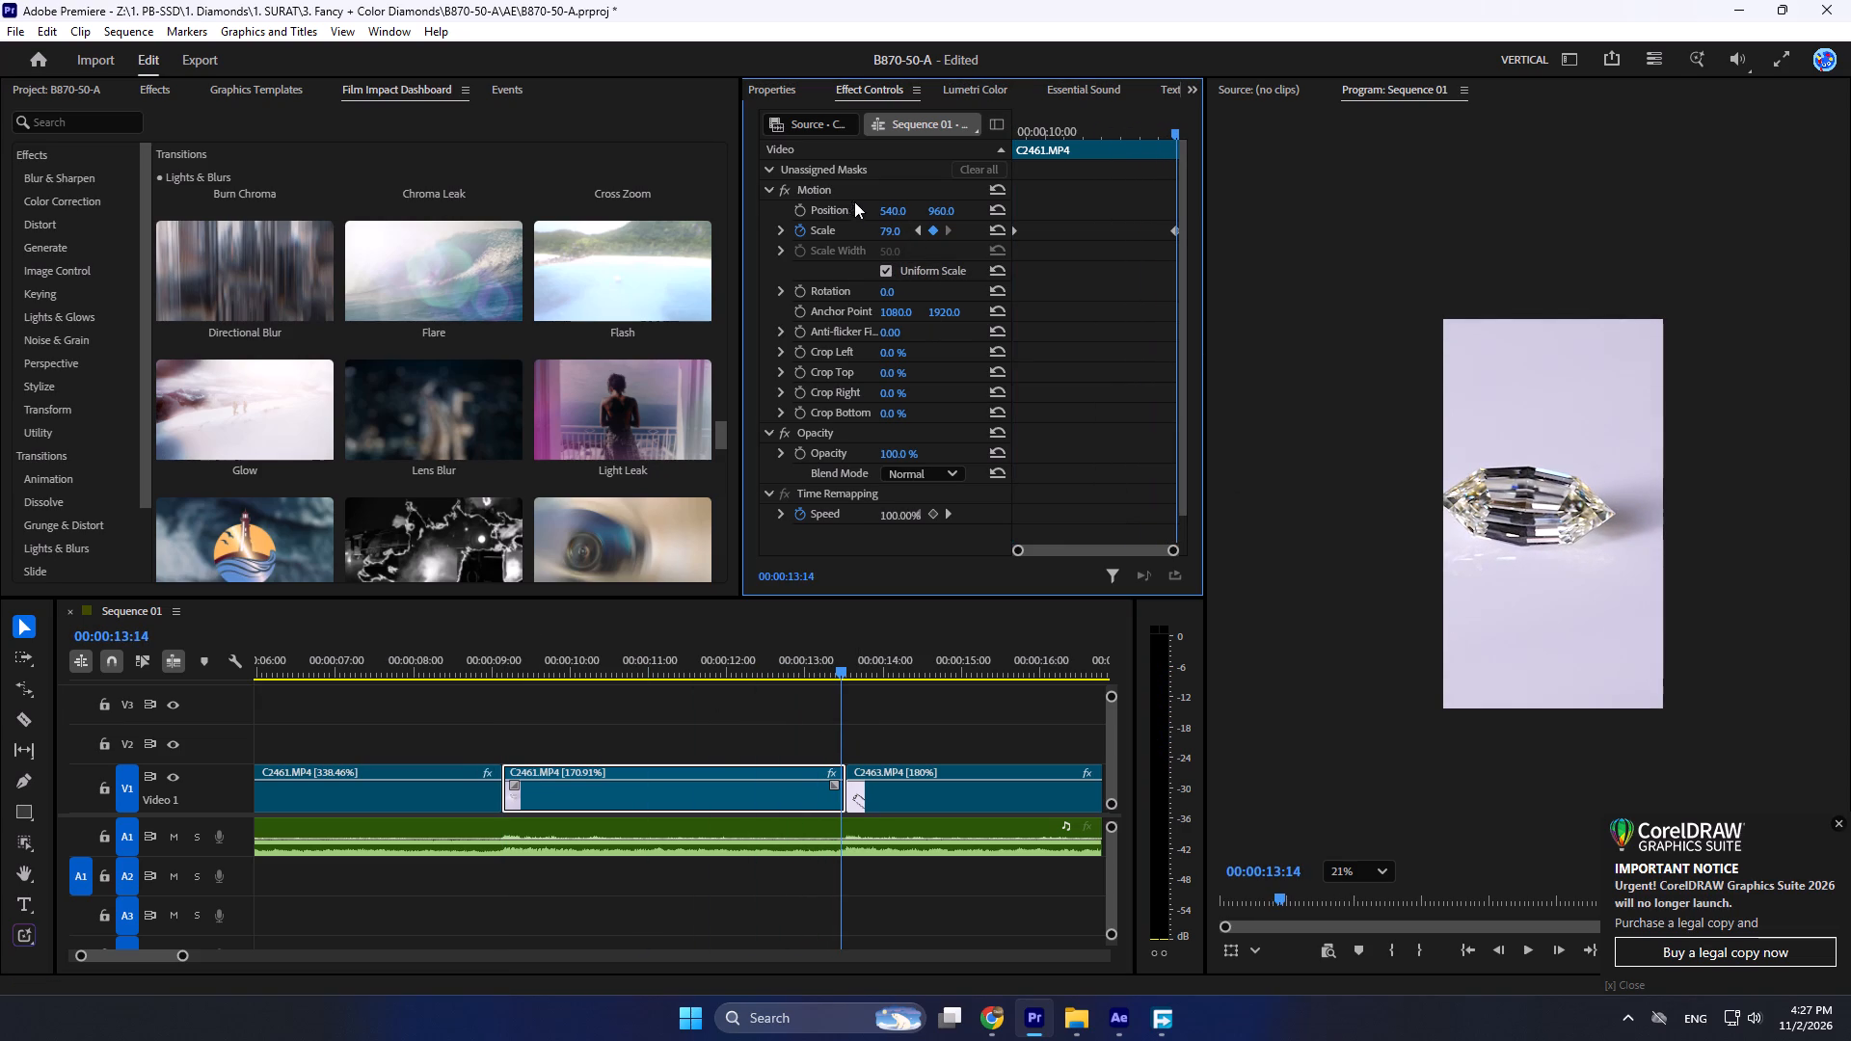
Add a Position keyframe at 00:00:13:14 and shift the enlarged diamond horizontally into the frame's centre, to X about 671.5.
left_click(803, 209)
scroll(1527, 468, "up", 2)
left_click_drag(1554, 617, 1555, 617)
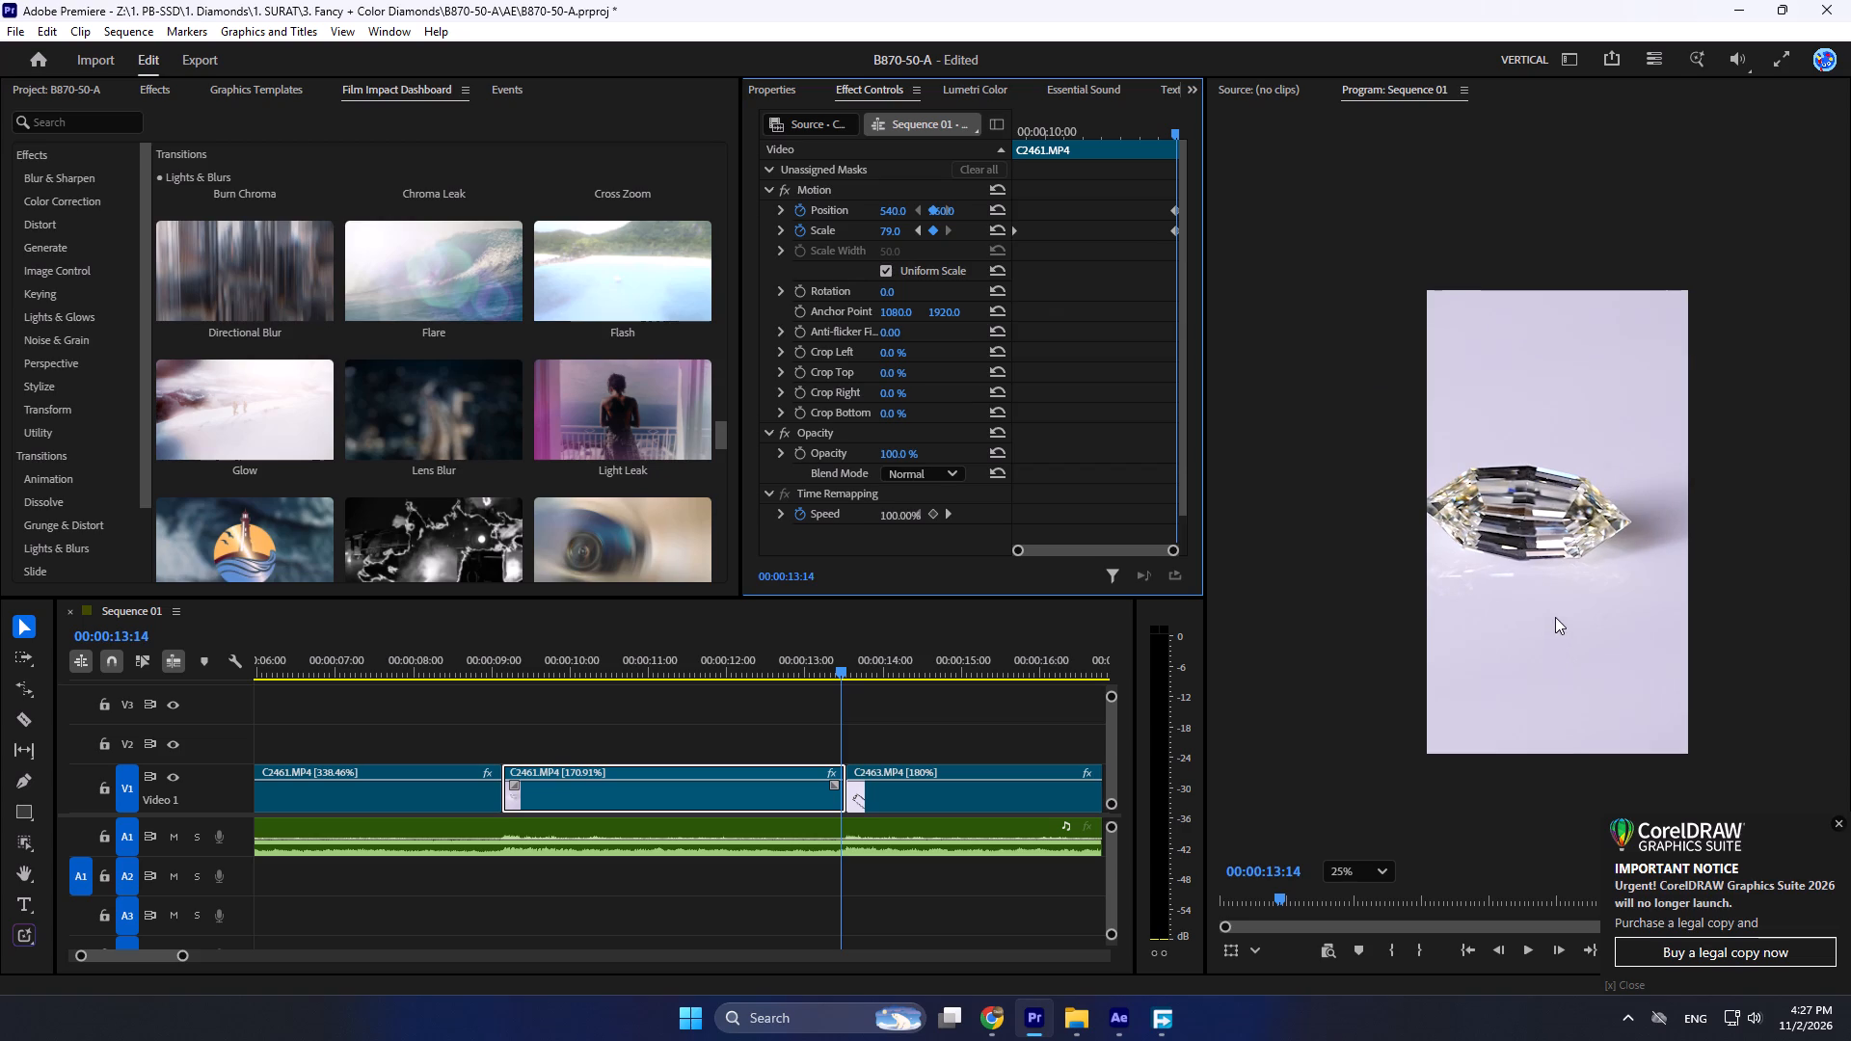
left_click_drag(1555, 617, 1571, 621)
double_click(1557, 606)
left_click_drag(1544, 627, 1567, 630)
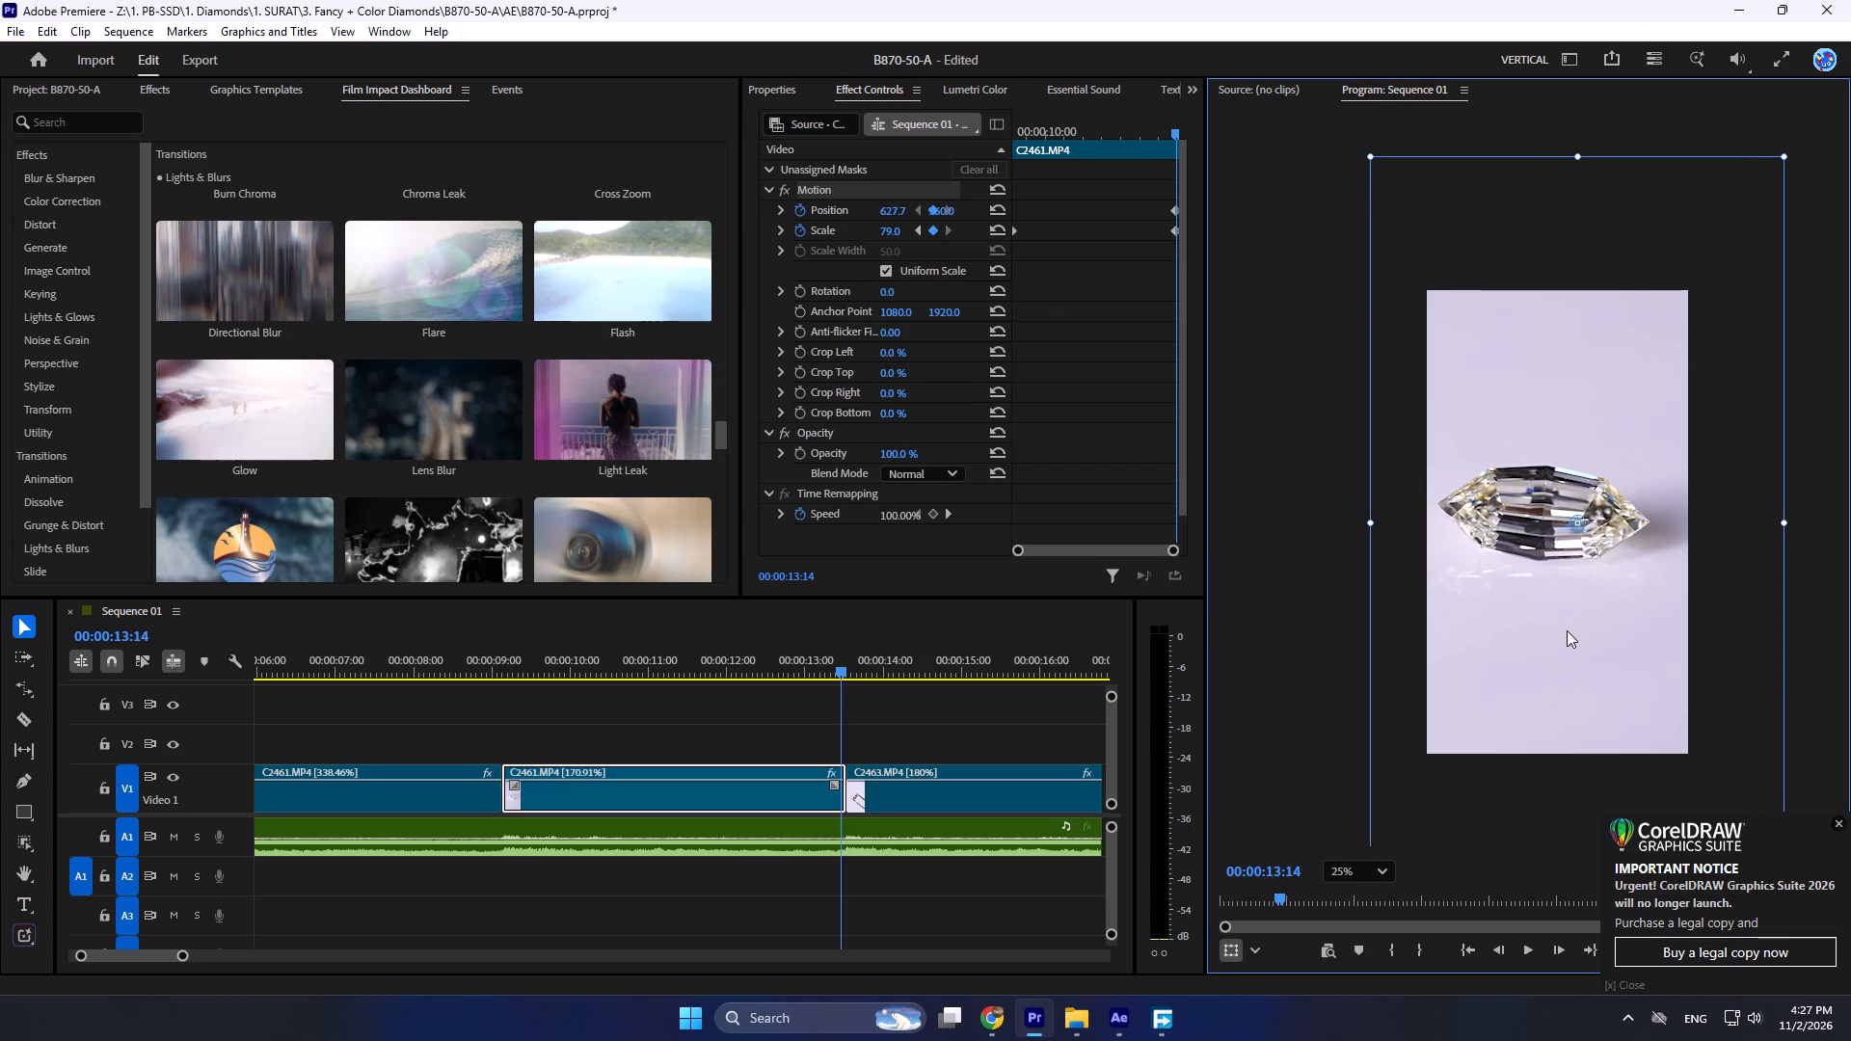
left_click_drag(1567, 630, 1576, 633)
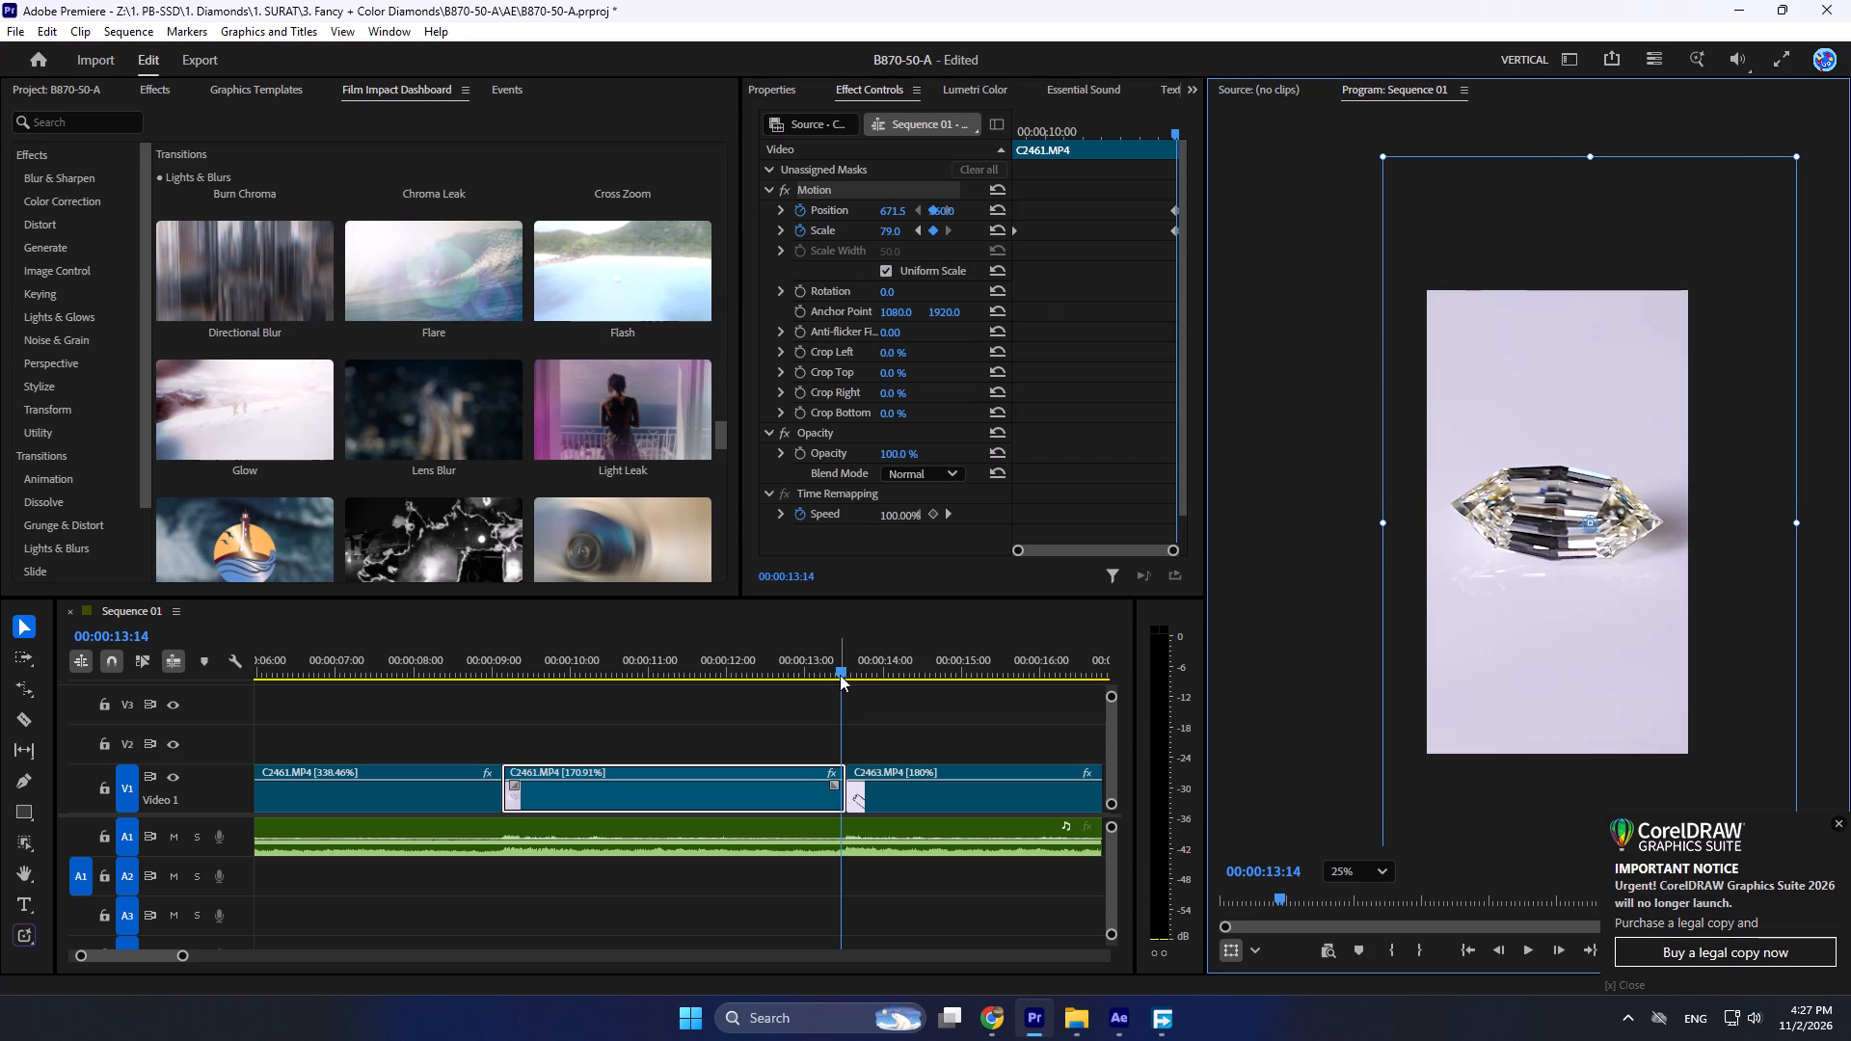
Add a Position keyframe at the third clip's start with X back at 540, and enlarge its starting Scale to about 51.8.
left_click_drag(840, 673, 503, 682)
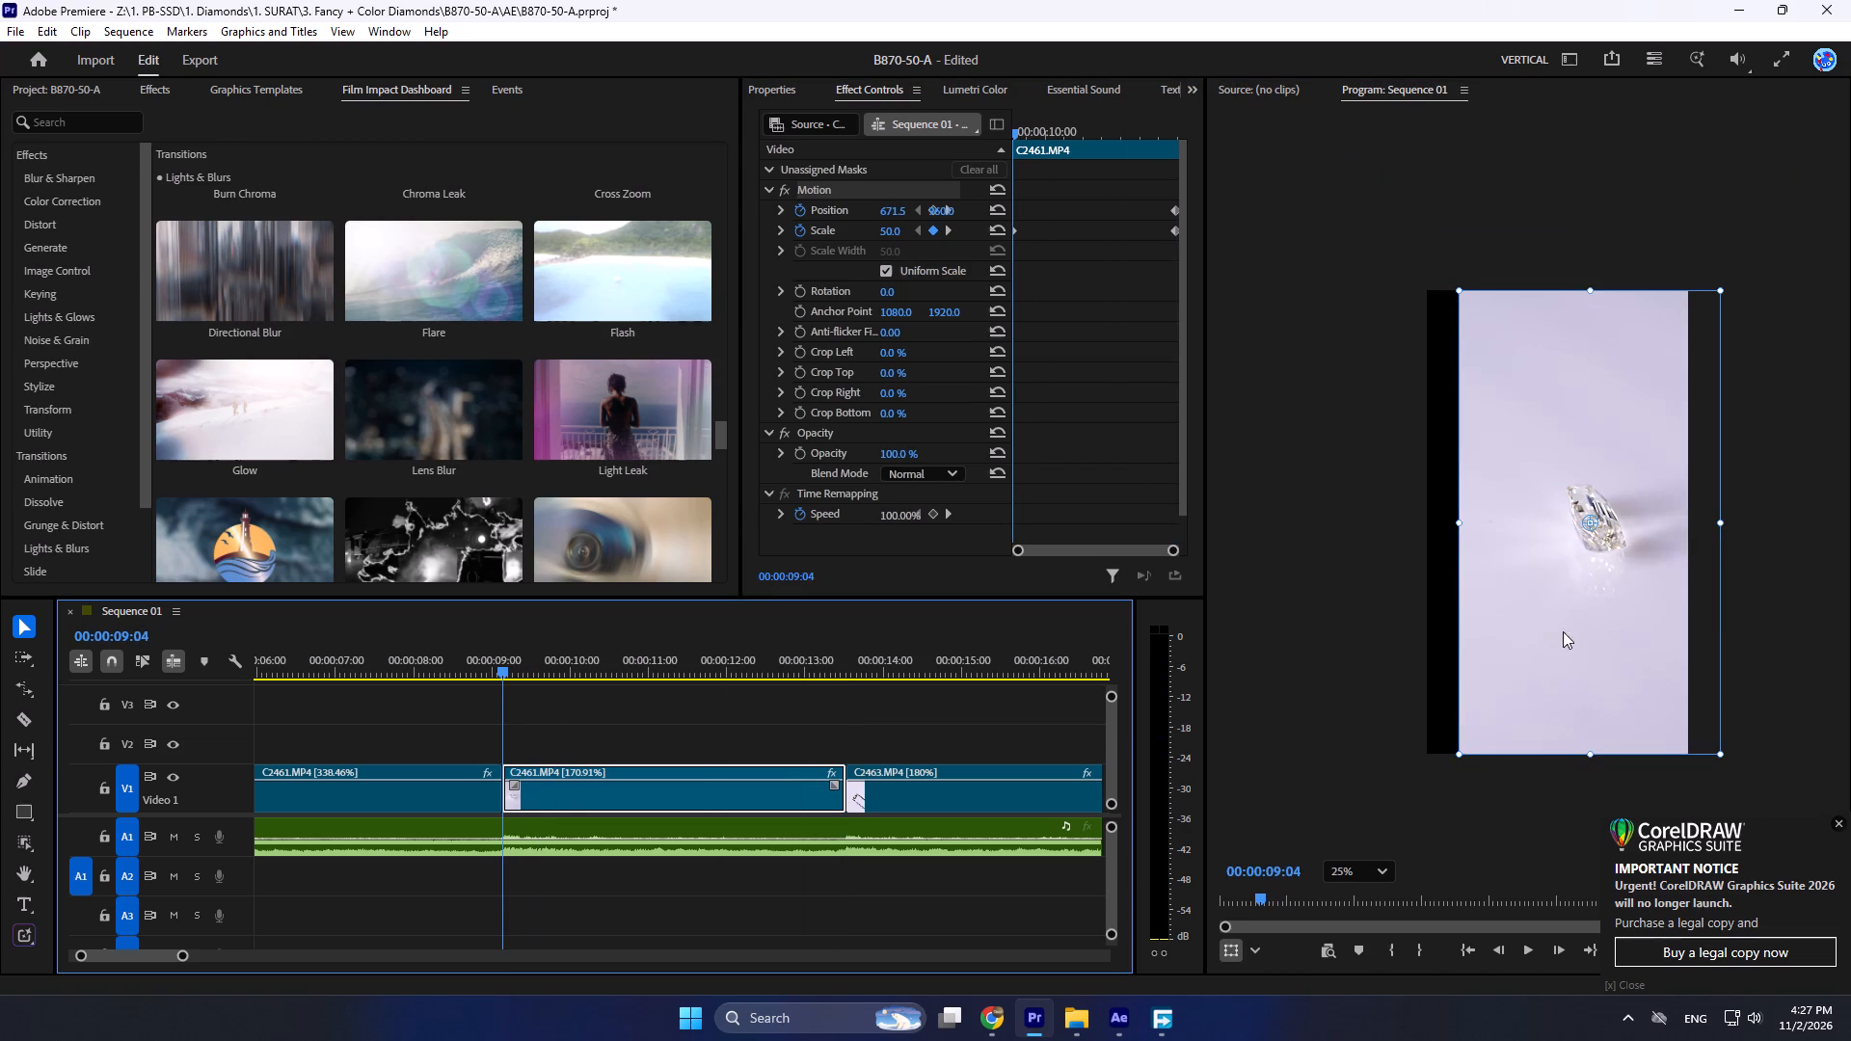
left_click_drag(1666, 670, 1644, 671)
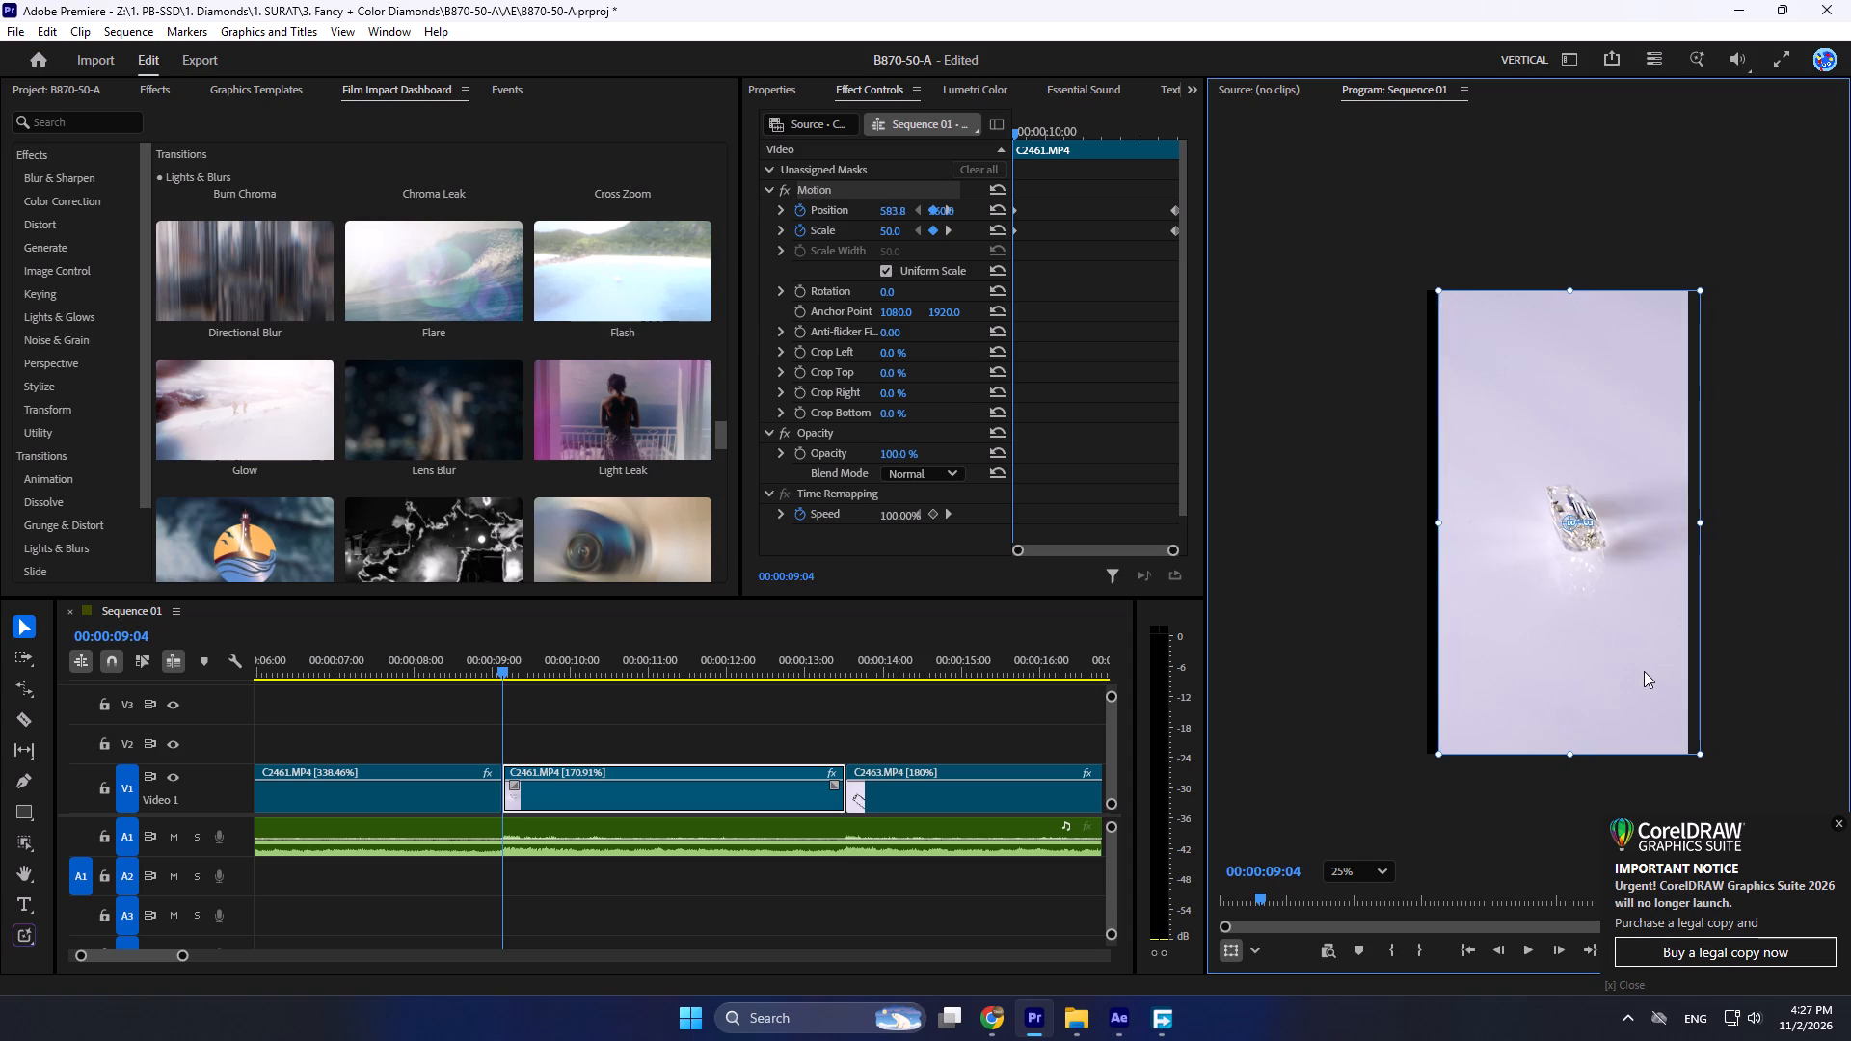
left_click_drag(1644, 671, 1634, 671)
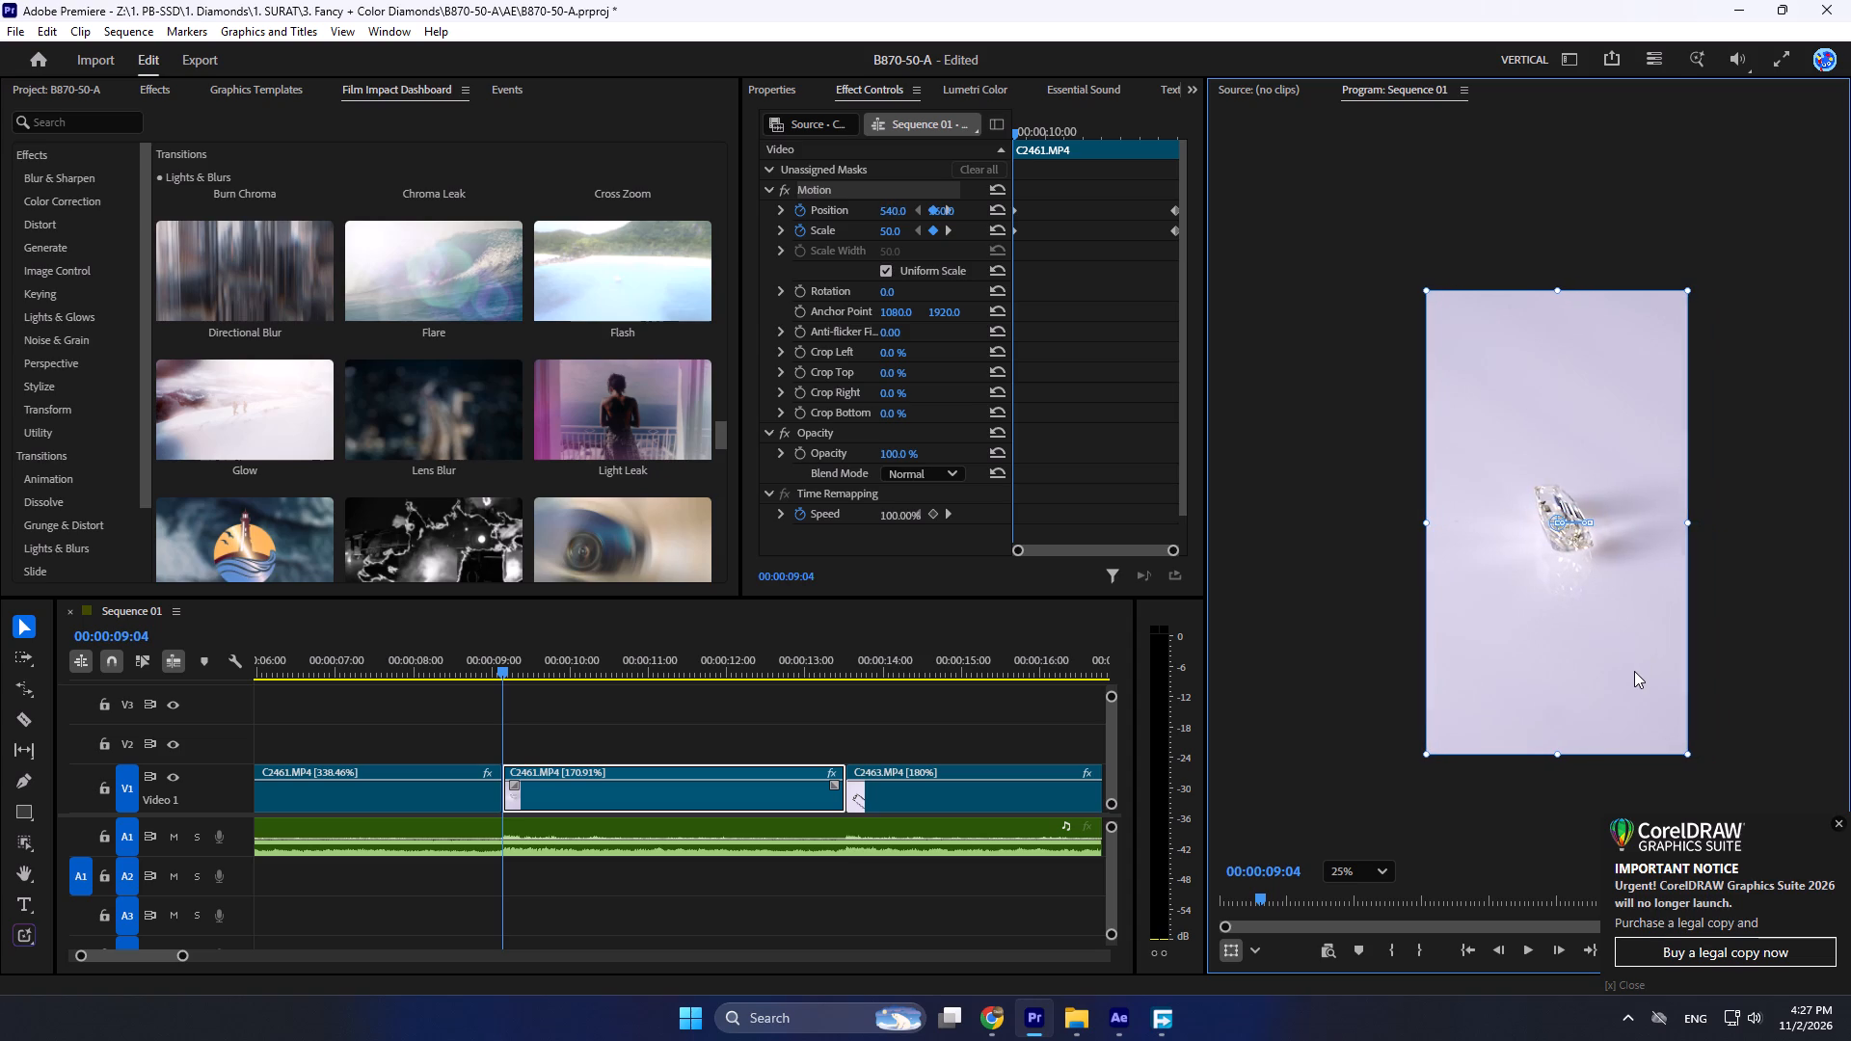
left_click_drag(1634, 671, 1634, 672)
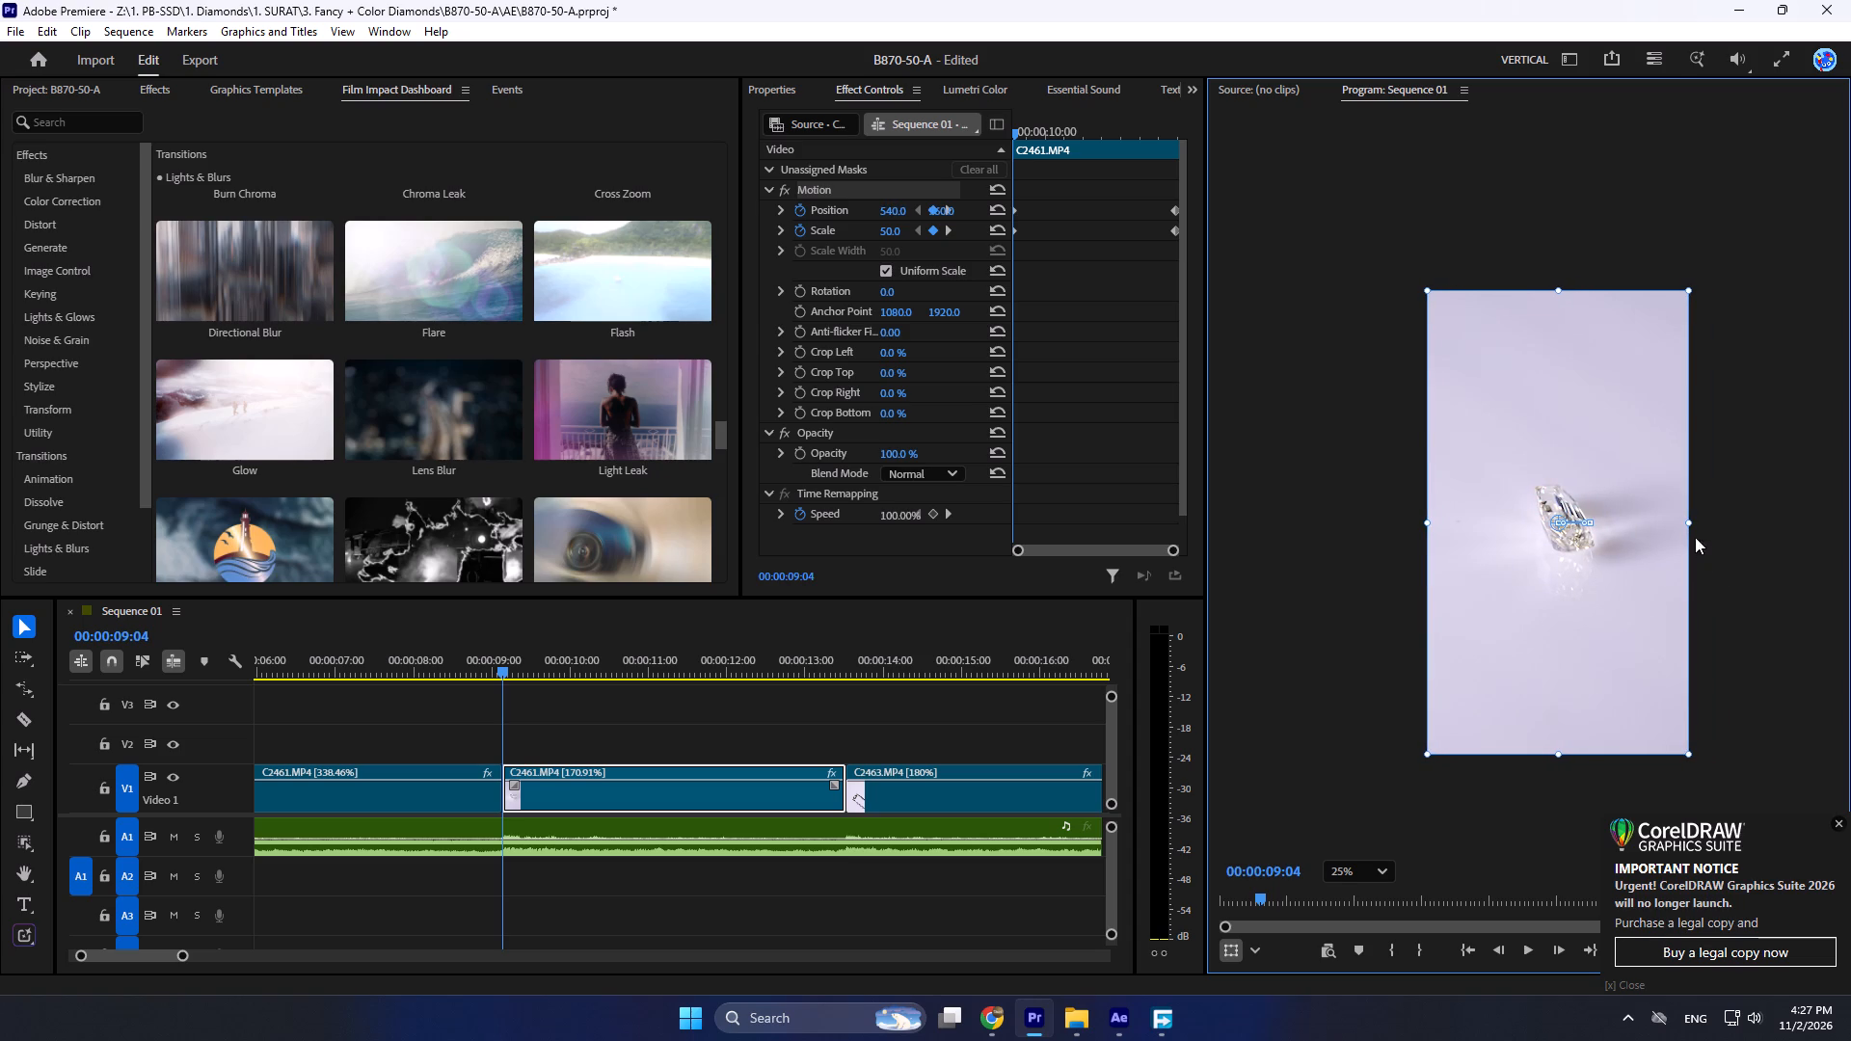
left_click(1694, 524)
Play the third clip to check the zoom-in animation.
key("space")
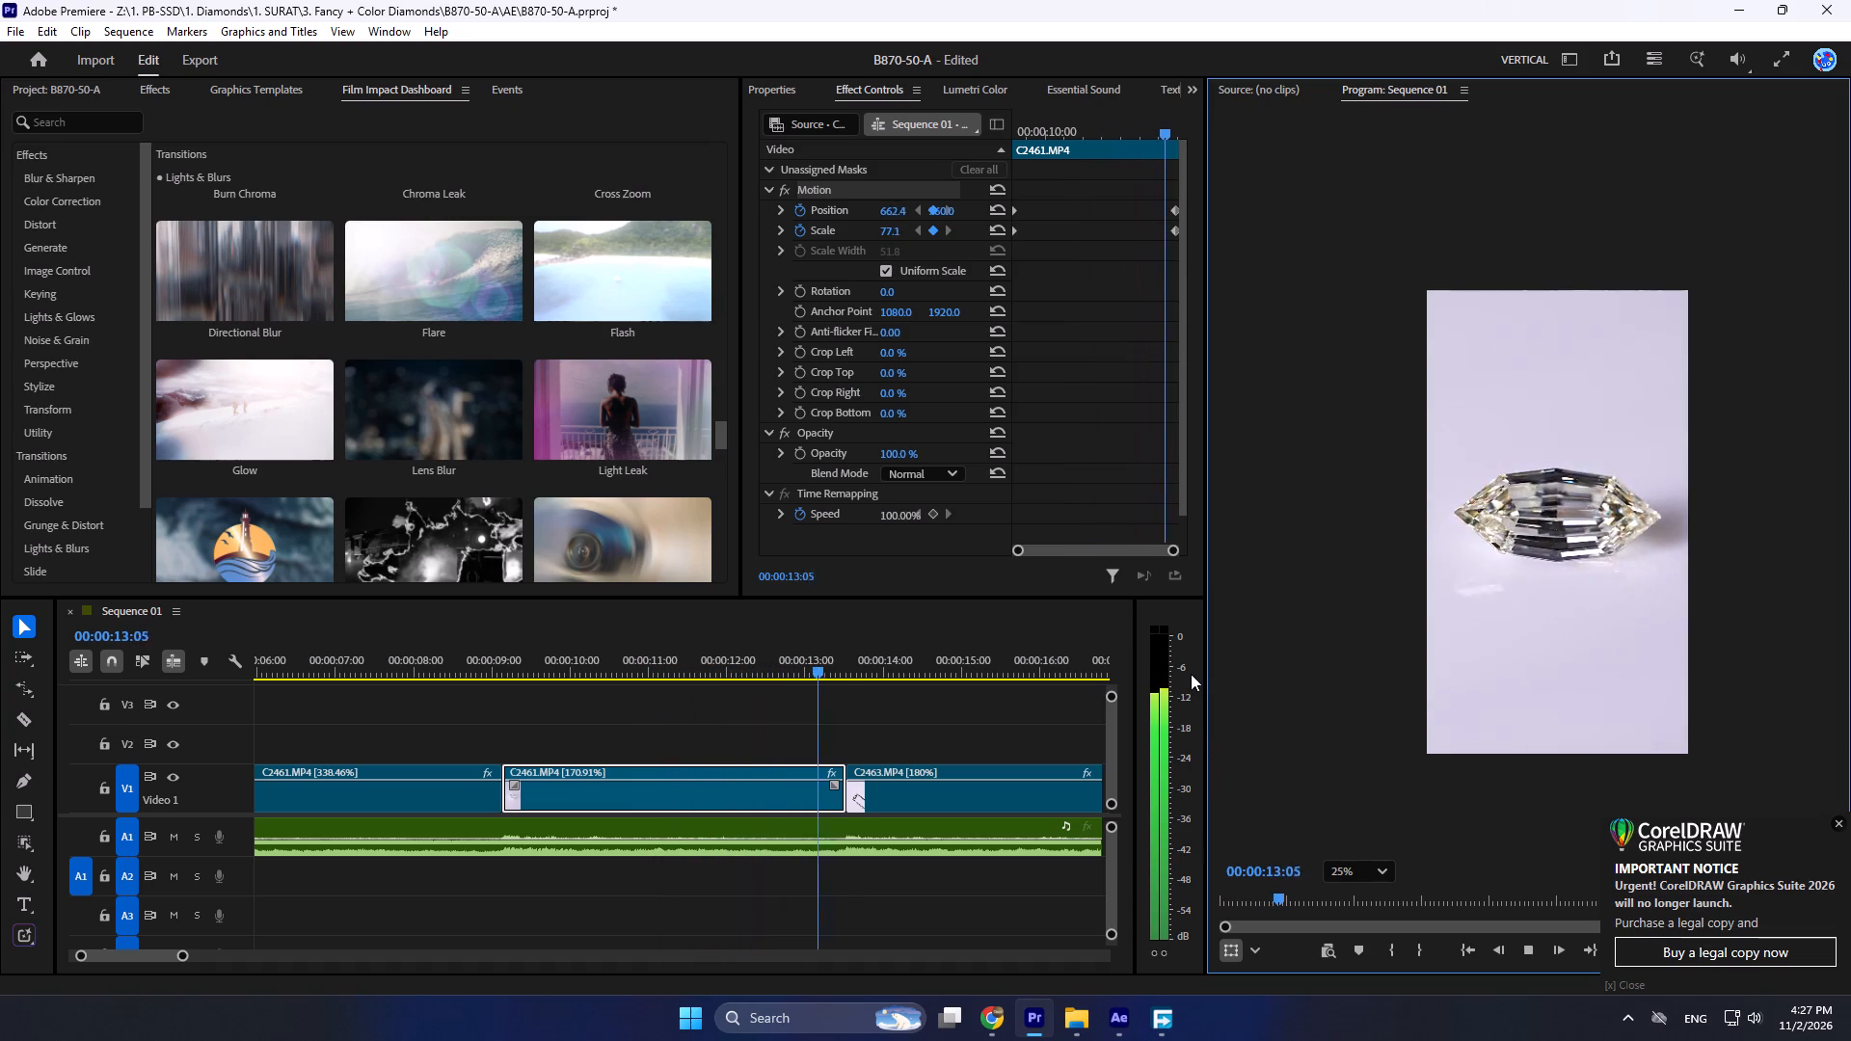
key("space")
Move the third clip's ending Position and Scale keyframes to the very end of the clip, 00:00:13:16.
left_click_drag(871, 662, 845, 670)
left_click(787, 787)
left_click_drag(1142, 206, 1188, 260)
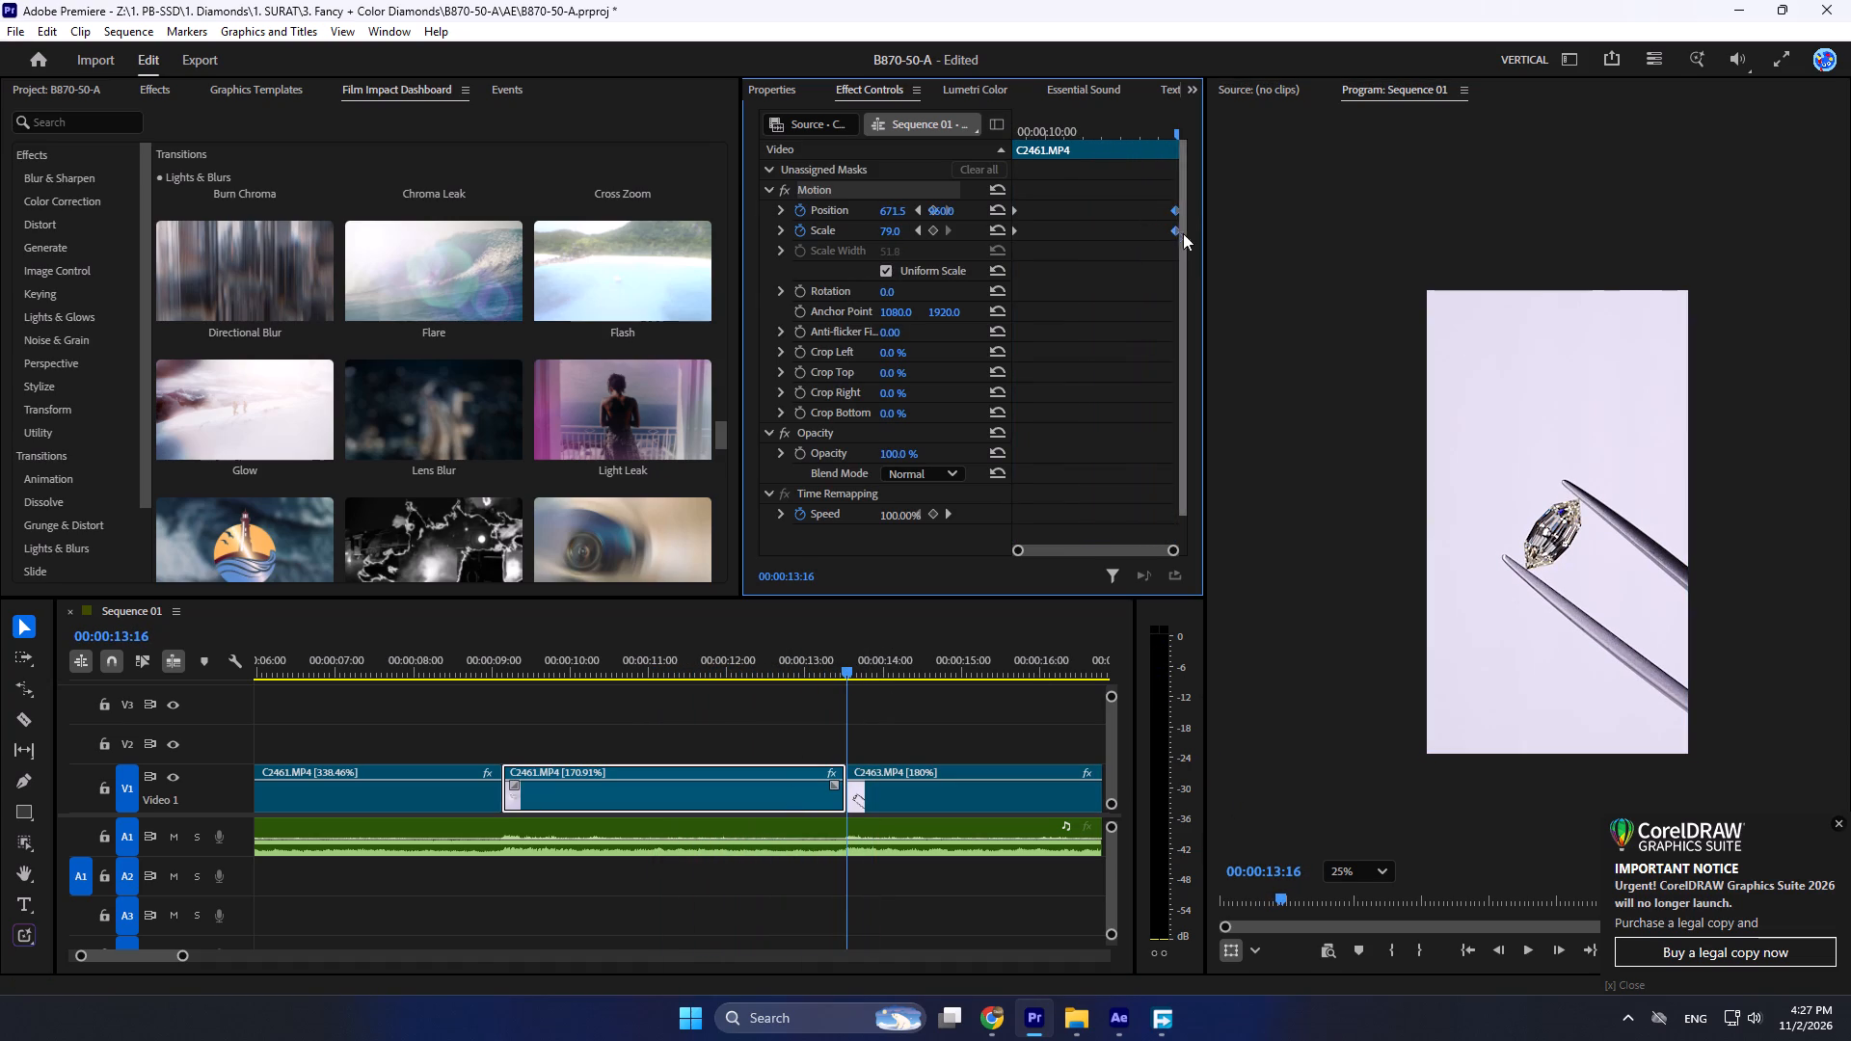
left_click_drag(1172, 212, 1189, 215)
Apply Ease In temporal interpolation to the third clip's starting Position and Scale keyframes.
left_click(1120, 253)
left_click_drag(1106, 253, 979, 175)
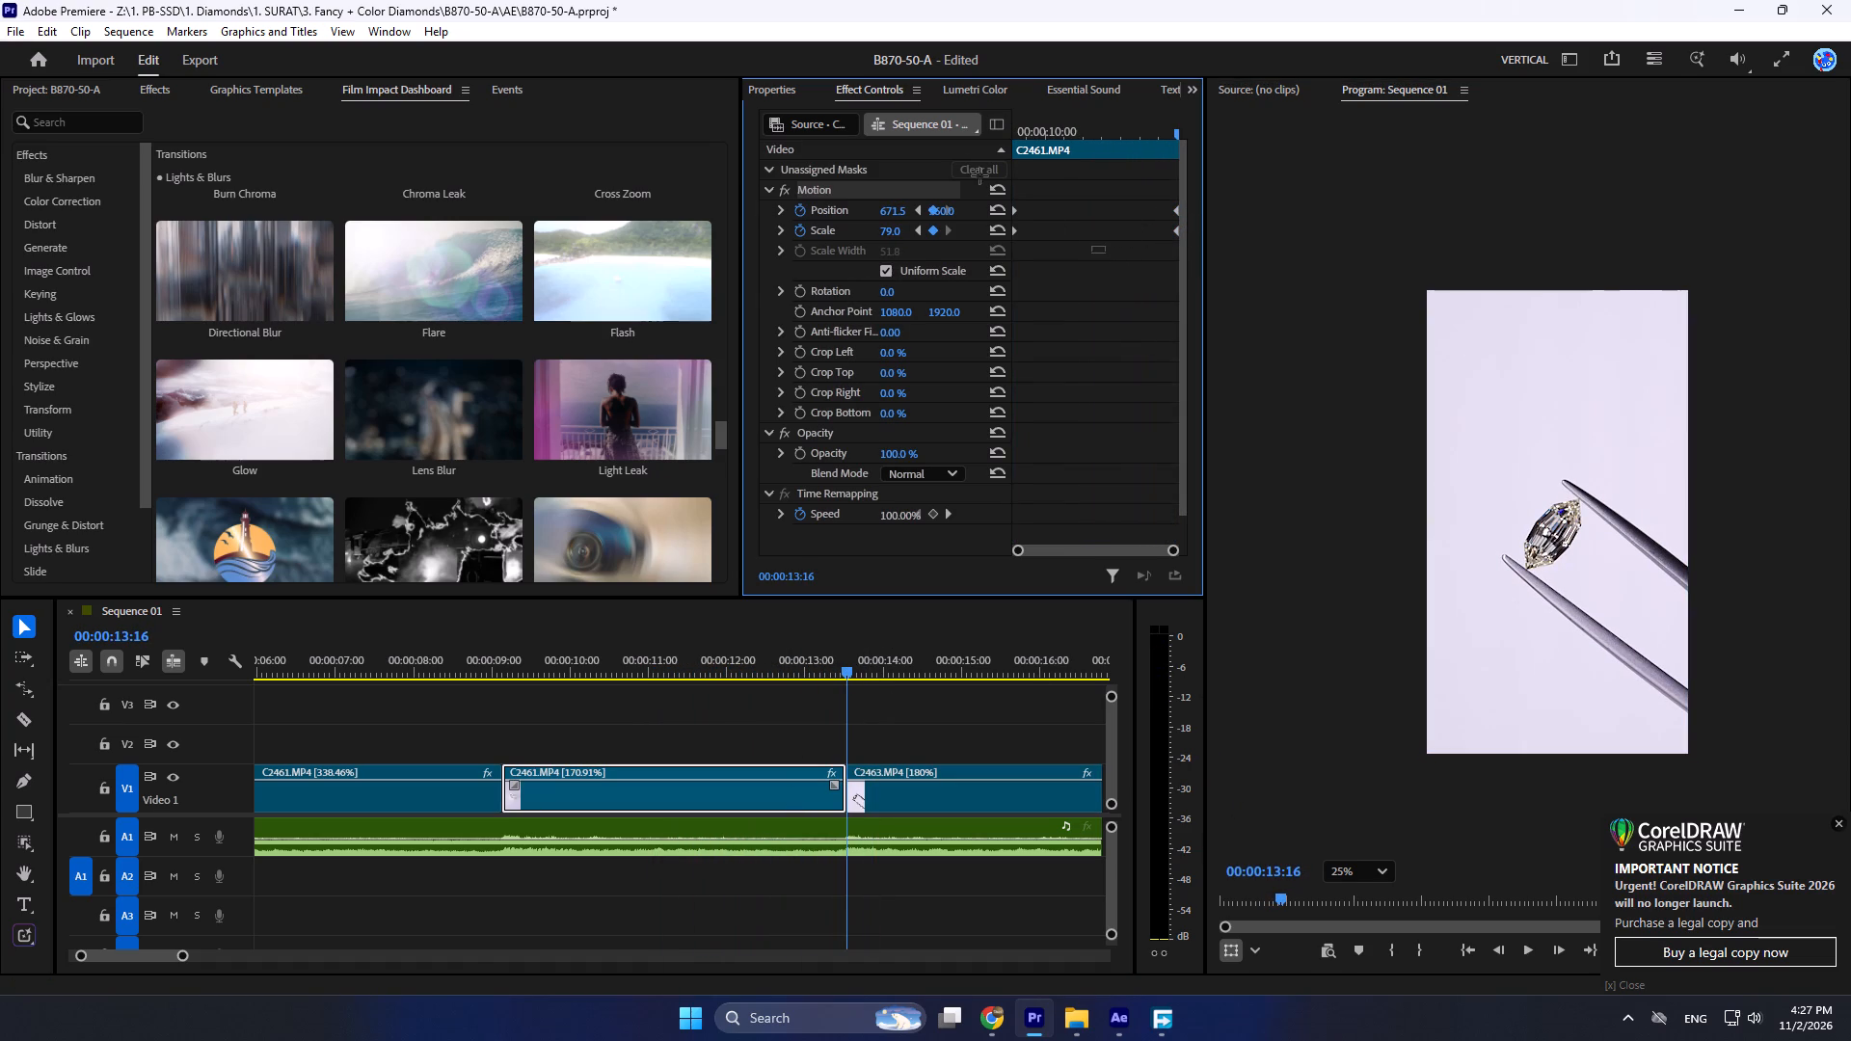
left_click_drag(979, 175, 963, 163)
left_click_drag(1033, 247, 990, 192)
right_click(1013, 224)
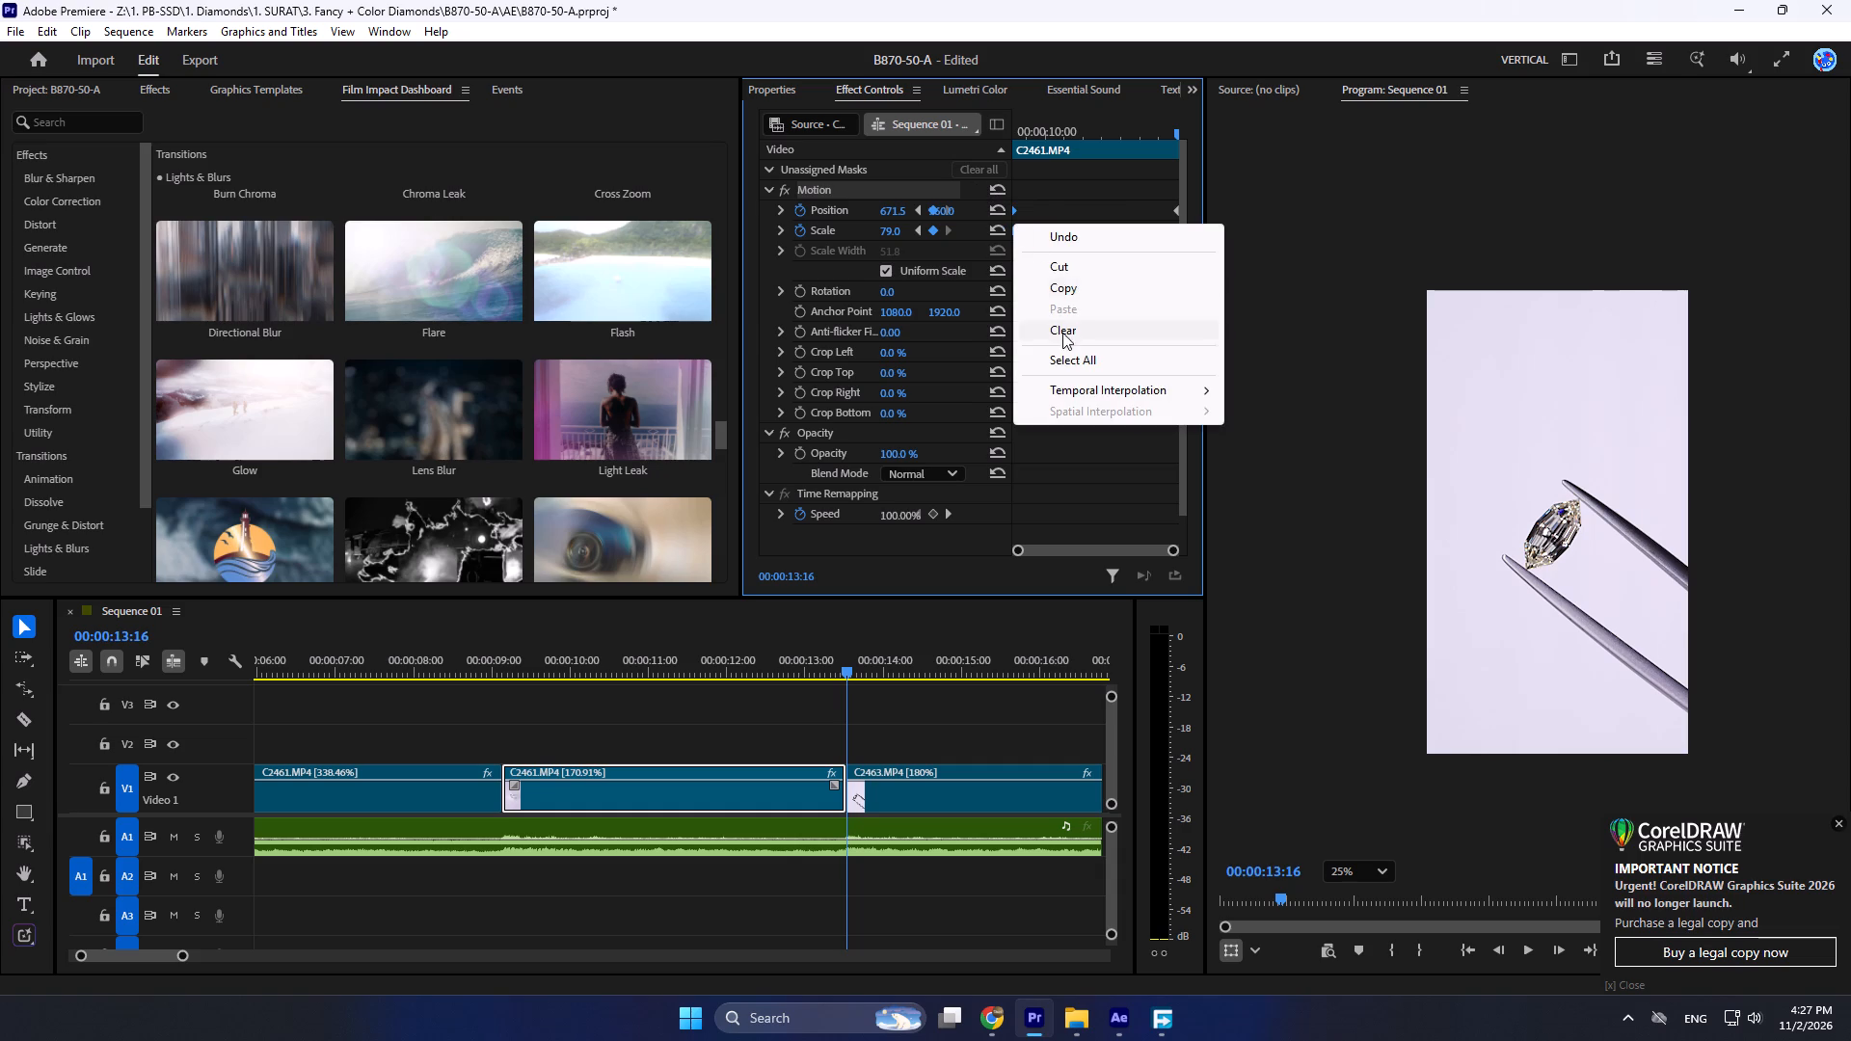
left_click(1096, 396)
left_click(1262, 510)
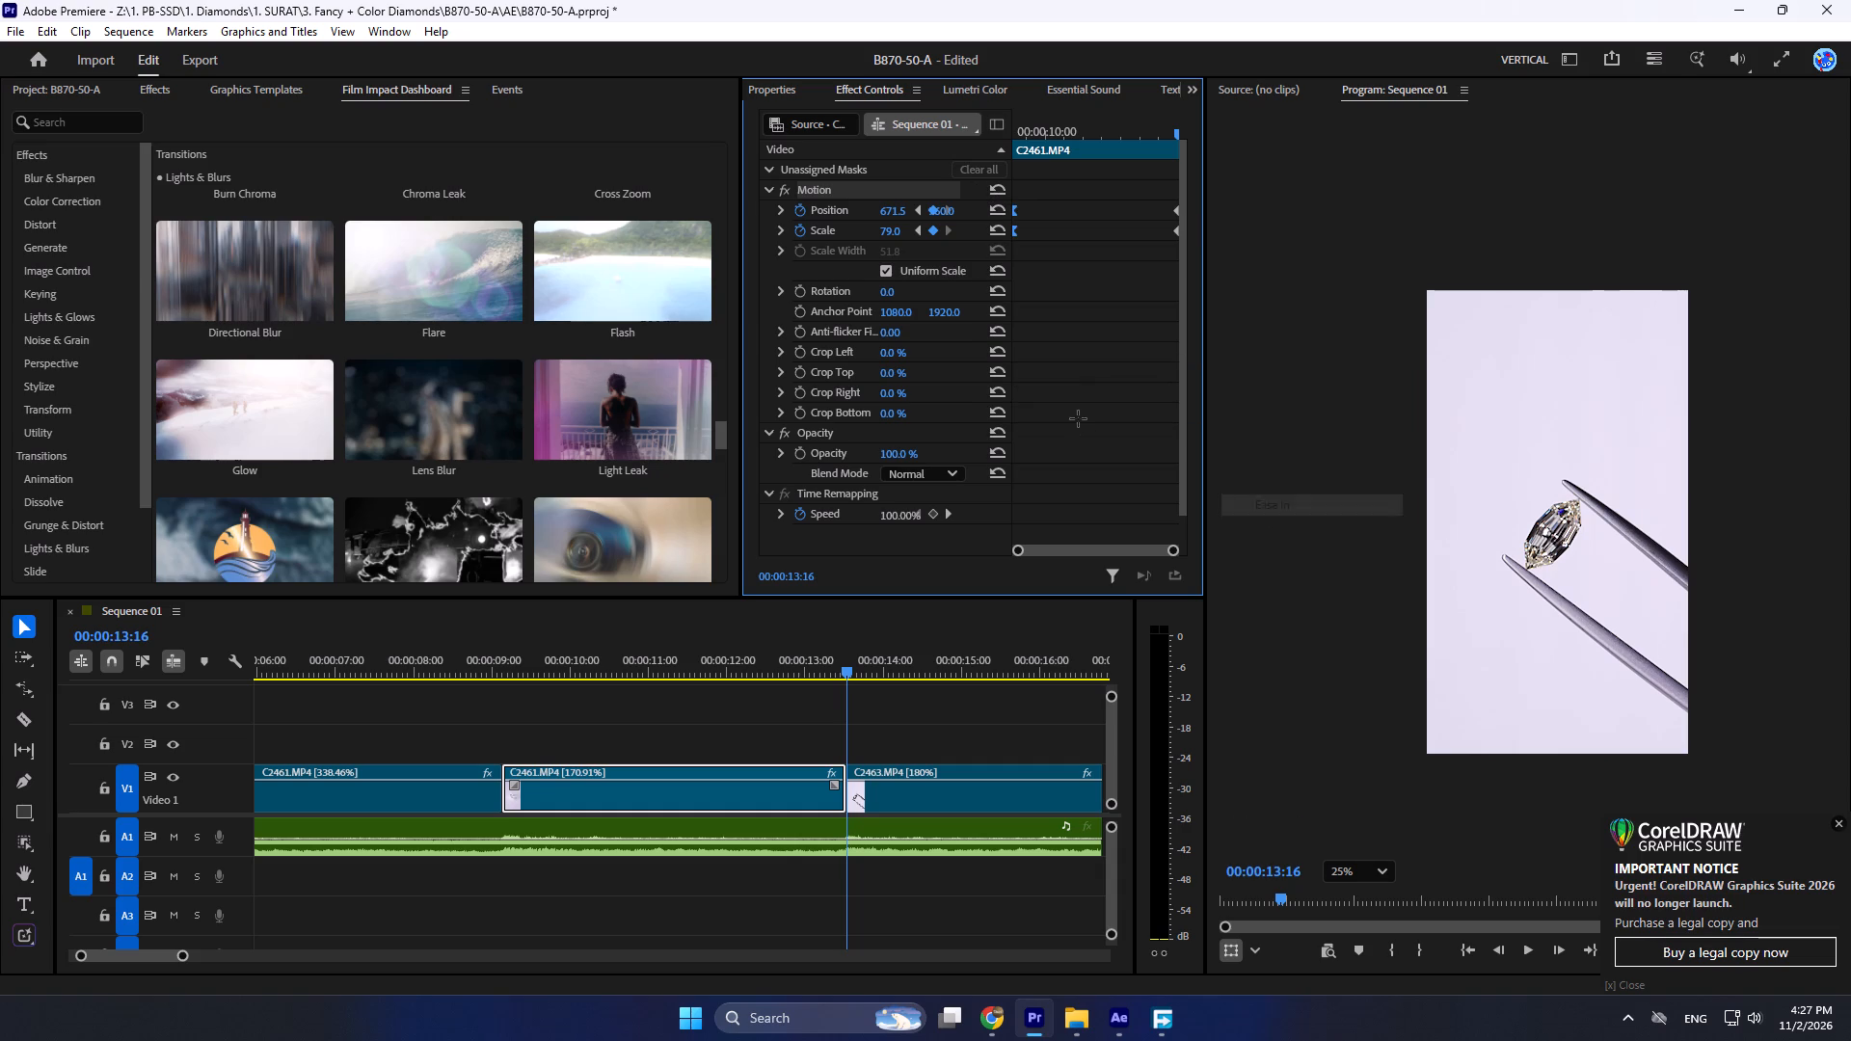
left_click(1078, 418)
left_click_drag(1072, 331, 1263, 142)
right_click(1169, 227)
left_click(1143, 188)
Play repeatedly across the cut into the third clip to check its zoom-in against the music.
left_click_drag(842, 667, 462, 704)
key("space")
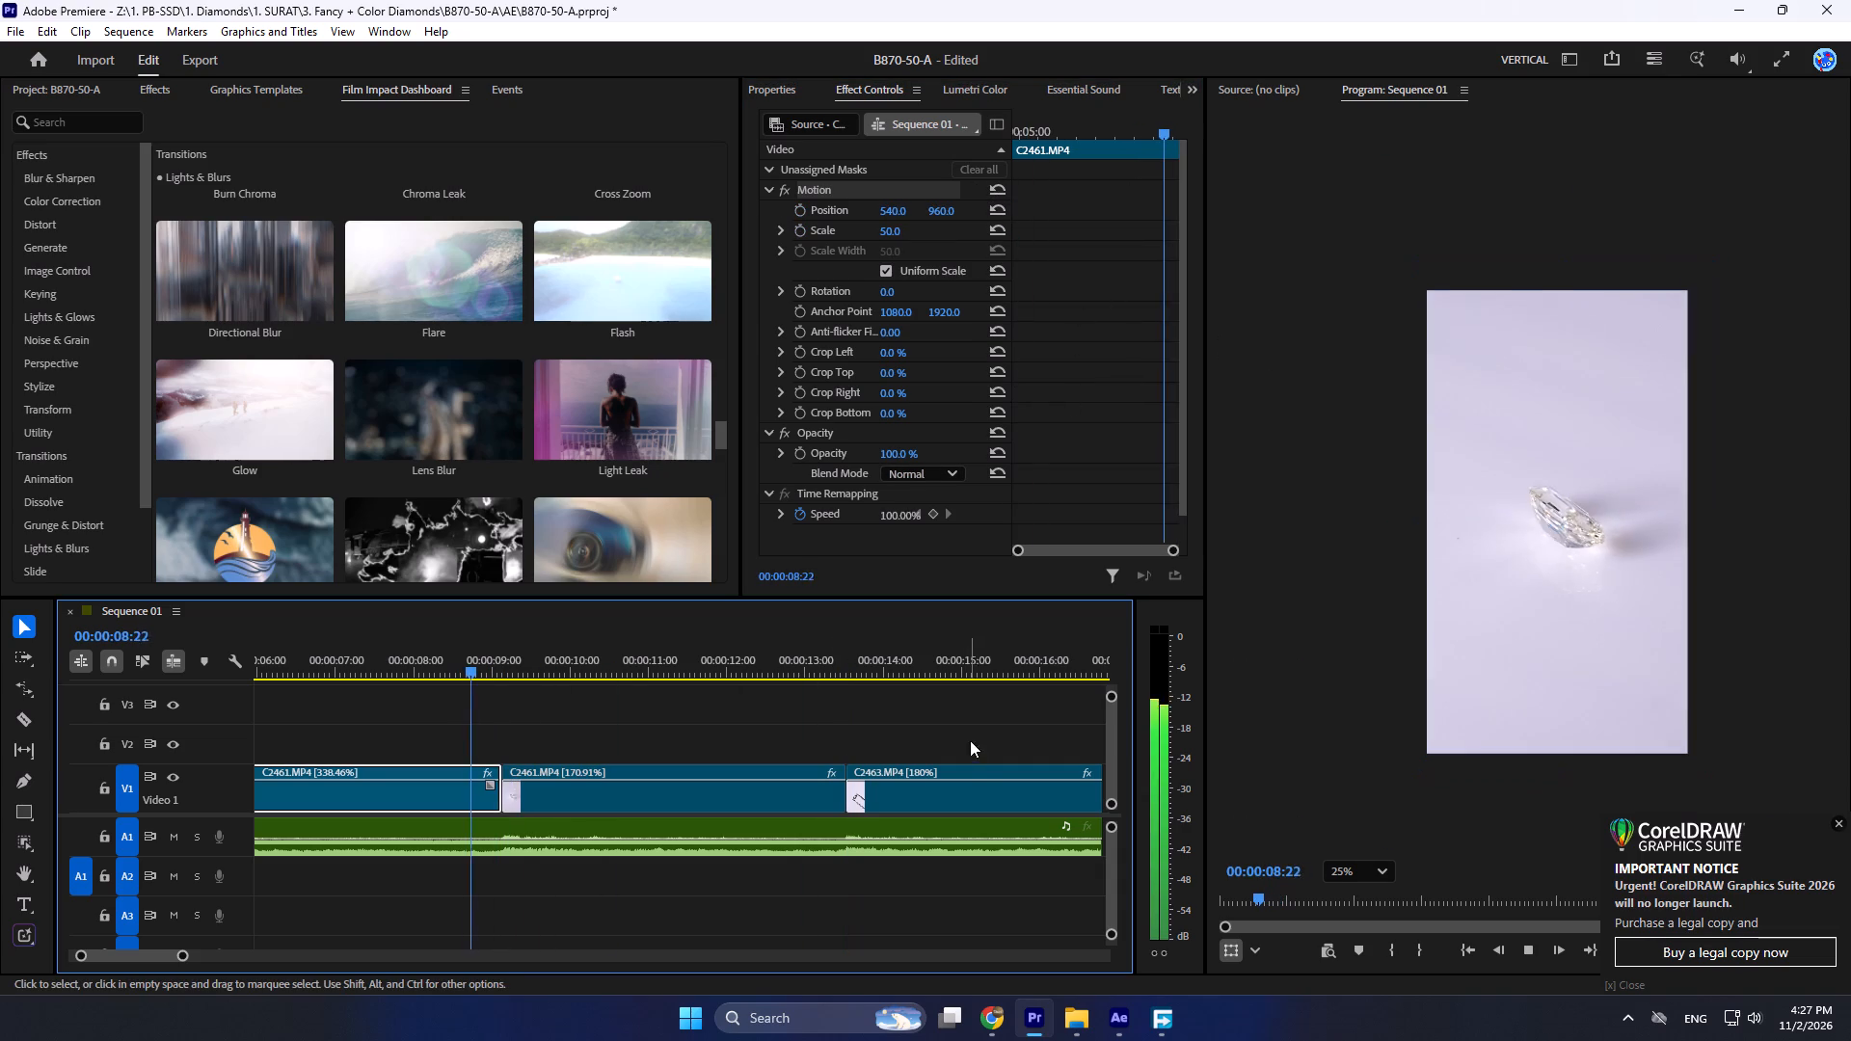
key("space")
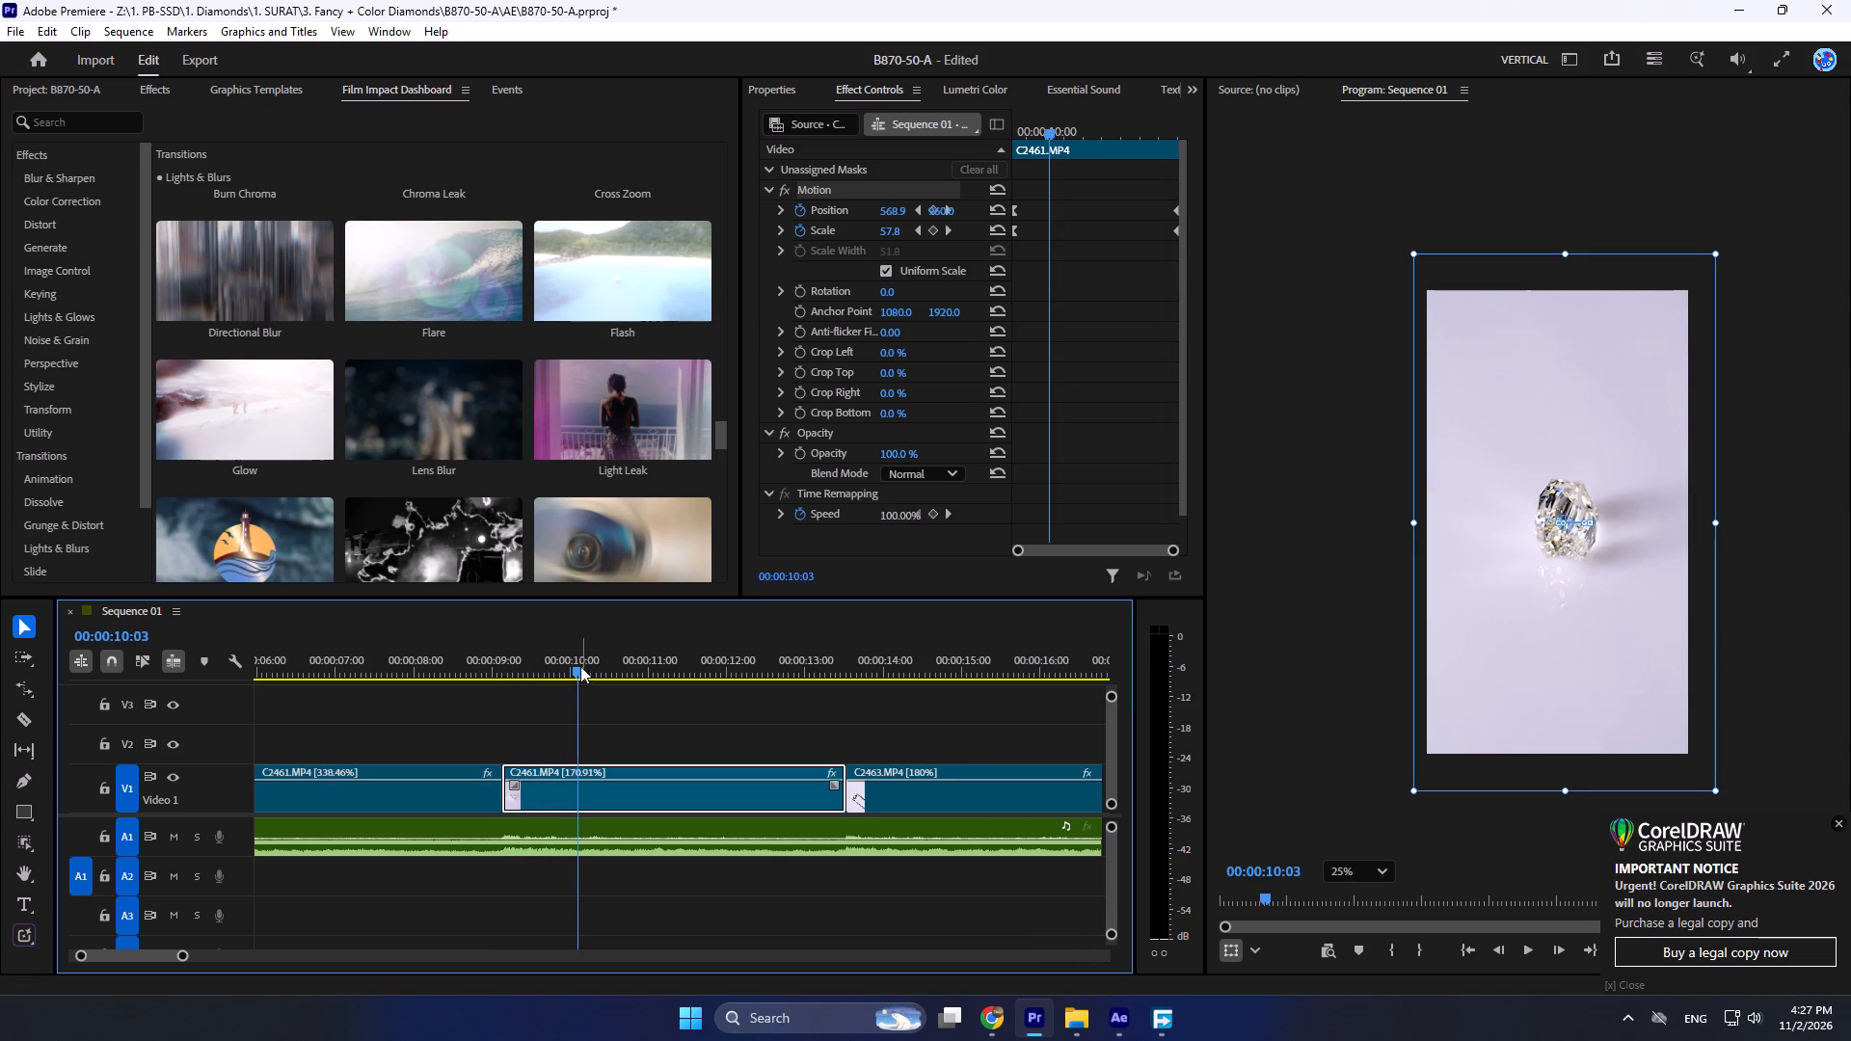
left_click_drag(578, 667, 485, 711)
key("space")
key("space")
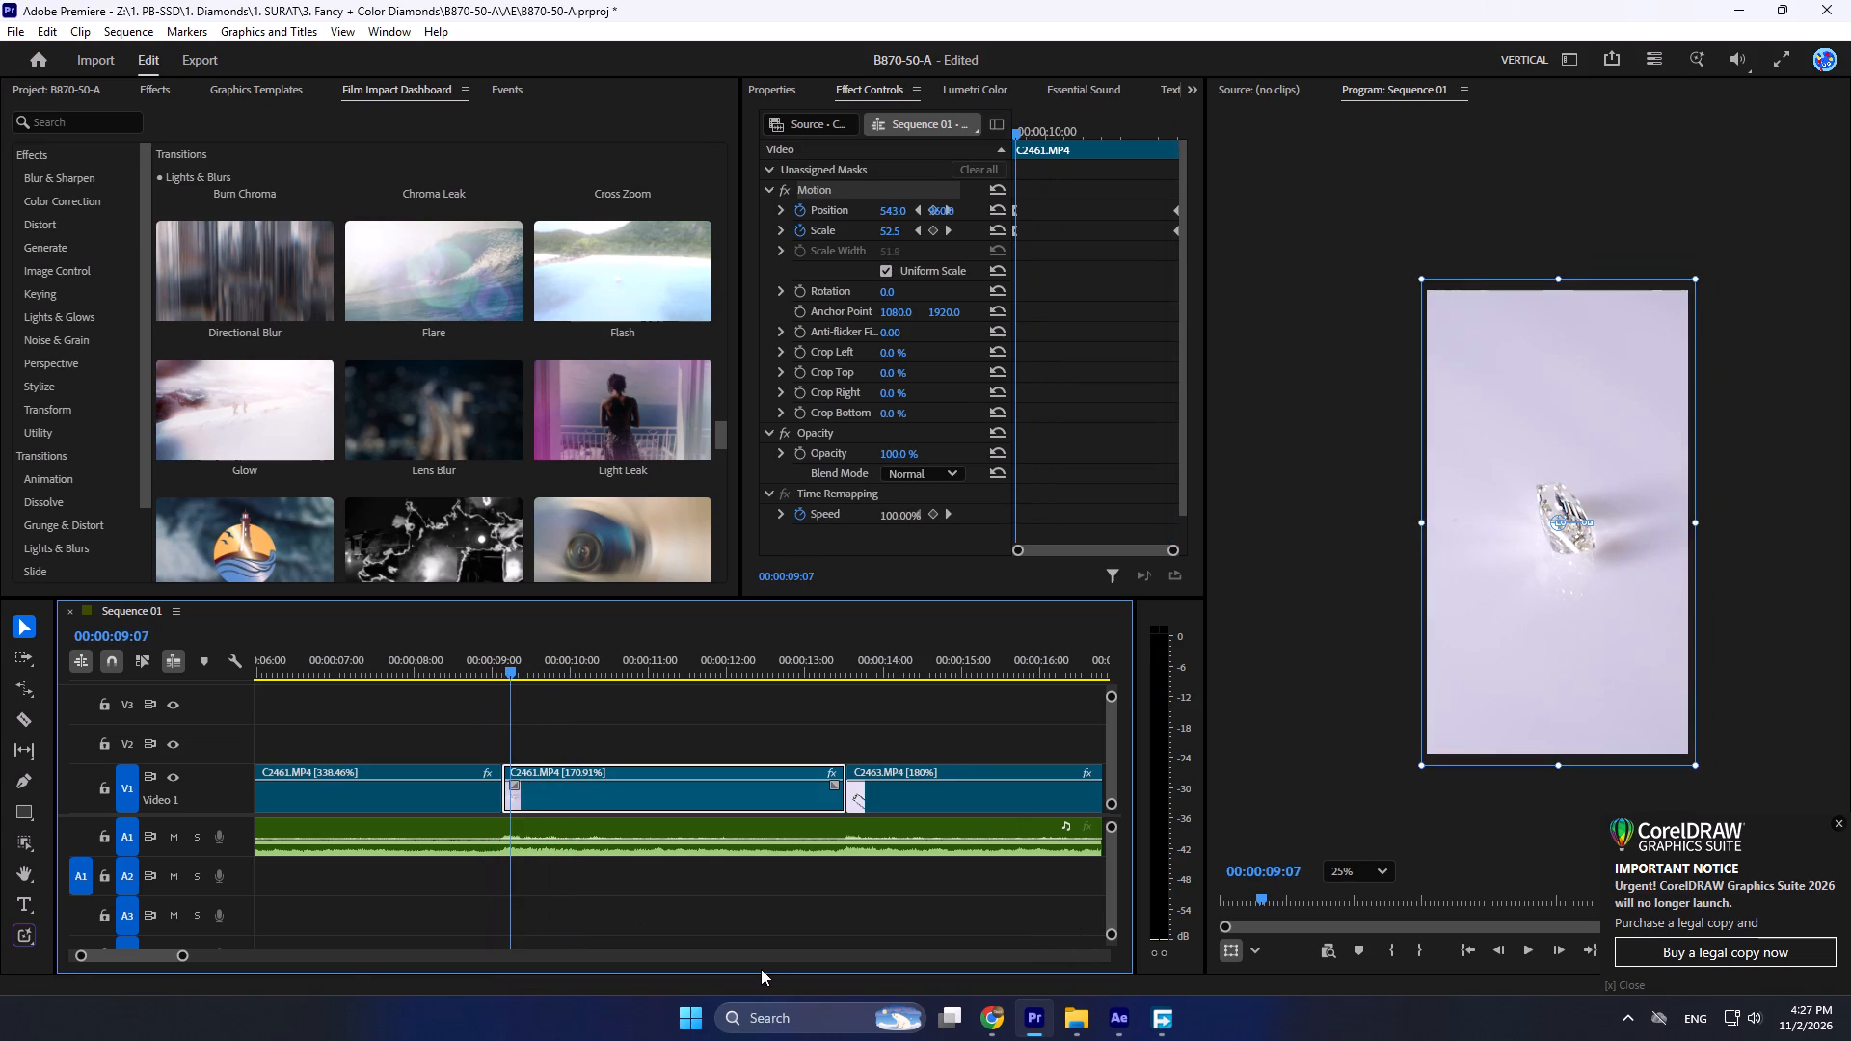
key("space")
key("space")
left_click_drag(530, 659, 461, 692)
key("space")
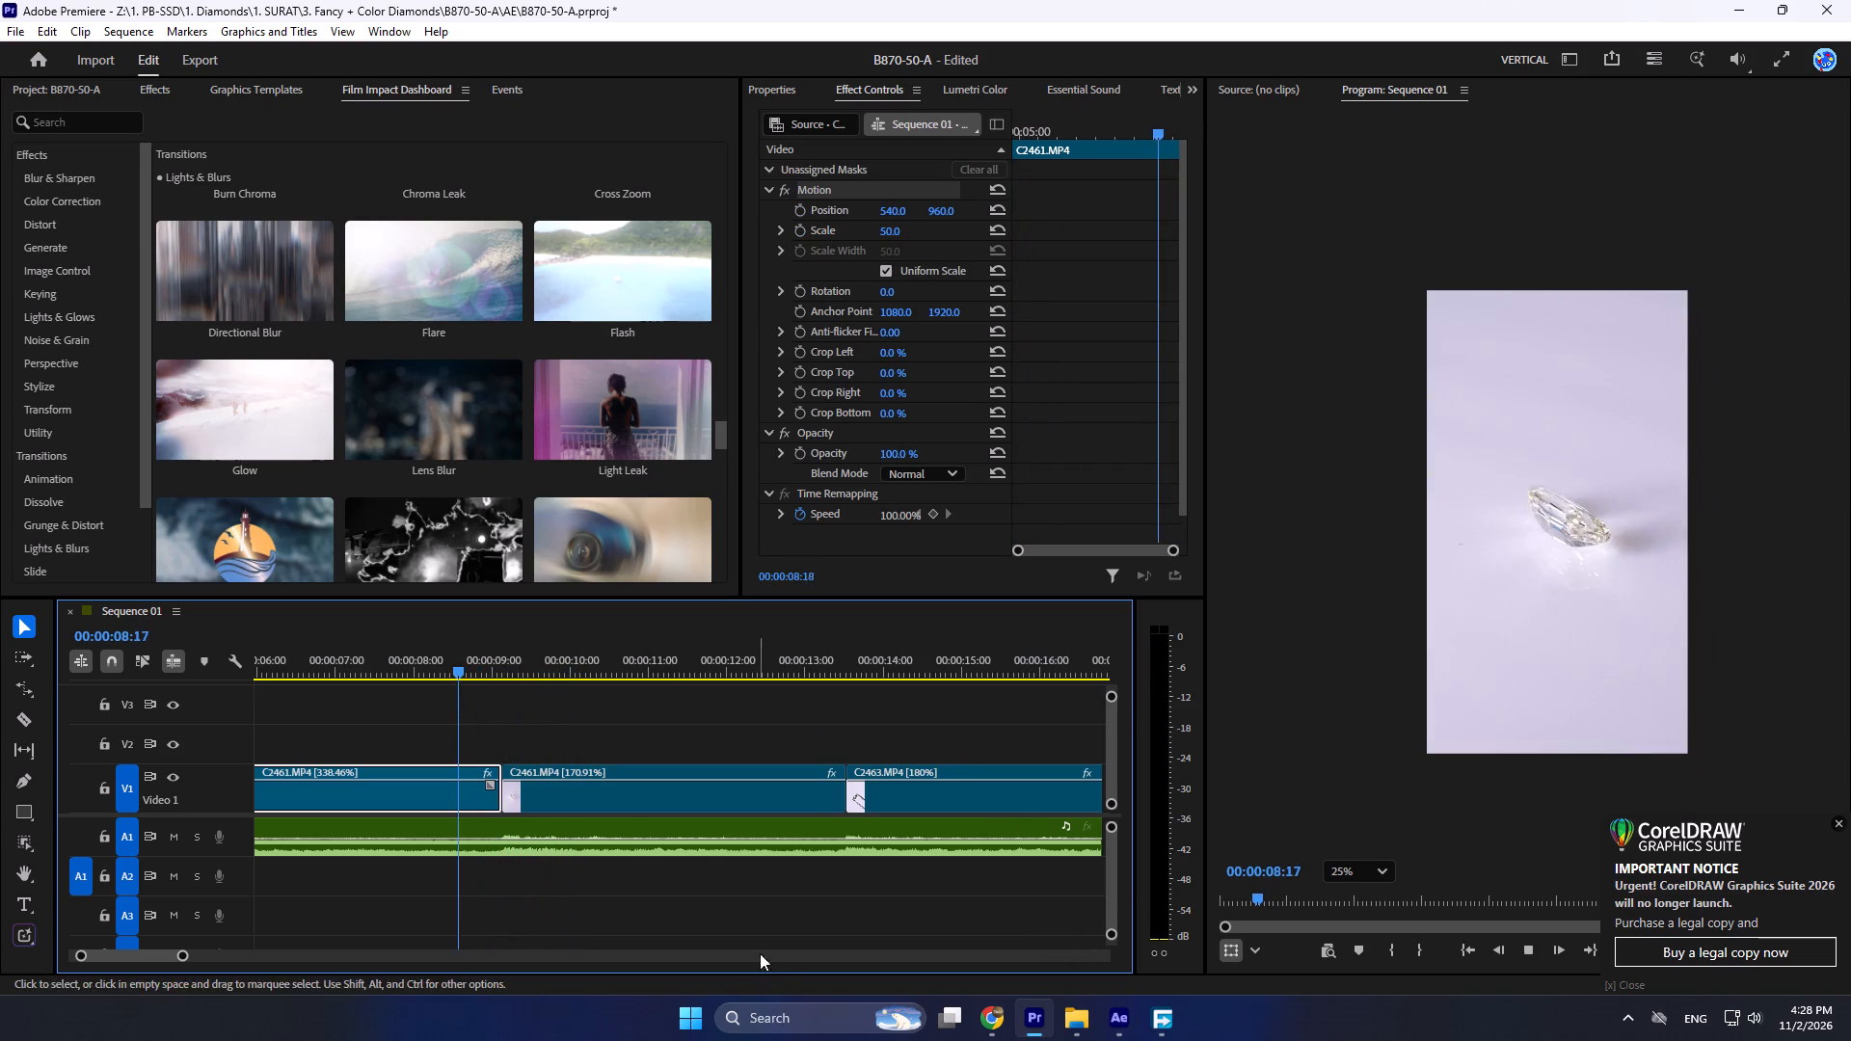
Dismiss the CorelDRAW notification.
left_click(1835, 818)
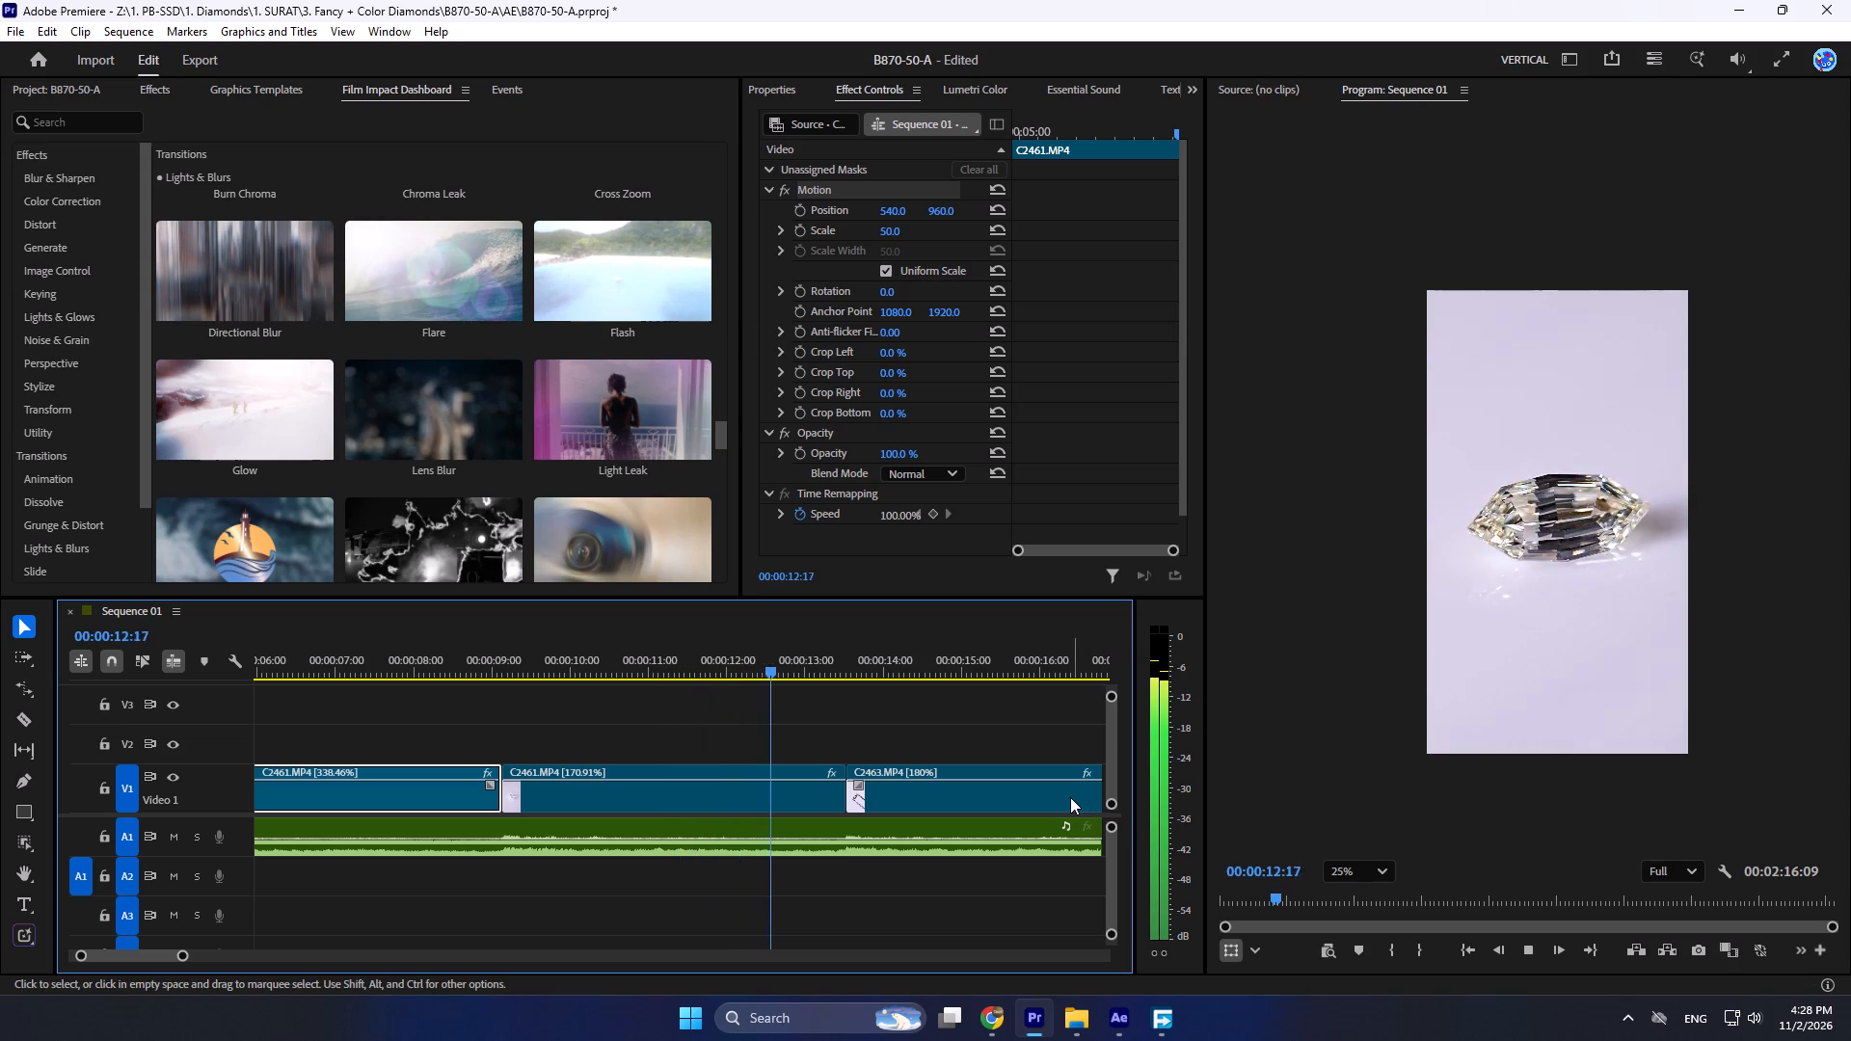
Apply the Flash transition to the cut between the third clip, C2461.MP4, and C2463.MP4.
key("space")
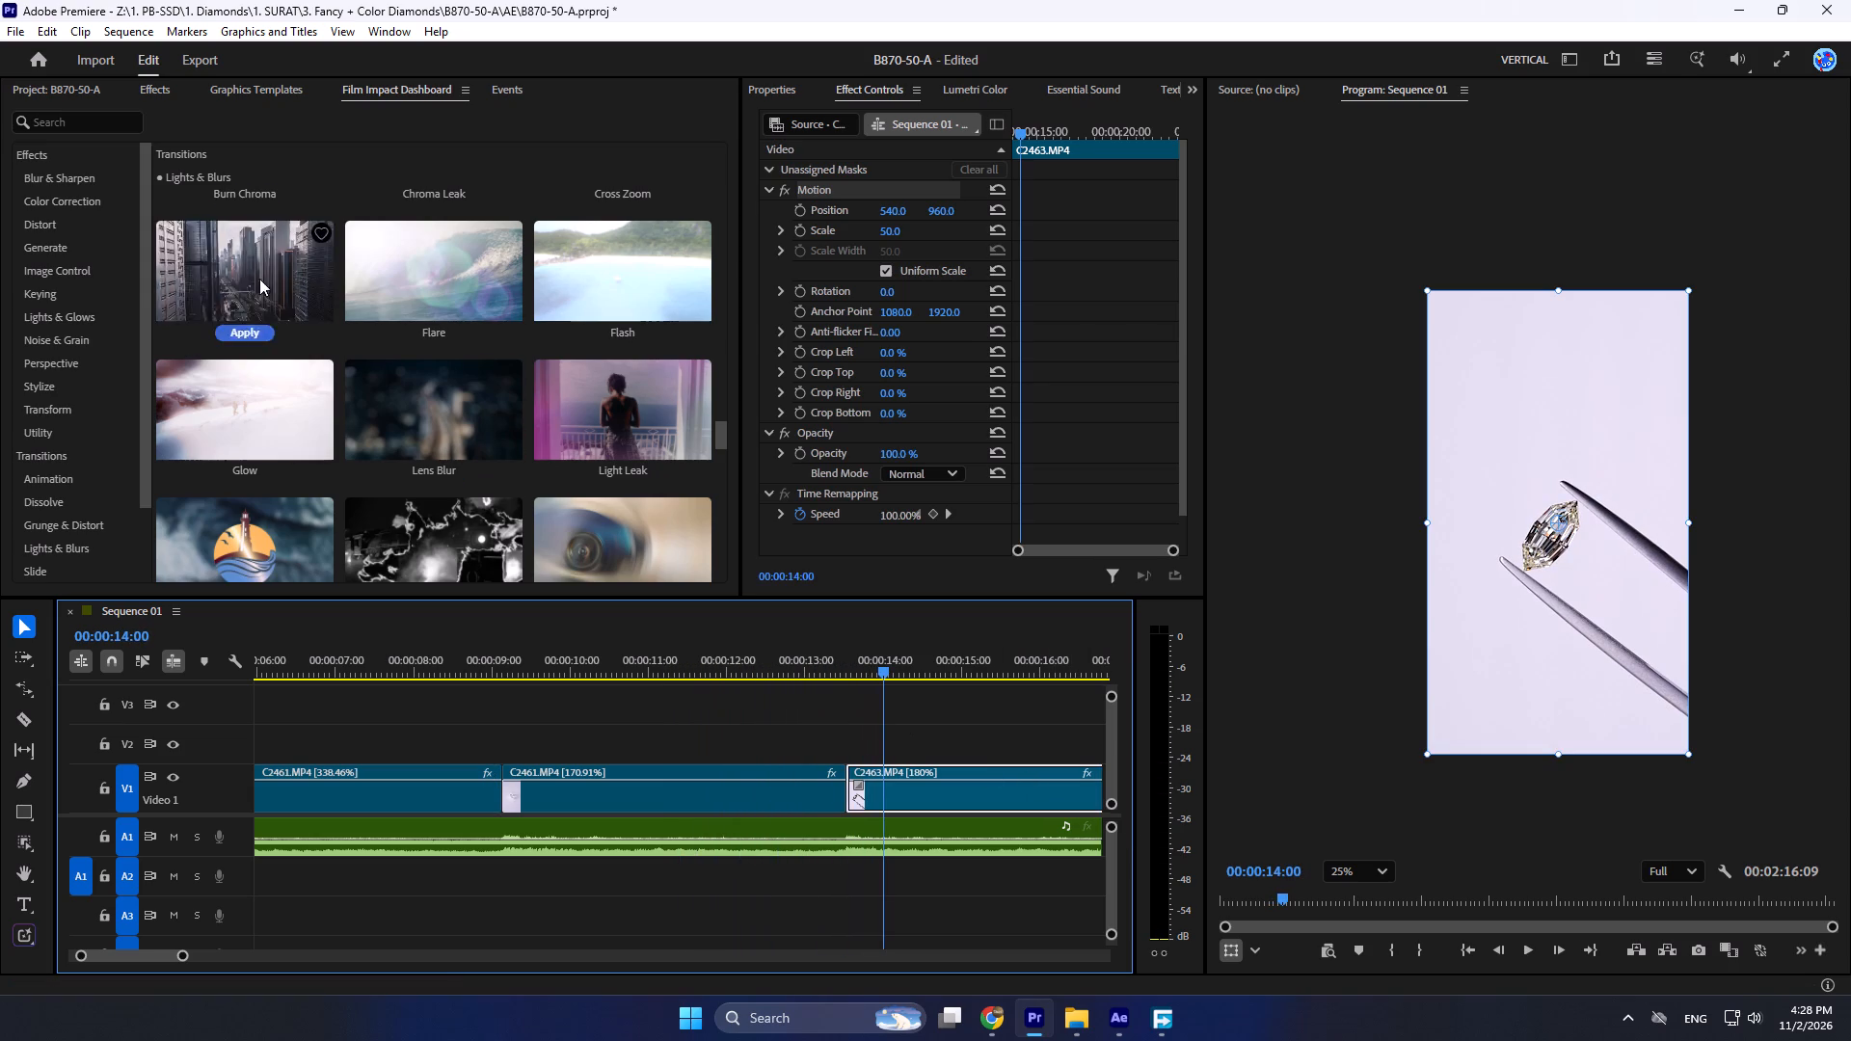
left_click_drag(912, 729, 826, 768)
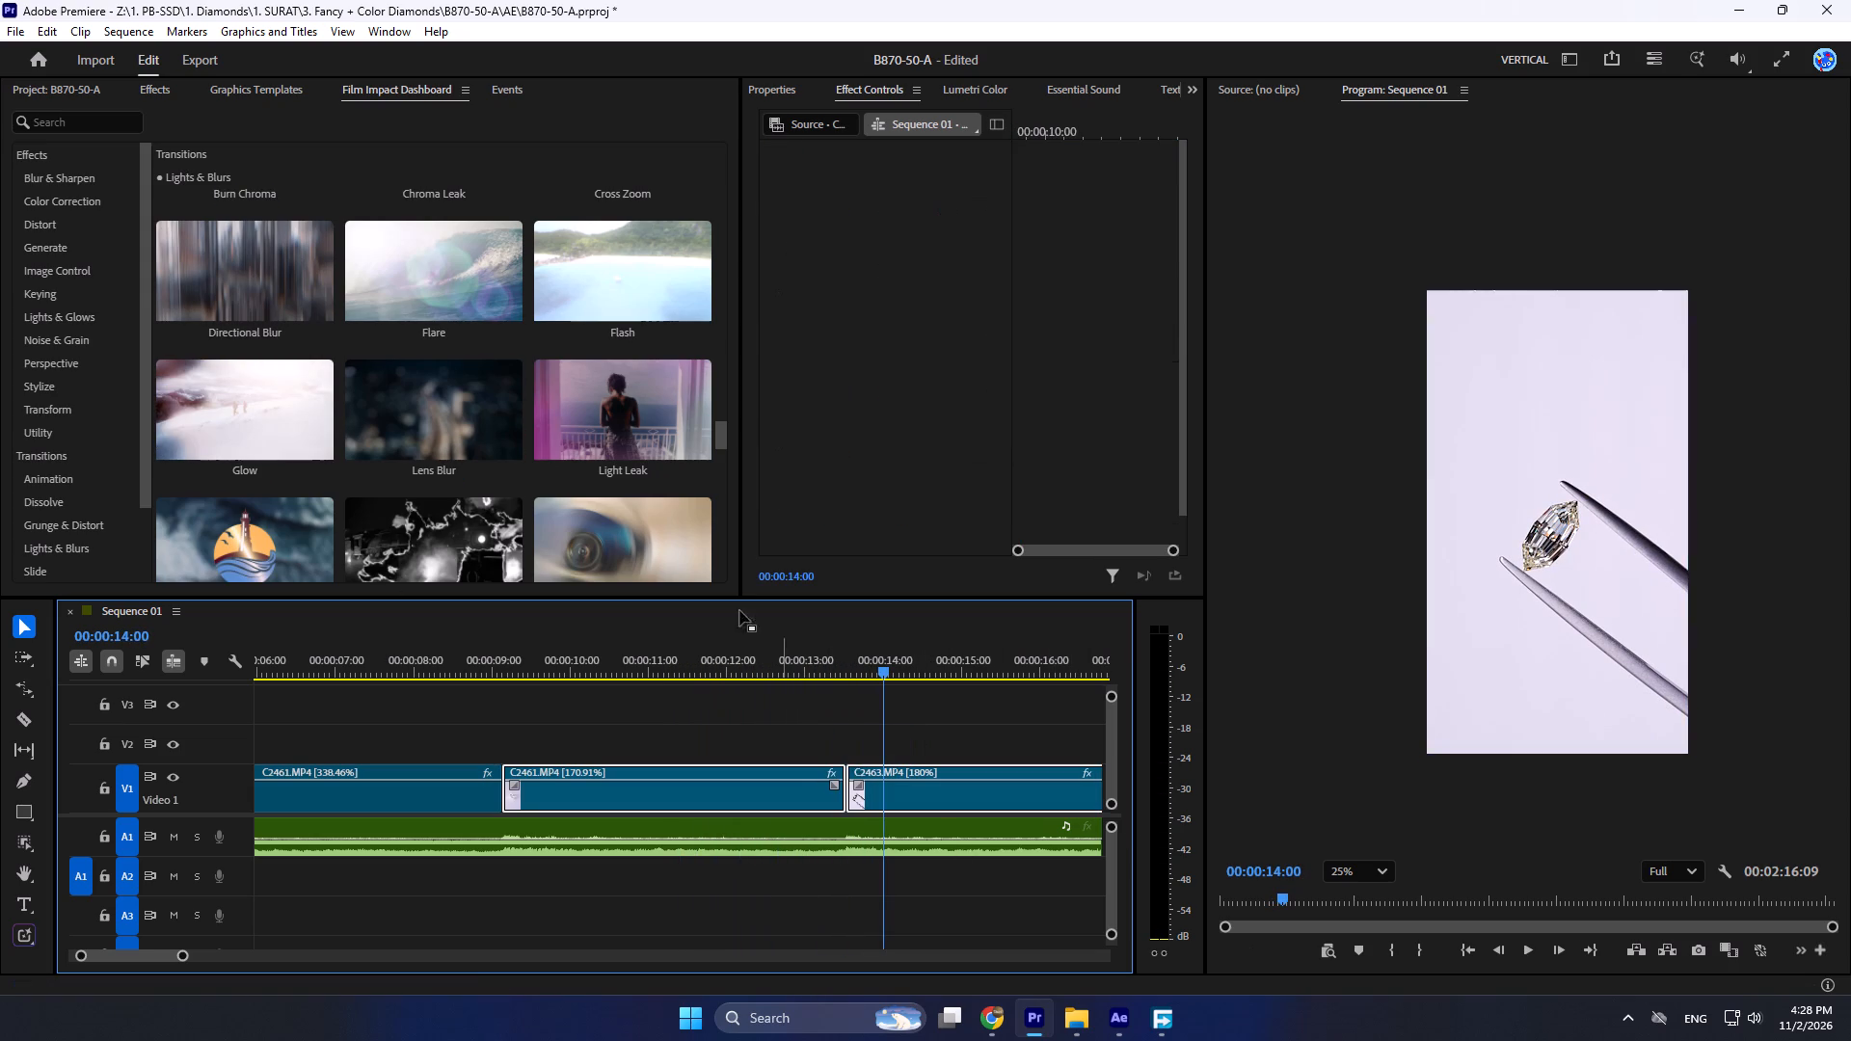
left_click(613, 331)
Play from the third clip through C2463.MP4 to check its timing against the music beats.
left_click_drag(884, 665, 688, 717)
key("space")
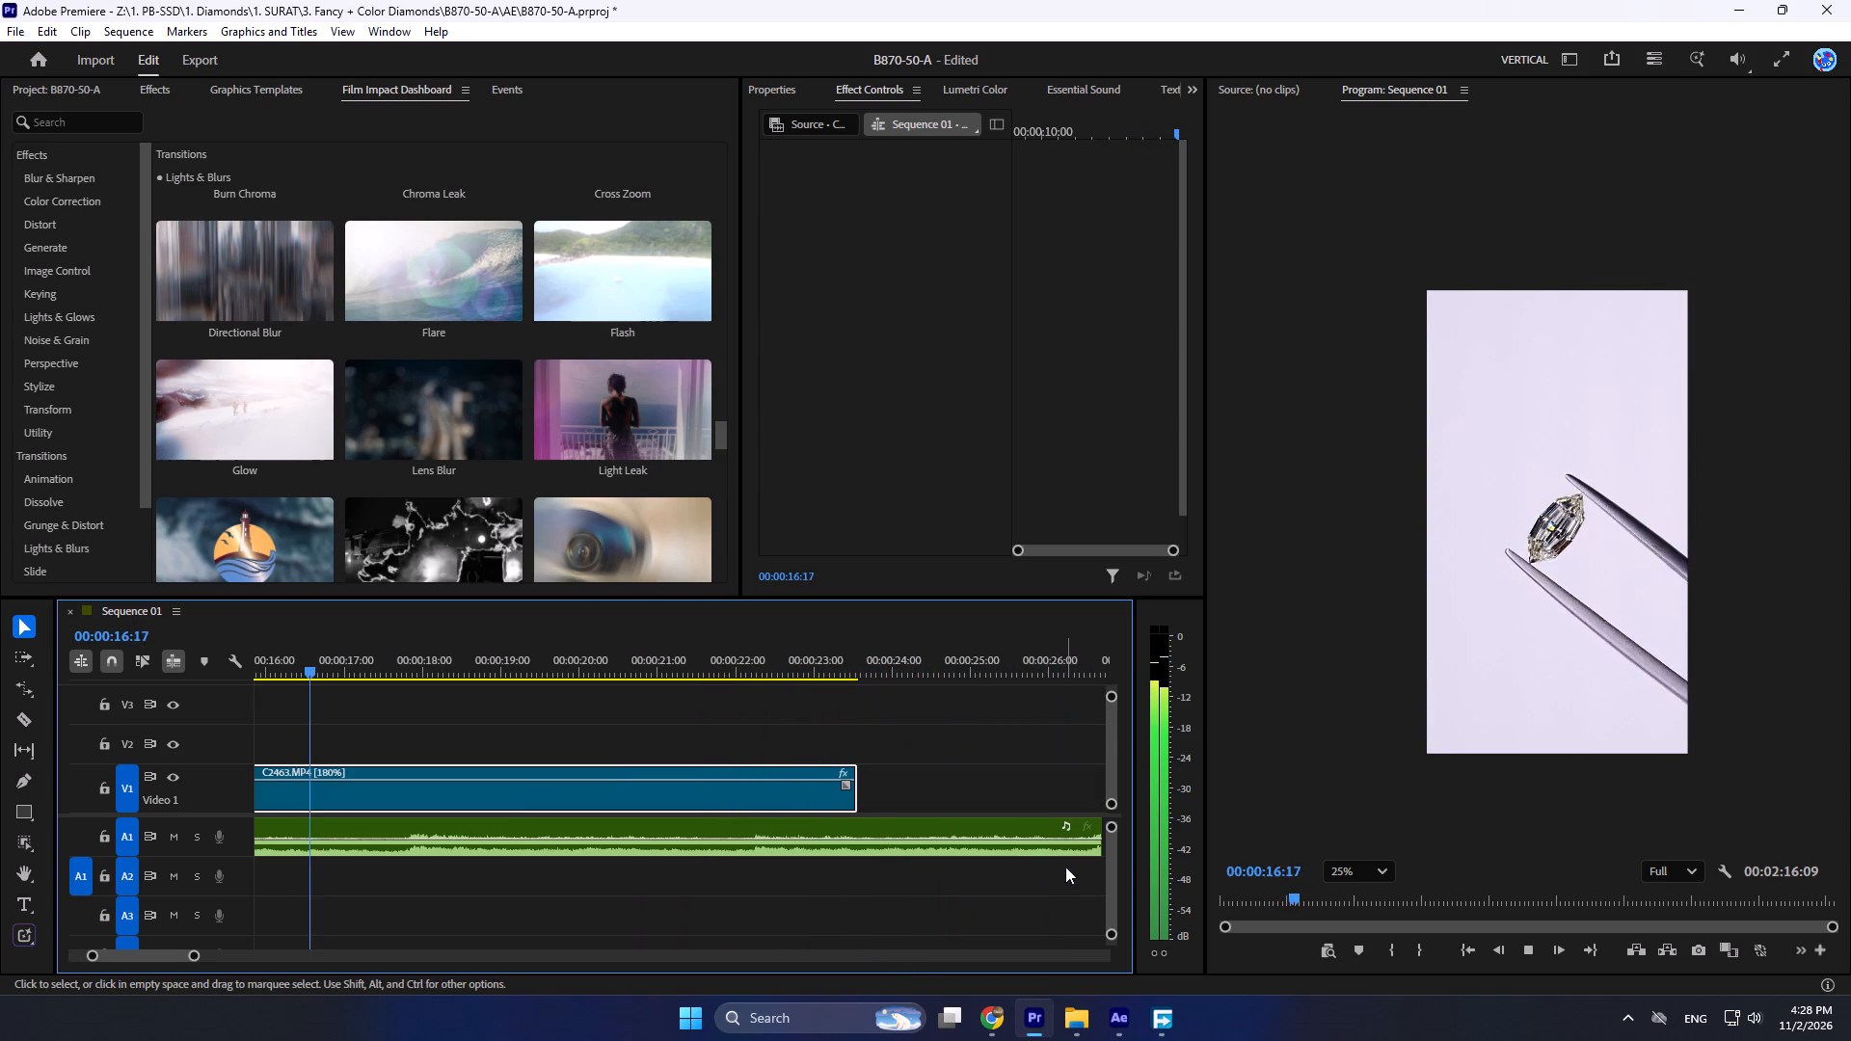
scroll(821, 814, "down", 4, "alt")
scroll(544, 821, "up", 2, "alt")
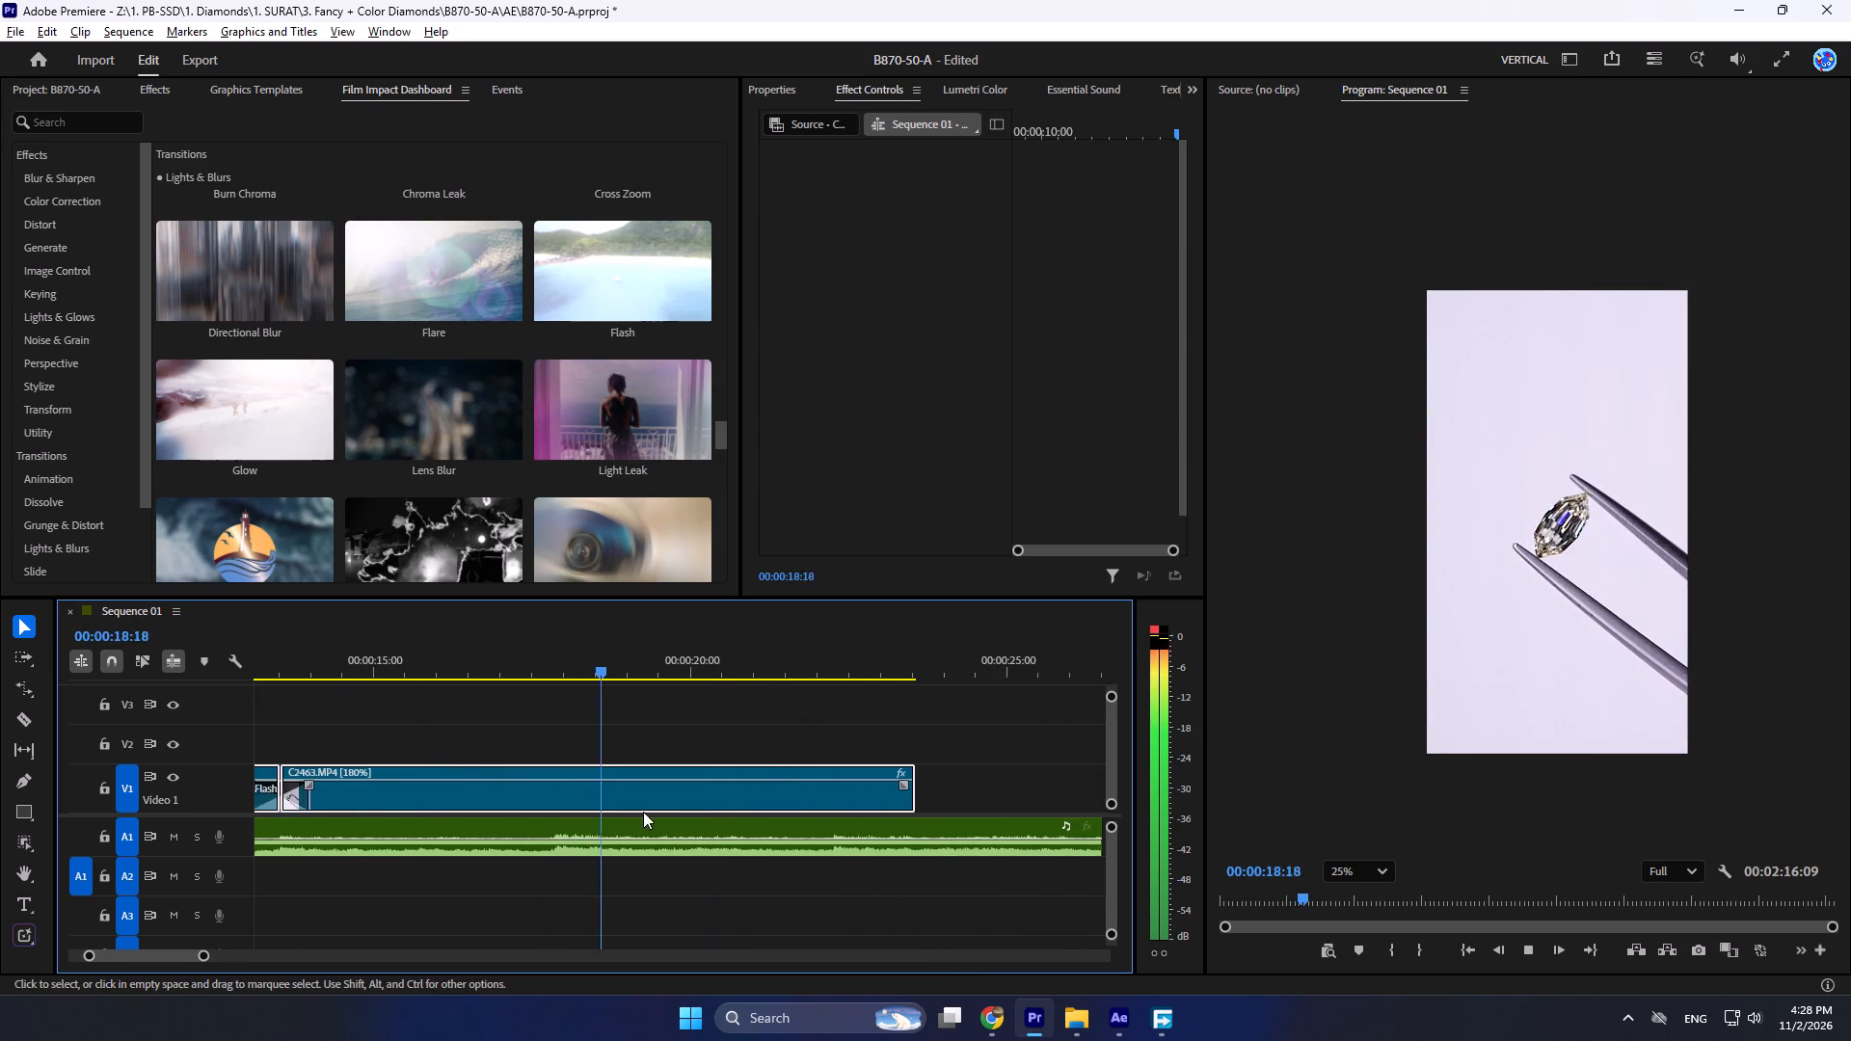
scroll(646, 812, "down", 3, "alt")
scroll(712, 821, "up", 3, "alt")
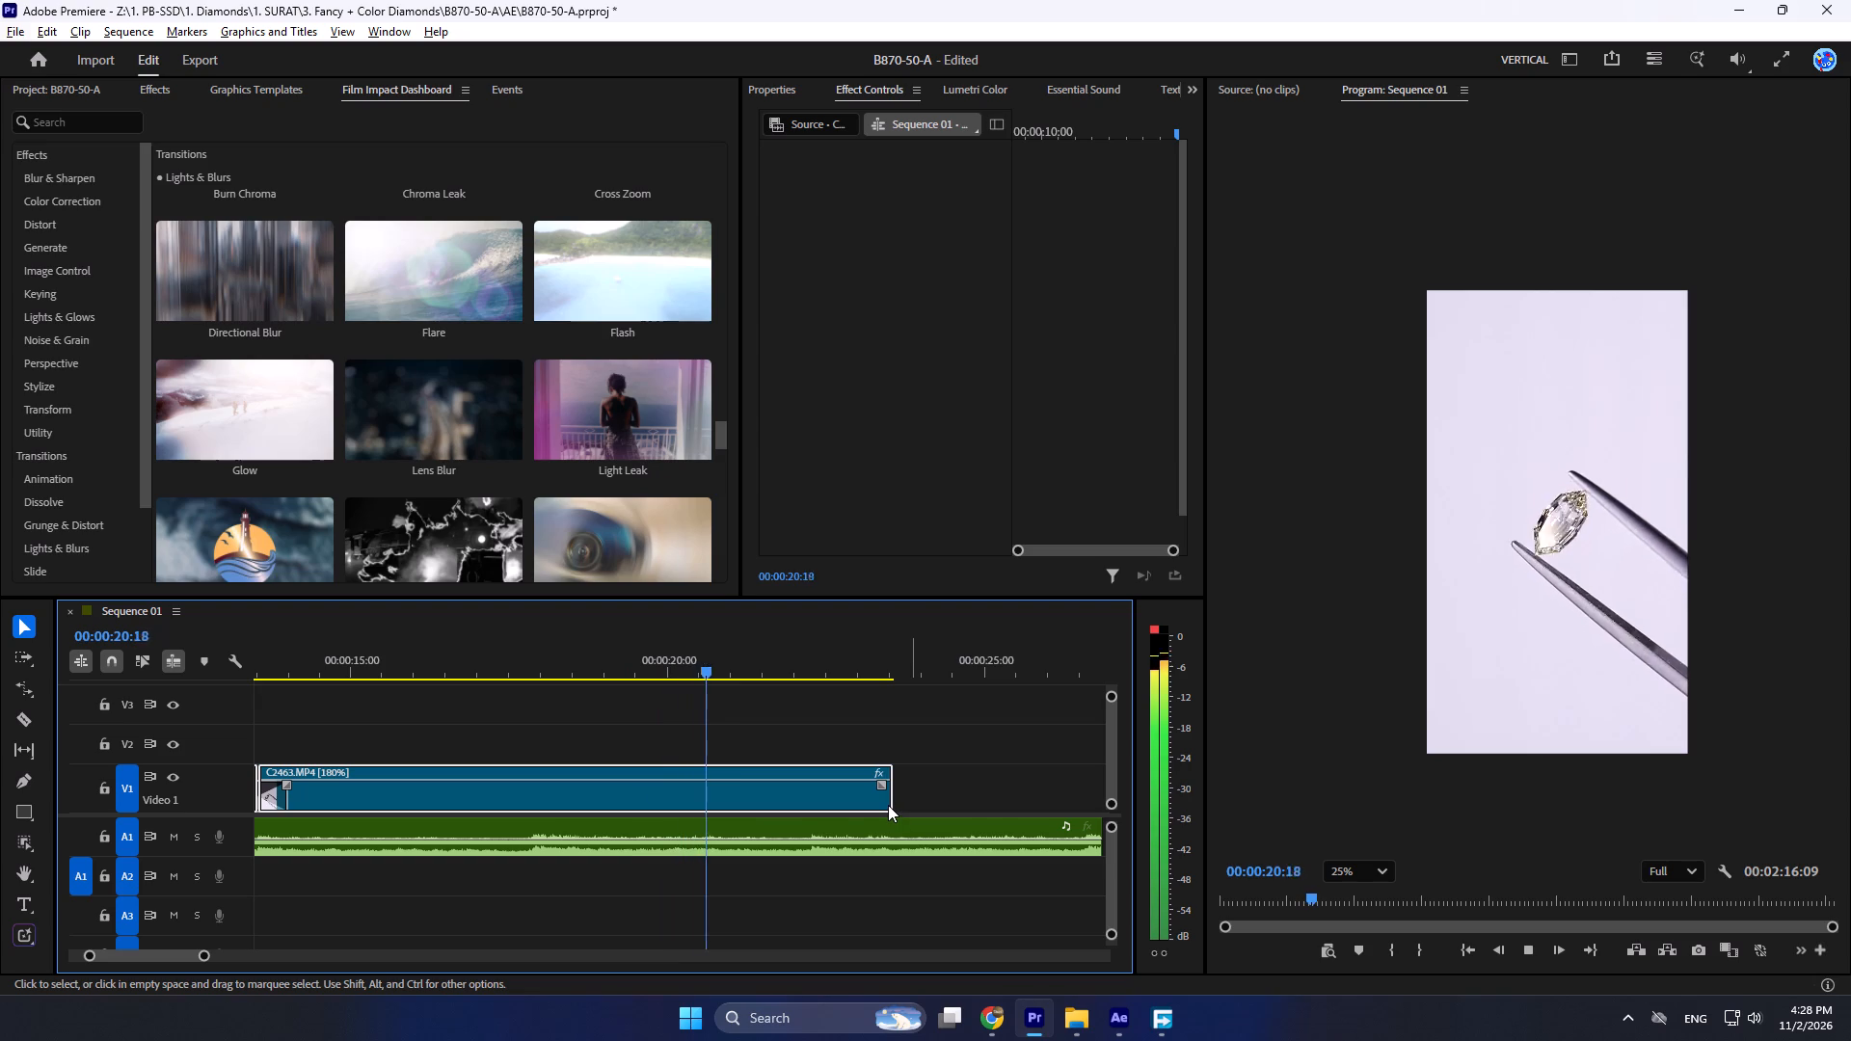
key("space")
left_click(744, 800)
key("space")
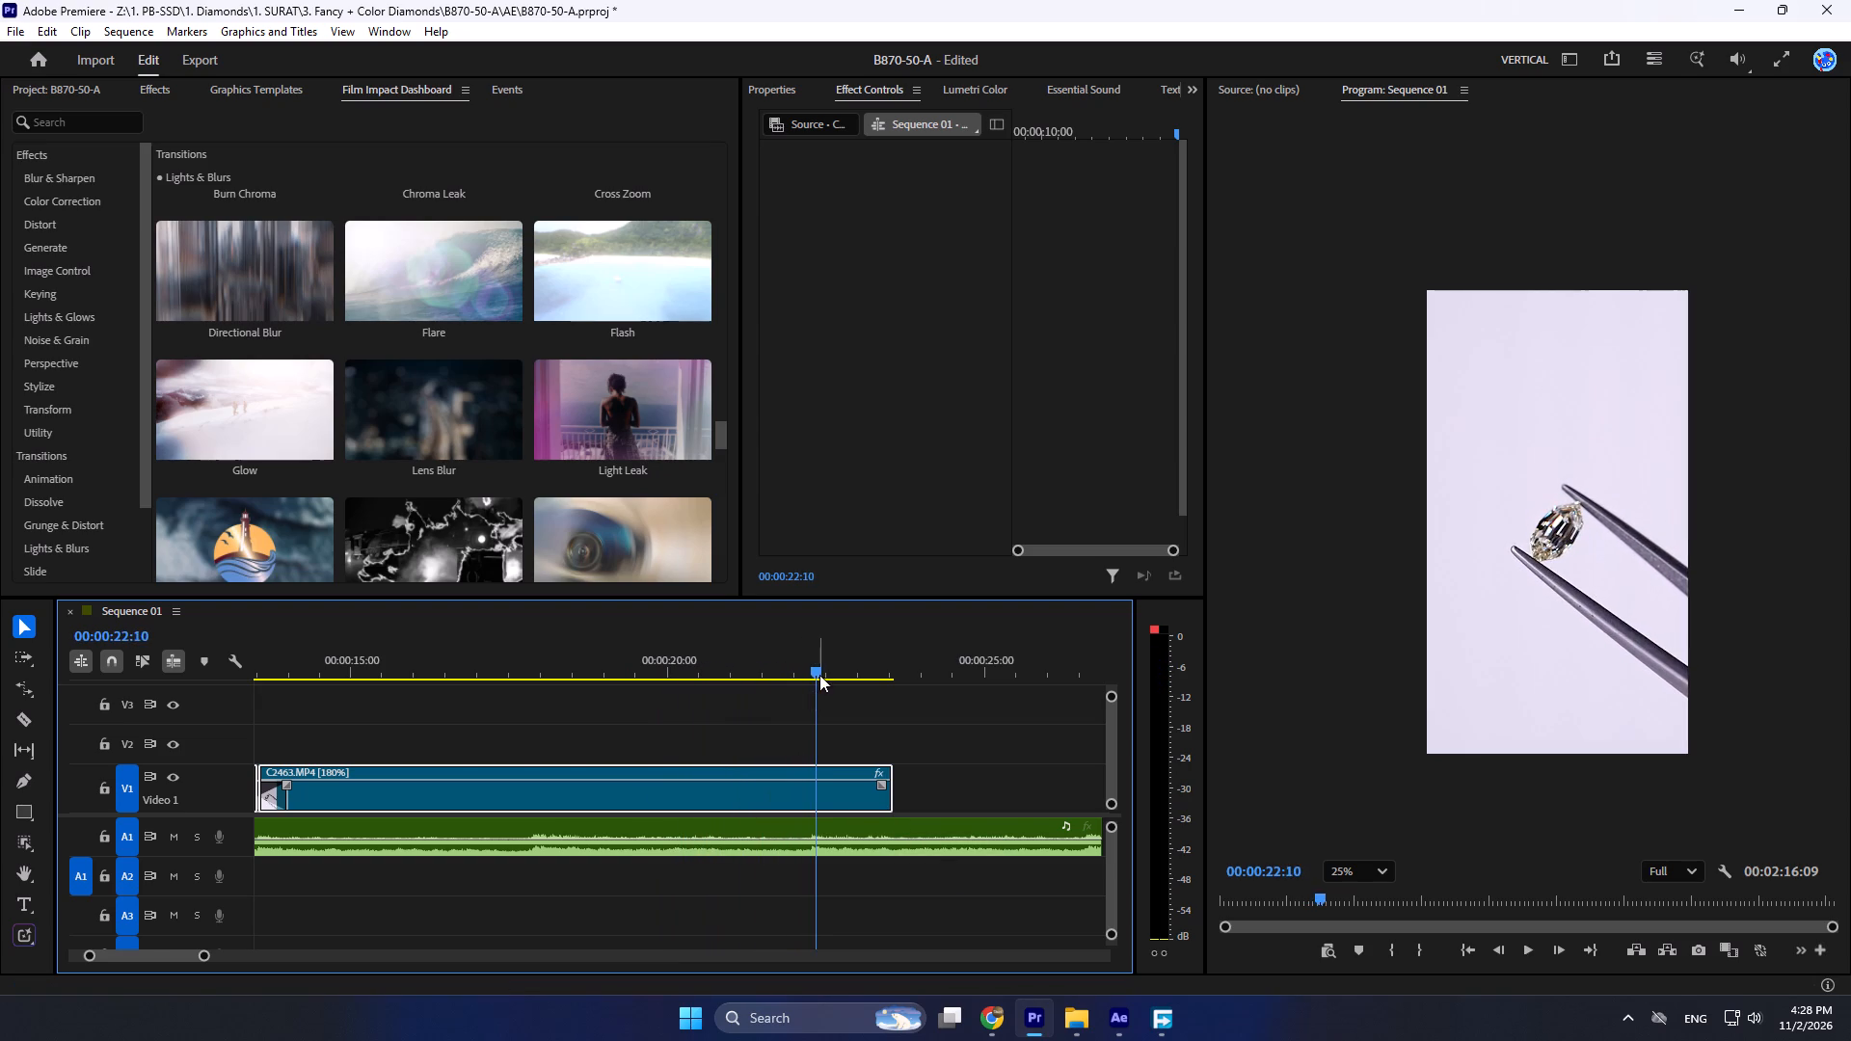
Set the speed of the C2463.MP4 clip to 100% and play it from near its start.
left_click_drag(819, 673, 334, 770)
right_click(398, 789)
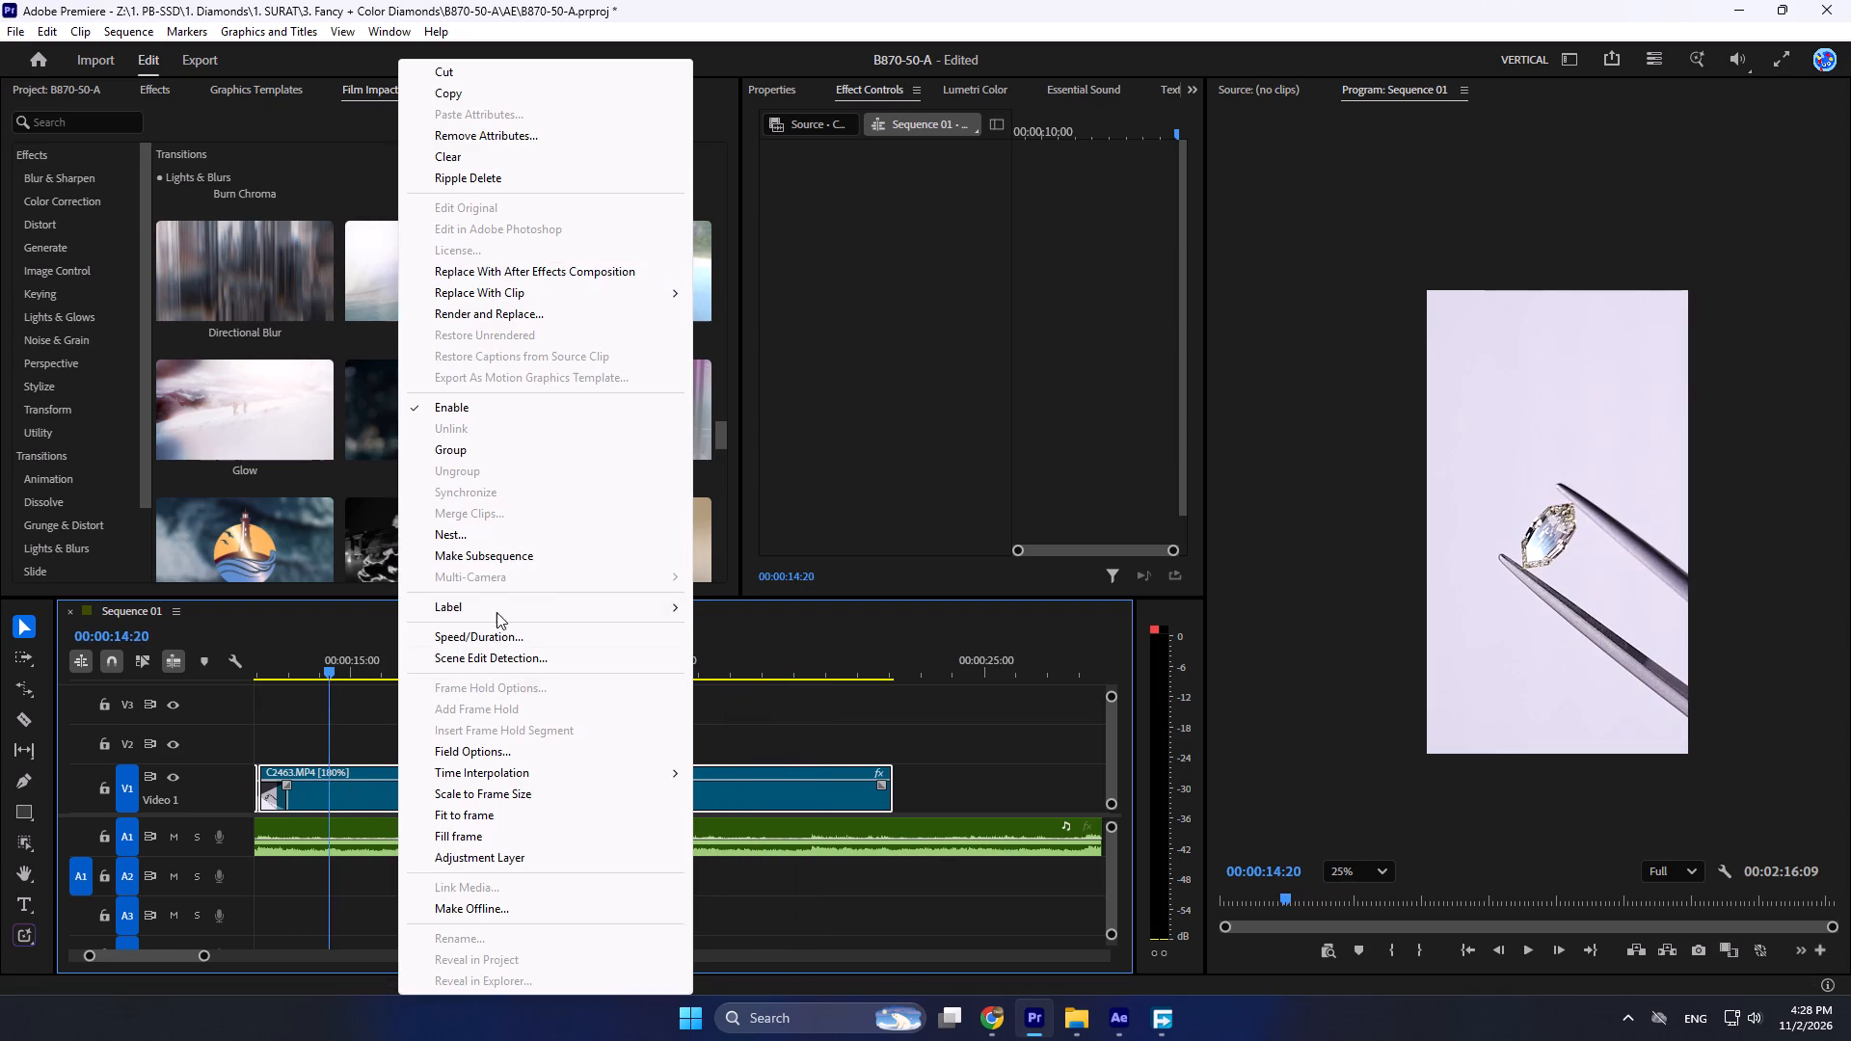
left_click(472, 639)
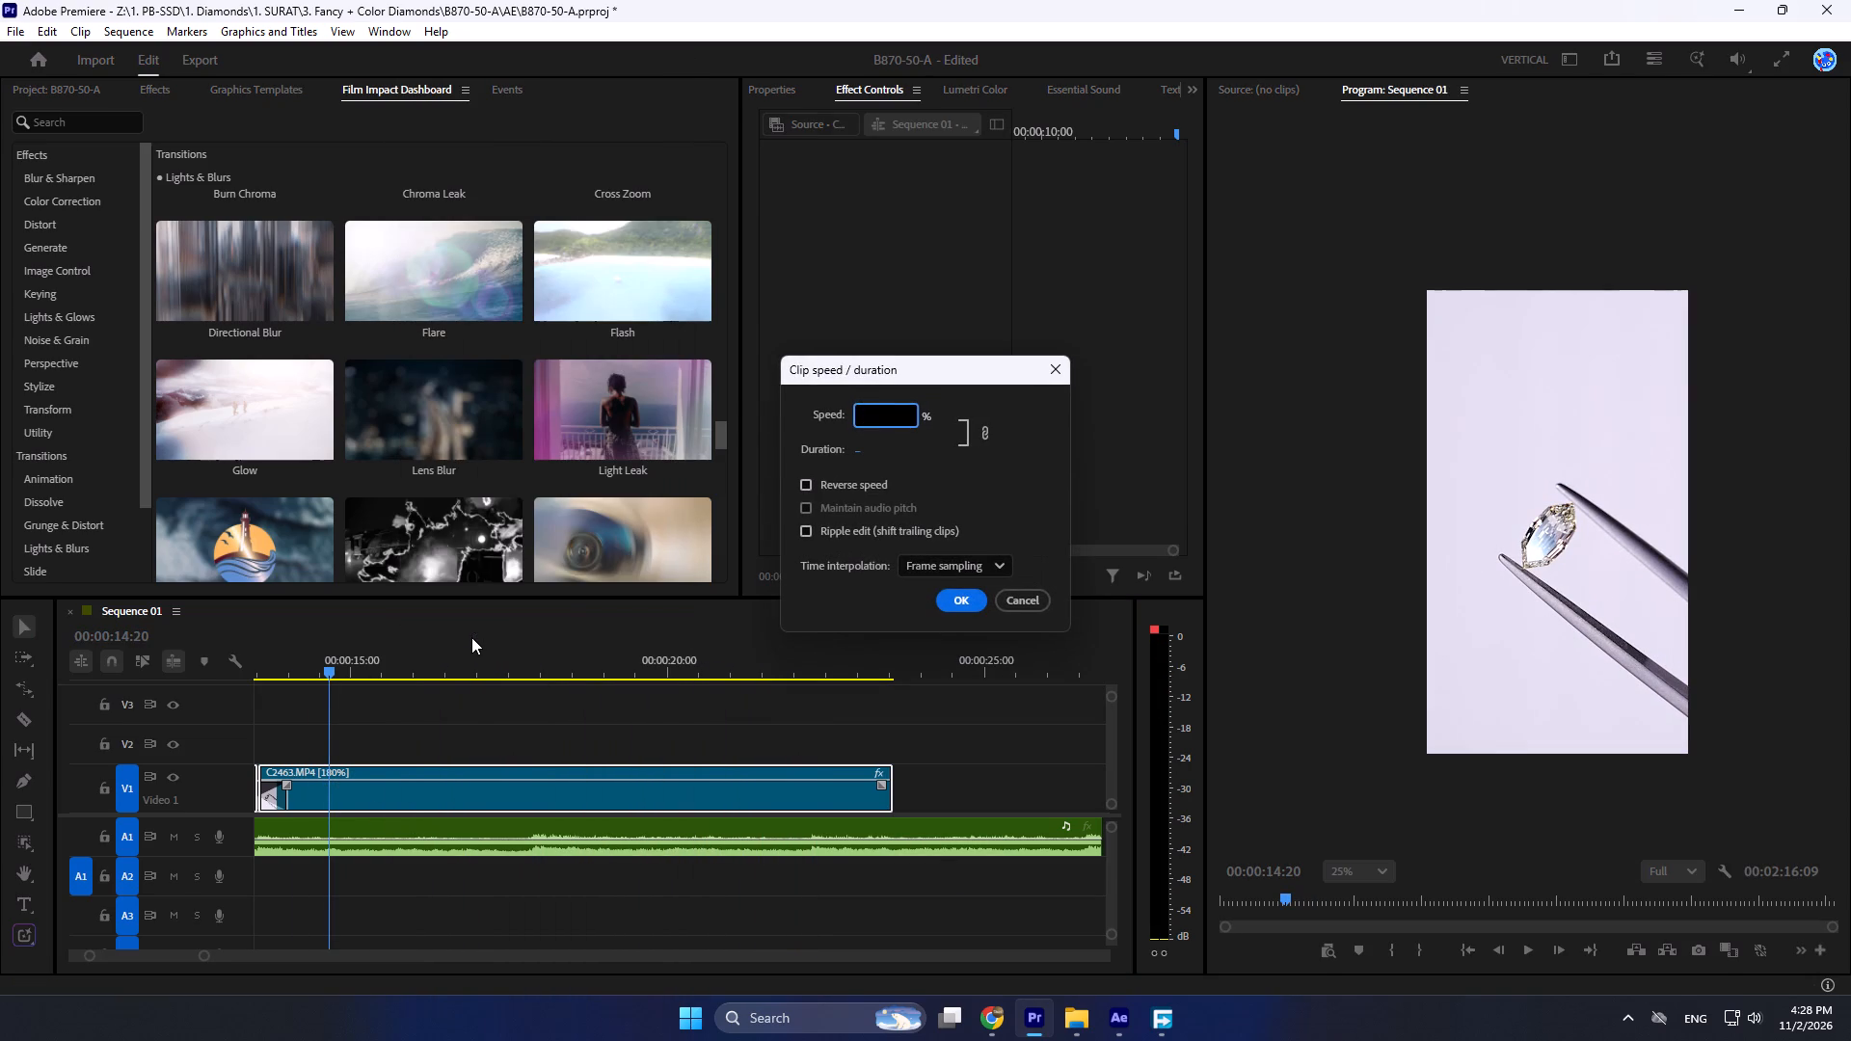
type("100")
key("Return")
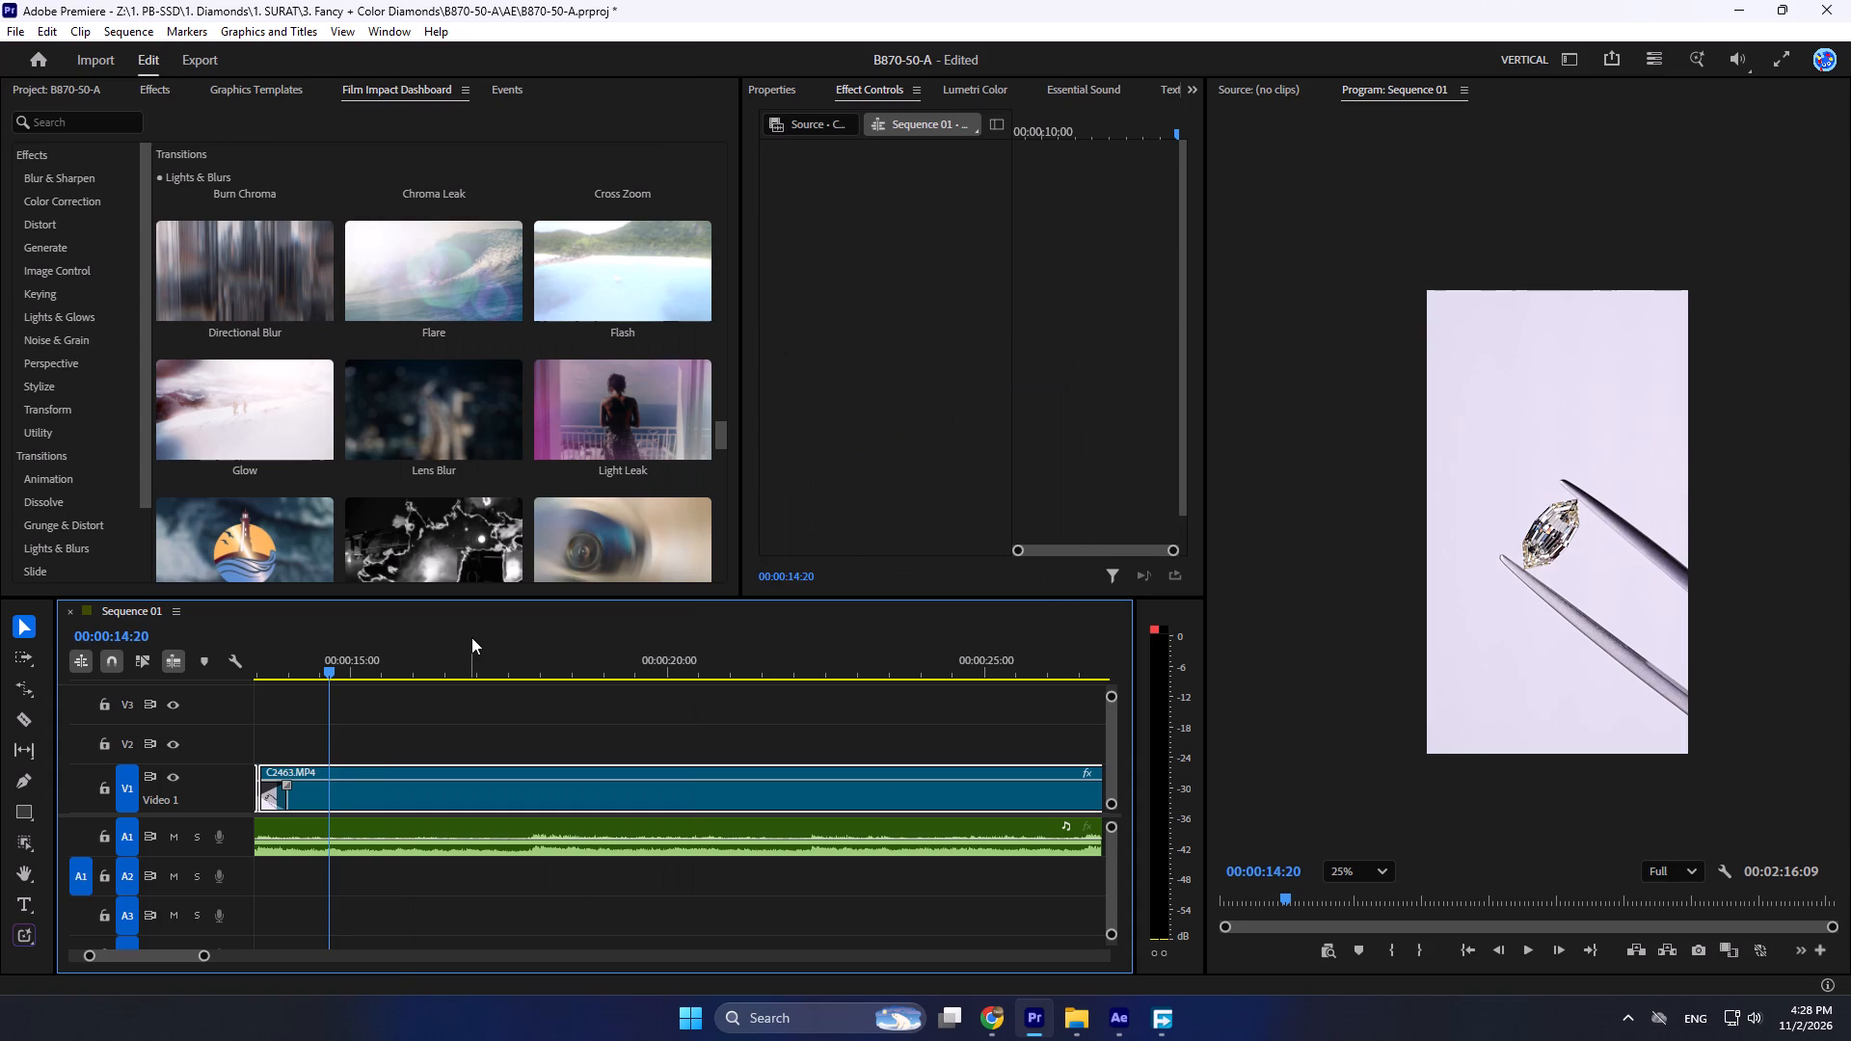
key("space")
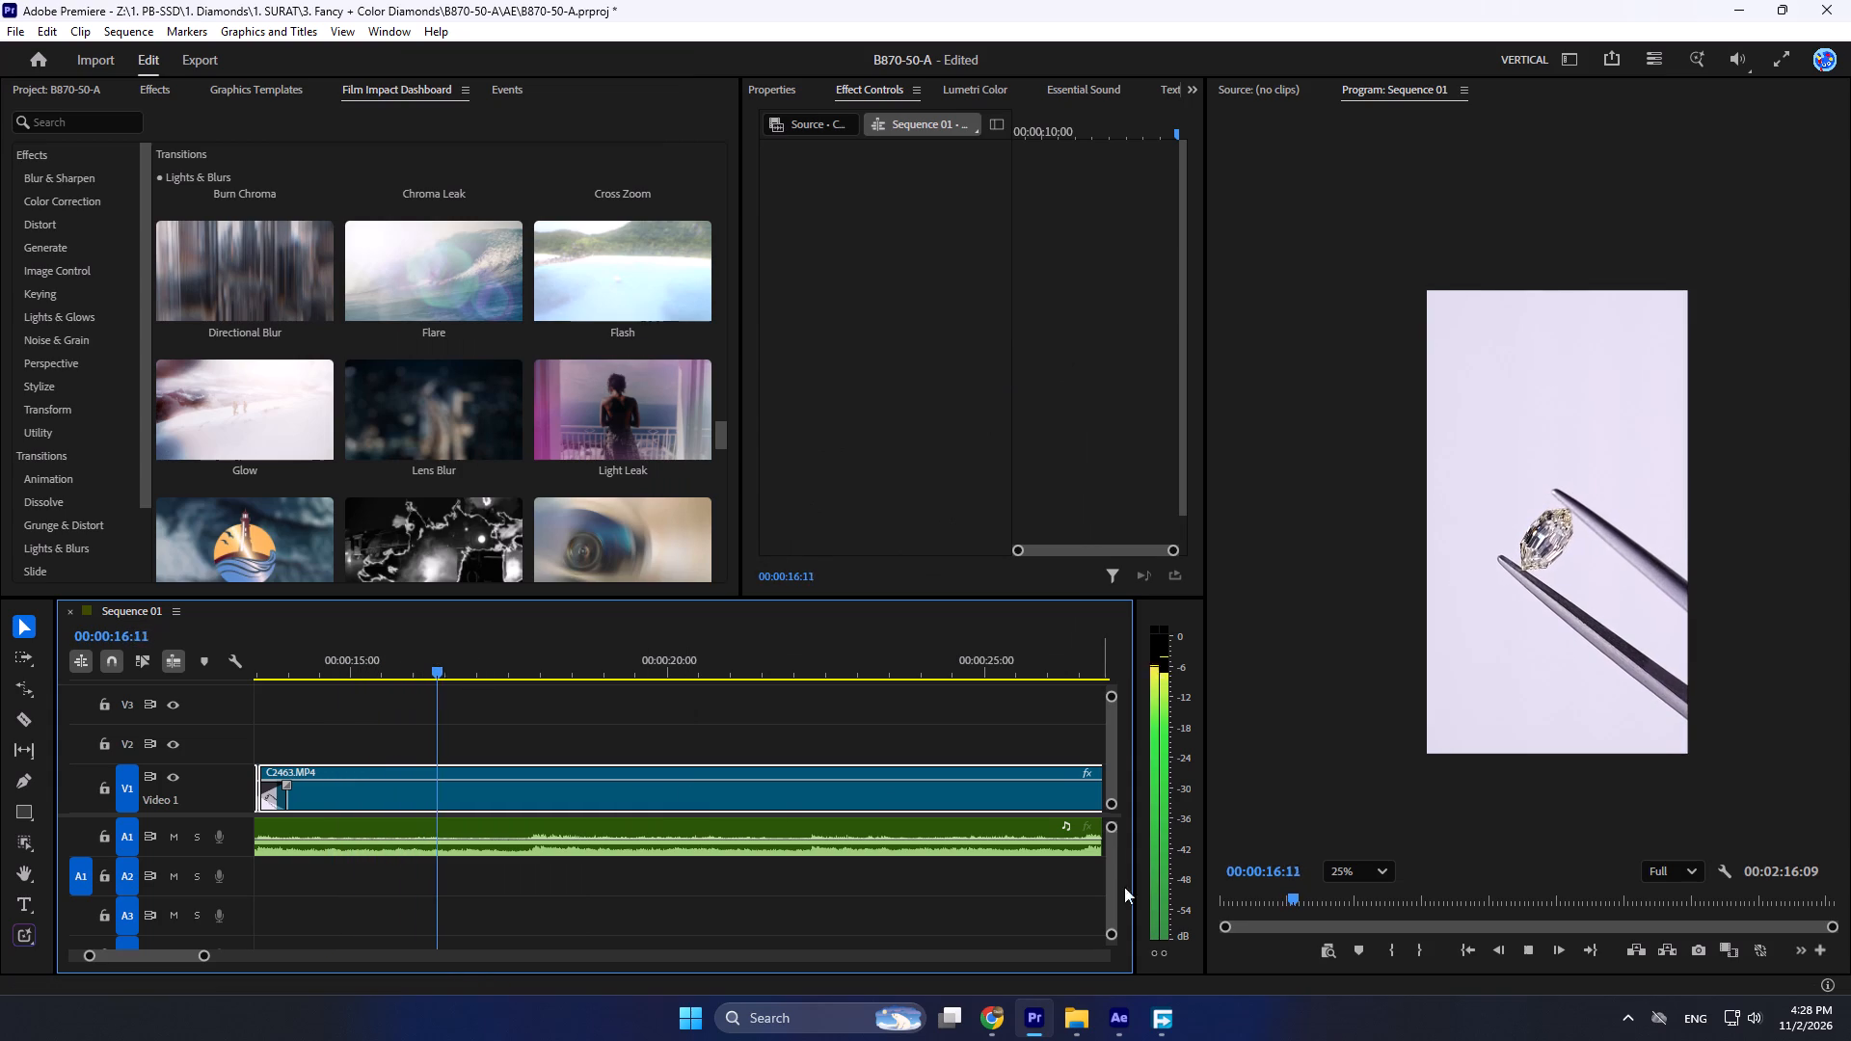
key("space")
Set the Program monitor's zoom level to Fit and continue playing C2463.MP4 up to the next beat.
left_click(1377, 867)
left_click(1351, 604)
key("space")
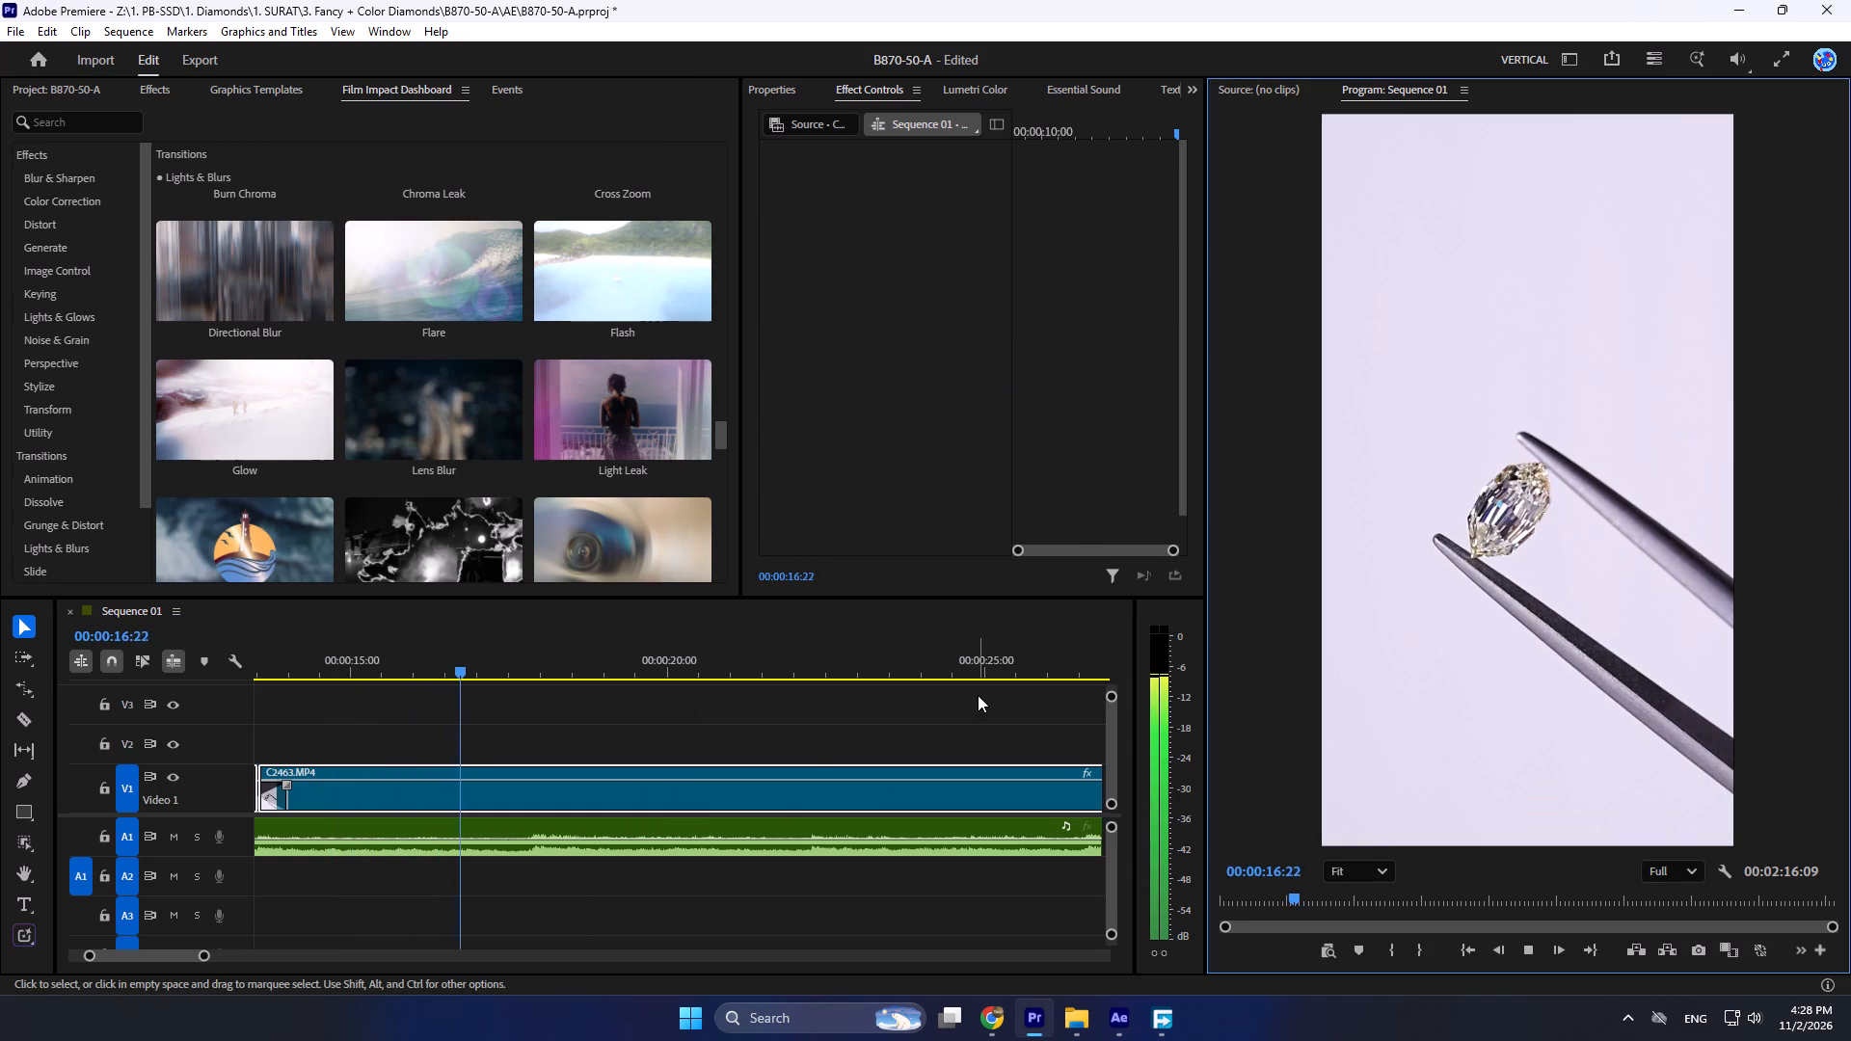
key("space")
Set the speed of the C2463.MP4 clip to 120% and play it from near its start to check the pacing.
right_click(627, 784)
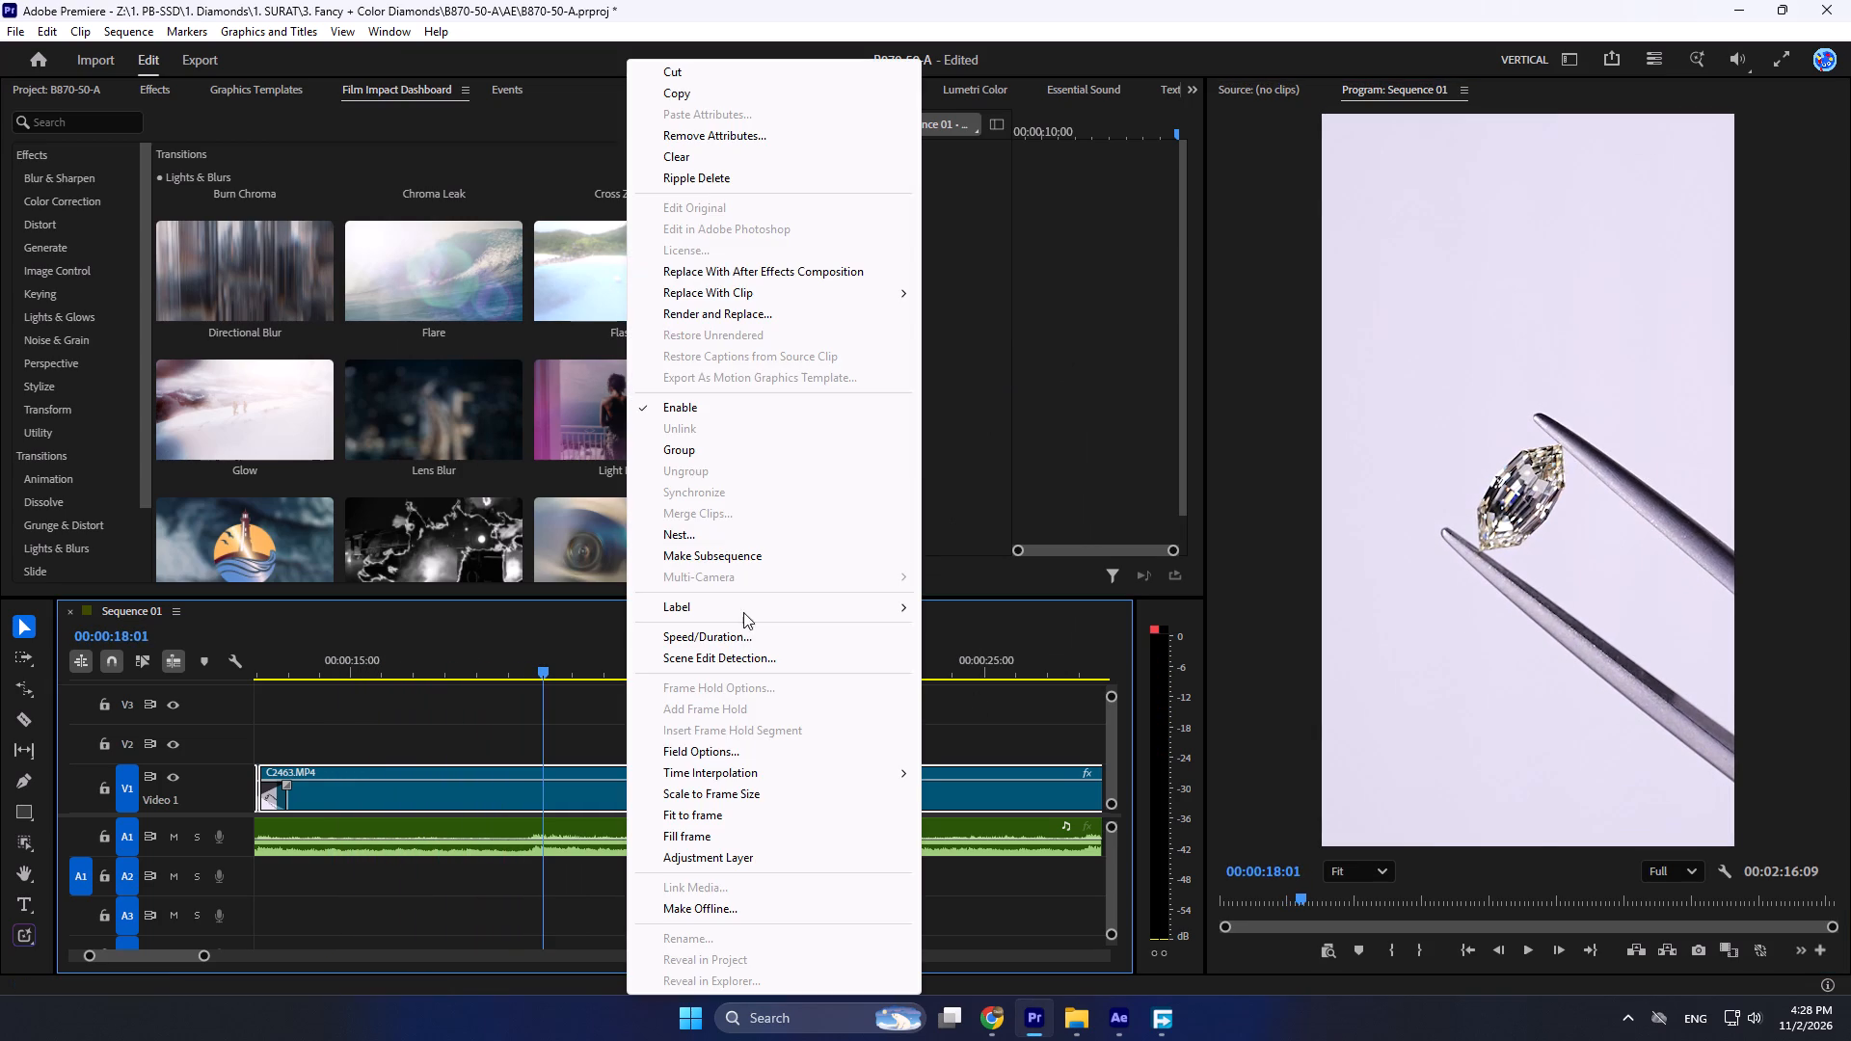
left_click(691, 644)
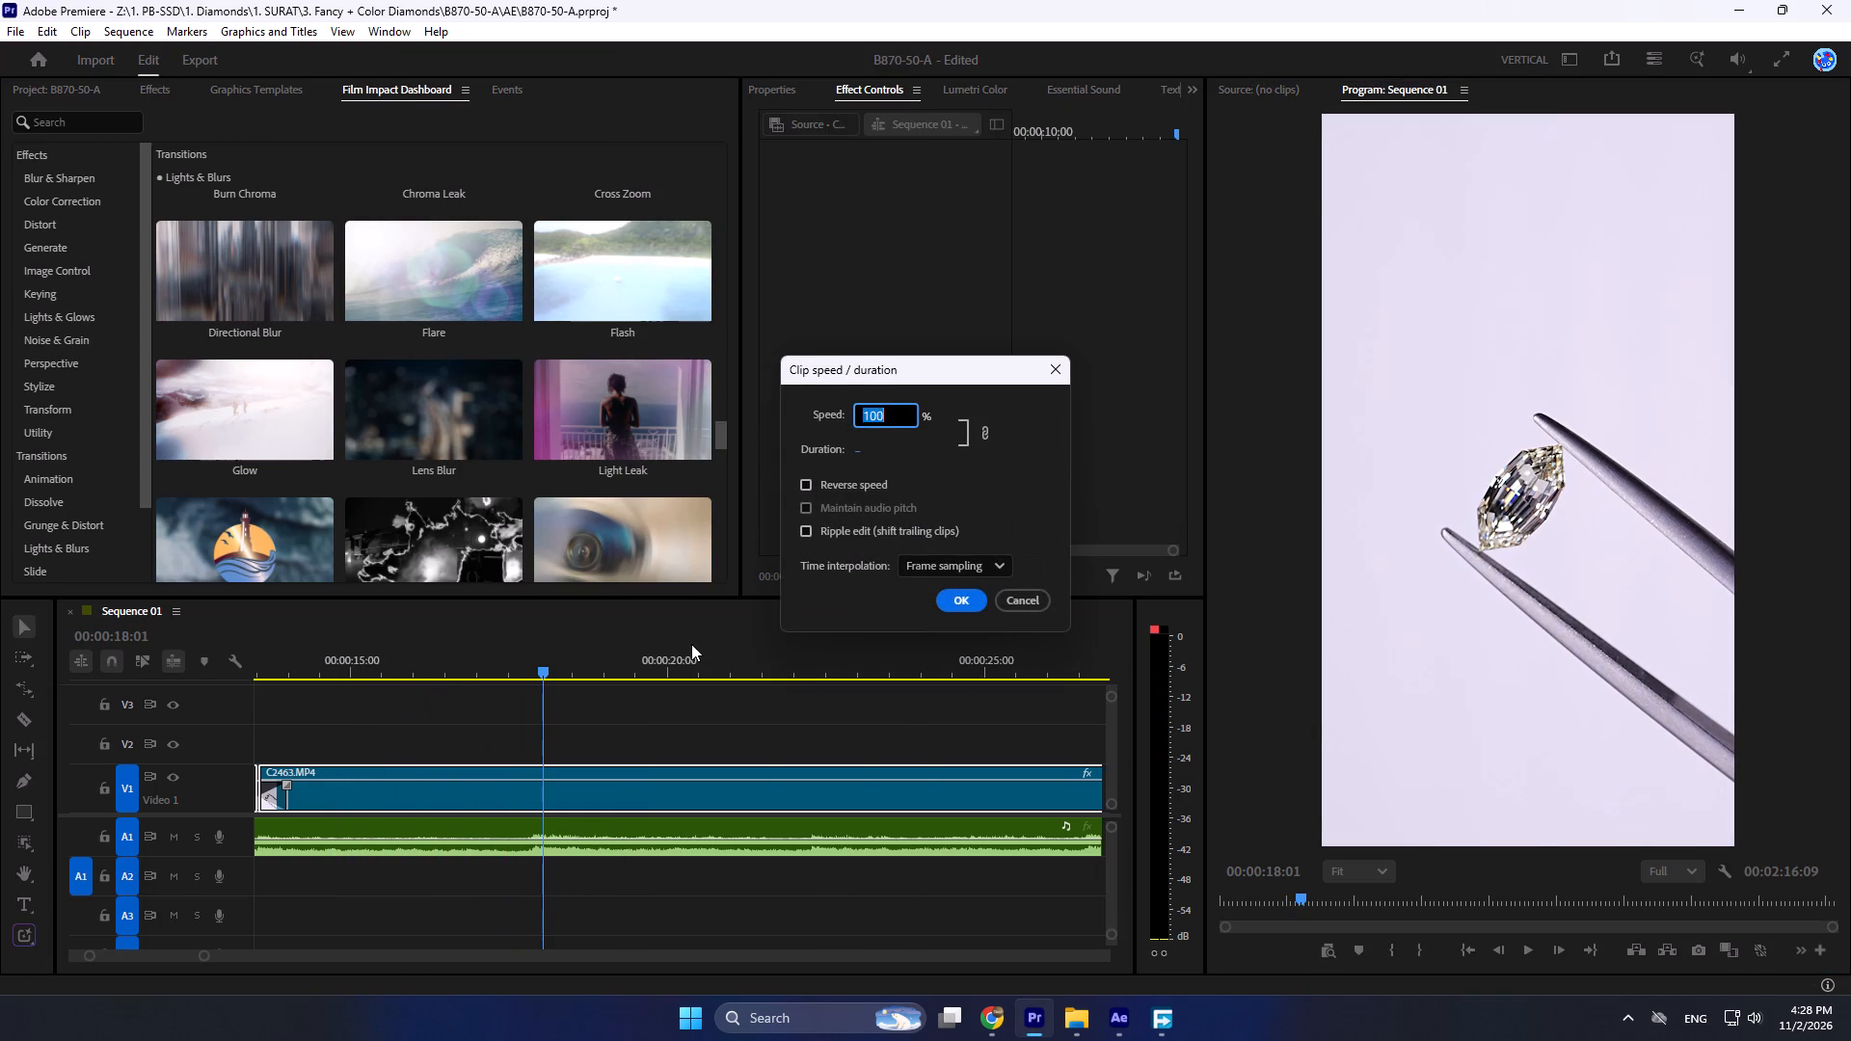
type("120")
key("Return")
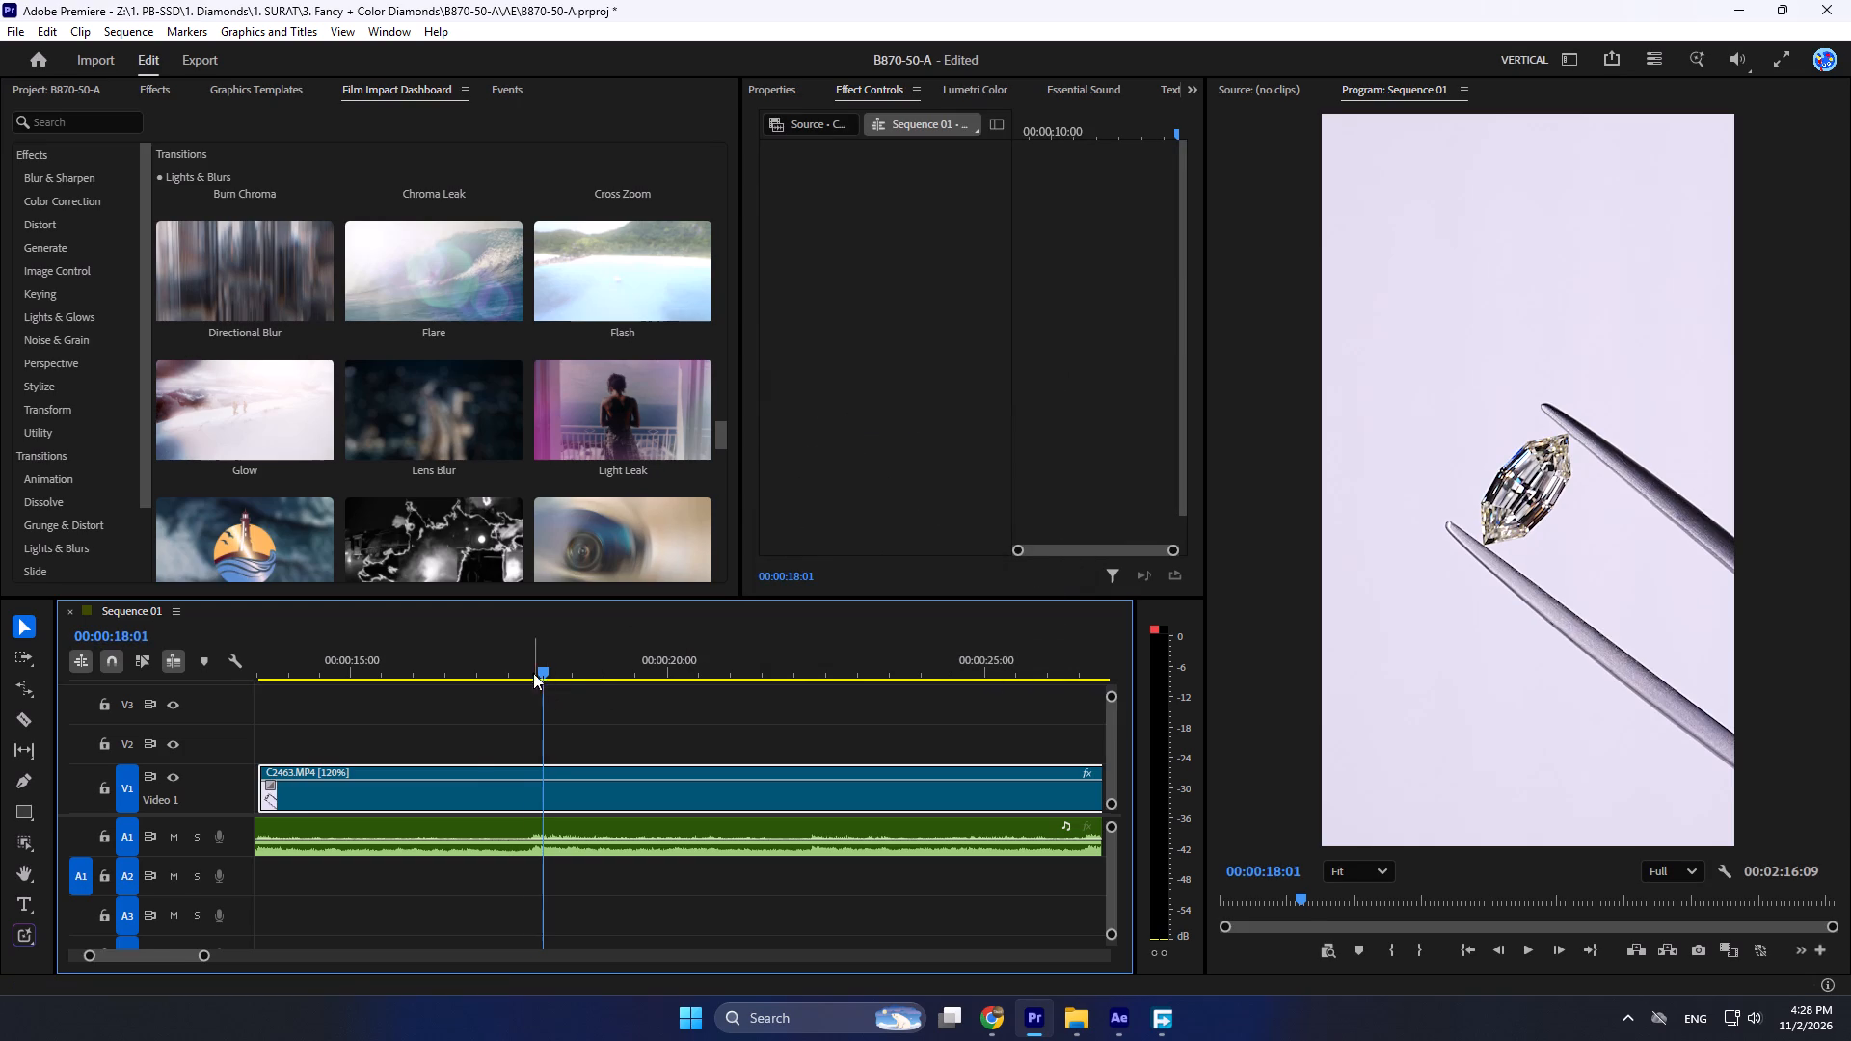
left_click_drag(533, 670, 326, 689)
key("space")
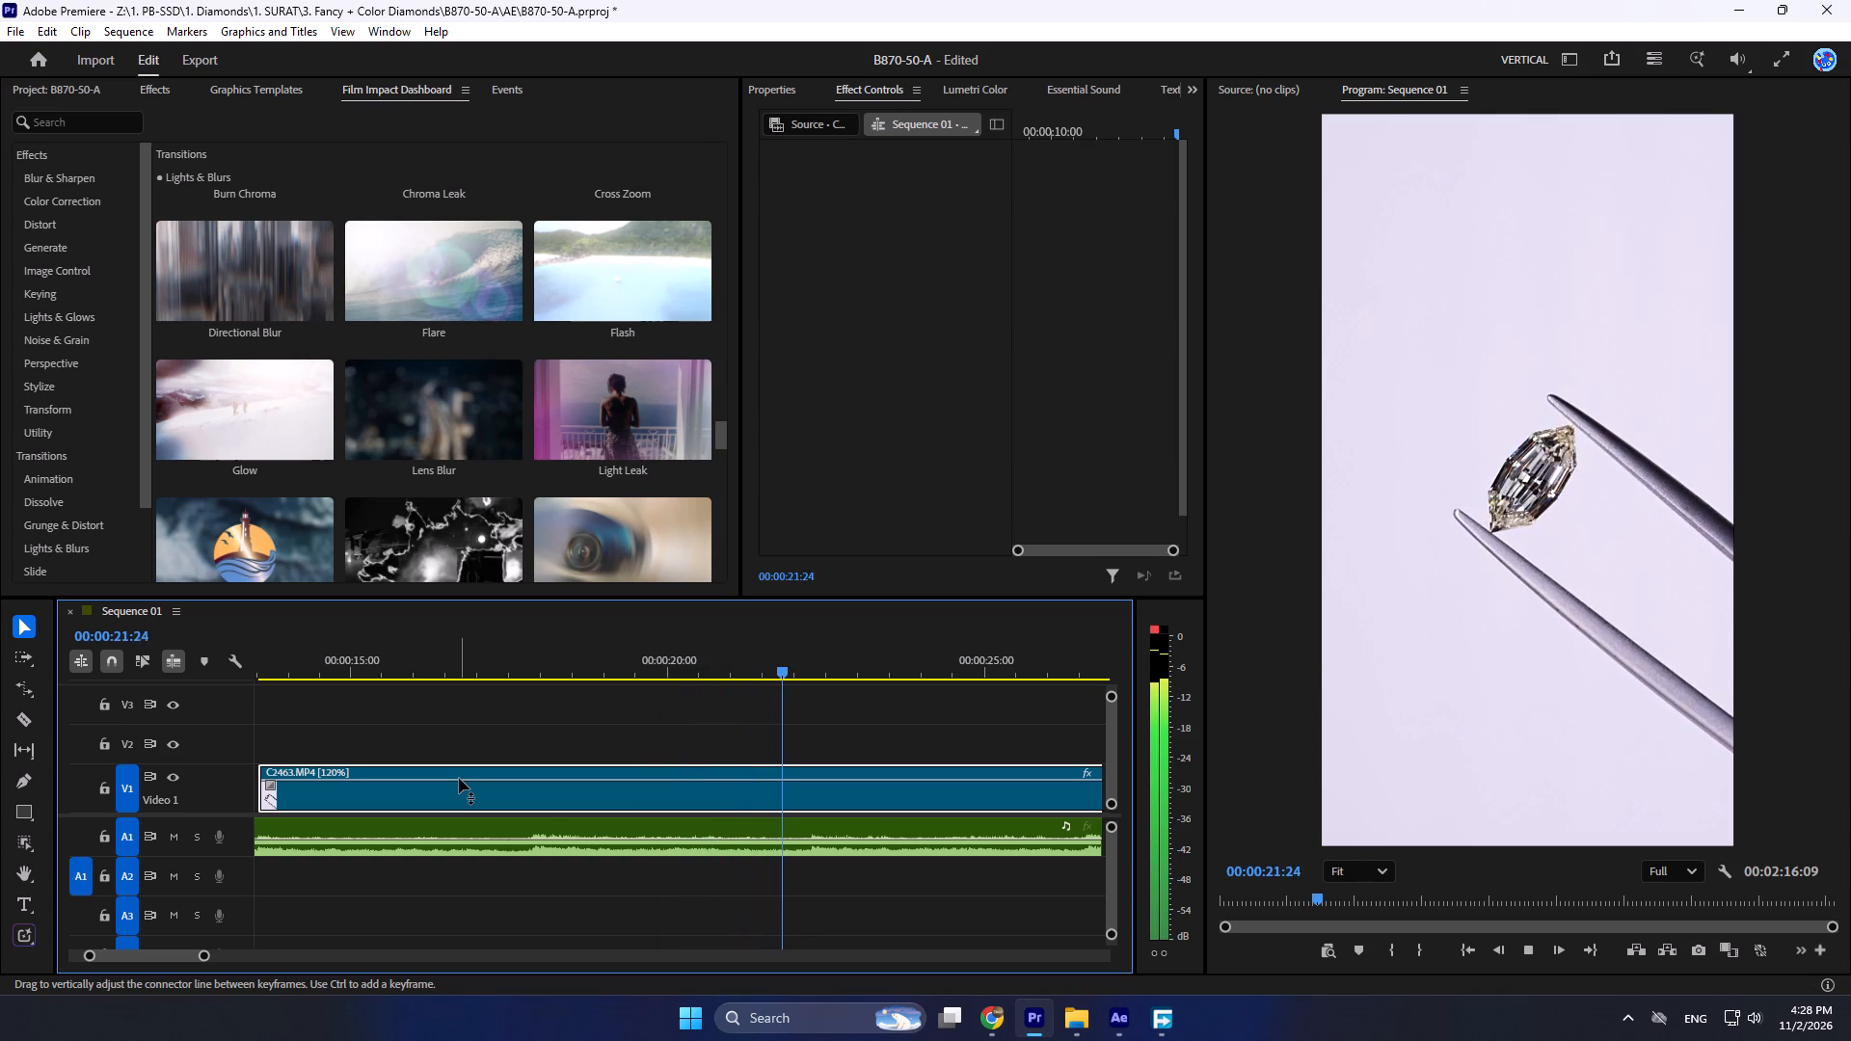
key("space")
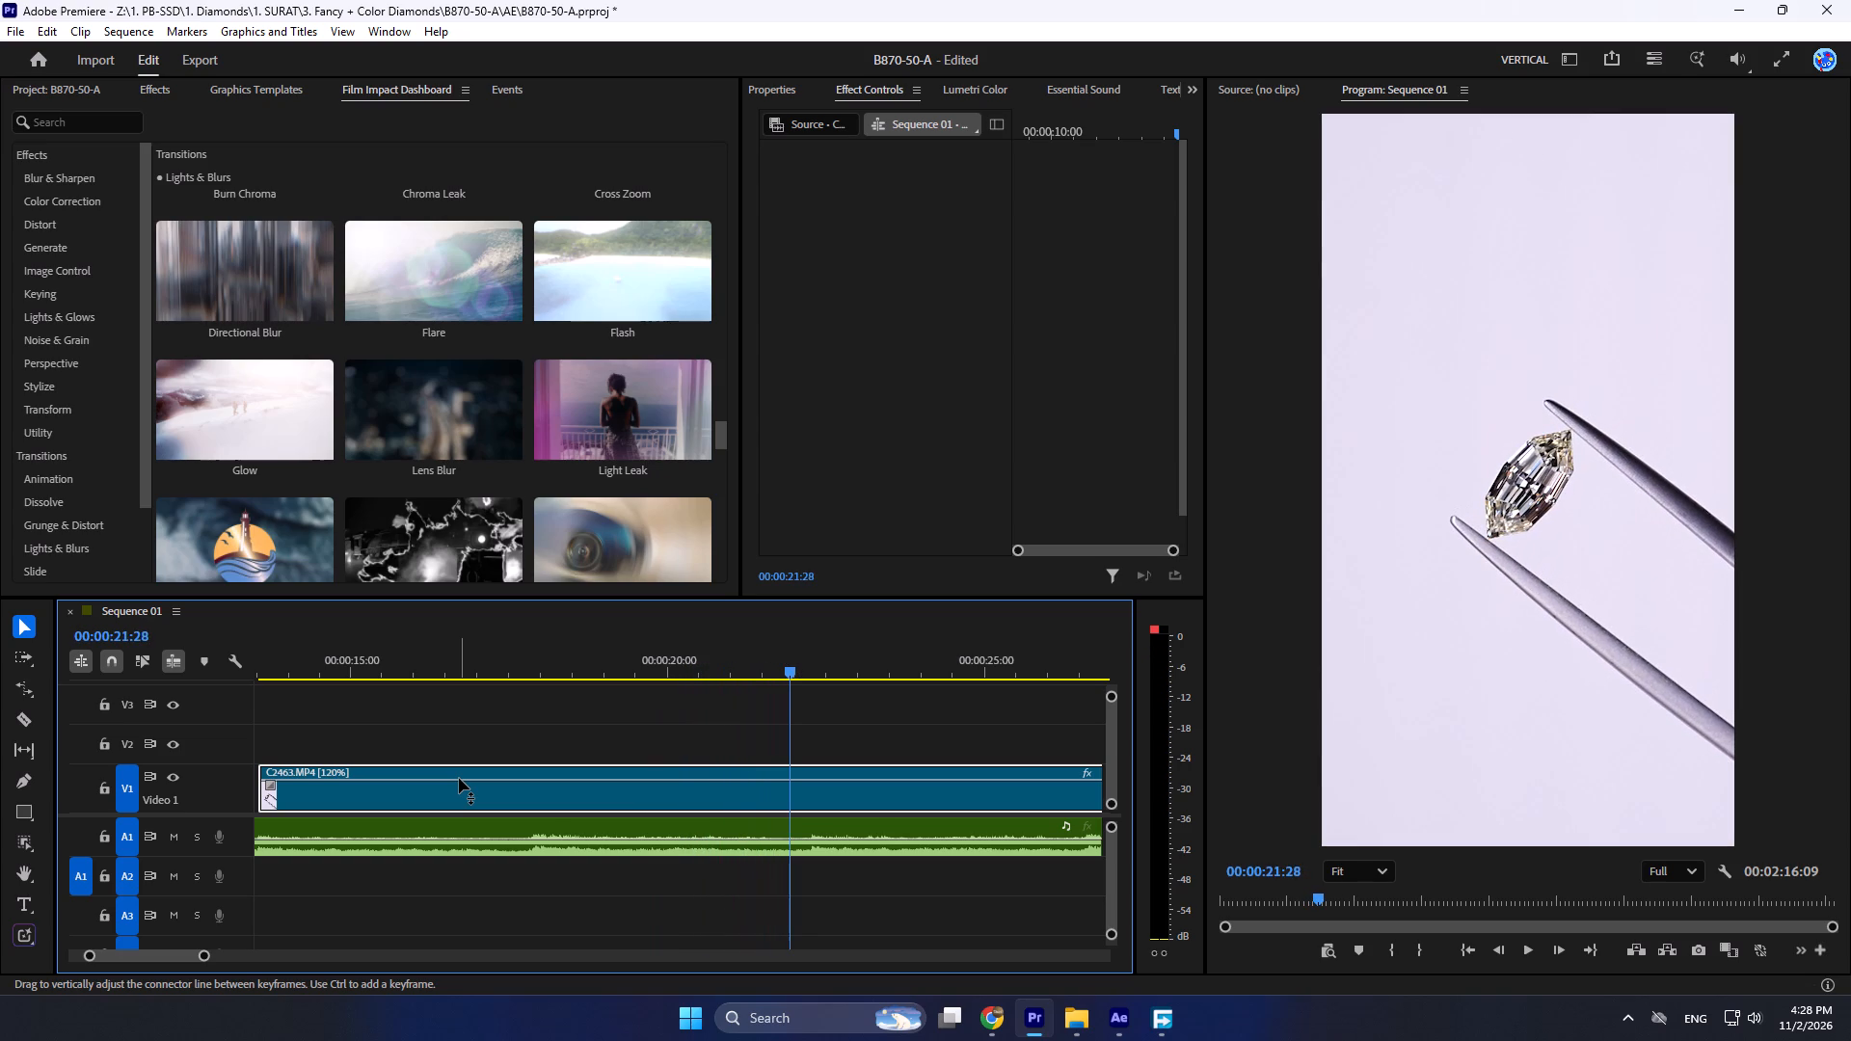
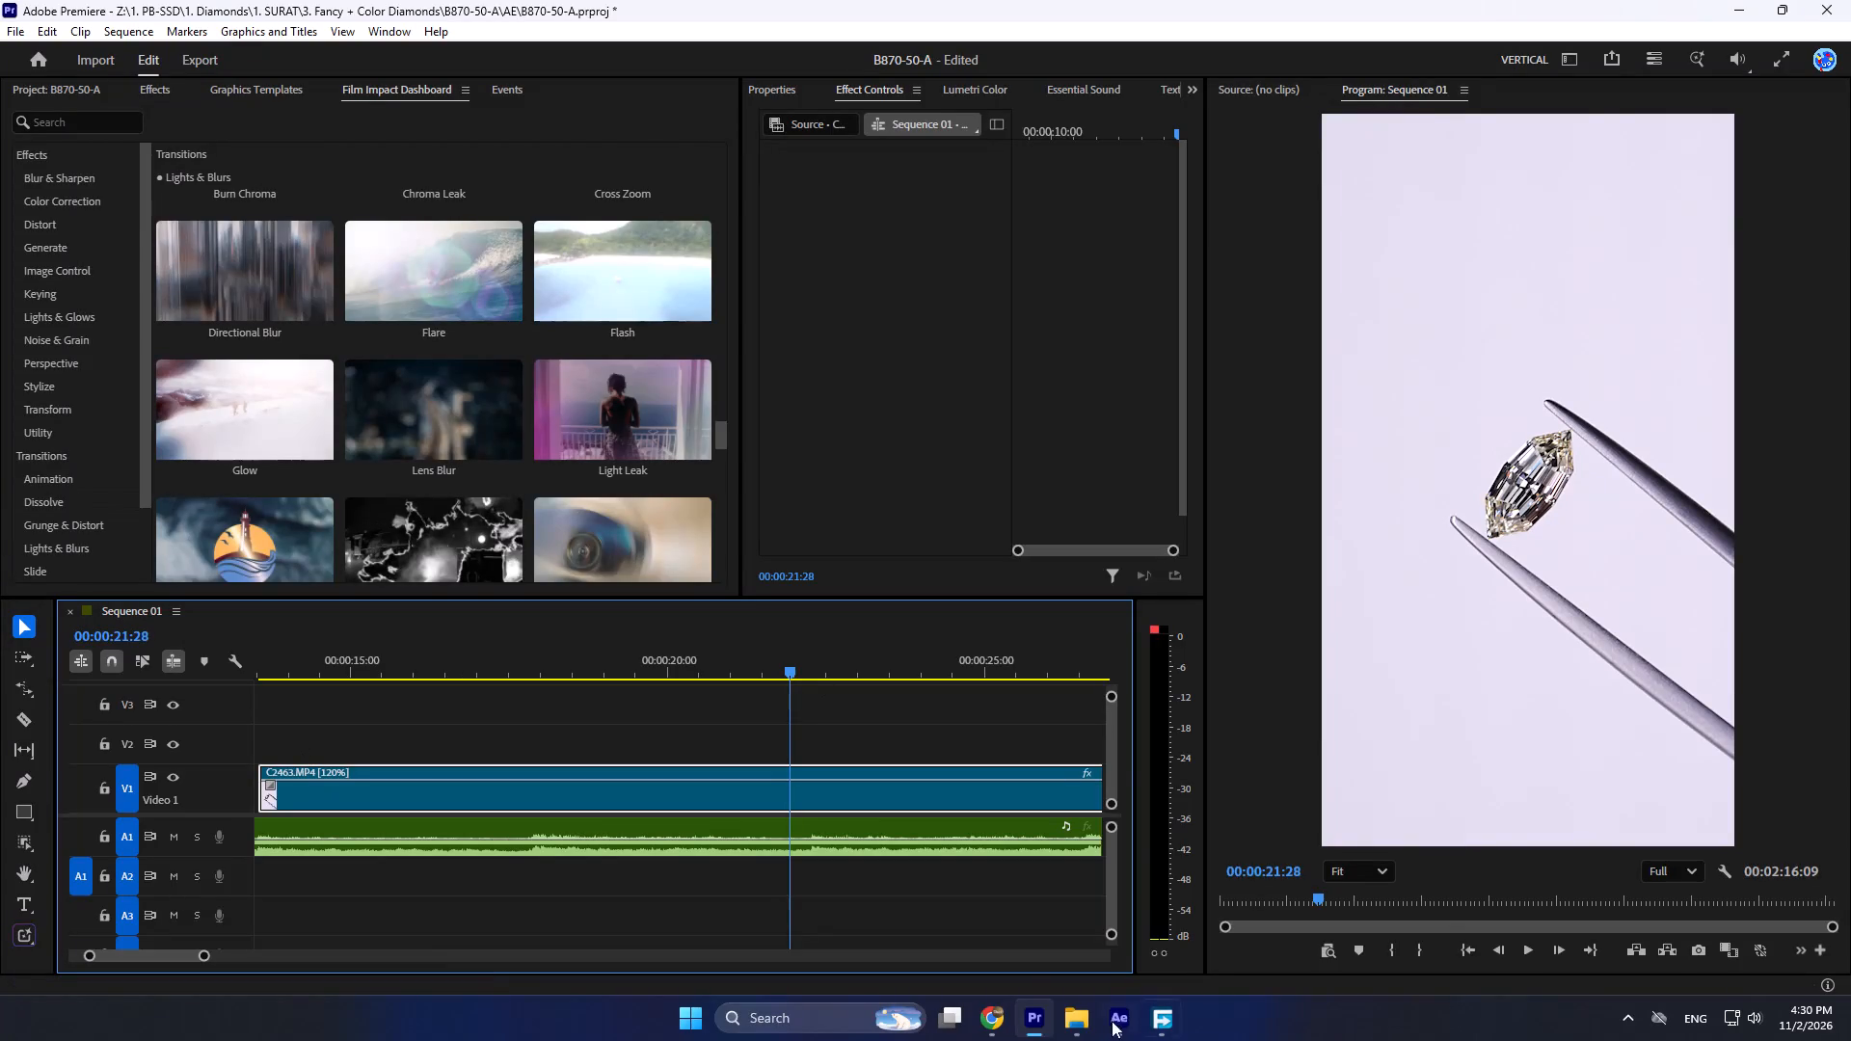
Switch to Chrome, bring up the open Motion Array page of inspirational music and preview the track The River.
left_click(1079, 1020)
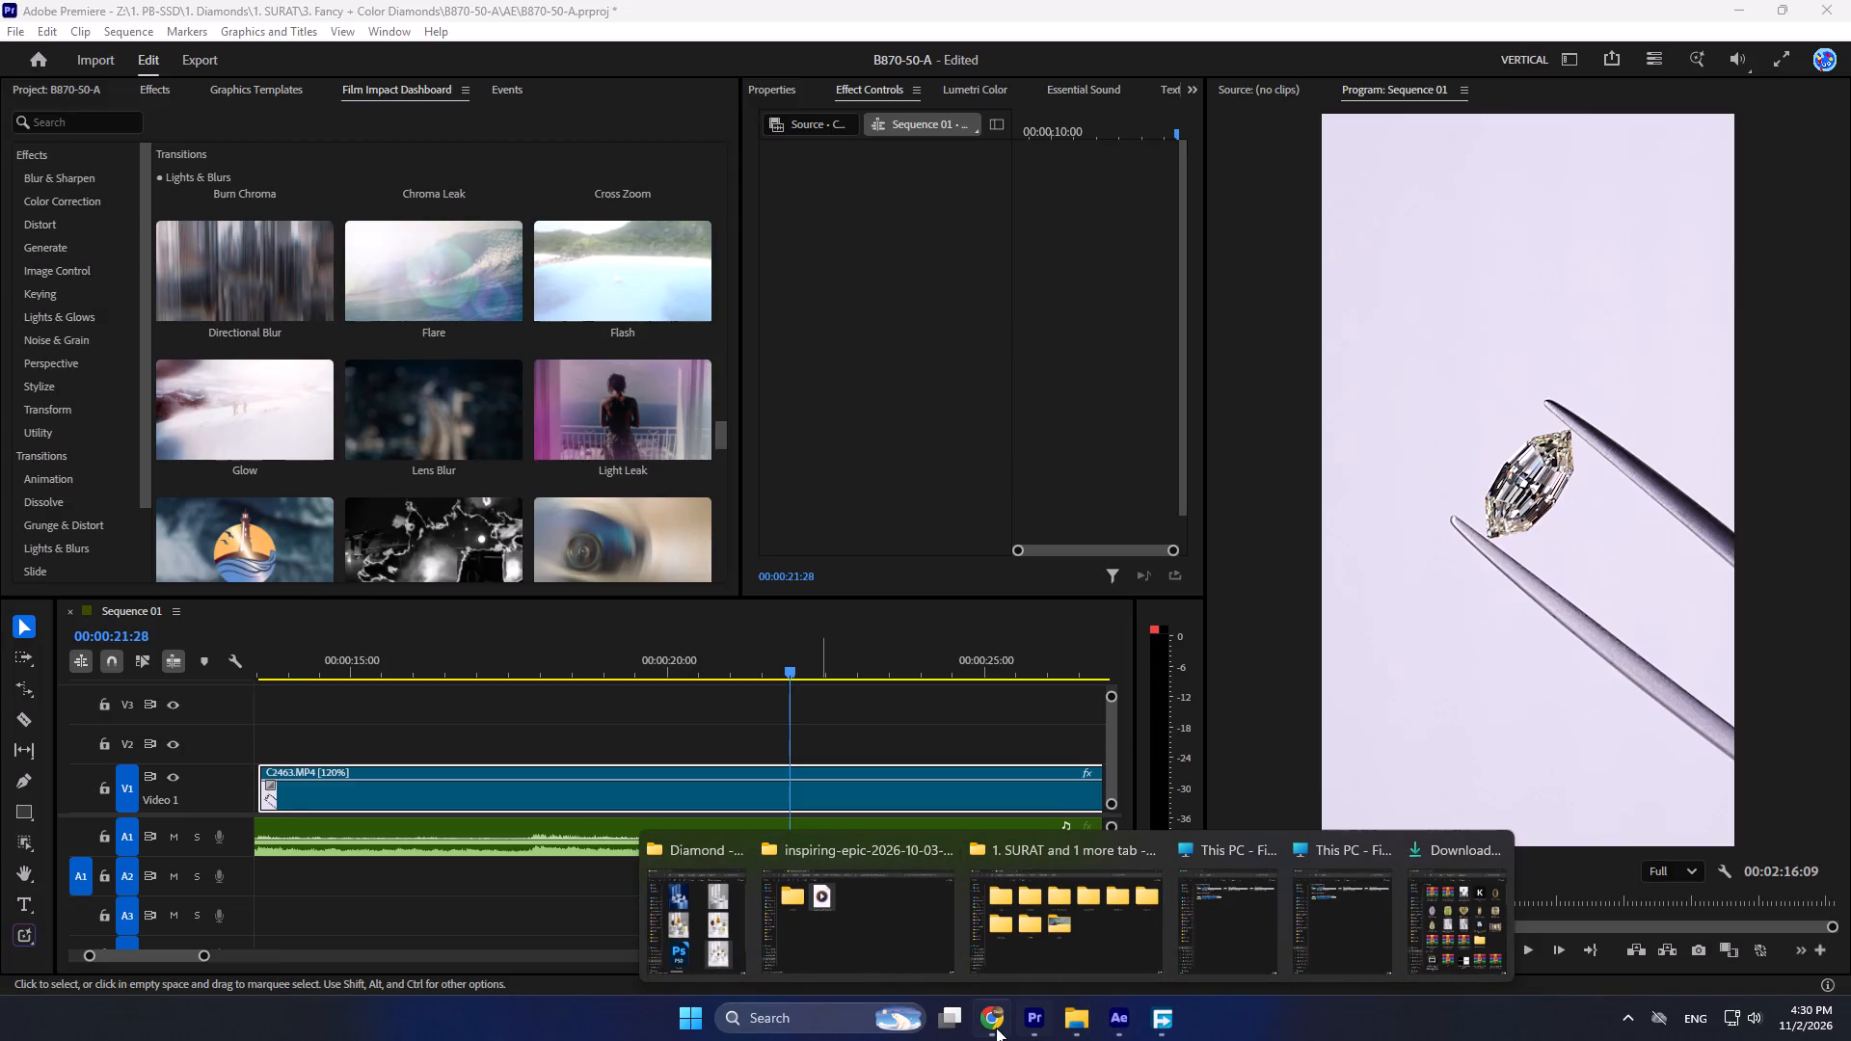
left_click(997, 1028)
left_click(82, 76)
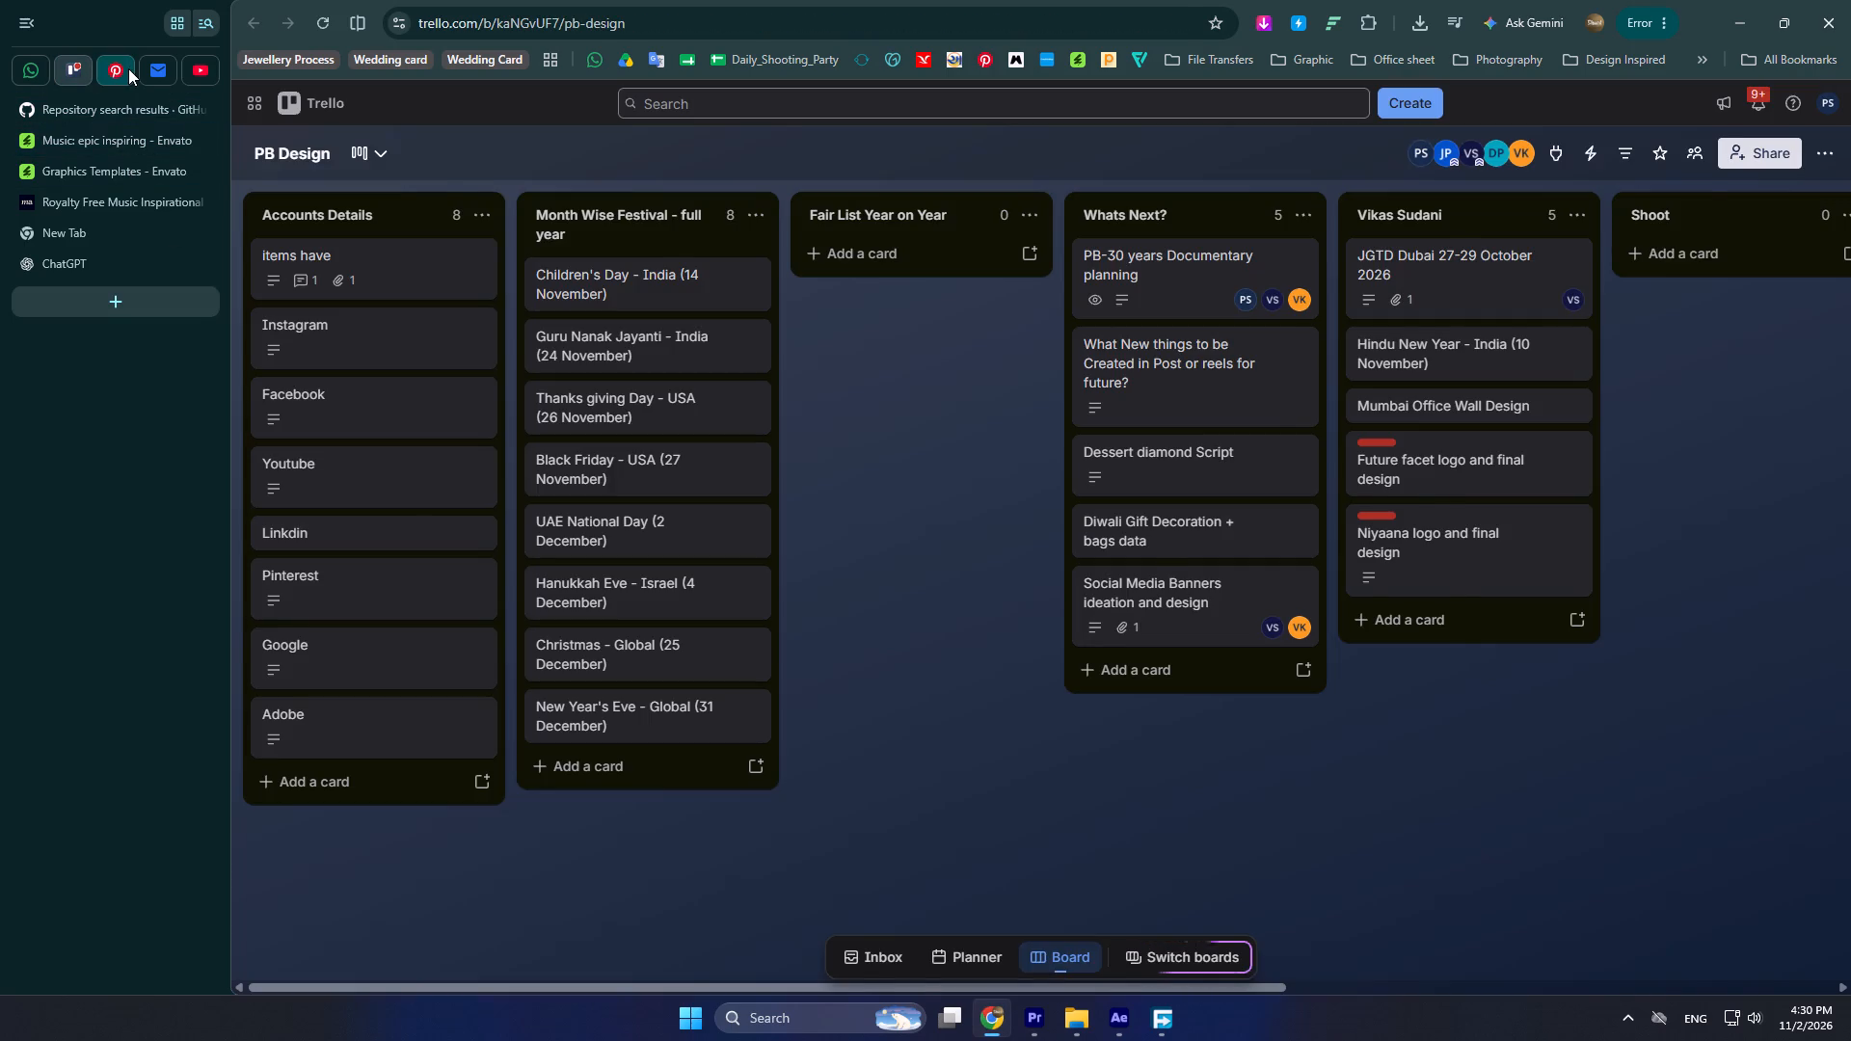
left_click(128, 68)
scroll(712, 529, "up", 9)
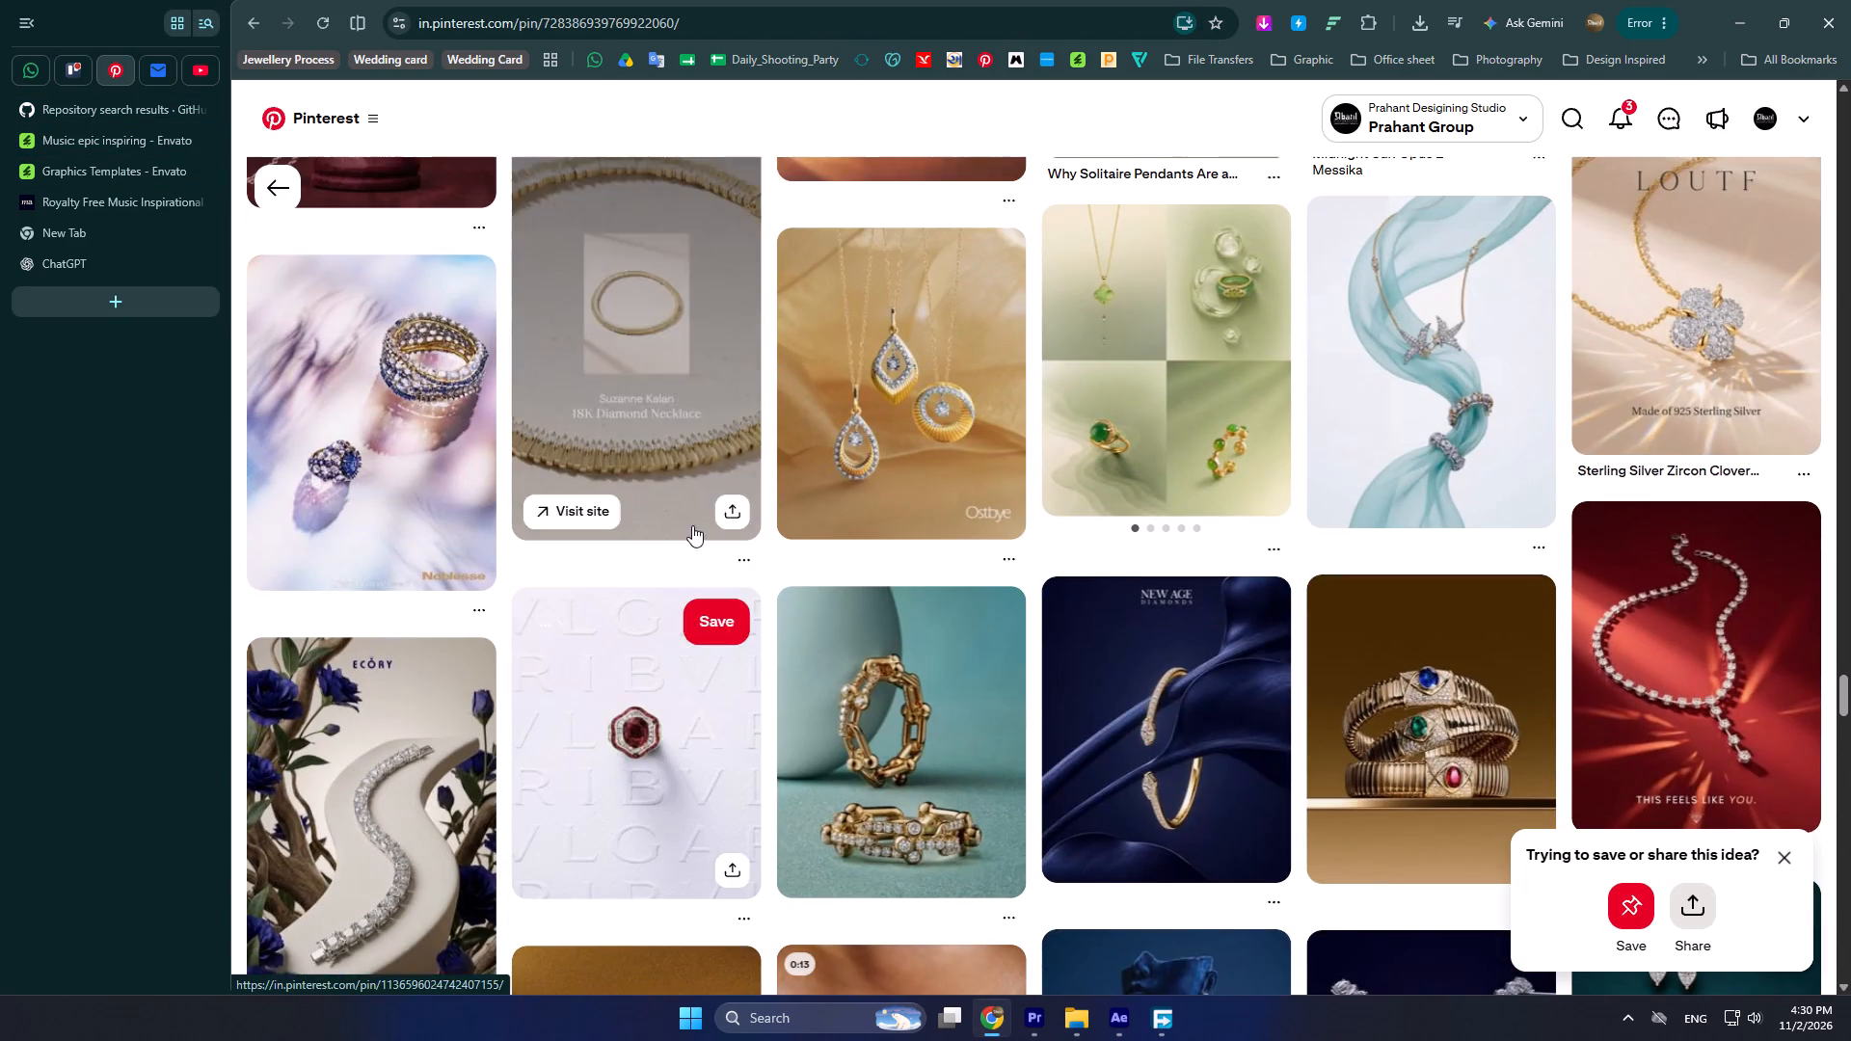
left_click(90, 219)
left_click(89, 196)
left_click(94, 171)
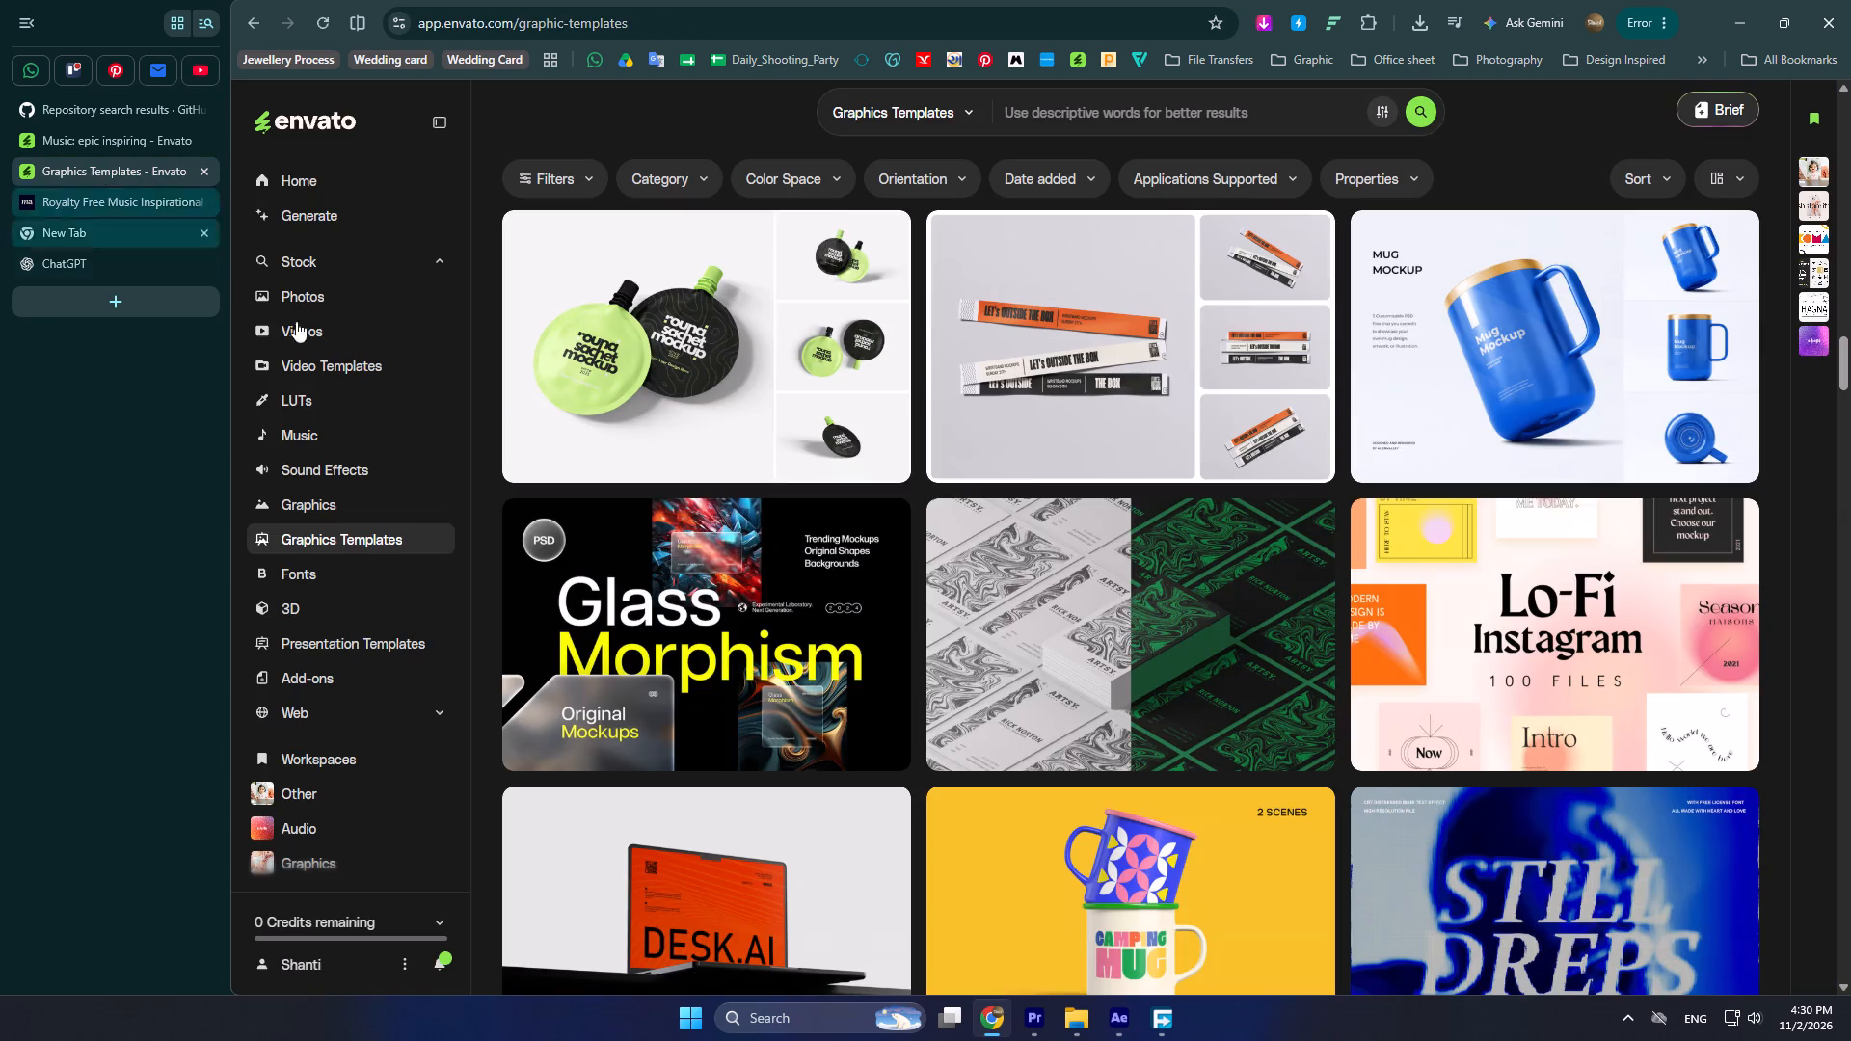
left_click(90, 196)
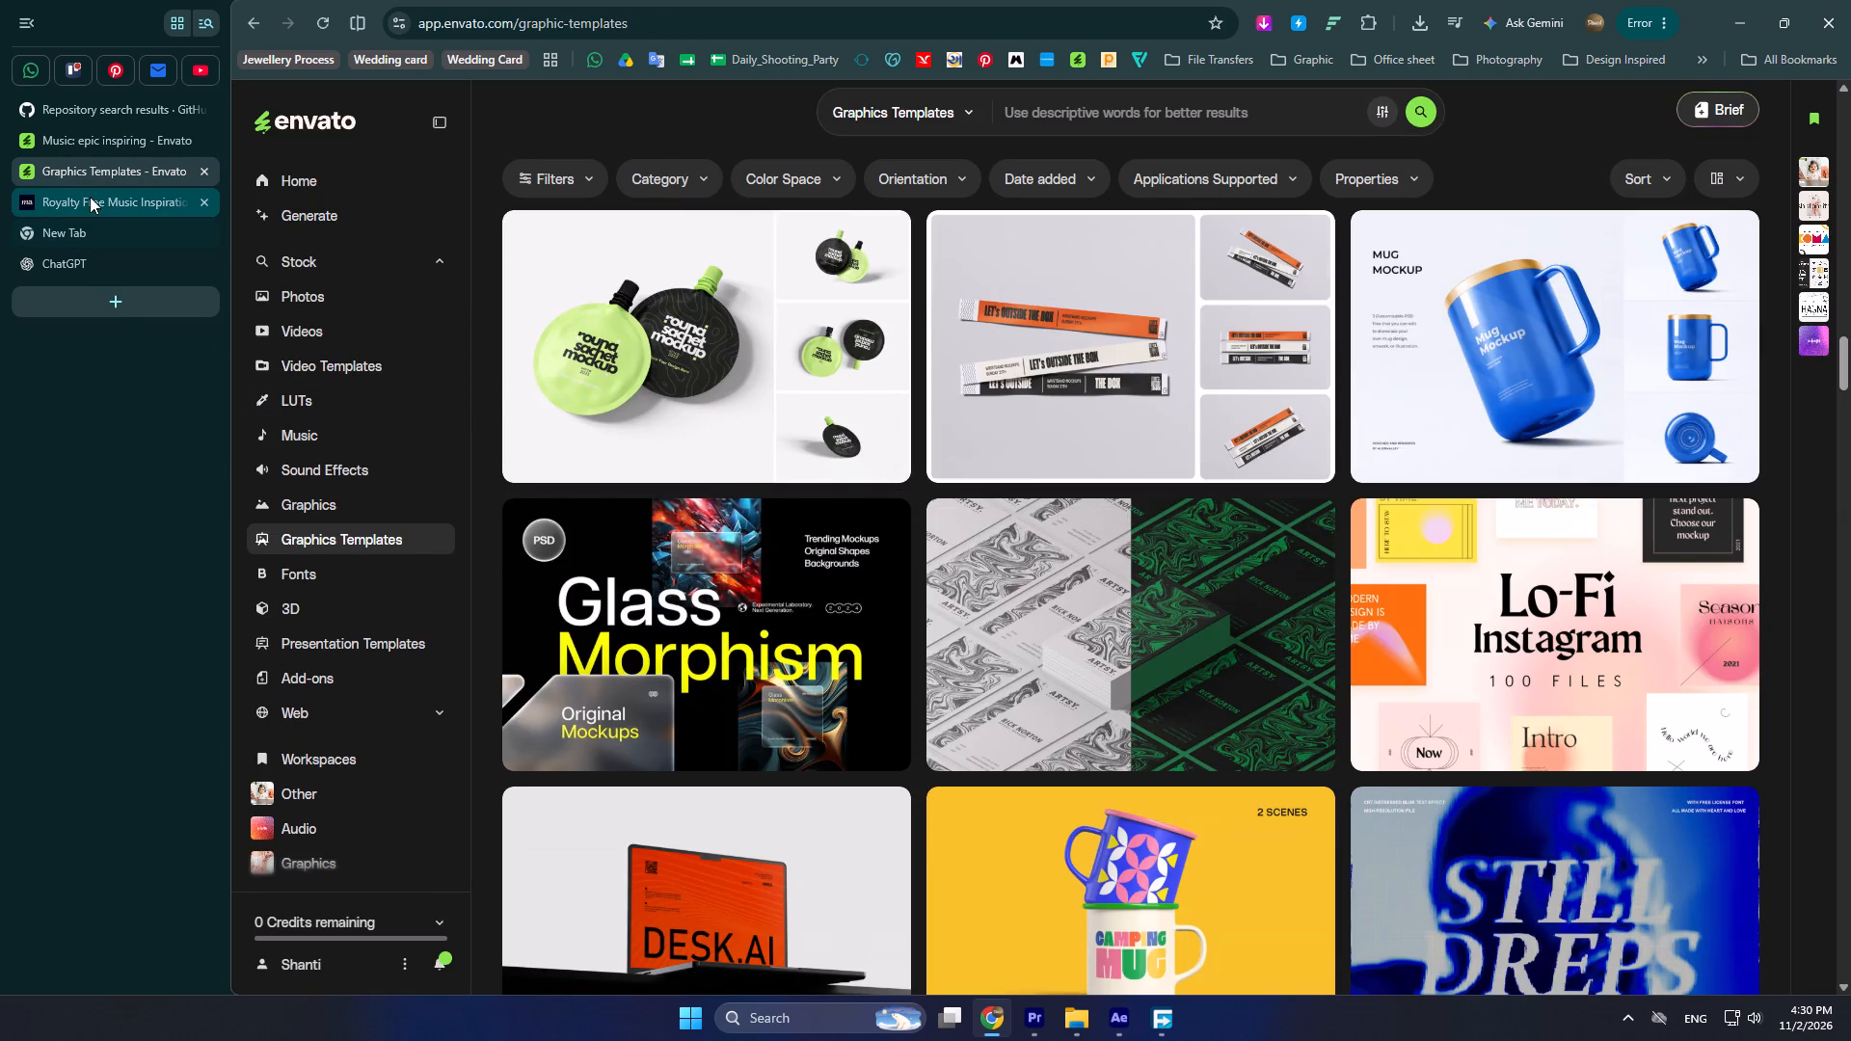
left_click(700, 859)
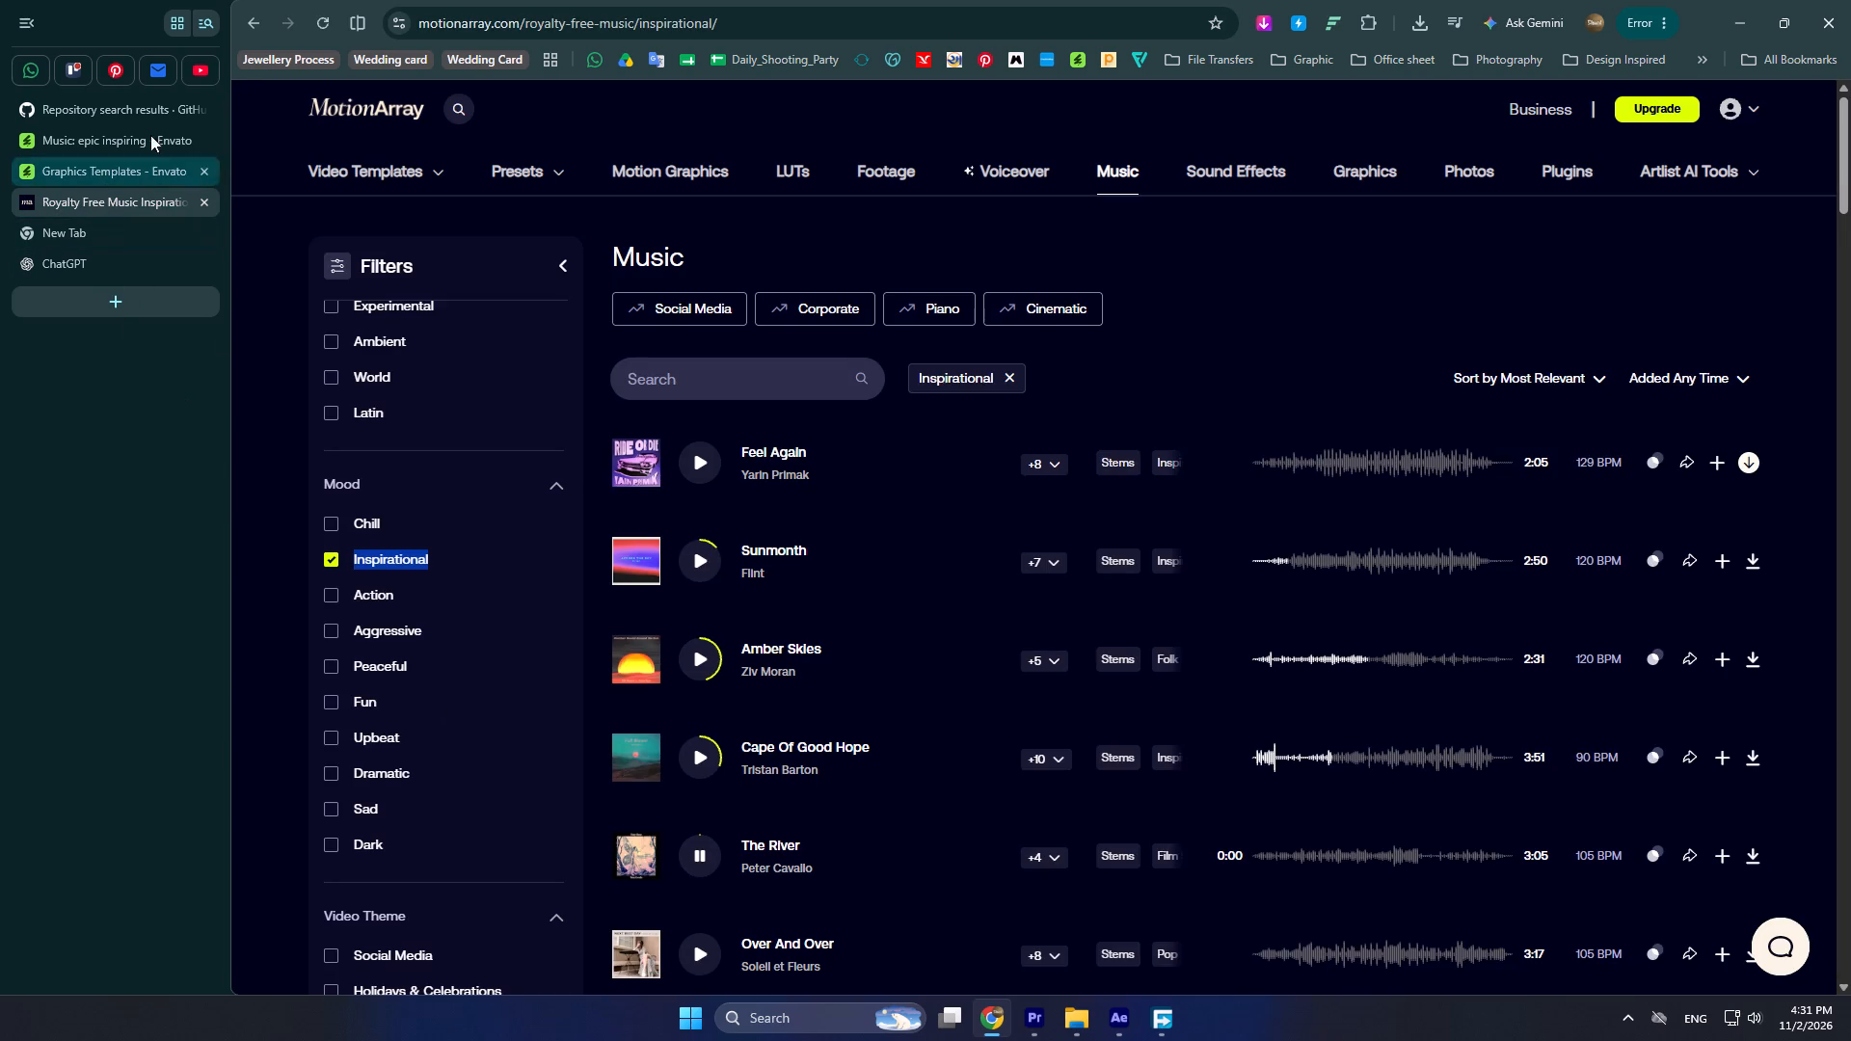
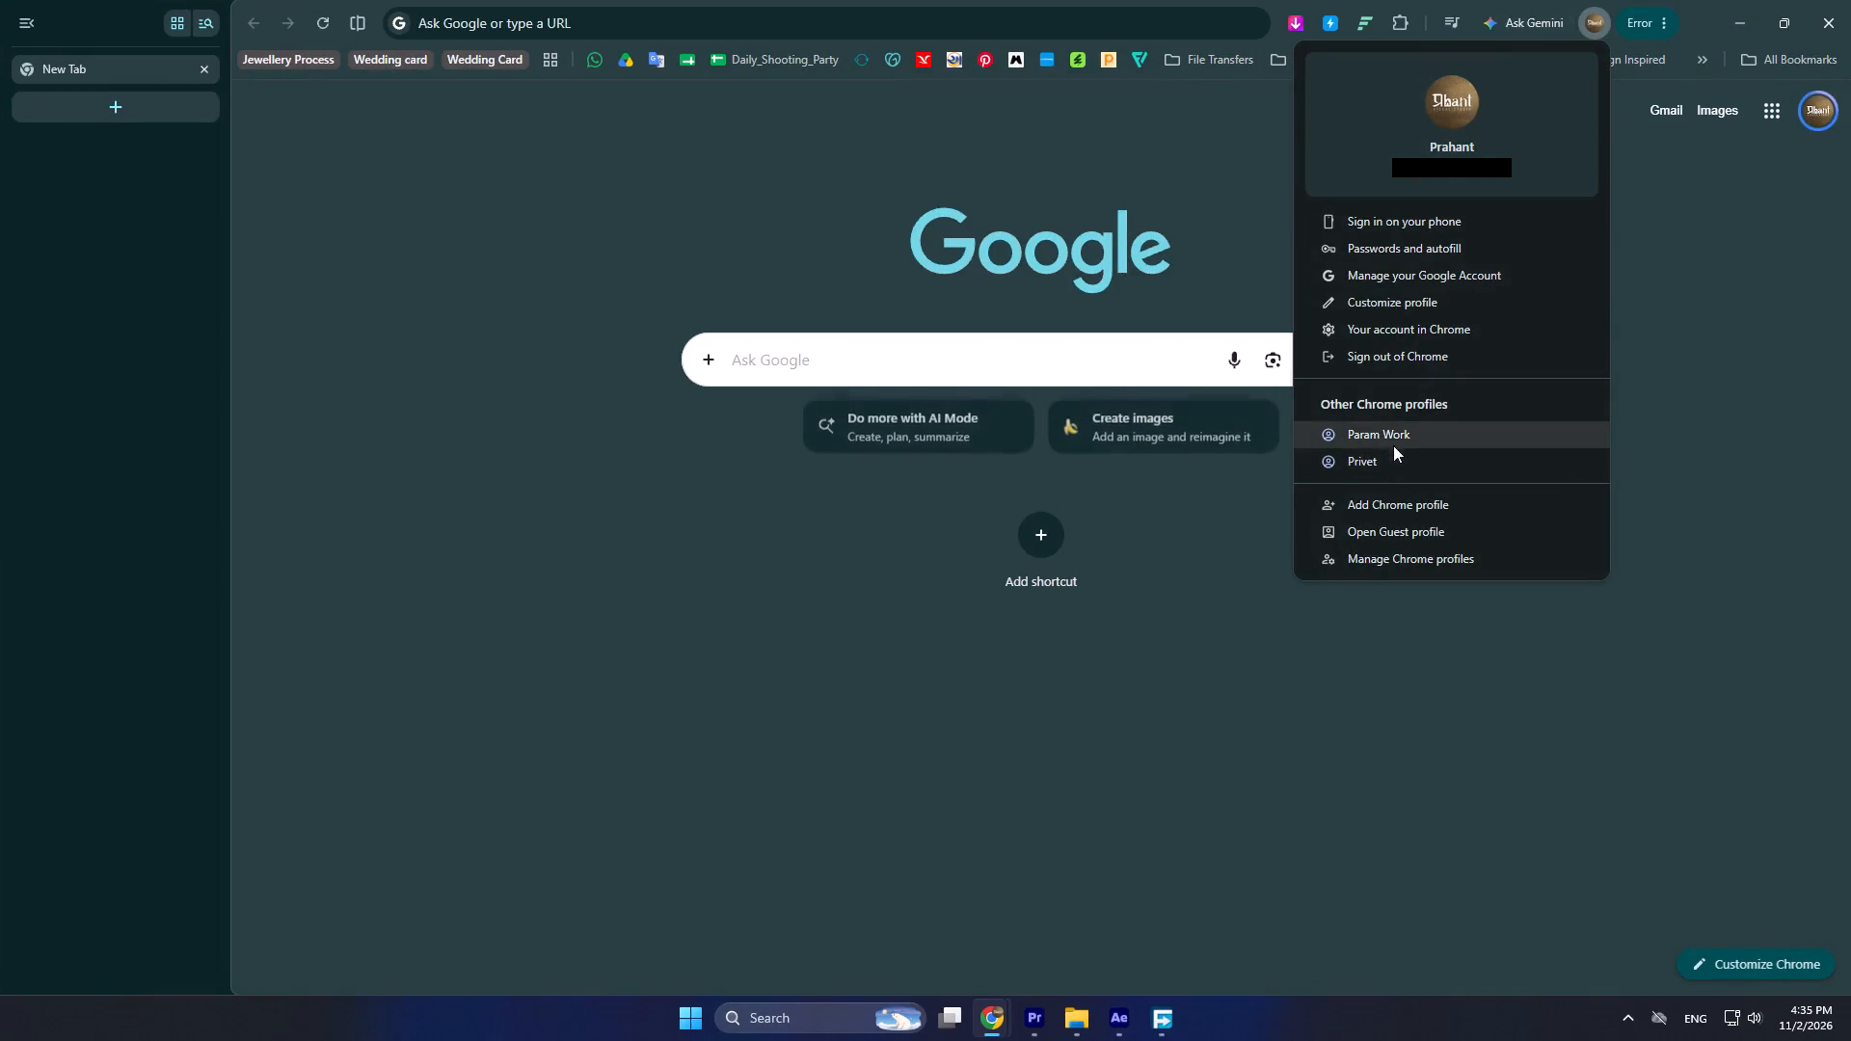
Open a new Chrome window under the Param Work profile.
left_click(1393, 436)
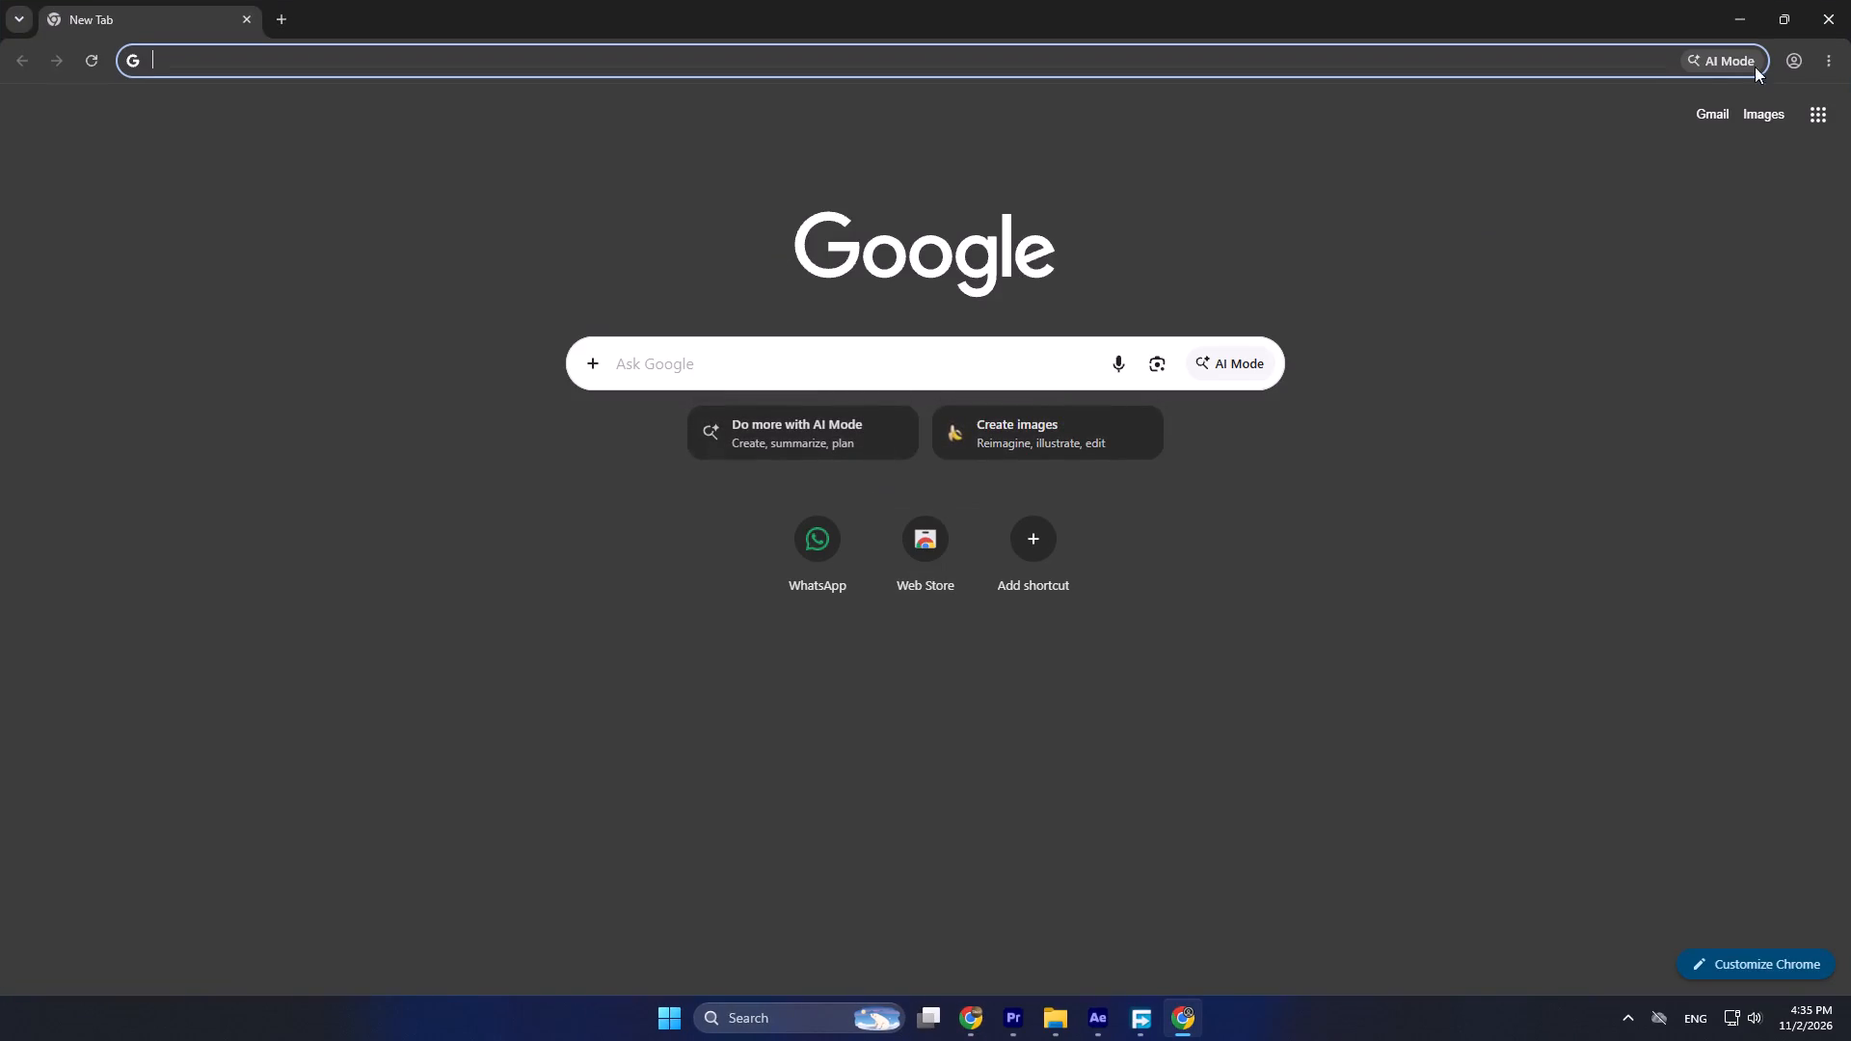
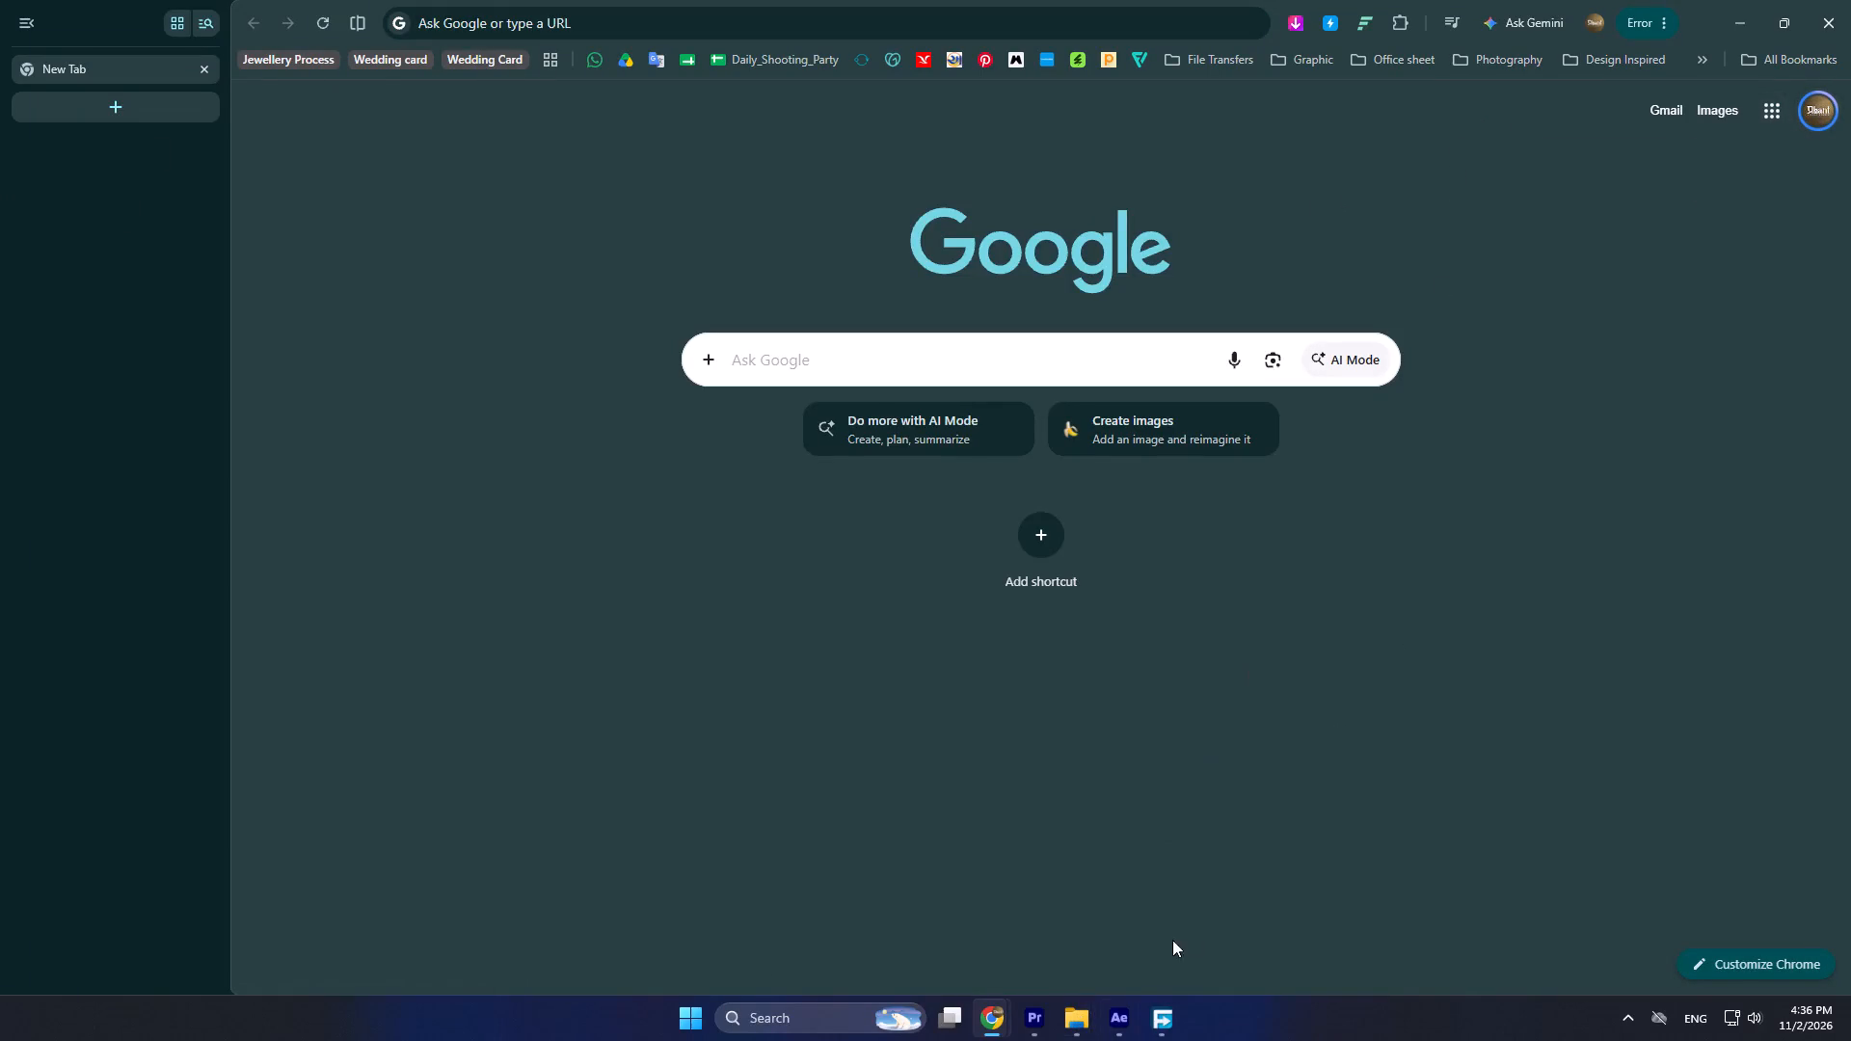
Switch to Chrome and open the Google account options on the new tab page.
left_click(1814, 102)
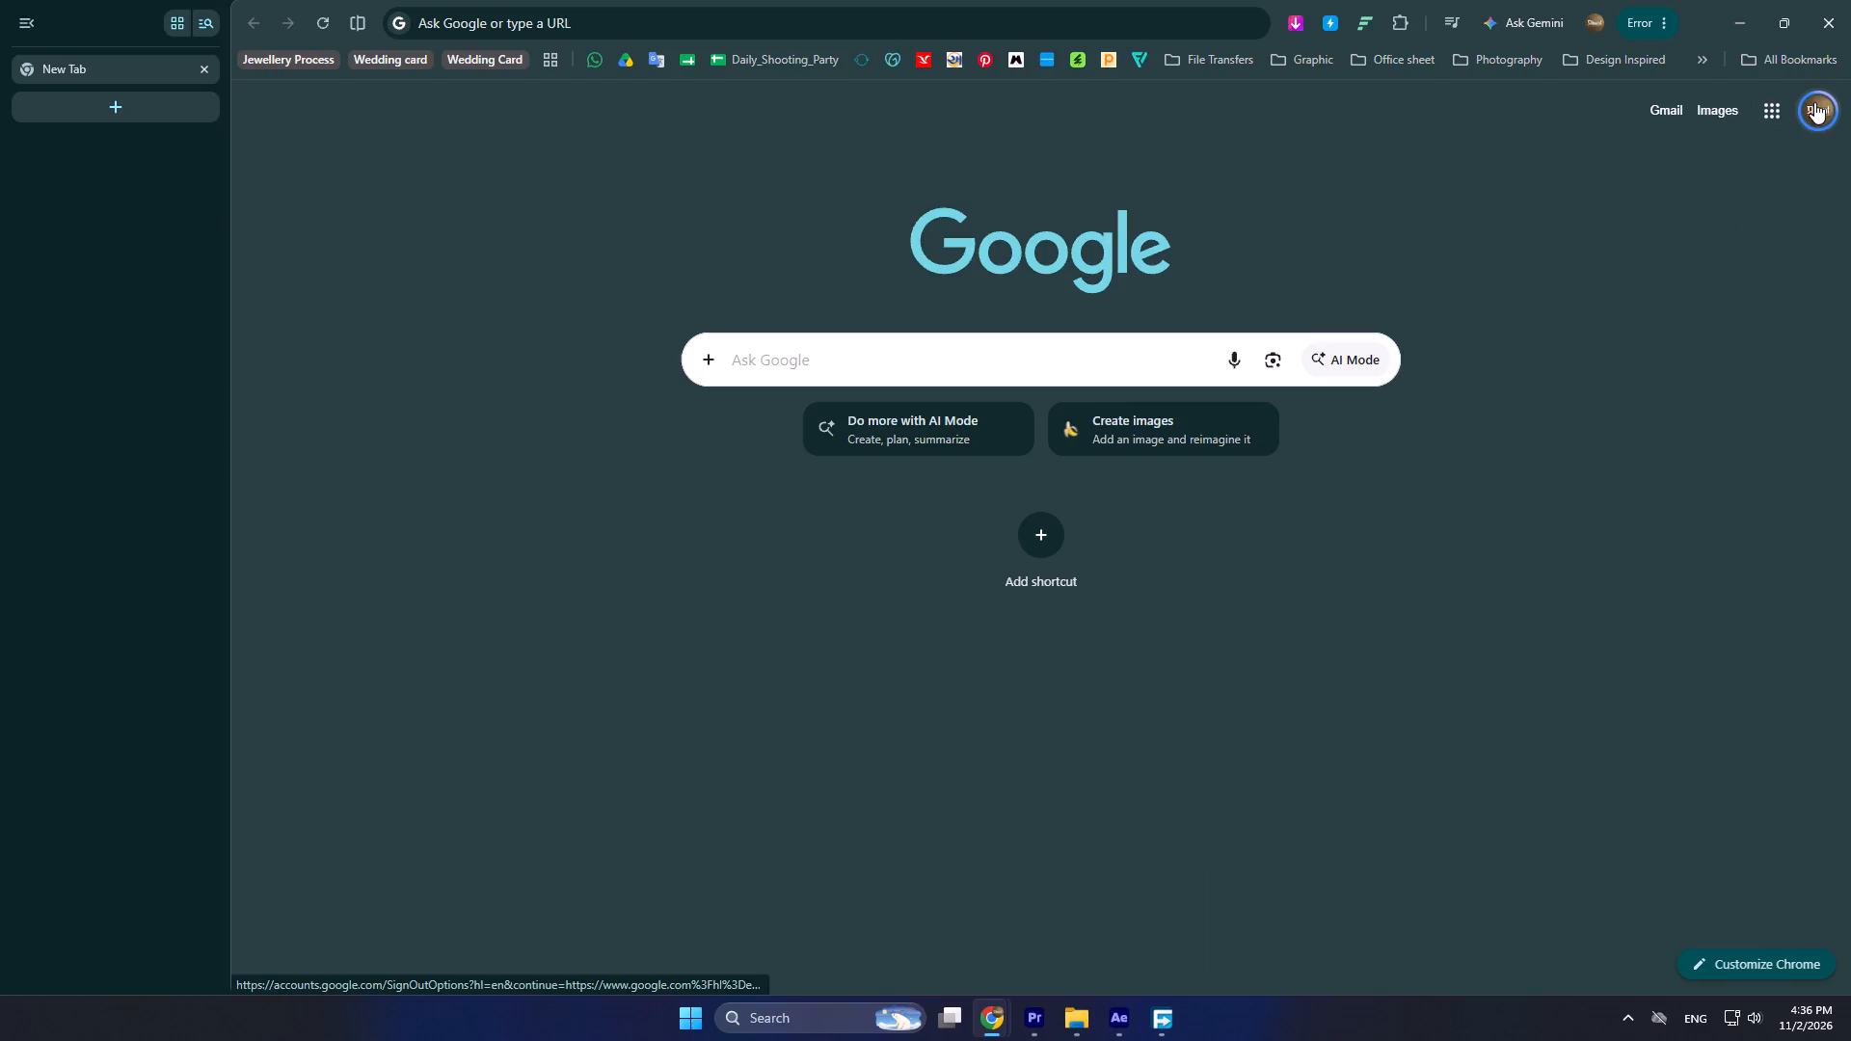
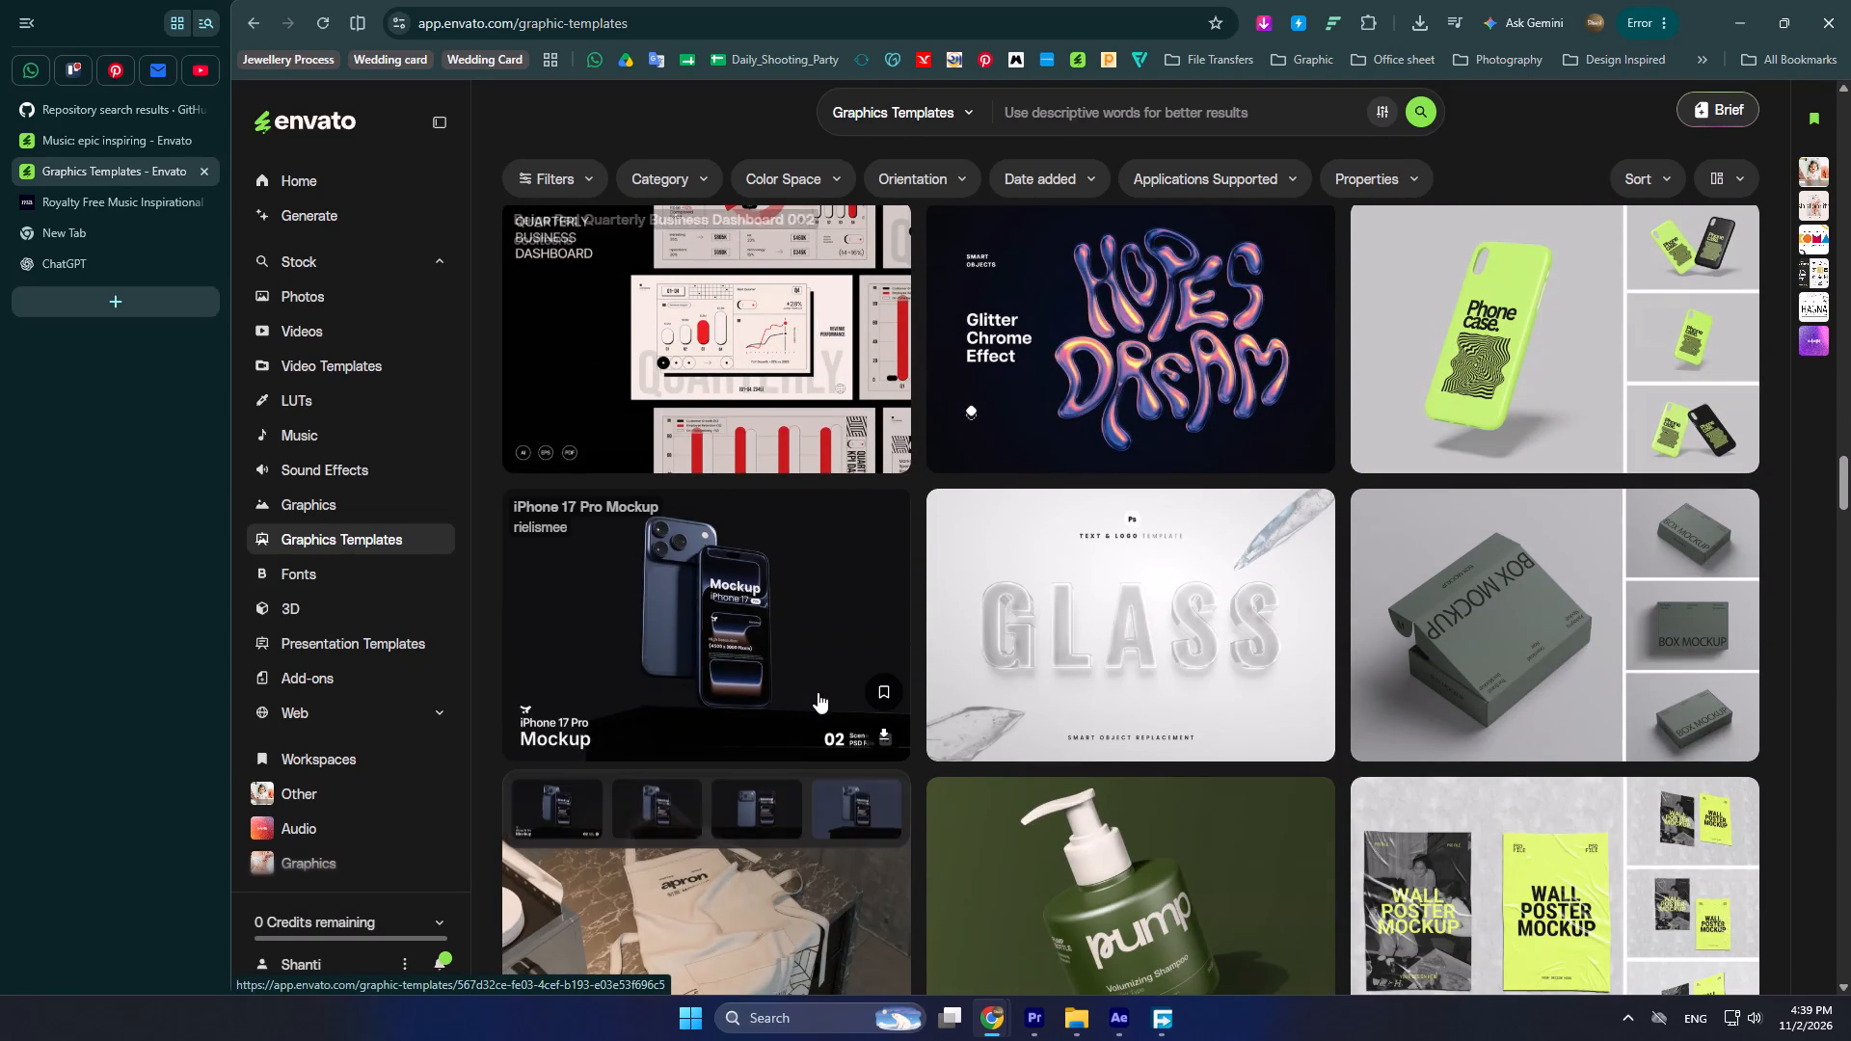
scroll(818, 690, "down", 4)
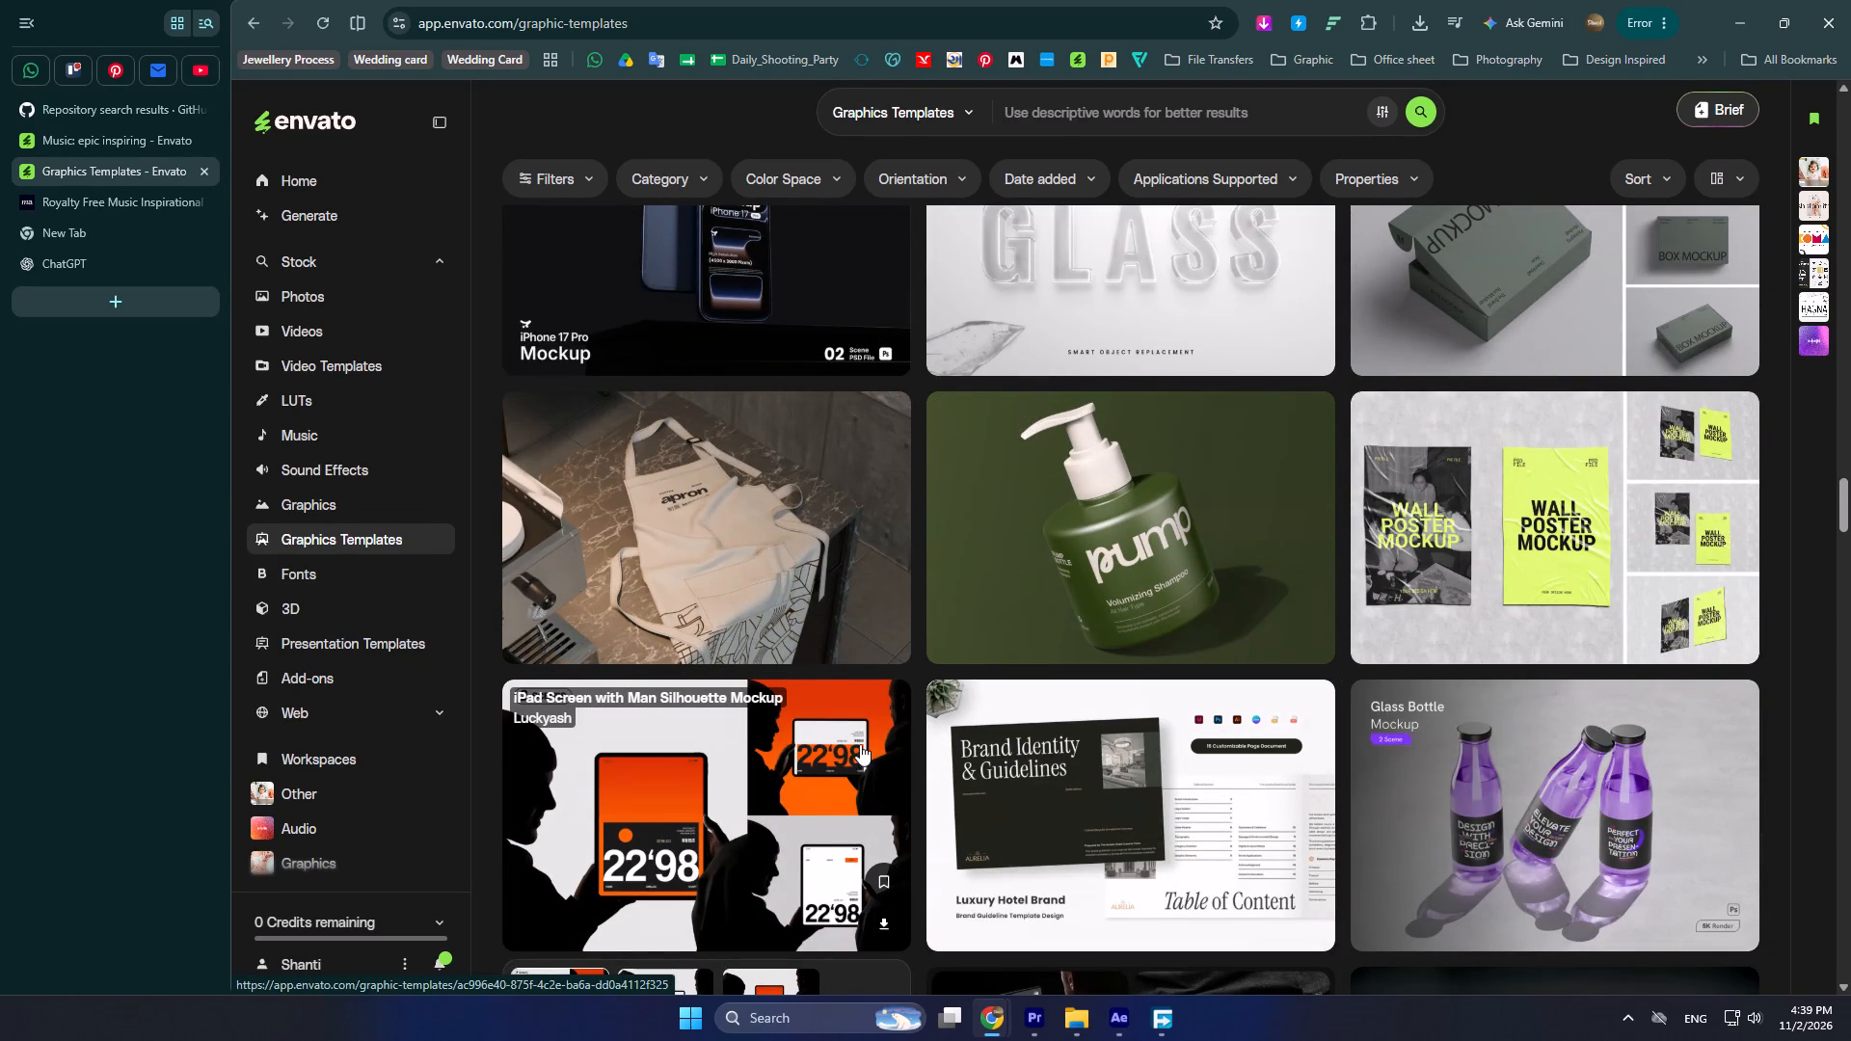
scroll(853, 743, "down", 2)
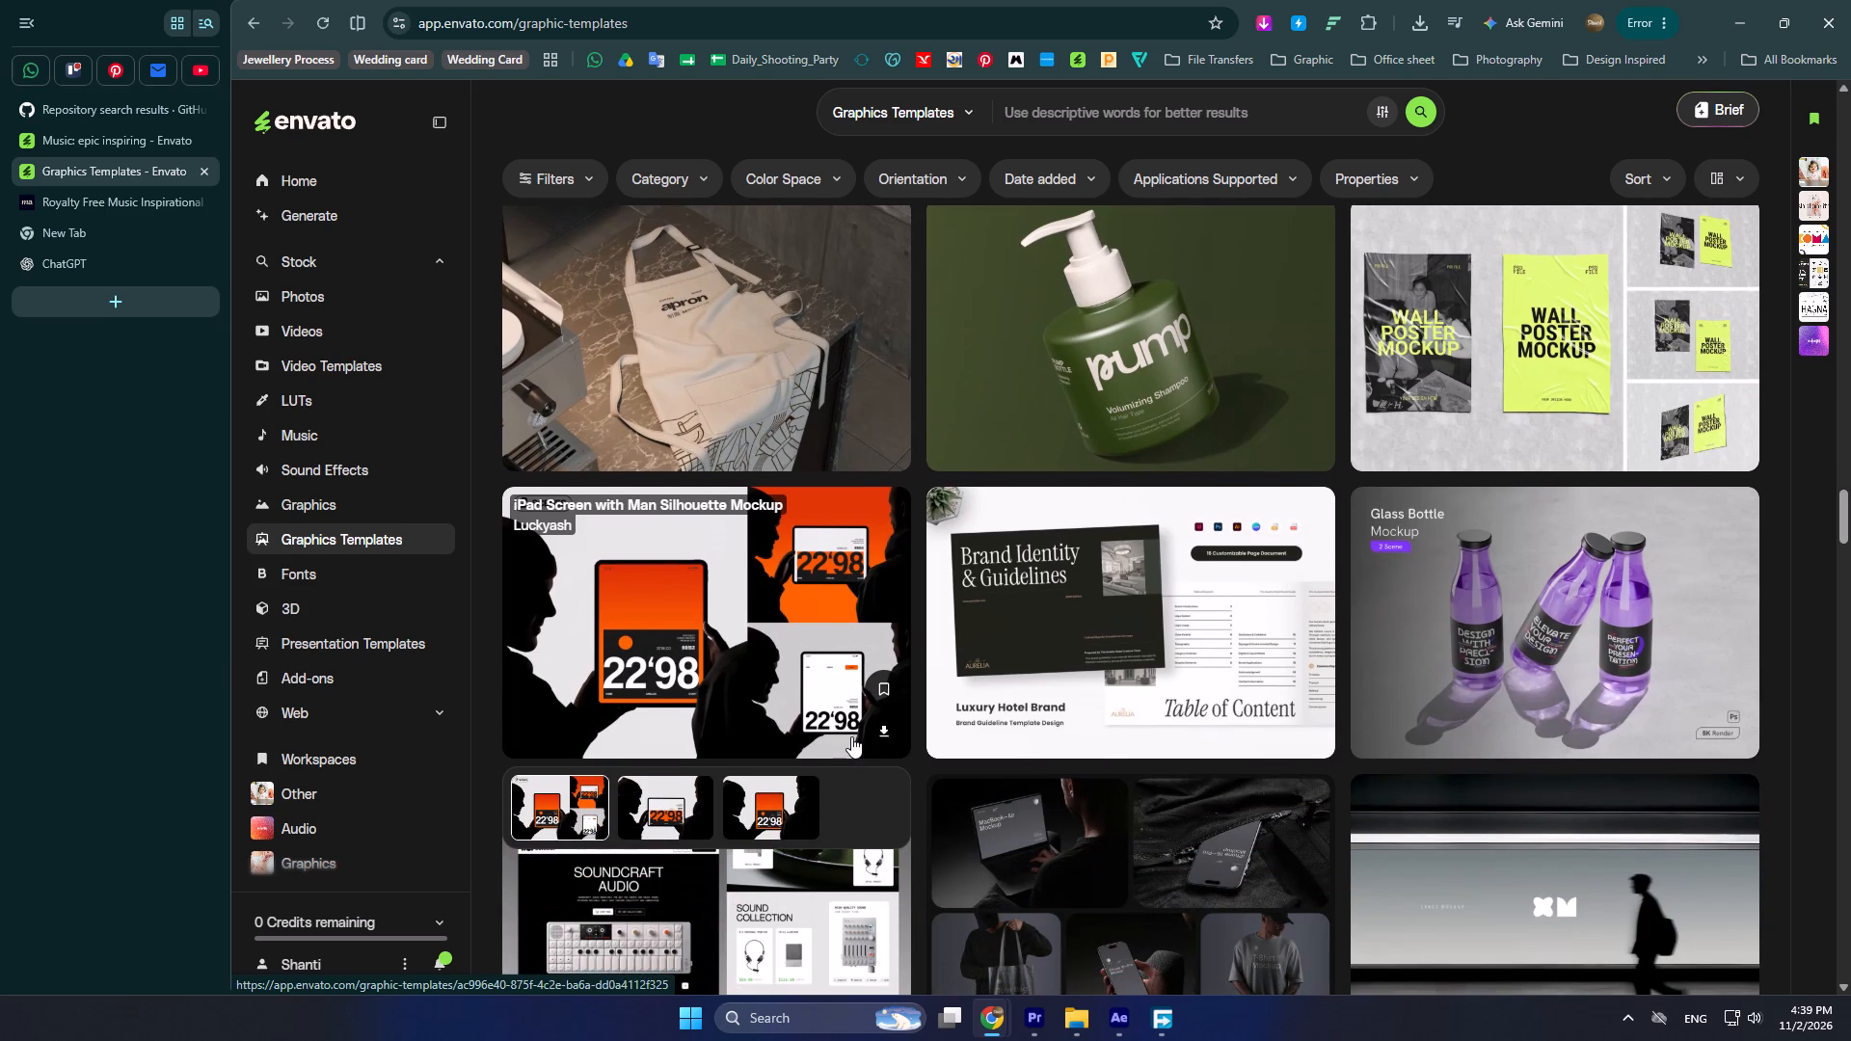
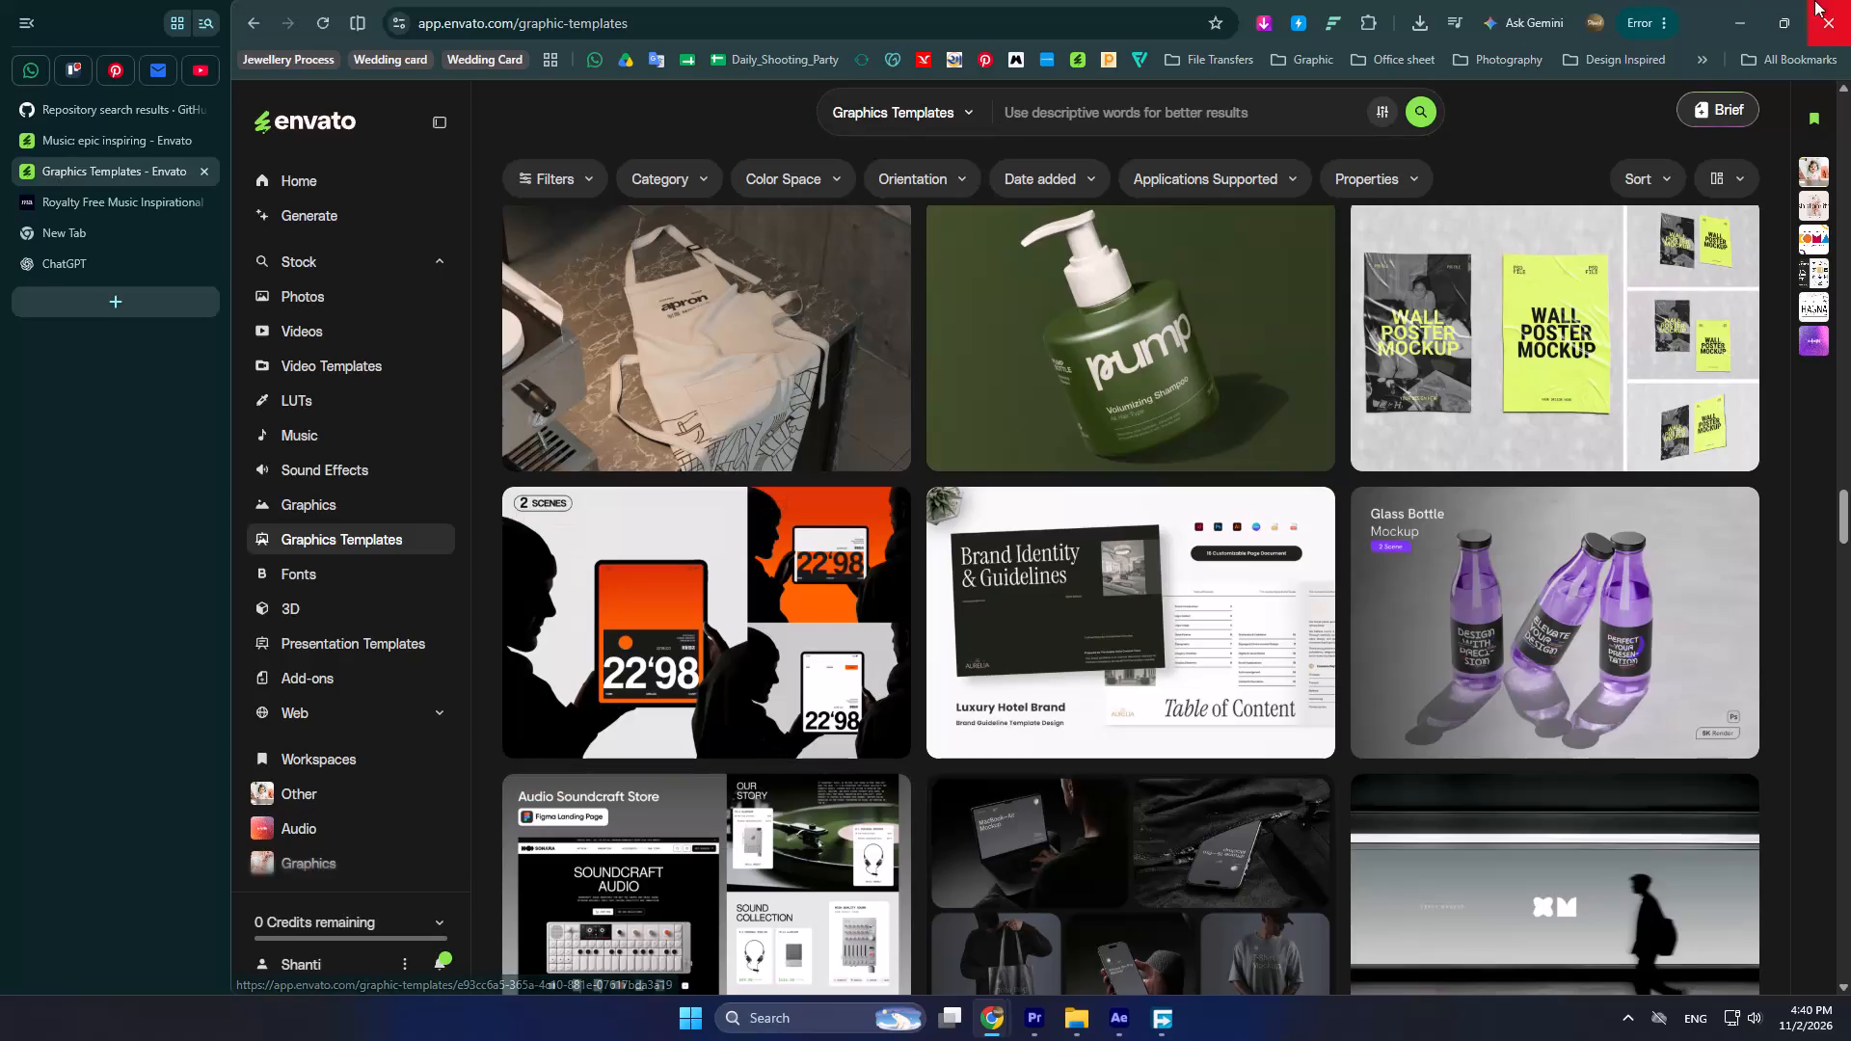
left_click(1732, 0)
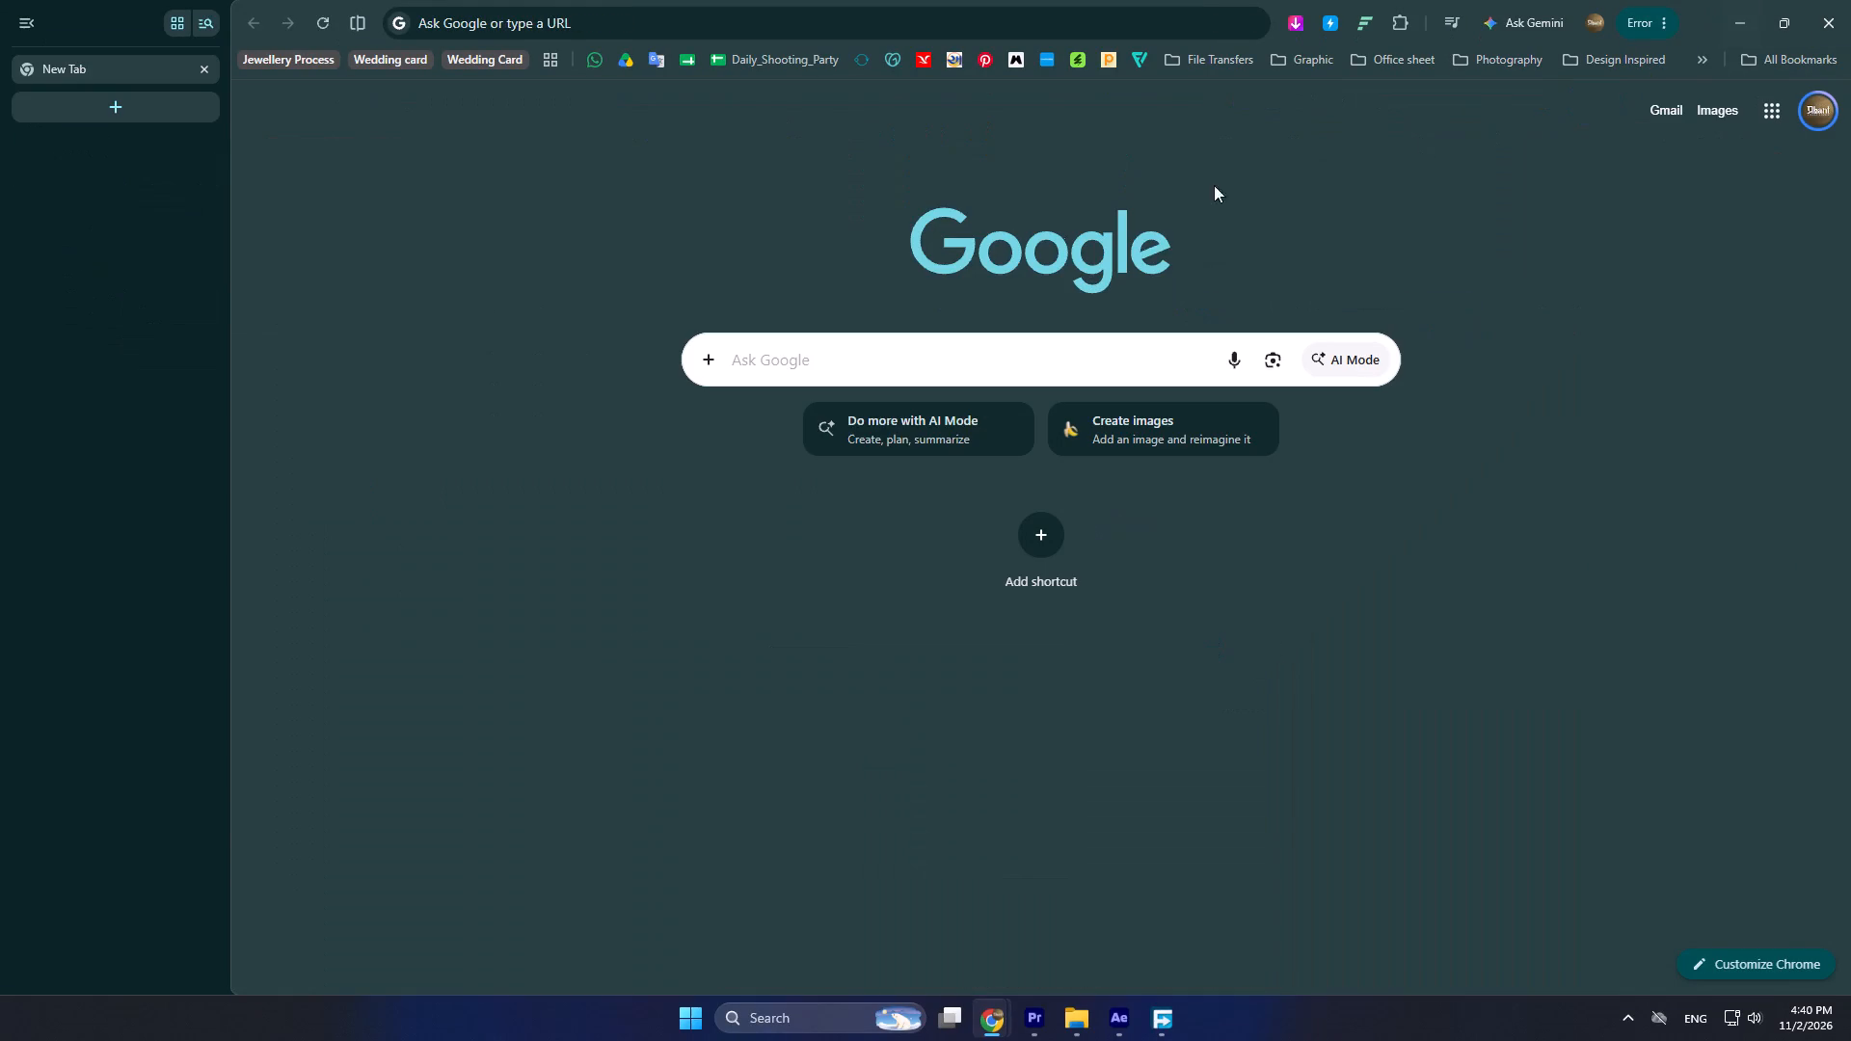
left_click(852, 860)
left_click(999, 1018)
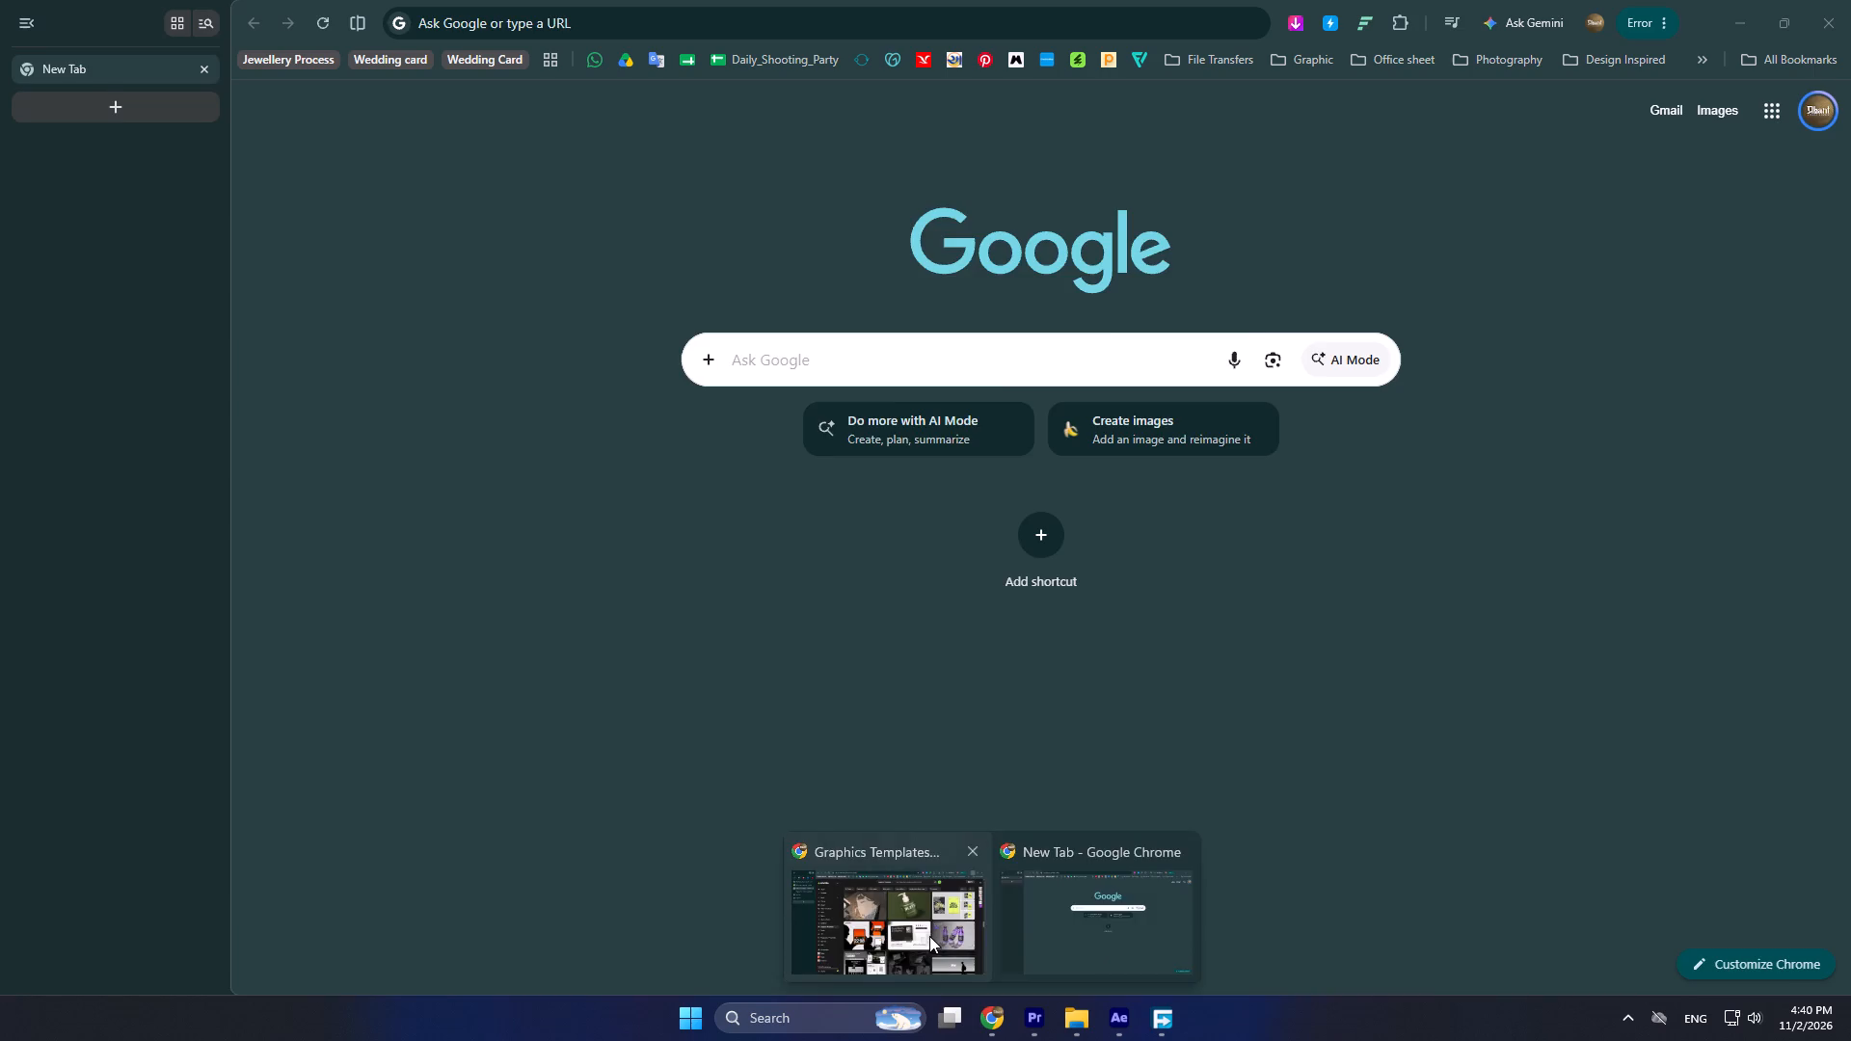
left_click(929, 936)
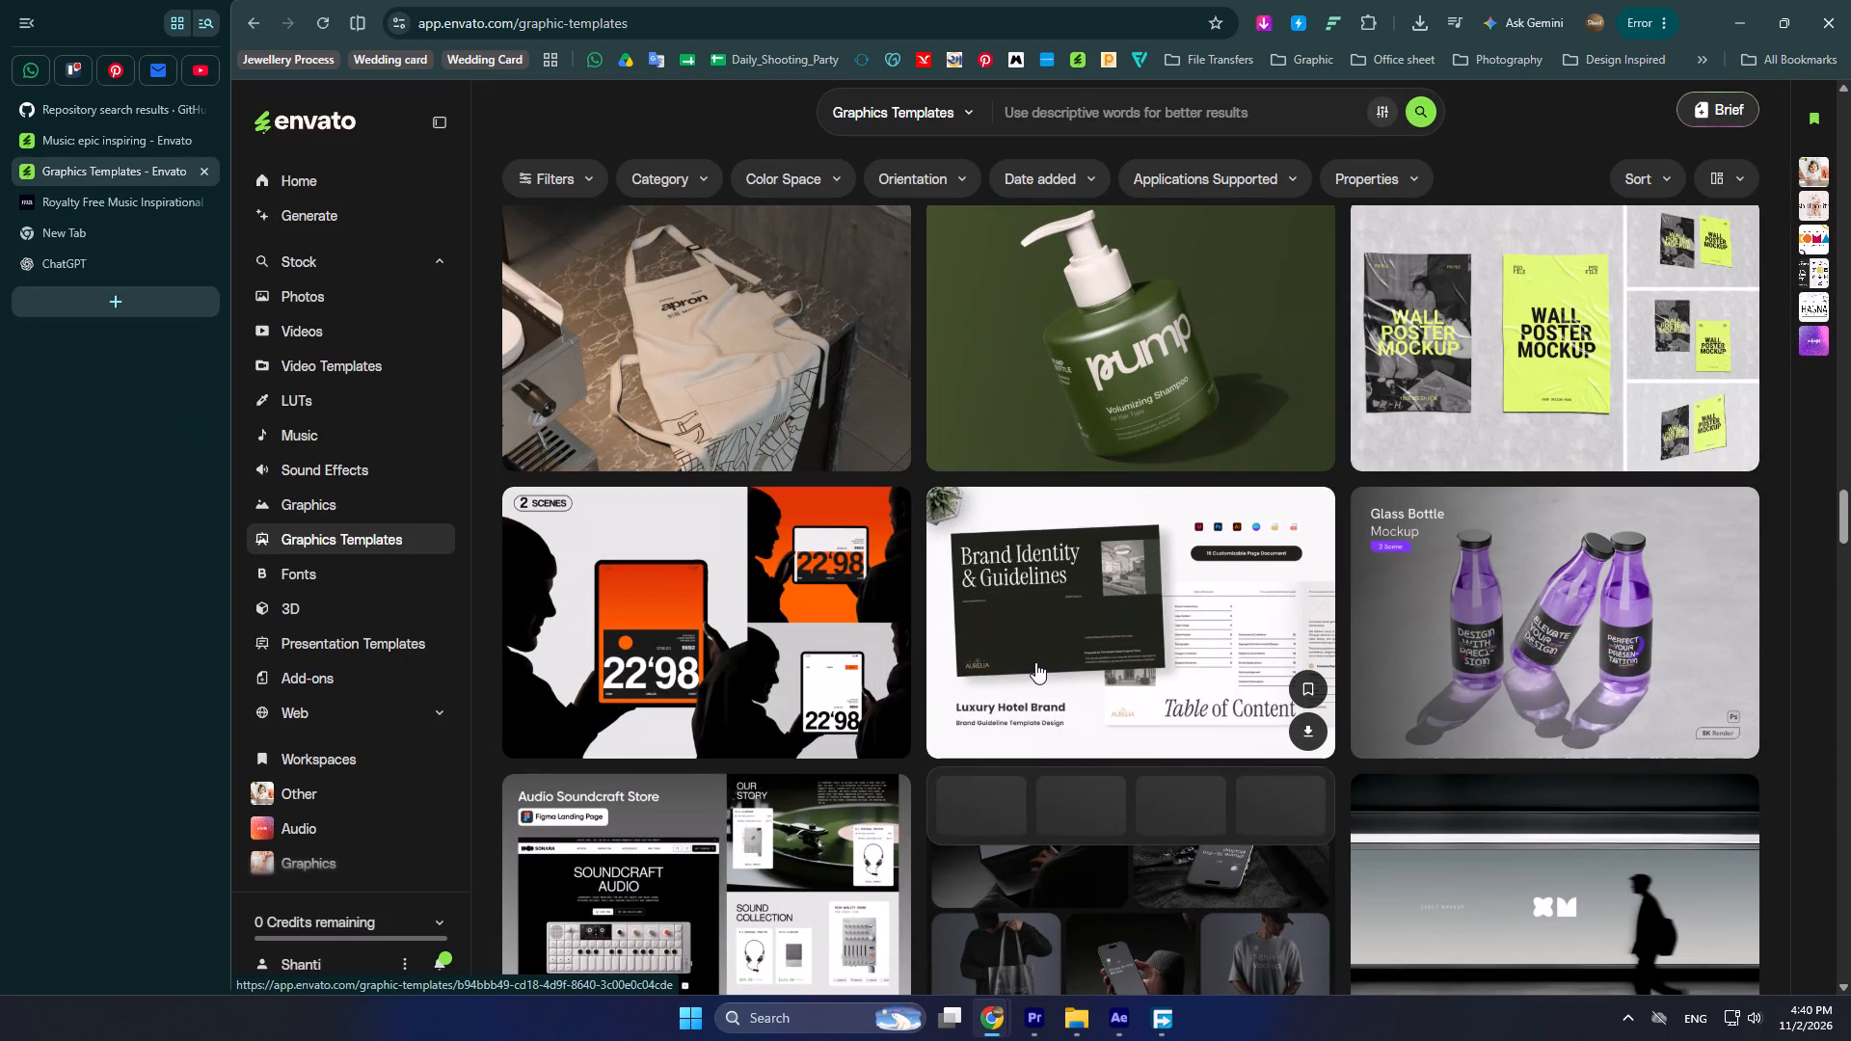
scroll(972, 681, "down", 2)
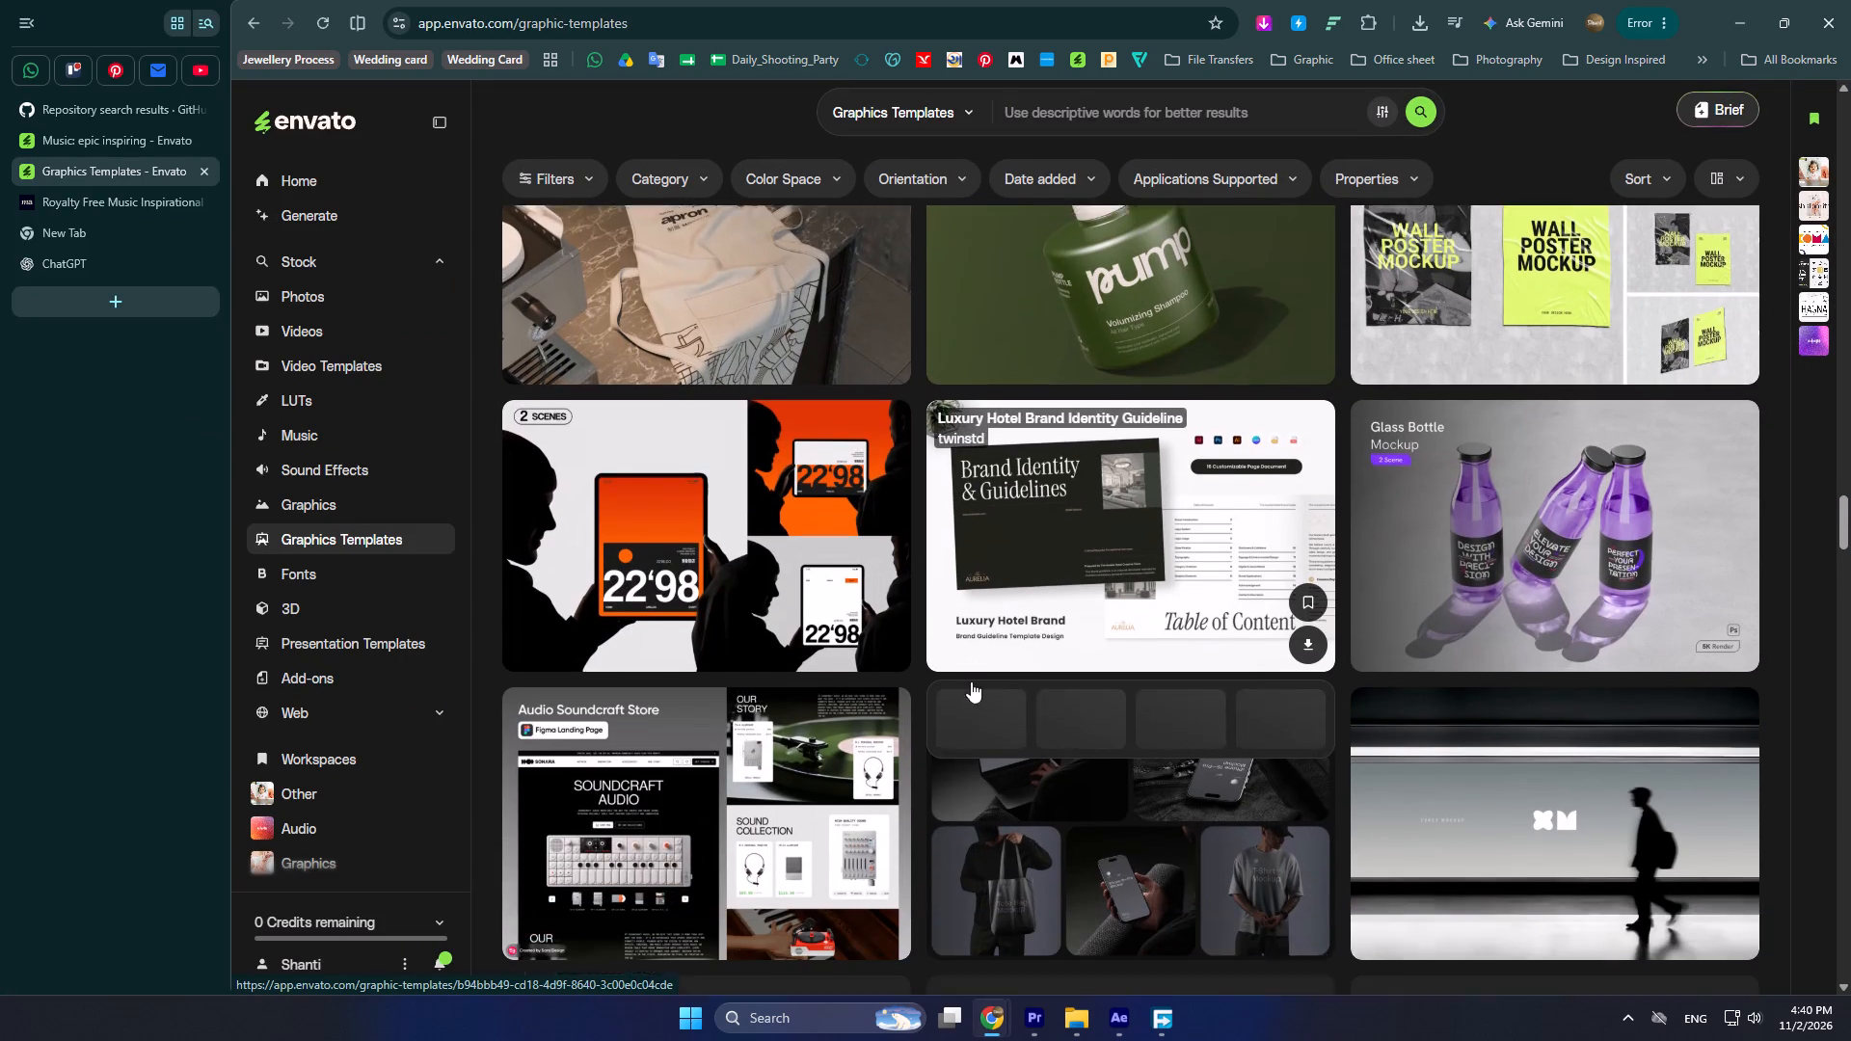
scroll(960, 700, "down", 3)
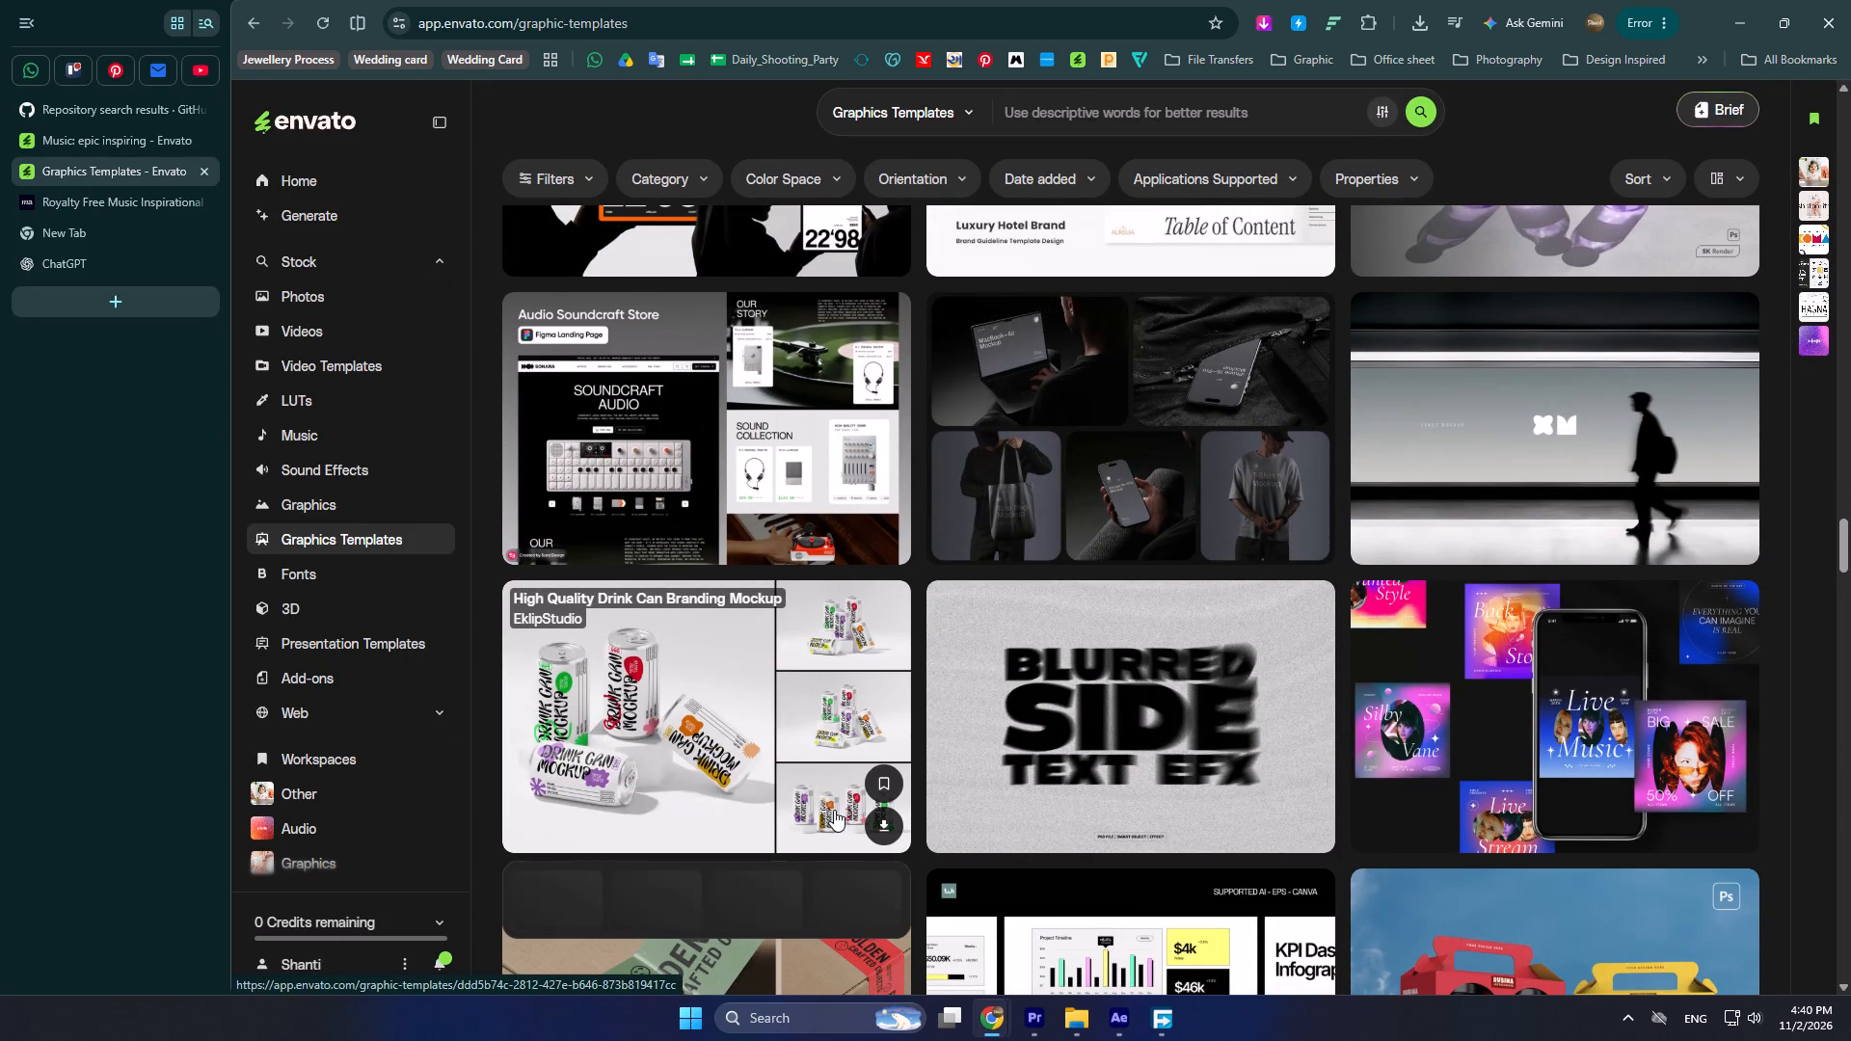
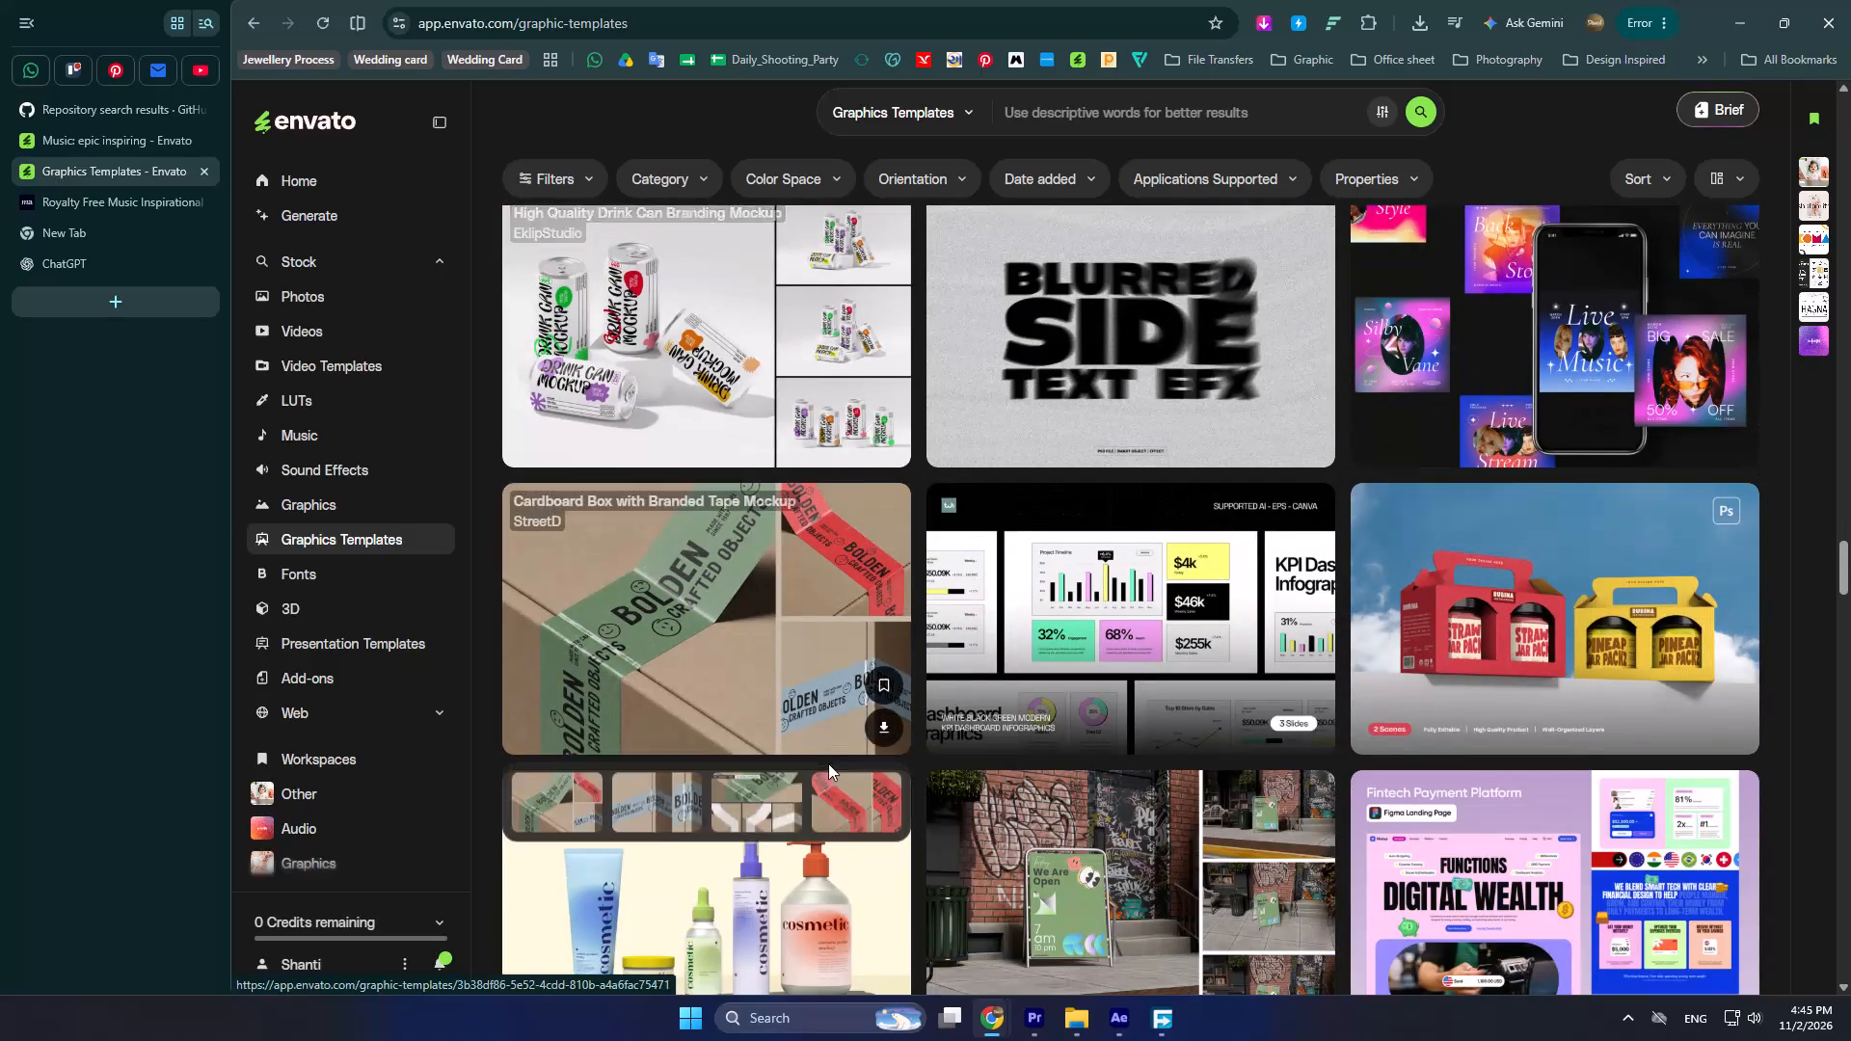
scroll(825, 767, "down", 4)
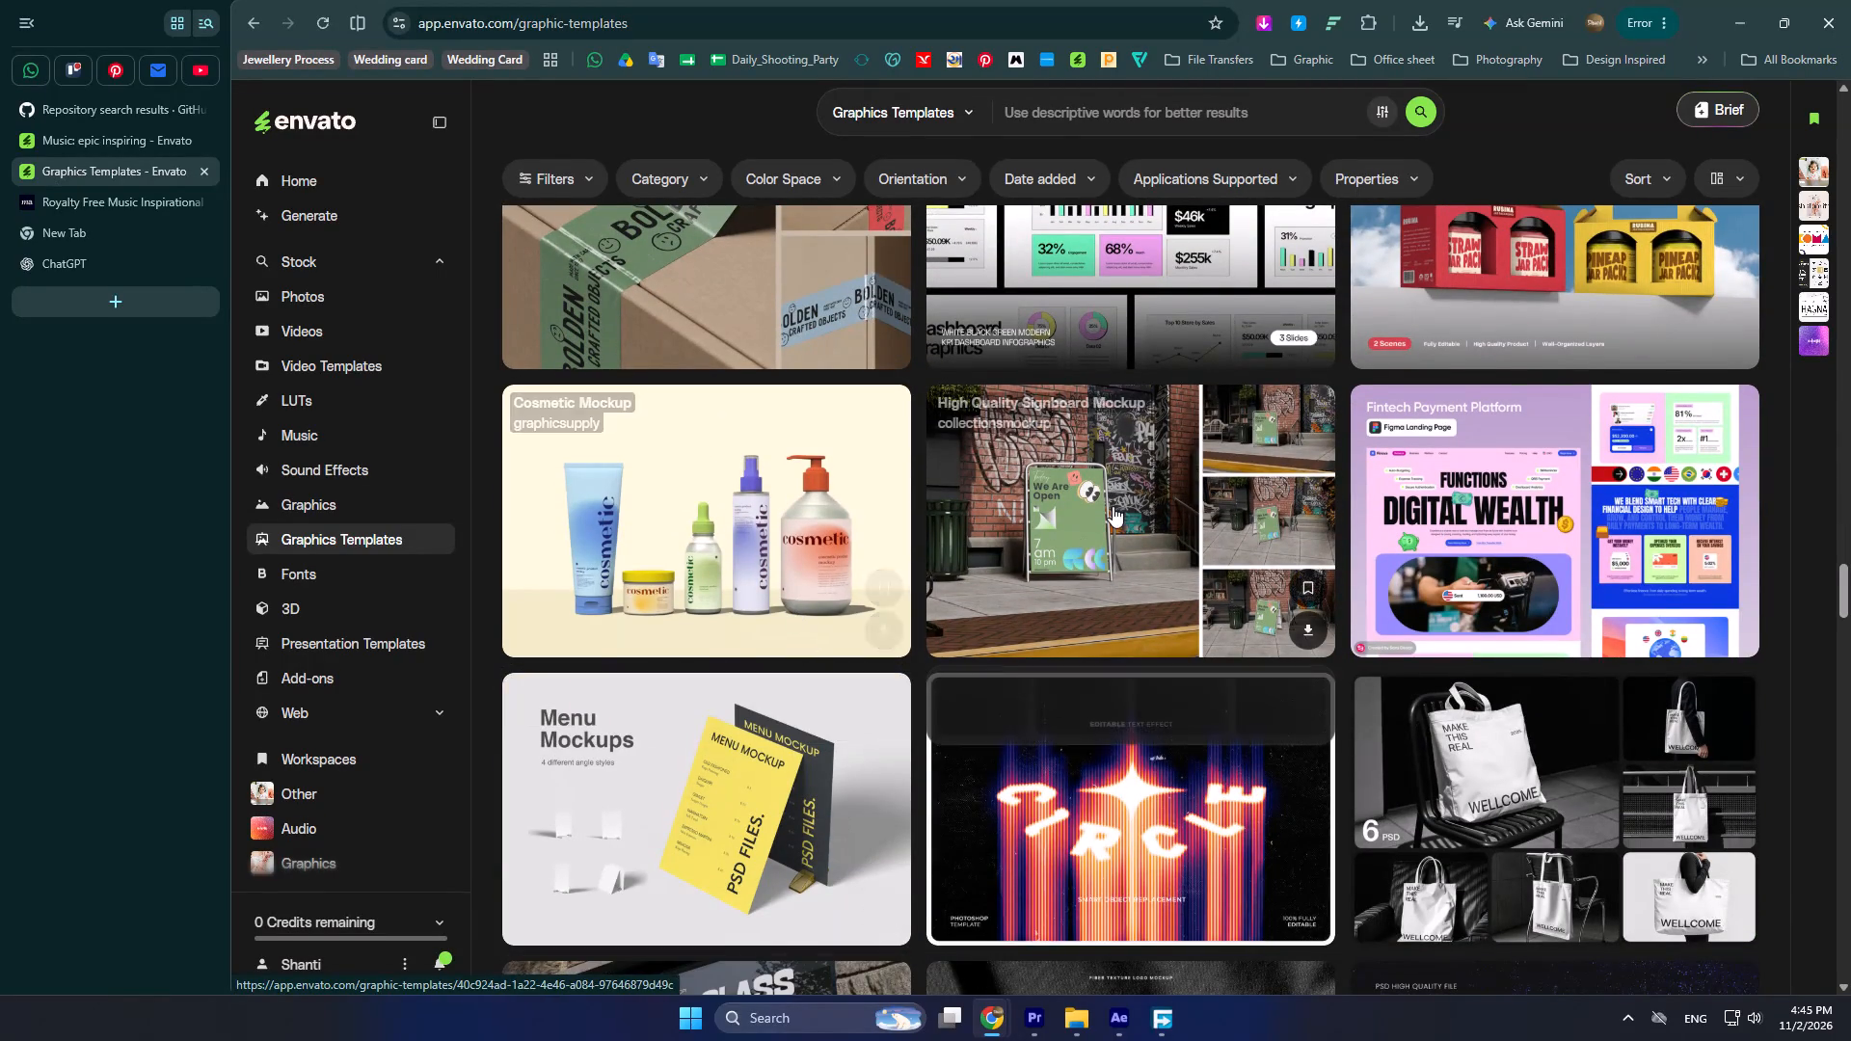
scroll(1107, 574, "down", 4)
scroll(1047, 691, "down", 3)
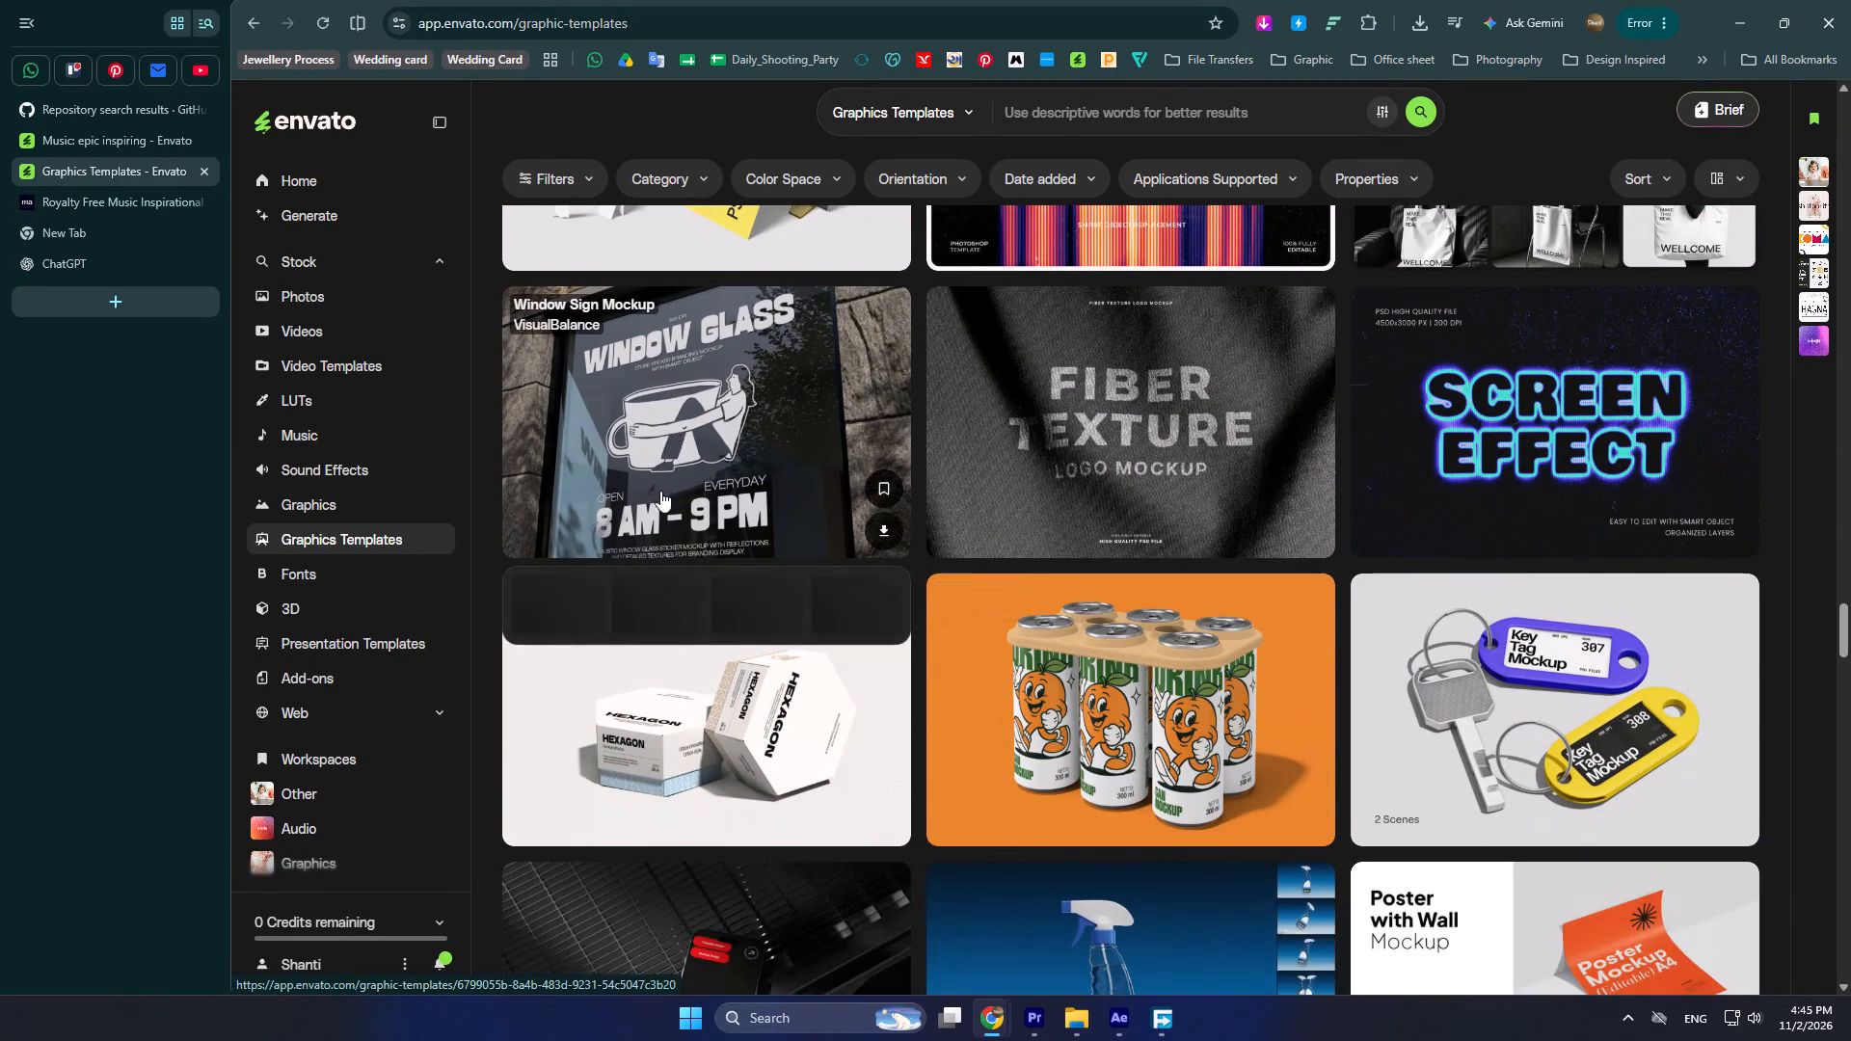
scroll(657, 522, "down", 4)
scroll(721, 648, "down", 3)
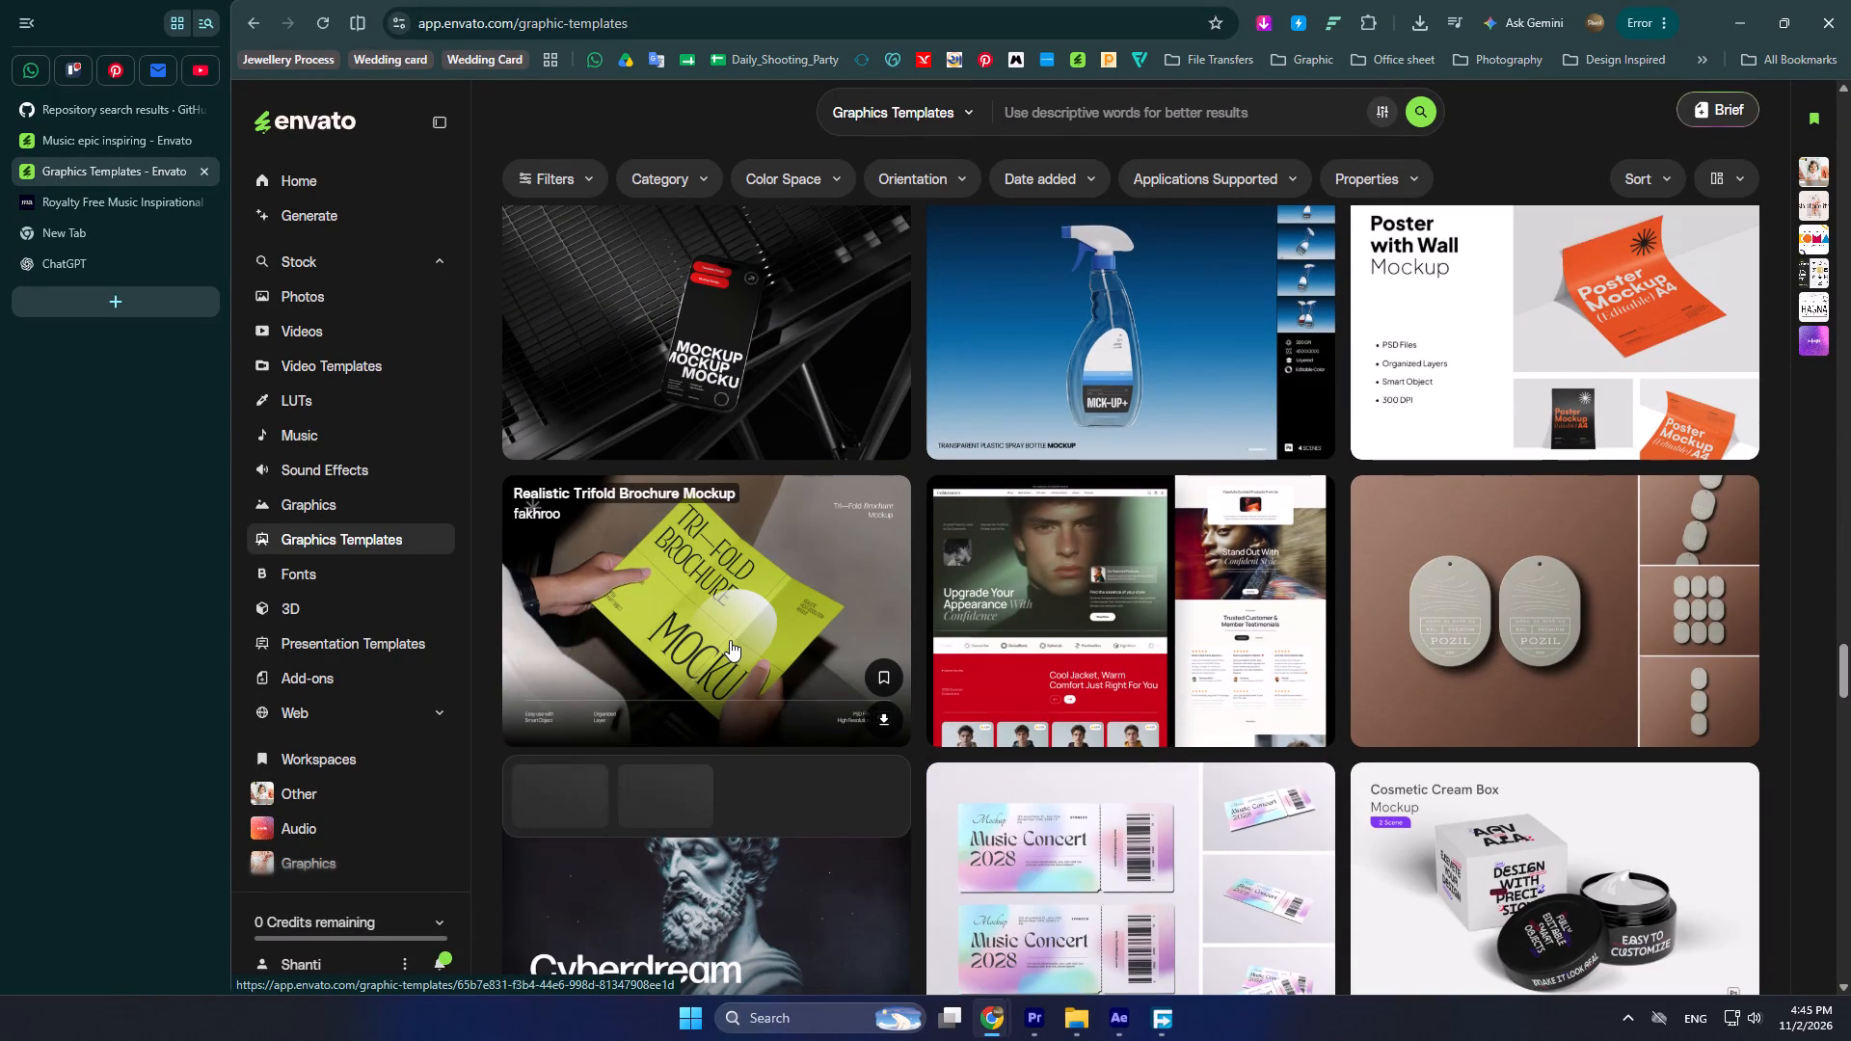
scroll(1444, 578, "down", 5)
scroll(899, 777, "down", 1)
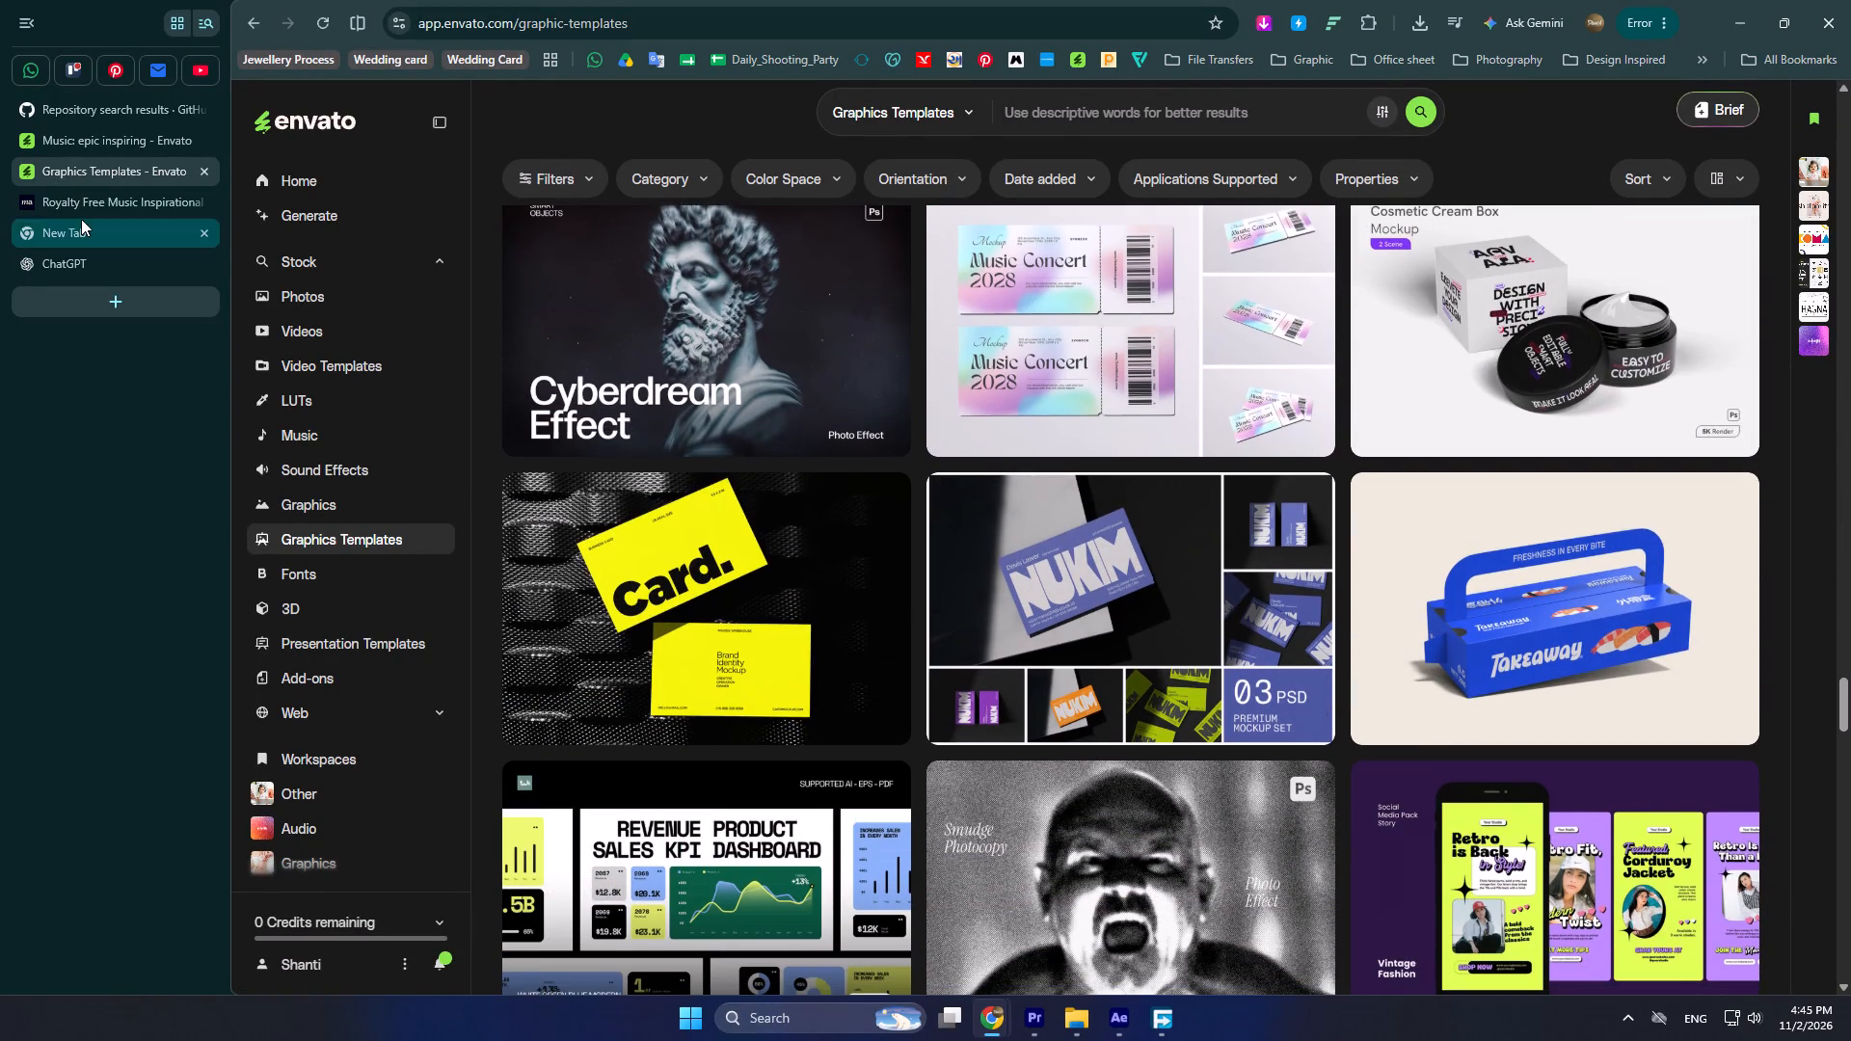
Preview the Epic Inspiring track by SigmaMusicArt in the epic inspiring music results, raising the system volume during playback.
left_click(69, 140)
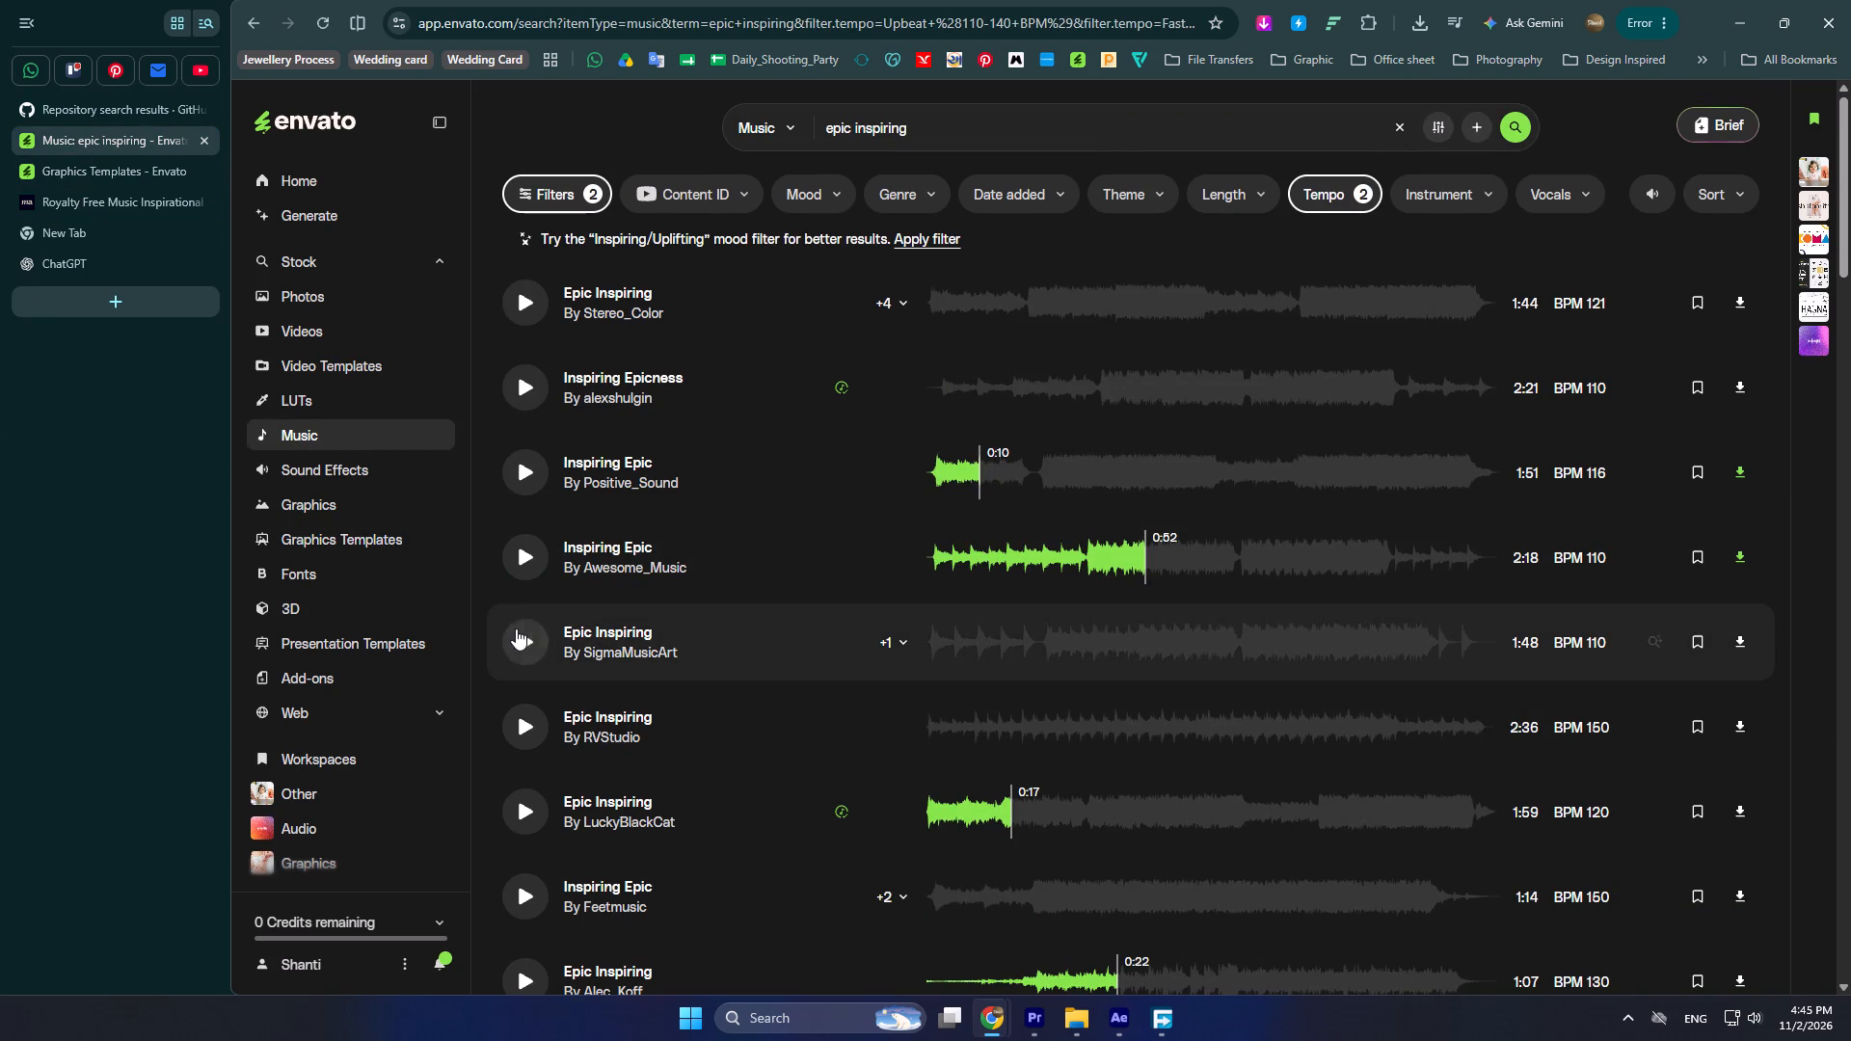
left_click(517, 627)
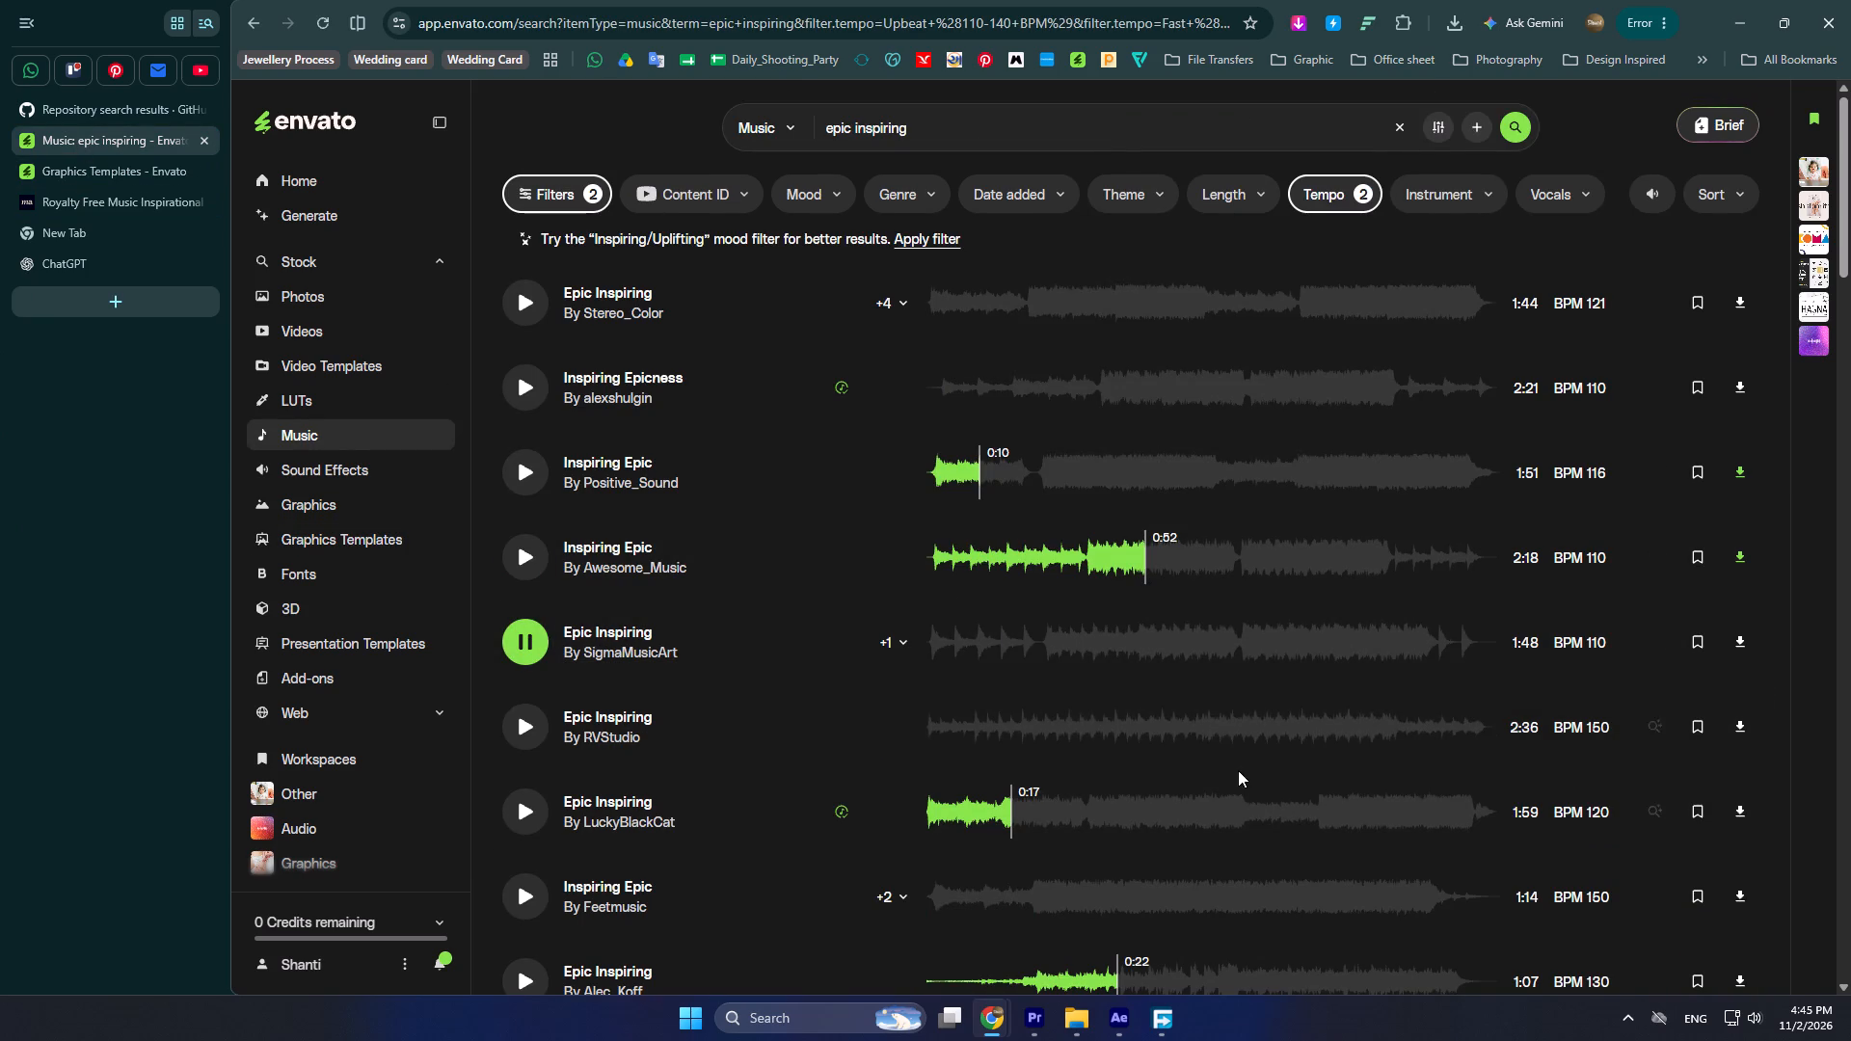
left_click(523, 642)
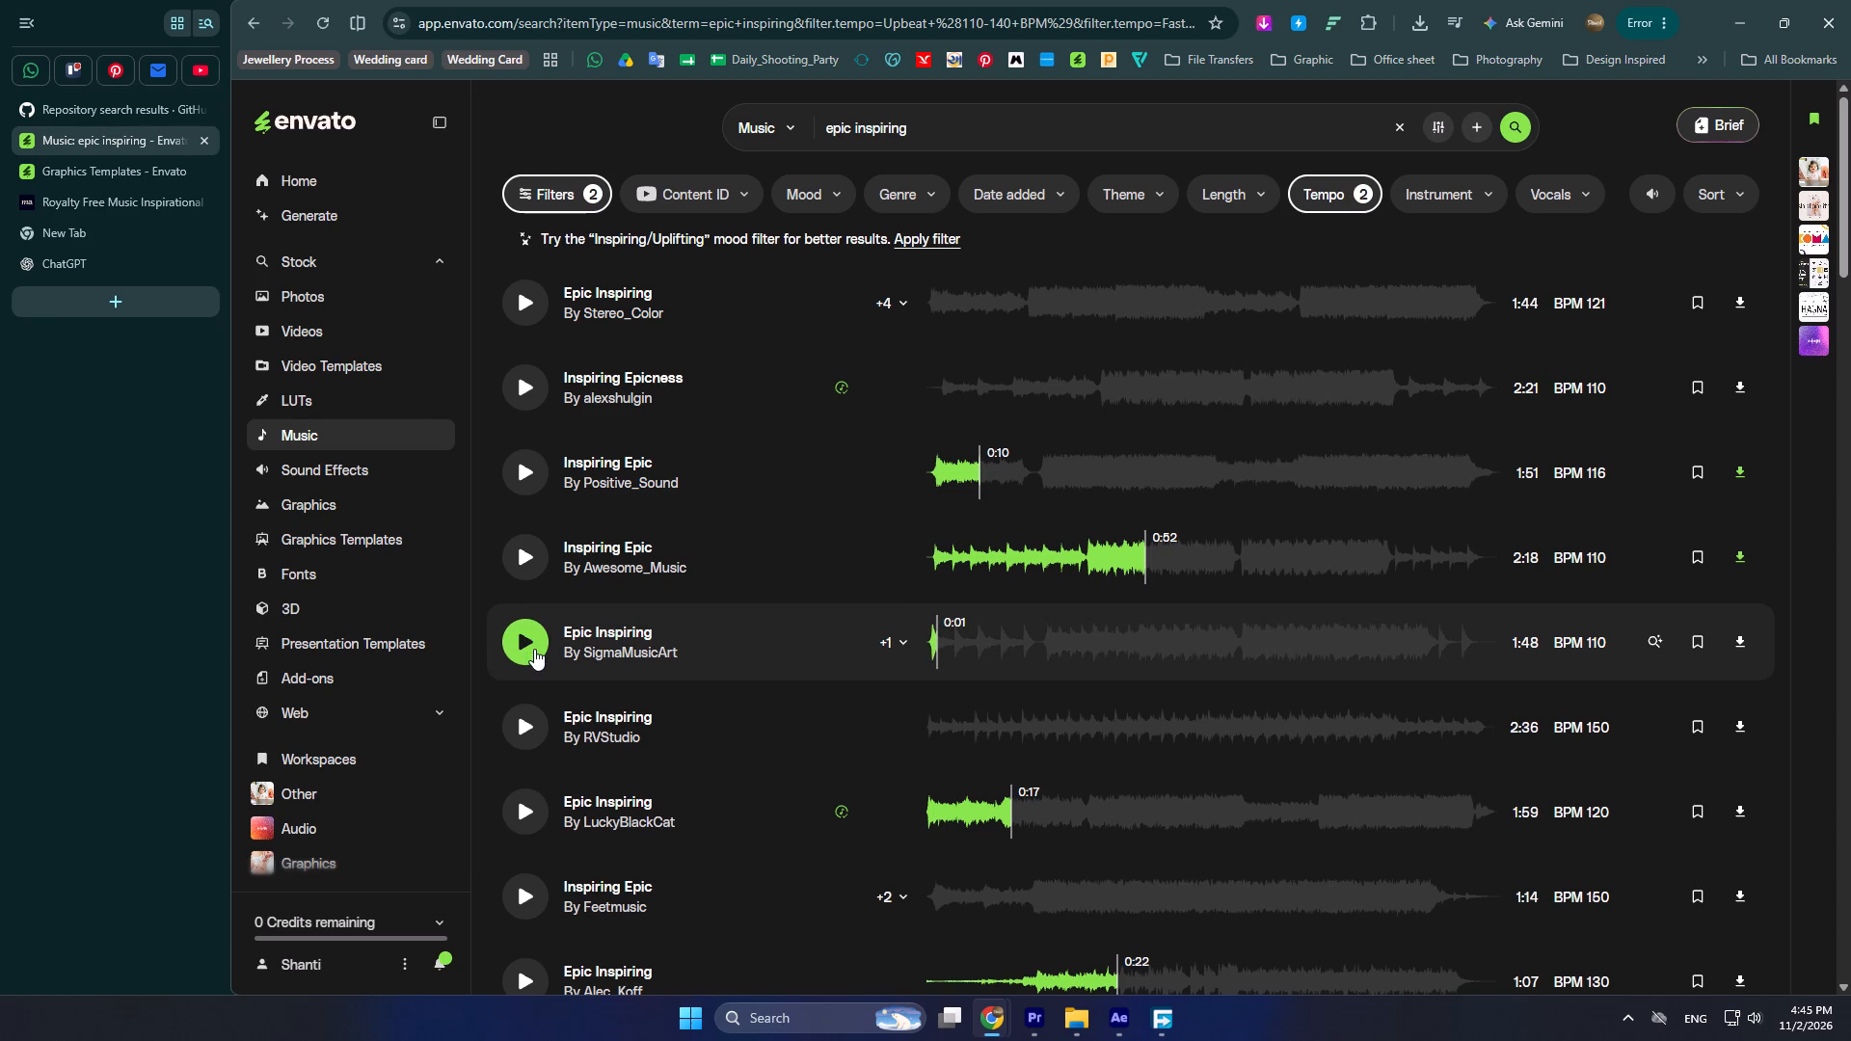
left_click(534, 649)
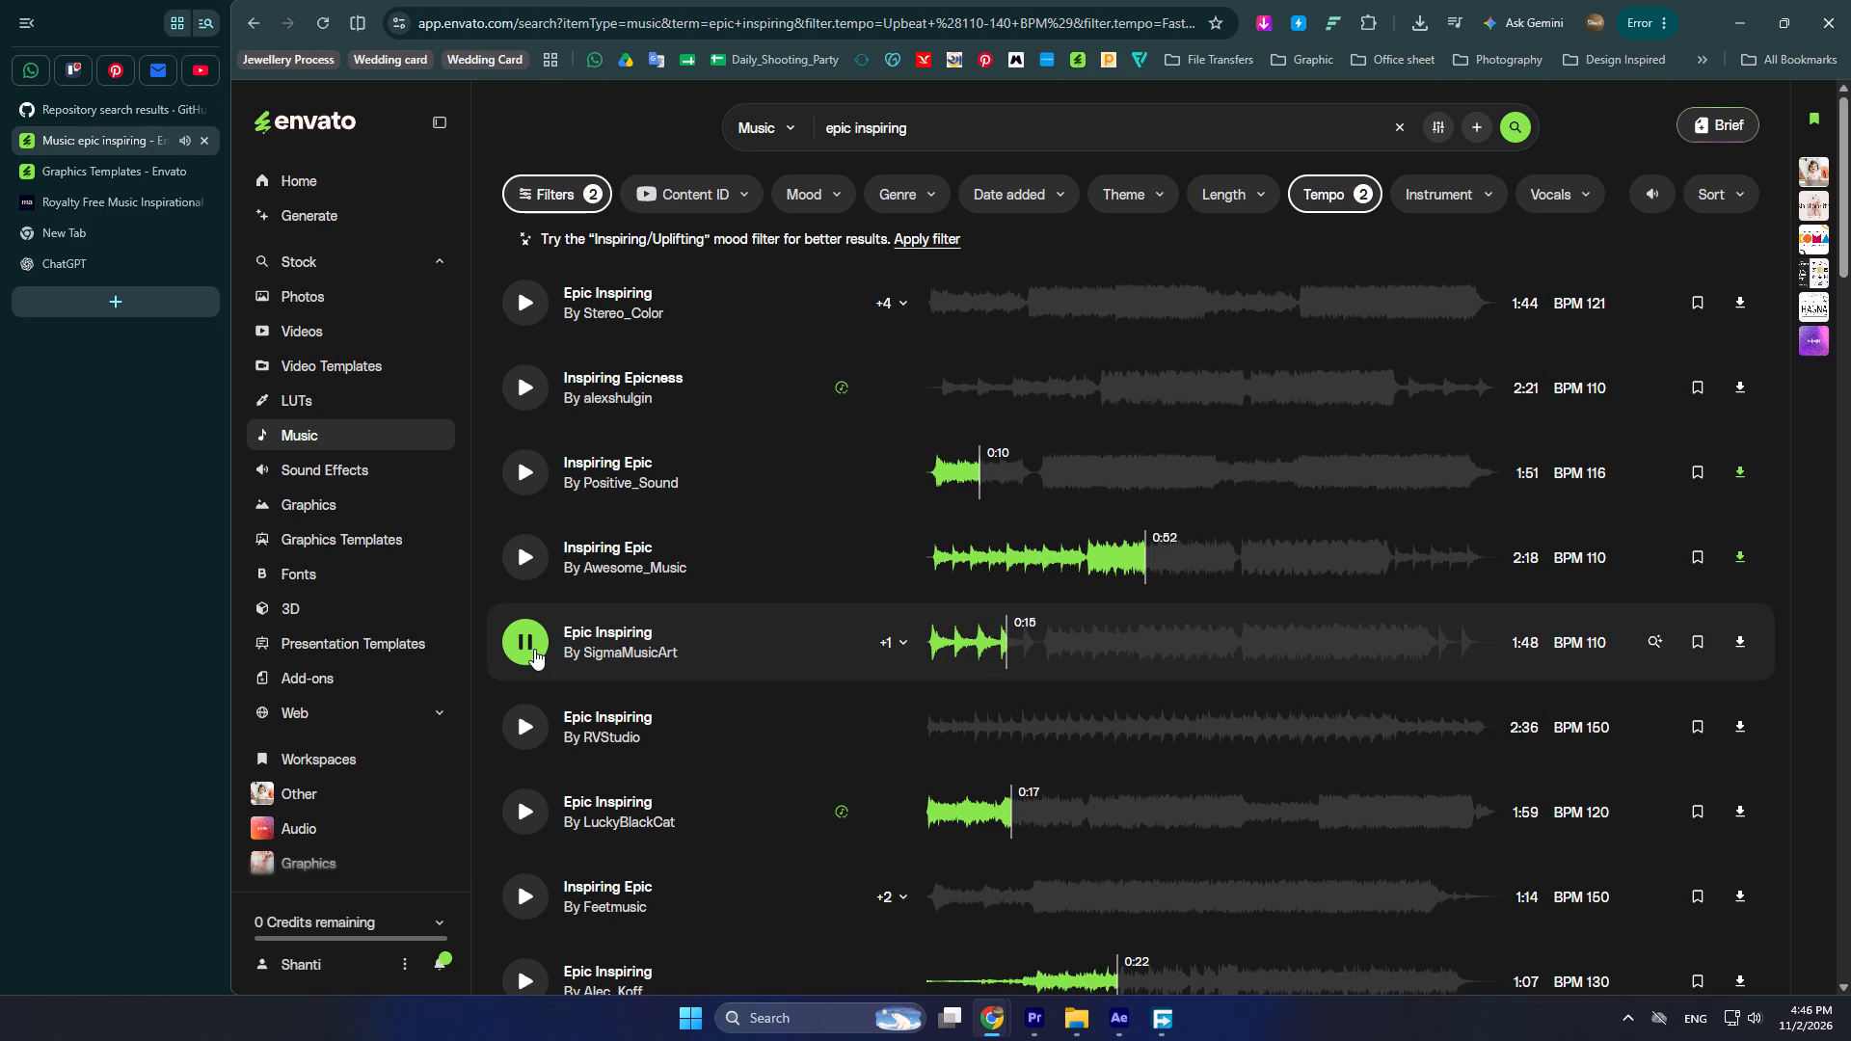
left_click(1762, 1016)
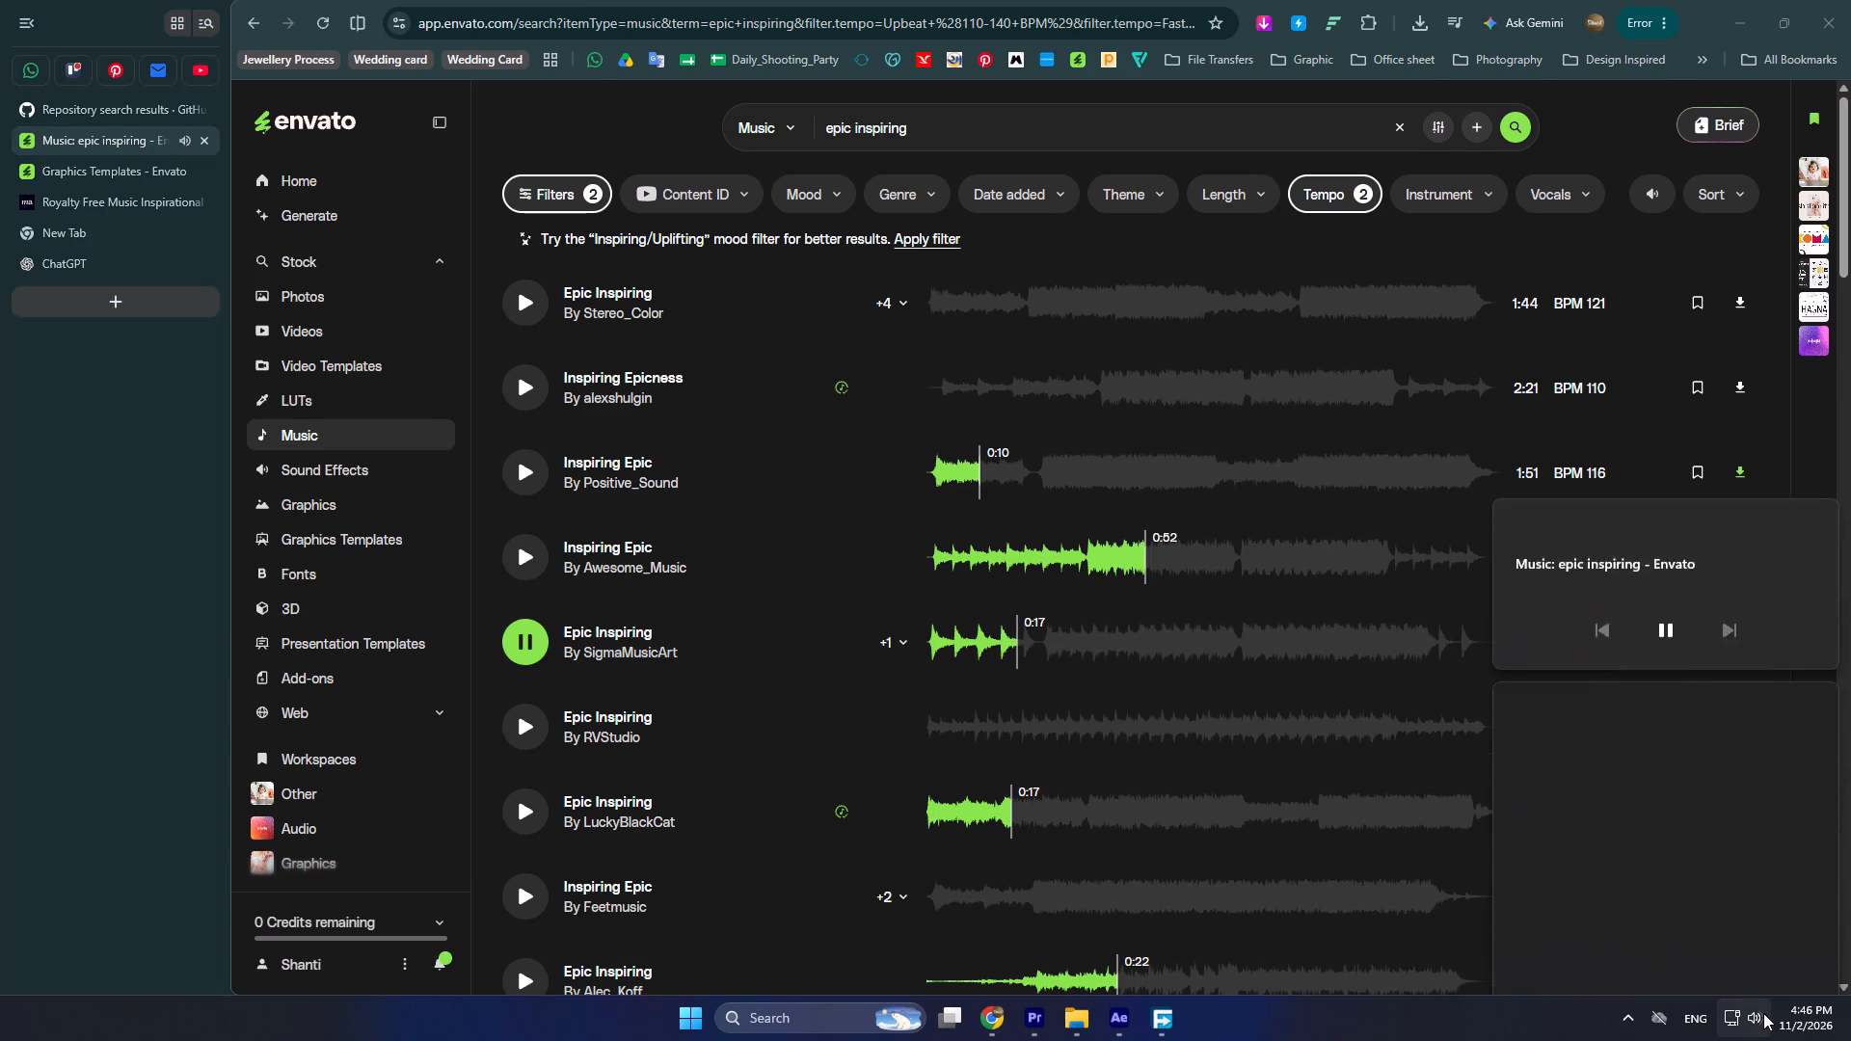
scroll(1760, 1010, "up", 5)
left_click(105, 421)
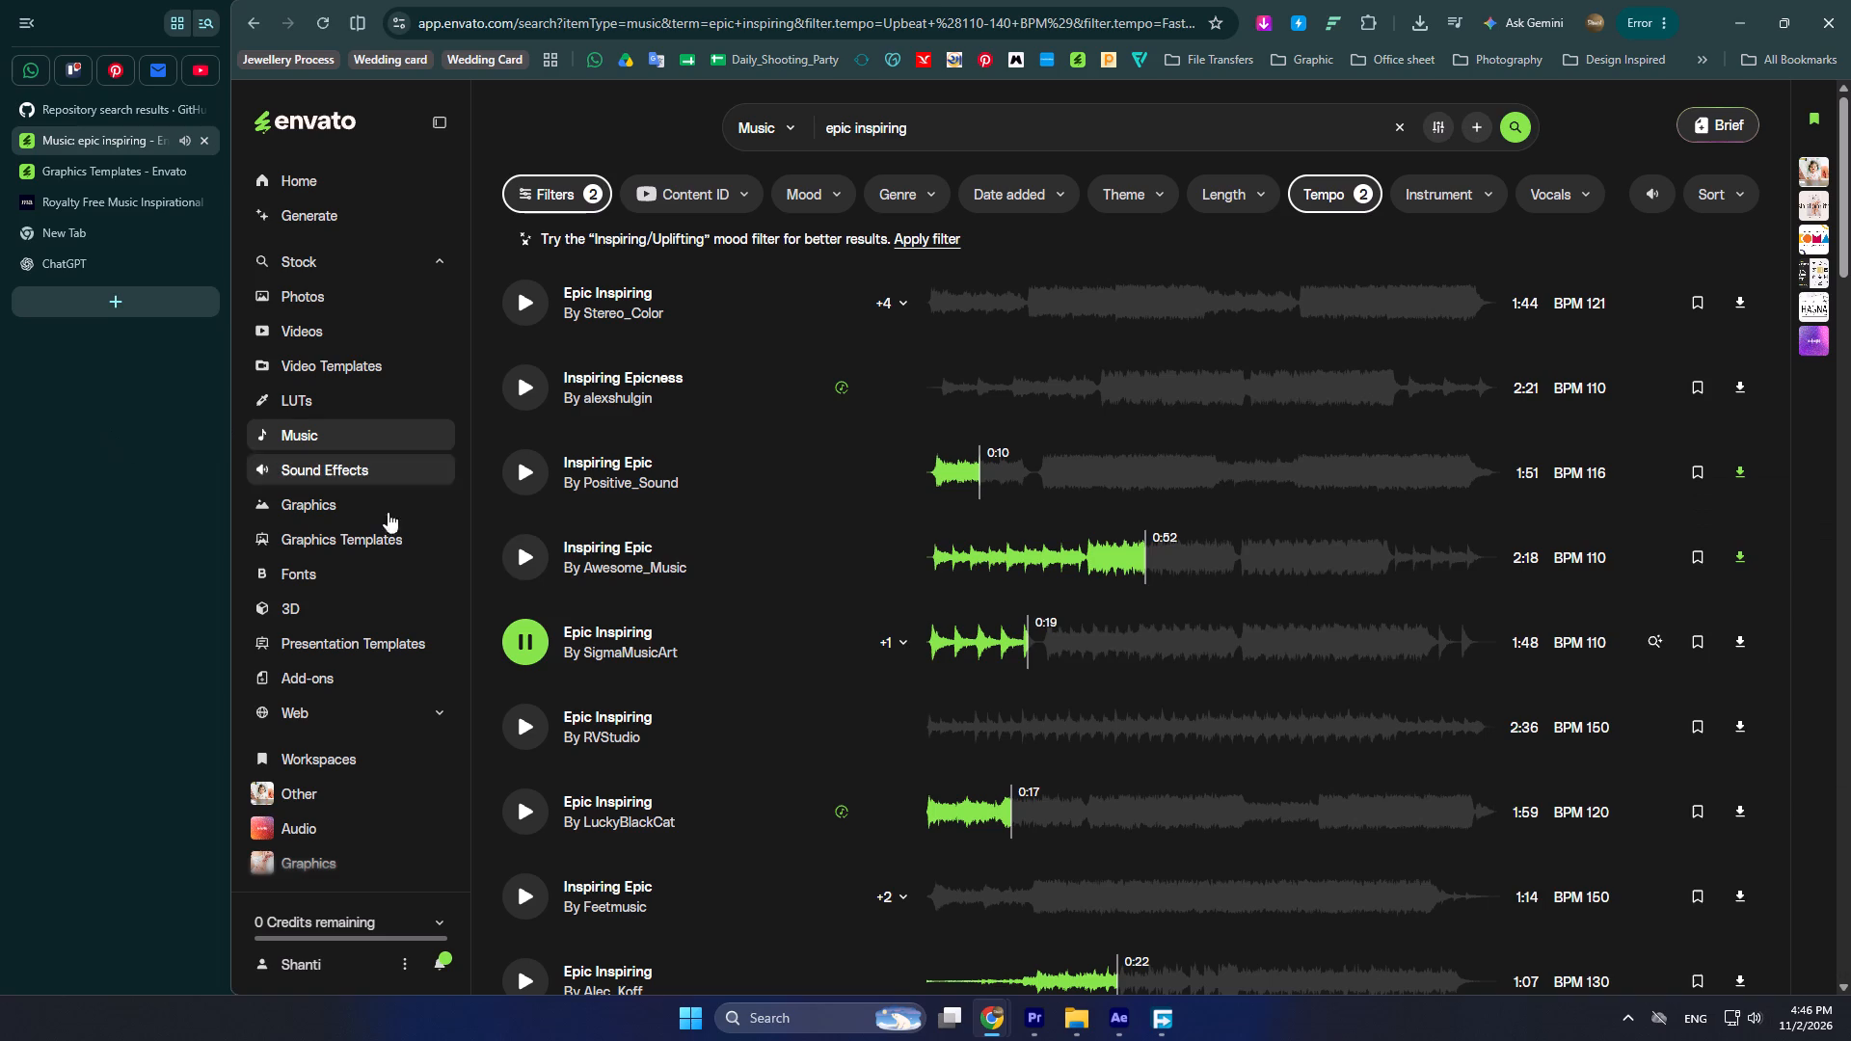
left_click(528, 647)
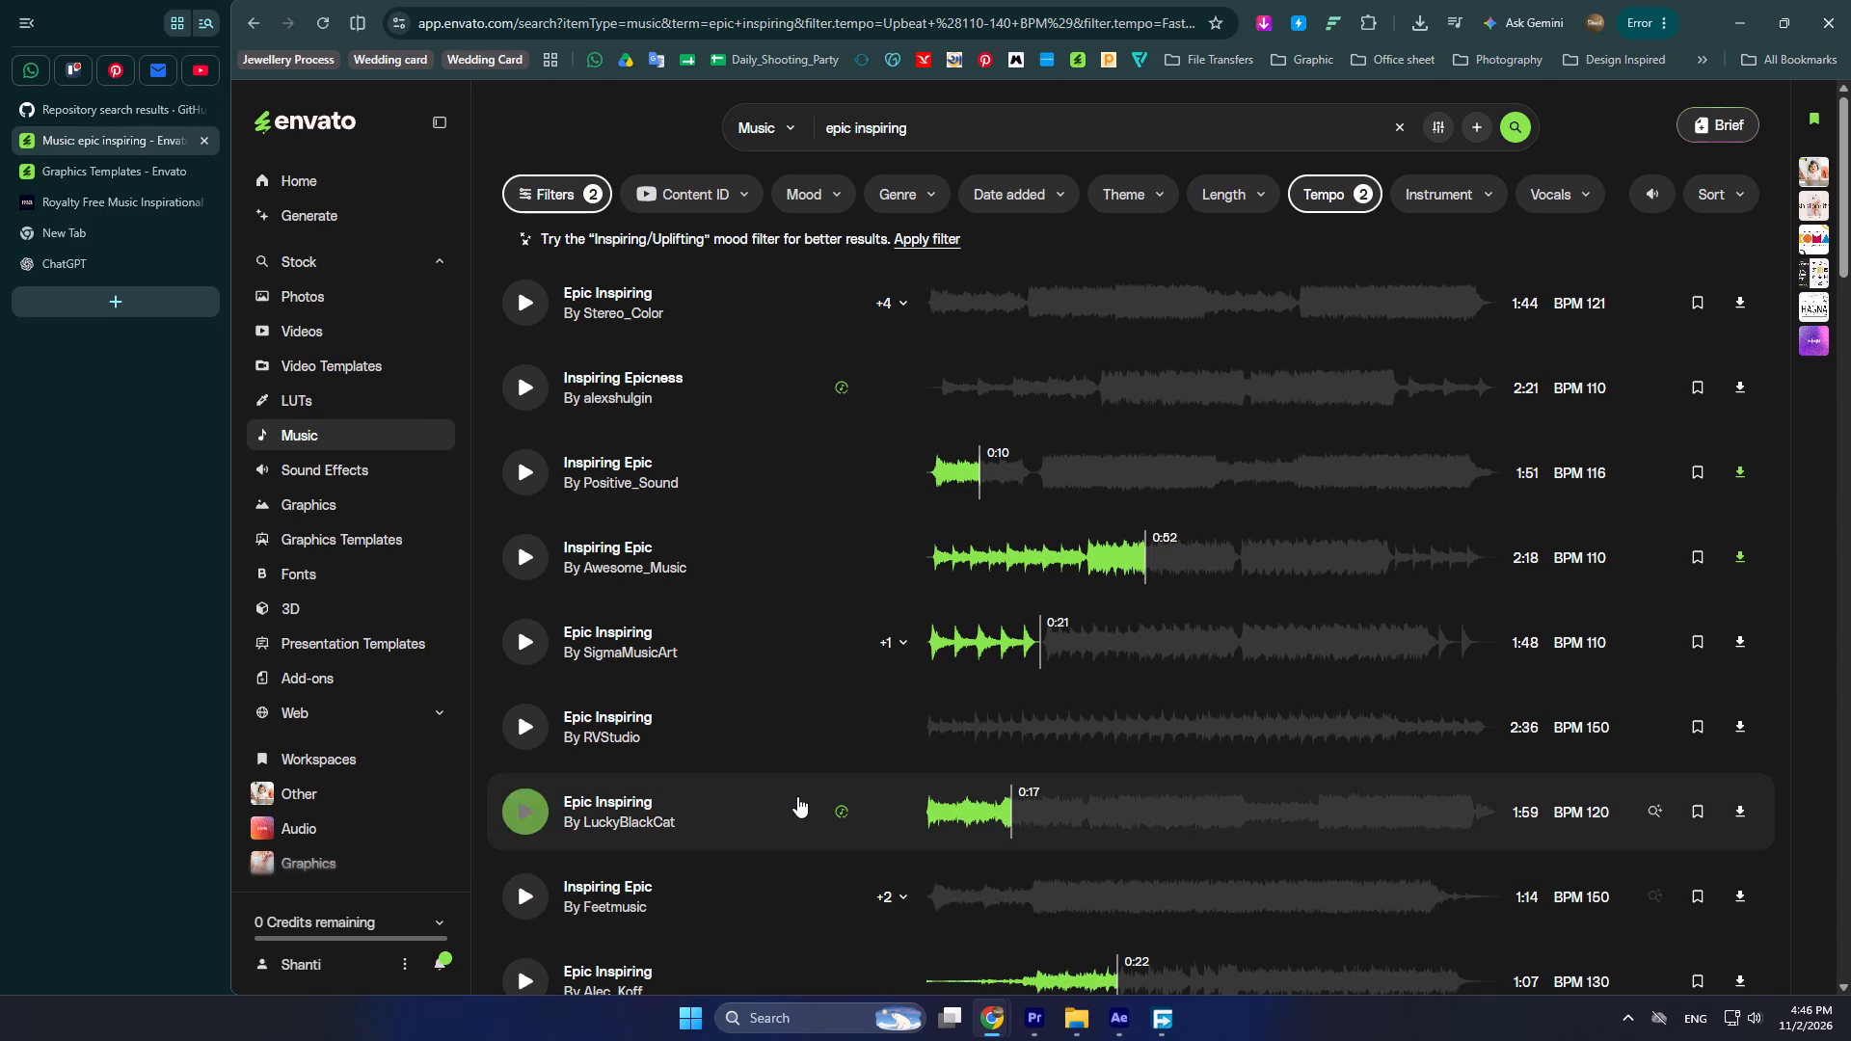
Preview the Epic Inspiring track by LuckyBlackCat in the same music results.
scroll(795, 773, "down", 2)
left_click(520, 617)
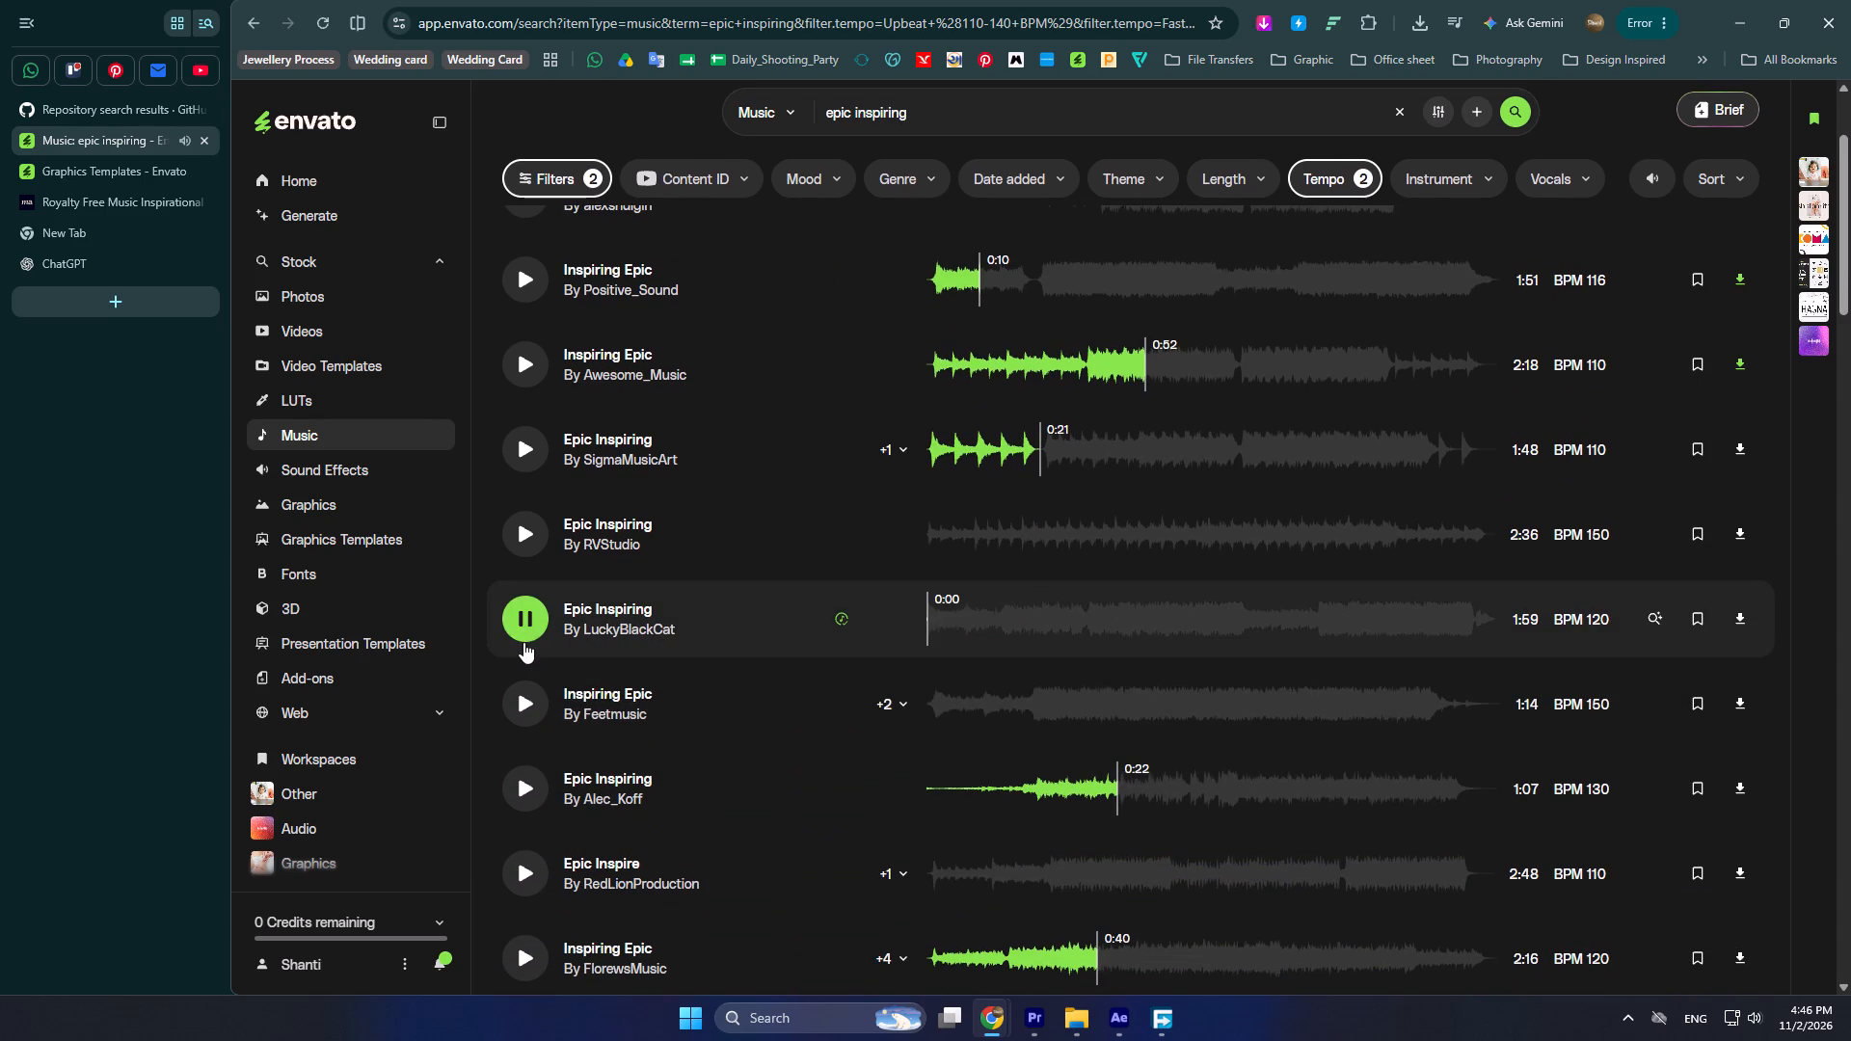
left_click(531, 624)
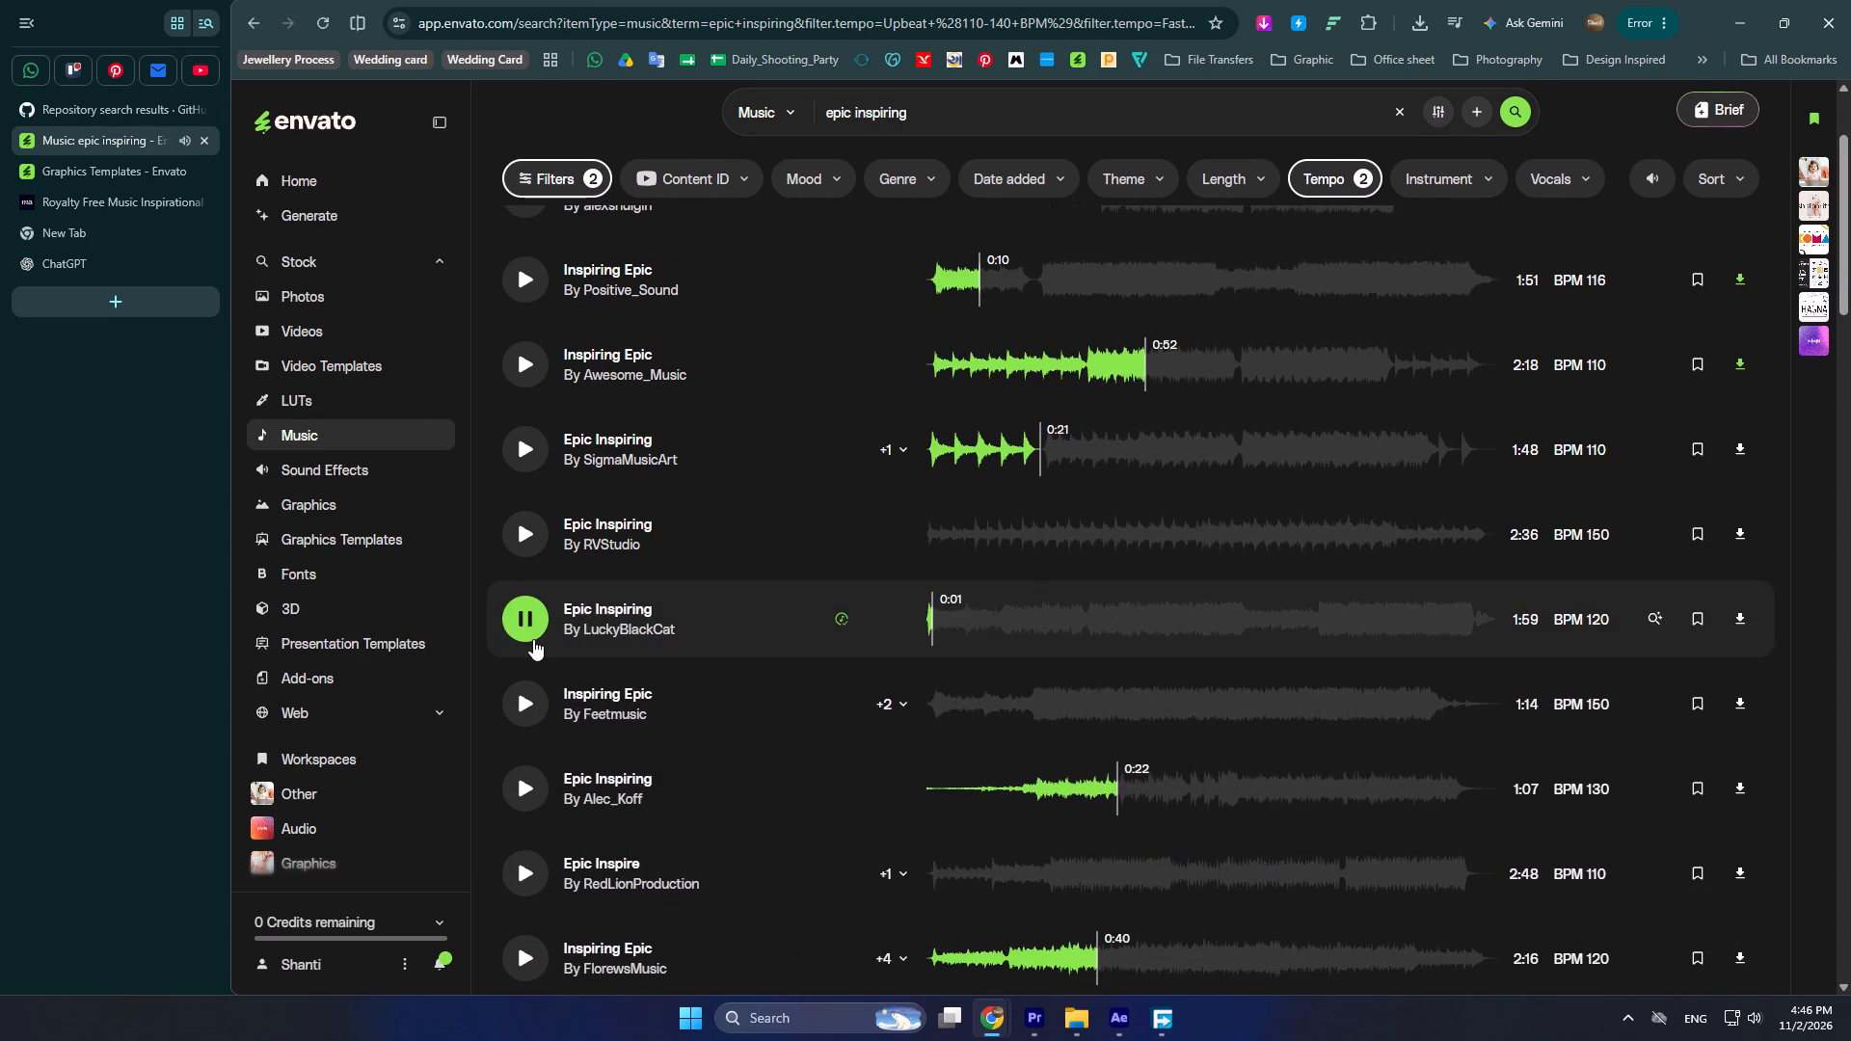
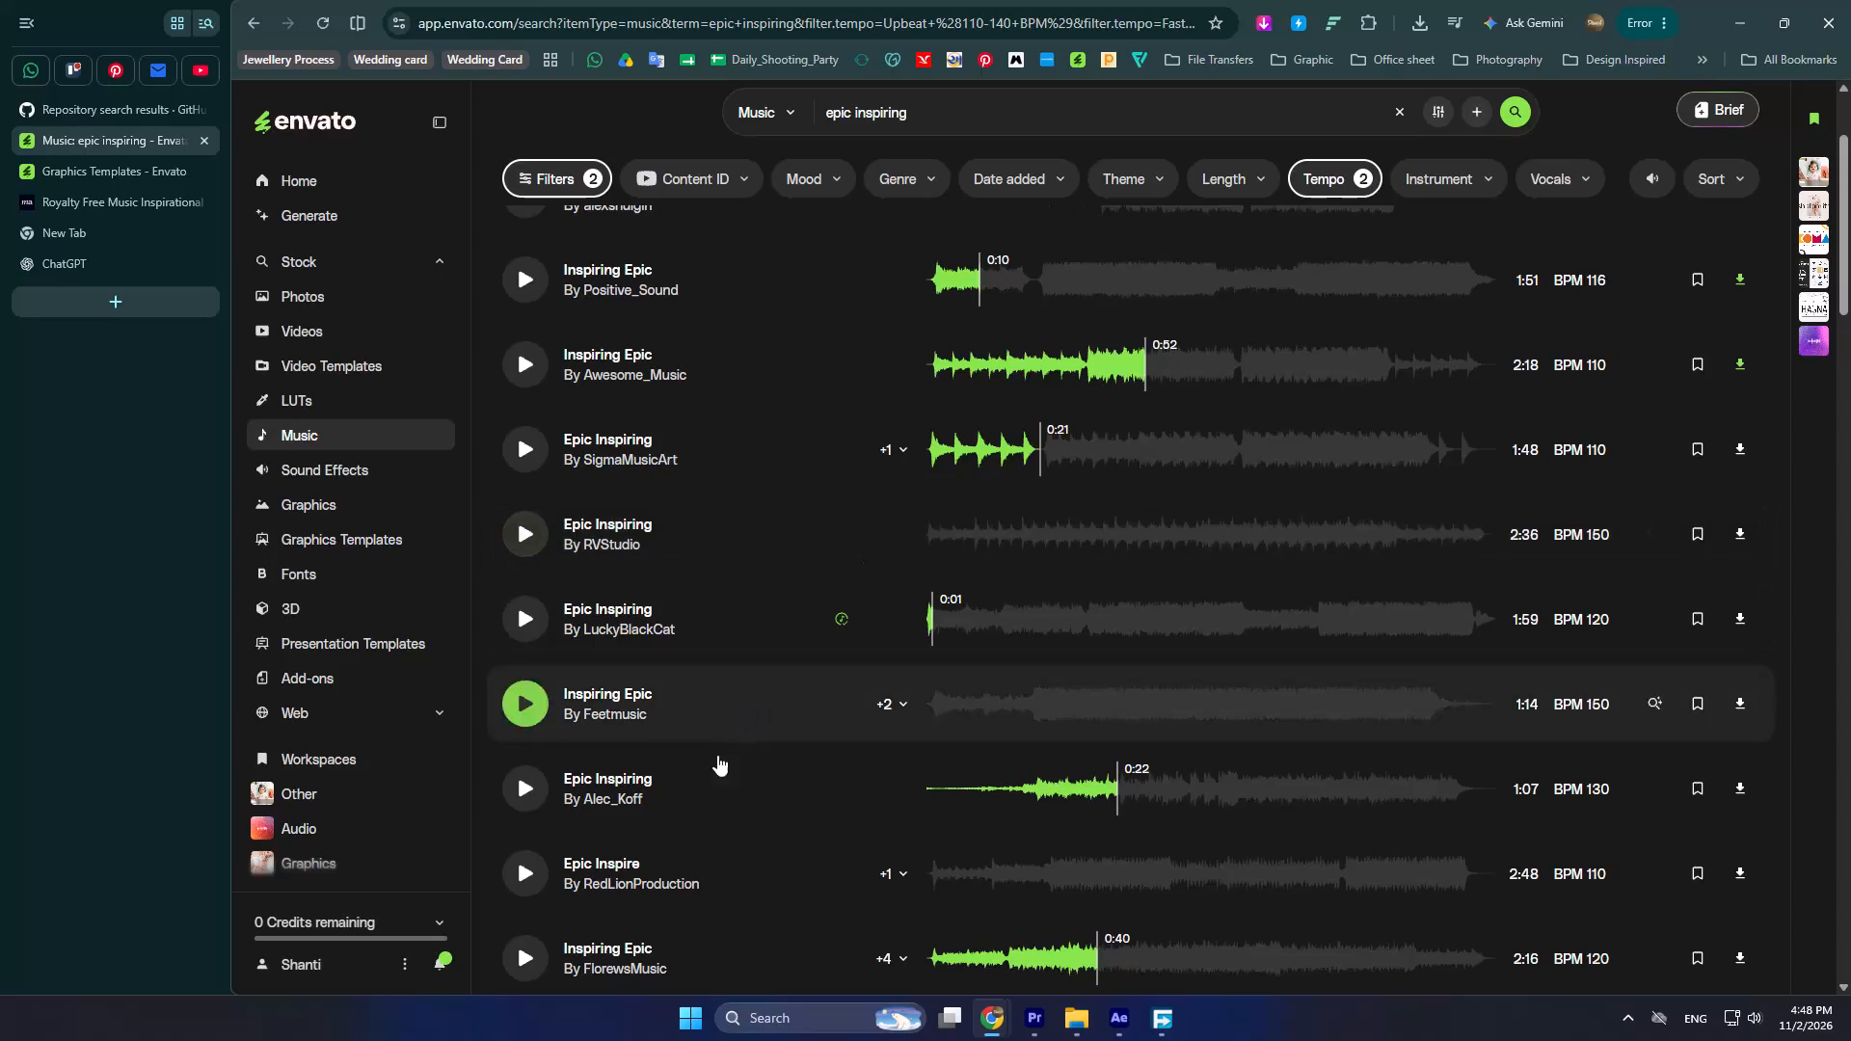
Preview the Inspiring Epic track by FlorewsMusic, sampling several points in its opening section.
scroll(654, 840, "down", 1)
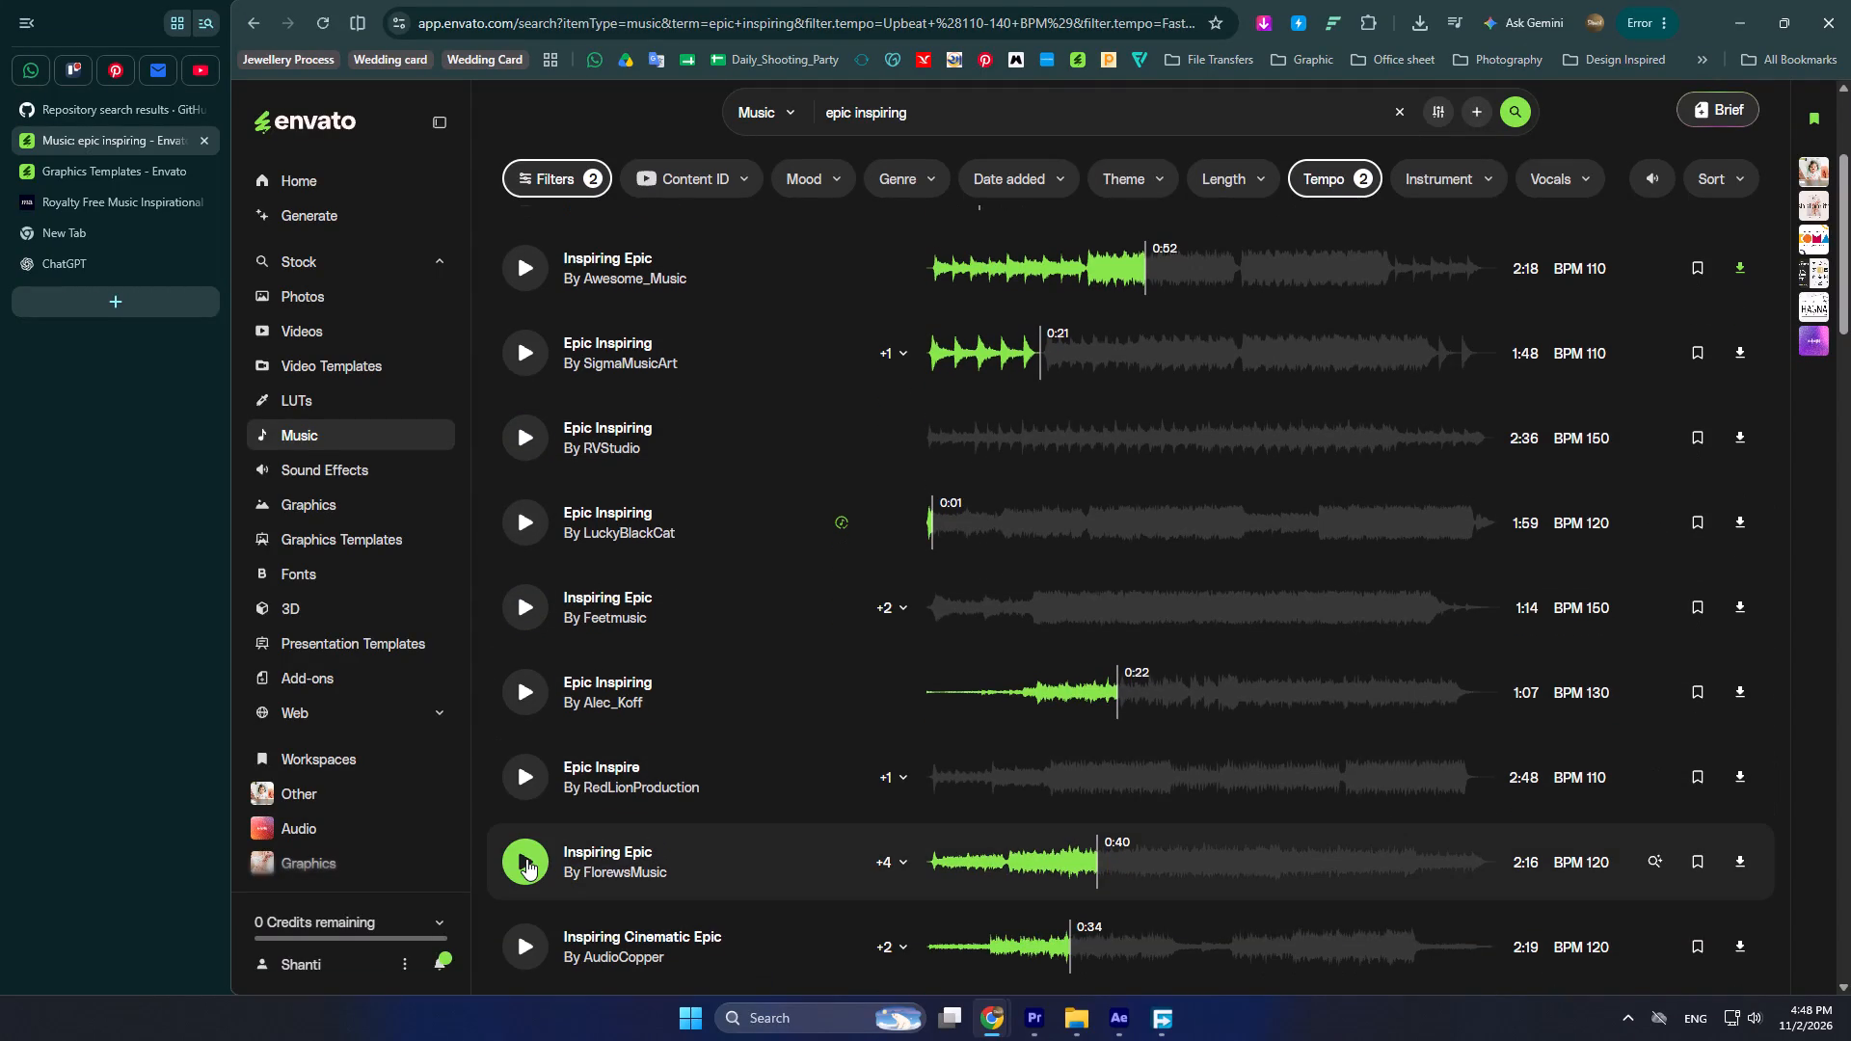
left_click(526, 859)
left_click(939, 866)
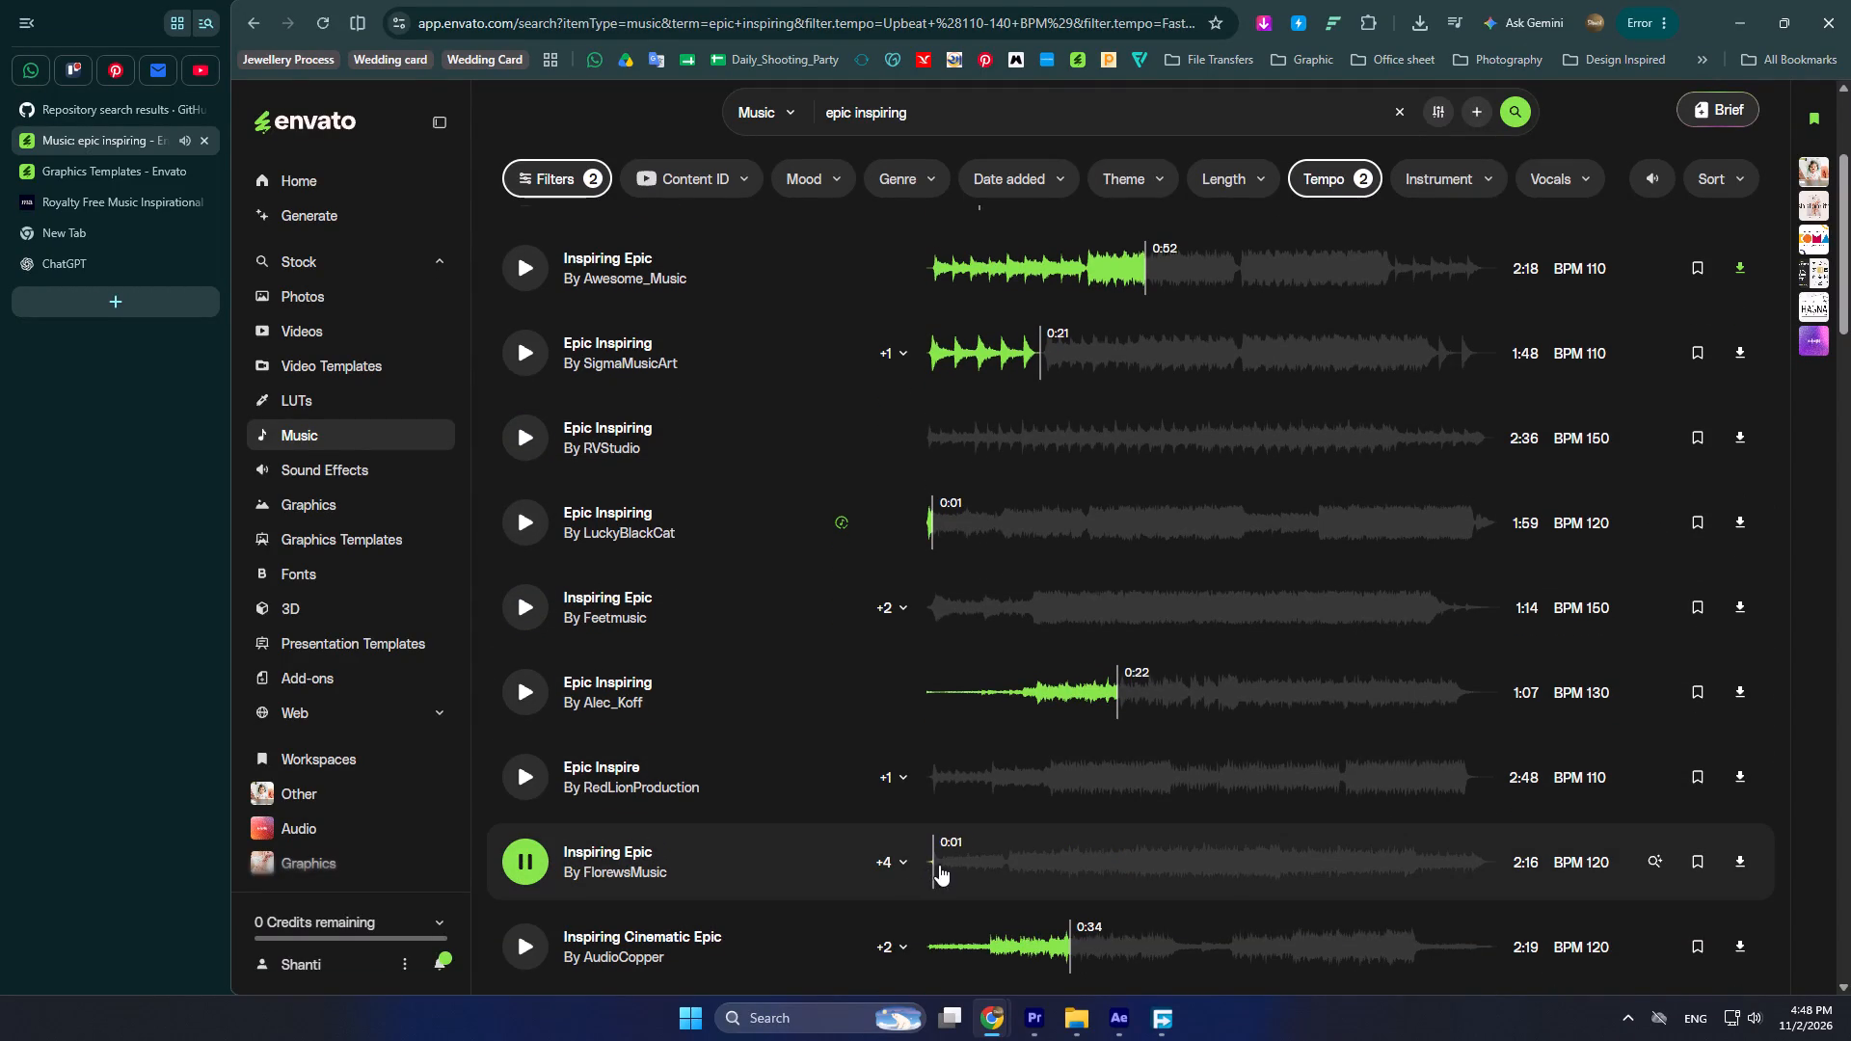
left_click(954, 864)
left_click(985, 864)
left_click(534, 862)
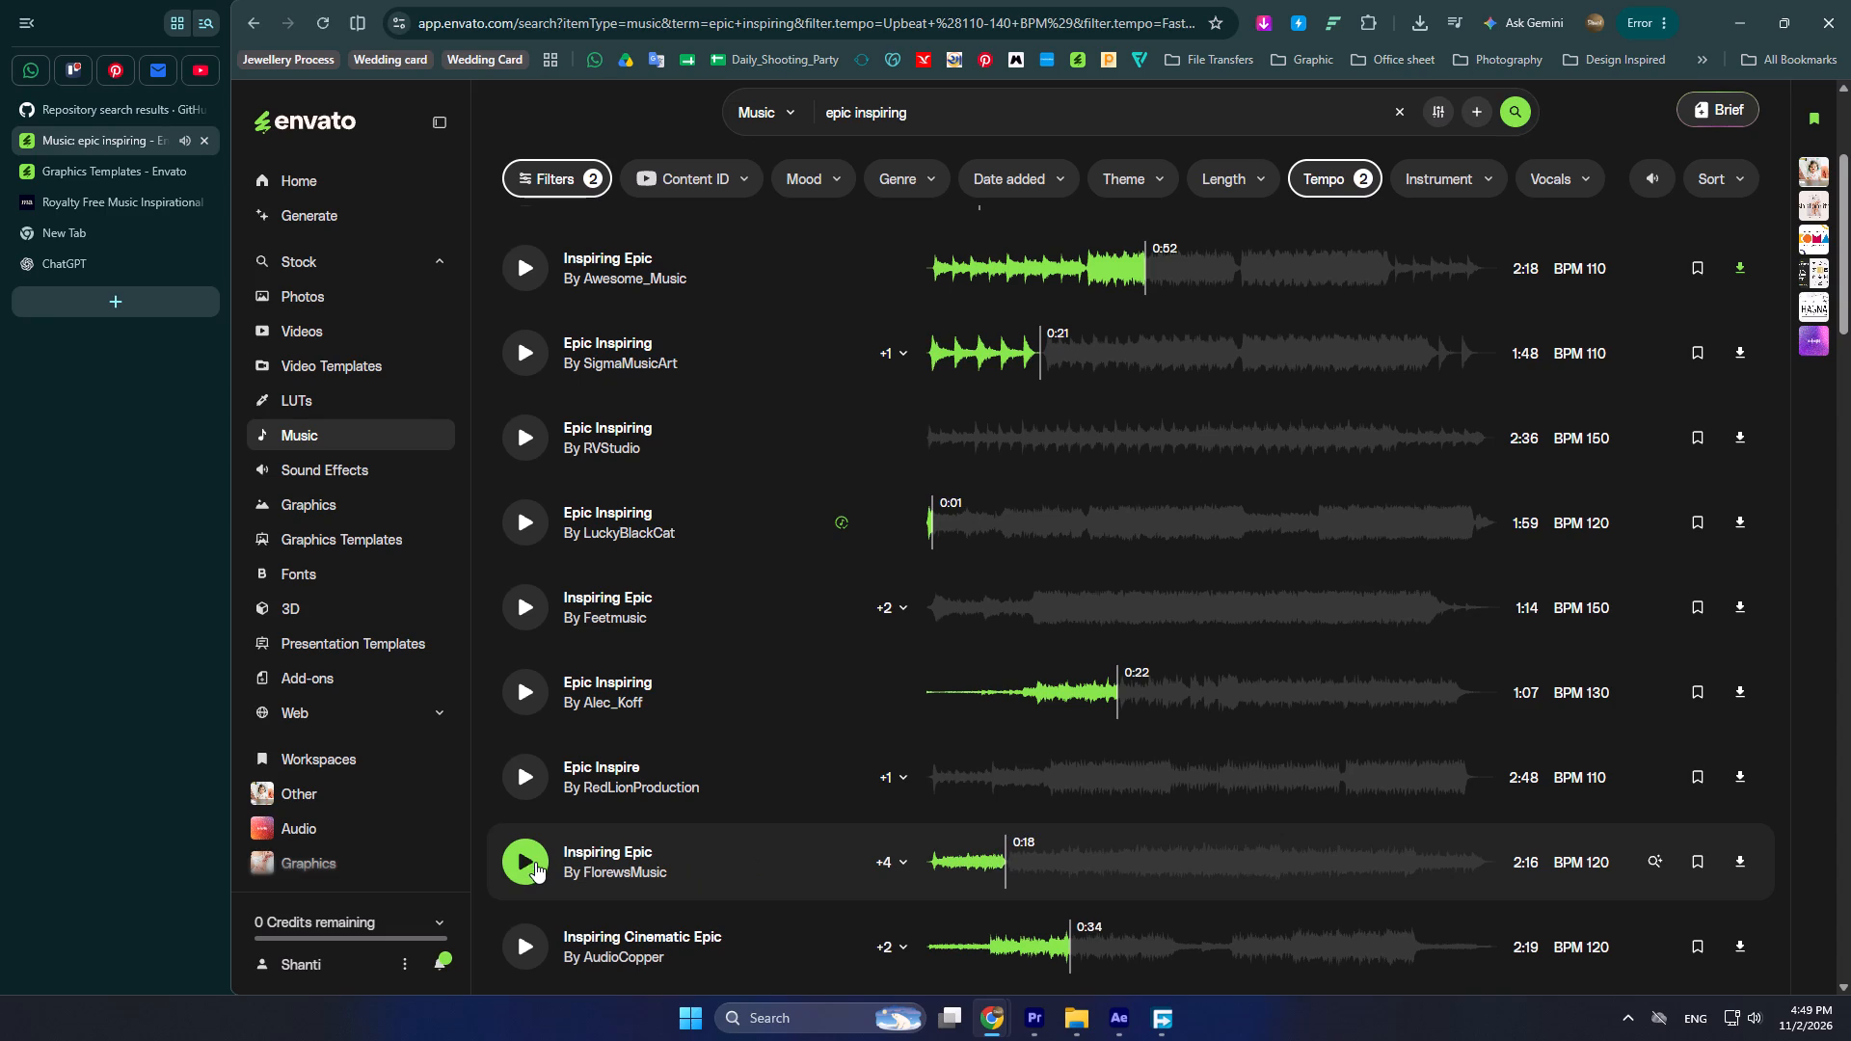
Preview the Inspiring Cinematic Epic track by AudioCopper, sampling its early build-up and a later passage.
left_click(525, 936)
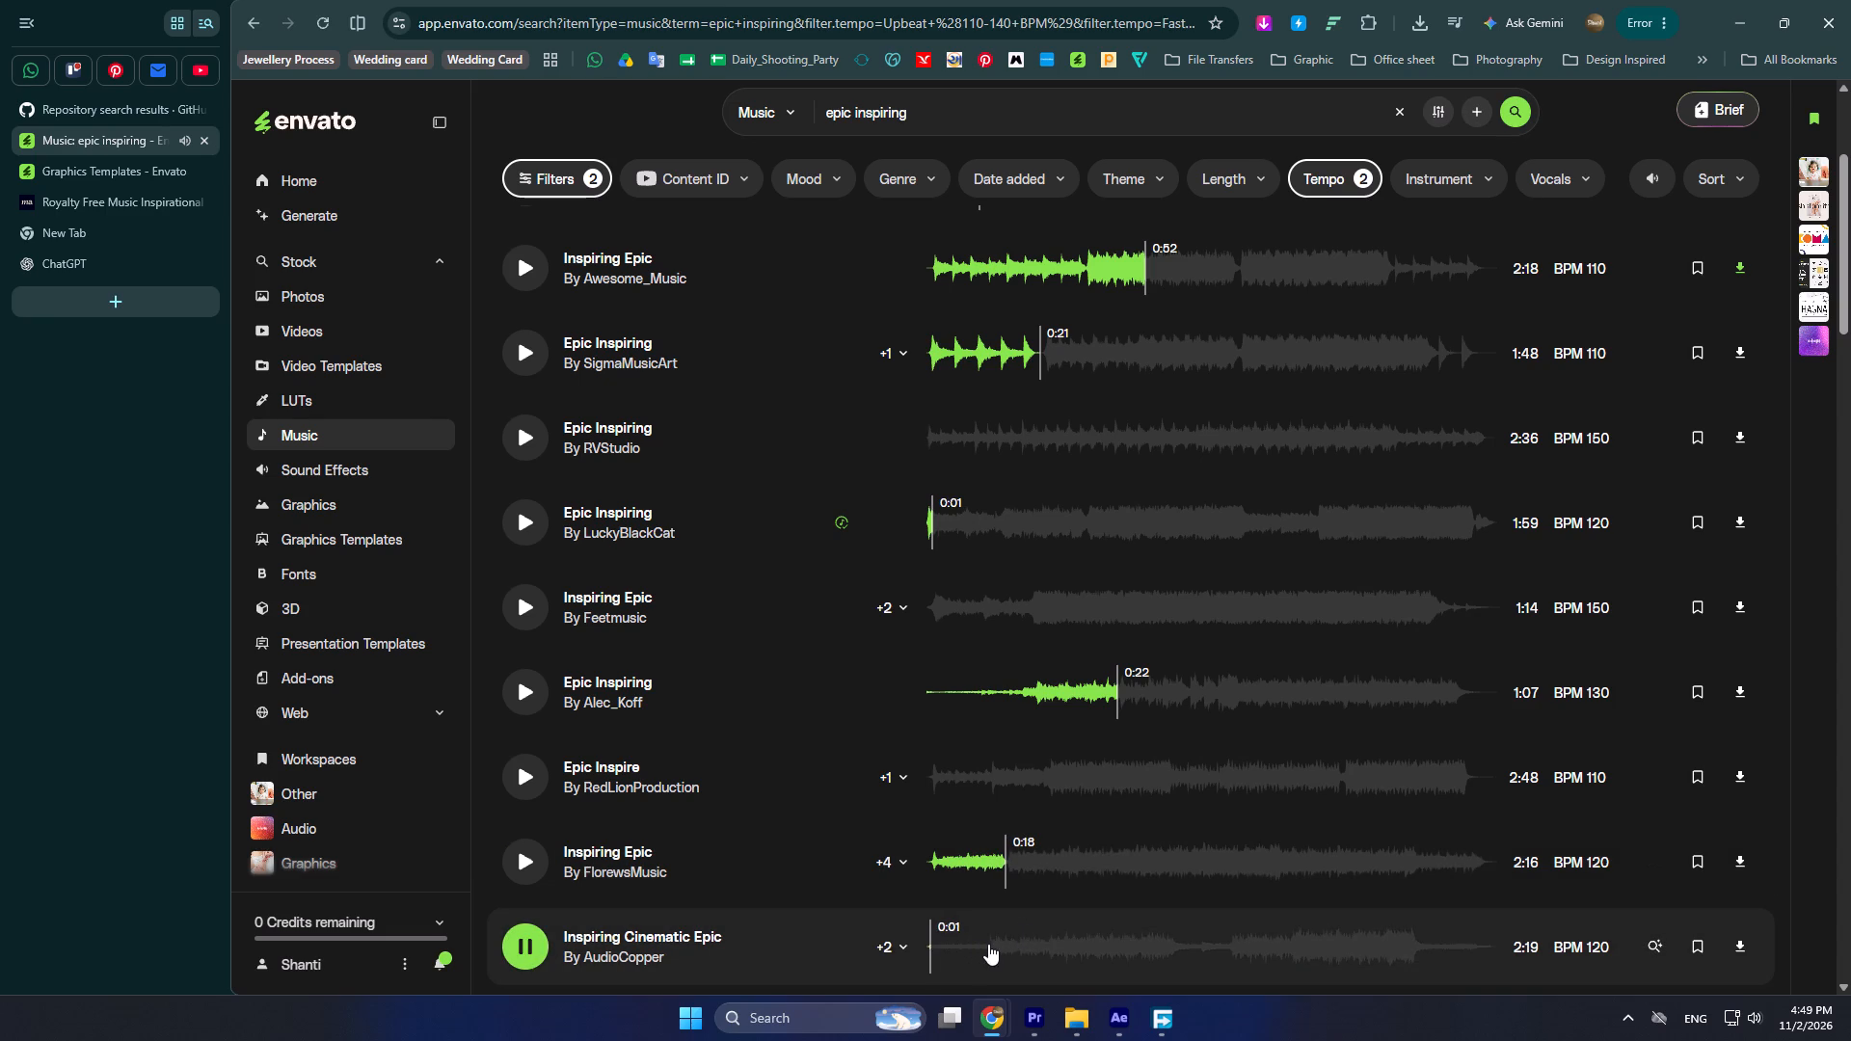
left_click(995, 947)
left_click(520, 954)
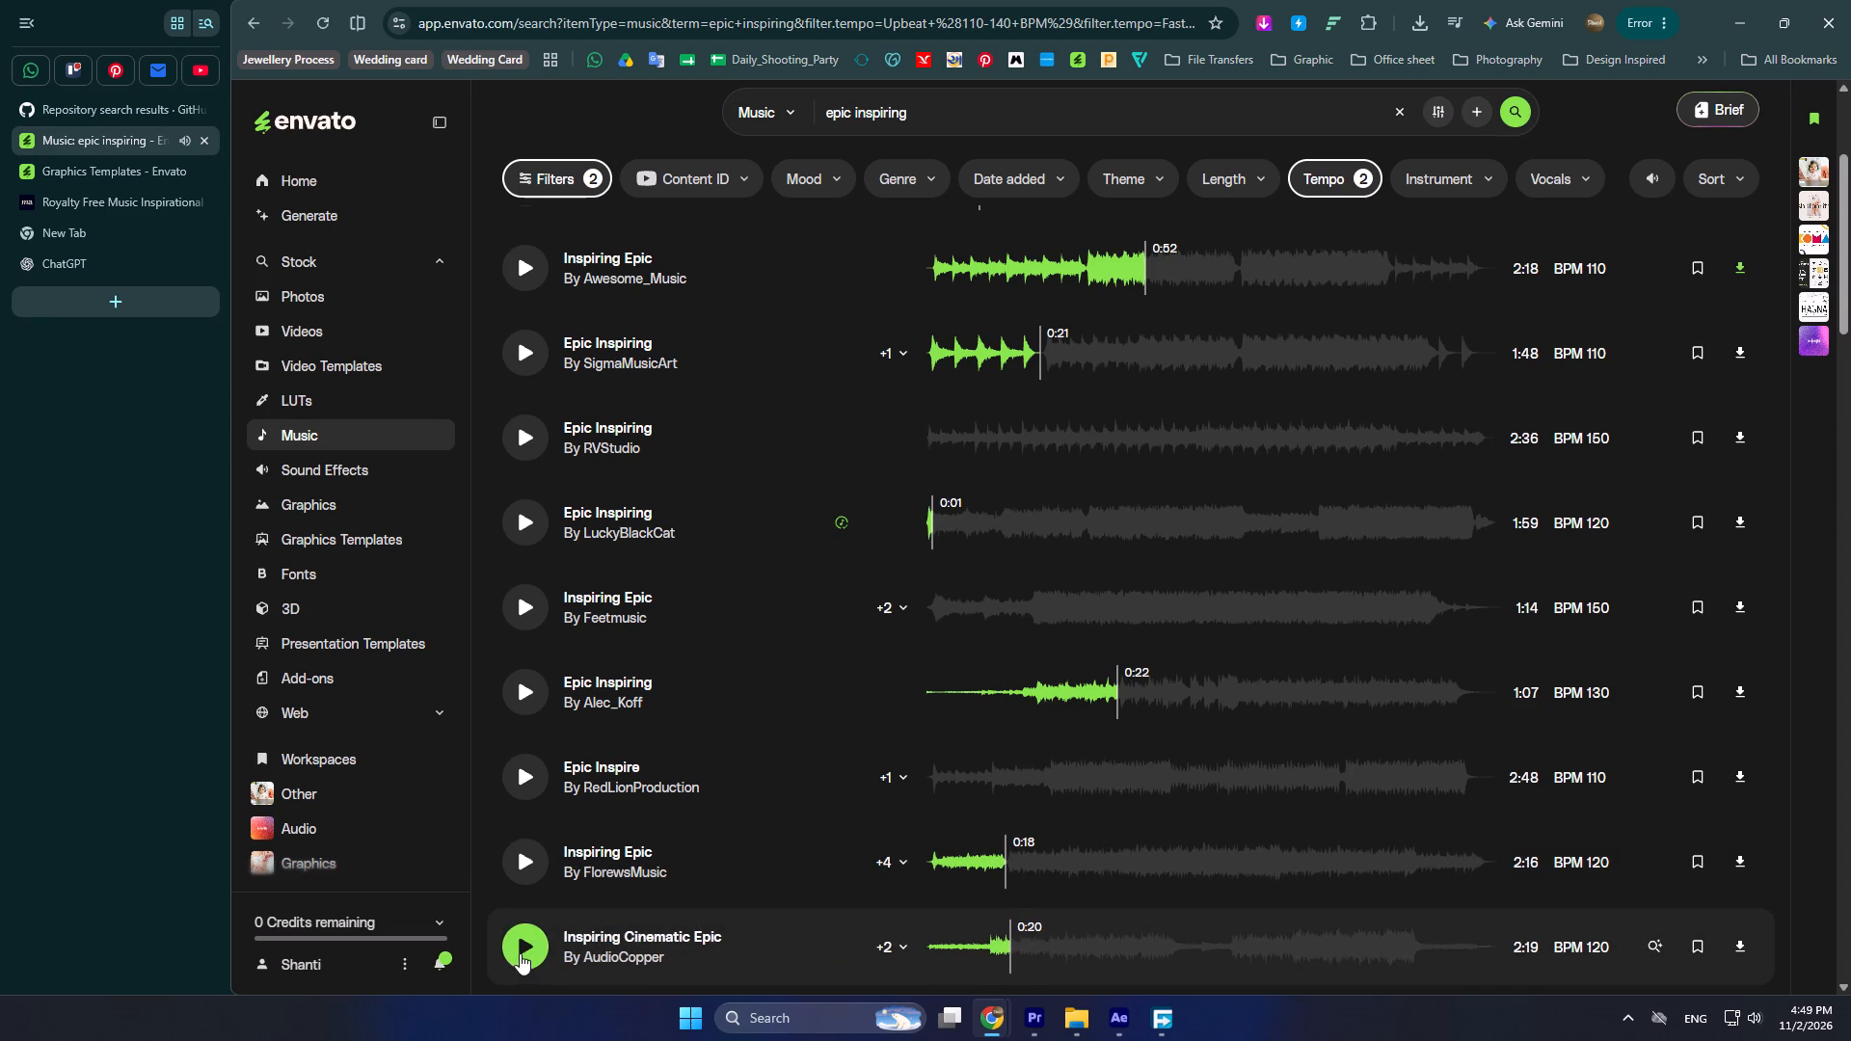
left_click(1080, 945)
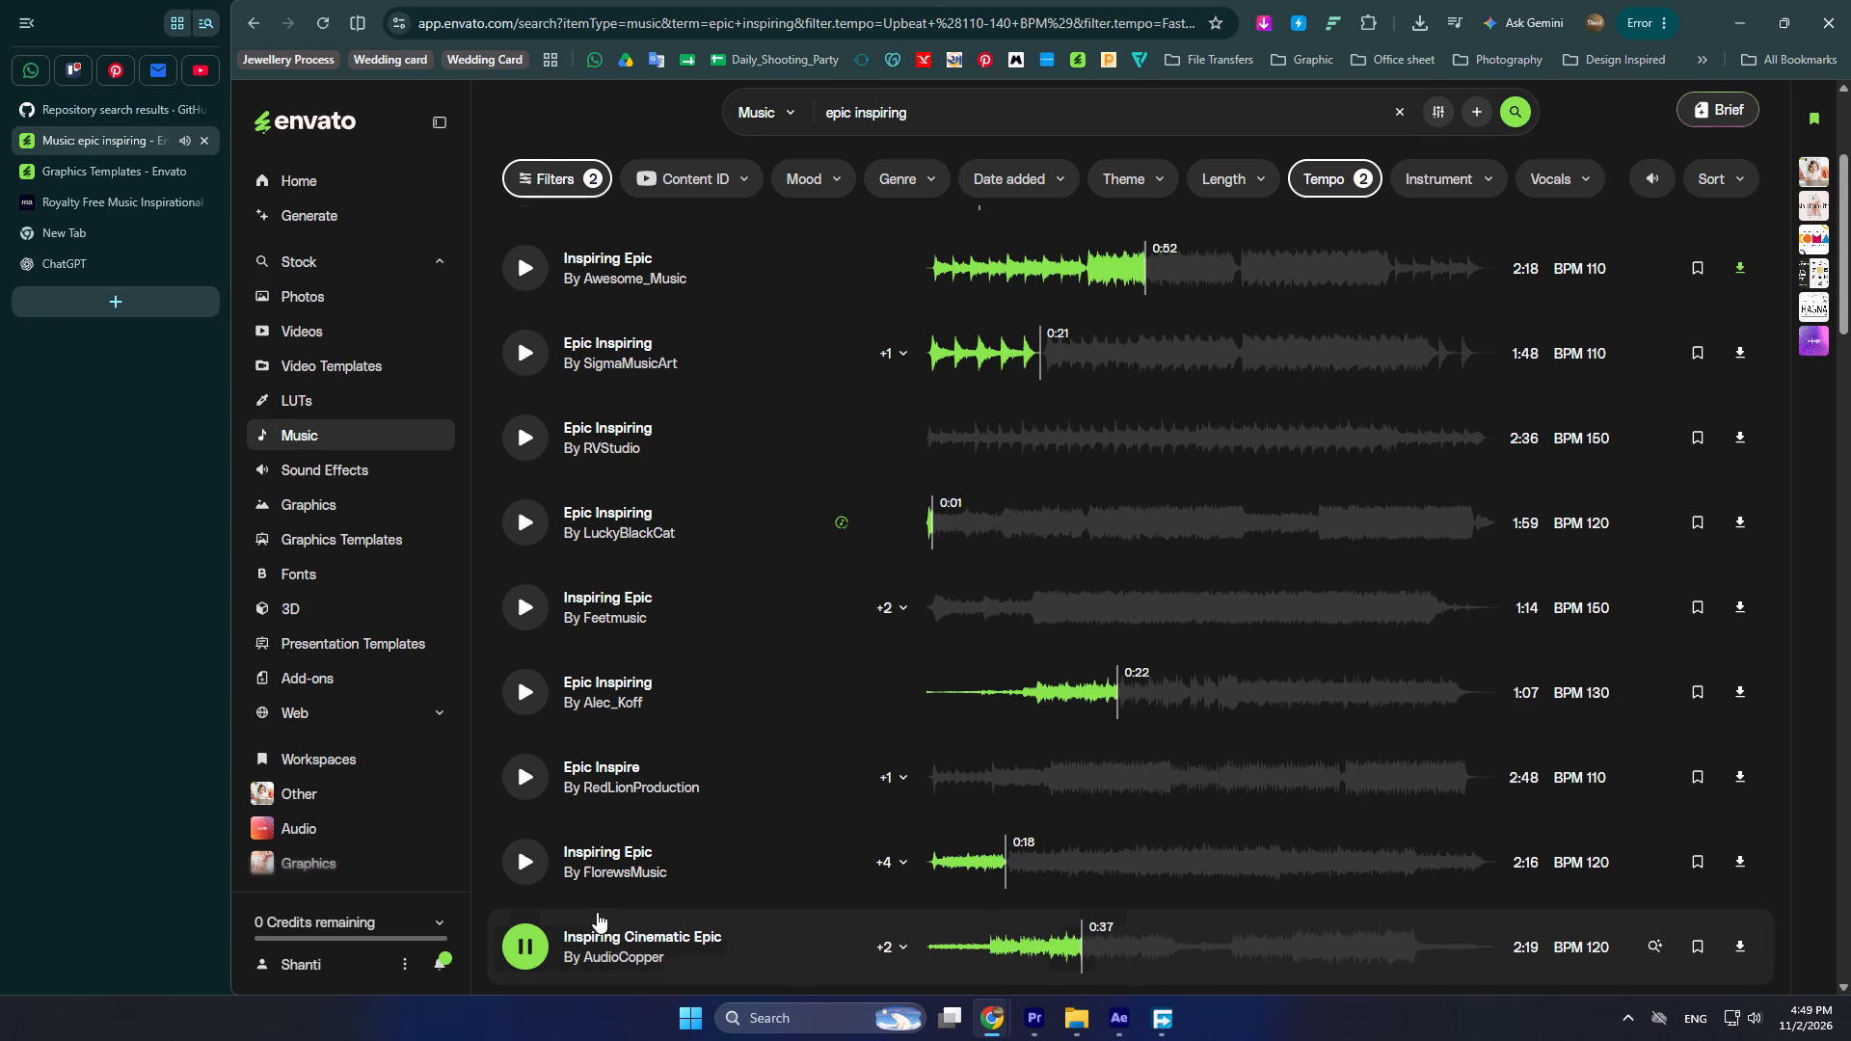
scroll(602, 881, "down", 2)
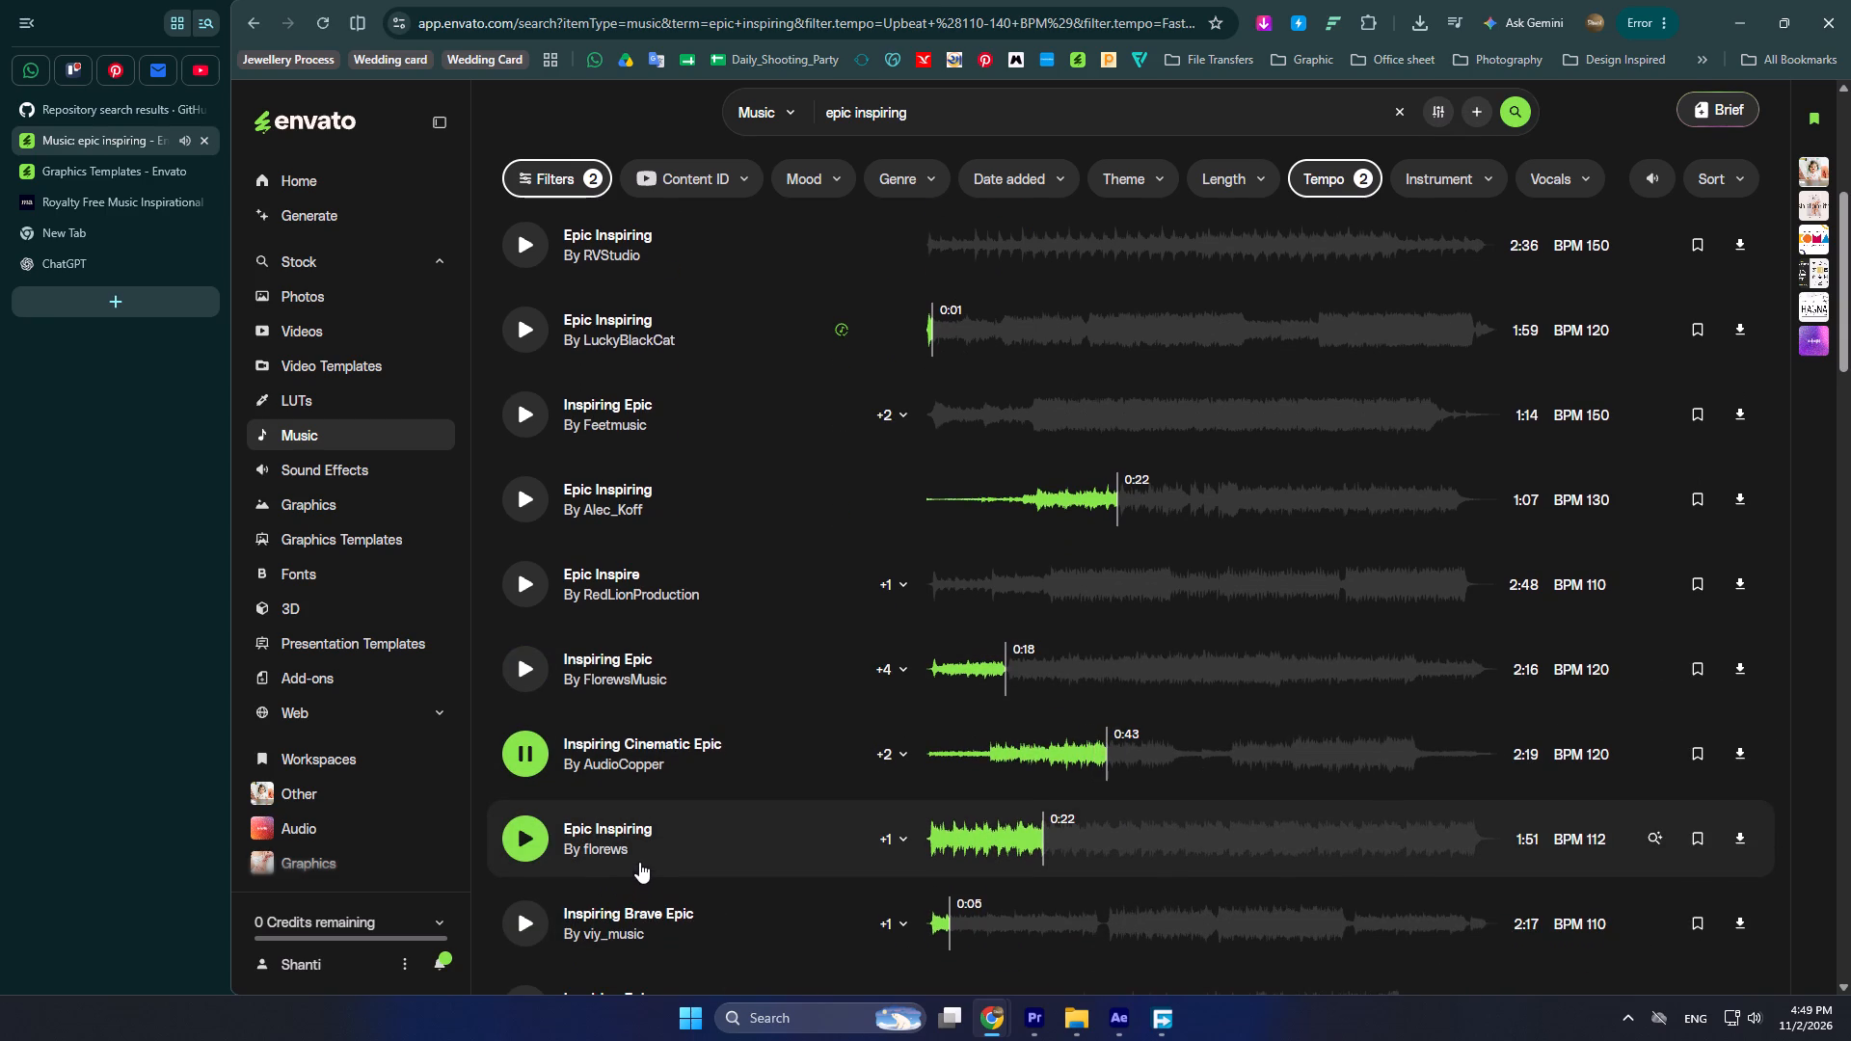
left_click(511, 755)
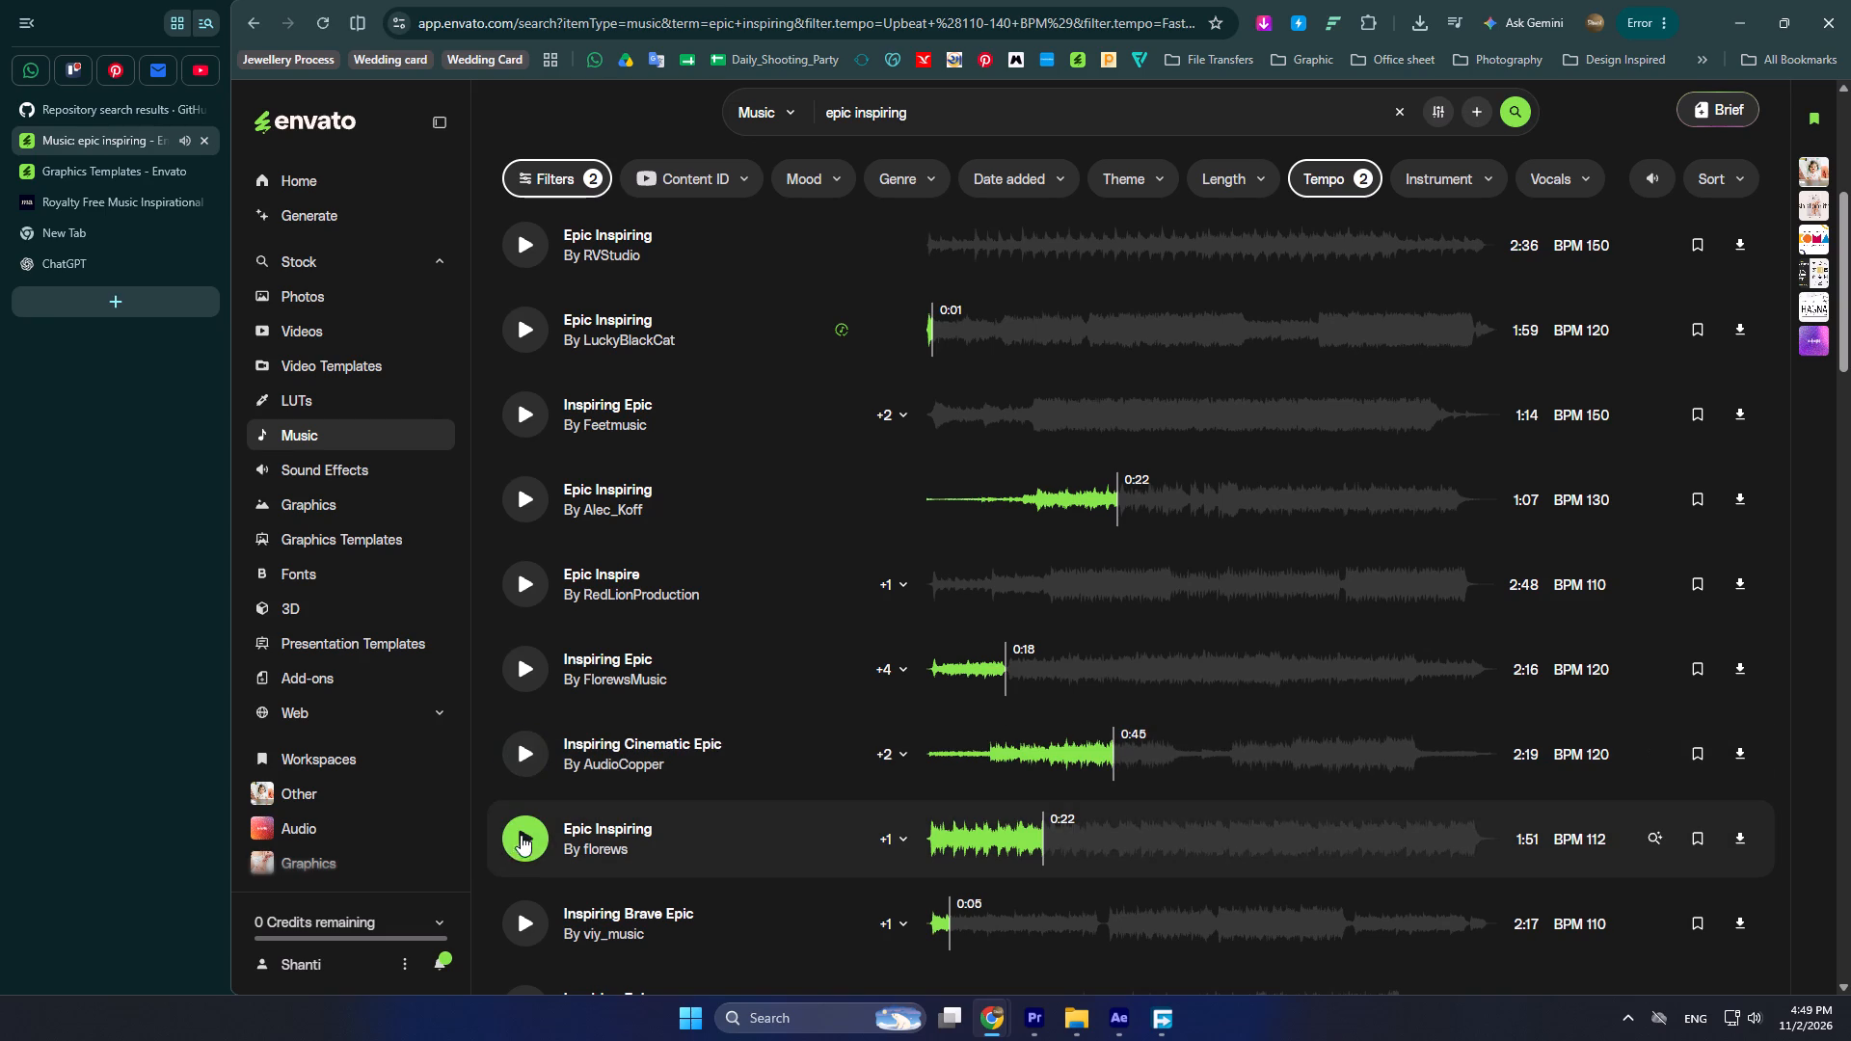
Preview the Epic Inspiring track by florews, skipping ahead within its opening section.
left_click(524, 846)
left_click(970, 834)
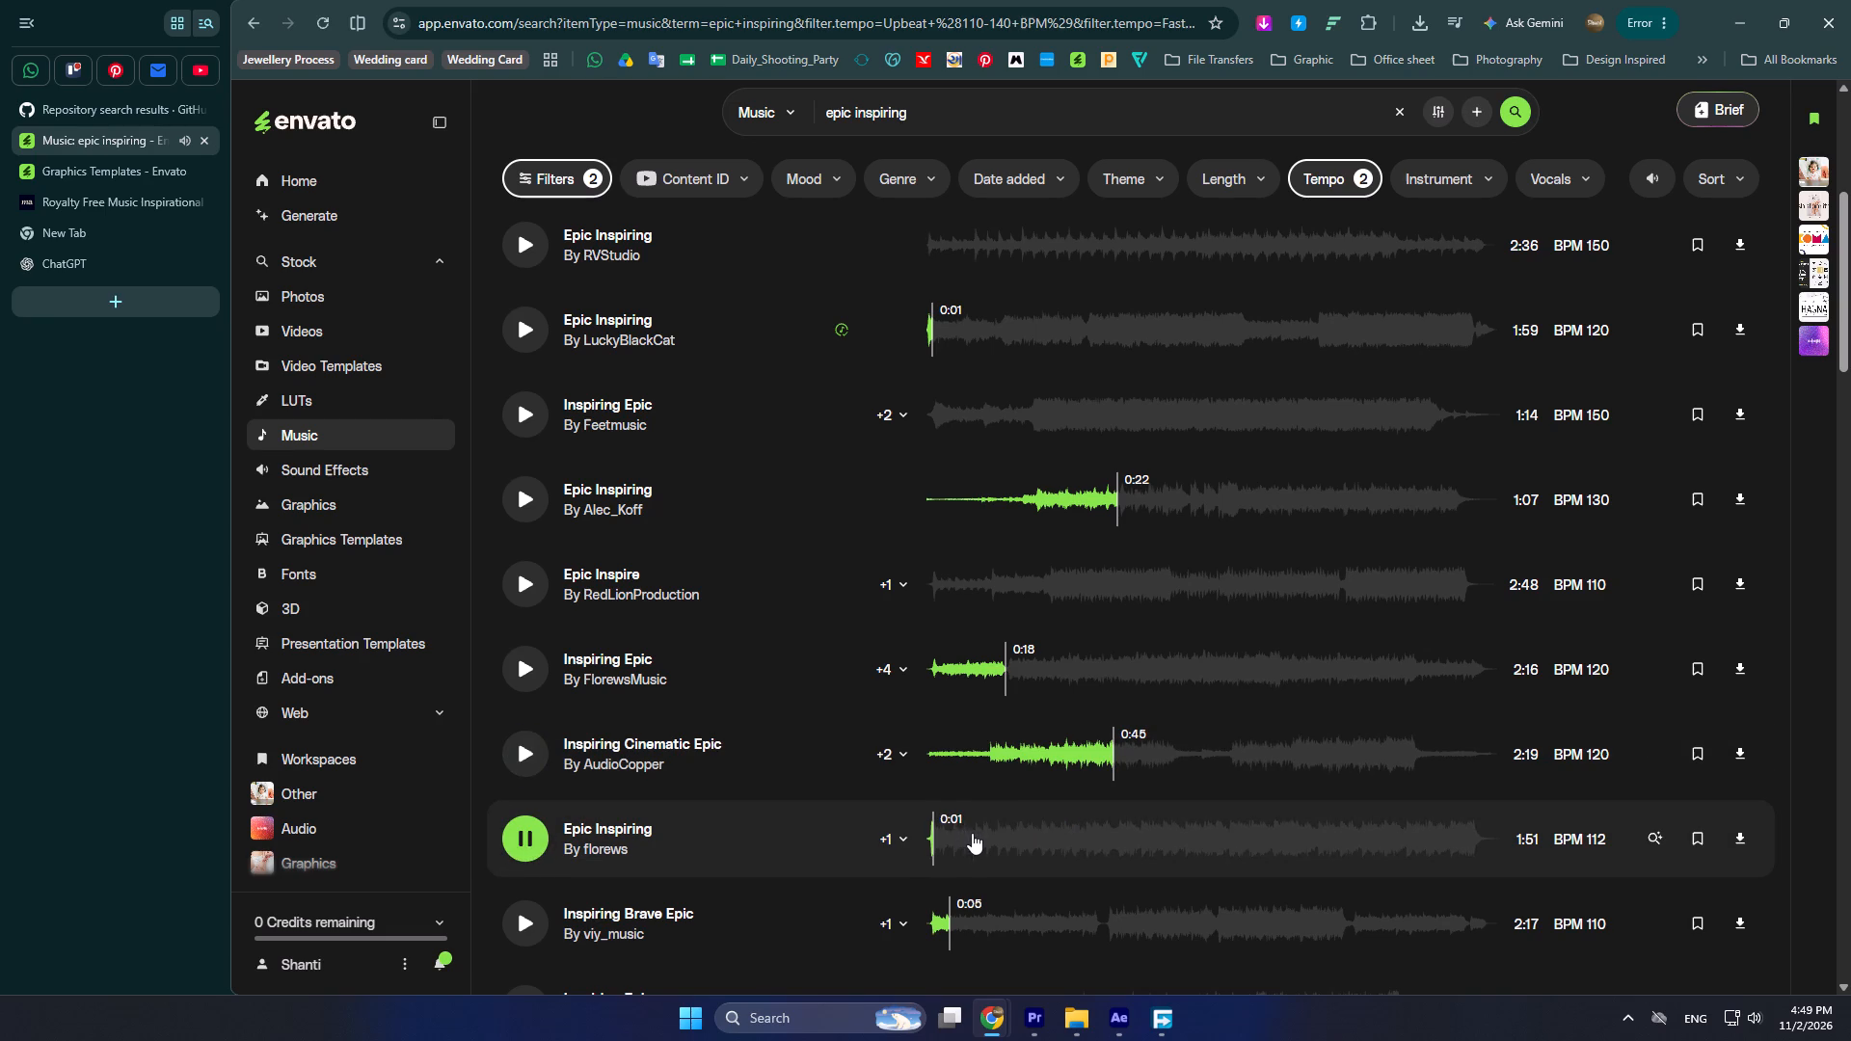
left_click(519, 837)
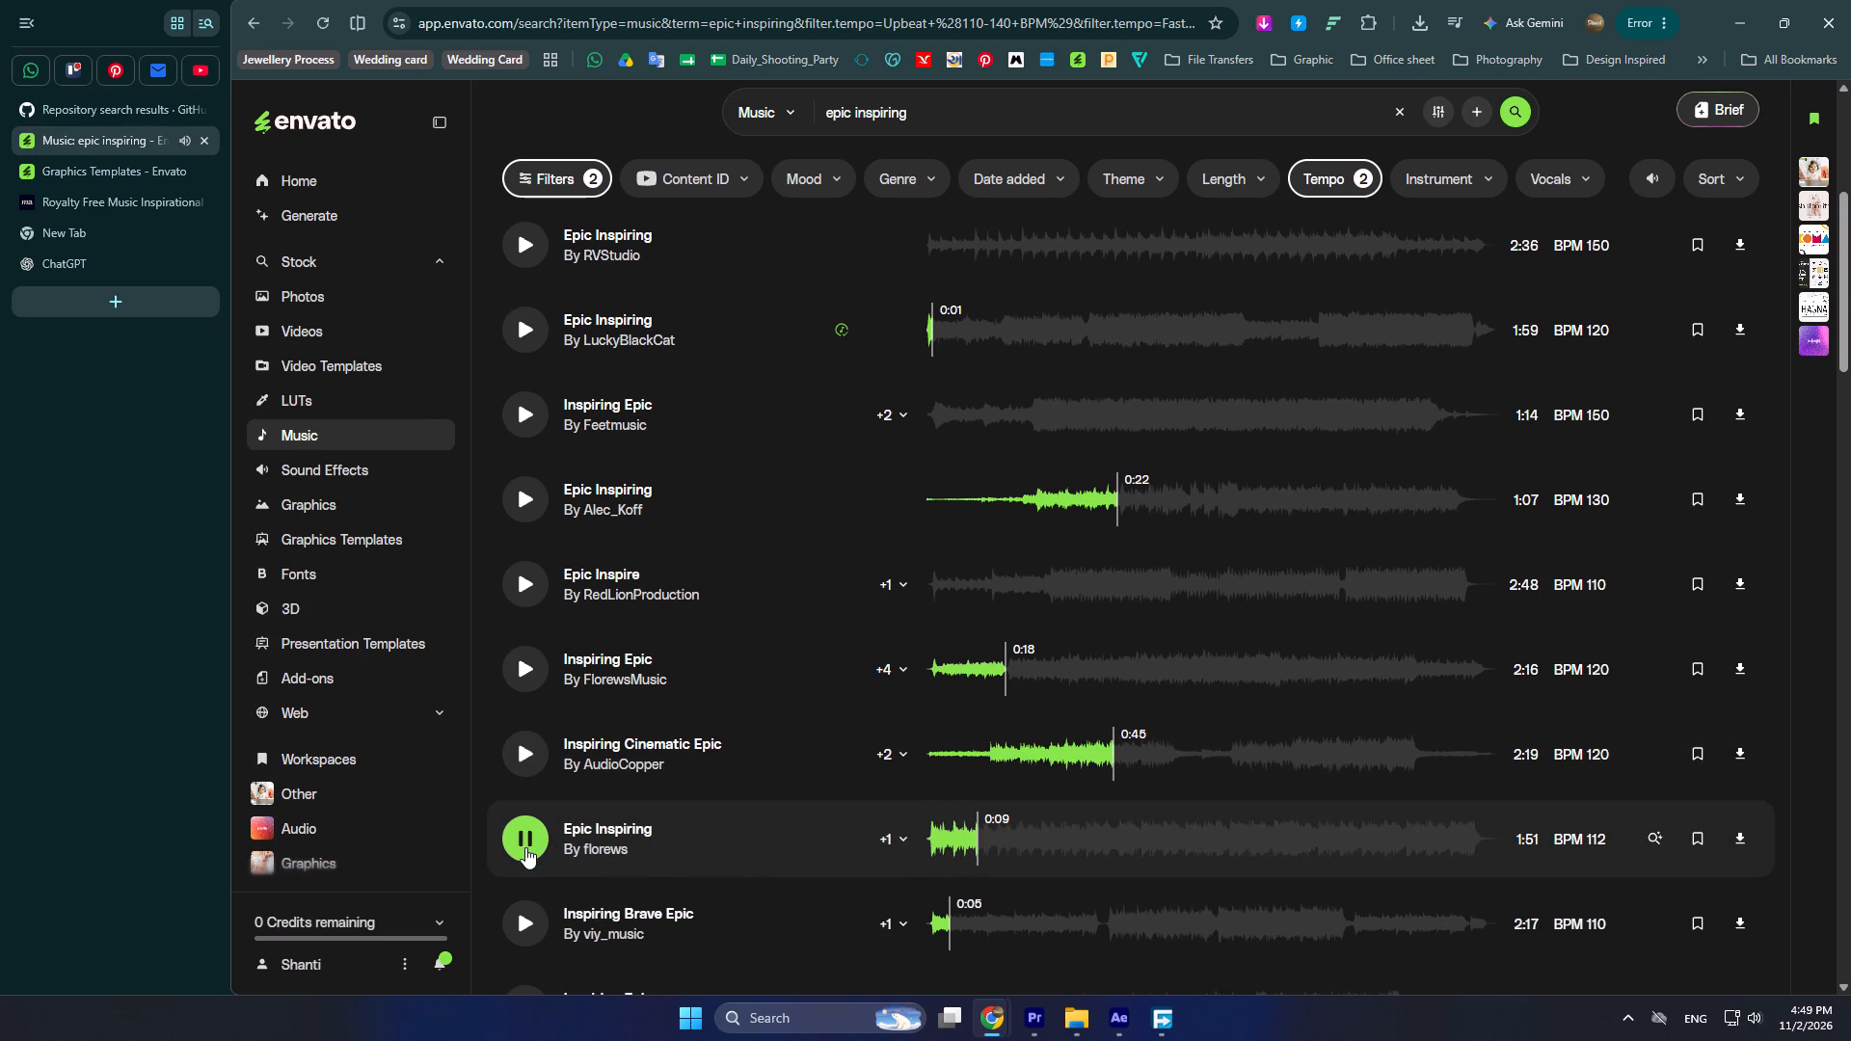
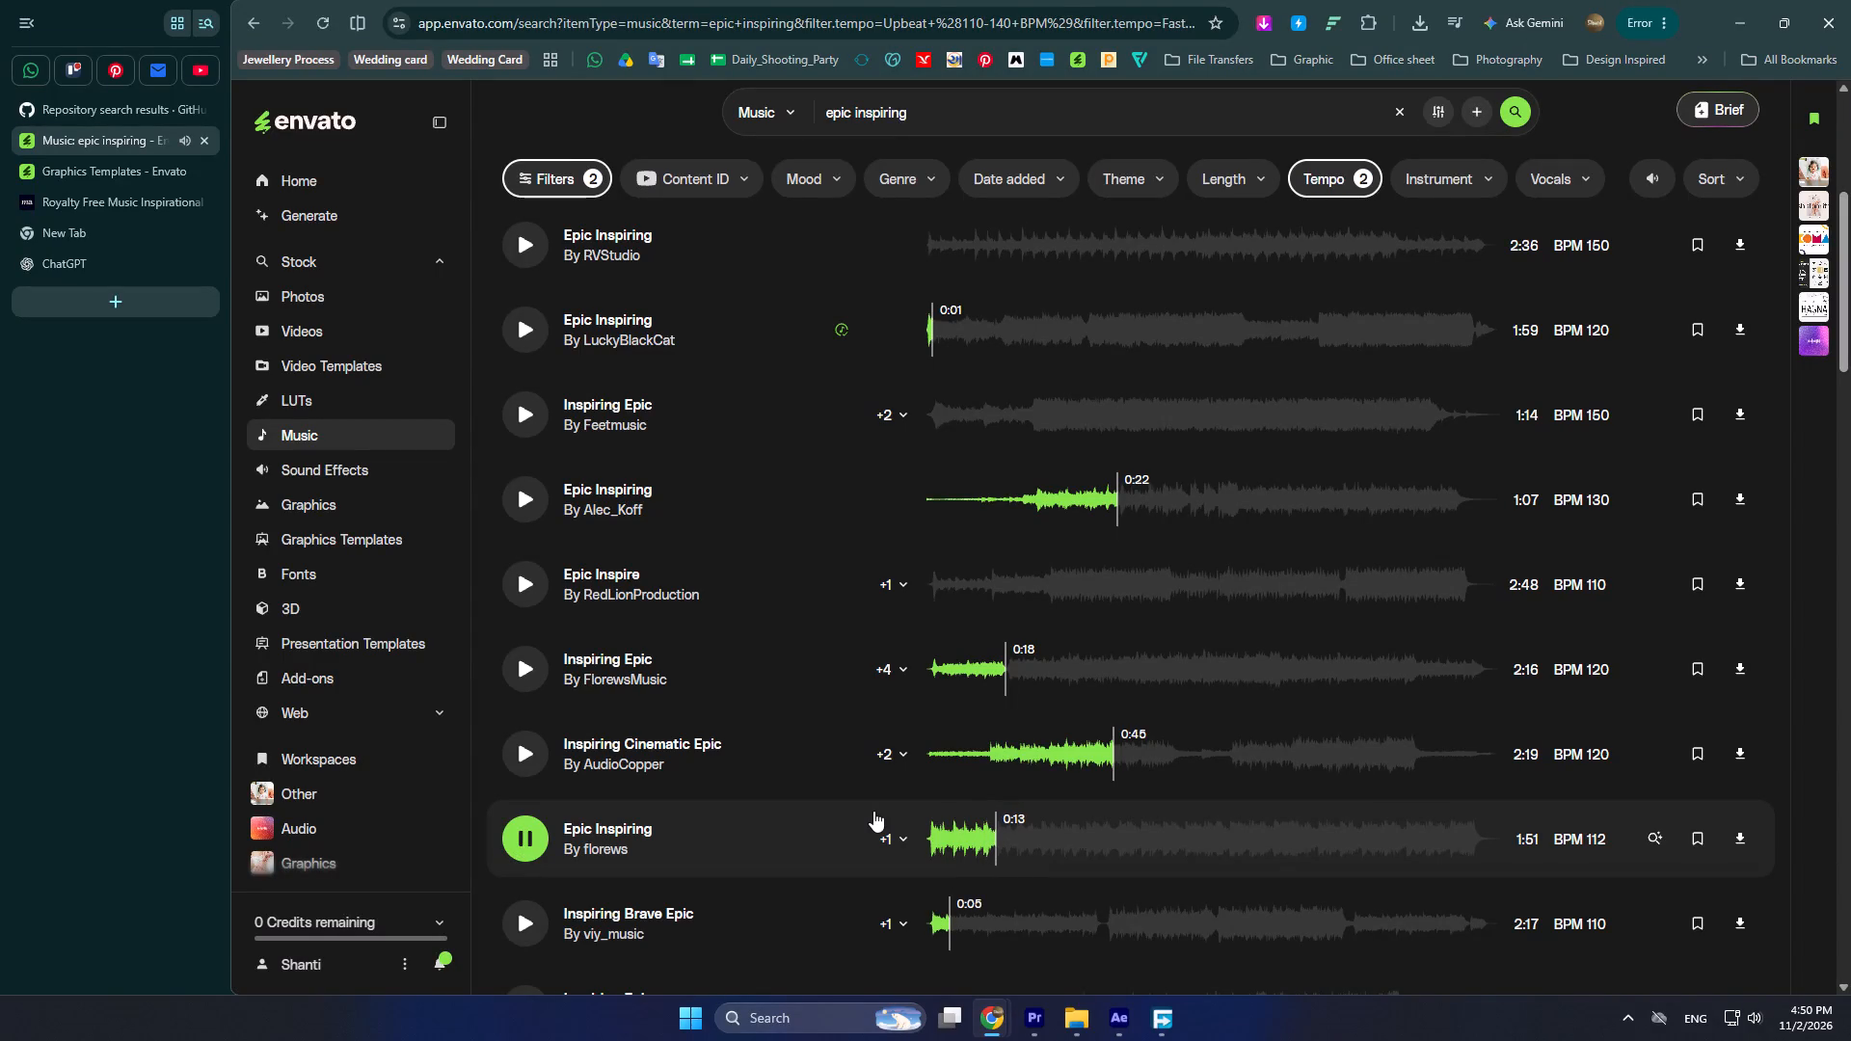
Stop the music preview, return to Premiere and play the tongs clip against the current track.
left_click(537, 845)
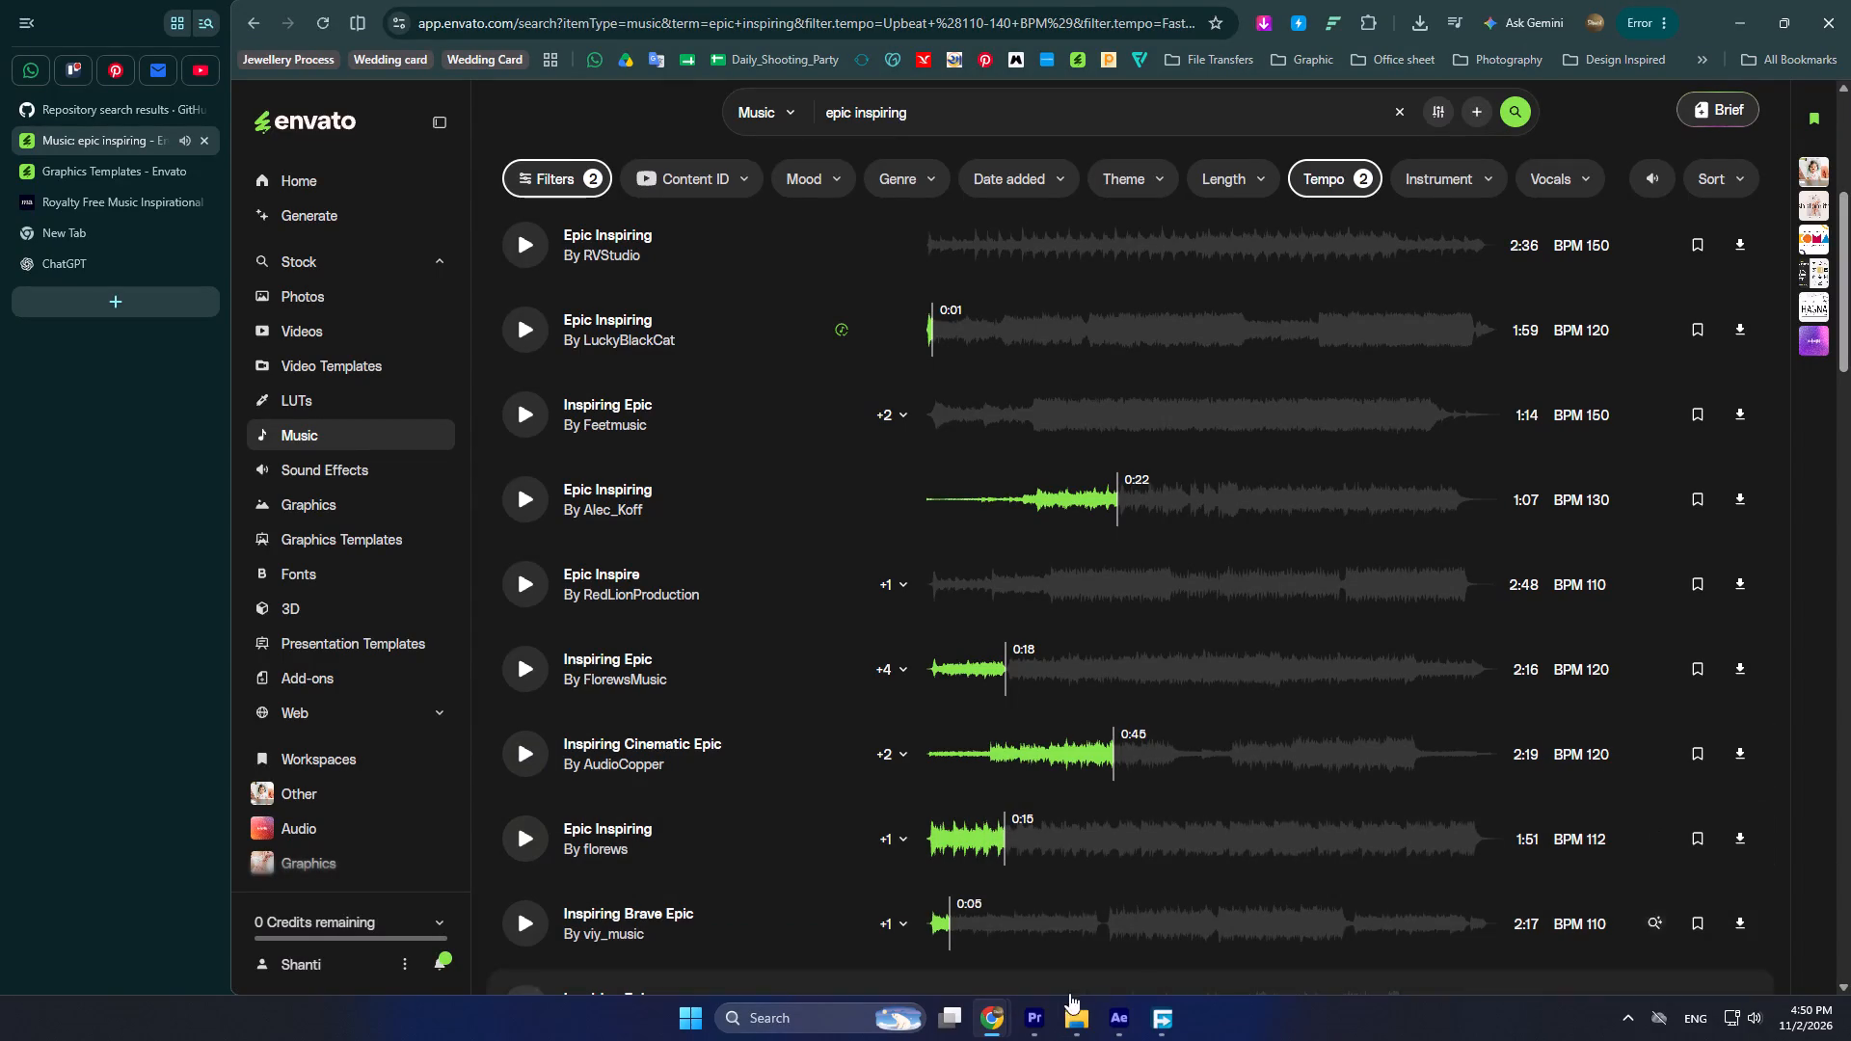
left_click(1042, 1018)
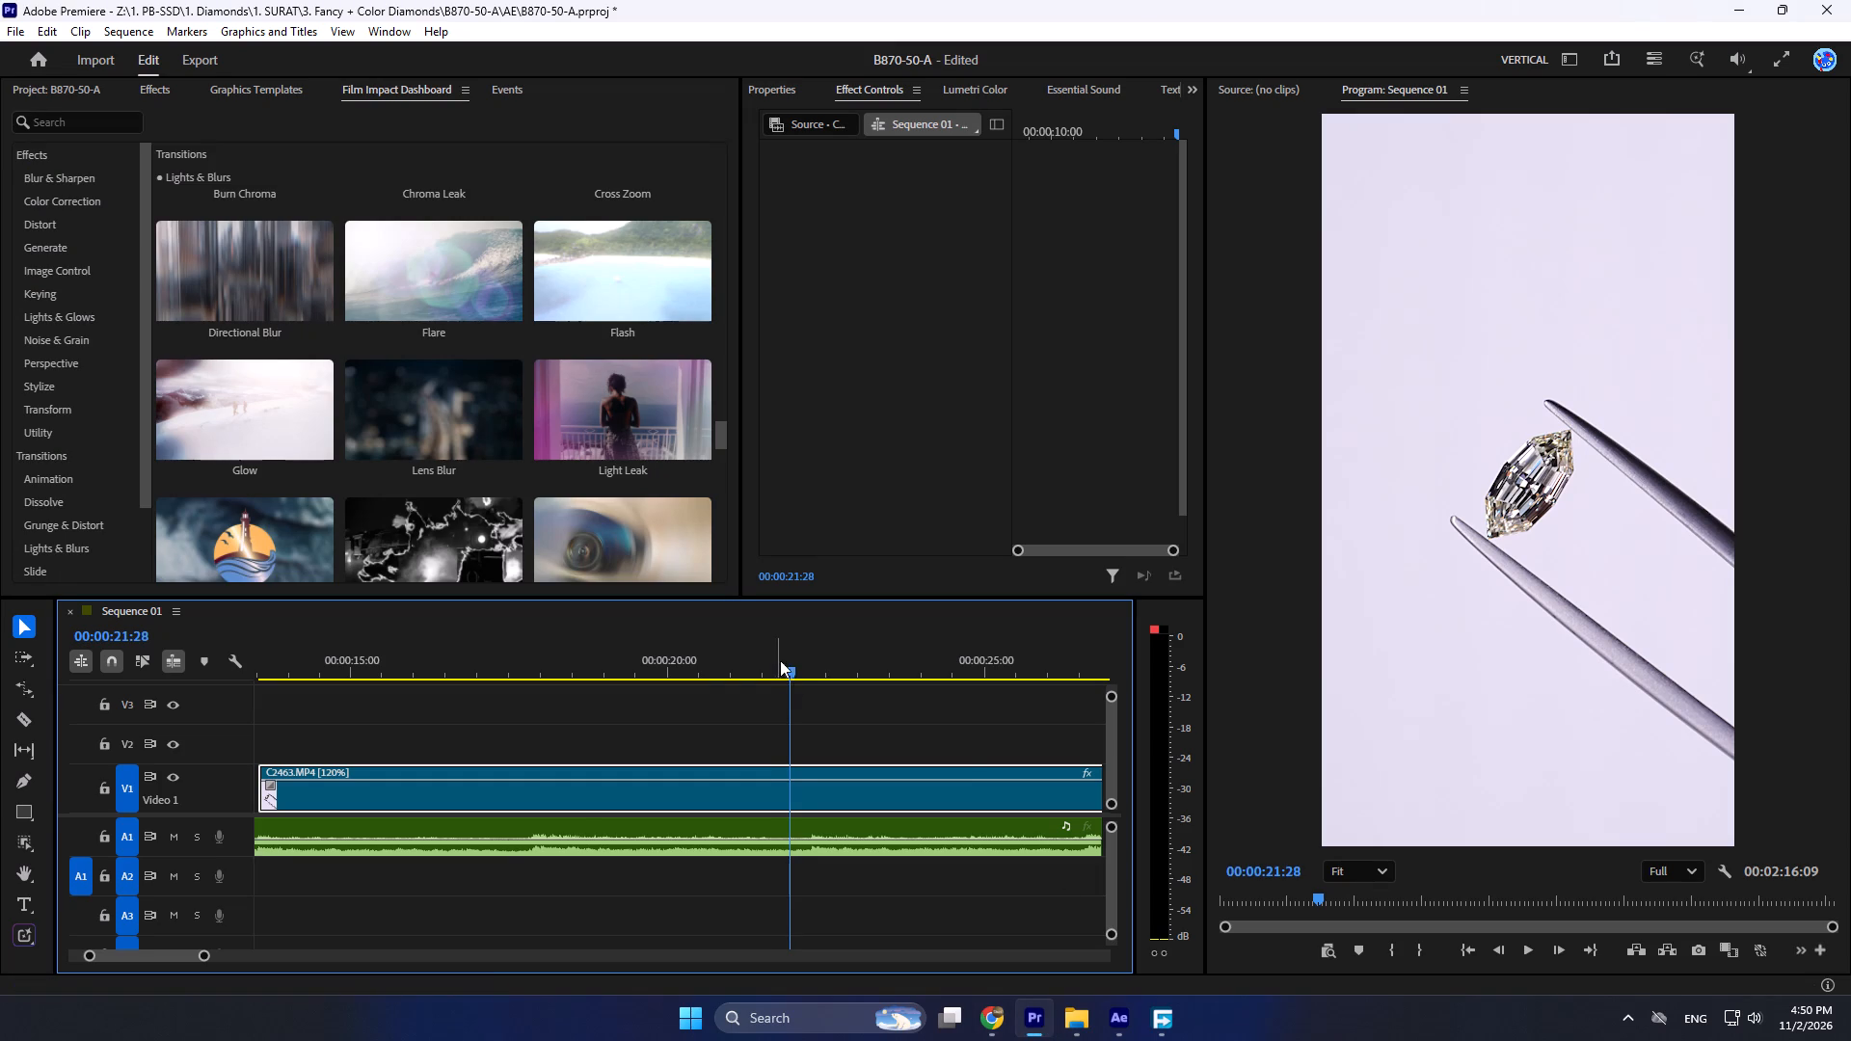
left_click_drag(781, 661, 699, 691)
key("space")
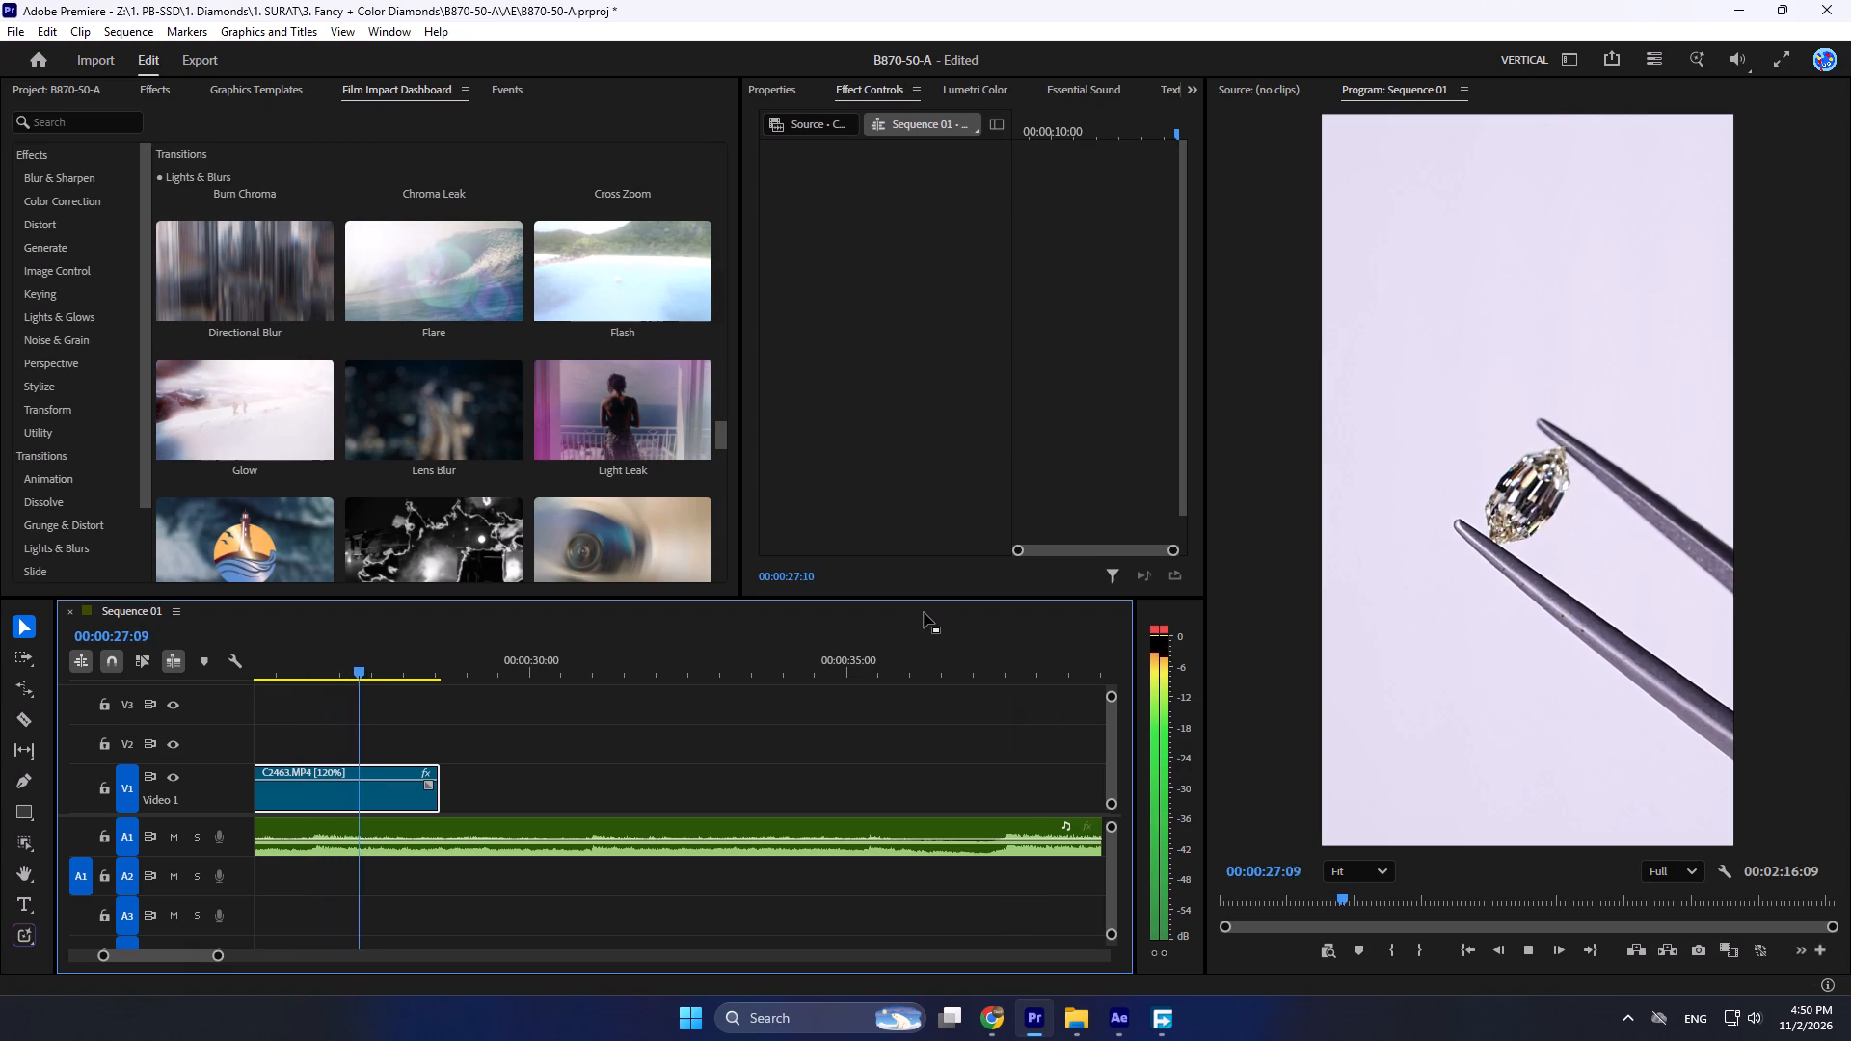
key("space")
Rate-stretch the third C2461.MP4 clip so that its end meets the start of the C2463.MP4 clip.
scroll(729, 717, "down", 7, "alt")
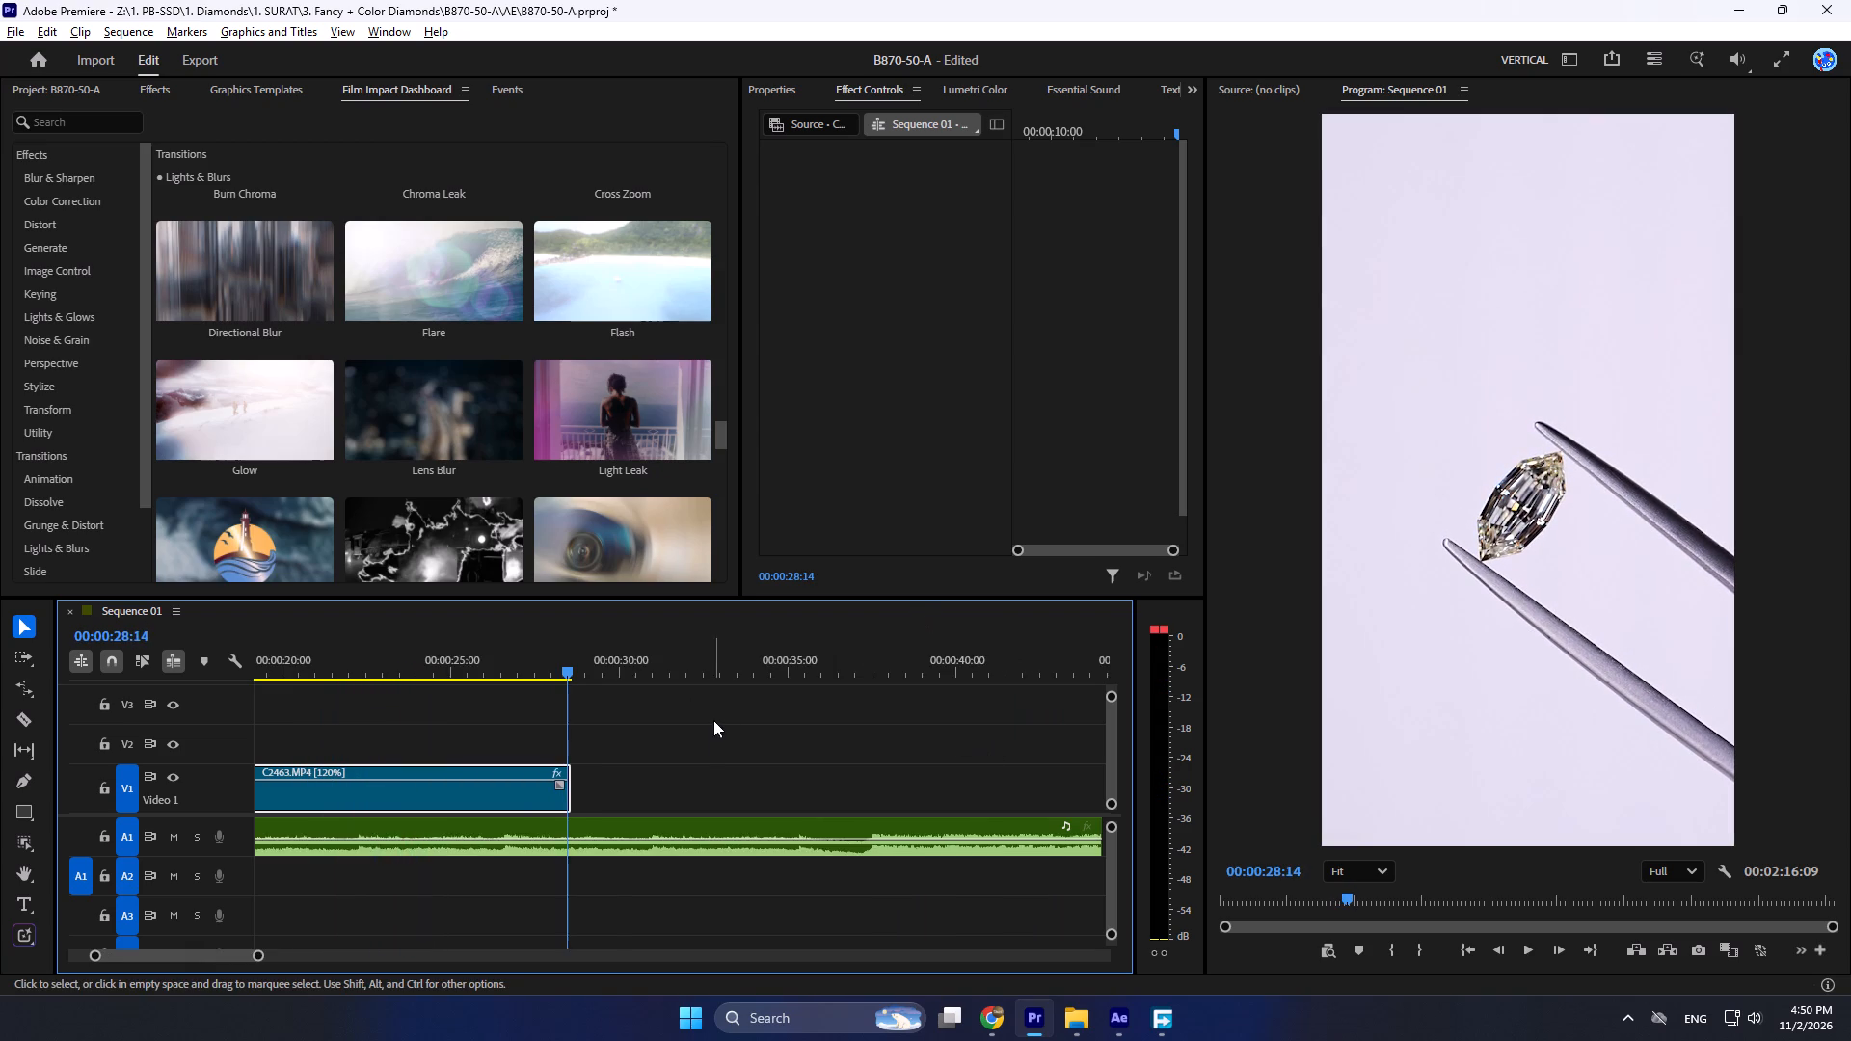
scroll(713, 720, "down", 3, "alt")
scroll(447, 786, "down", 3, "alt")
scroll(344, 792, "up", 6, "alt")
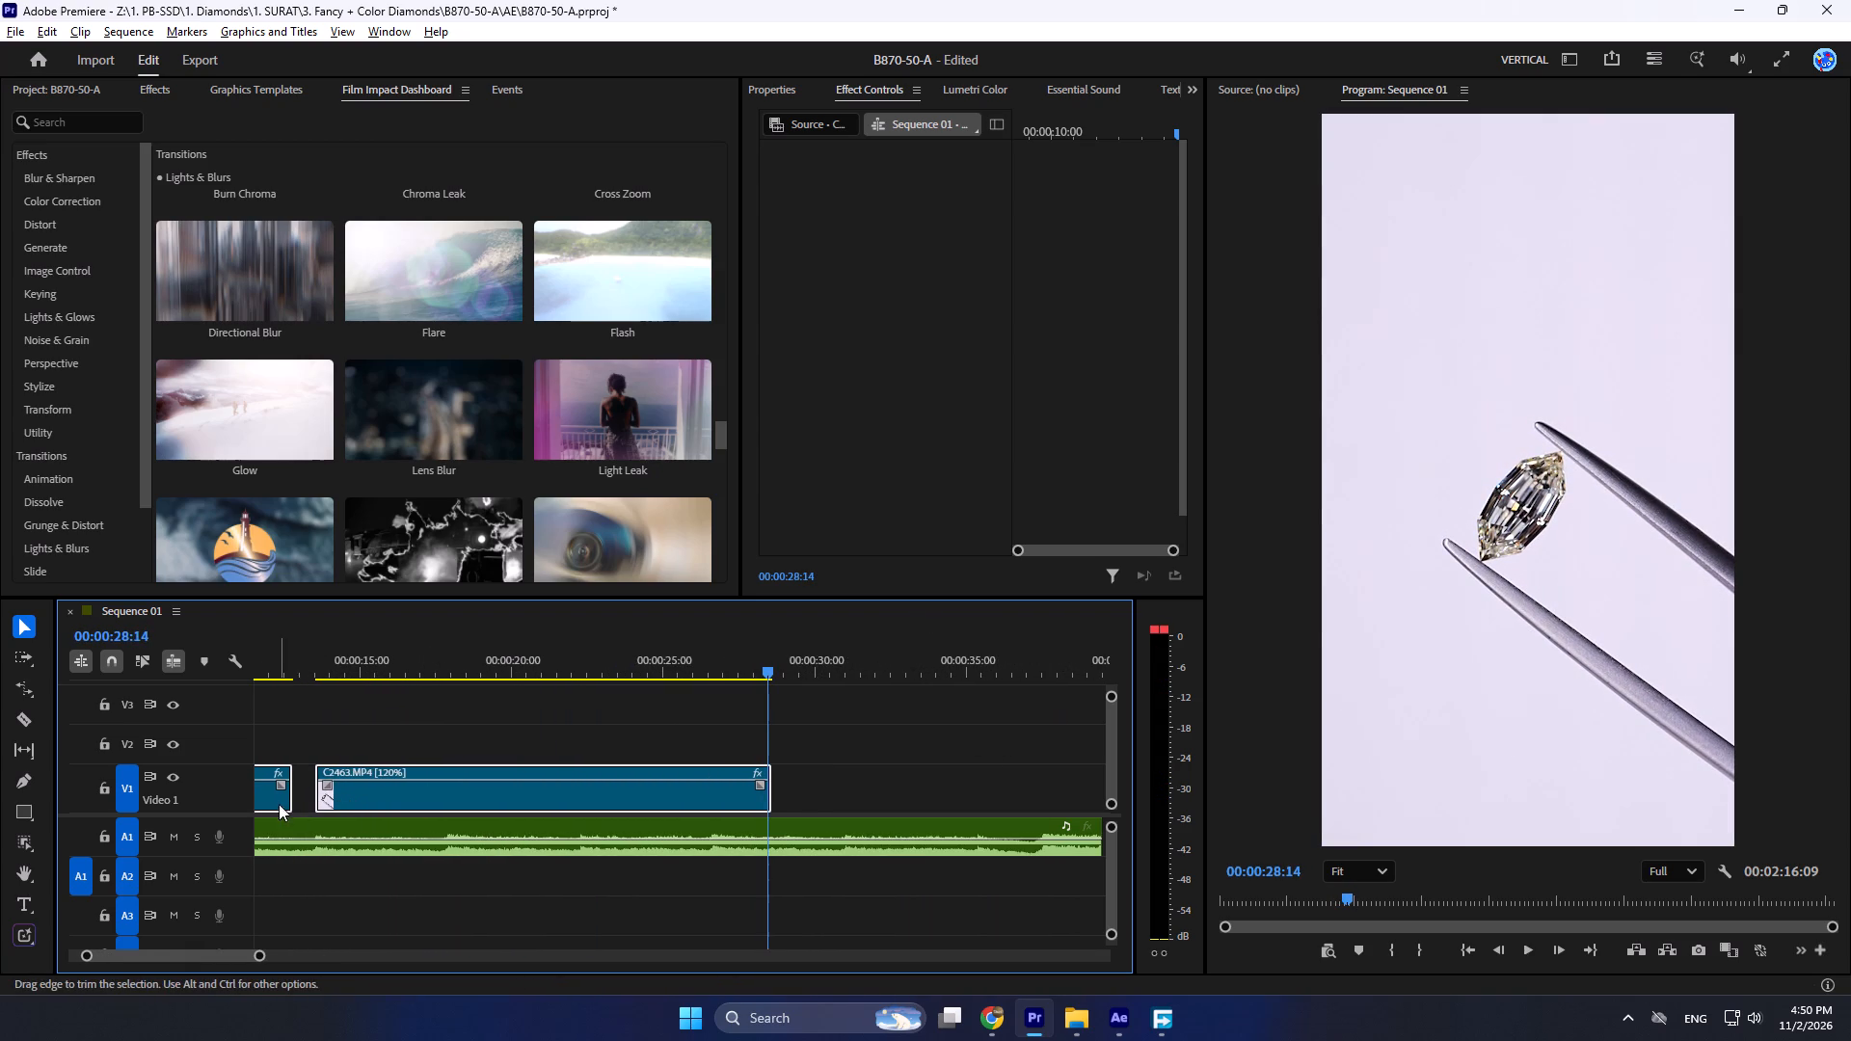
scroll(552, 797, "down", 4, "alt")
scroll(401, 799, "up", 6, "alt")
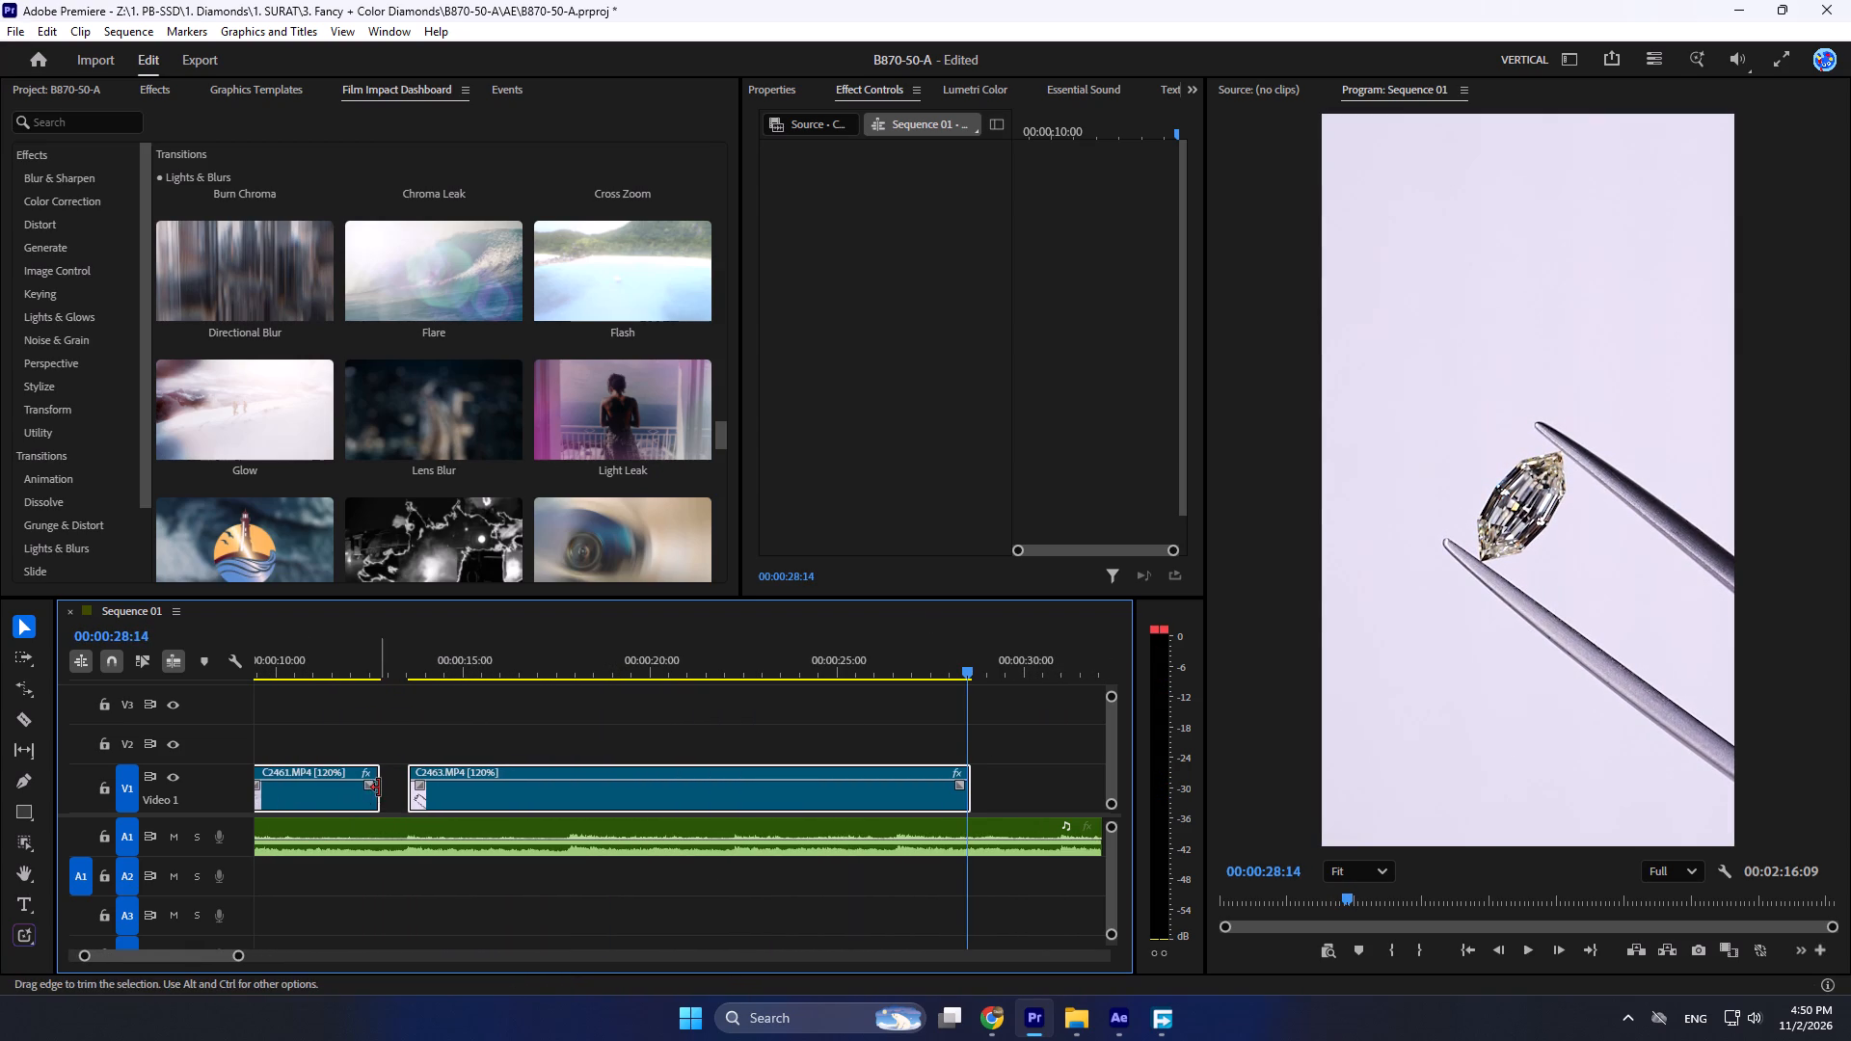
left_click(380, 787)
key("v")
key("r")
left_click_drag(380, 788, 418, 792)
Apply the Film Impact Flash transition at the cut between the third C2461.MP4 clip and the C2463.MP4 clip.
scroll(684, 774, "down", 6, "alt")
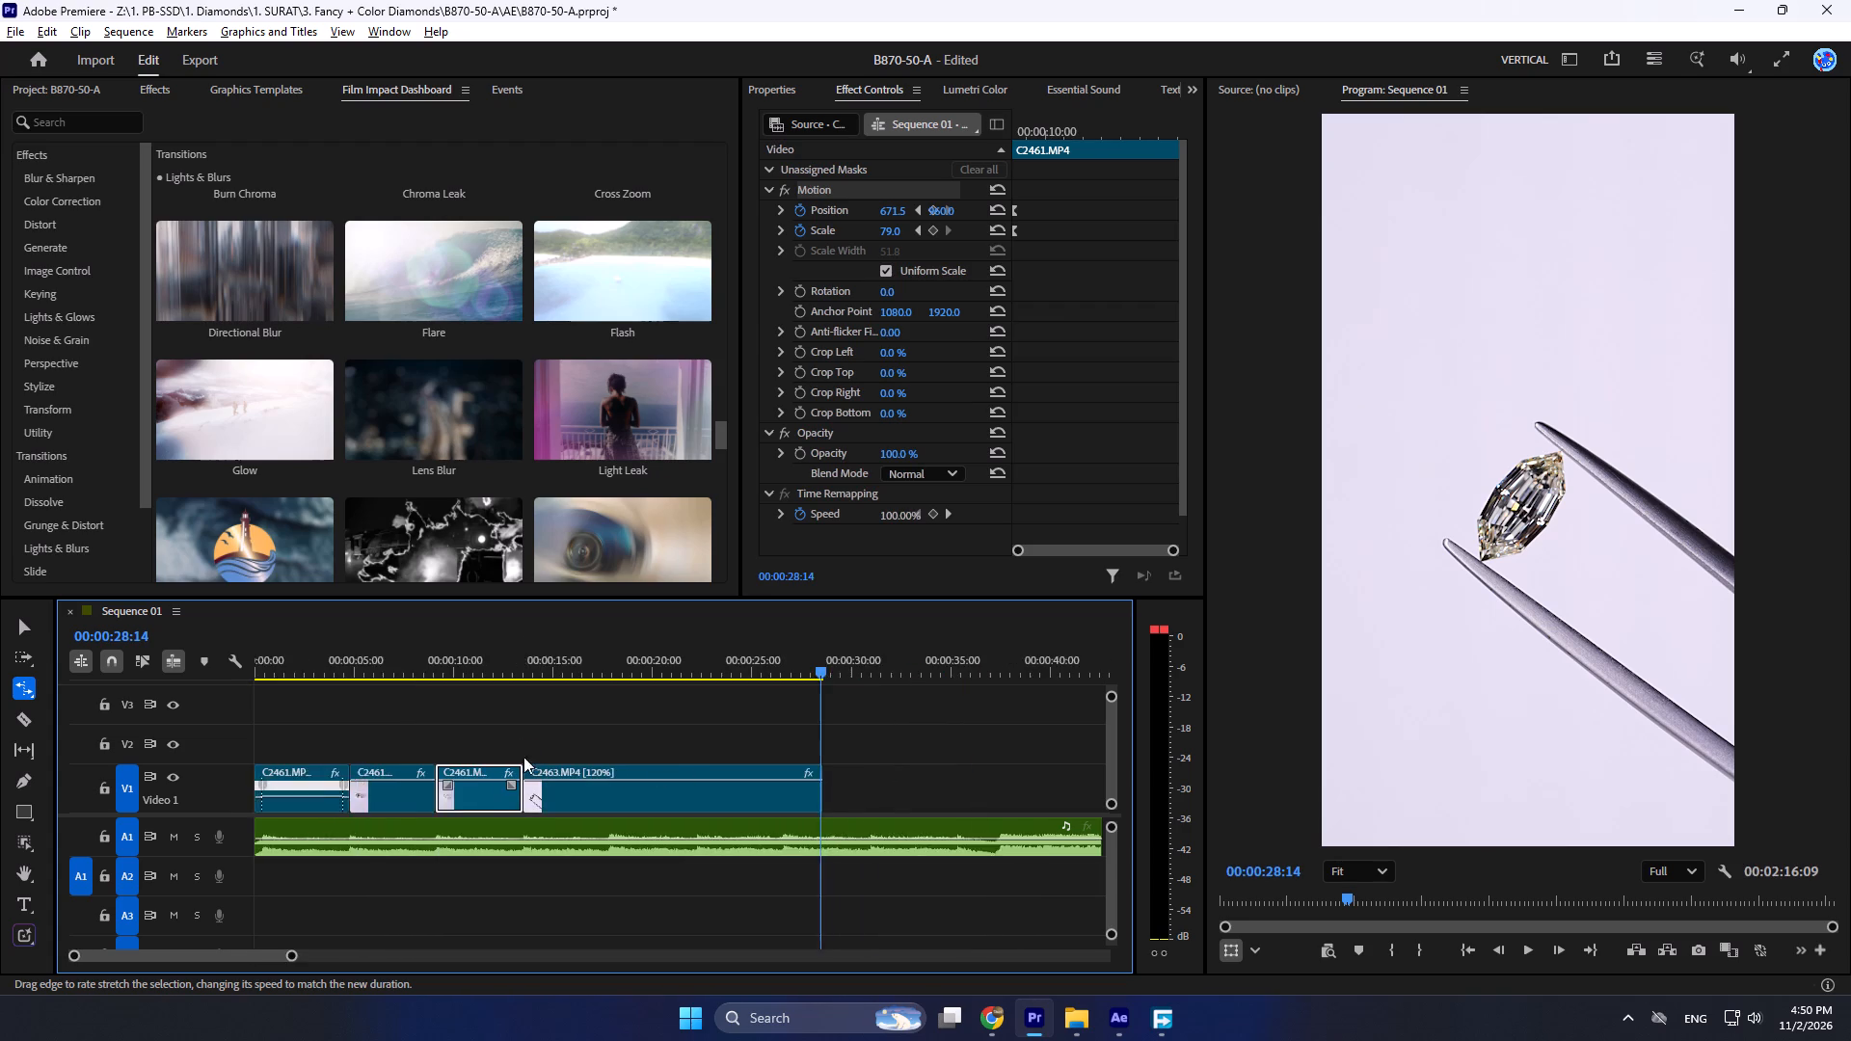
scroll(523, 753, "up", 11, "alt")
left_click(501, 659)
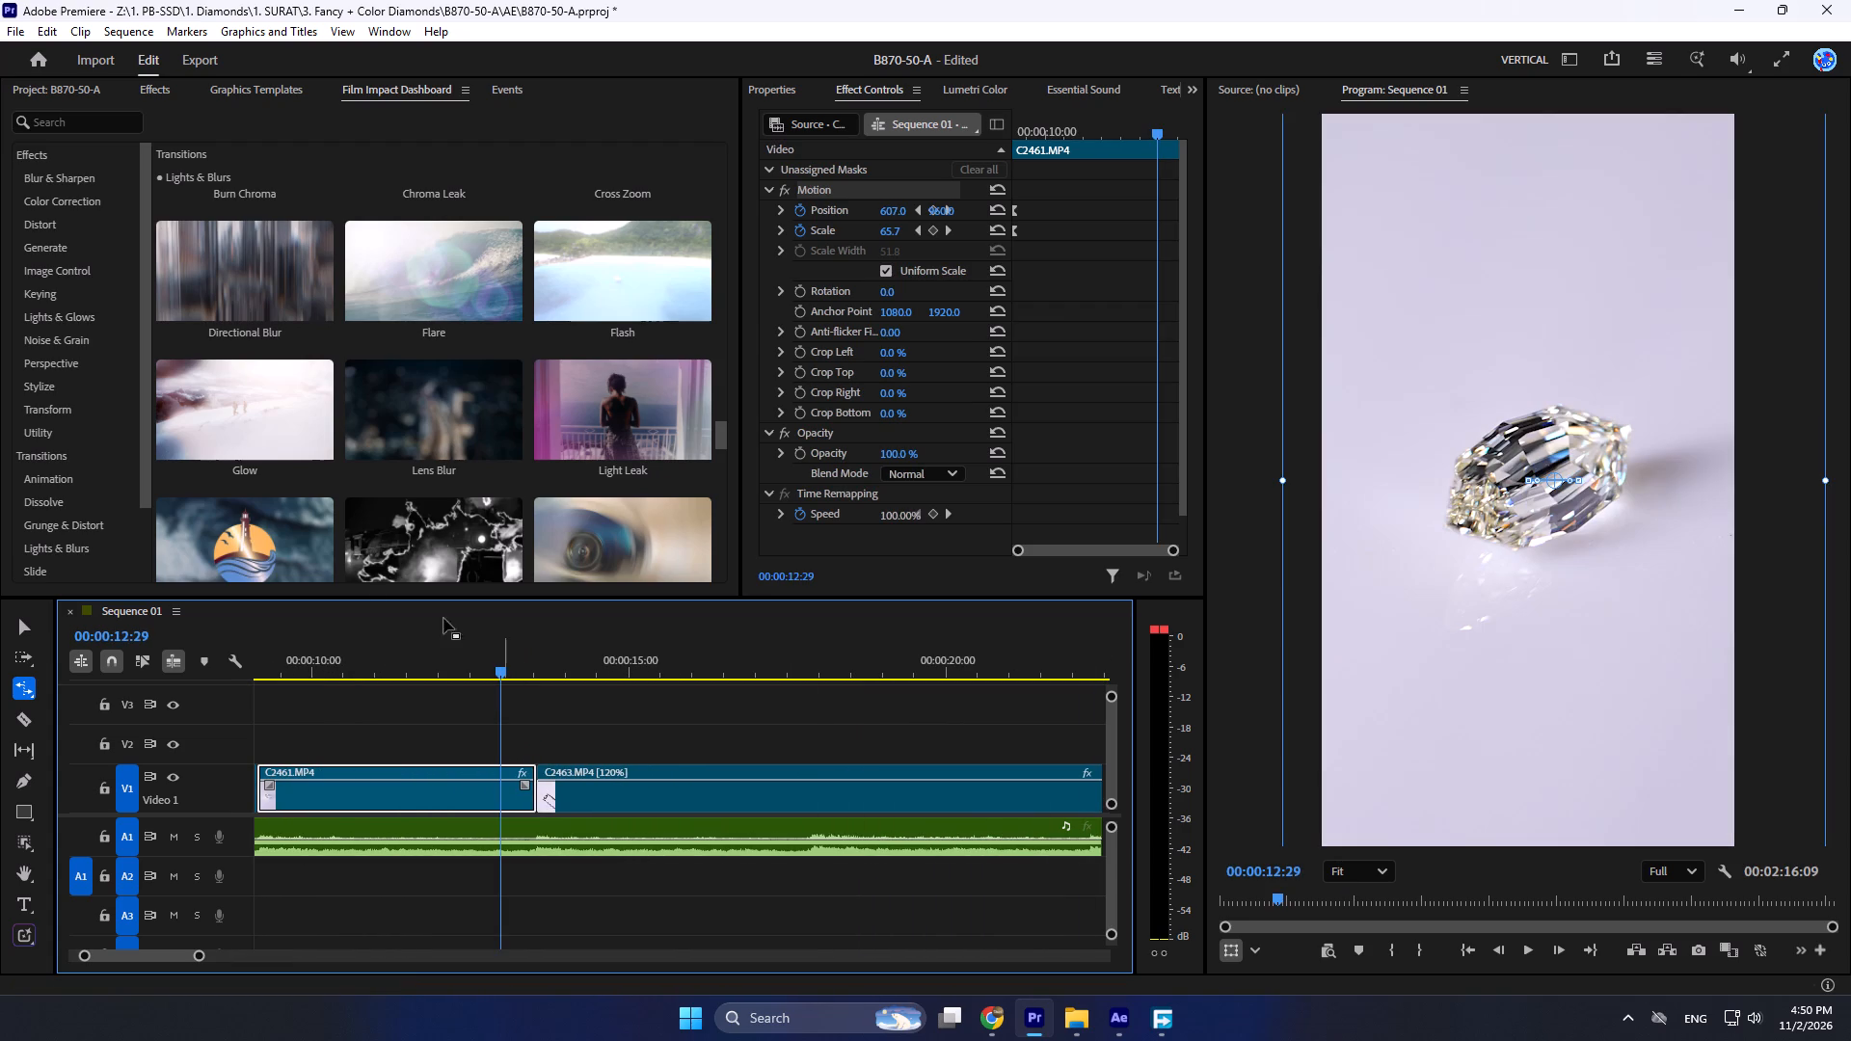
left_click(568, 740)
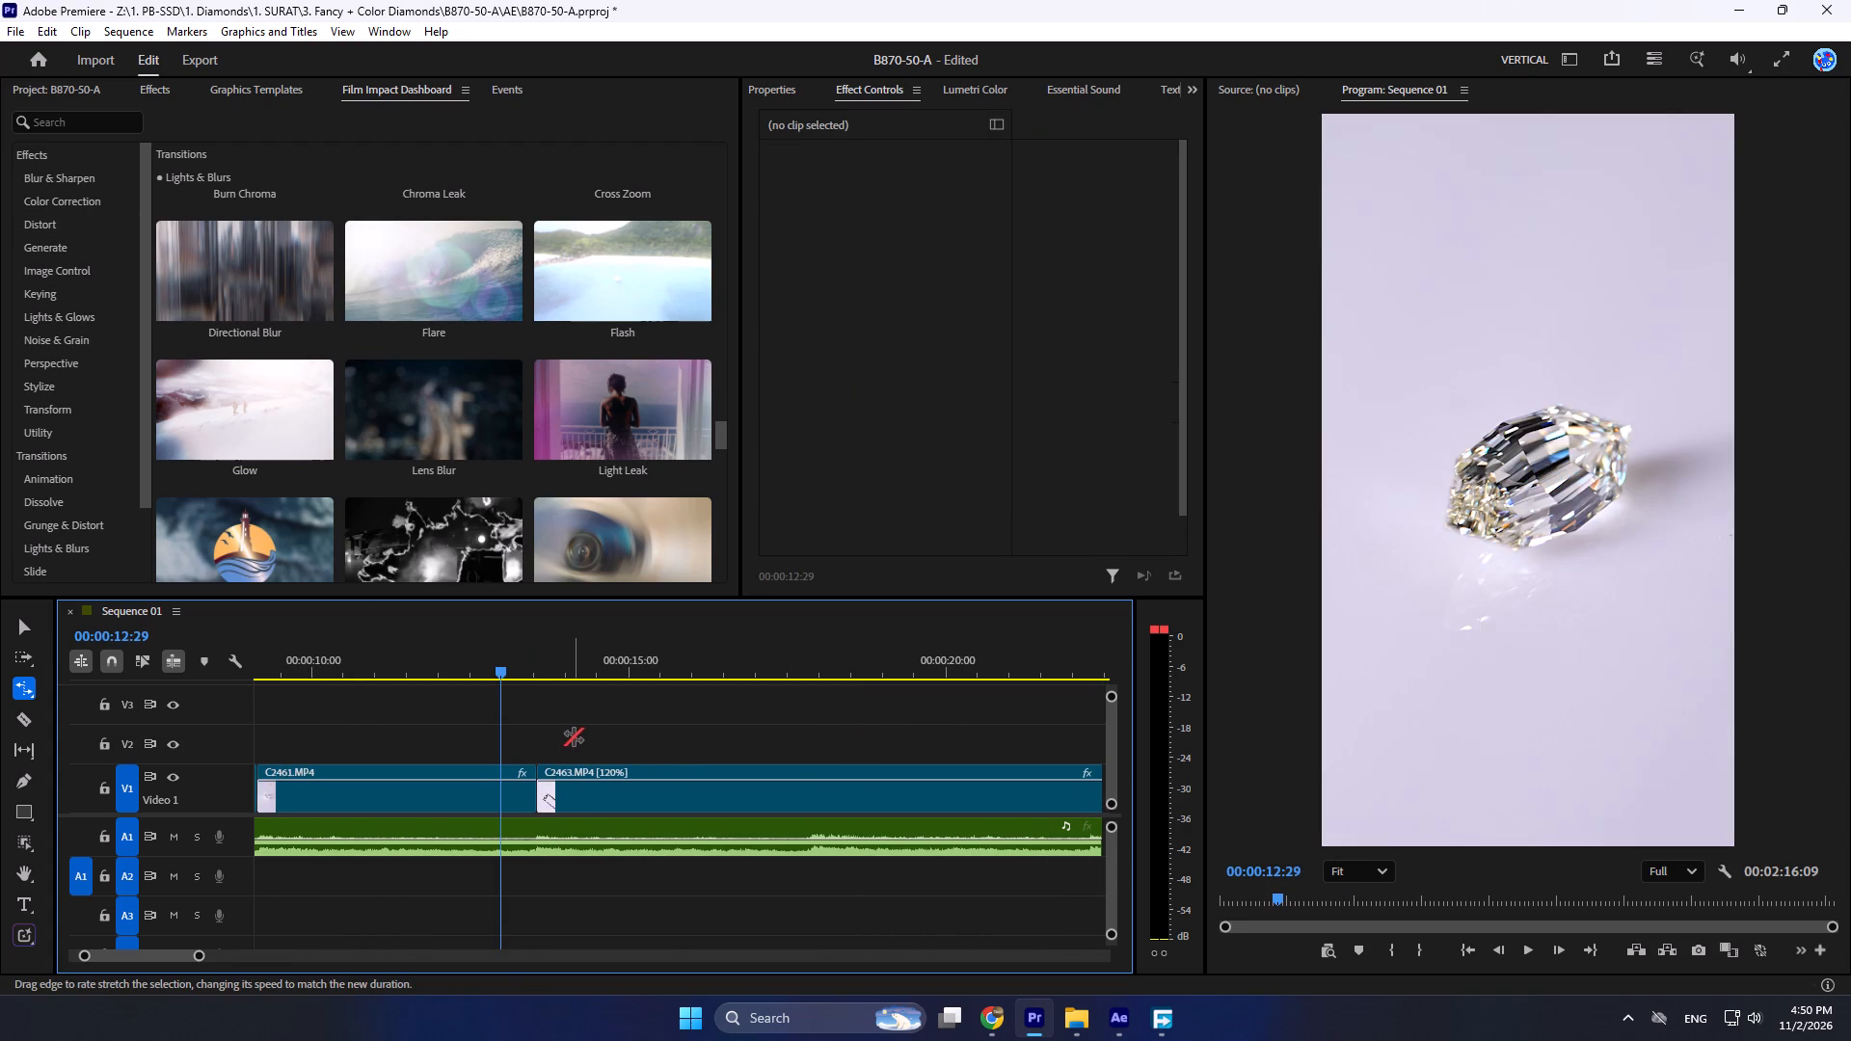
key("v")
left_click_drag(573, 720, 513, 784)
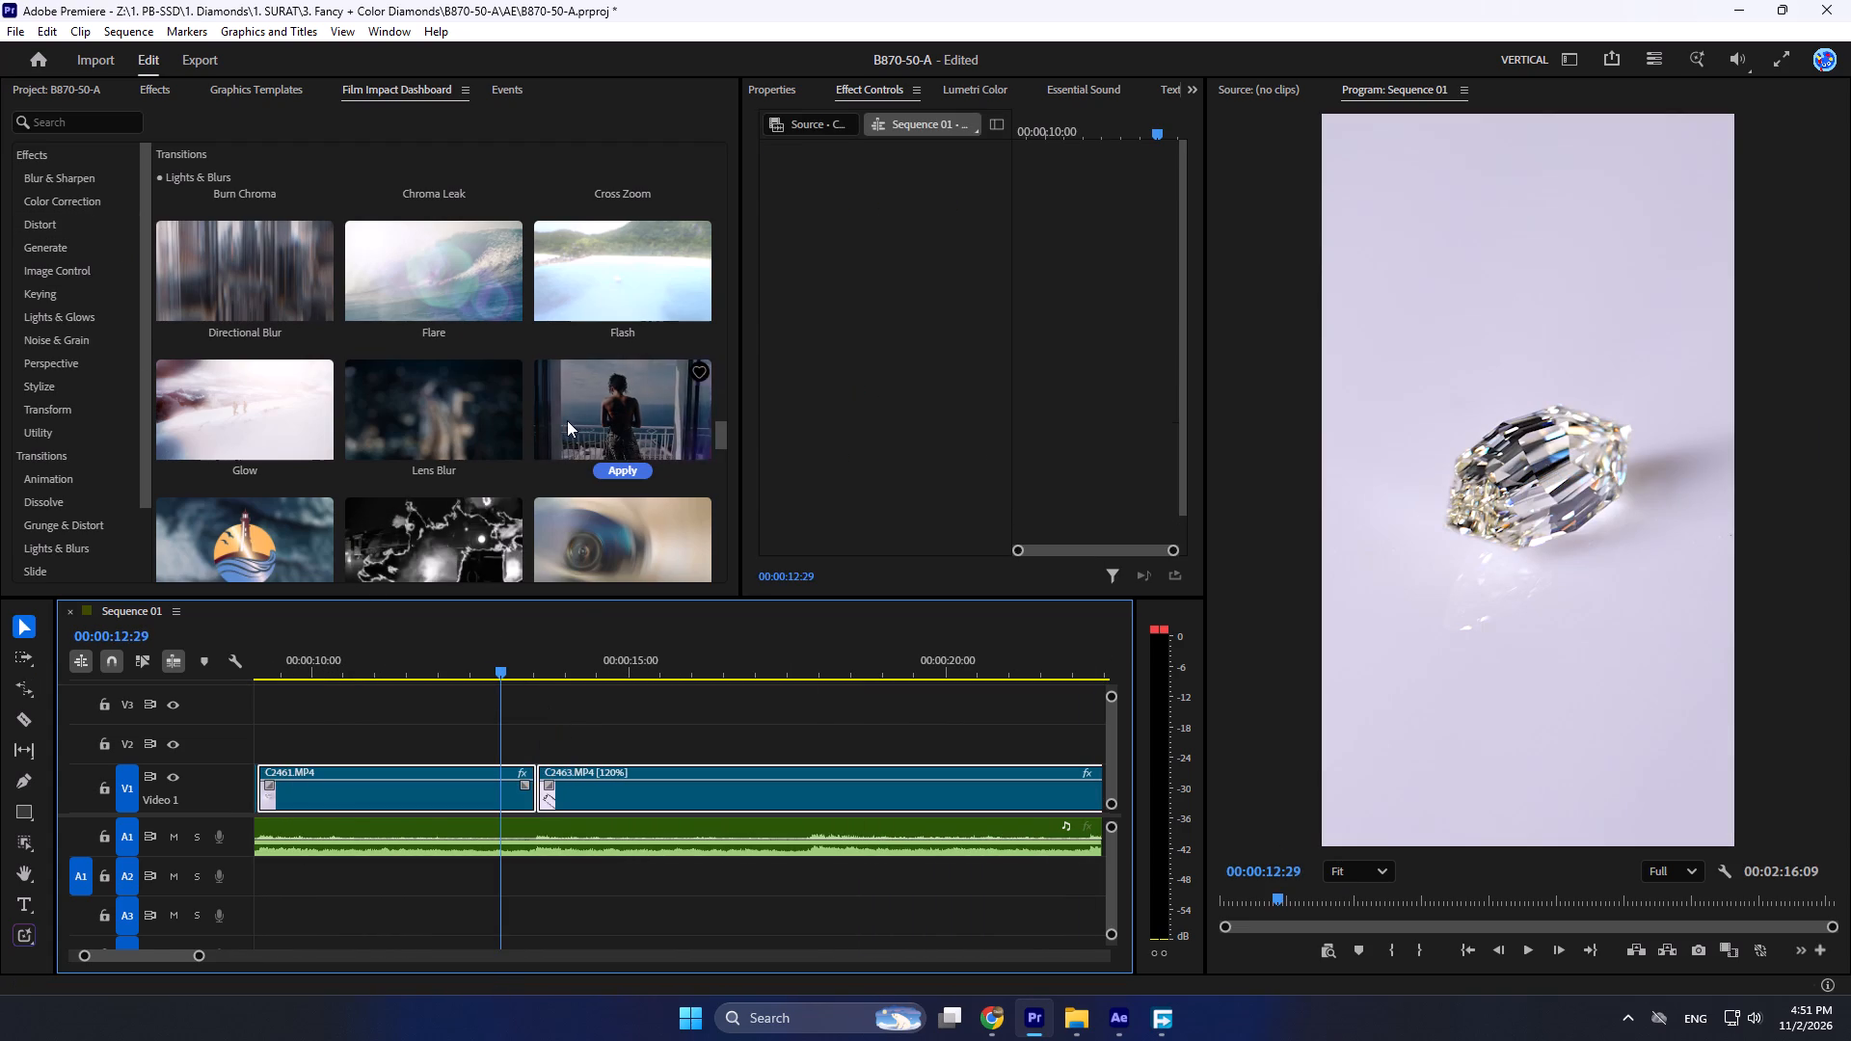
left_click(621, 329)
Play through to the music beat, cut the C2463.MP4 clip at 00:00:26:18 and delete the part after the cut.
key("space")
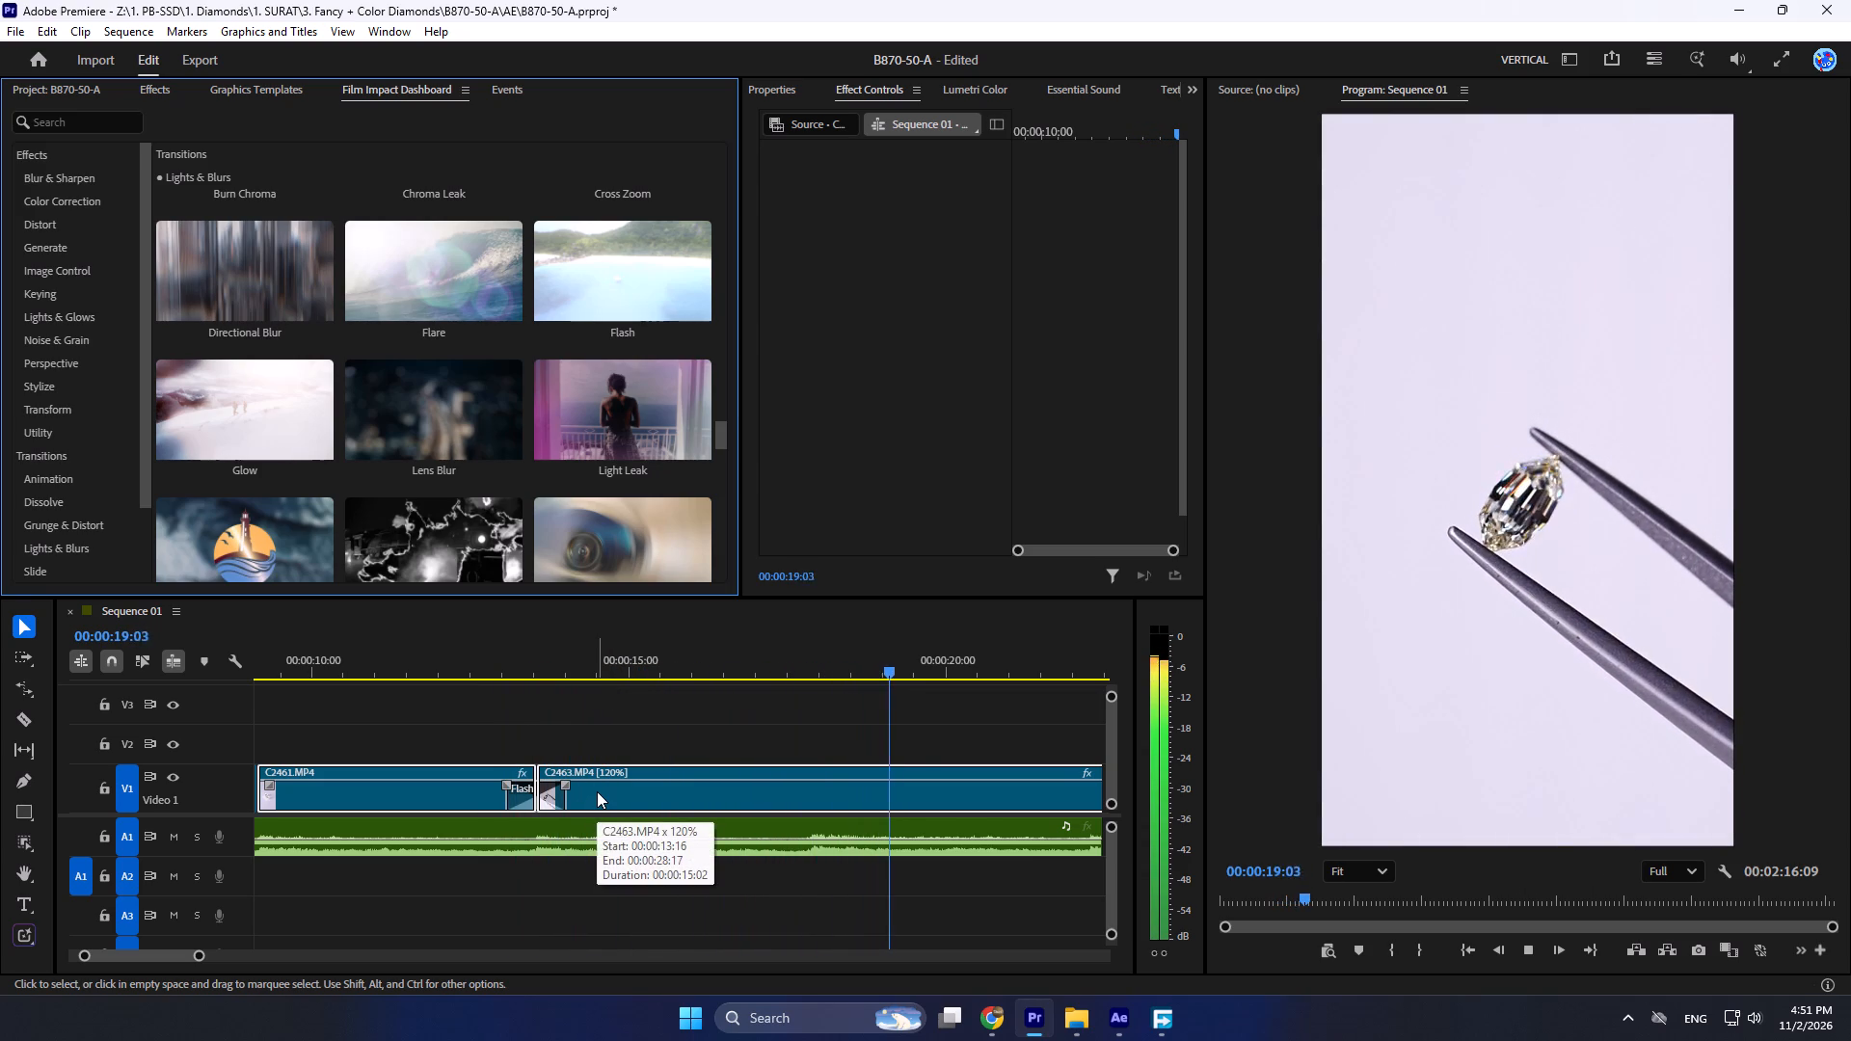
scroll(581, 787, "down", 6)
scroll(878, 863, "down", 2, "alt")
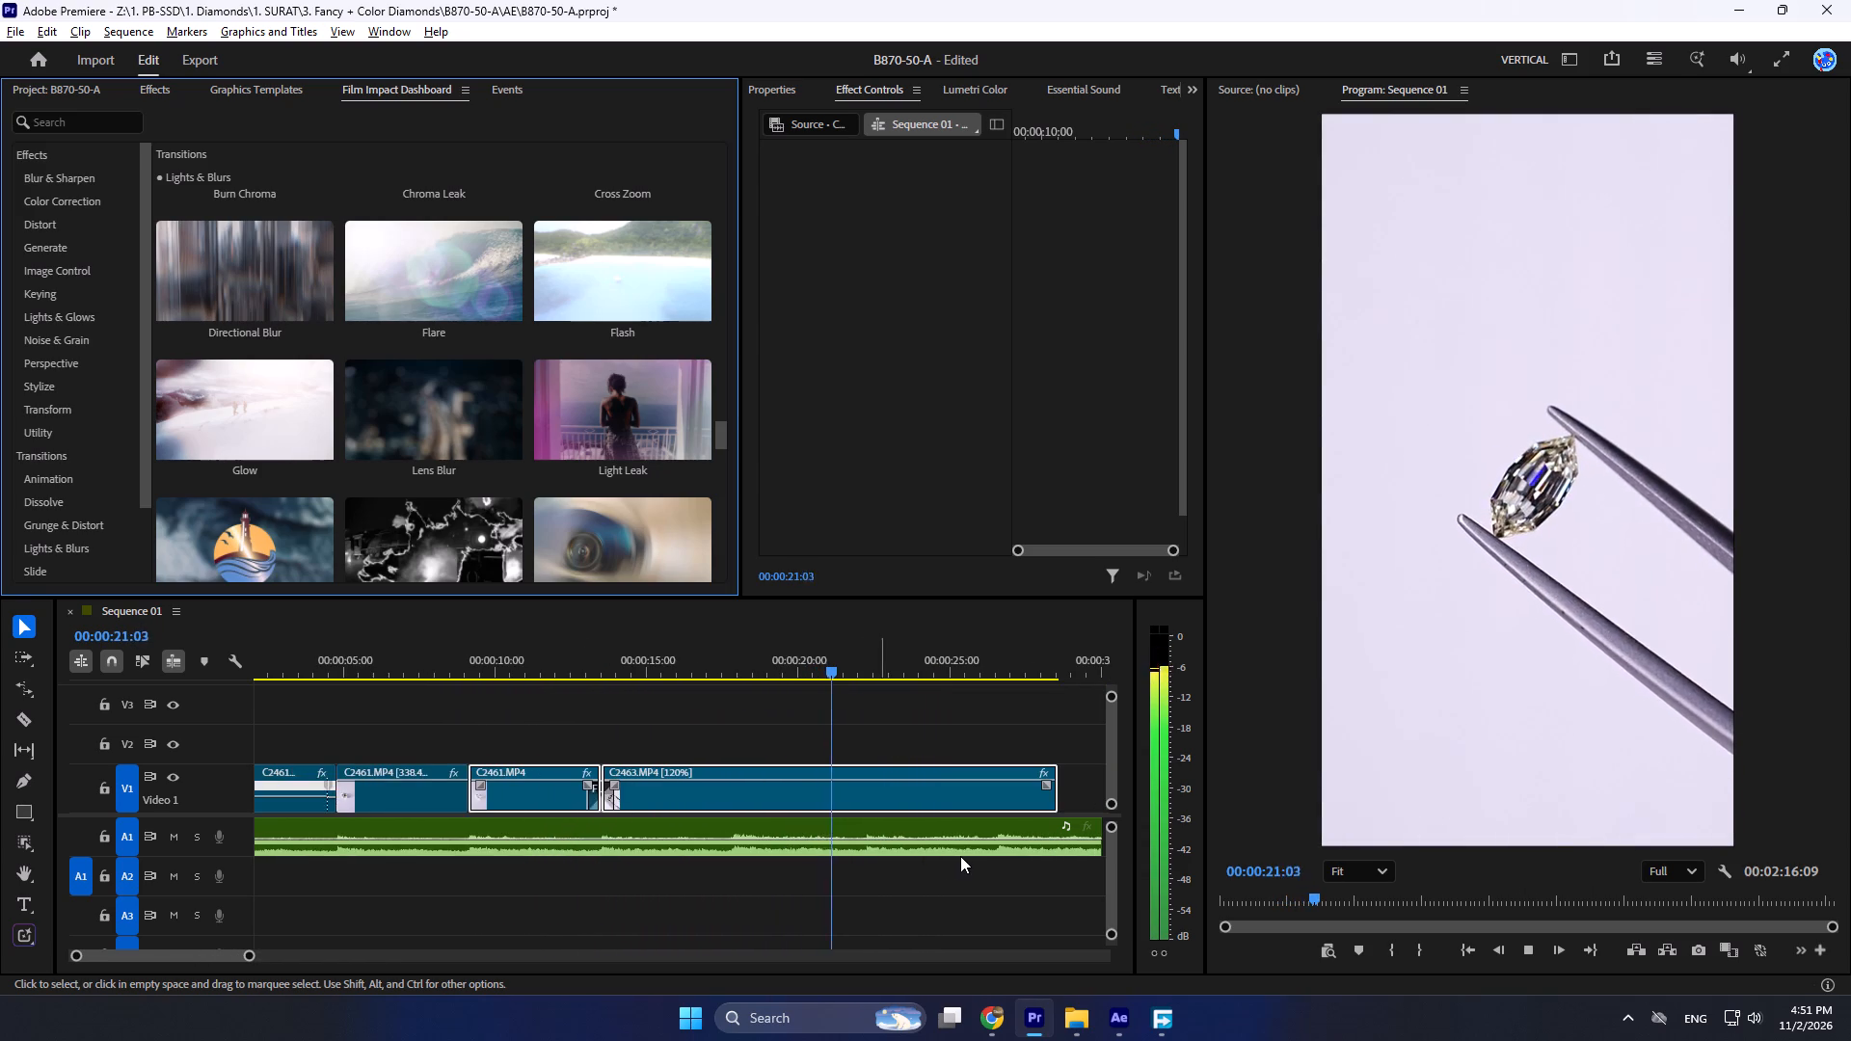
scroll(960, 856, "up", 3, "alt")
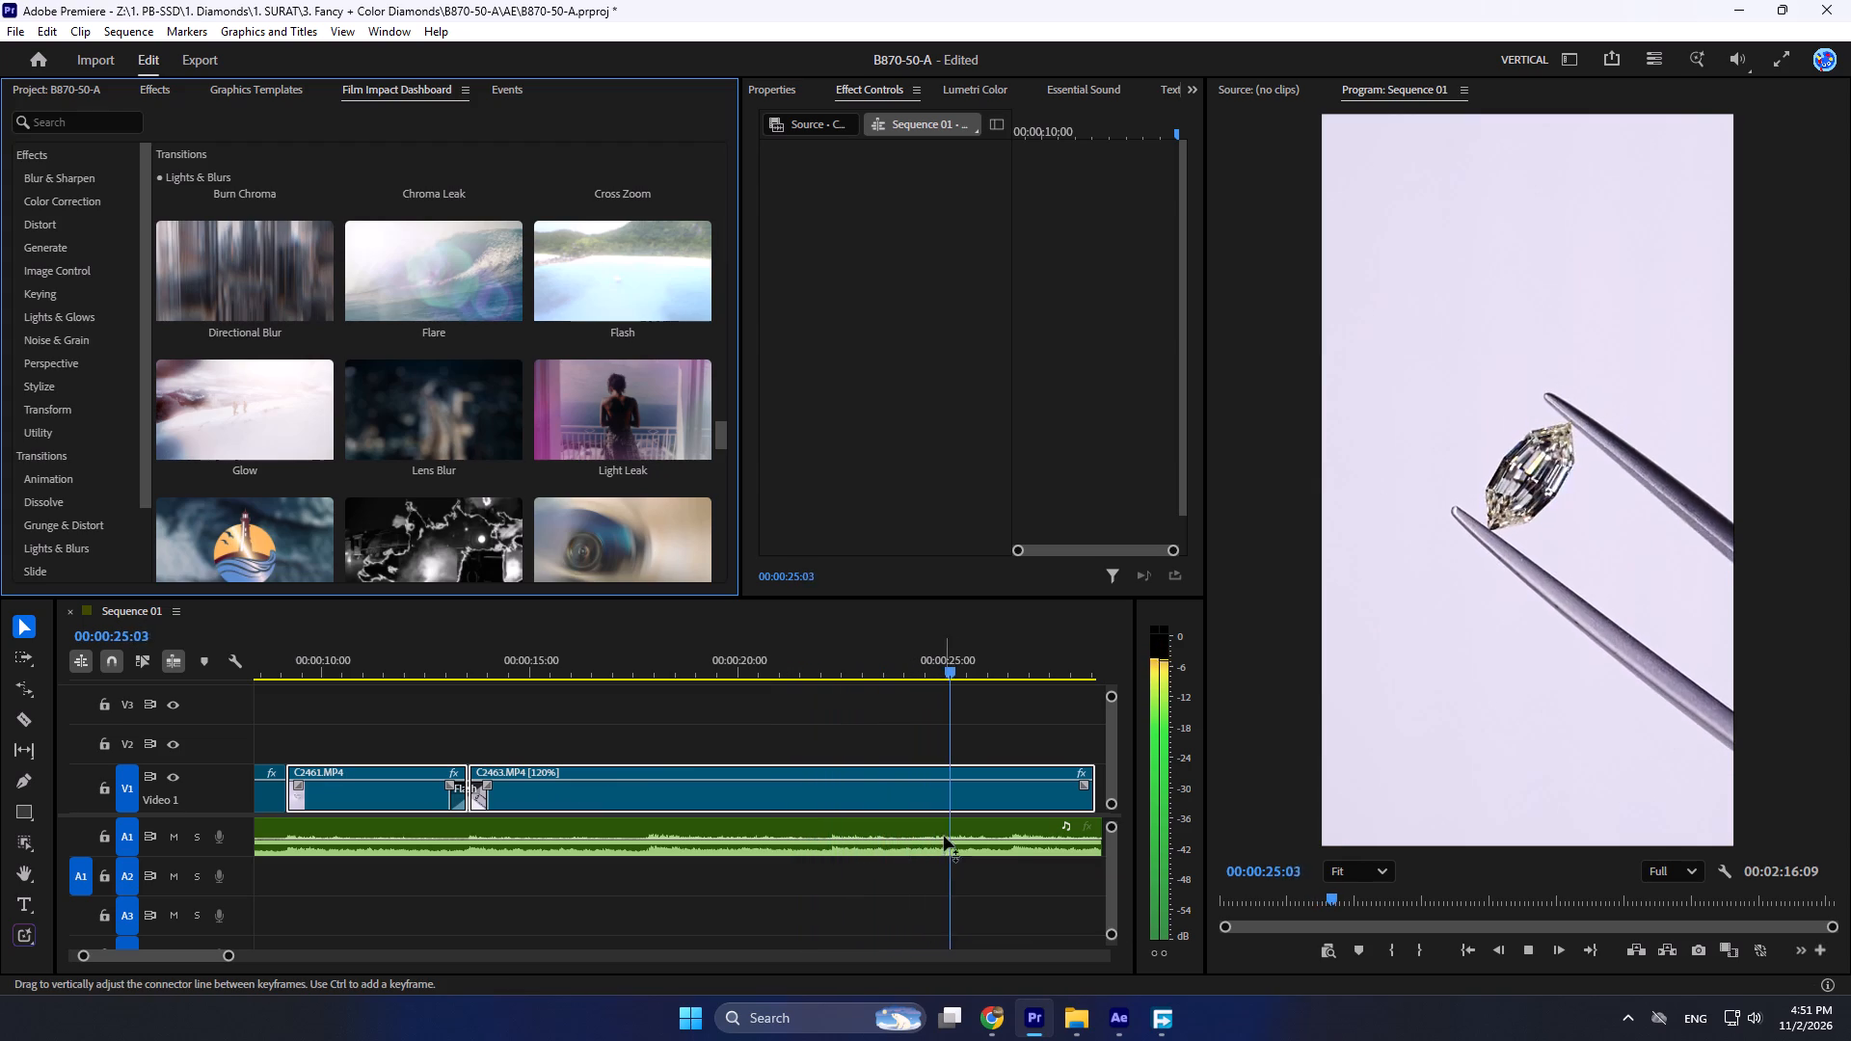
key("space")
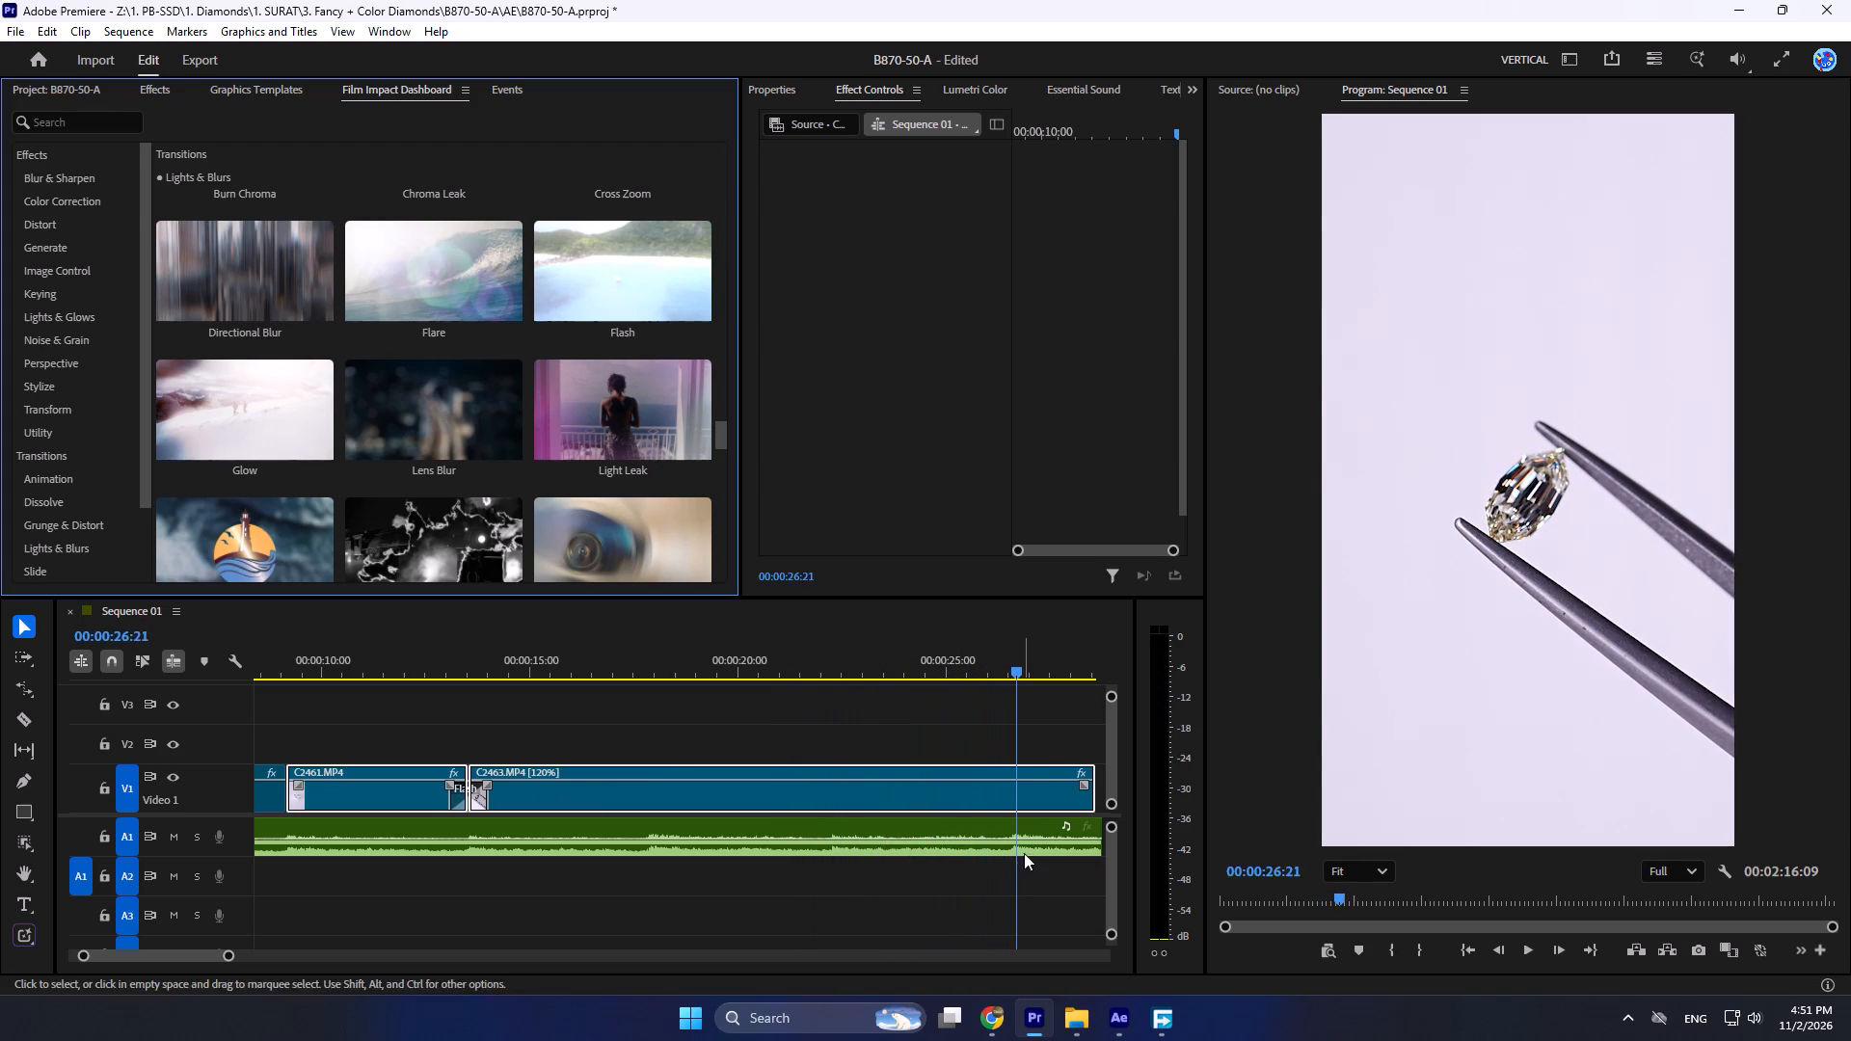
key("v")
scroll(1018, 765, "up", 7, "alt")
scroll(1020, 759, "down", 3, "alt")
scroll(1014, 710, "up", 5, "alt")
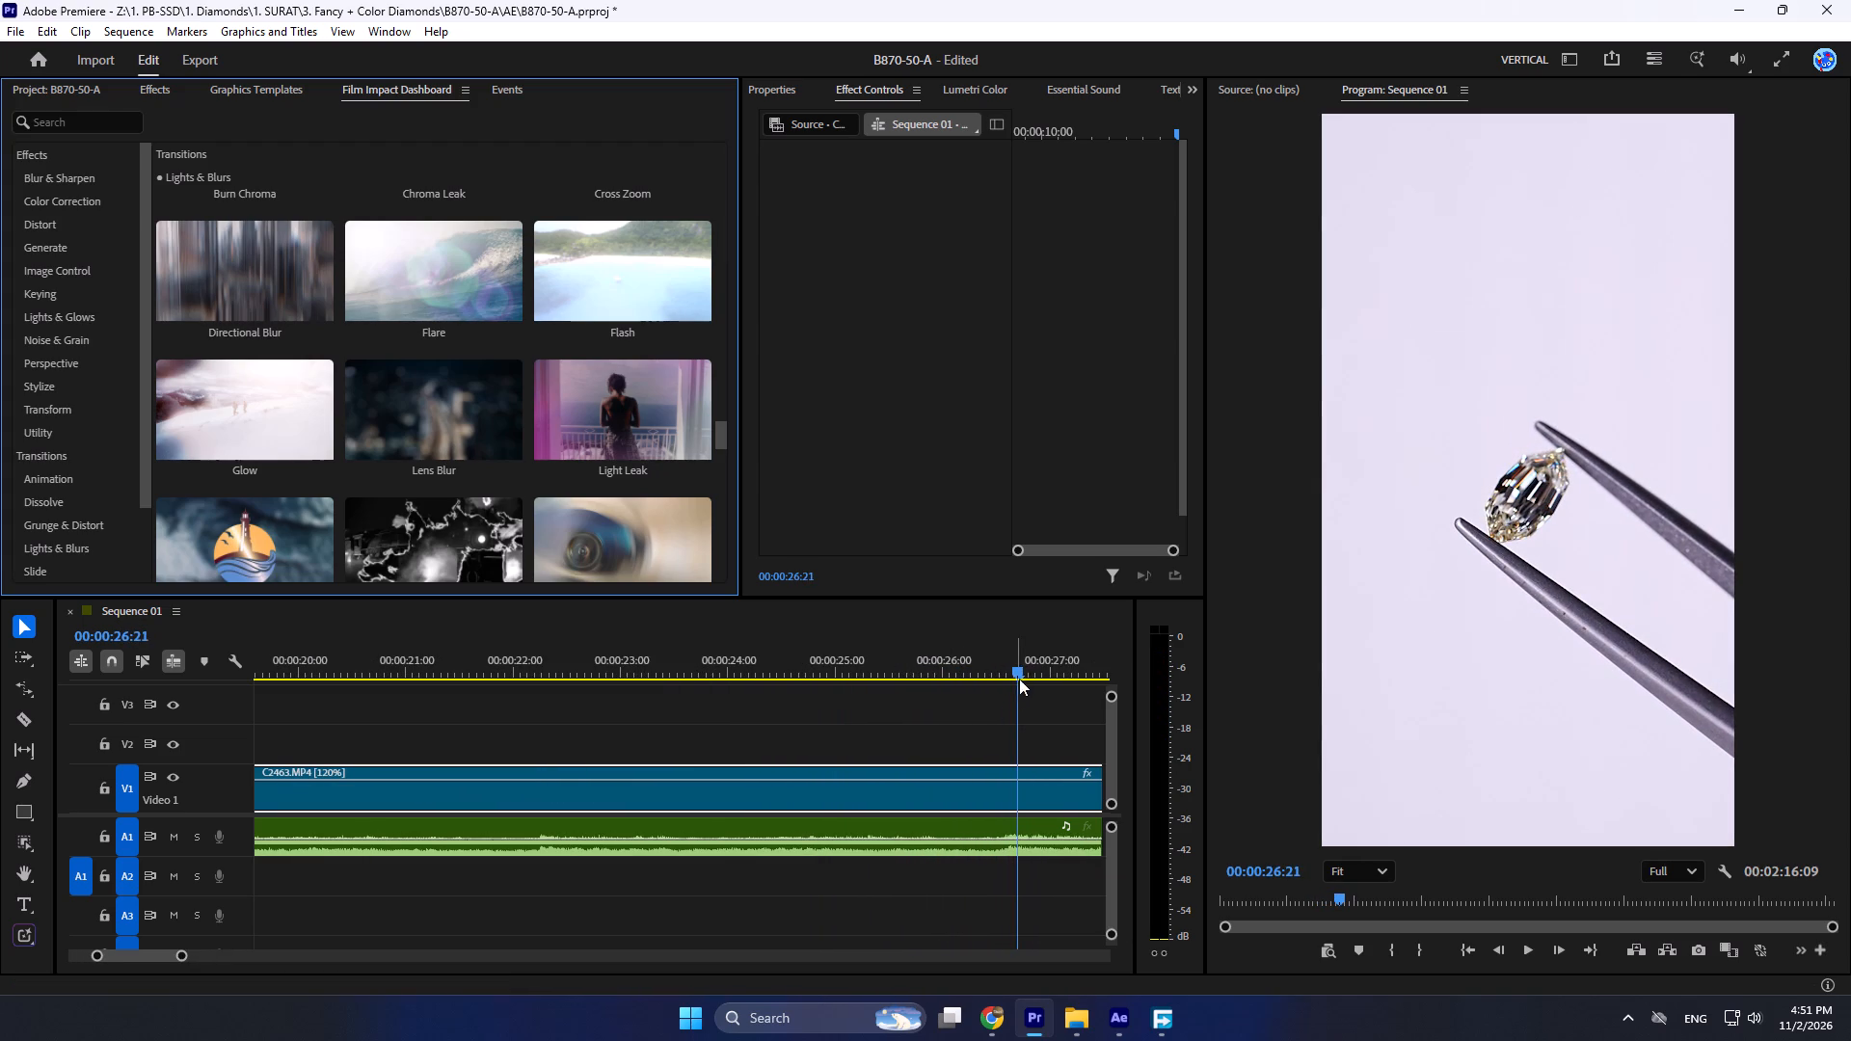
left_click_drag(1022, 669, 1010, 674)
key("c")
left_click(1006, 797)
key("v")
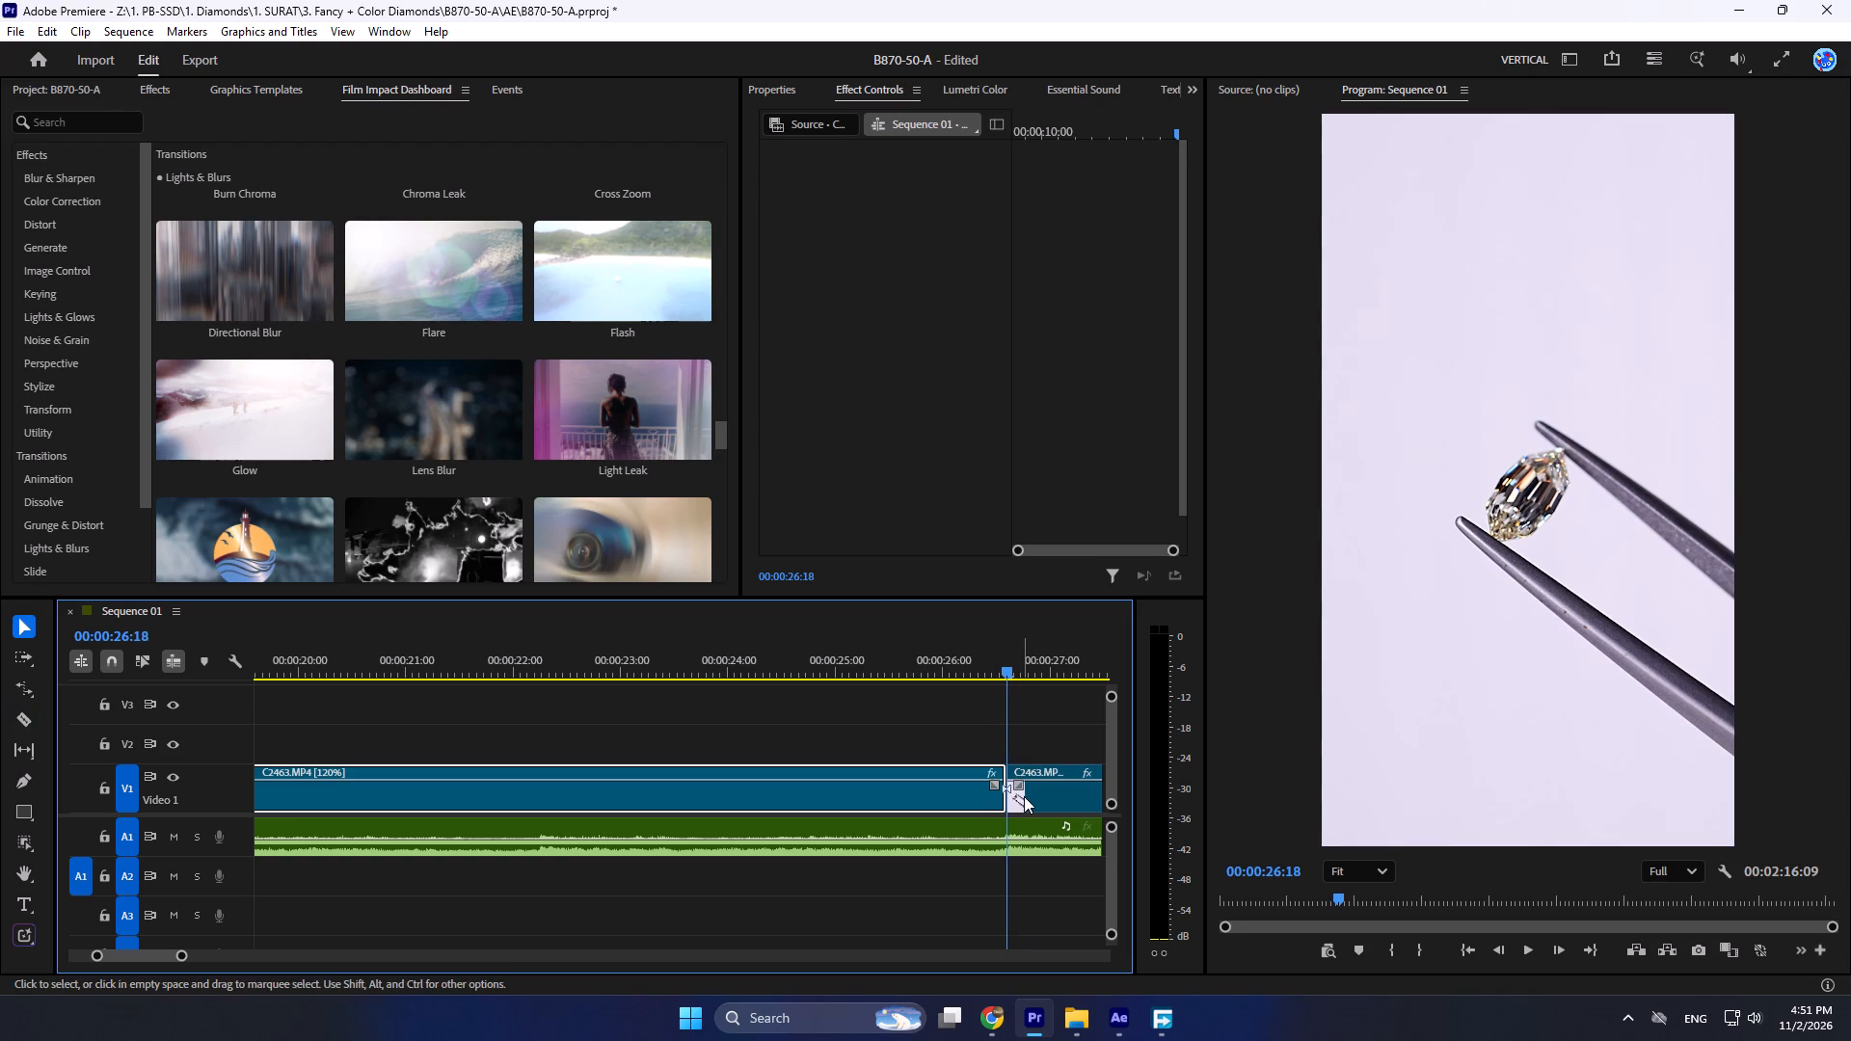
left_click(1025, 796)
key("Delete")
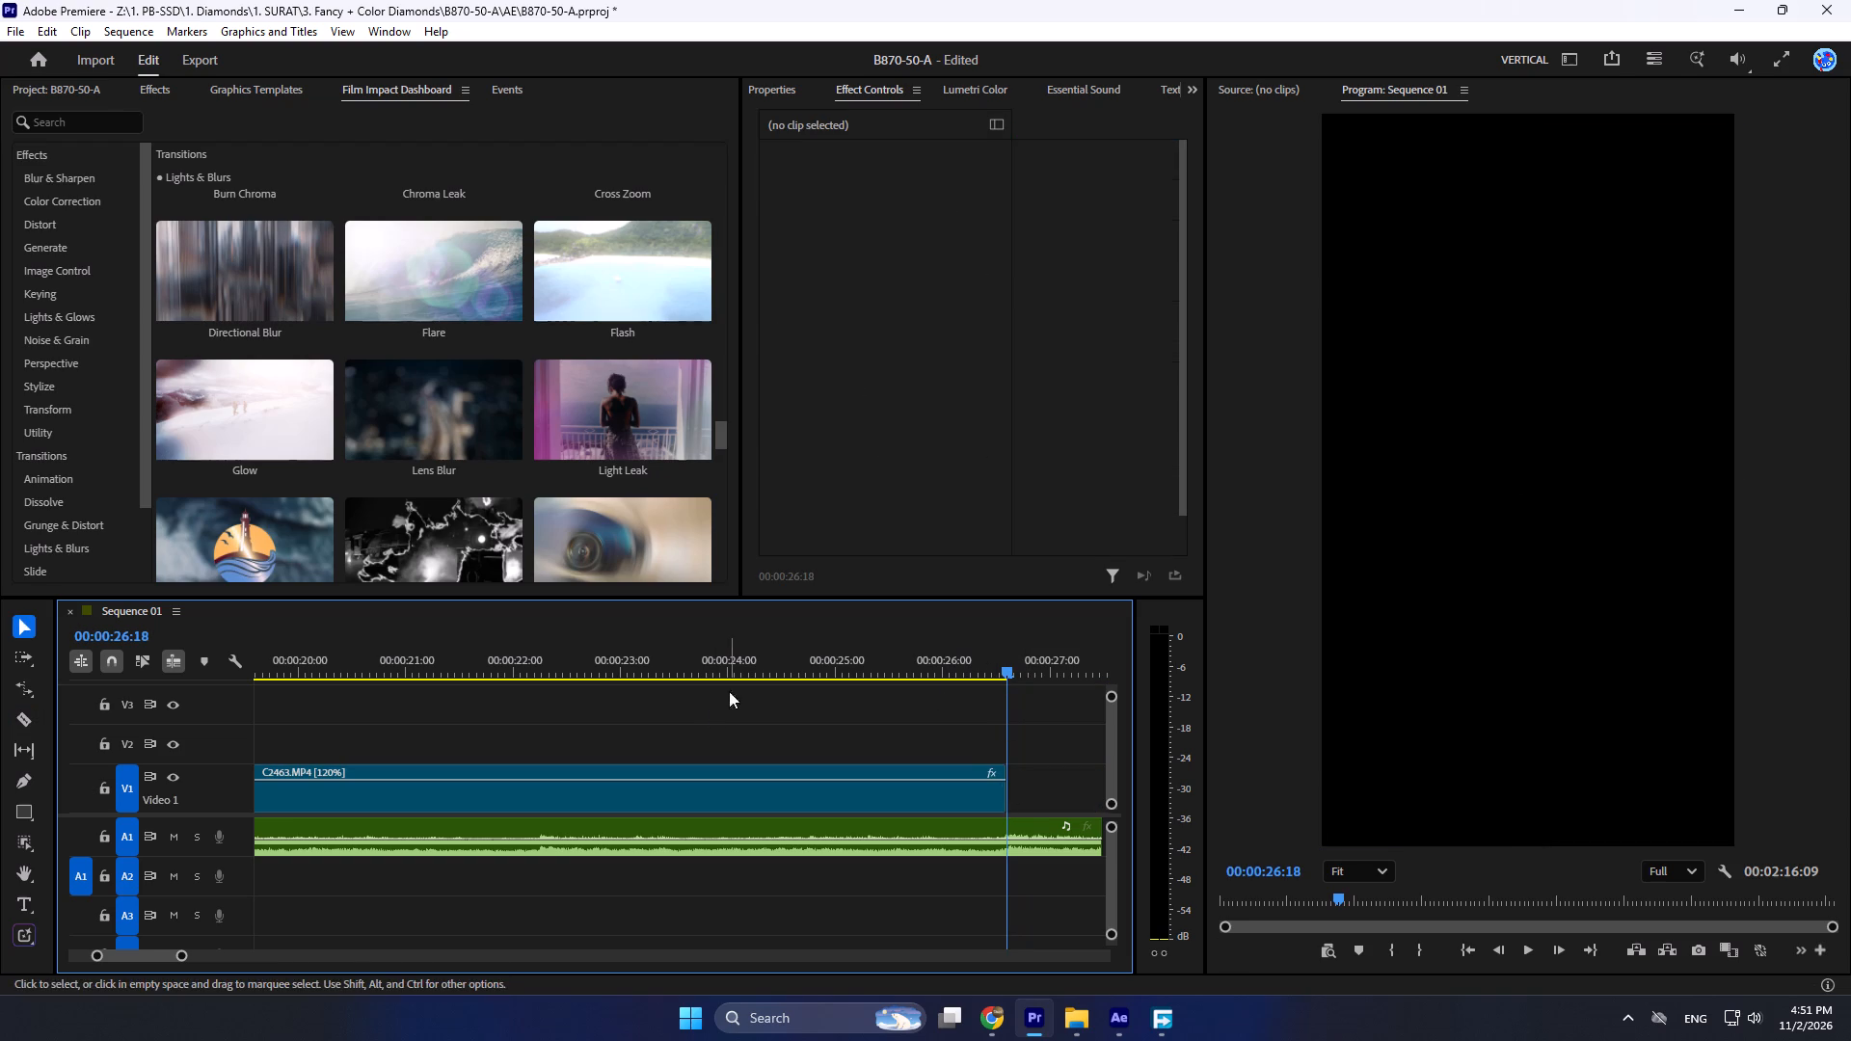
Place the white Color Matte on track V1 at 00:00:22:27, overwriting the end of the C2463.MP4 clip.
left_click(619, 677)
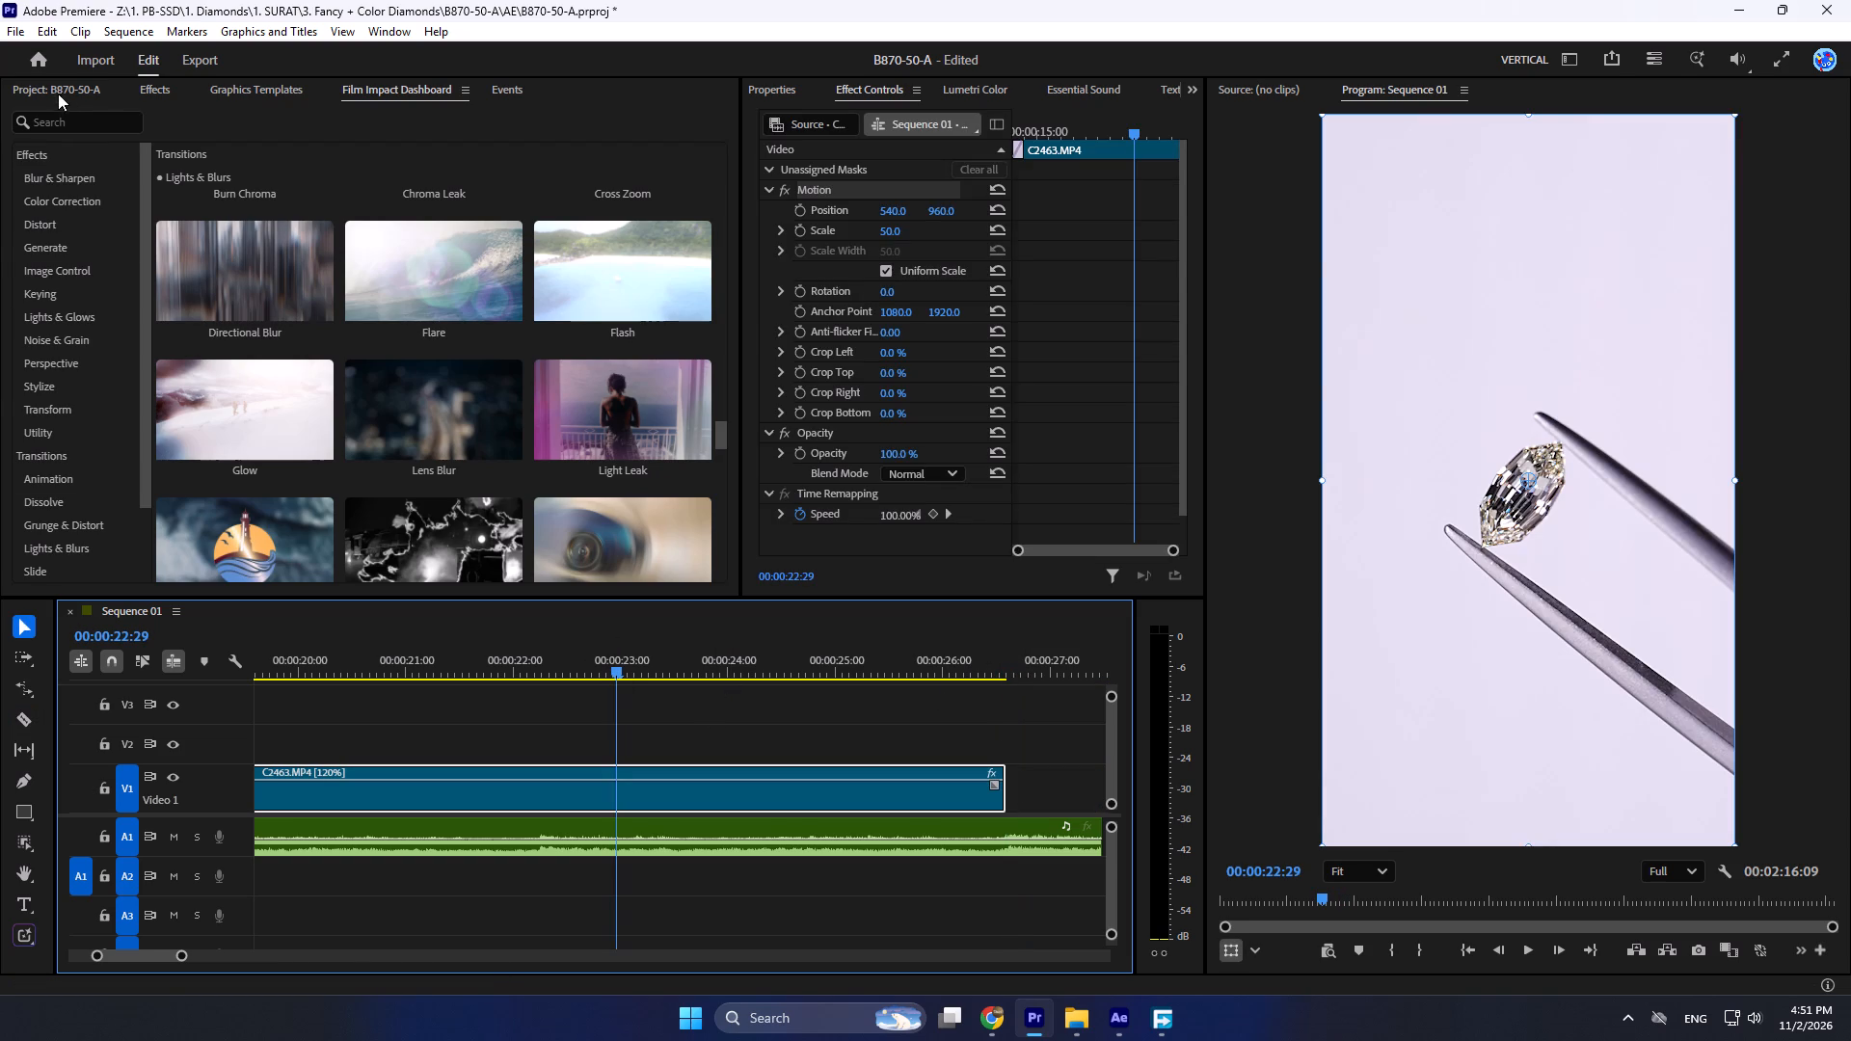
left_click(58, 85)
left_click(288, 479)
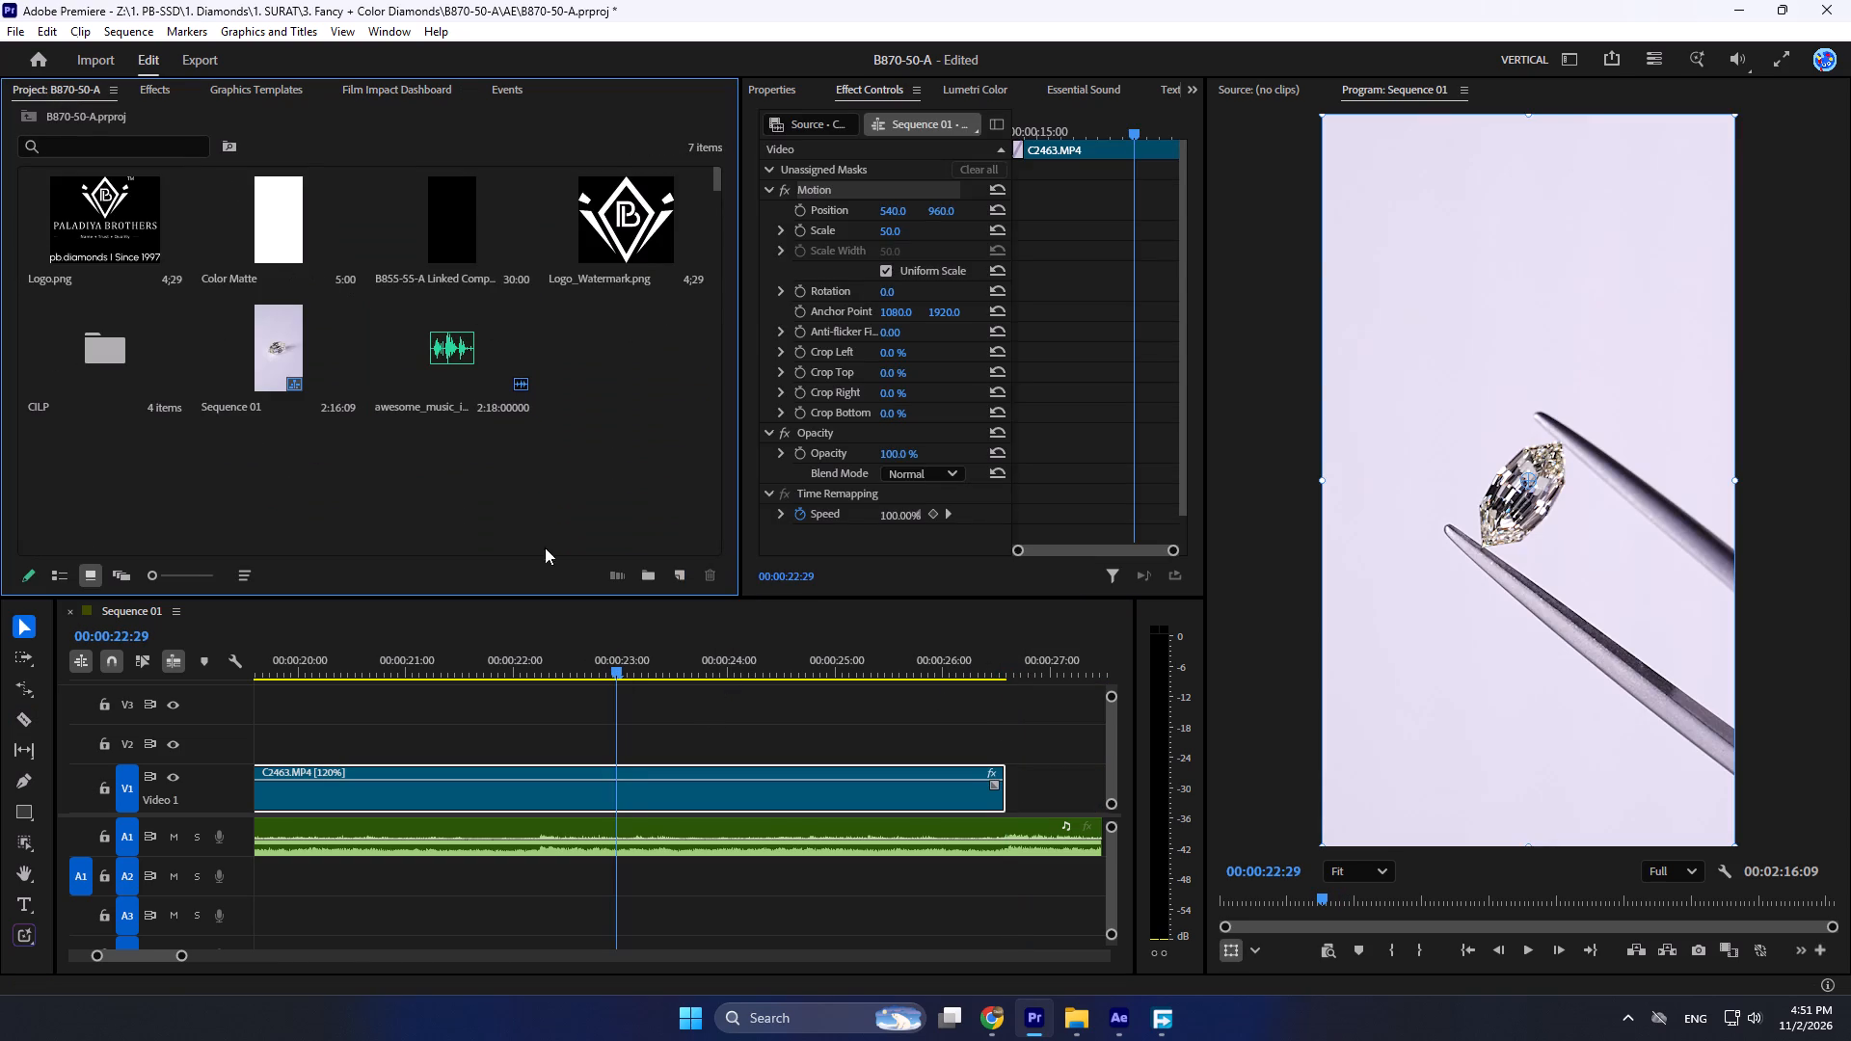
scroll(611, 639, "down", 7, "alt")
scroll(594, 674, "up", 4, "alt")
left_click_drag(625, 669, 661, 680)
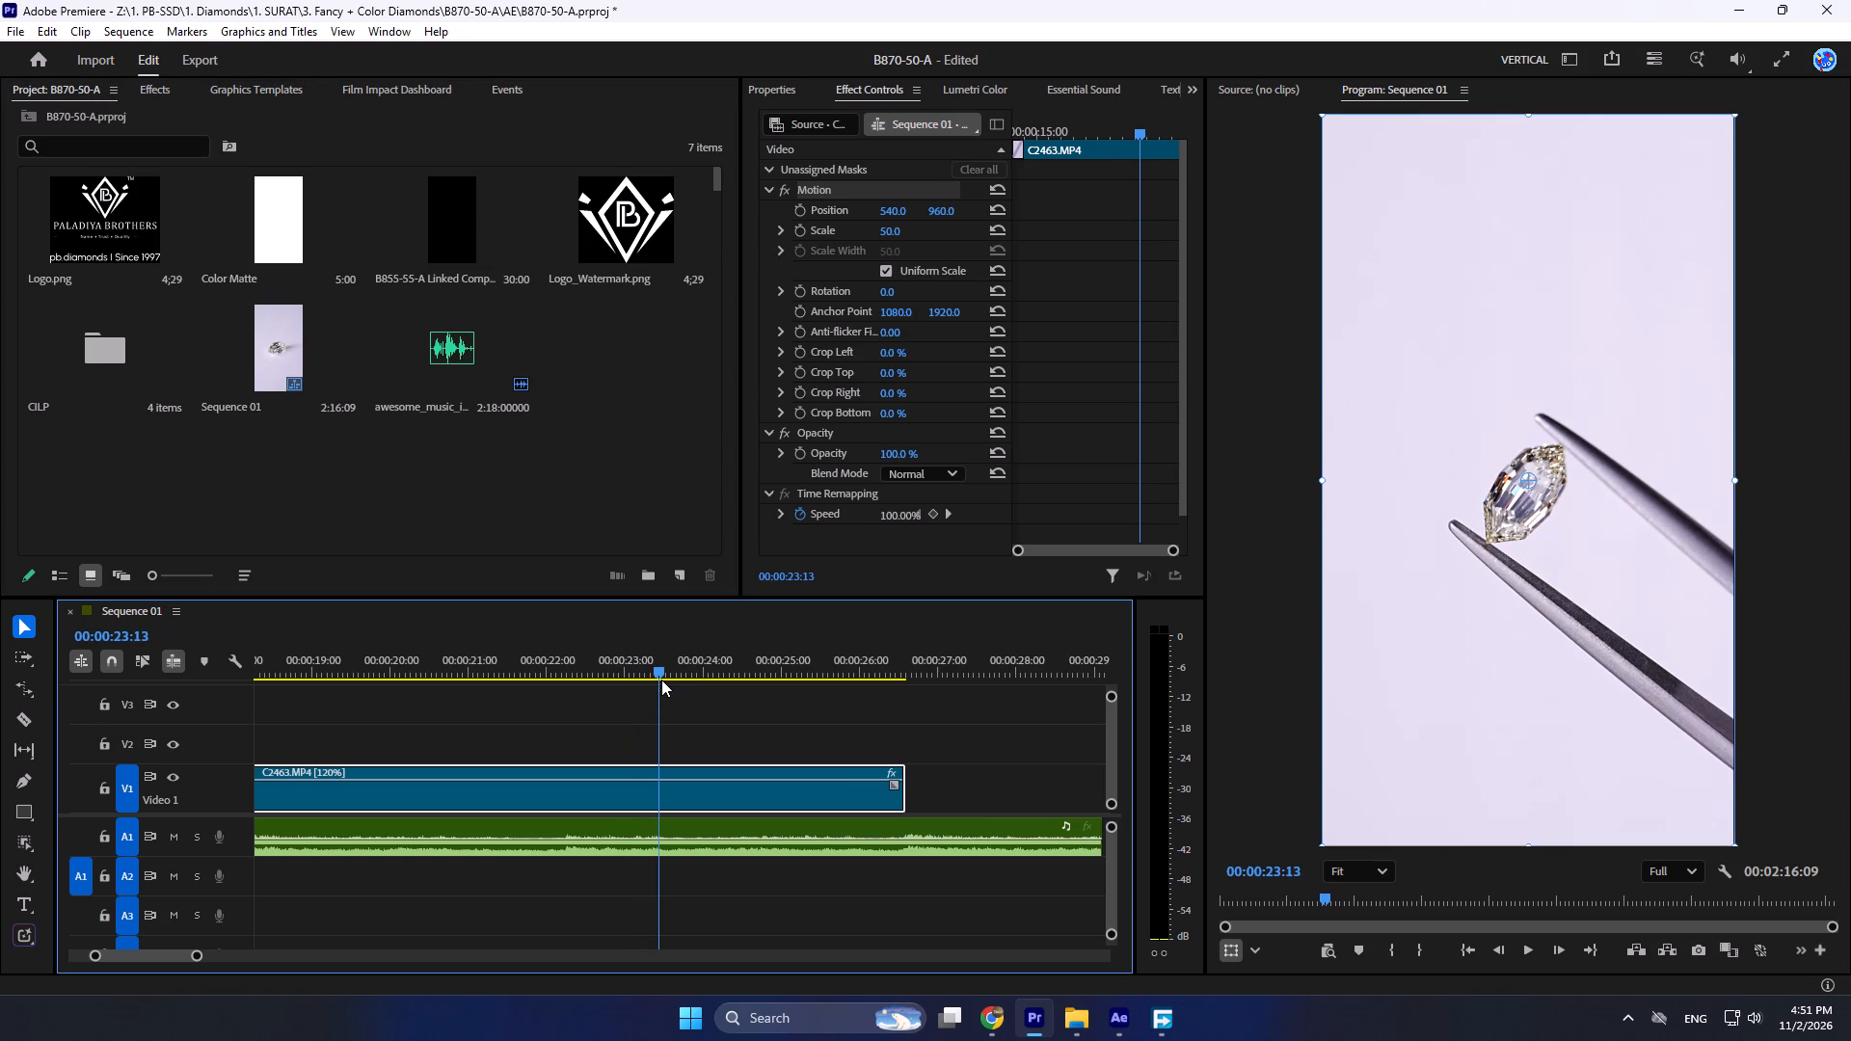
key("Left")
key("Left")
key("Left")
key("Left")
key("Left")
key("Left")
key("Left")
key("Left")
key("Left")
key("Left")
key("Left")
key("Left")
key("Left")
key("Left")
key("Left")
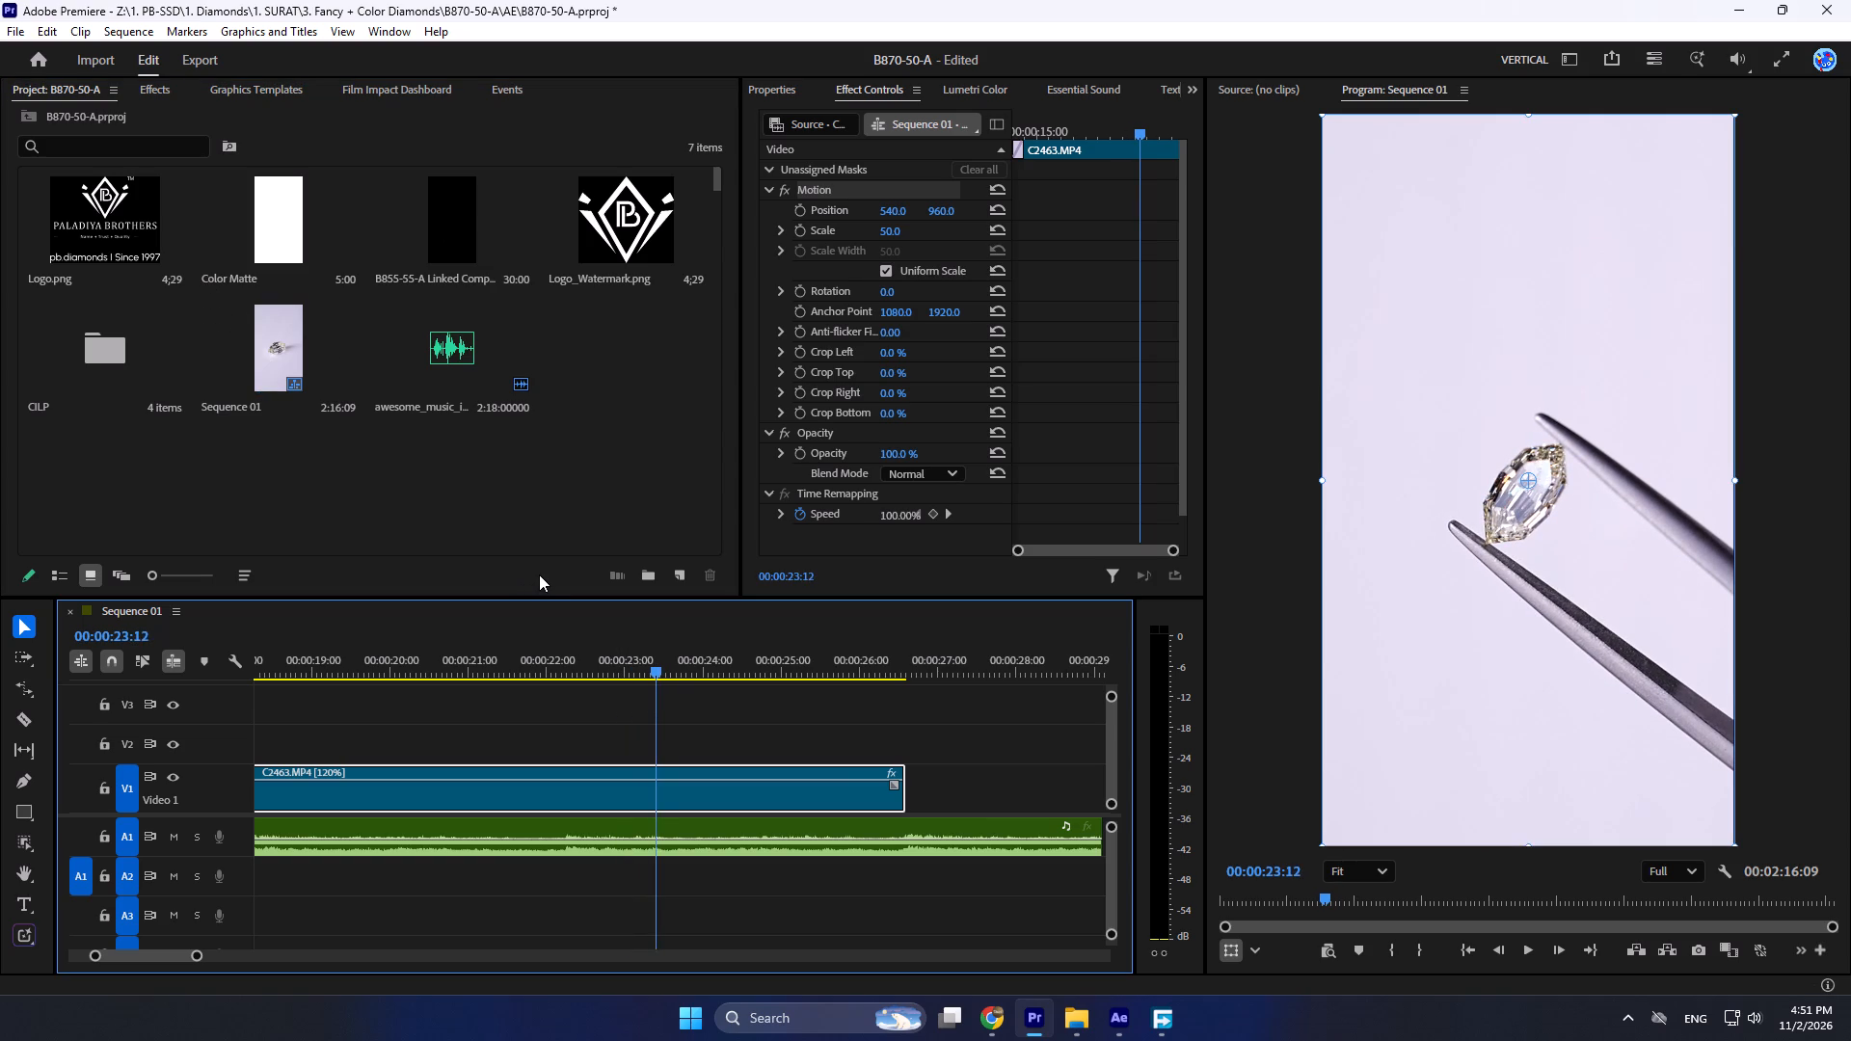
key("Left")
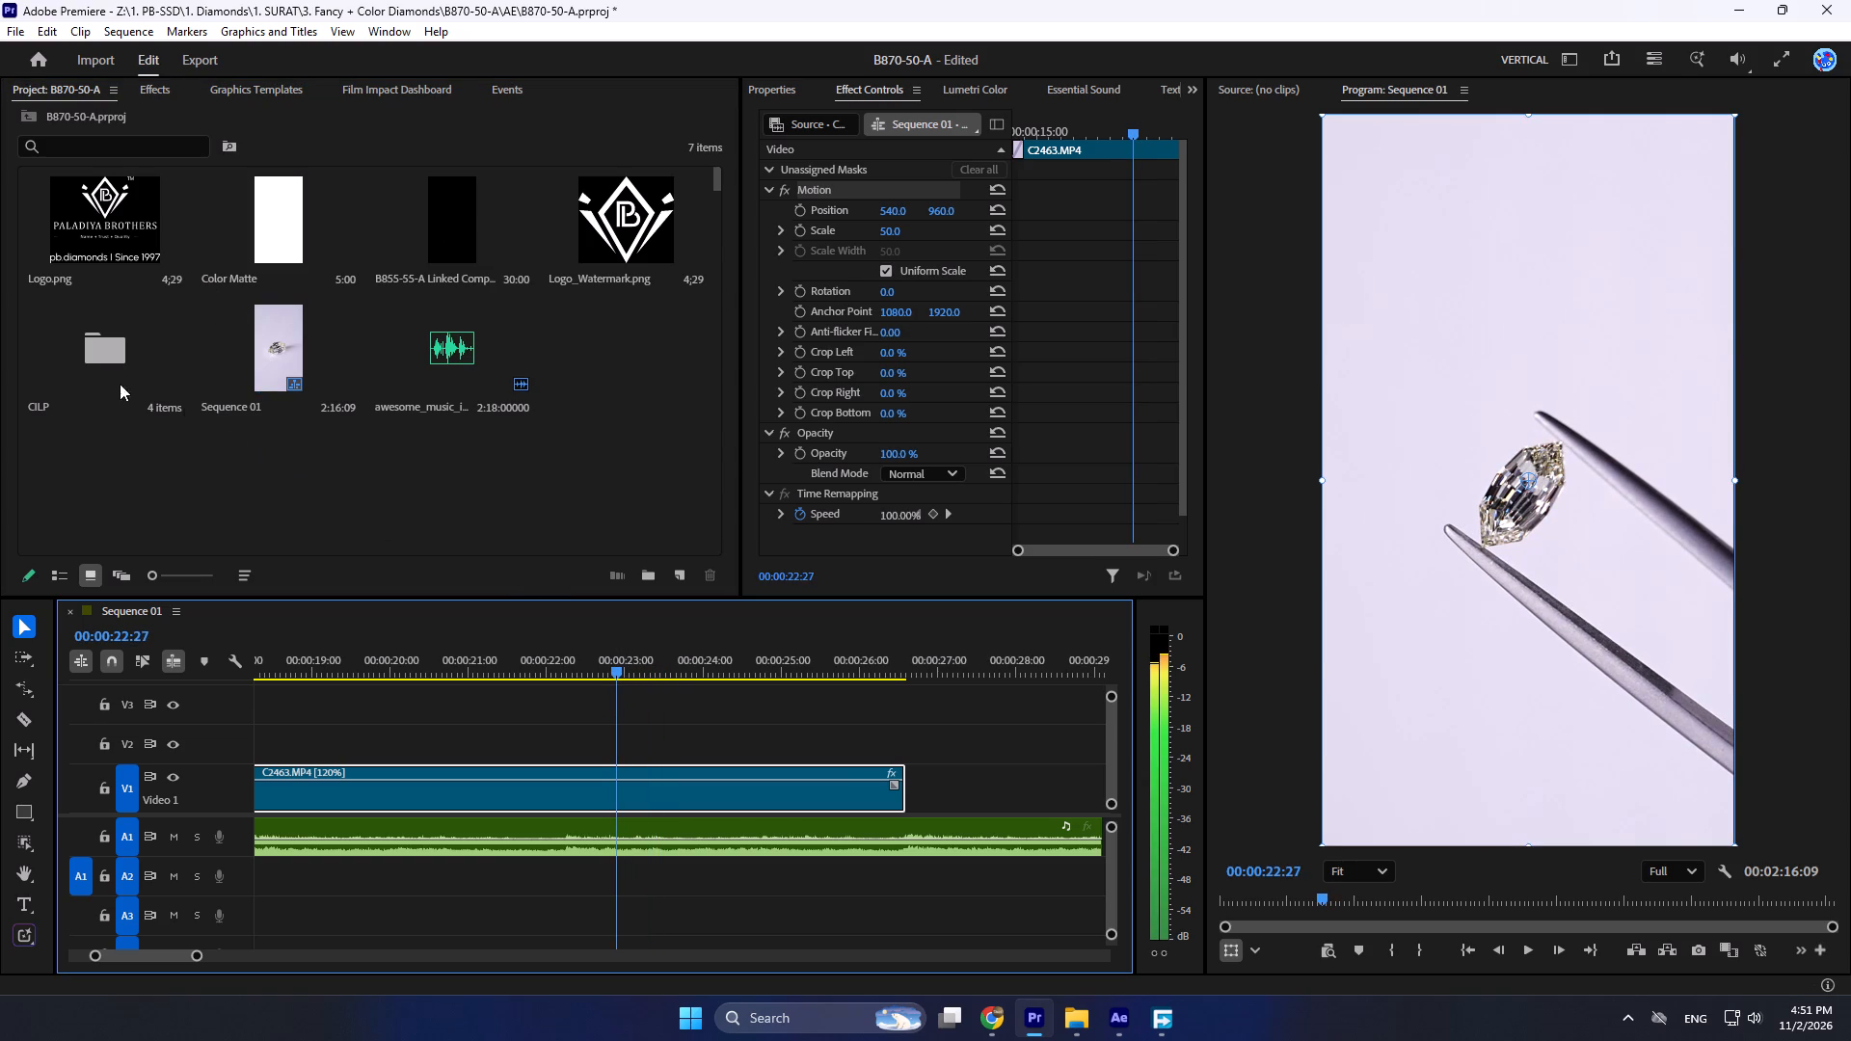
left_click_drag(273, 250, 627, 739)
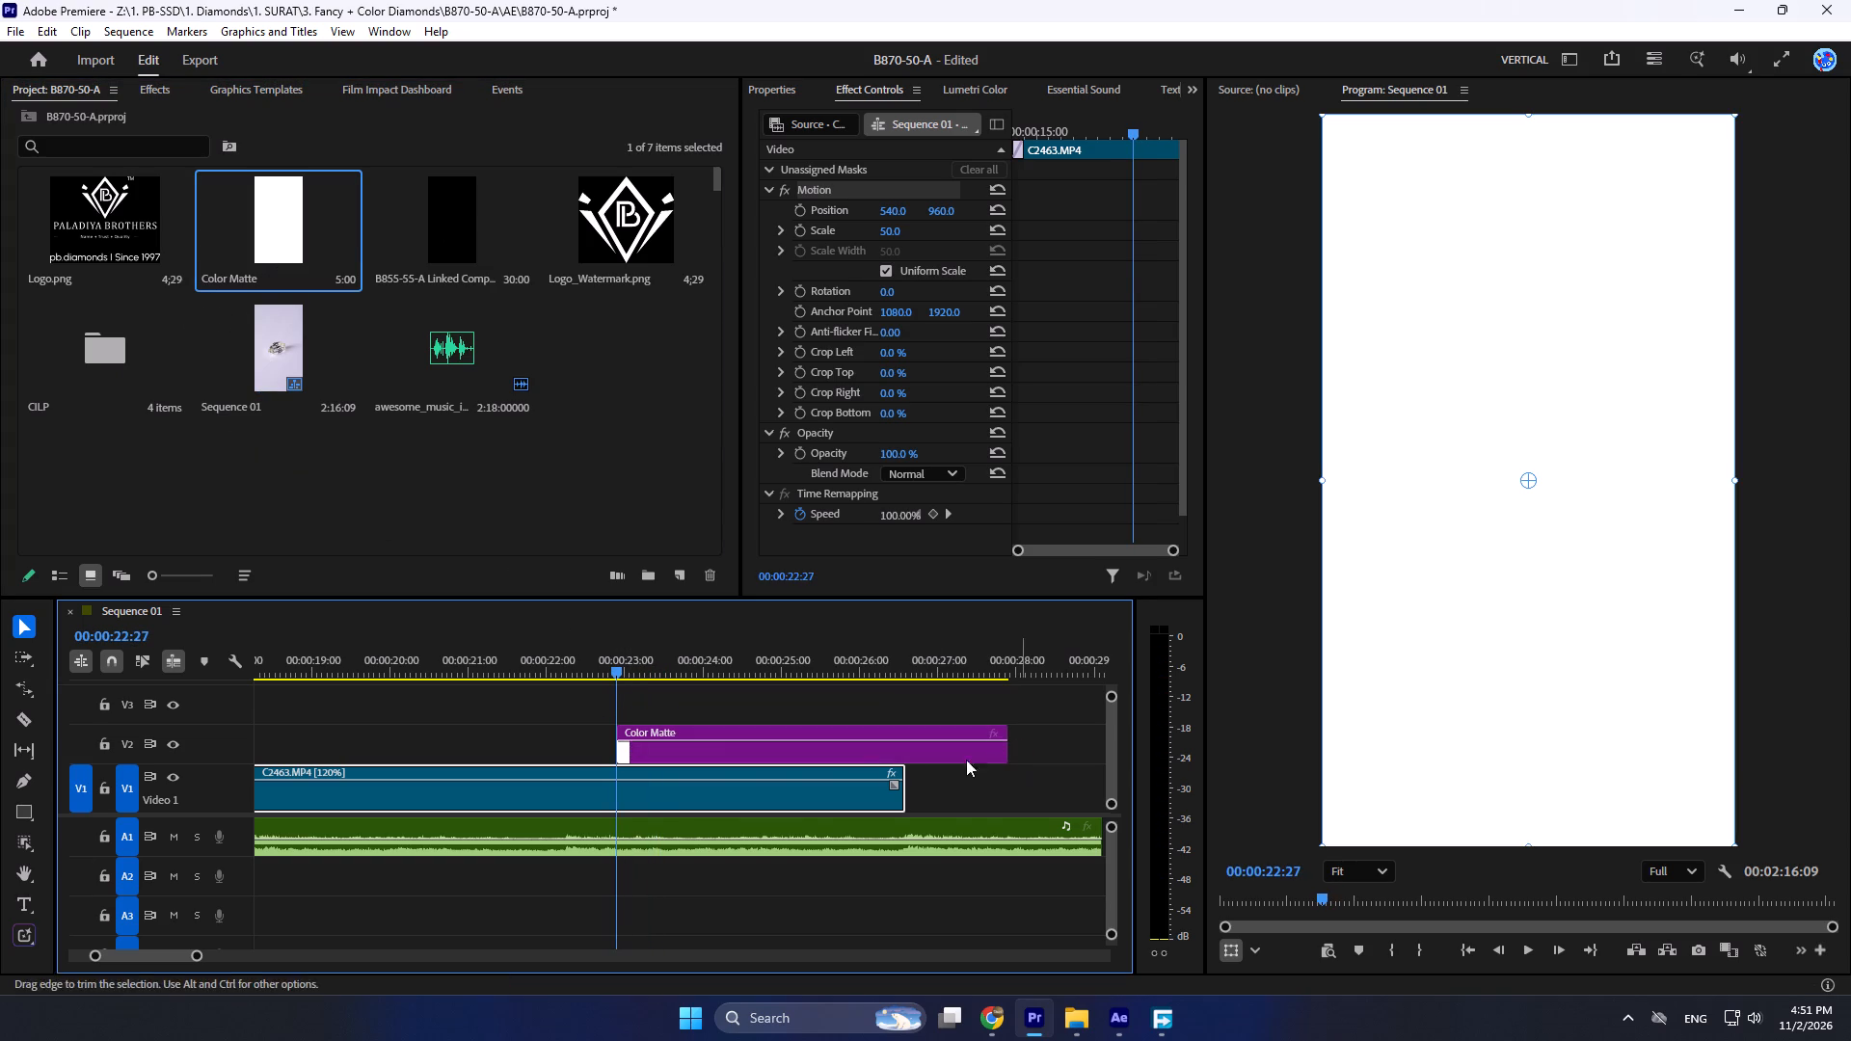
left_click_drag(715, 757, 705, 790)
Apply a Cross Dissolve at the cut between the C2463.MP4 clip and the Color Matte.
left_click(622, 774)
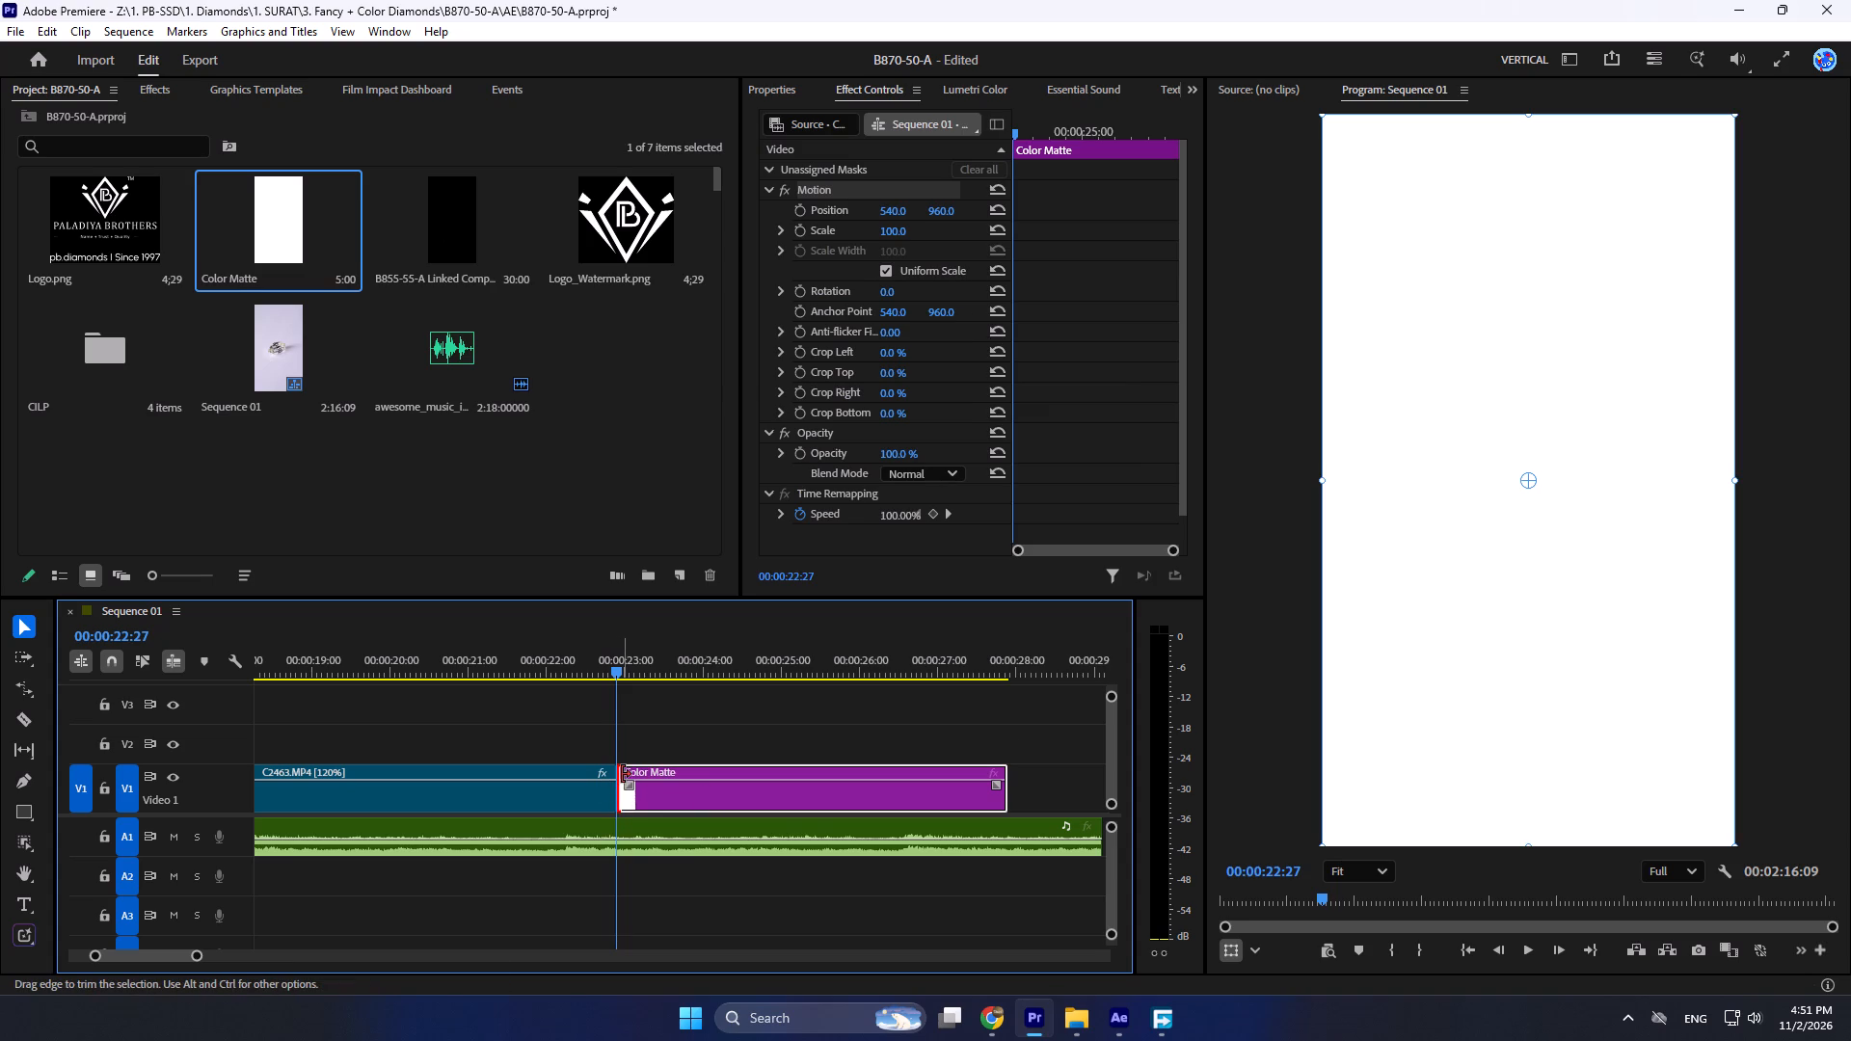
right_click(622, 770)
left_click(685, 904)
left_click(701, 750)
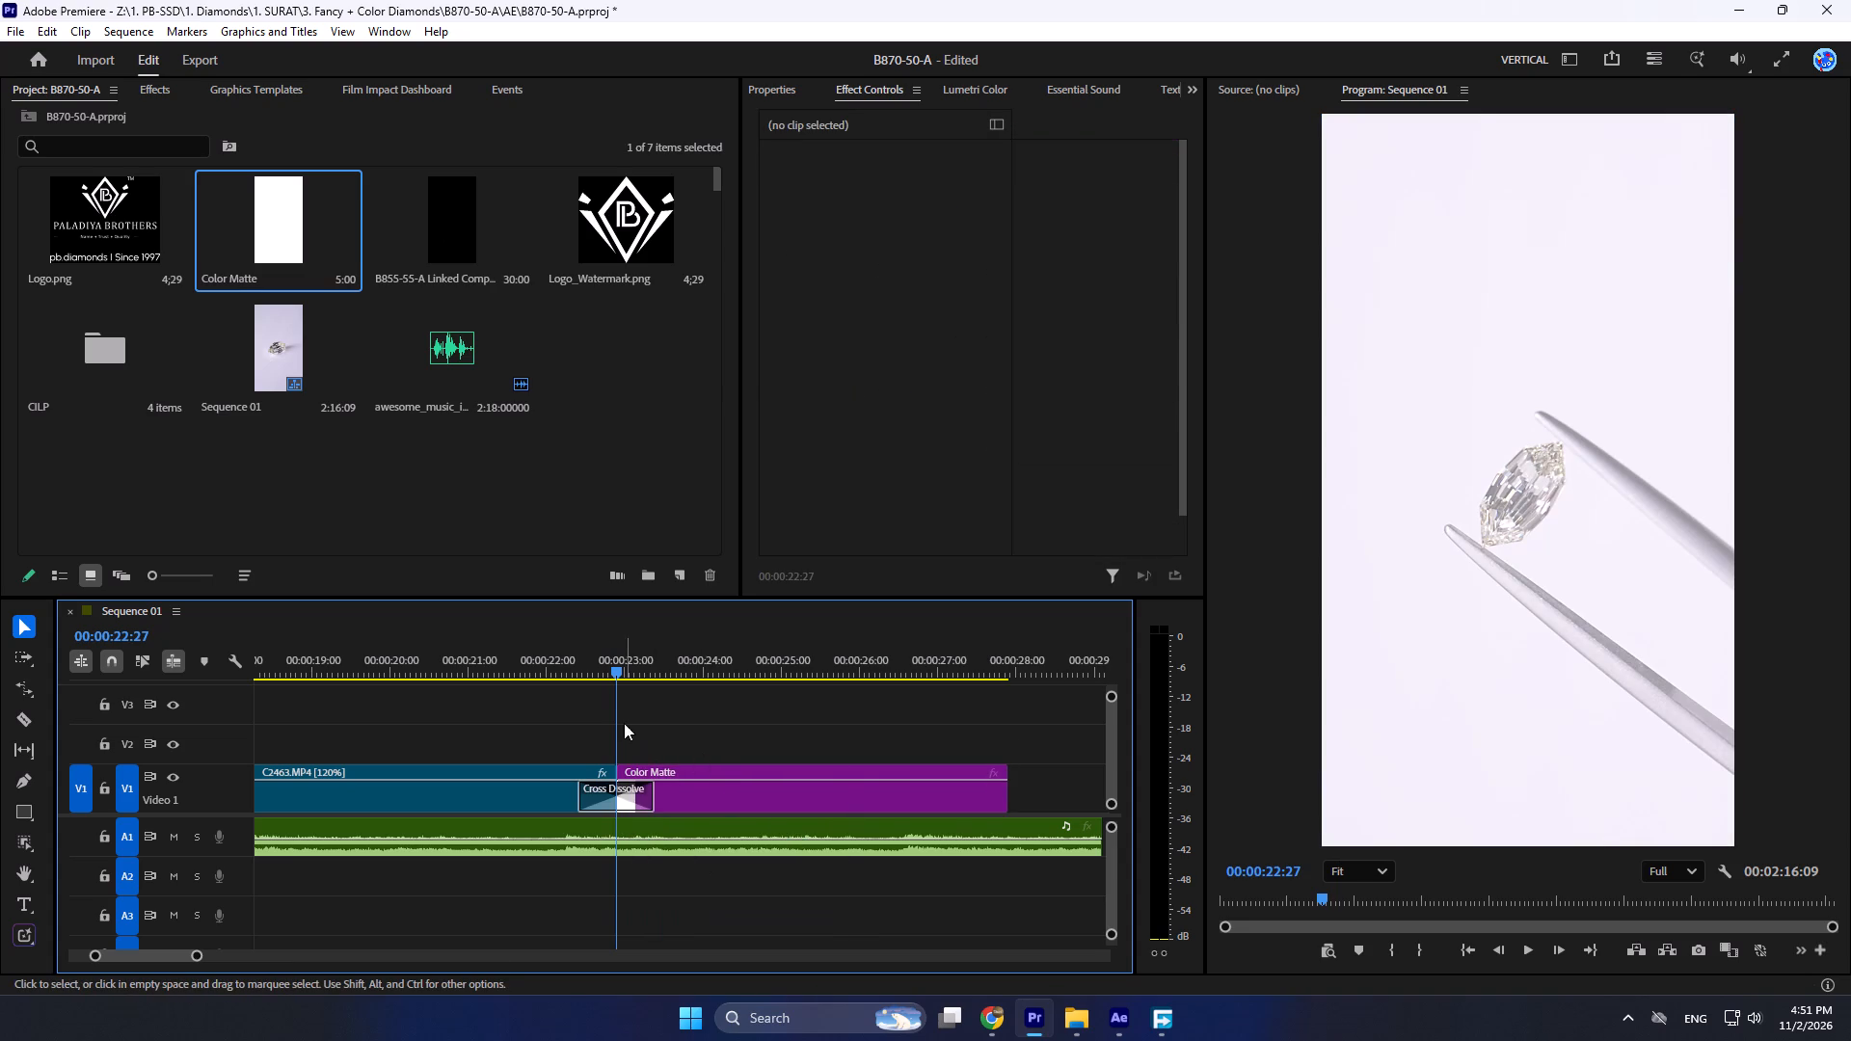
Place Logo.png on track V2 directly above the Color Matte, starting at the same point.
left_click_drag(616, 672, 510, 688)
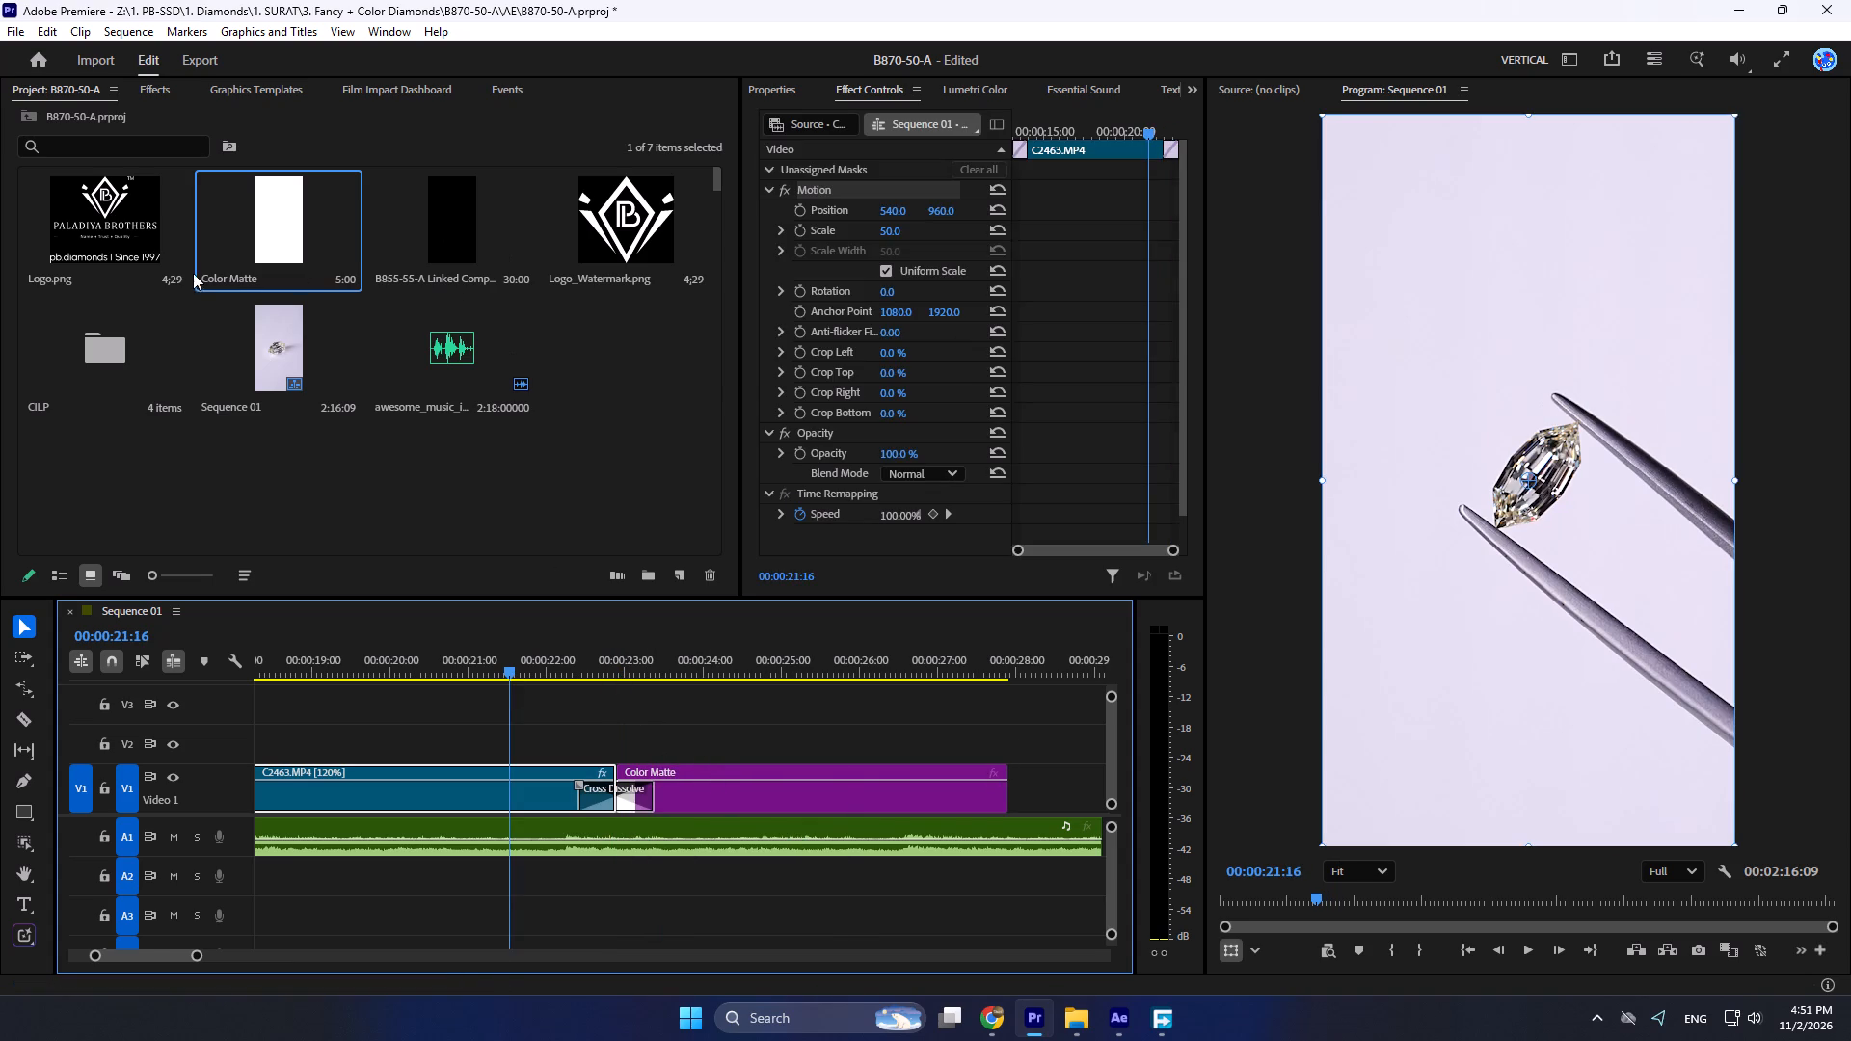
left_click_drag(125, 233, 616, 753)
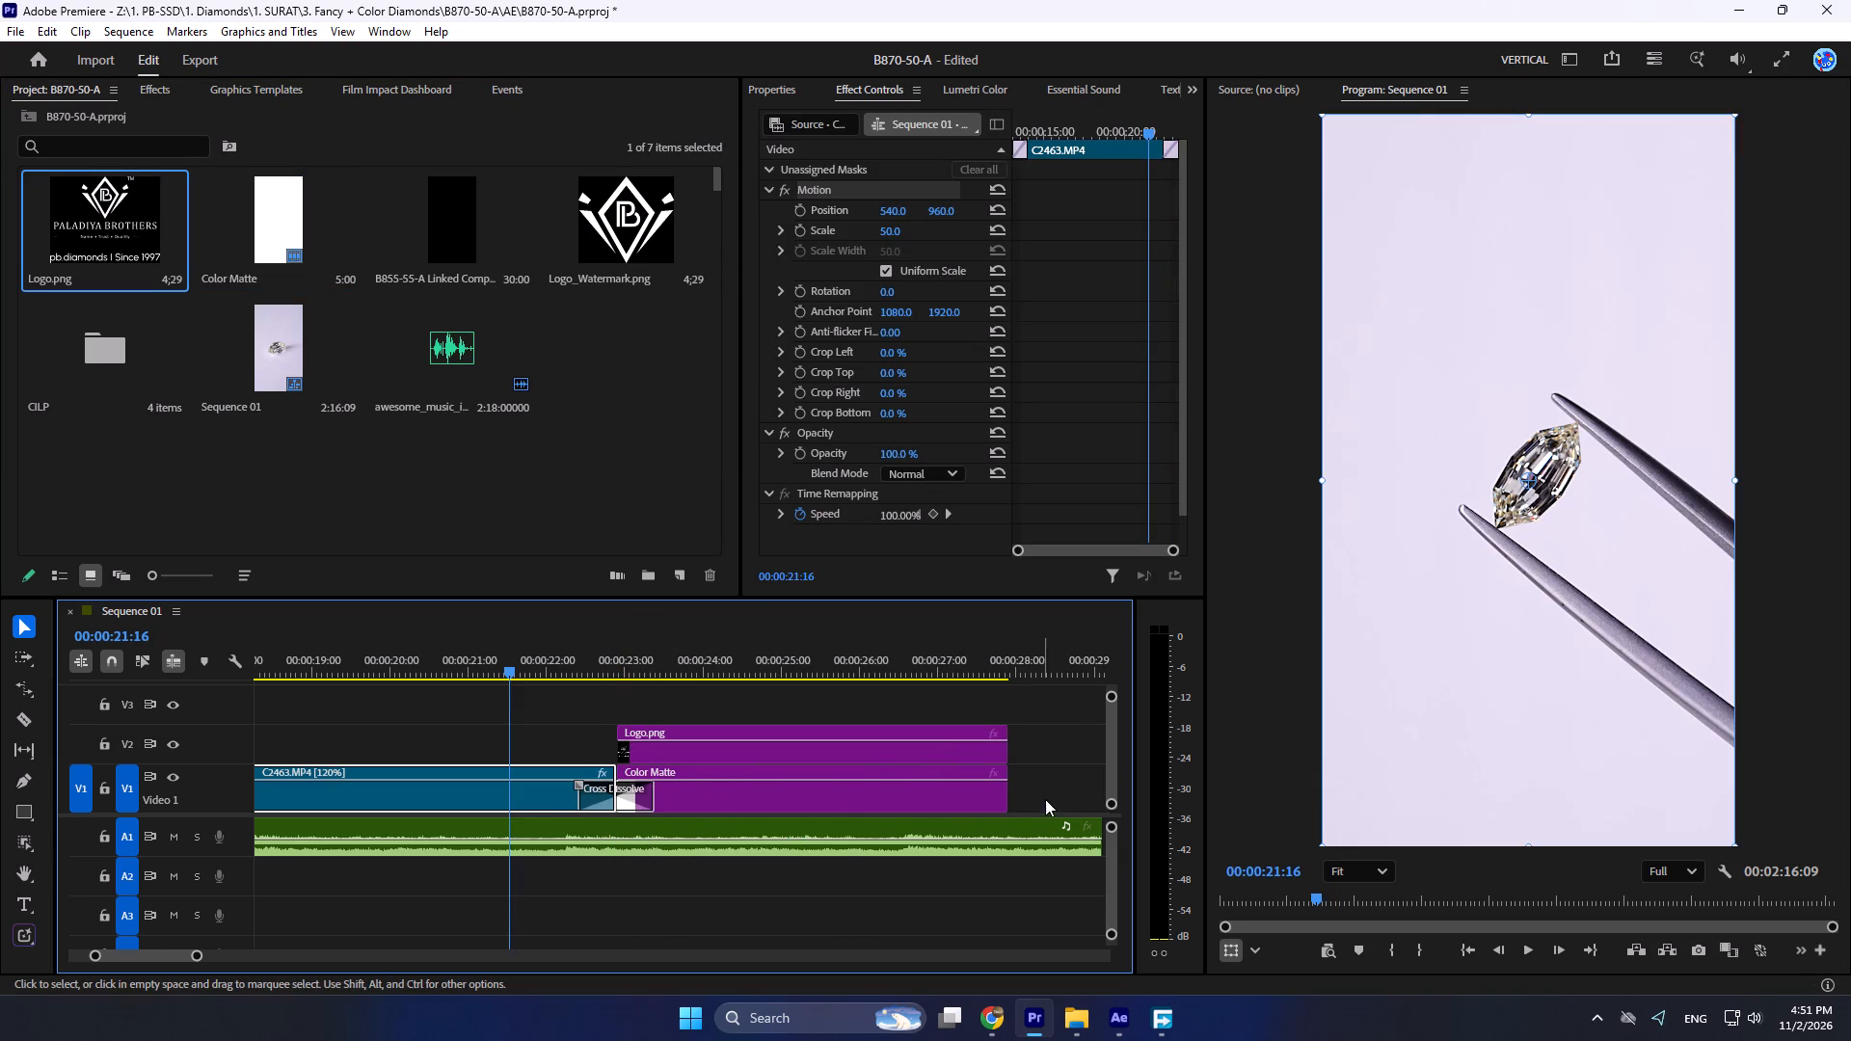
Cut the music on A1 at the end of the Color Matte and delete the remainder.
key("c")
left_click(1006, 839)
key("v")
left_click(1036, 840)
key("Delete")
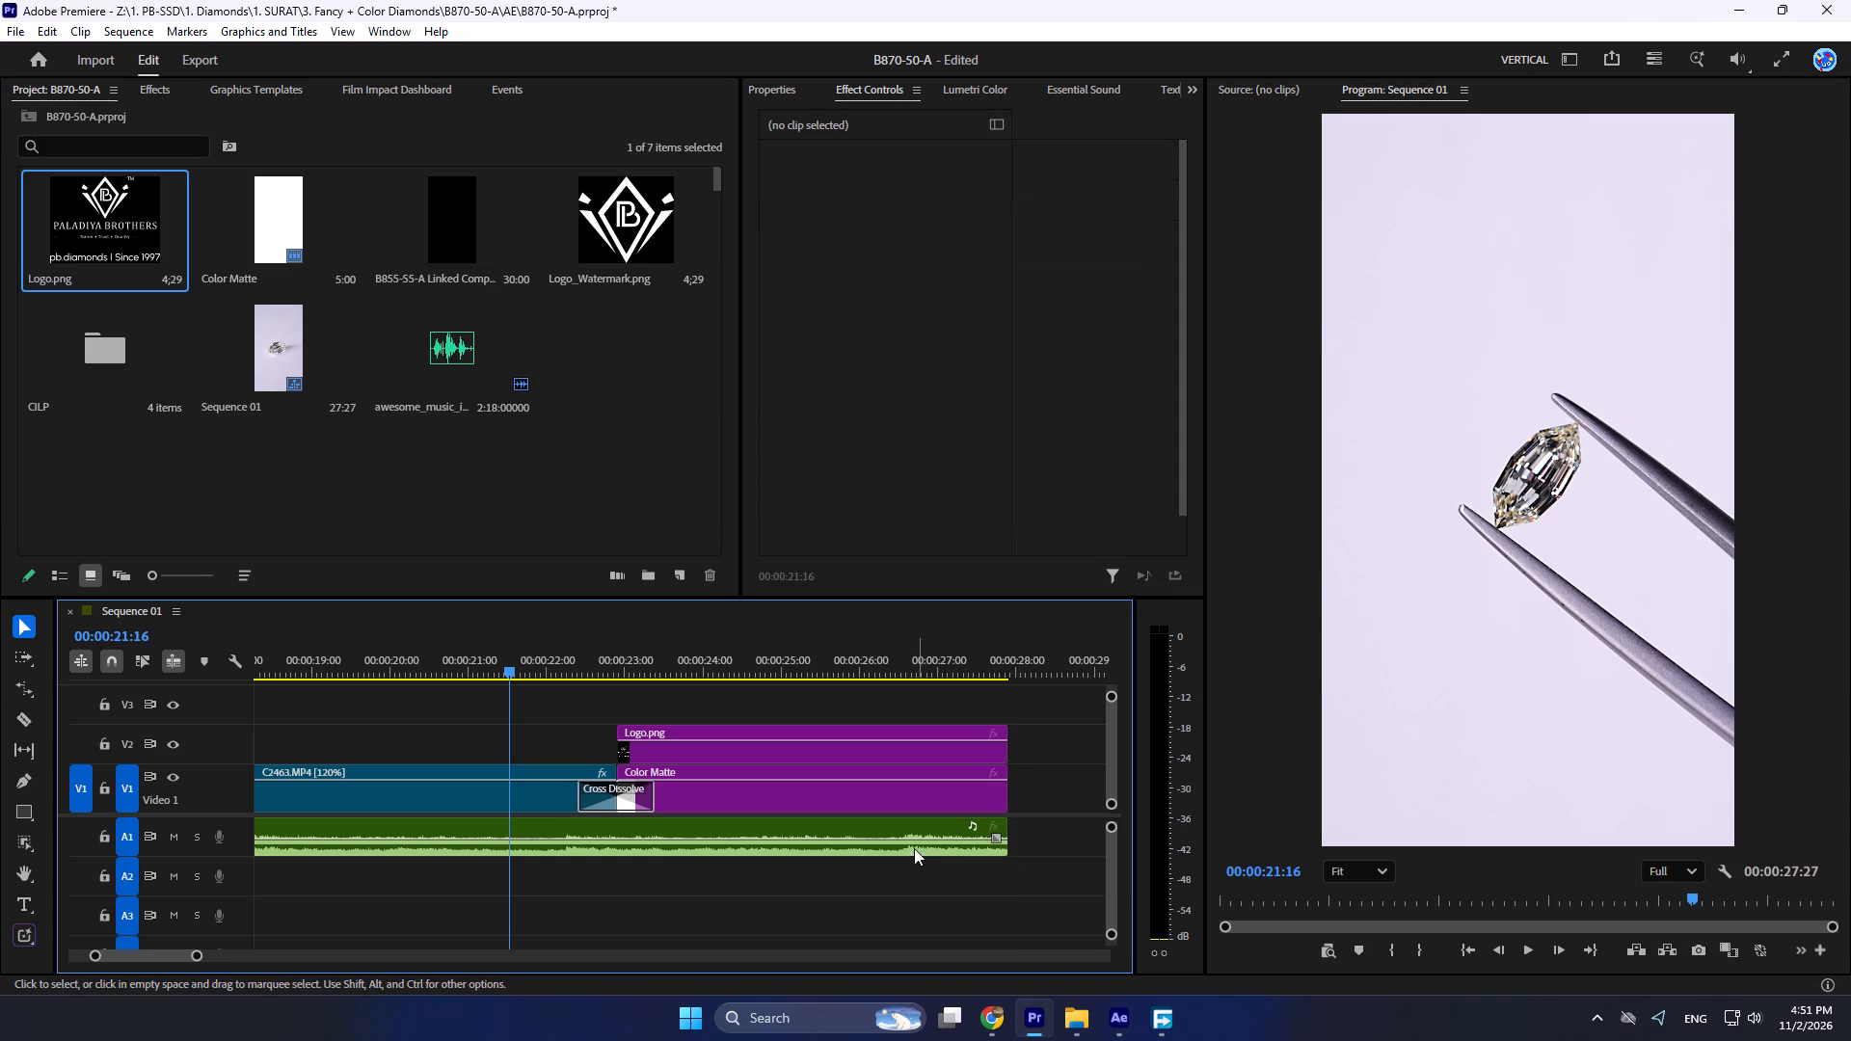
Add two volume keyframes near the end of the music, between about 26 and 27 seconds, and play the ending.
left_click(897, 841, "ctrl")
left_click(910, 839, "ctrl")
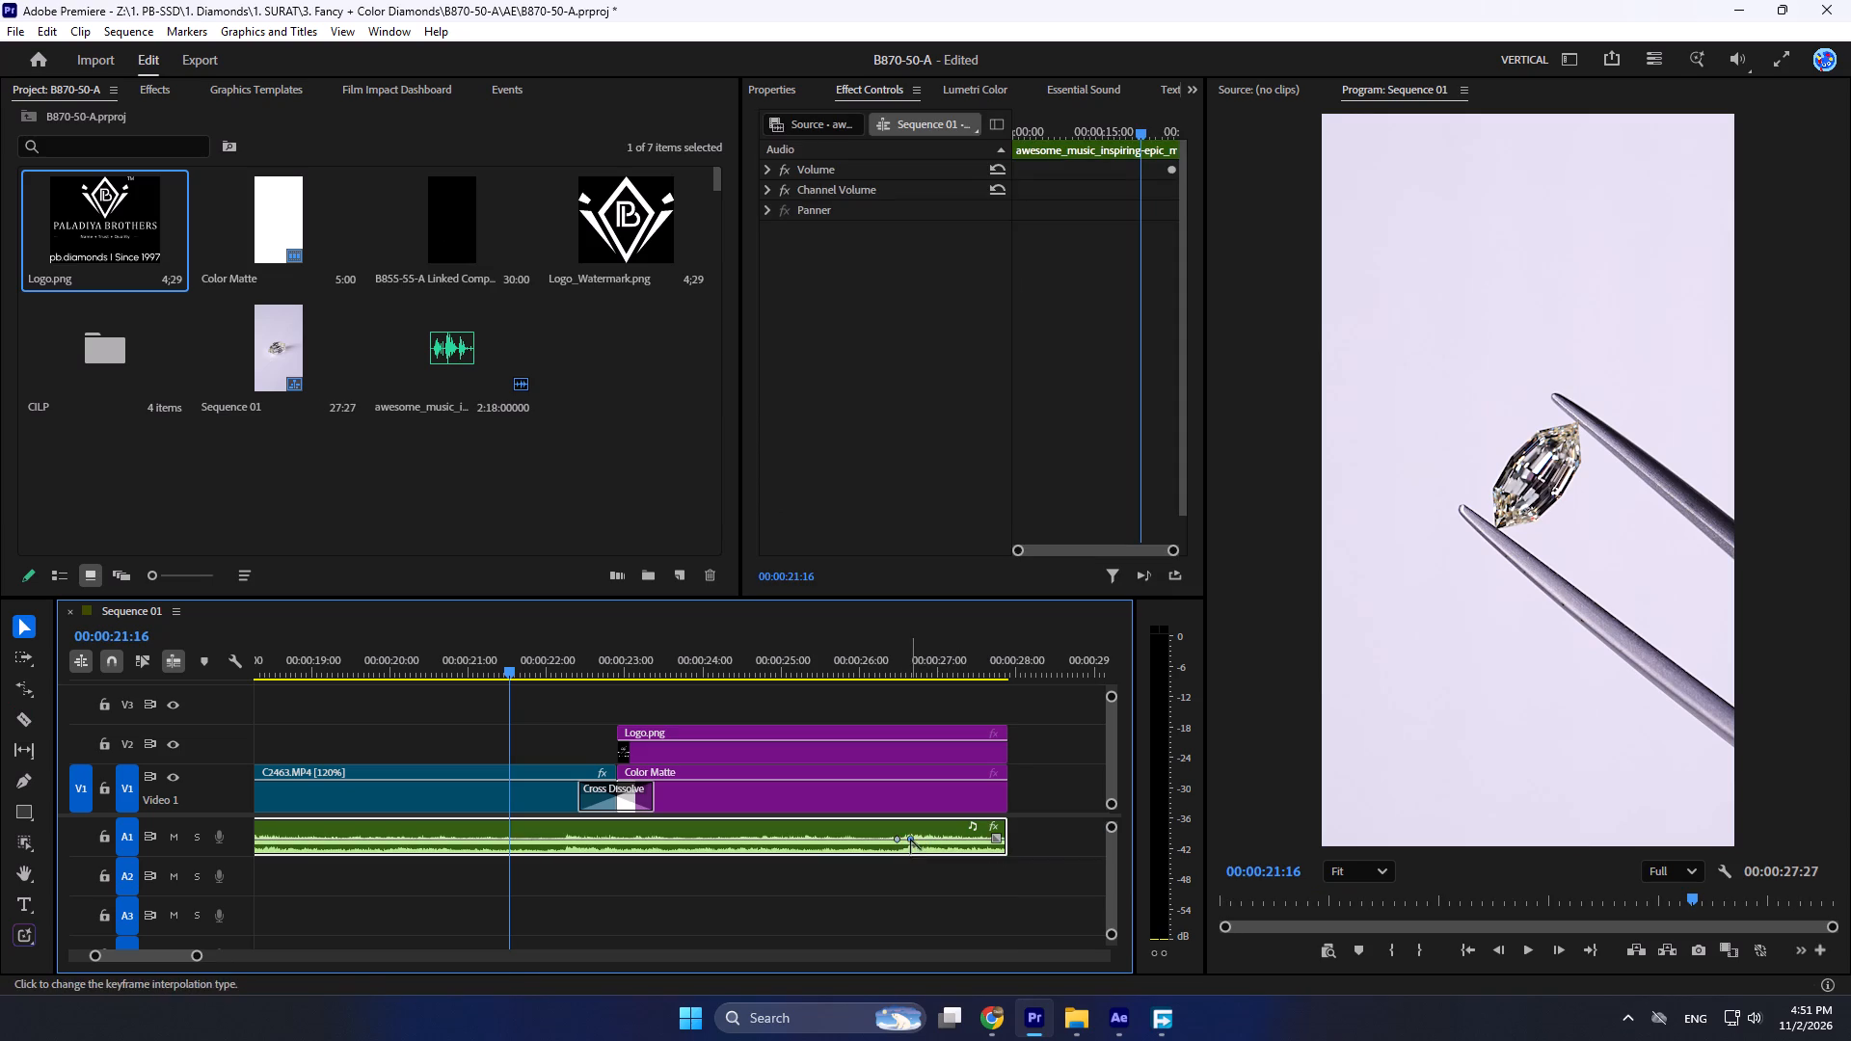
left_click_drag(910, 841, 925, 843)
key("space")
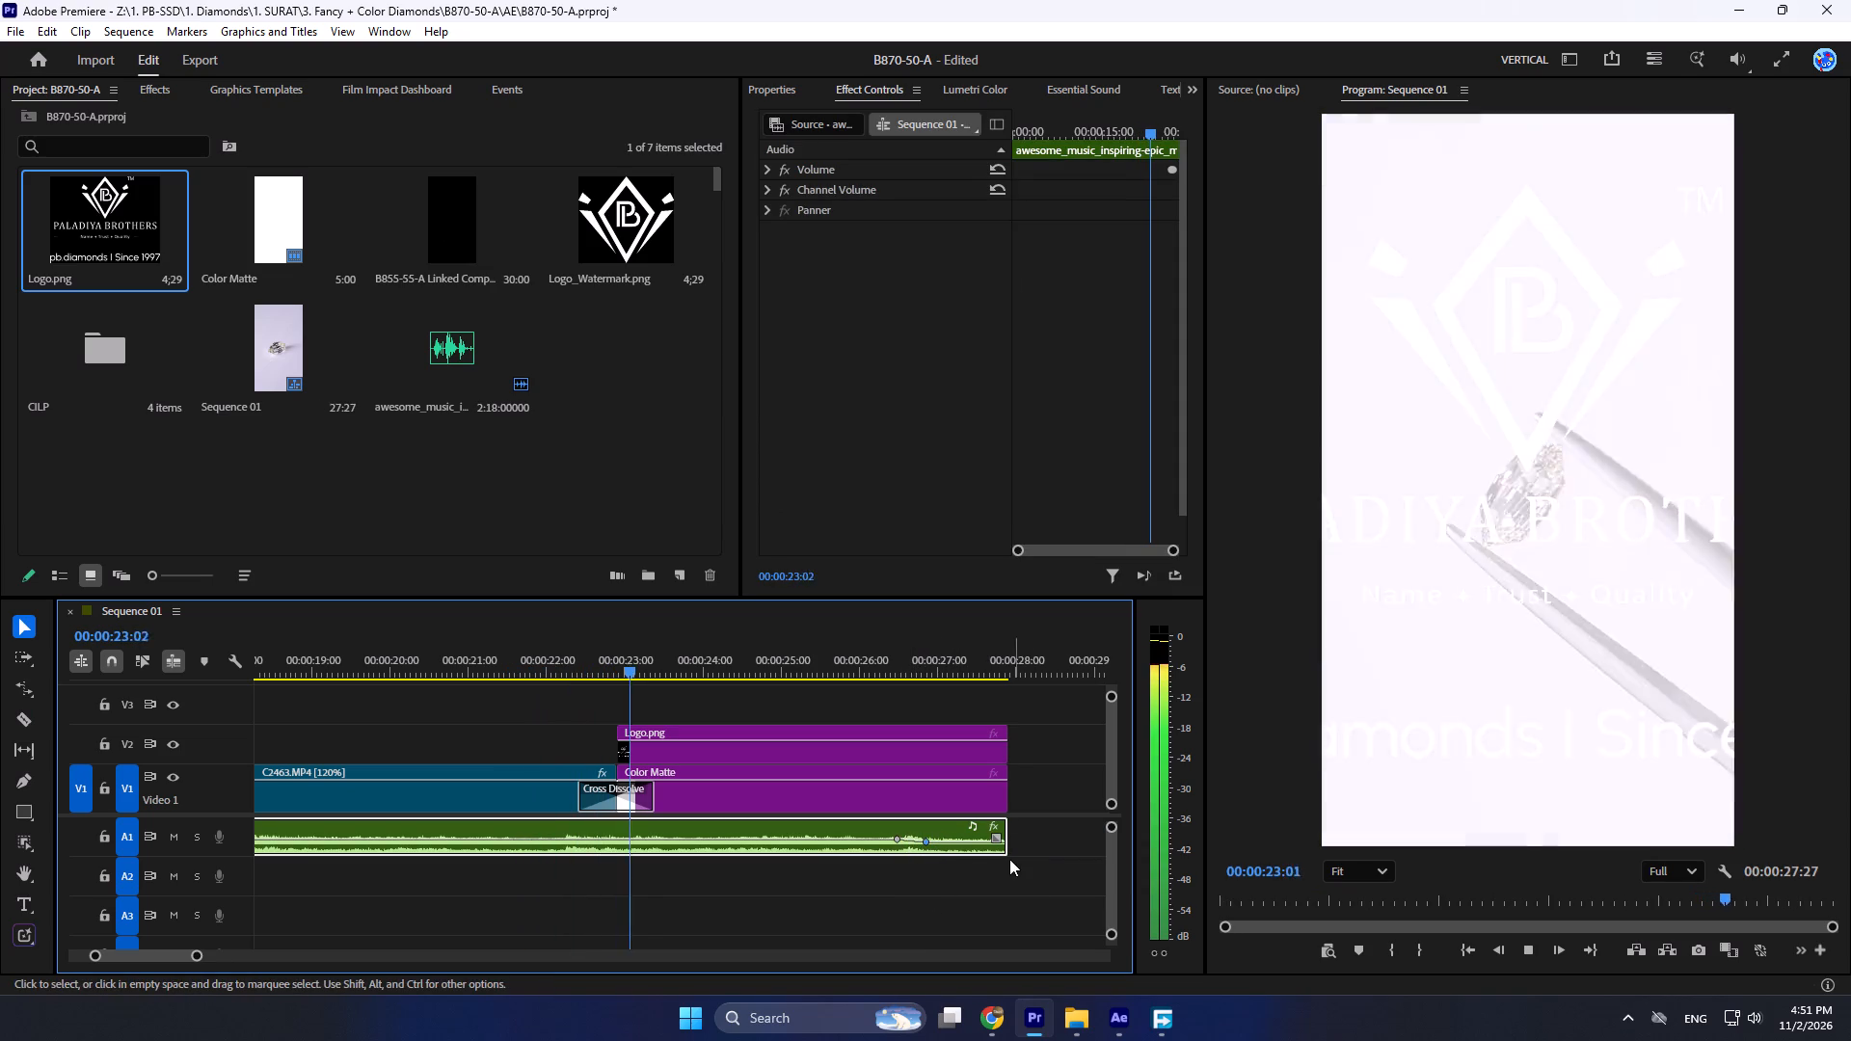
Apply the default audio transition to the end of the music clip.
left_click(1007, 826)
right_click(1007, 826)
left_click(1086, 948)
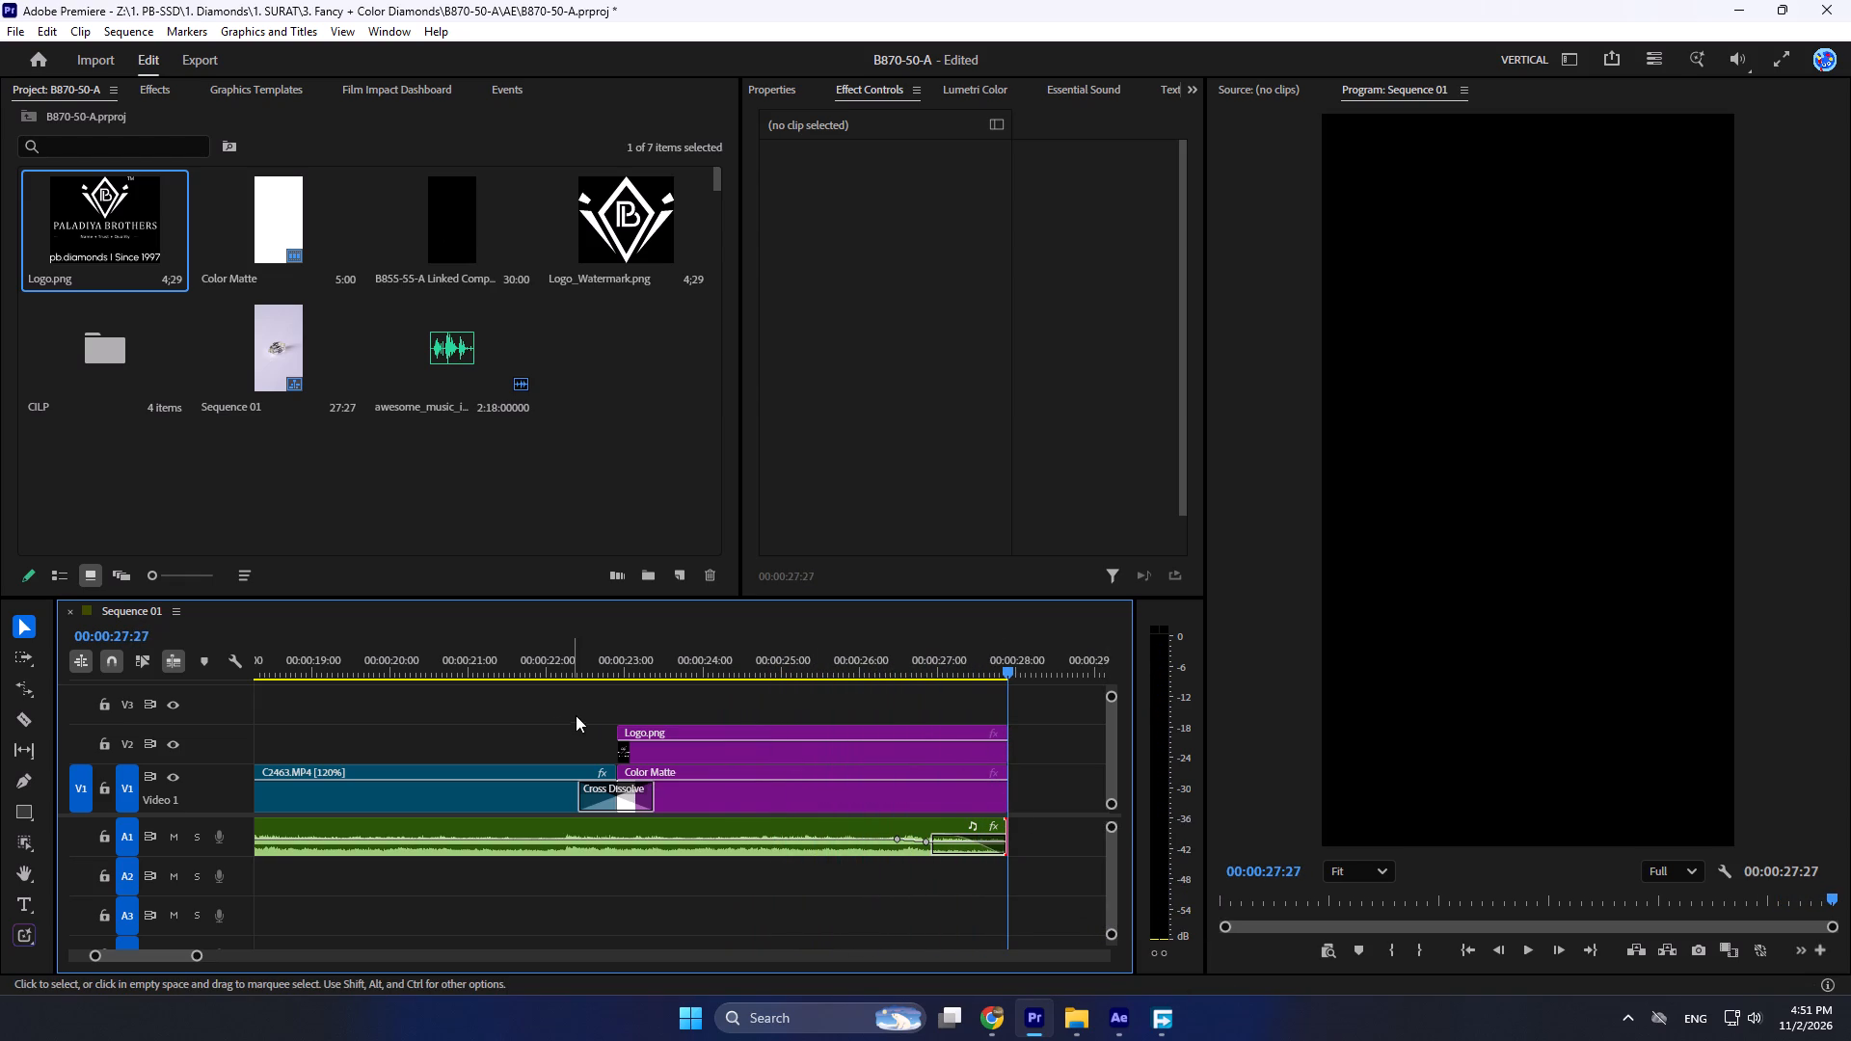
Start Scale keyframing on the Logo.png clip at its first frame, with Scale set to 60.
left_click_drag(610, 232, 633, 226)
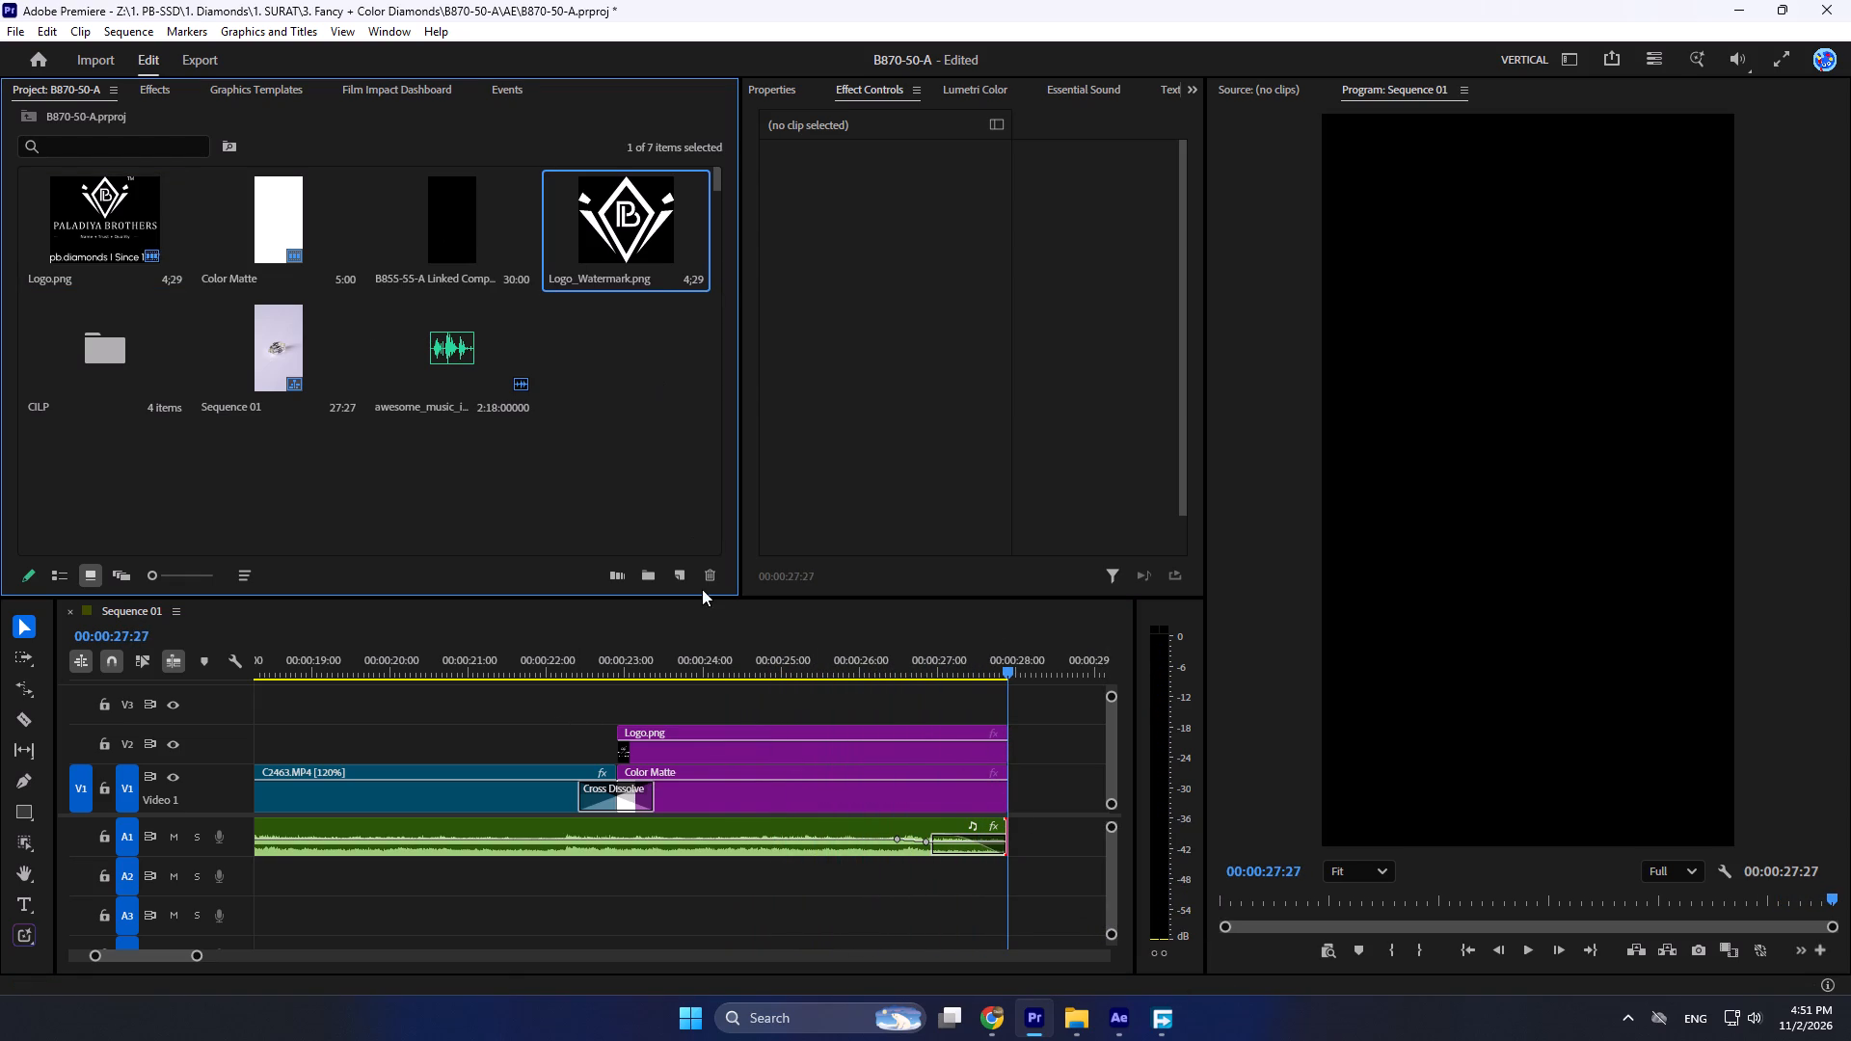
left_click(686, 751)
left_click_drag(643, 665, 614, 674)
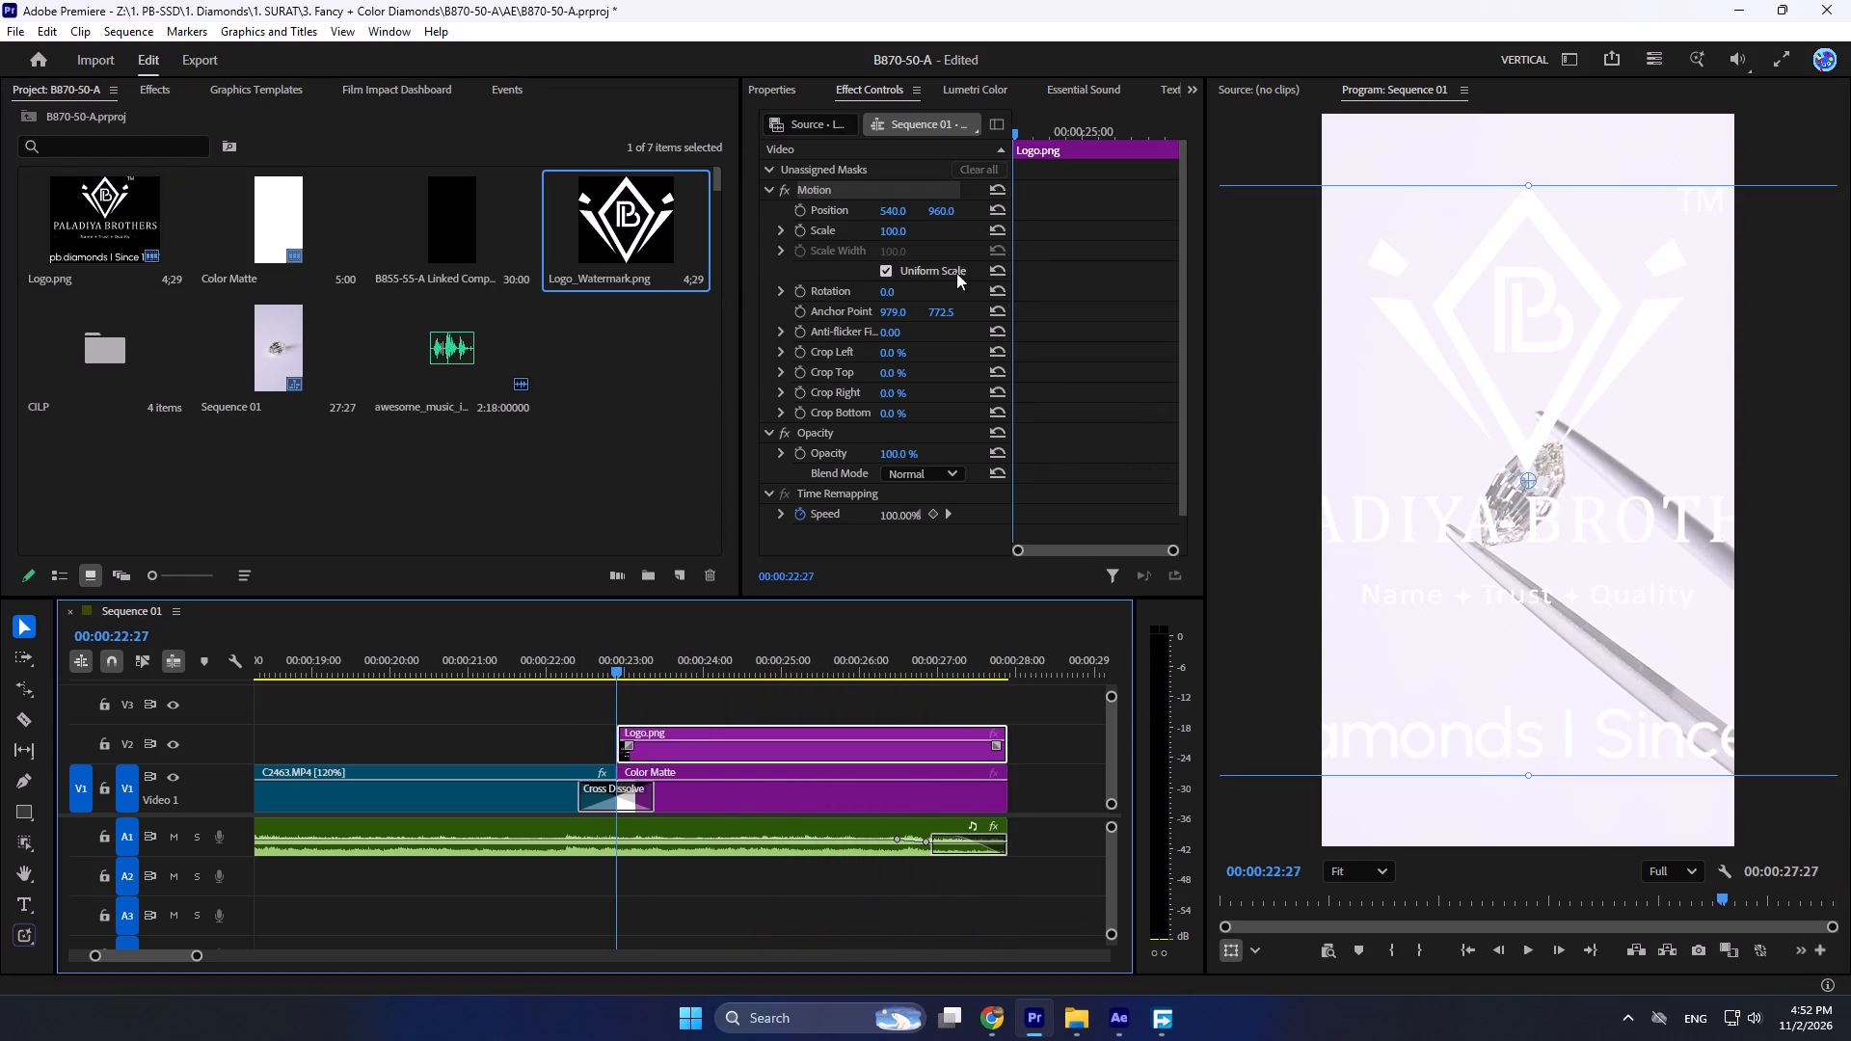
left_click(804, 232)
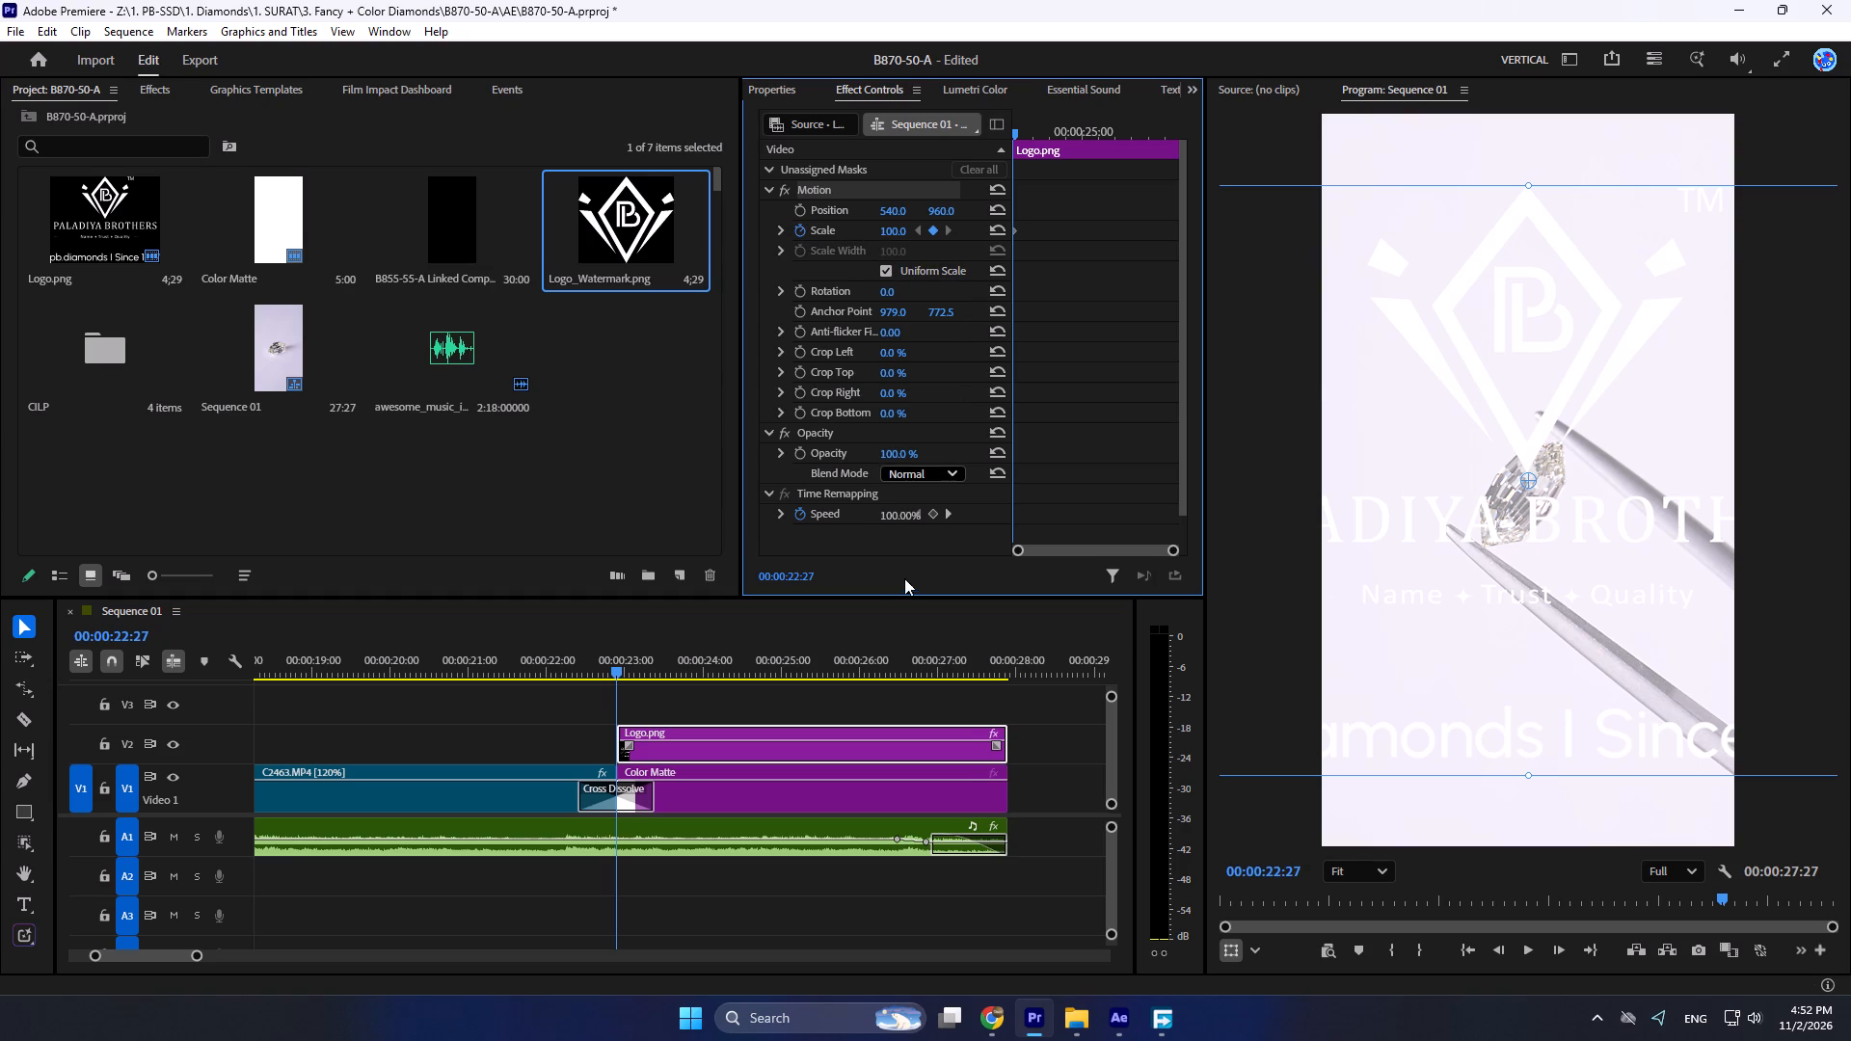
left_click(893, 235)
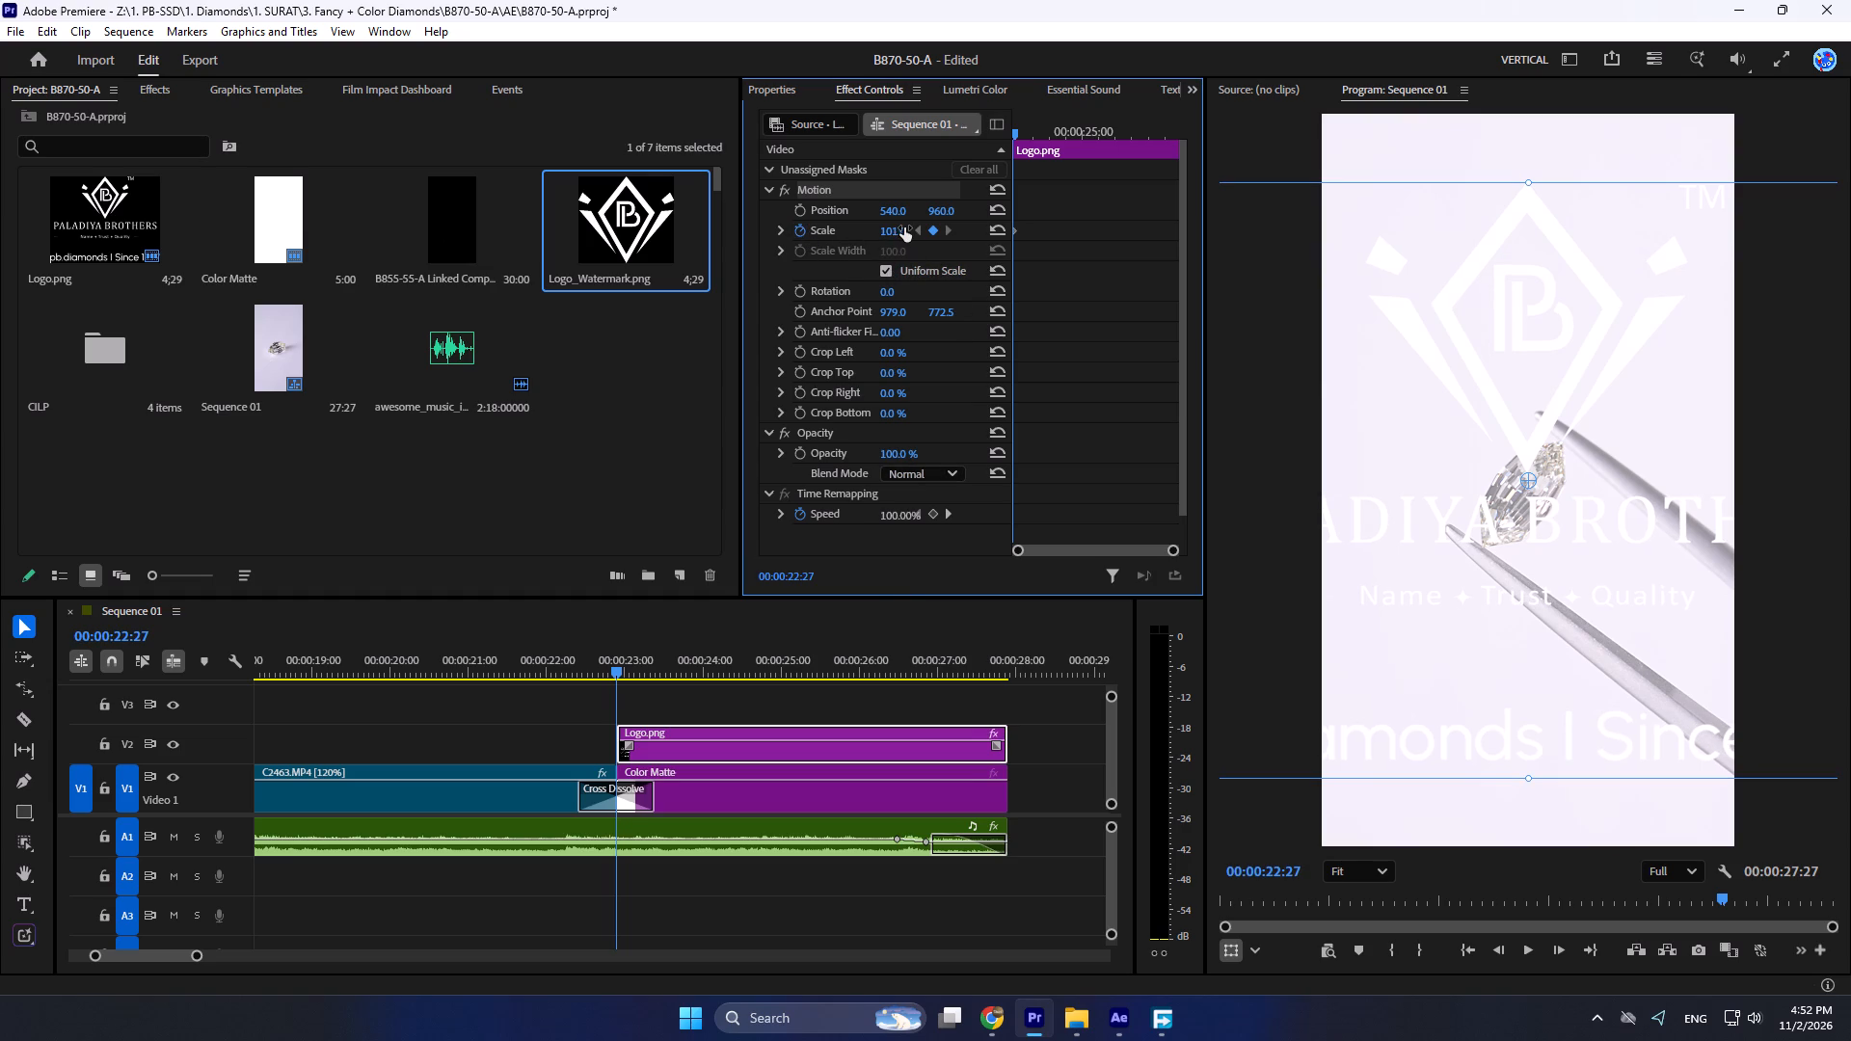
left_click(904, 227)
type("60")
key("Return")
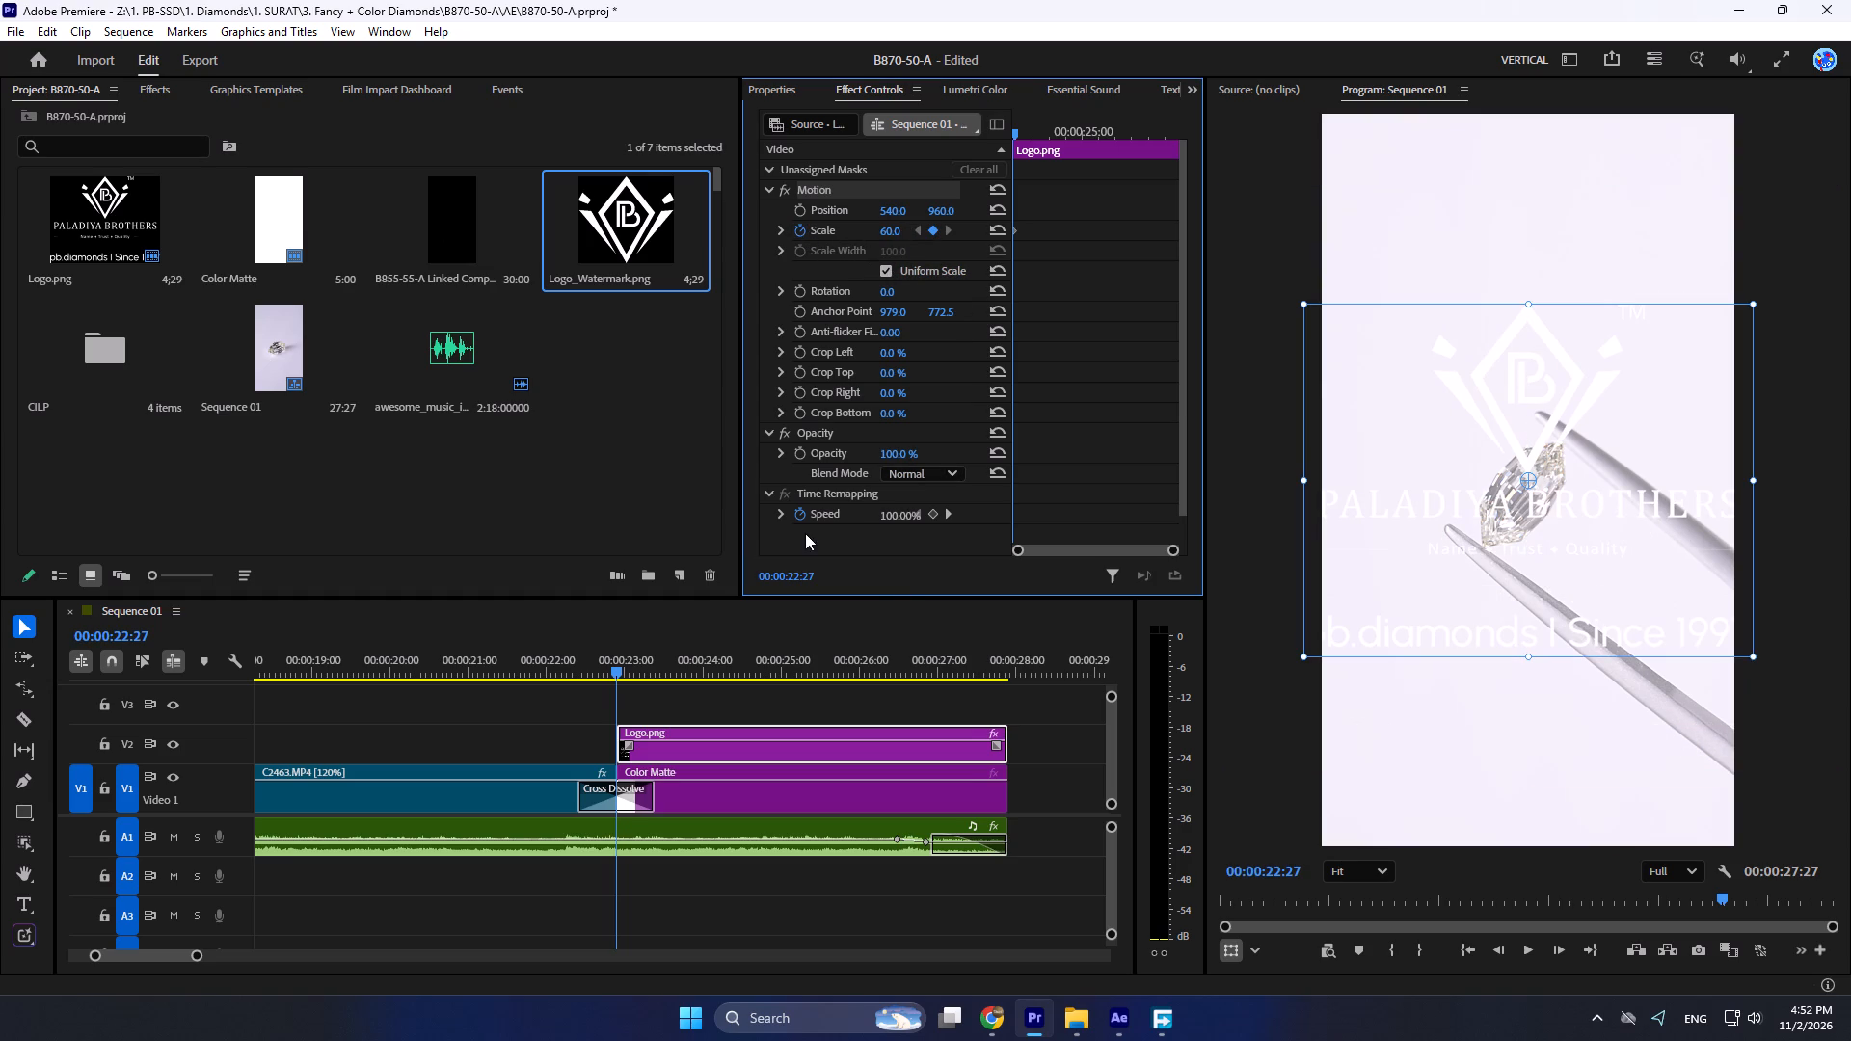
Add a Scale keyframe of 40 at the end of the Logo.png clip and play the logo's opening.
left_click_drag(617, 668, 1004, 704)
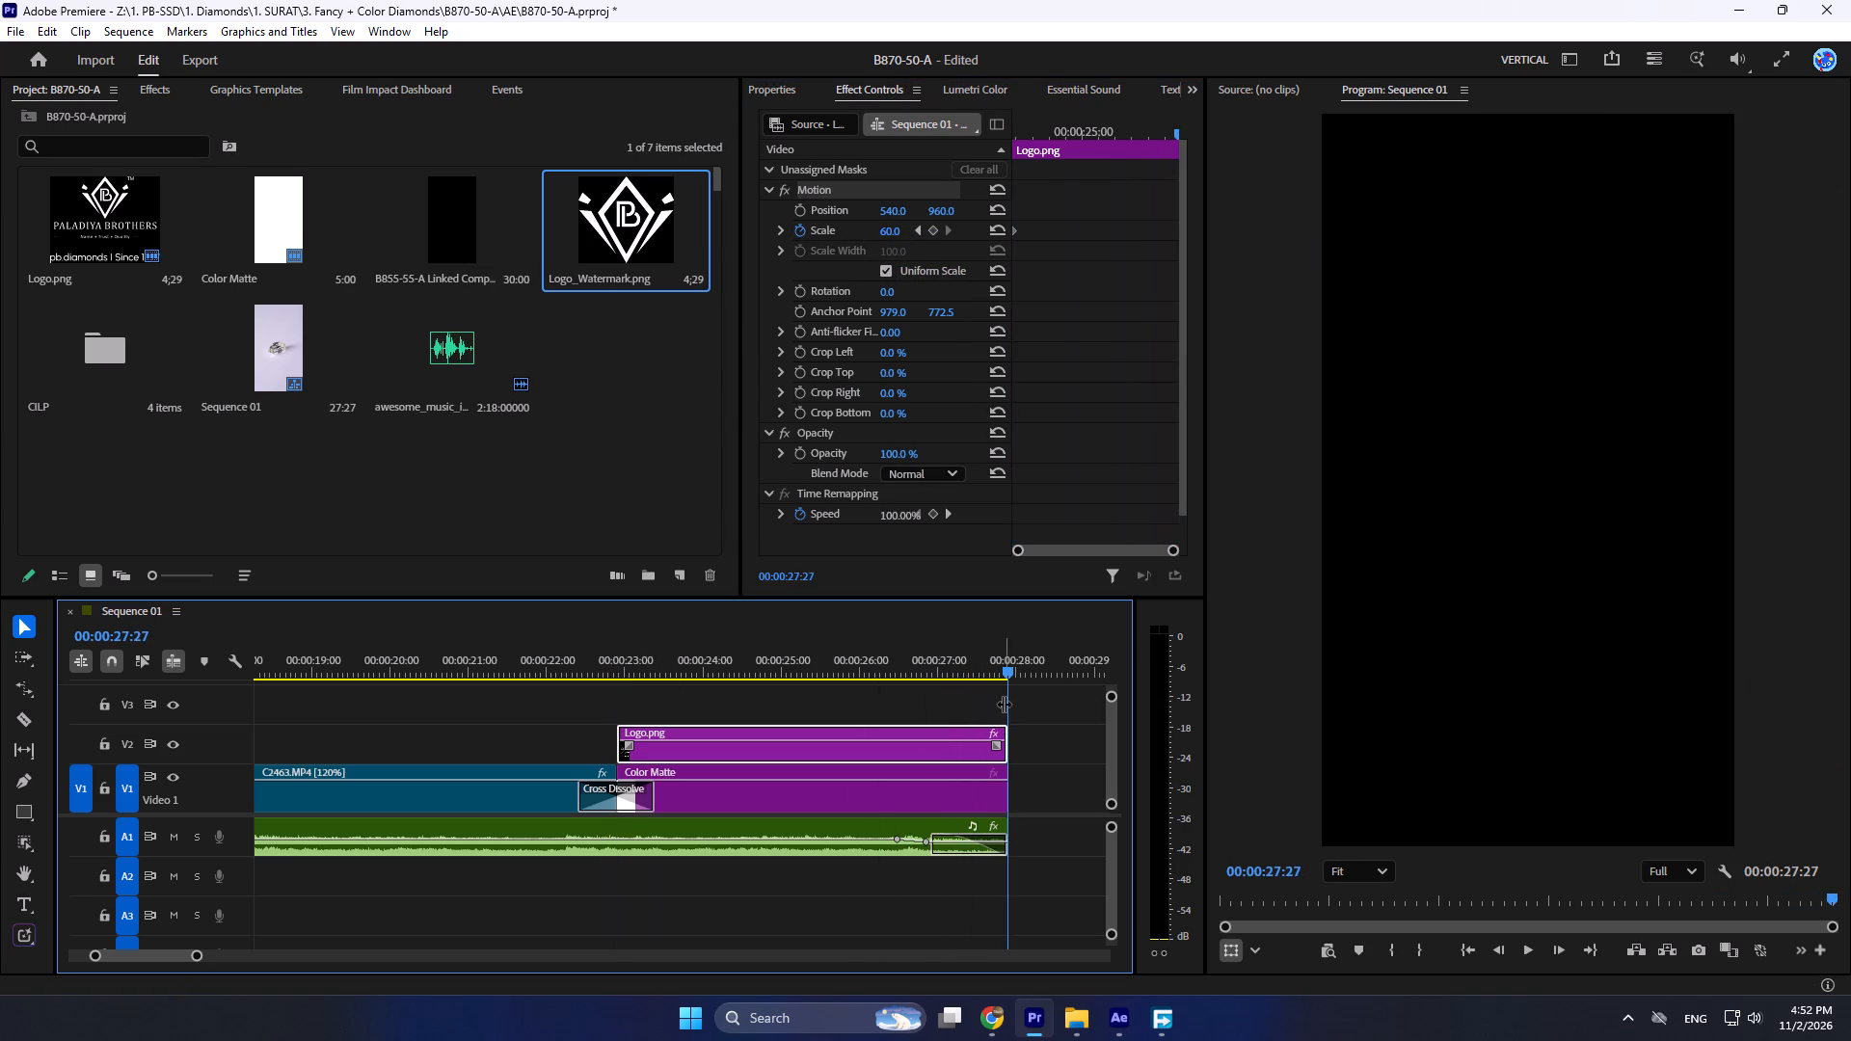
left_click_drag(1004, 704, 1003, 706)
left_click(894, 235)
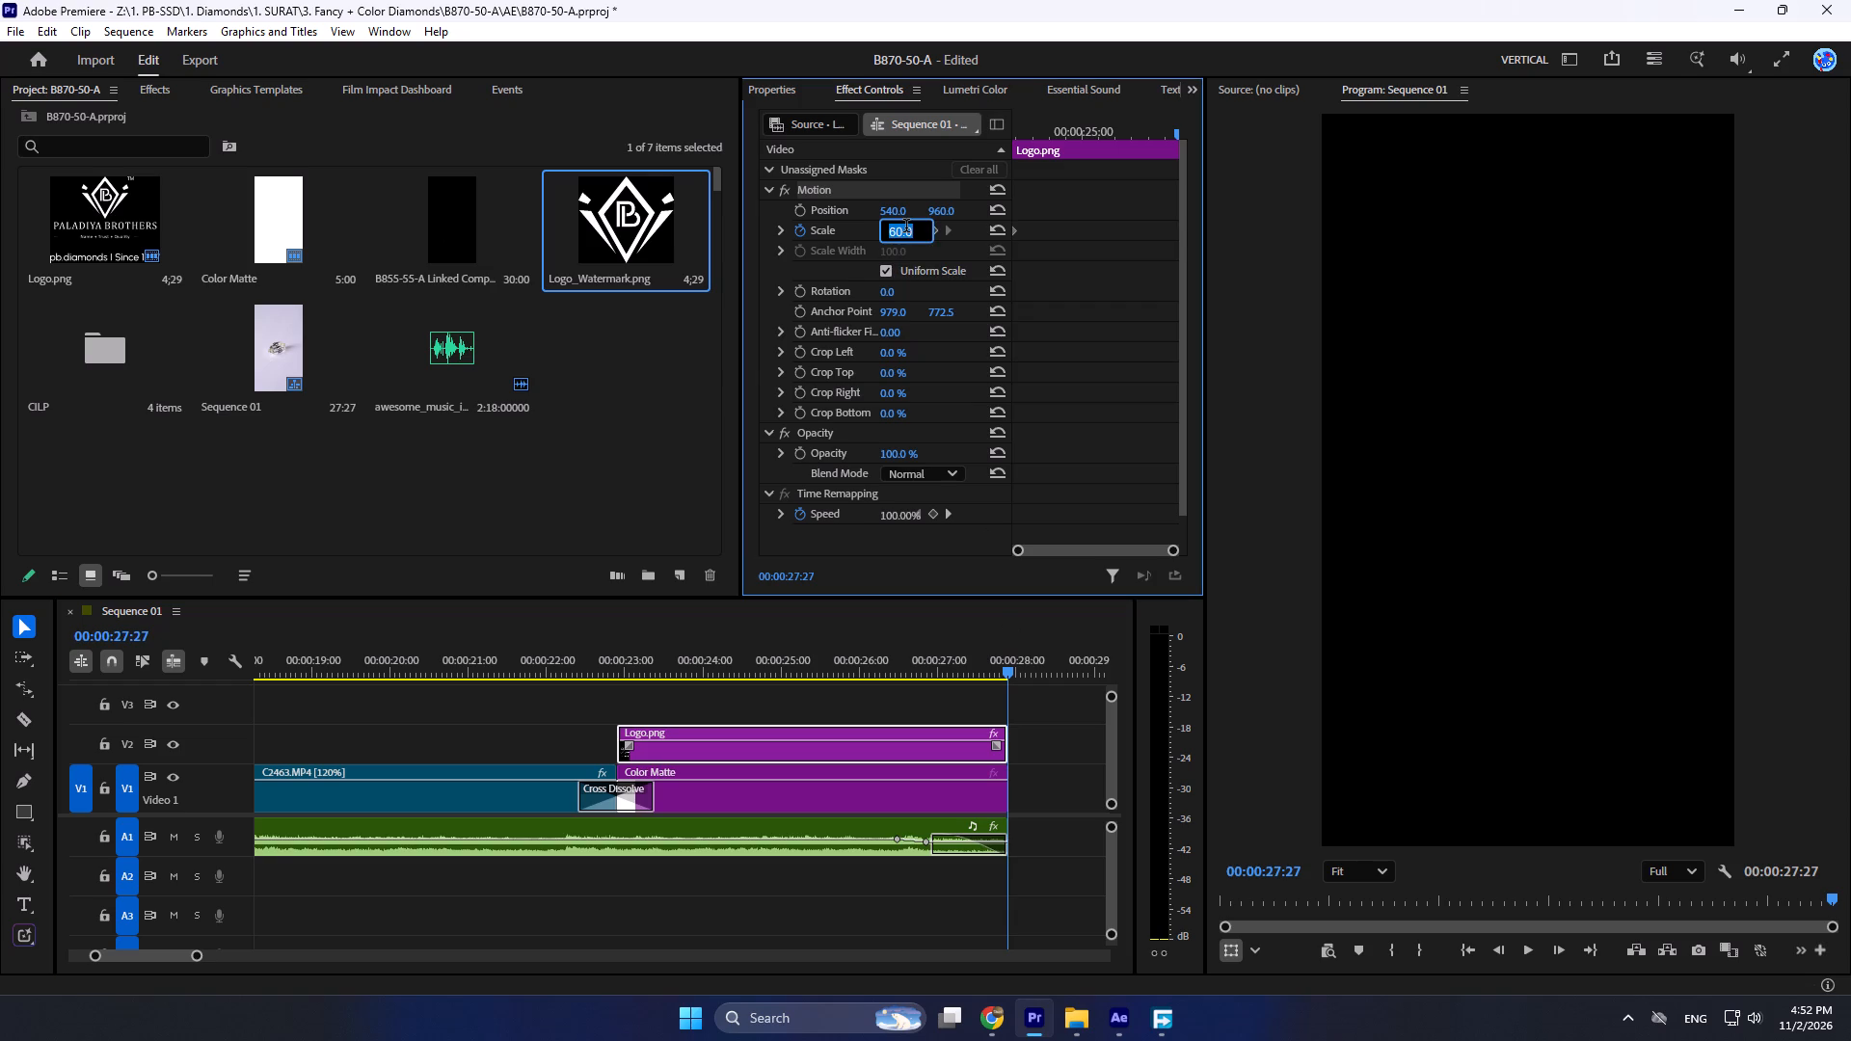
type("40")
key("Return")
left_click_drag(635, 647, 622, 662)
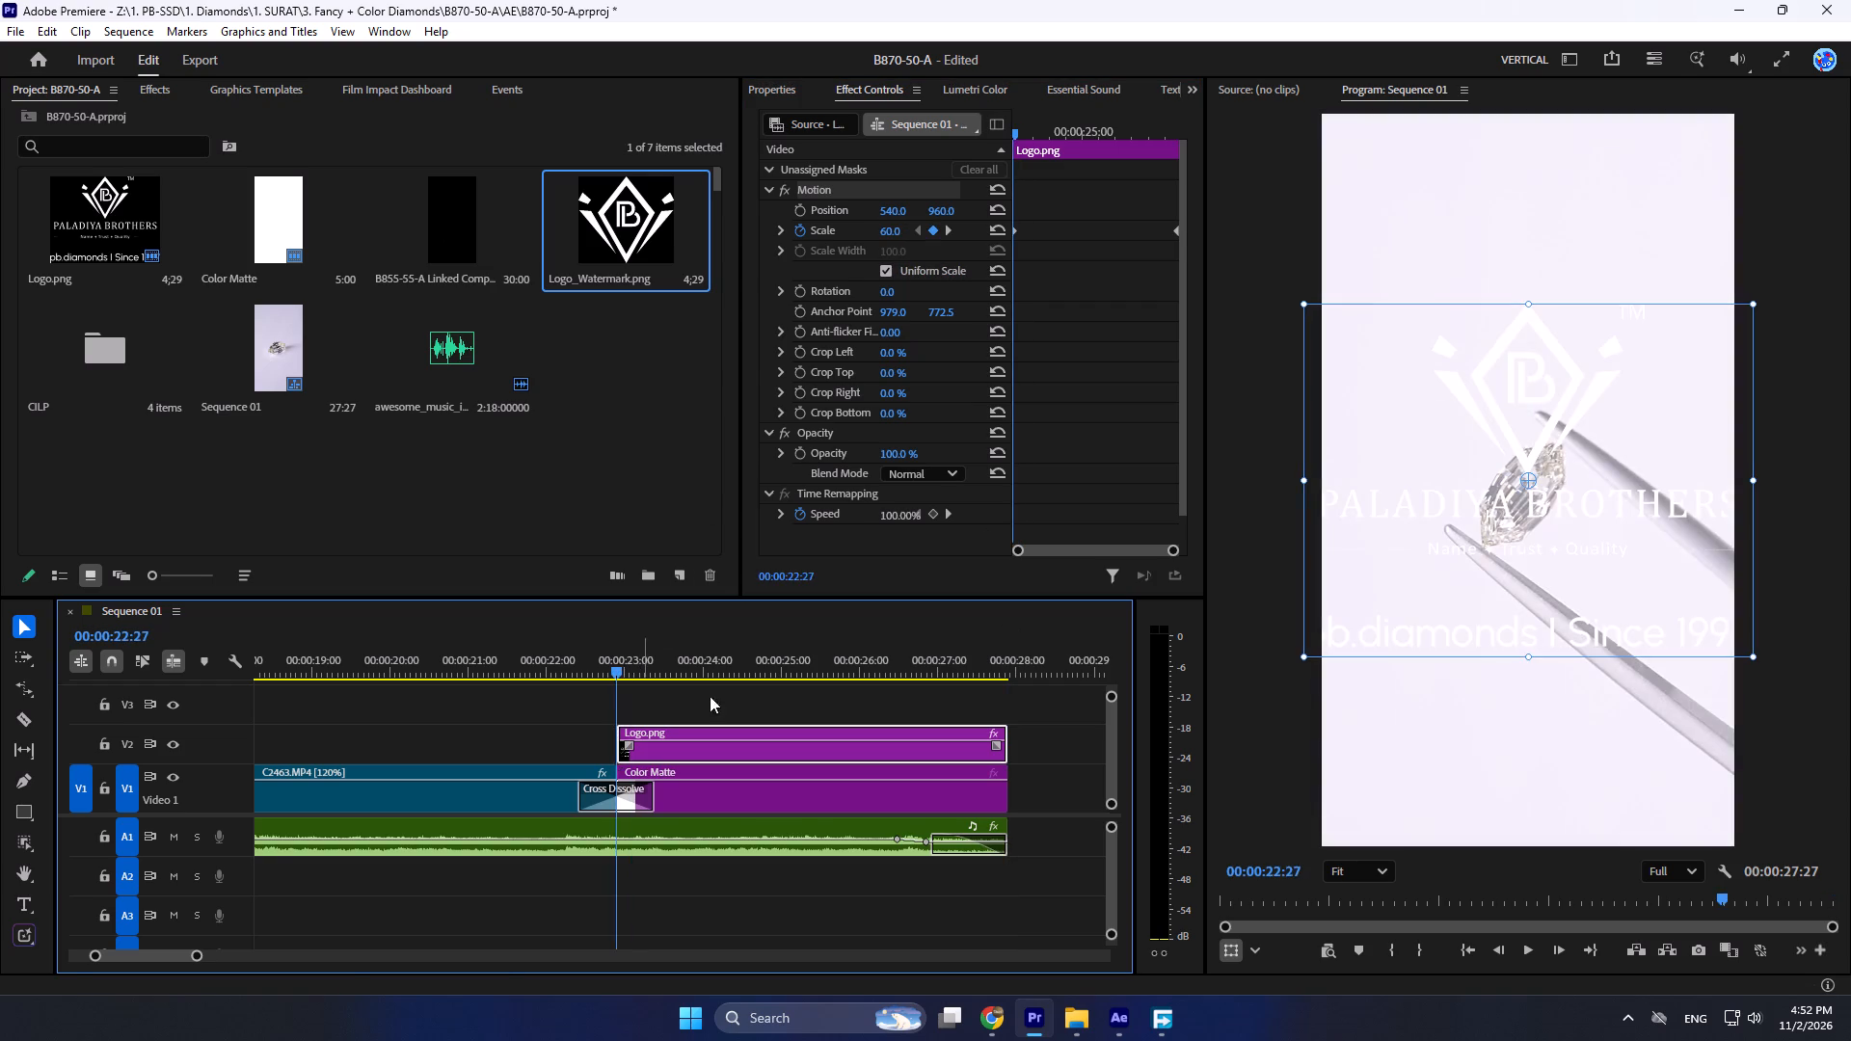
key("space")
key("space")
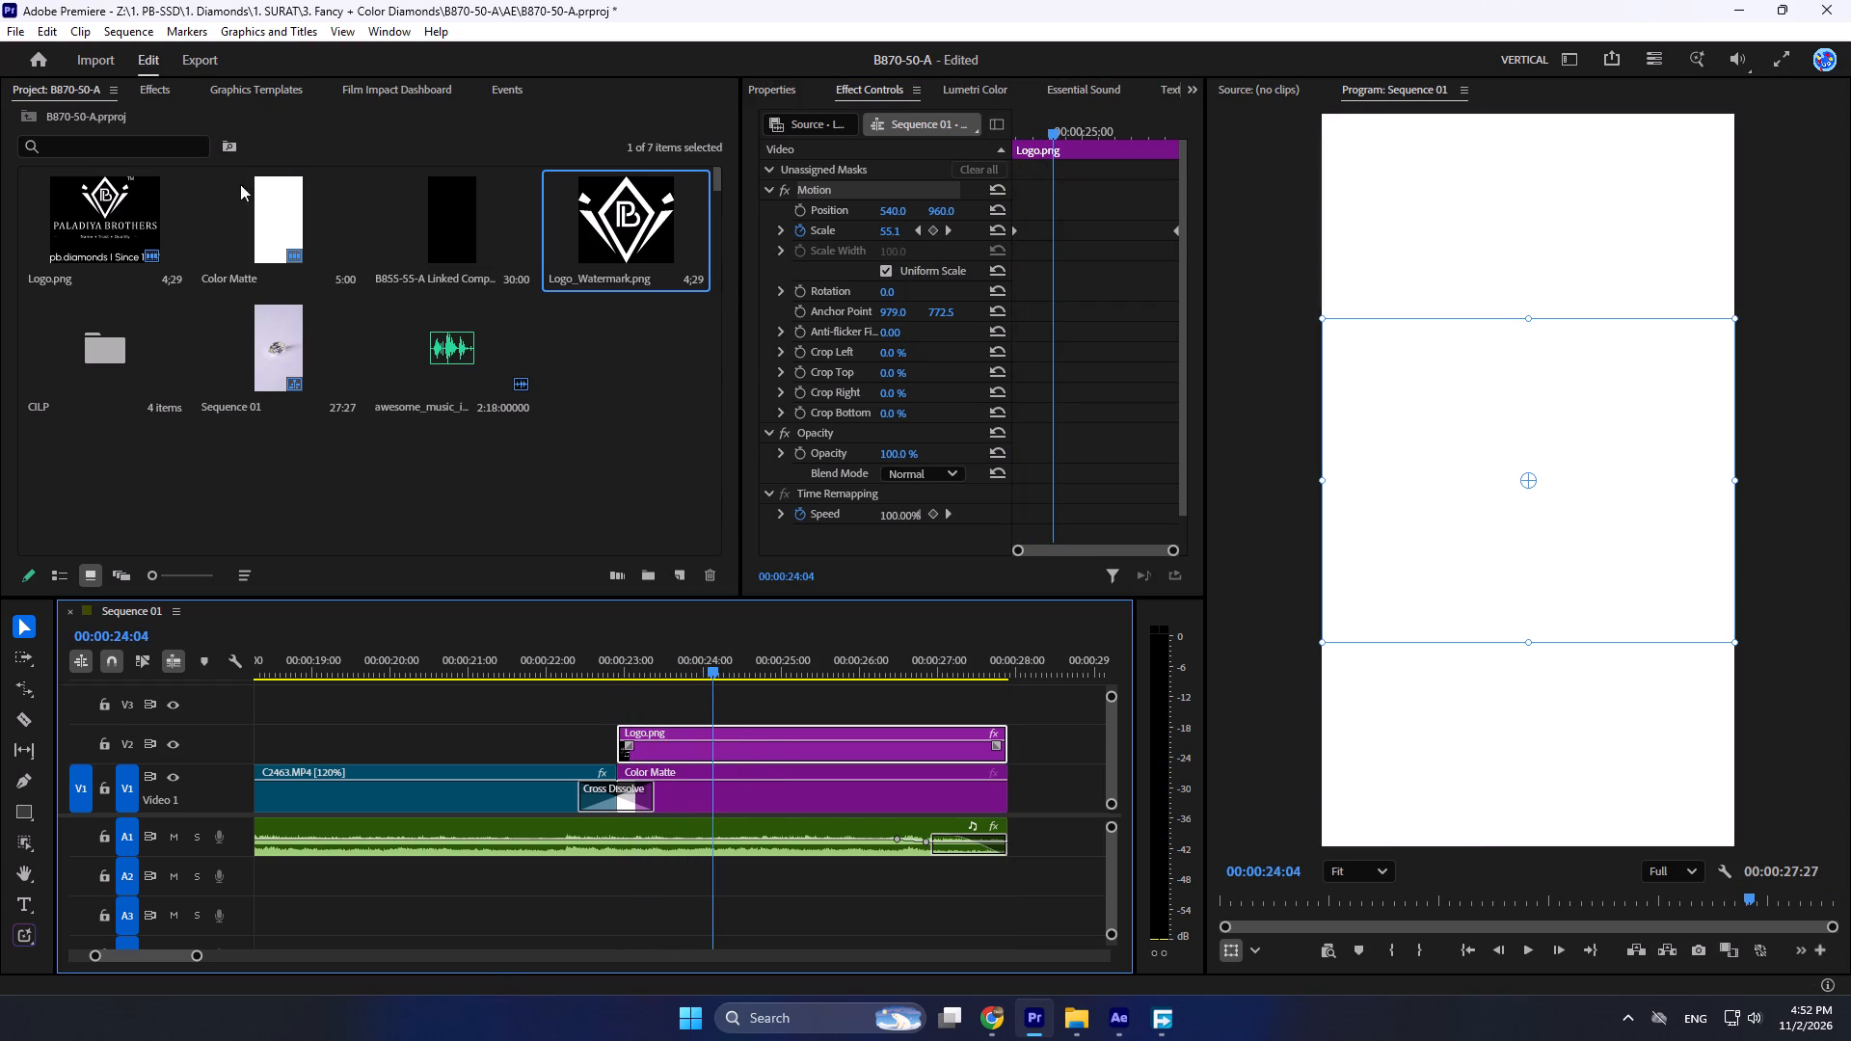
Search the effects for "color" and apply Color Replace to the Logo.png clip on V2.
left_click(161, 87)
left_click(140, 111)
left_click(141, 119)
key("ctrl+a")
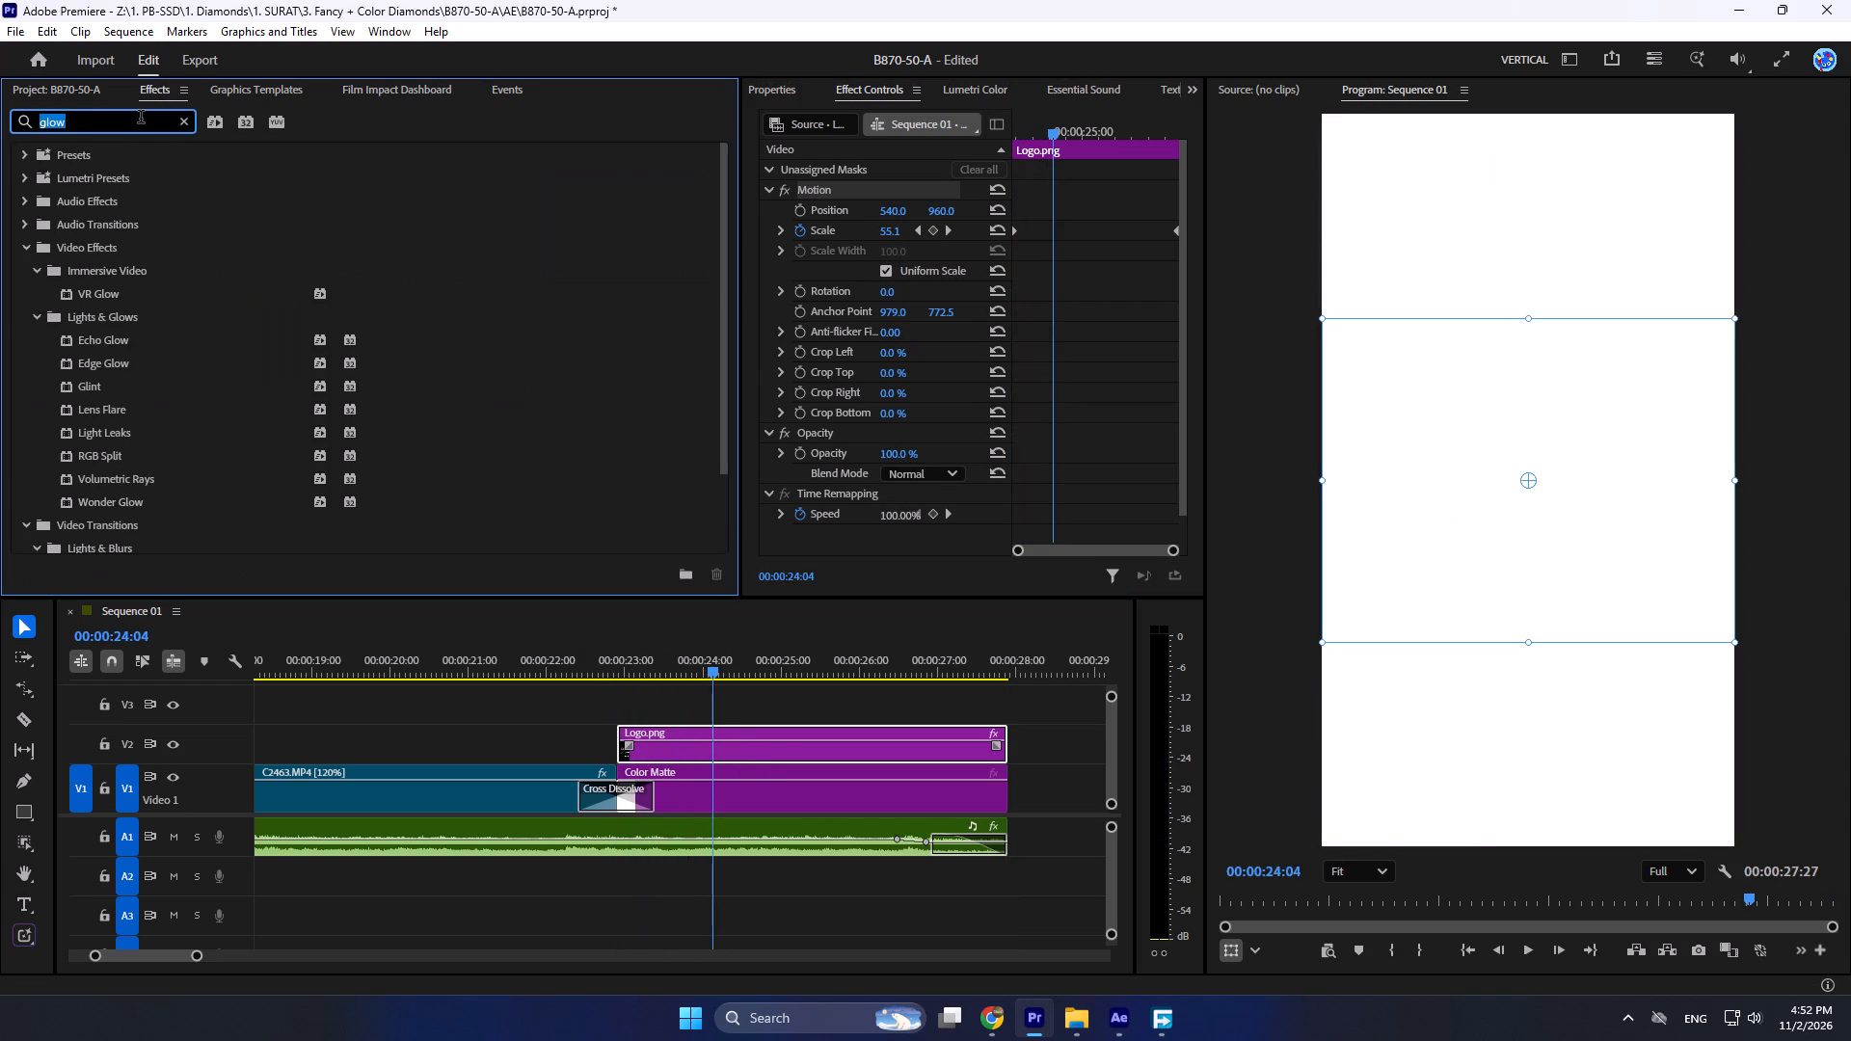
type("color")
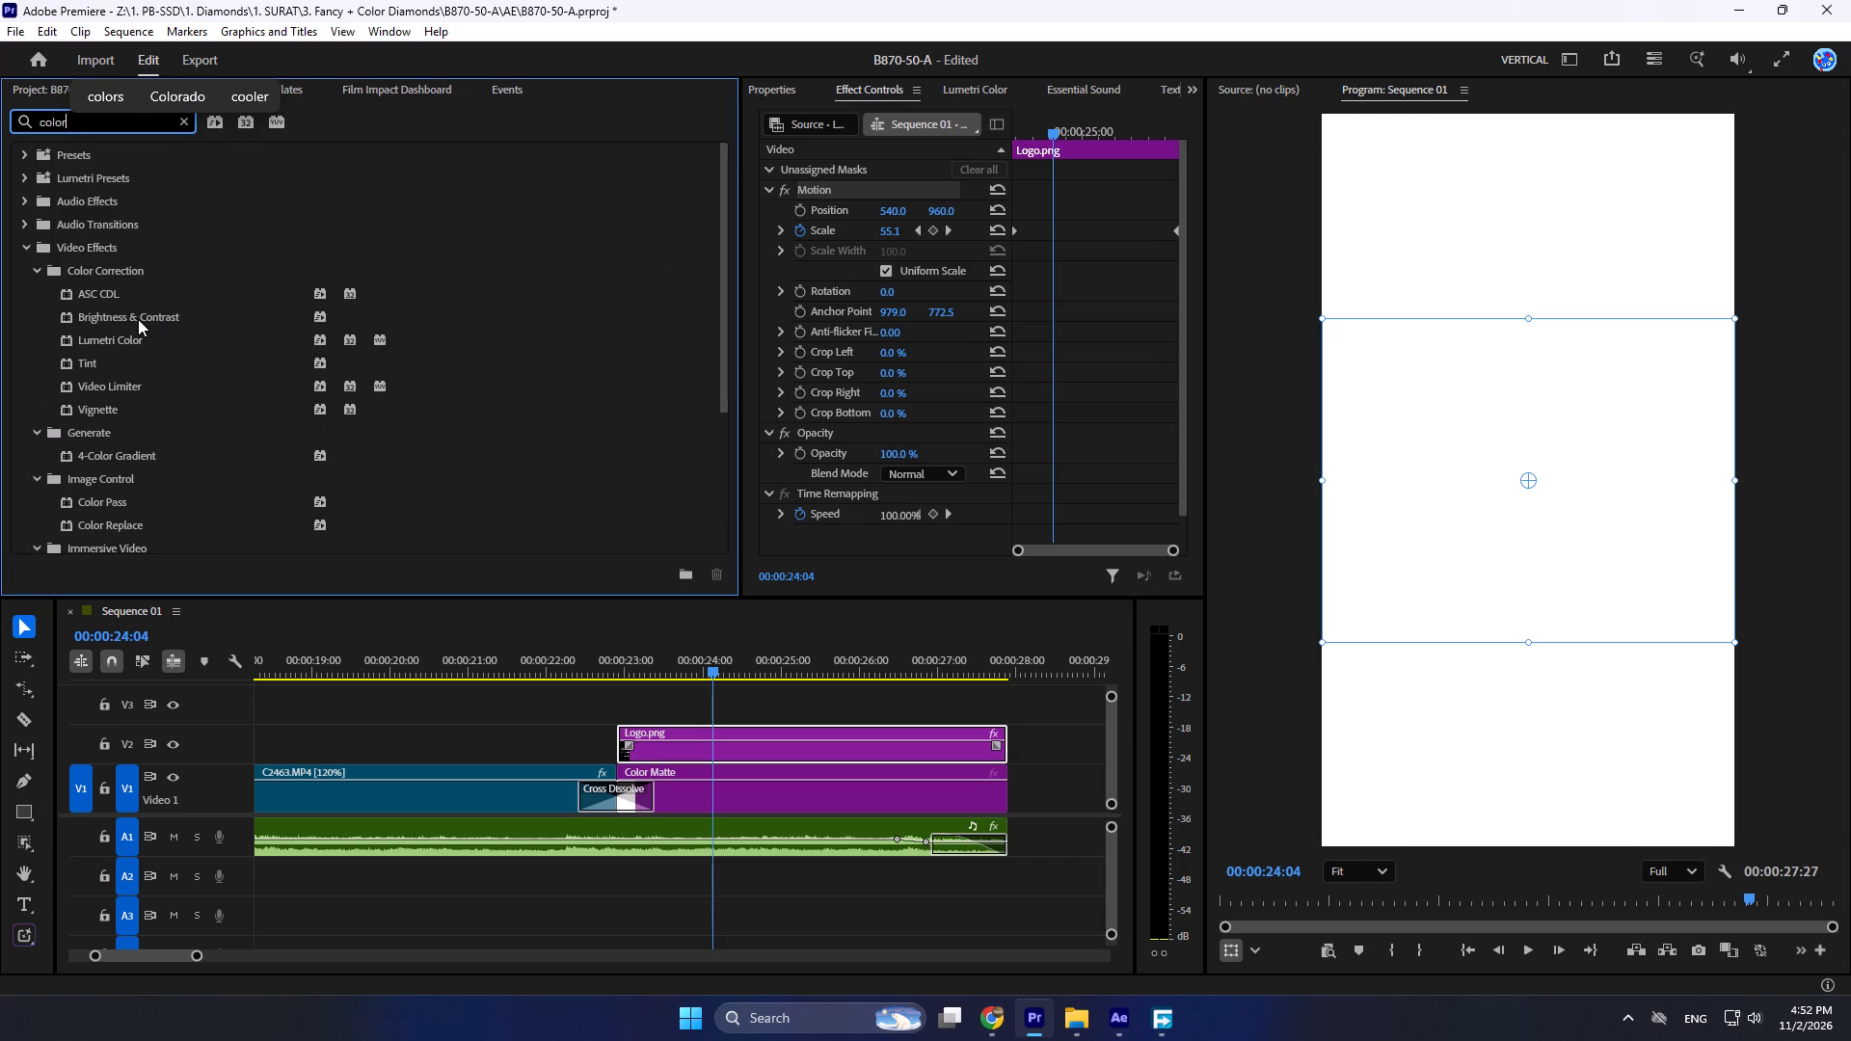
left_click(120, 517)
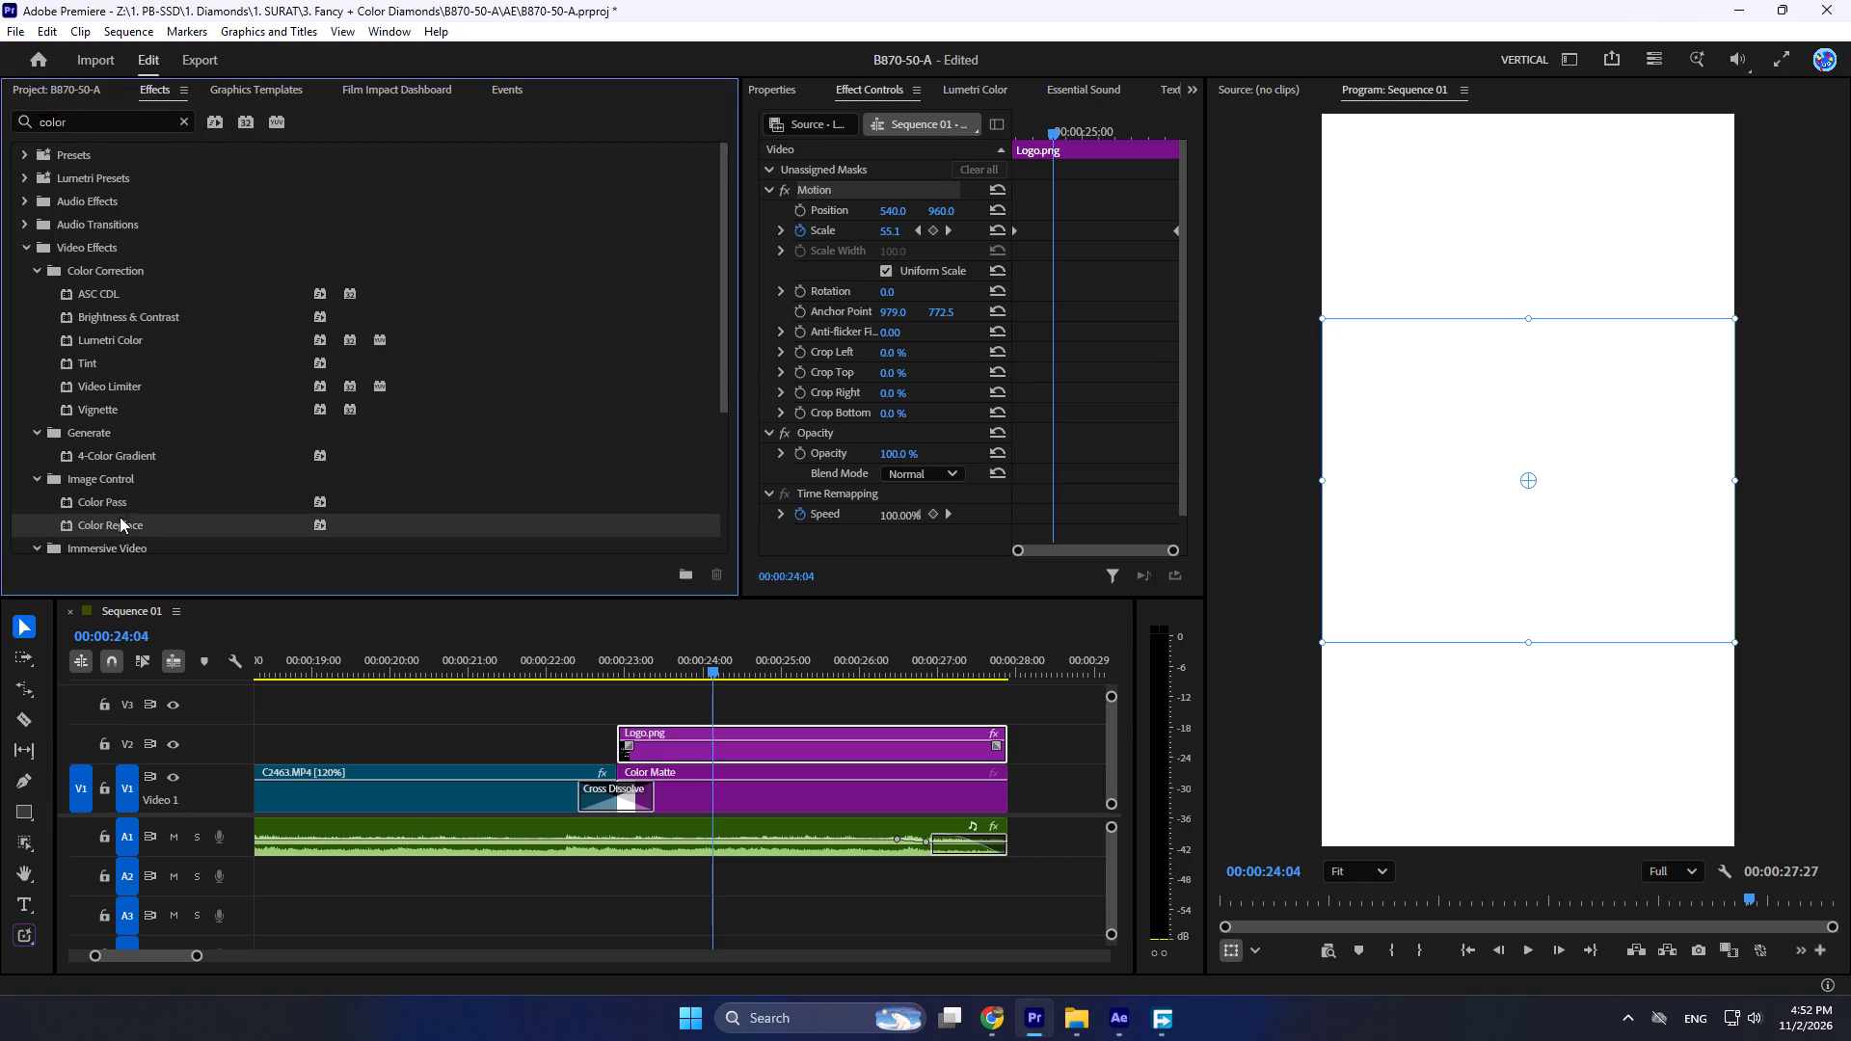
left_click_drag(148, 528, 758, 751)
Enable Solid Colors in the logo's Color Replace effect, with black as the Target Color and white as the Replace Color.
scroll(900, 542, "down", 5)
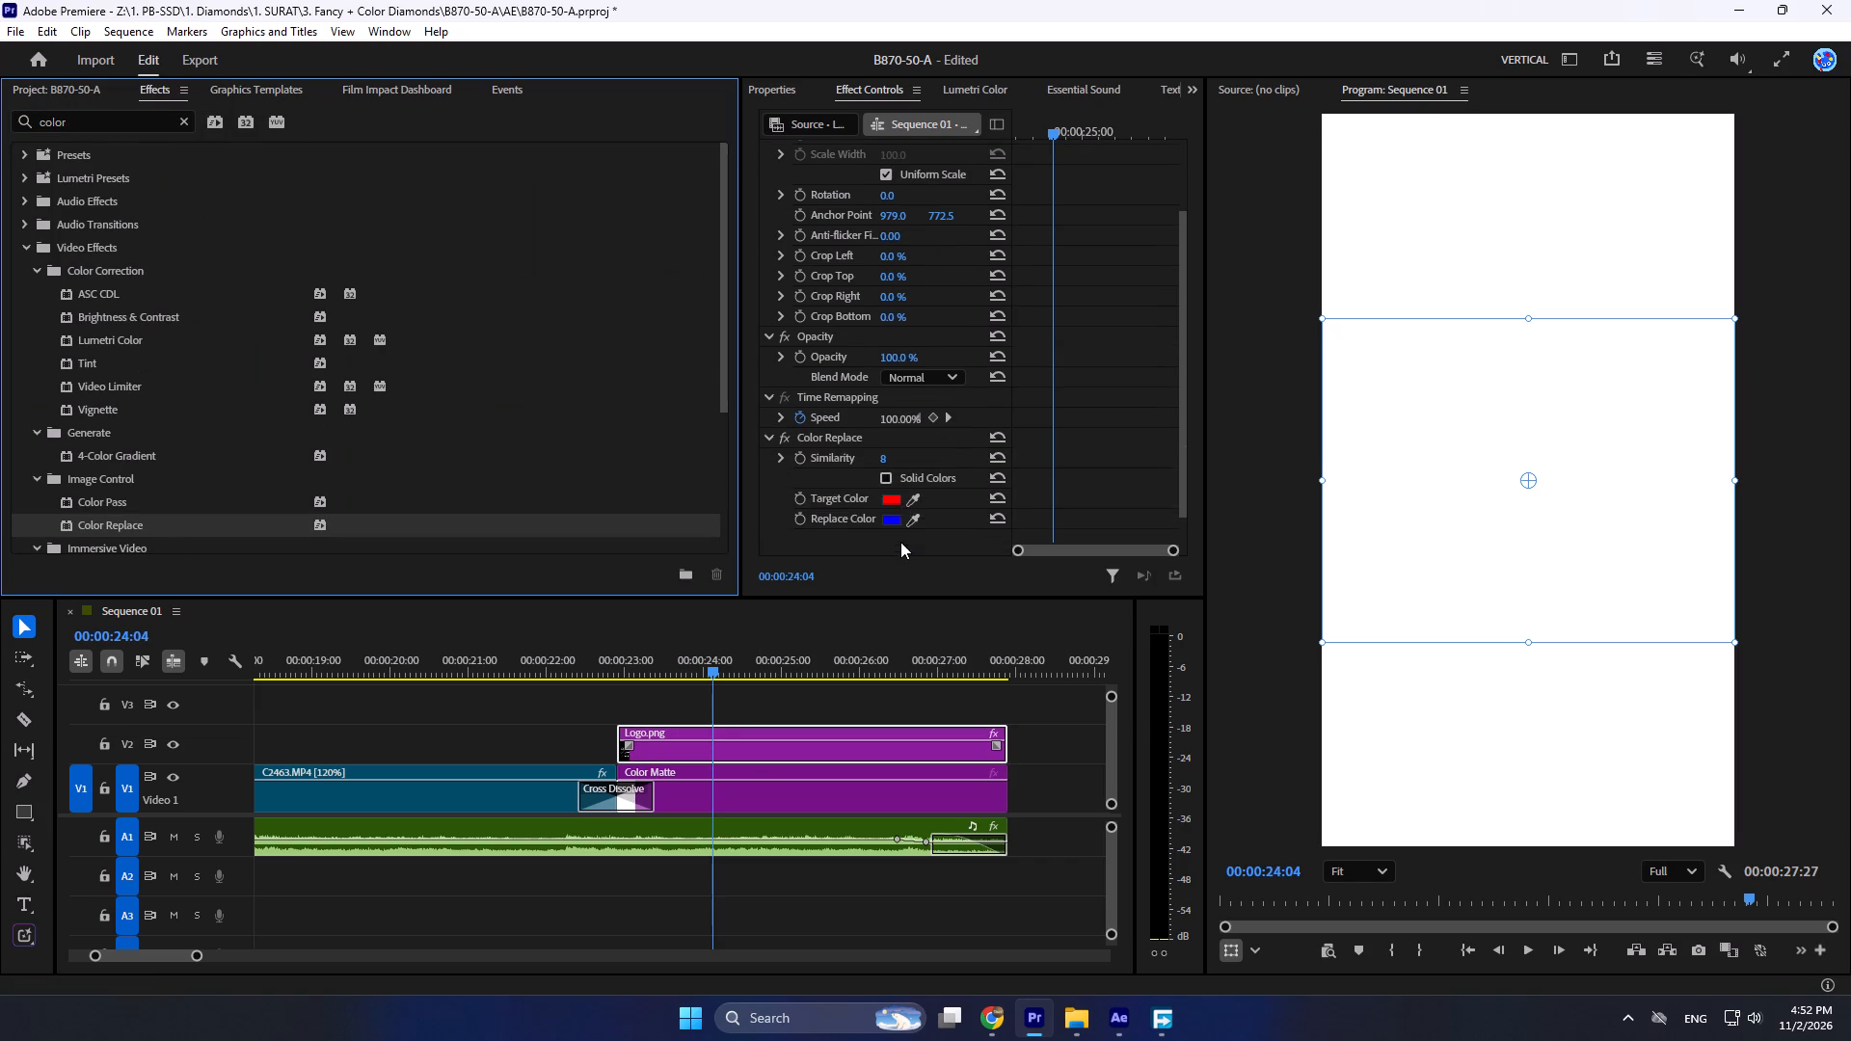
left_click(882, 474)
left_click(896, 497)
left_click_drag(881, 499, 791, 435)
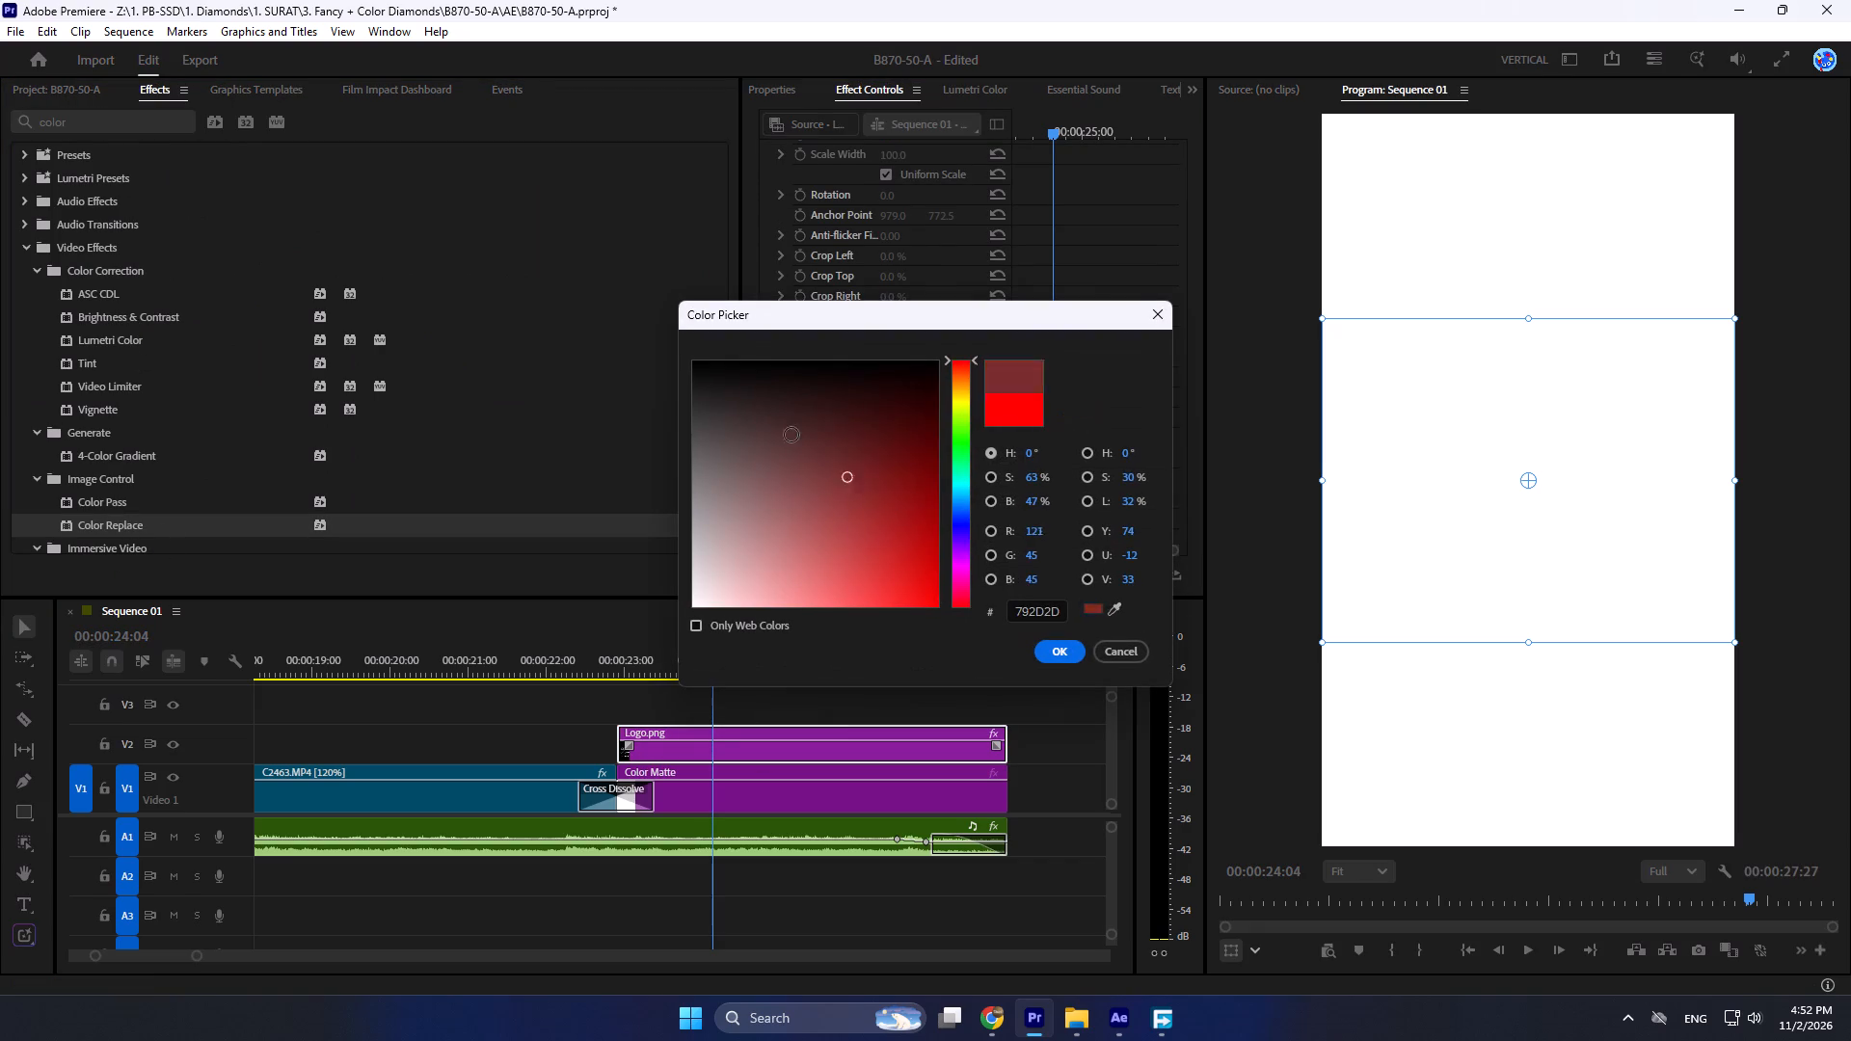
left_click_drag(791, 435, 615, 243)
left_click(1058, 651)
left_click(898, 517)
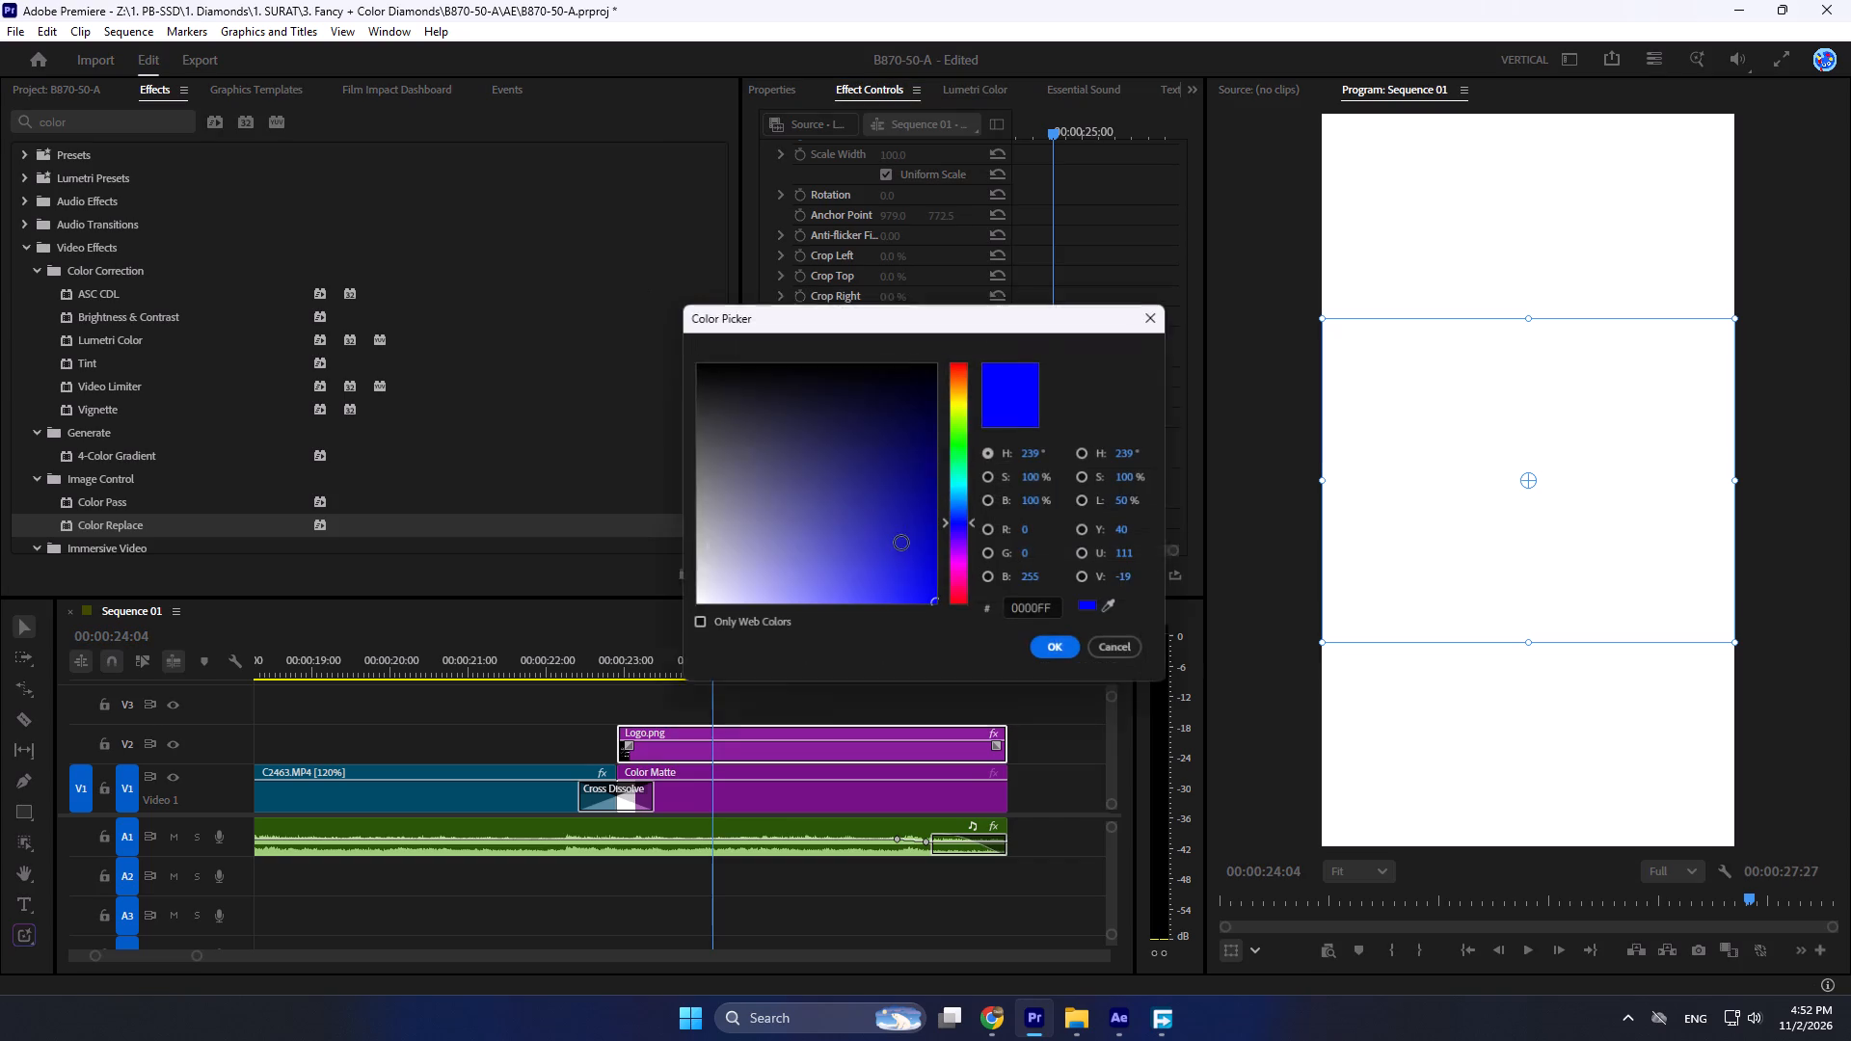
left_click_drag(865, 531, 595, 674)
left_click(1056, 658)
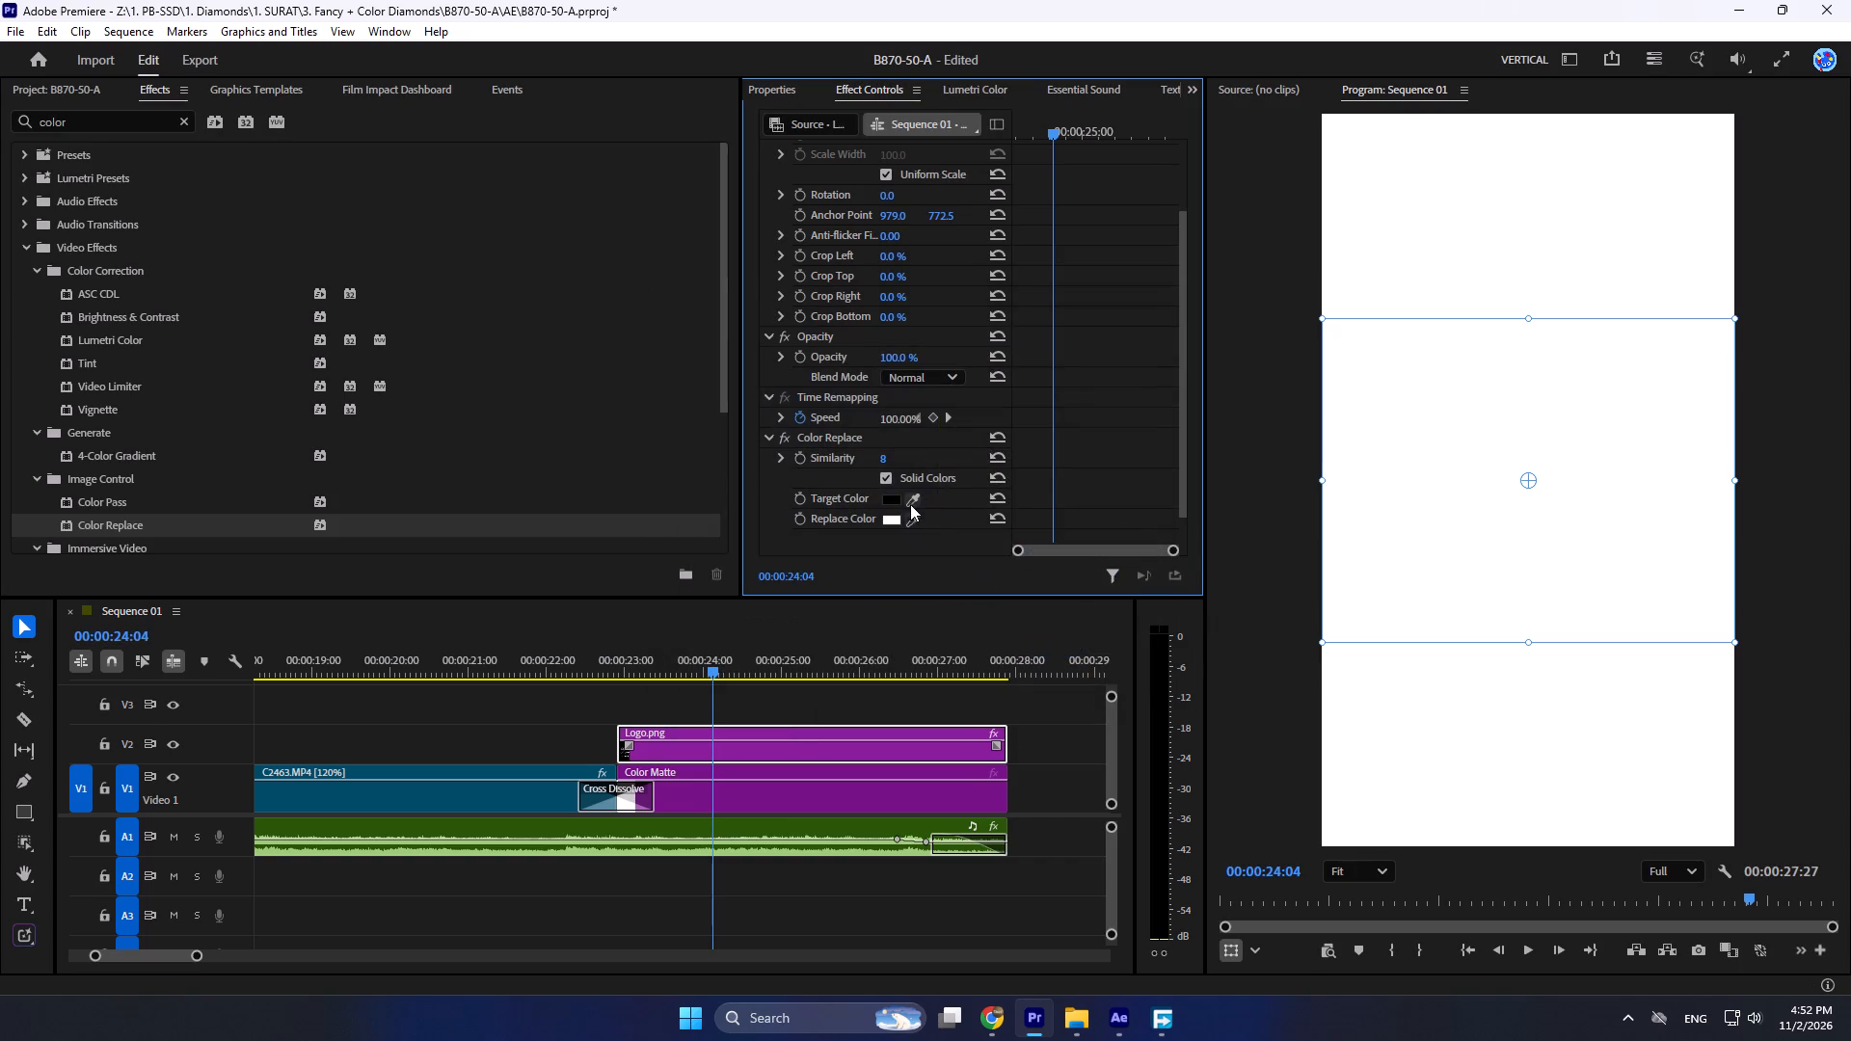
Swap the logo's Color Replace colors to target white and replace it with black, and play the logo section.
left_click(899, 501)
left_click_drag(863, 494, 674, 604)
left_click(1058, 649)
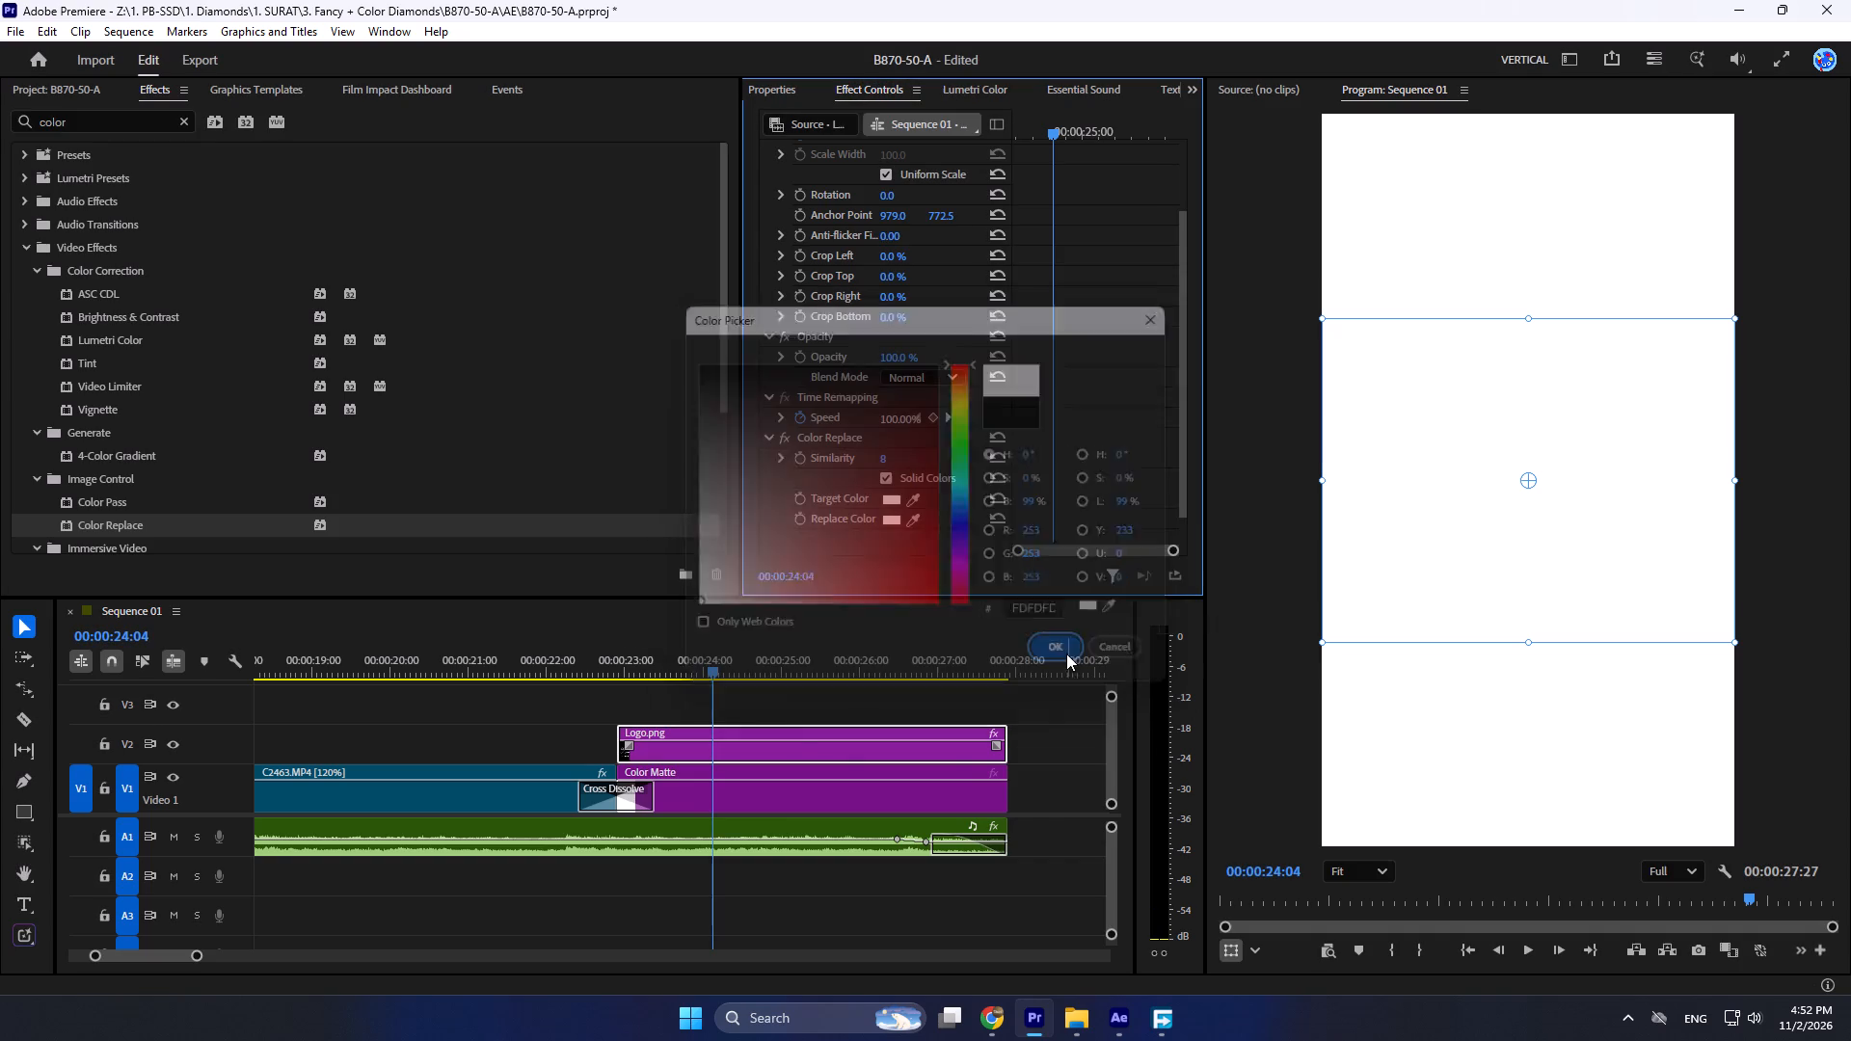
left_click(896, 519)
left_click_drag(841, 511, 550, 200)
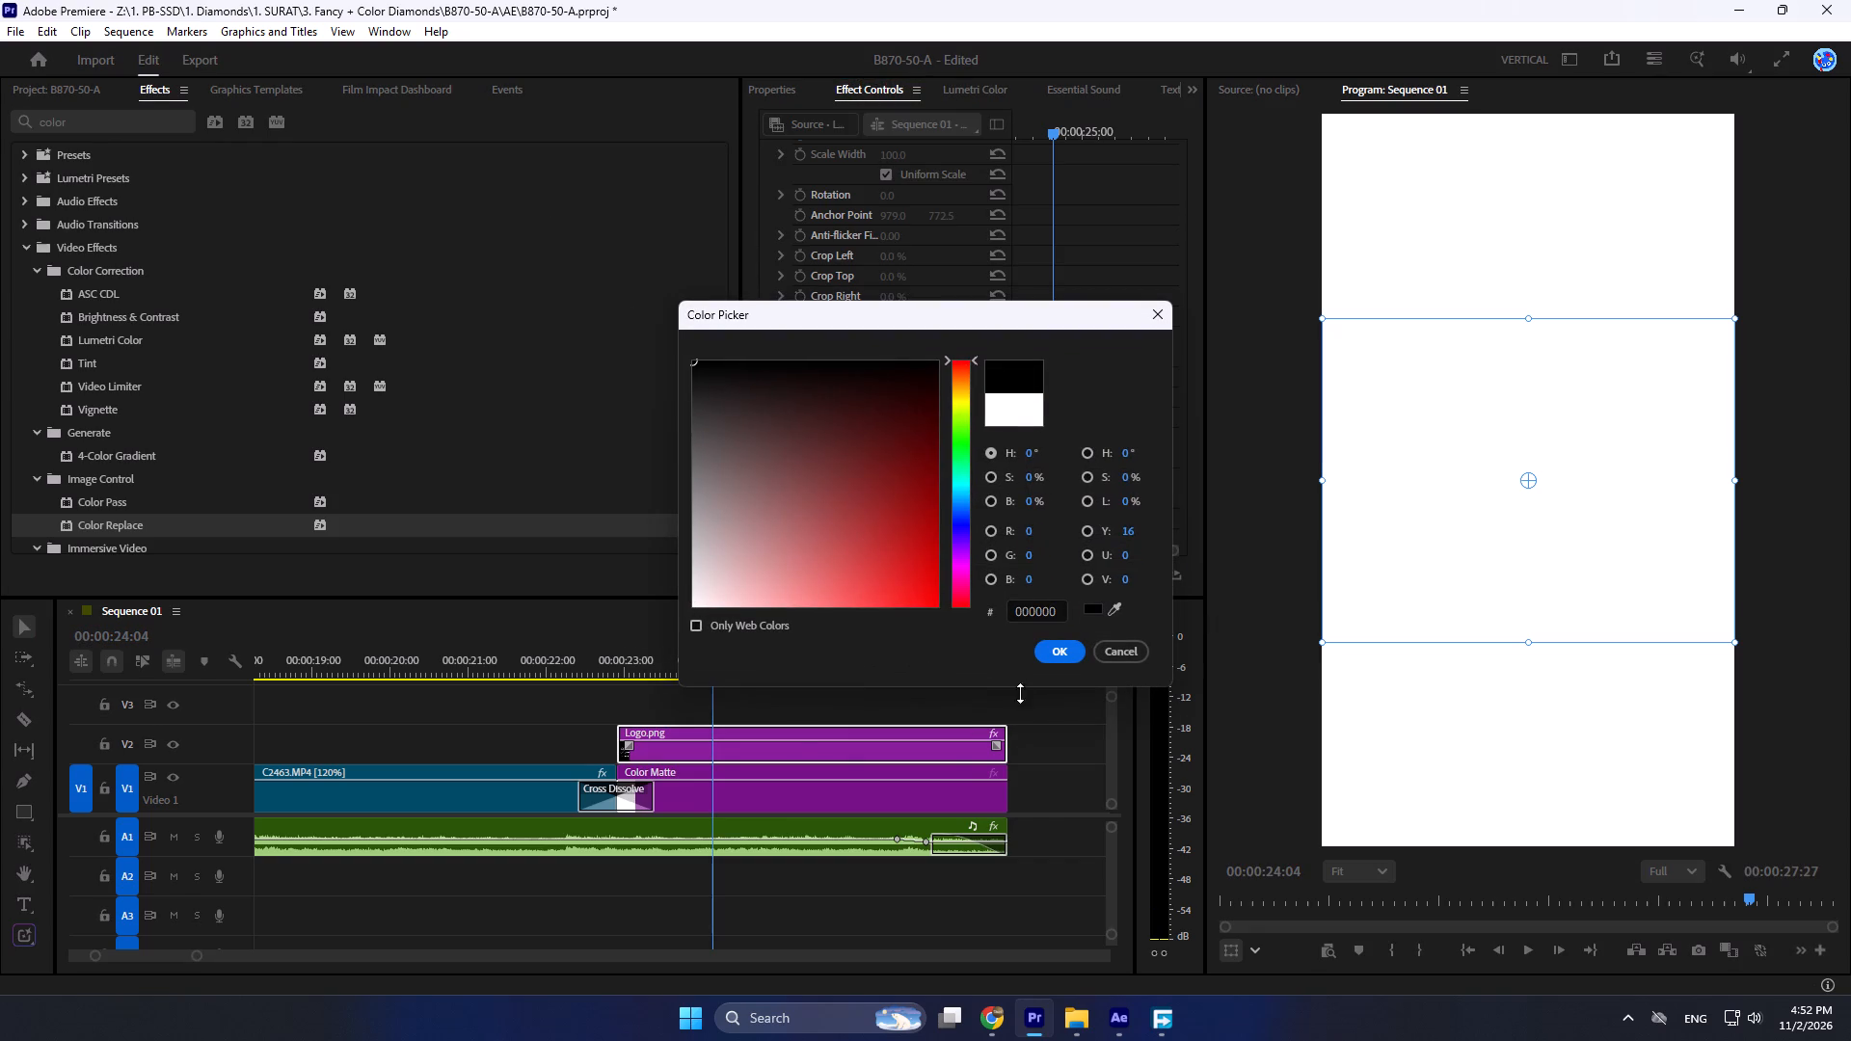
left_click(1054, 660)
left_click_drag(719, 672, 715, 672)
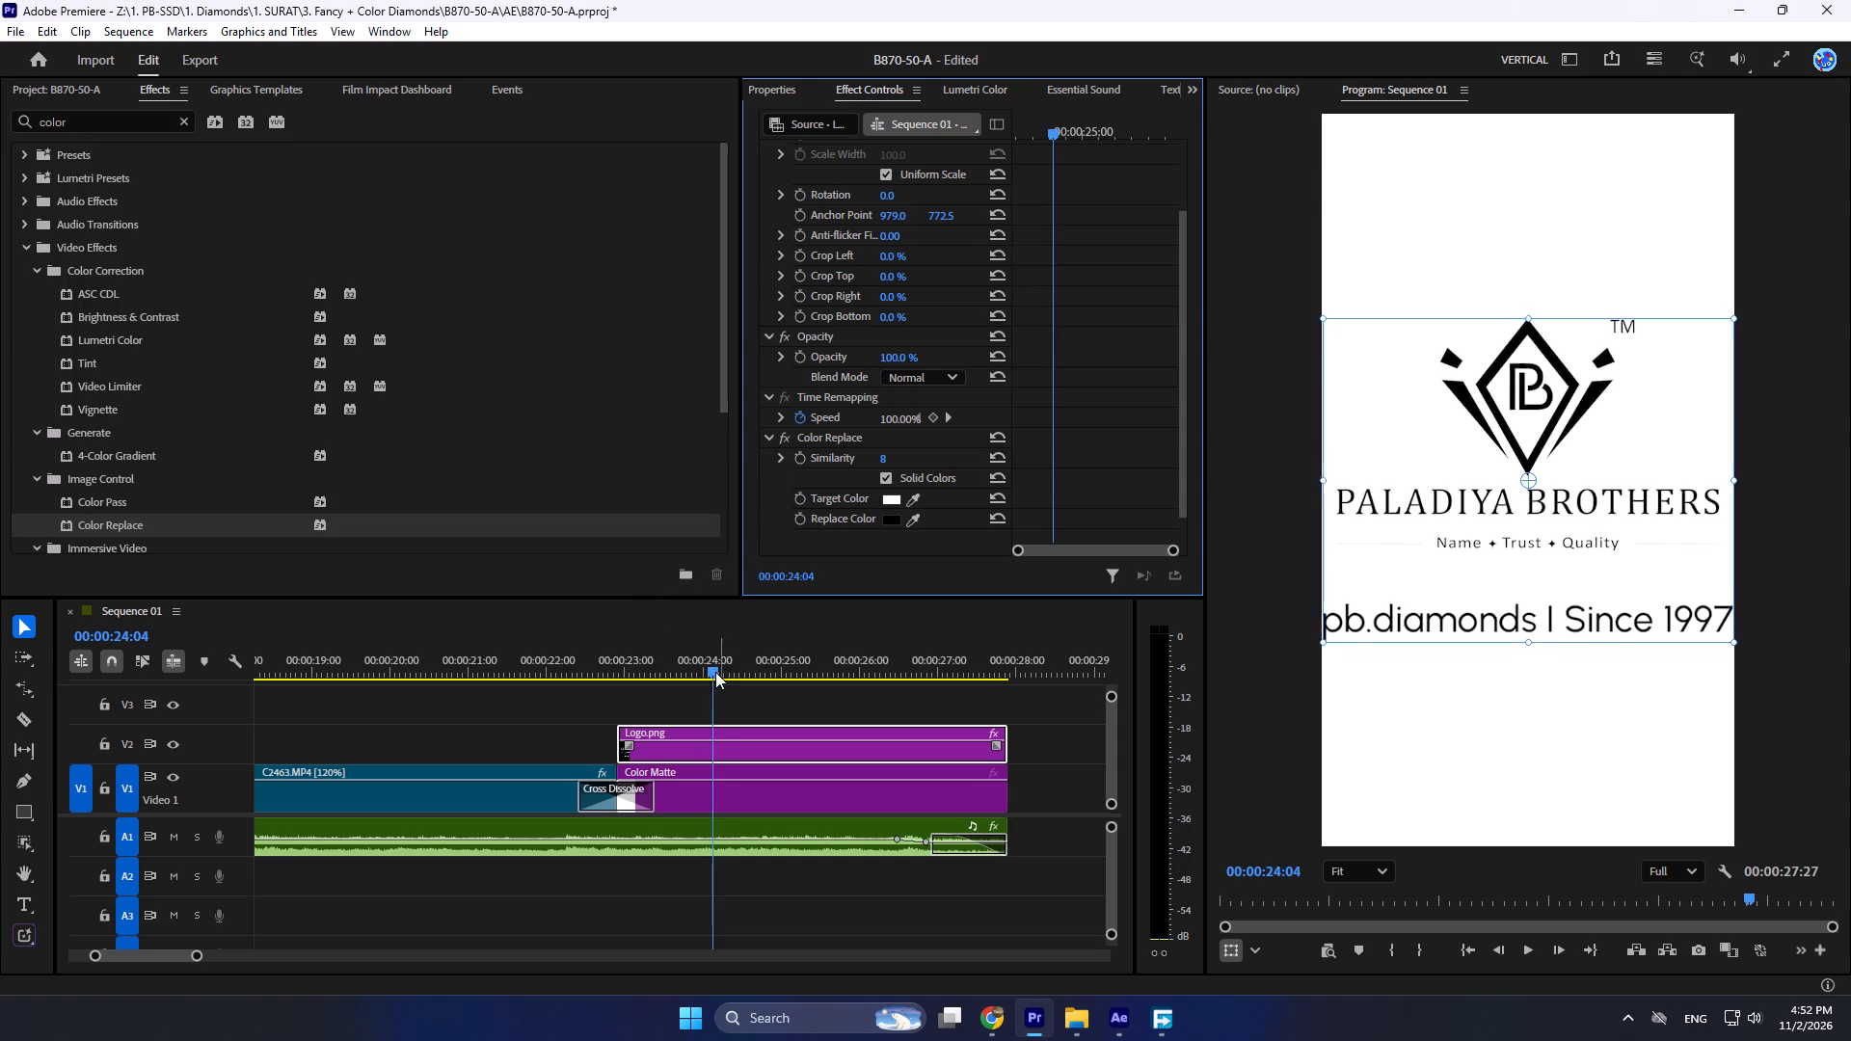
left_click_drag(715, 672, 616, 691)
key("space")
key("space")
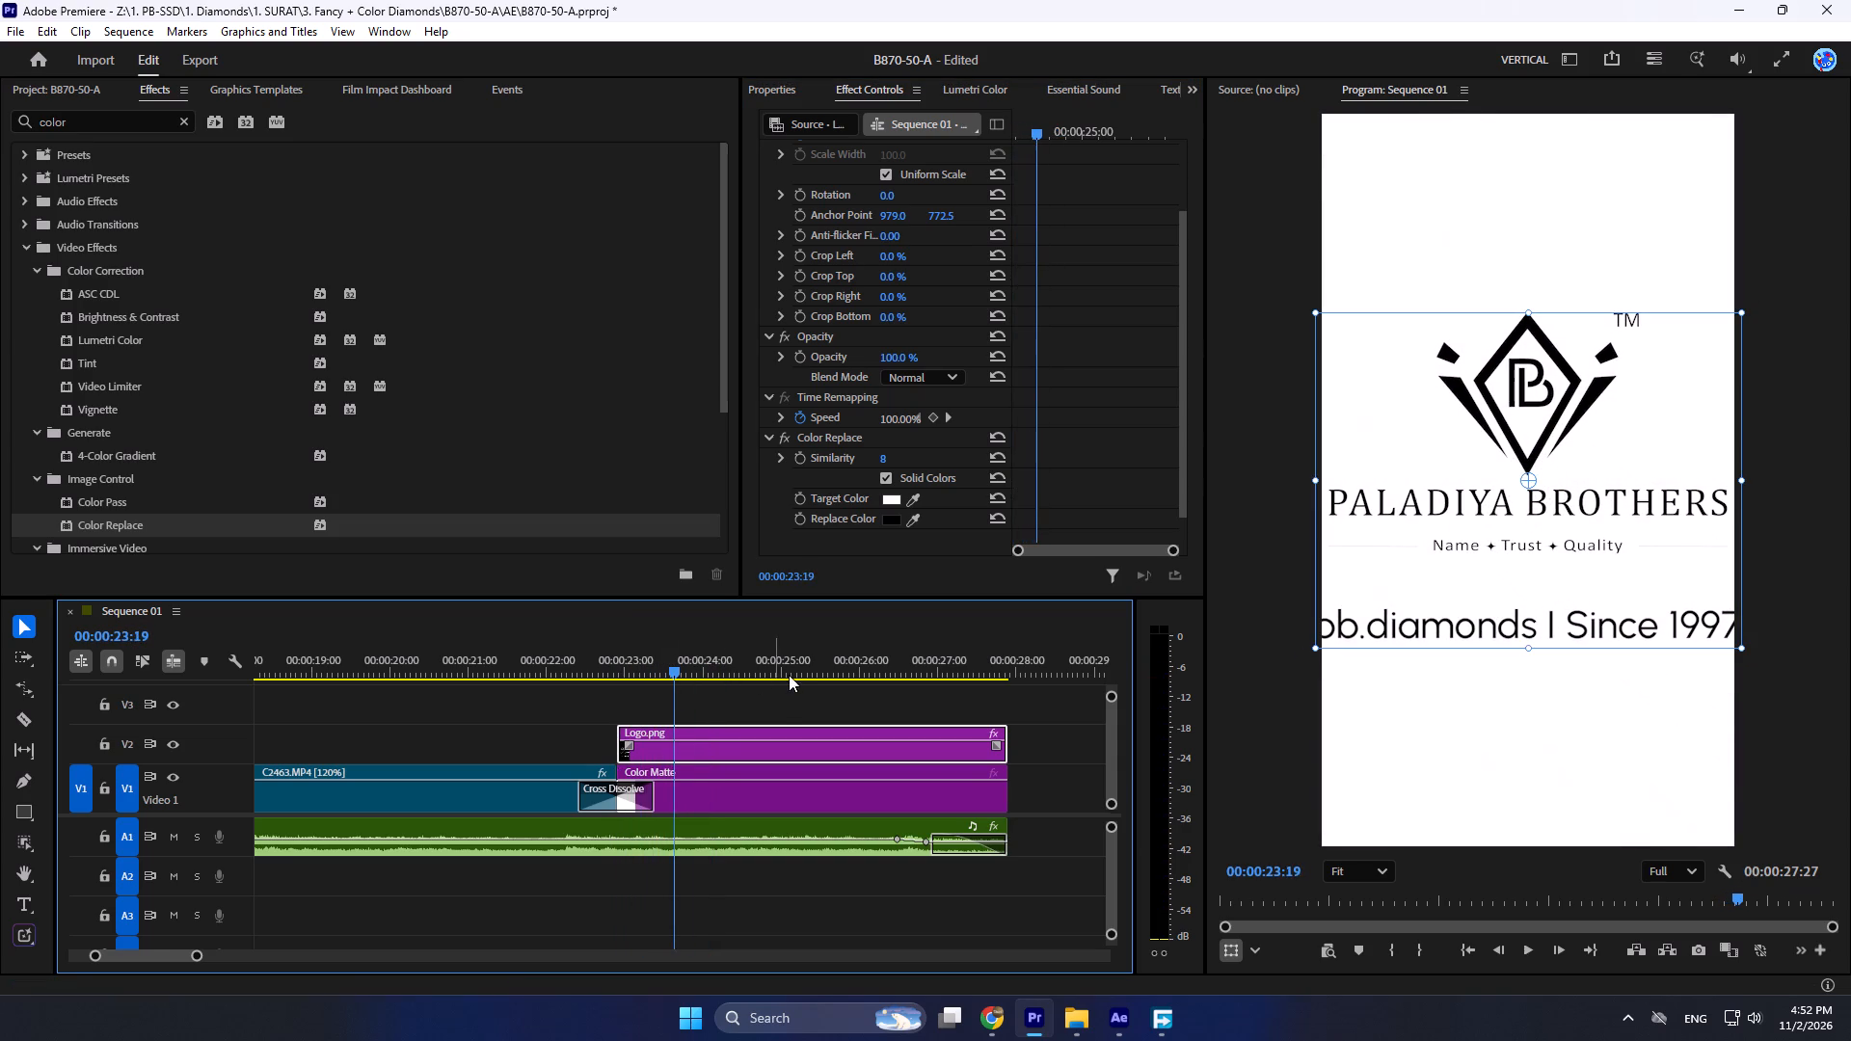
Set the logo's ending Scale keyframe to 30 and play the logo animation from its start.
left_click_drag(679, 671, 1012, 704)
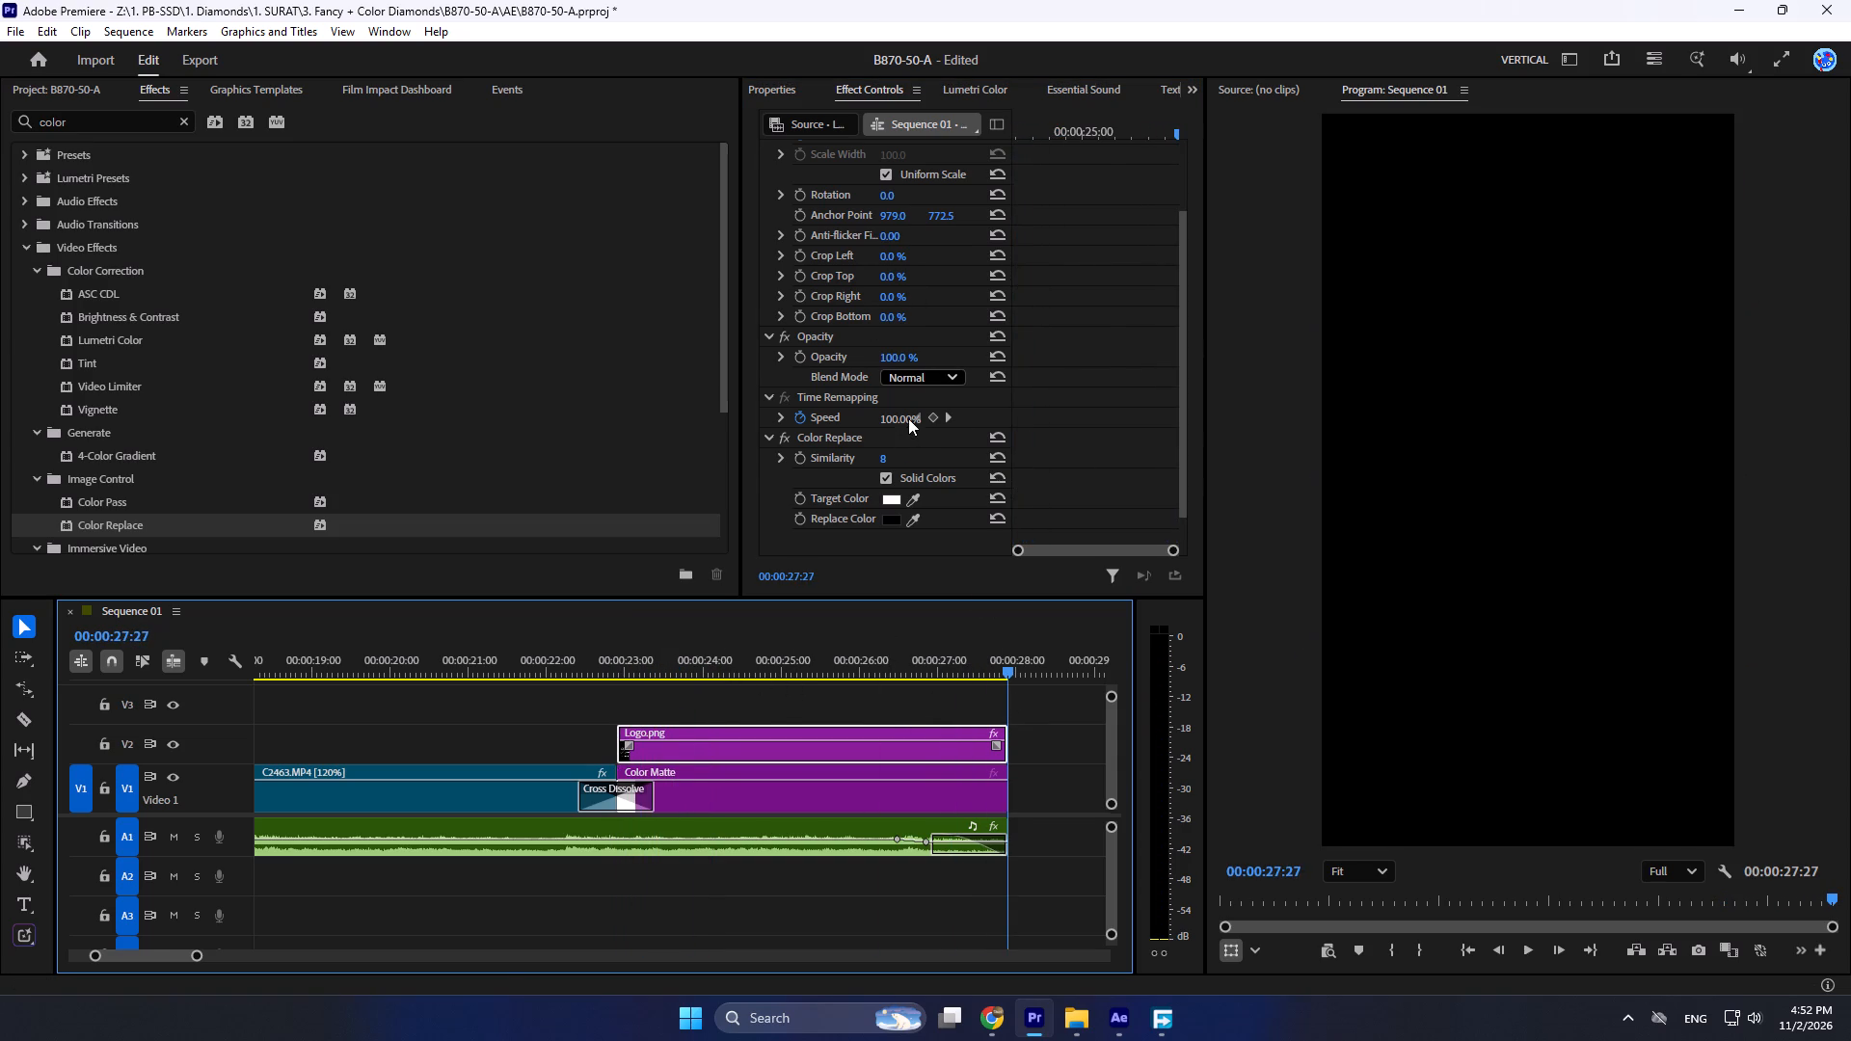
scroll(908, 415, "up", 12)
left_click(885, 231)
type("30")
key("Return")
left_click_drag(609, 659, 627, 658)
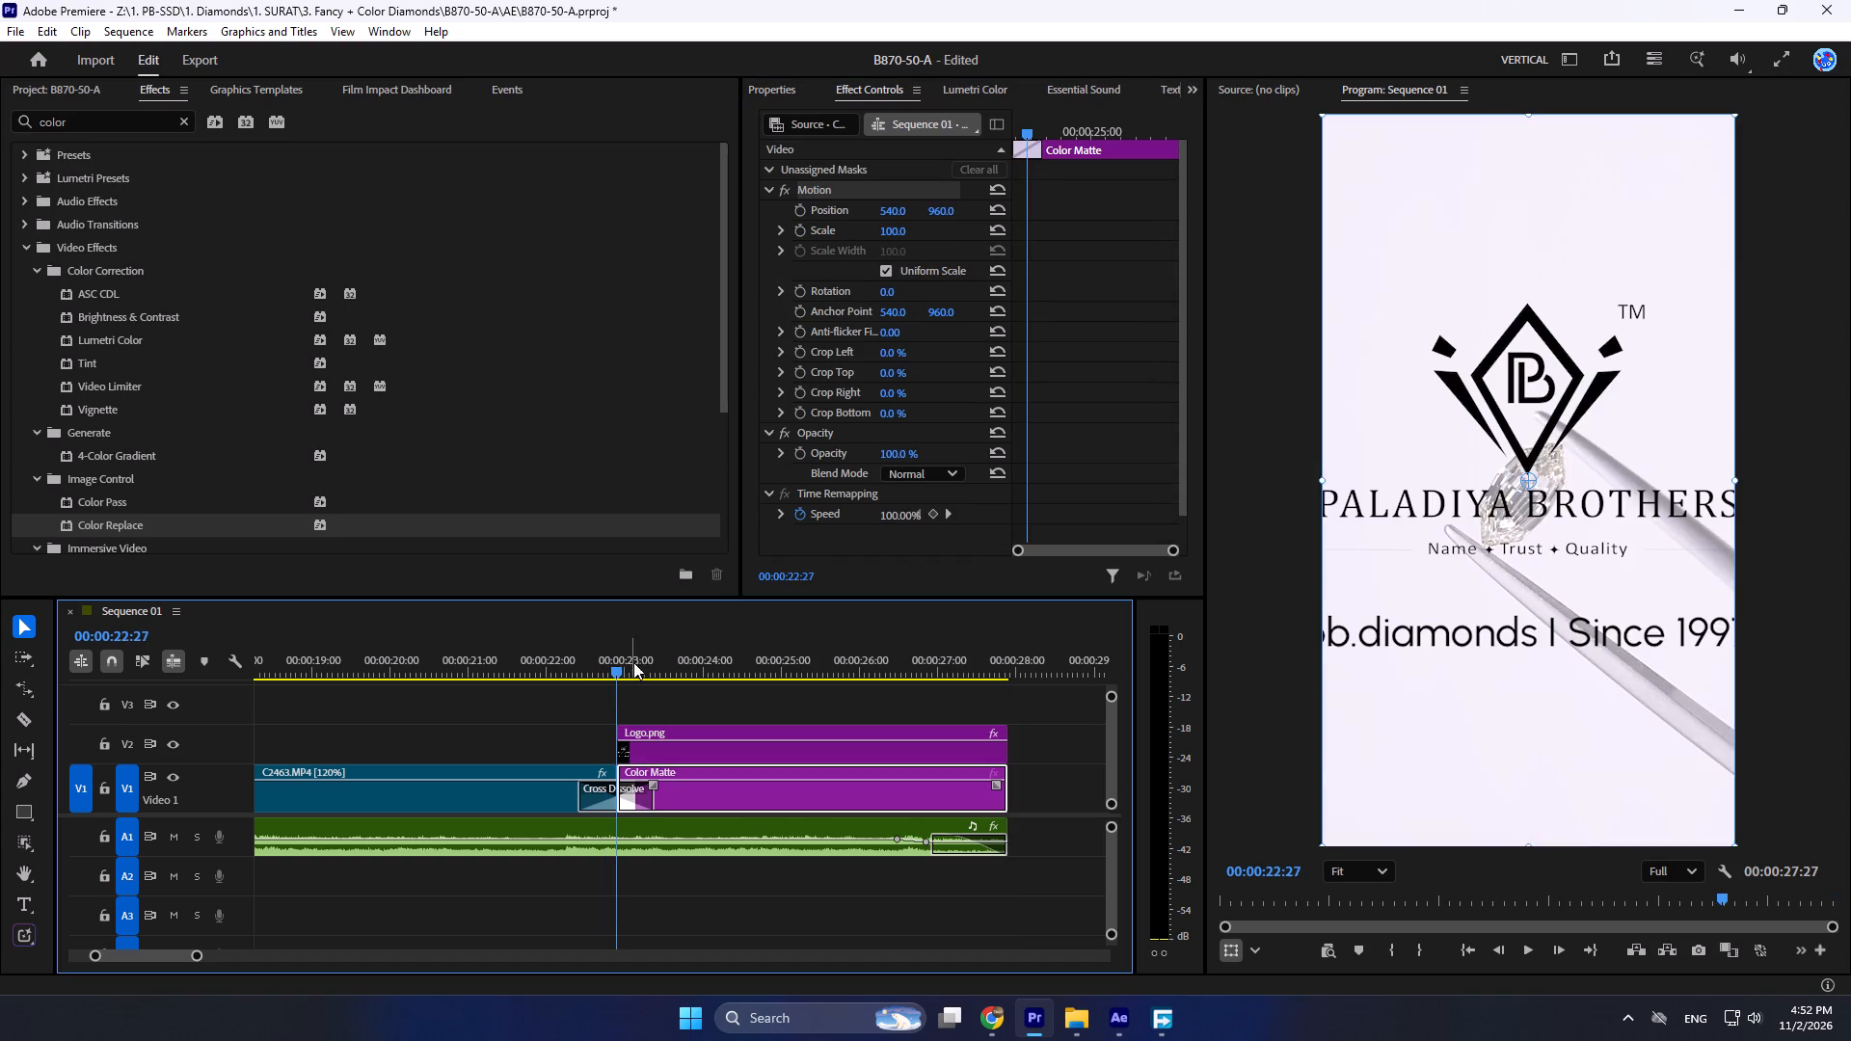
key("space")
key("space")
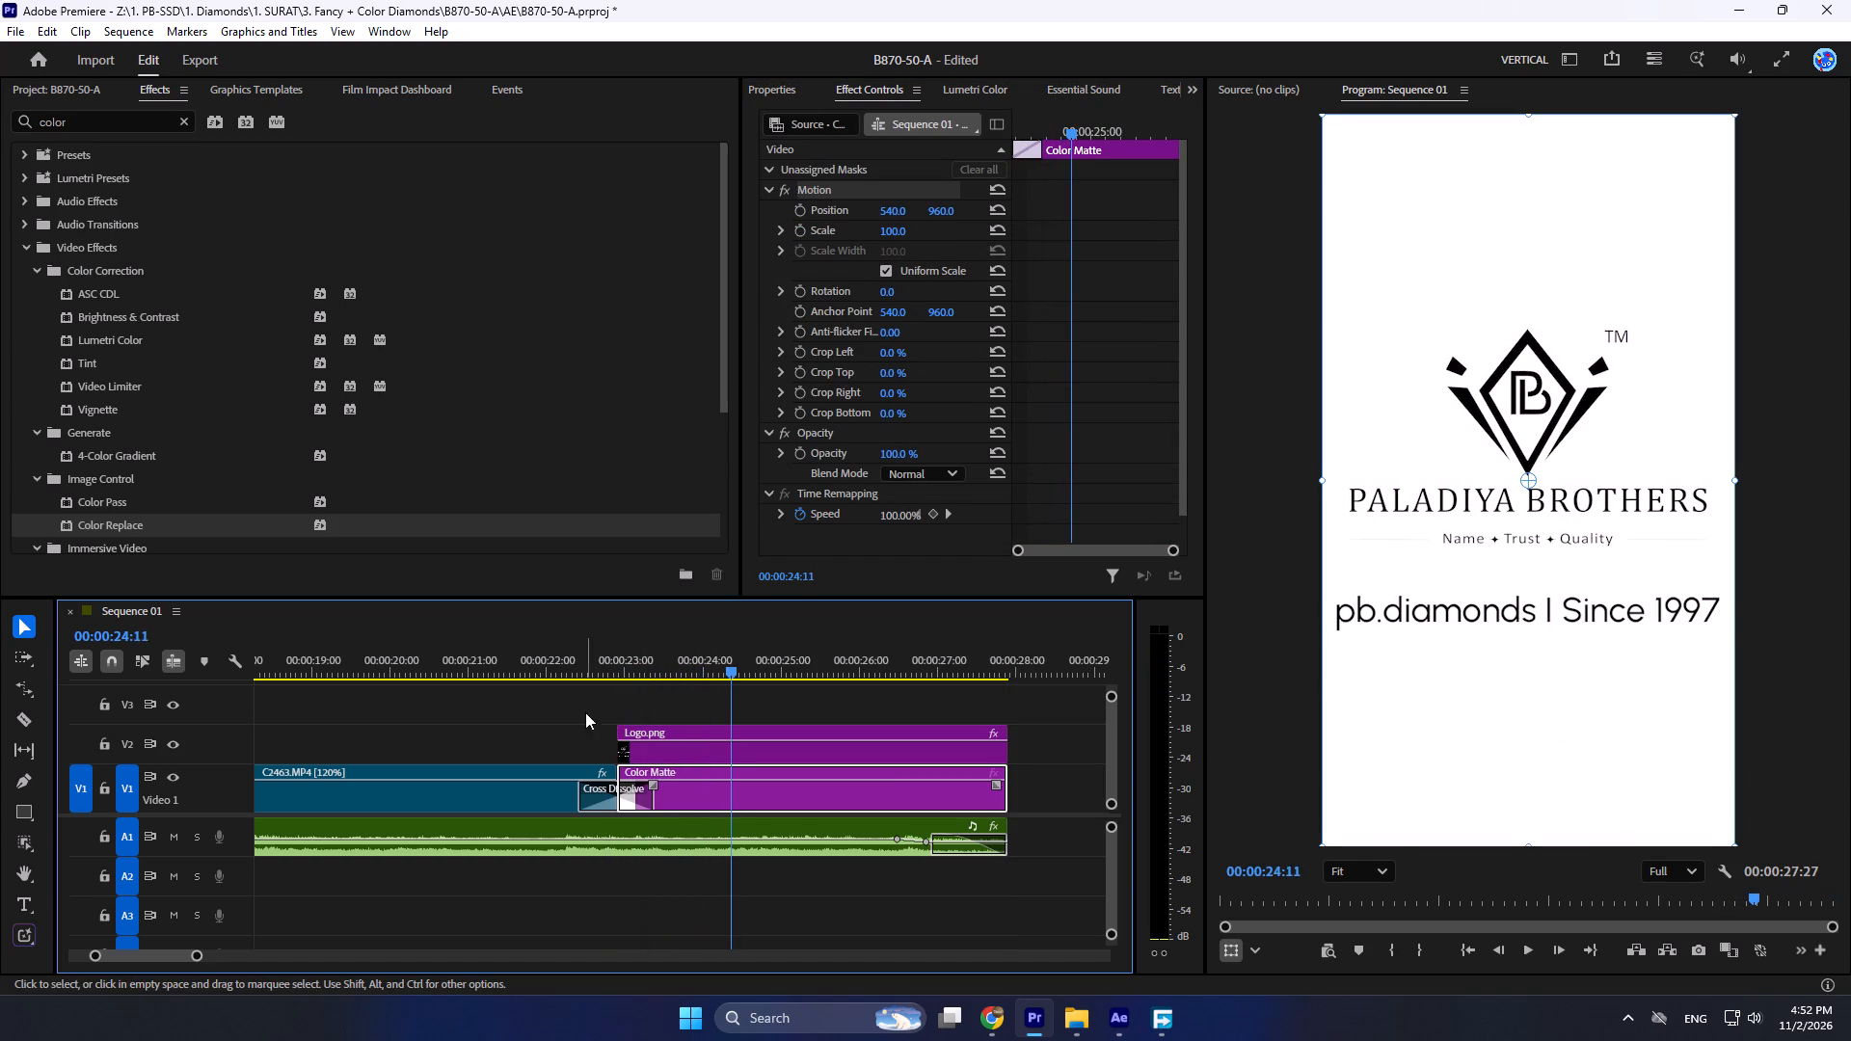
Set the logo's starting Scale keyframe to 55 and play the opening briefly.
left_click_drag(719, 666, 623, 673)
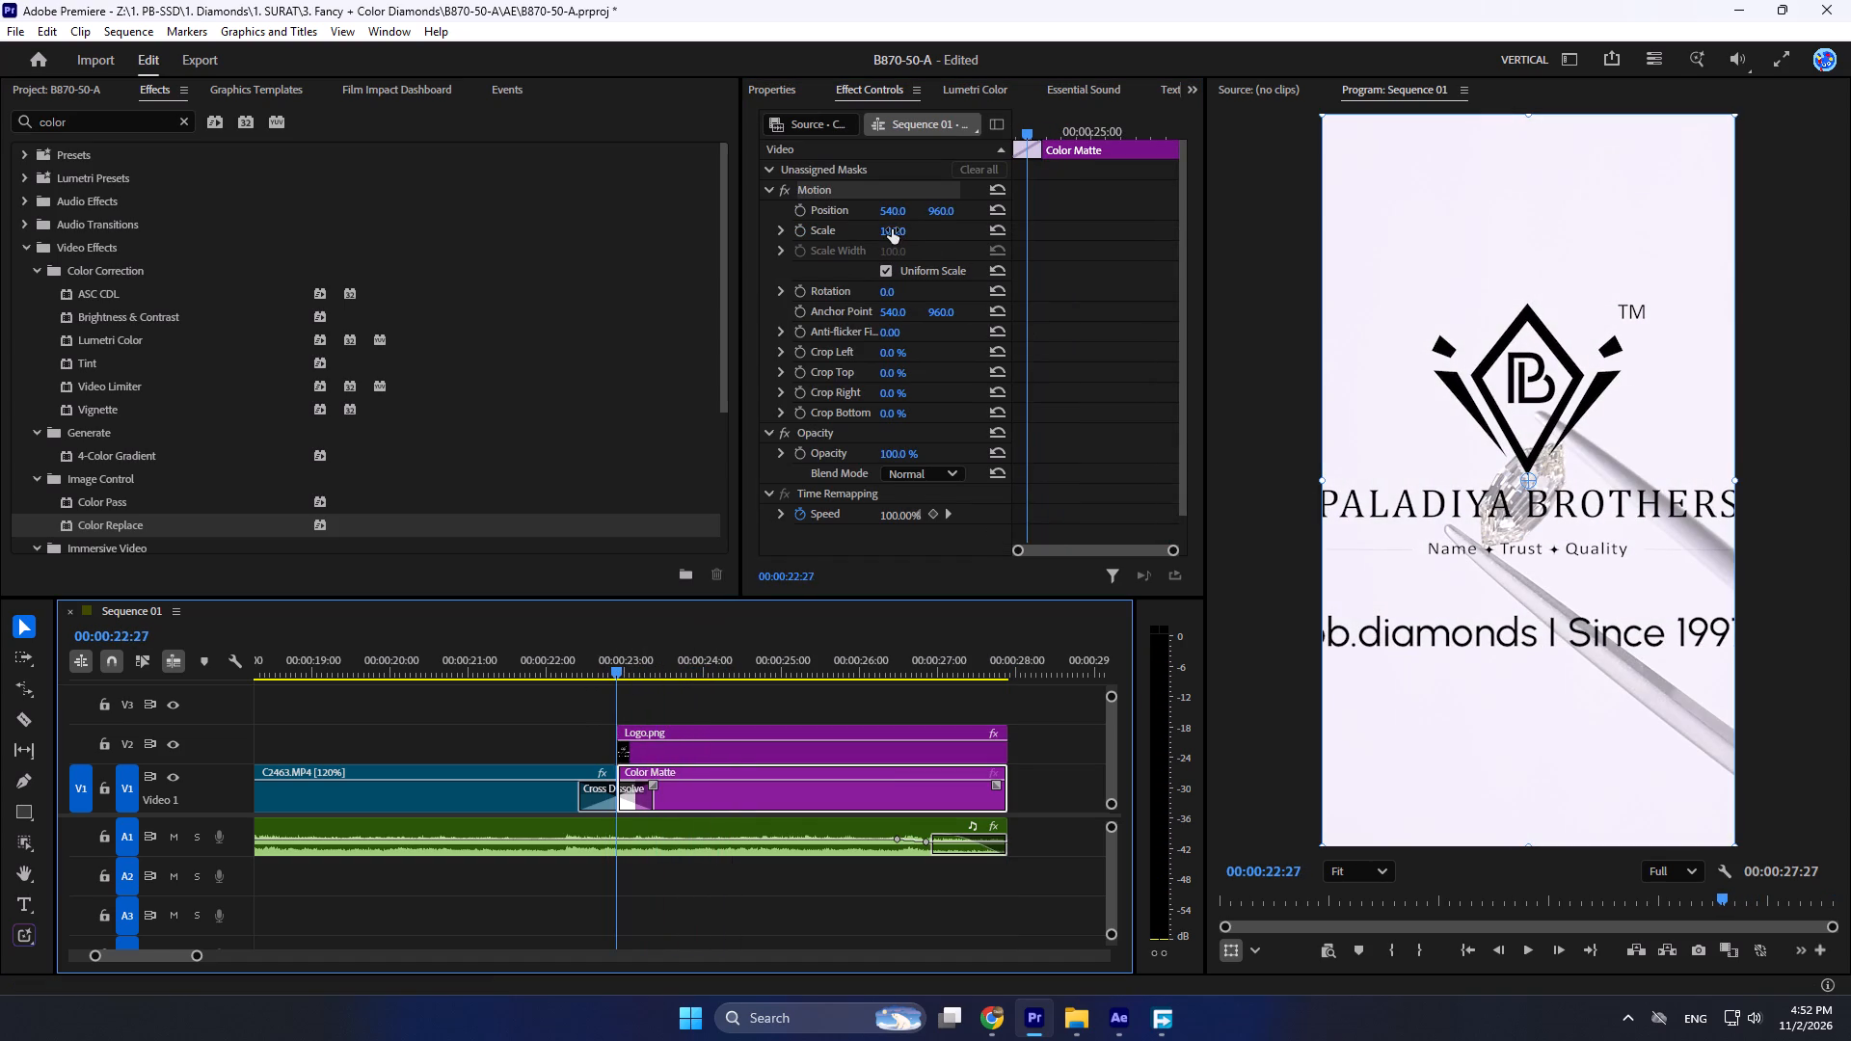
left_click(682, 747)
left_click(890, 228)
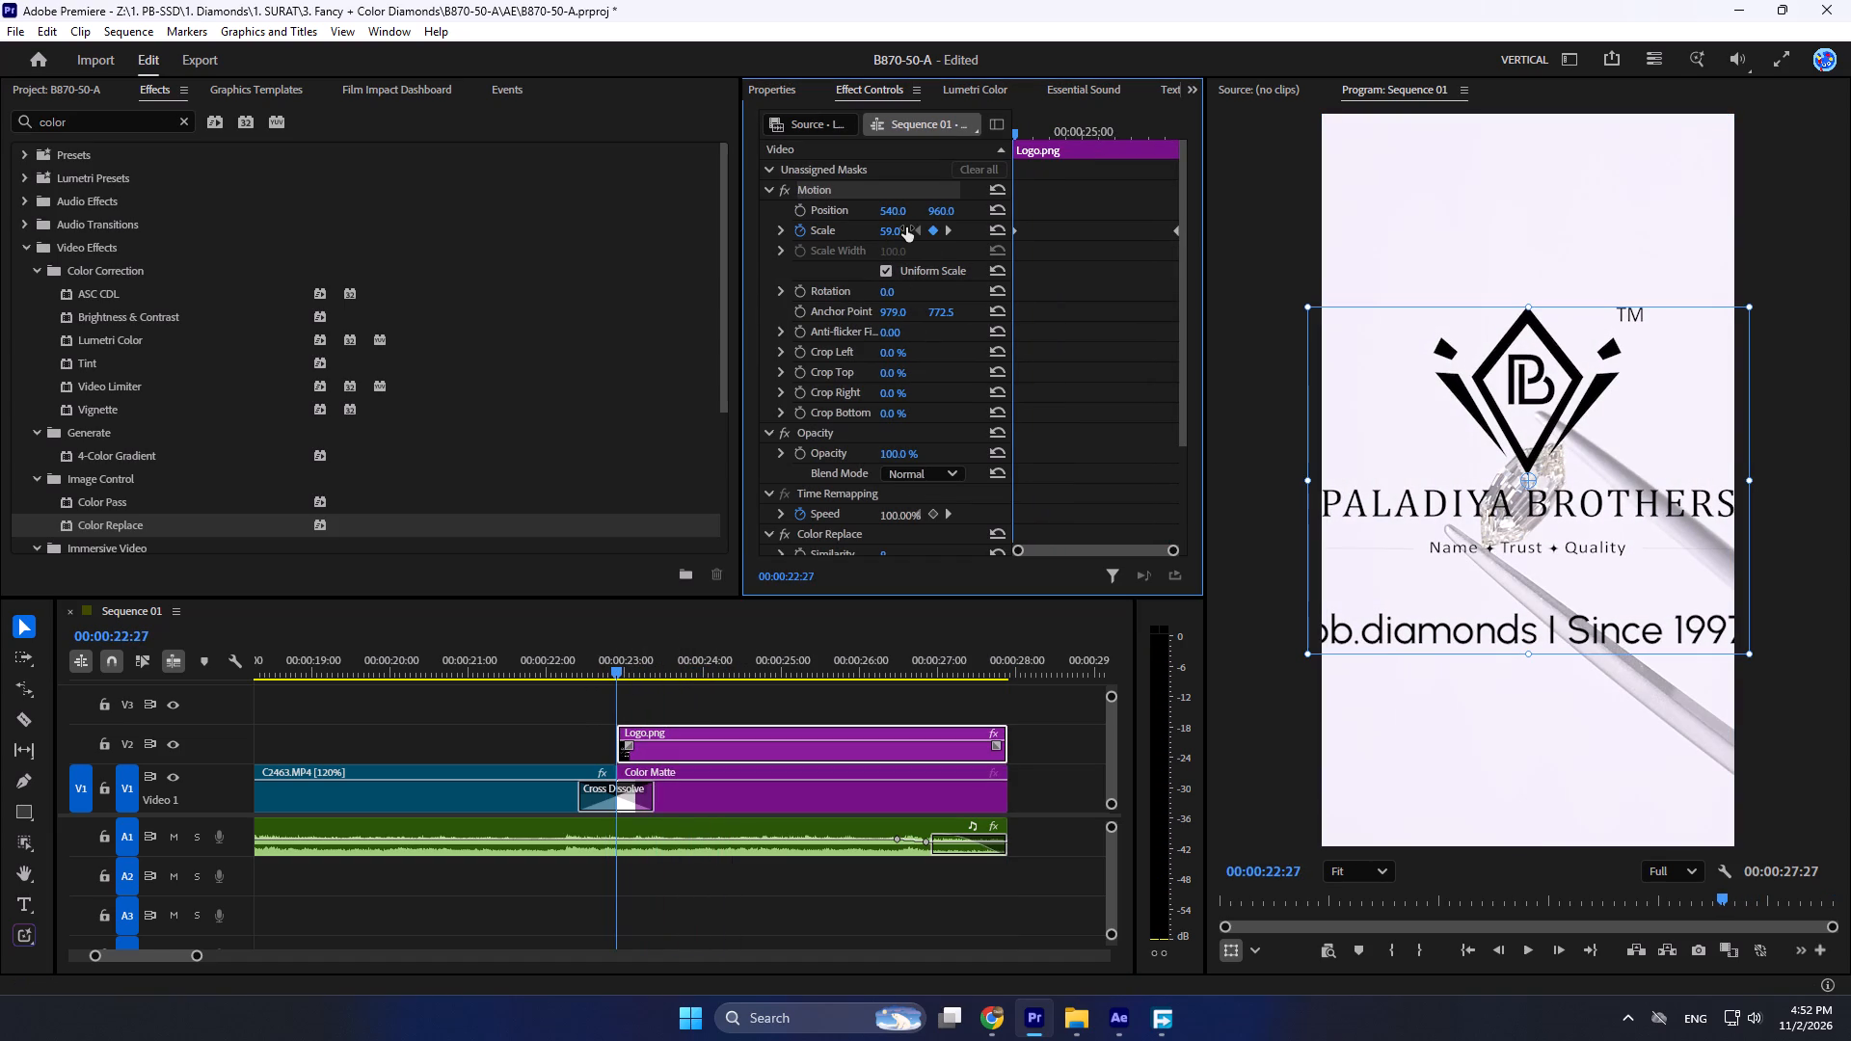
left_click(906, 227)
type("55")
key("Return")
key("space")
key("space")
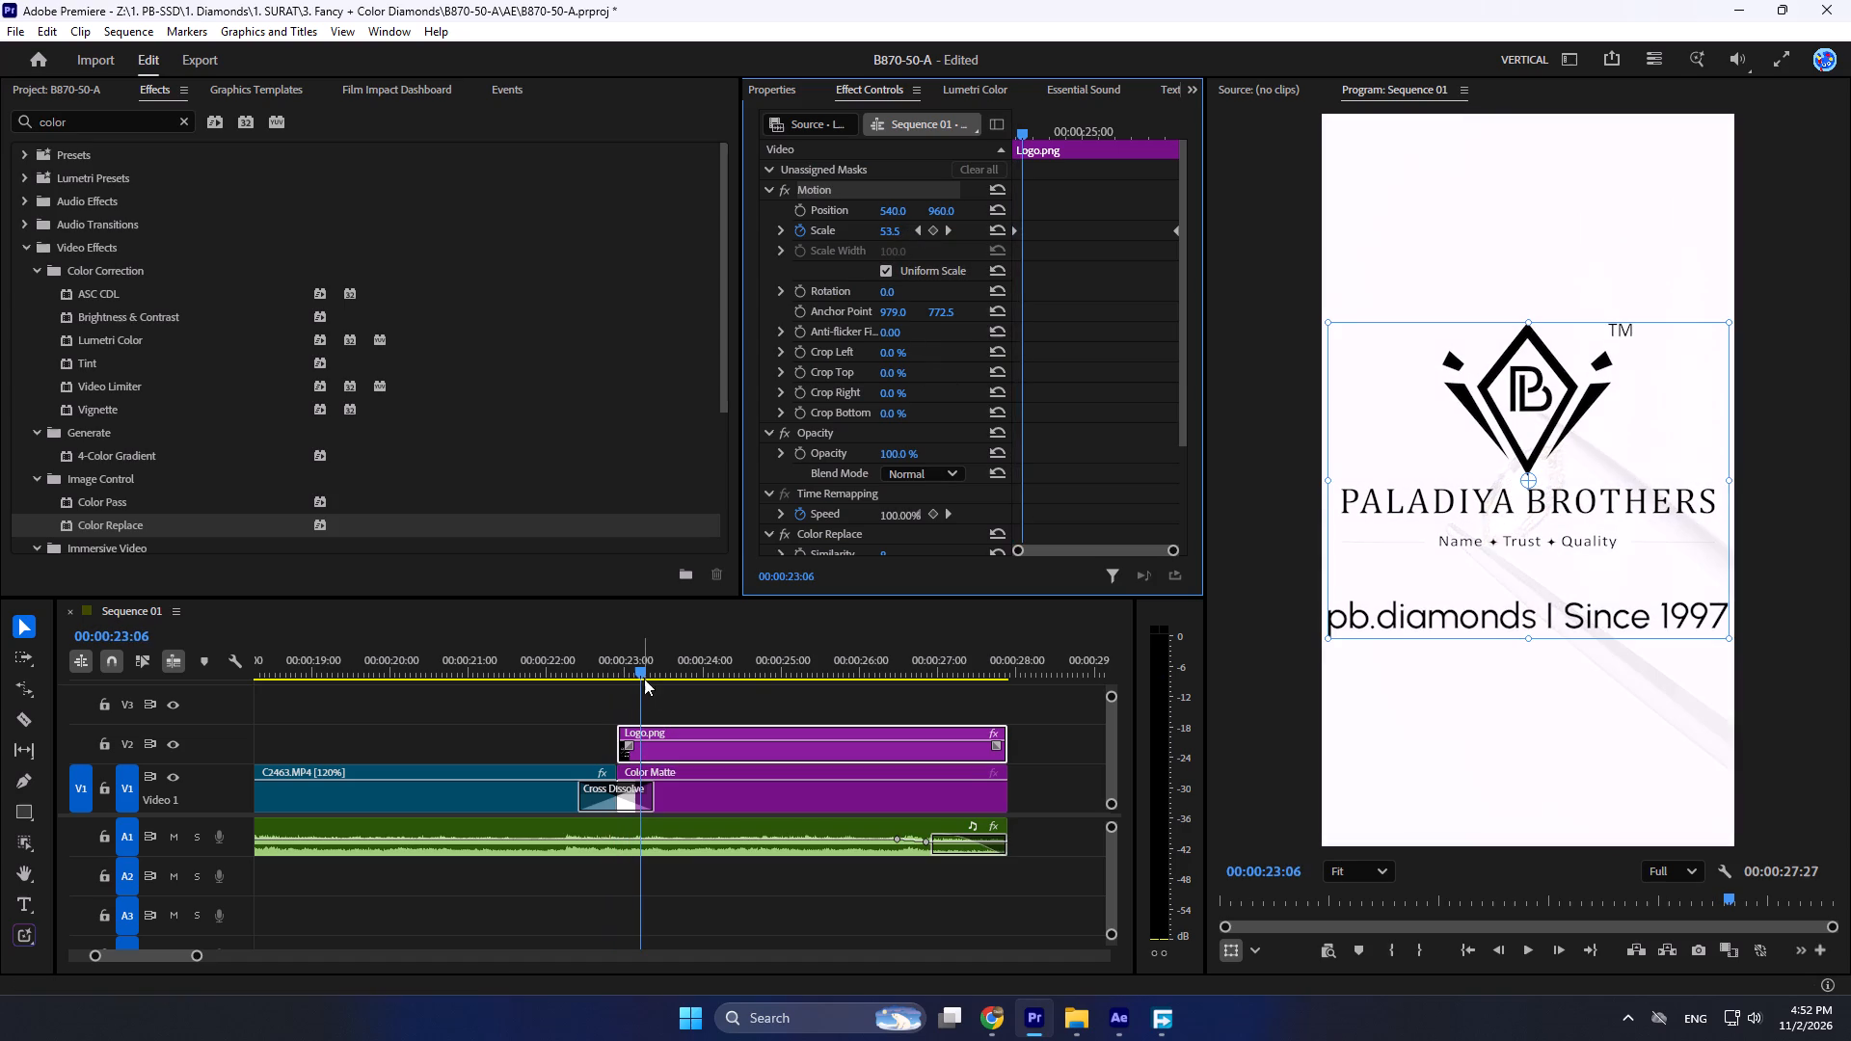
Set the logo's starting Scale keyframe to 50 and play the logo animation.
left_click_drag(646, 675, 614, 677)
left_click(884, 229)
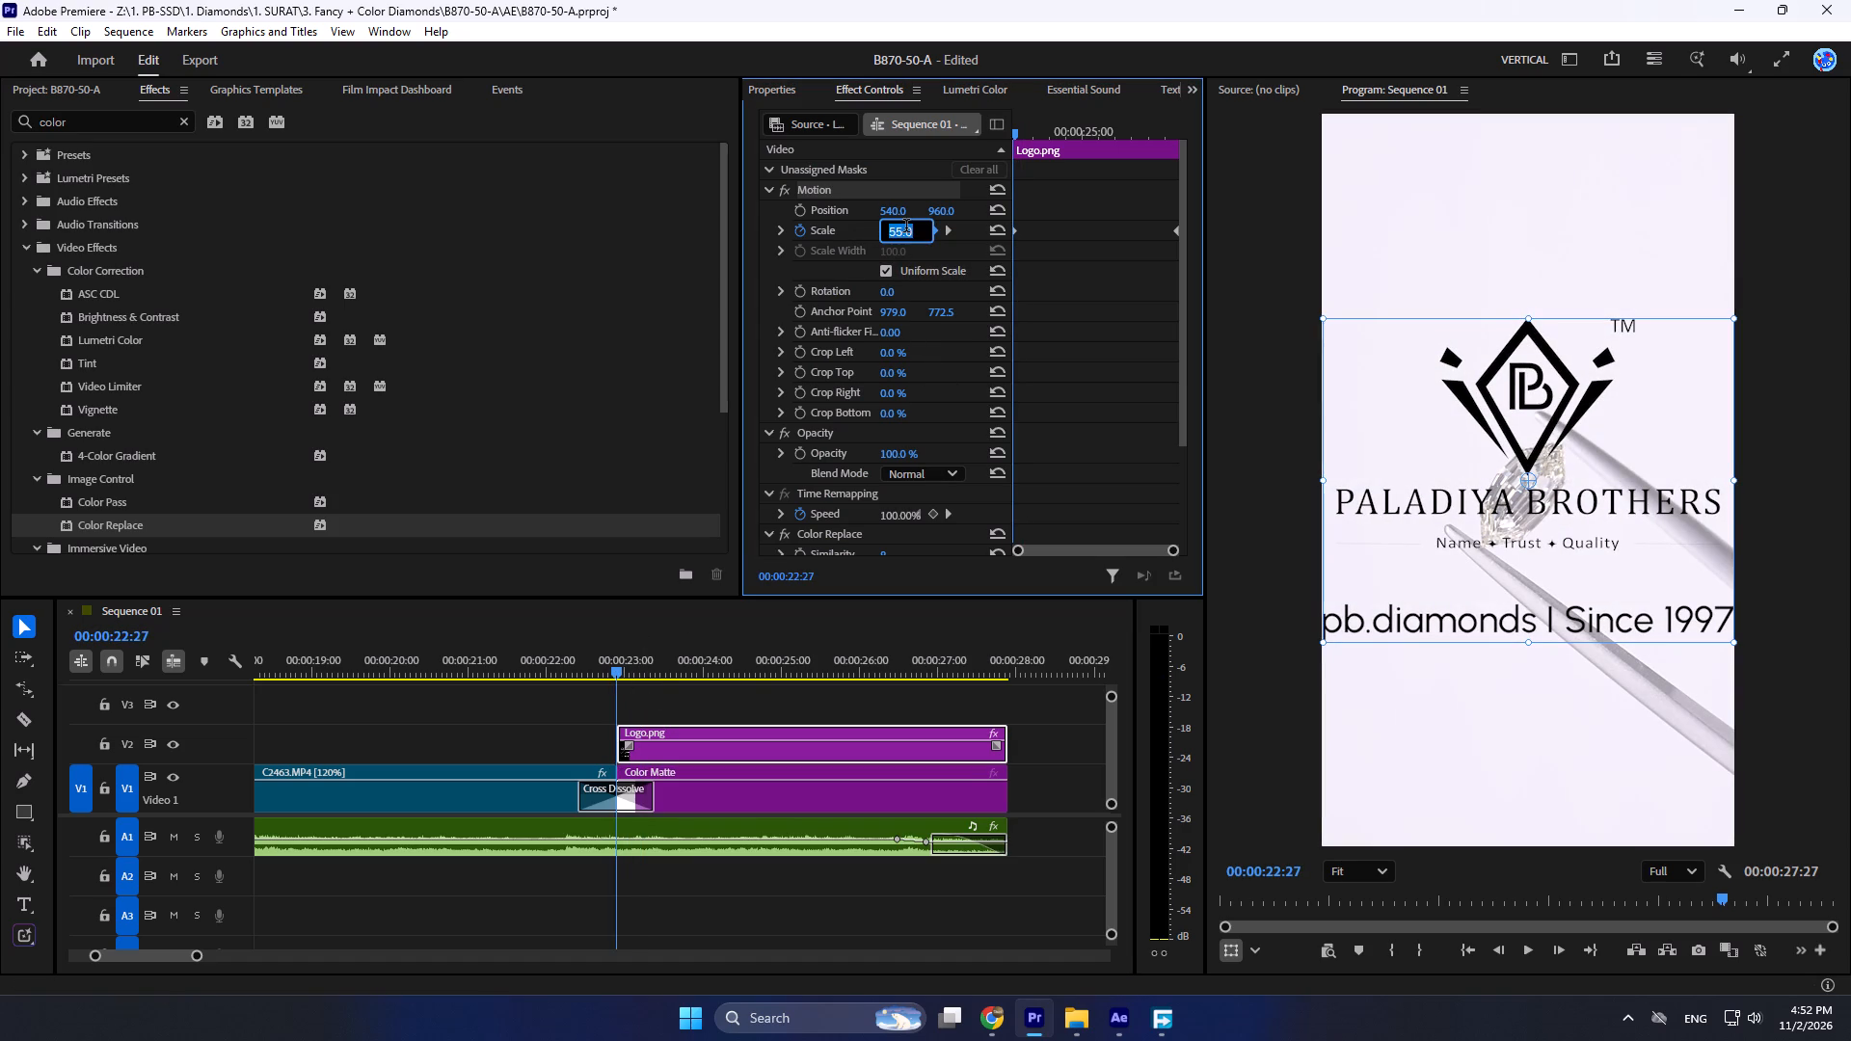
type("50")
key("Return")
key("space")
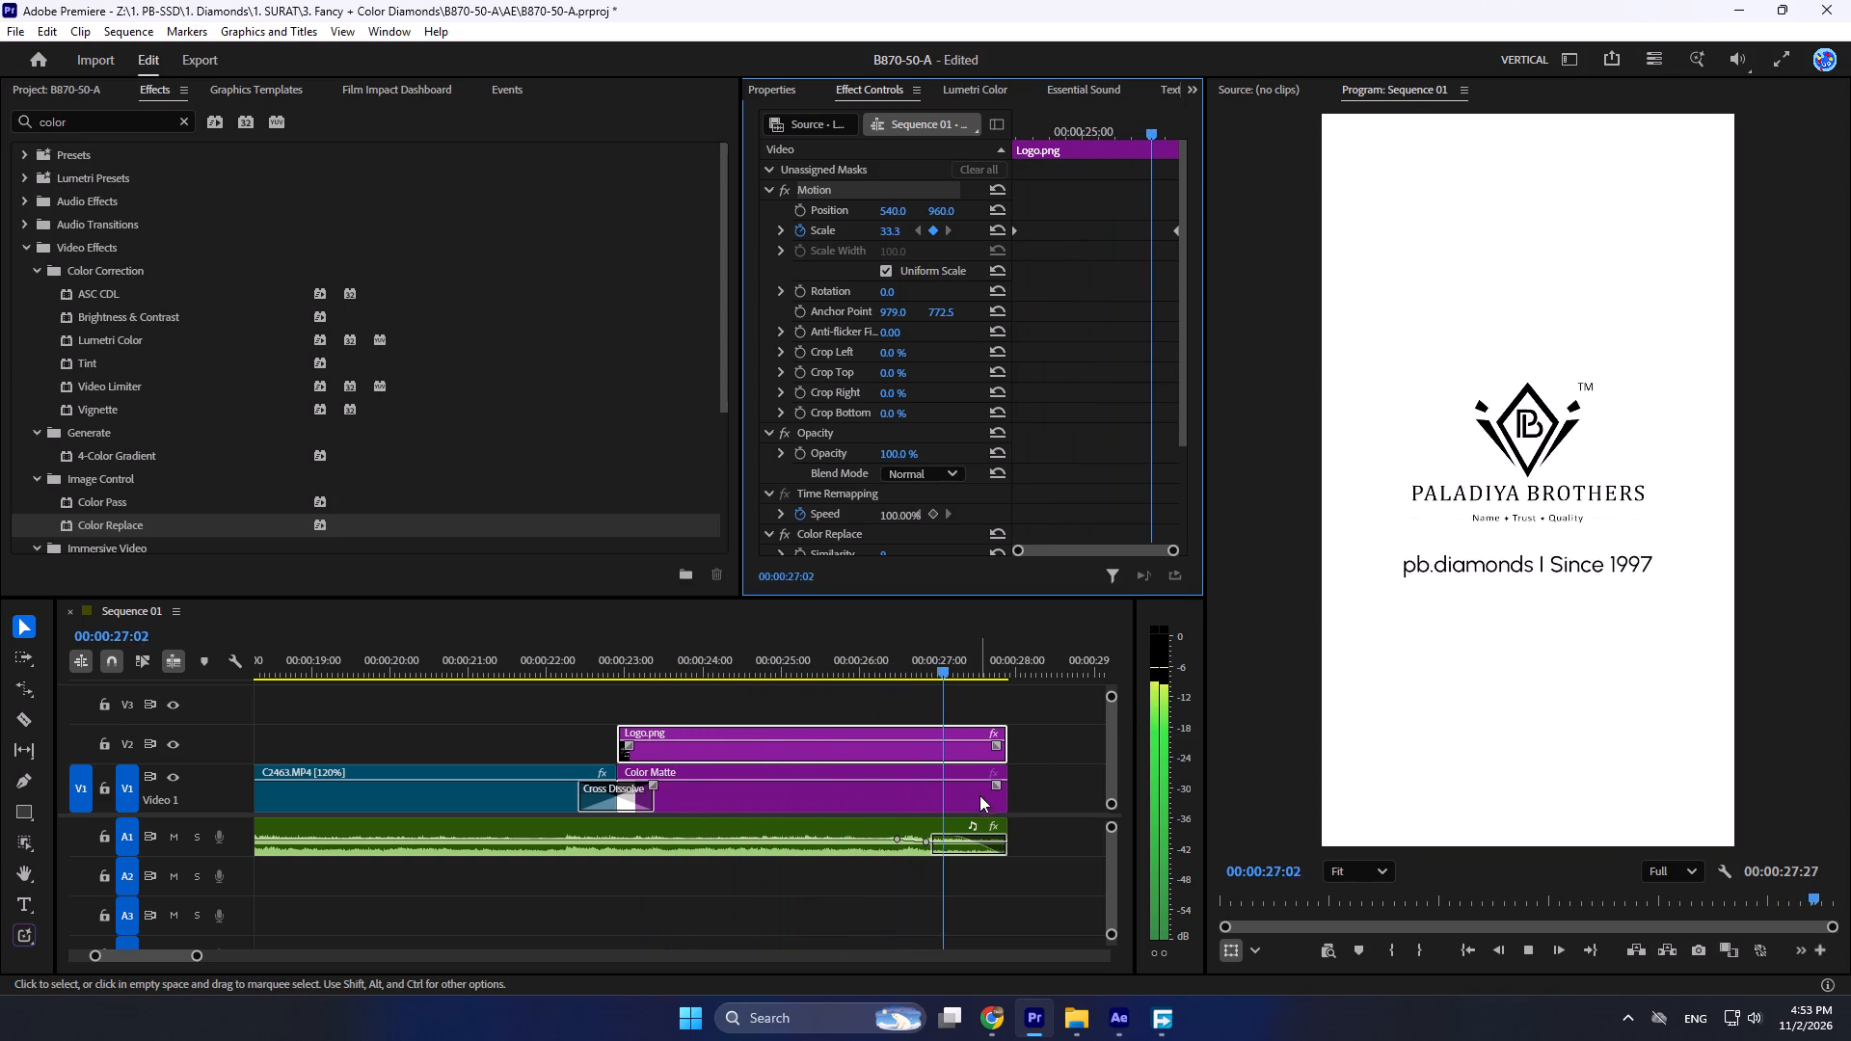
key("space")
Add a middle Scale keyframe of 40 to the logo at 00:00:25:05 and play from there.
left_click_drag(961, 671, 743, 688)
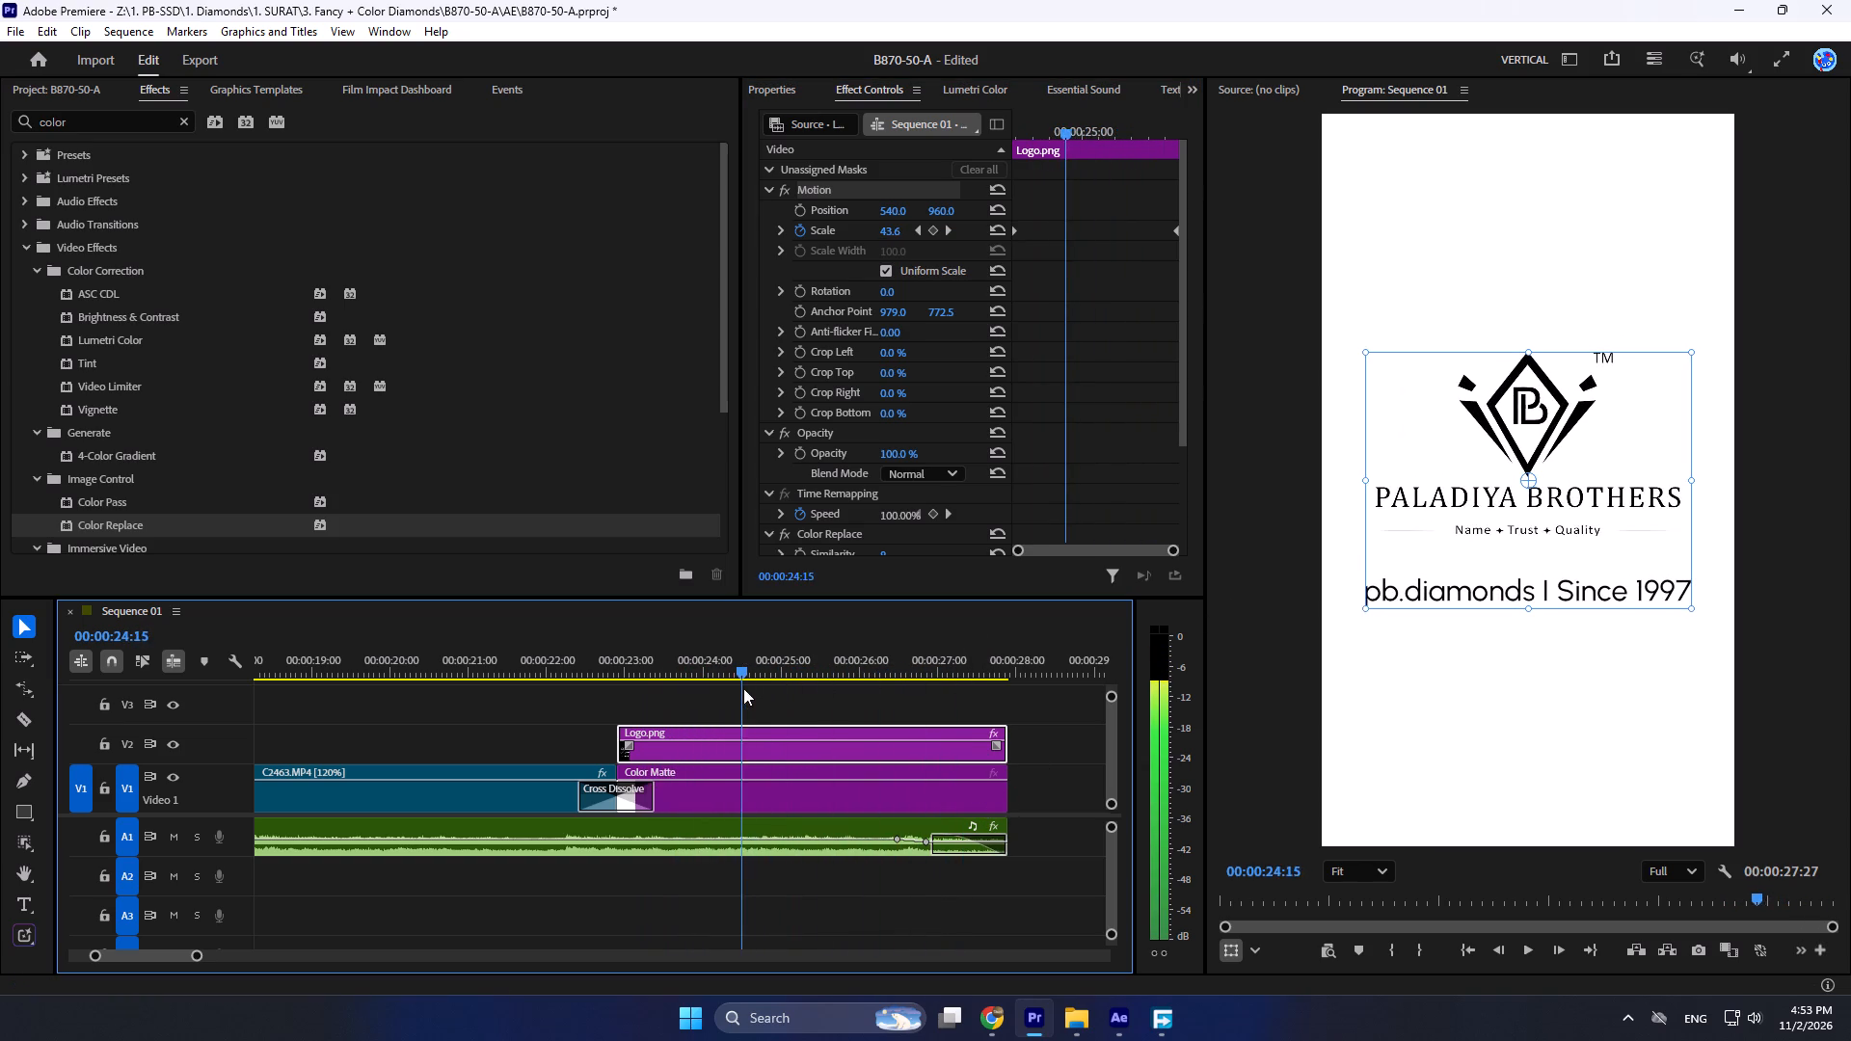
left_click_drag(743, 688, 791, 704)
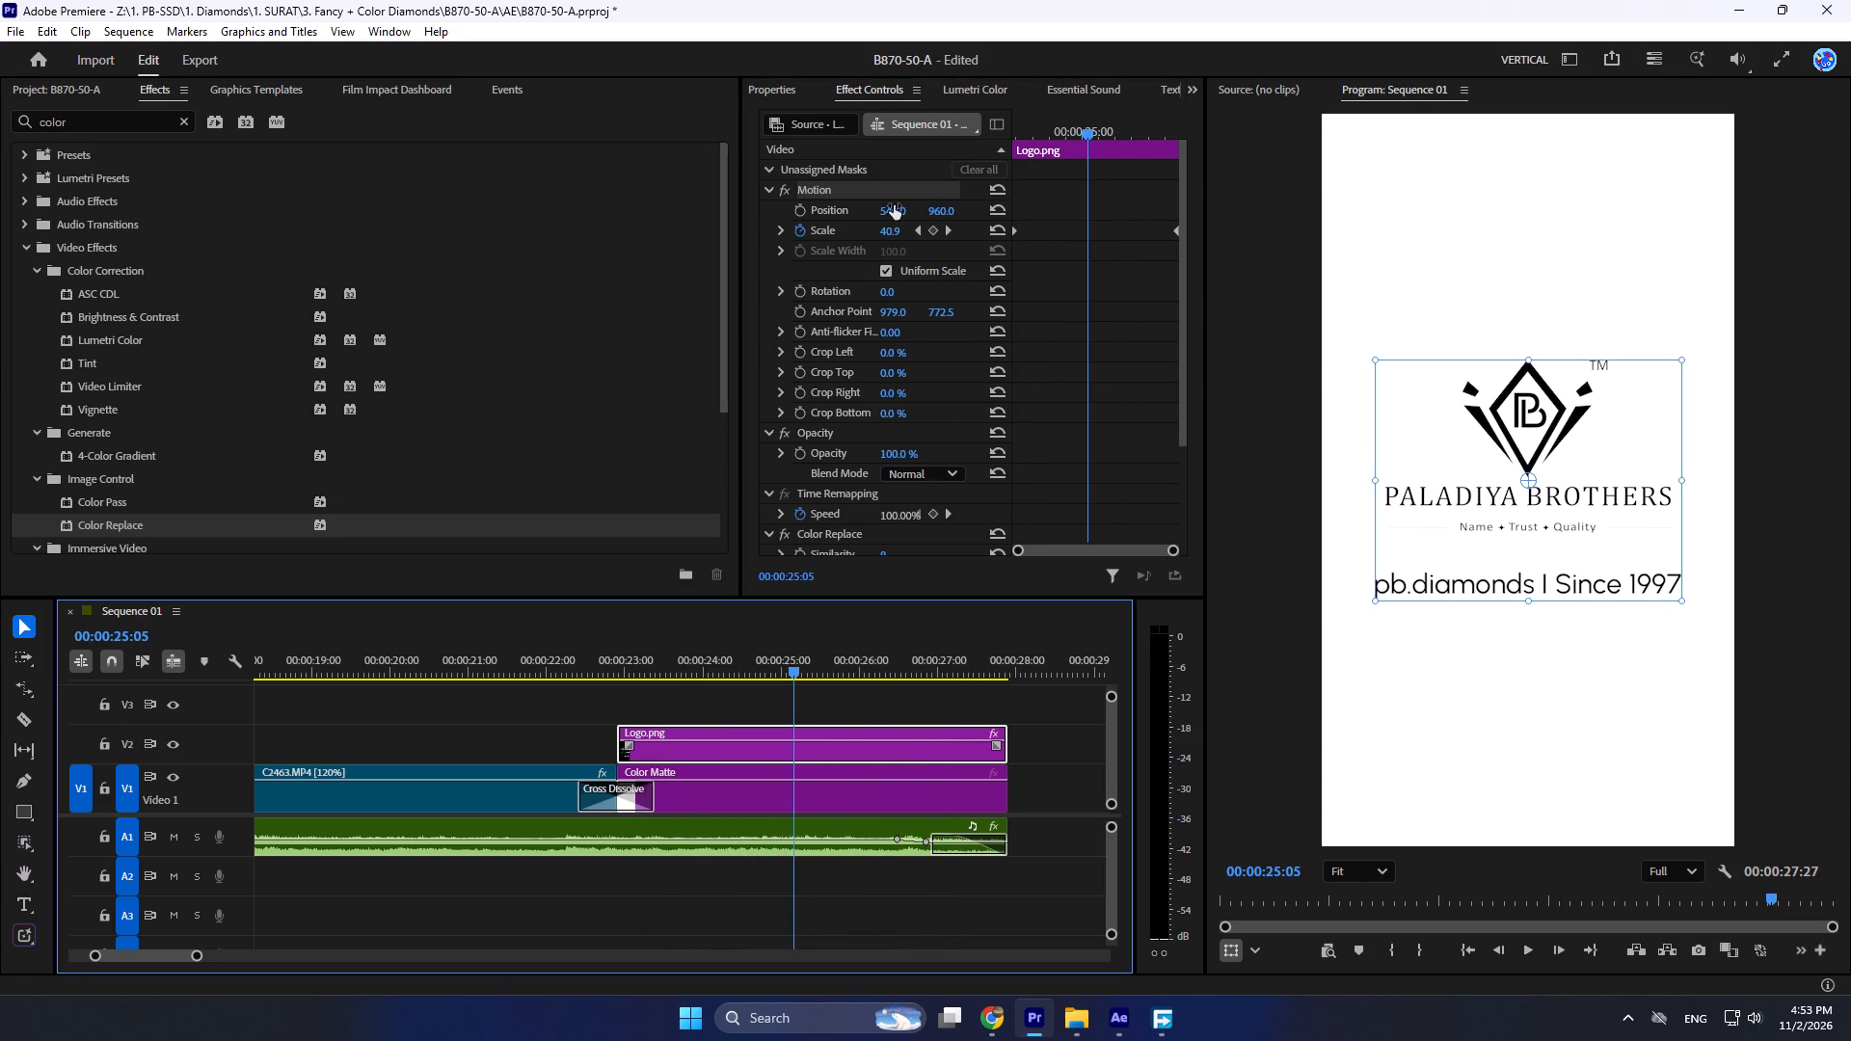
left_click(892, 234)
type("40")
key("Return")
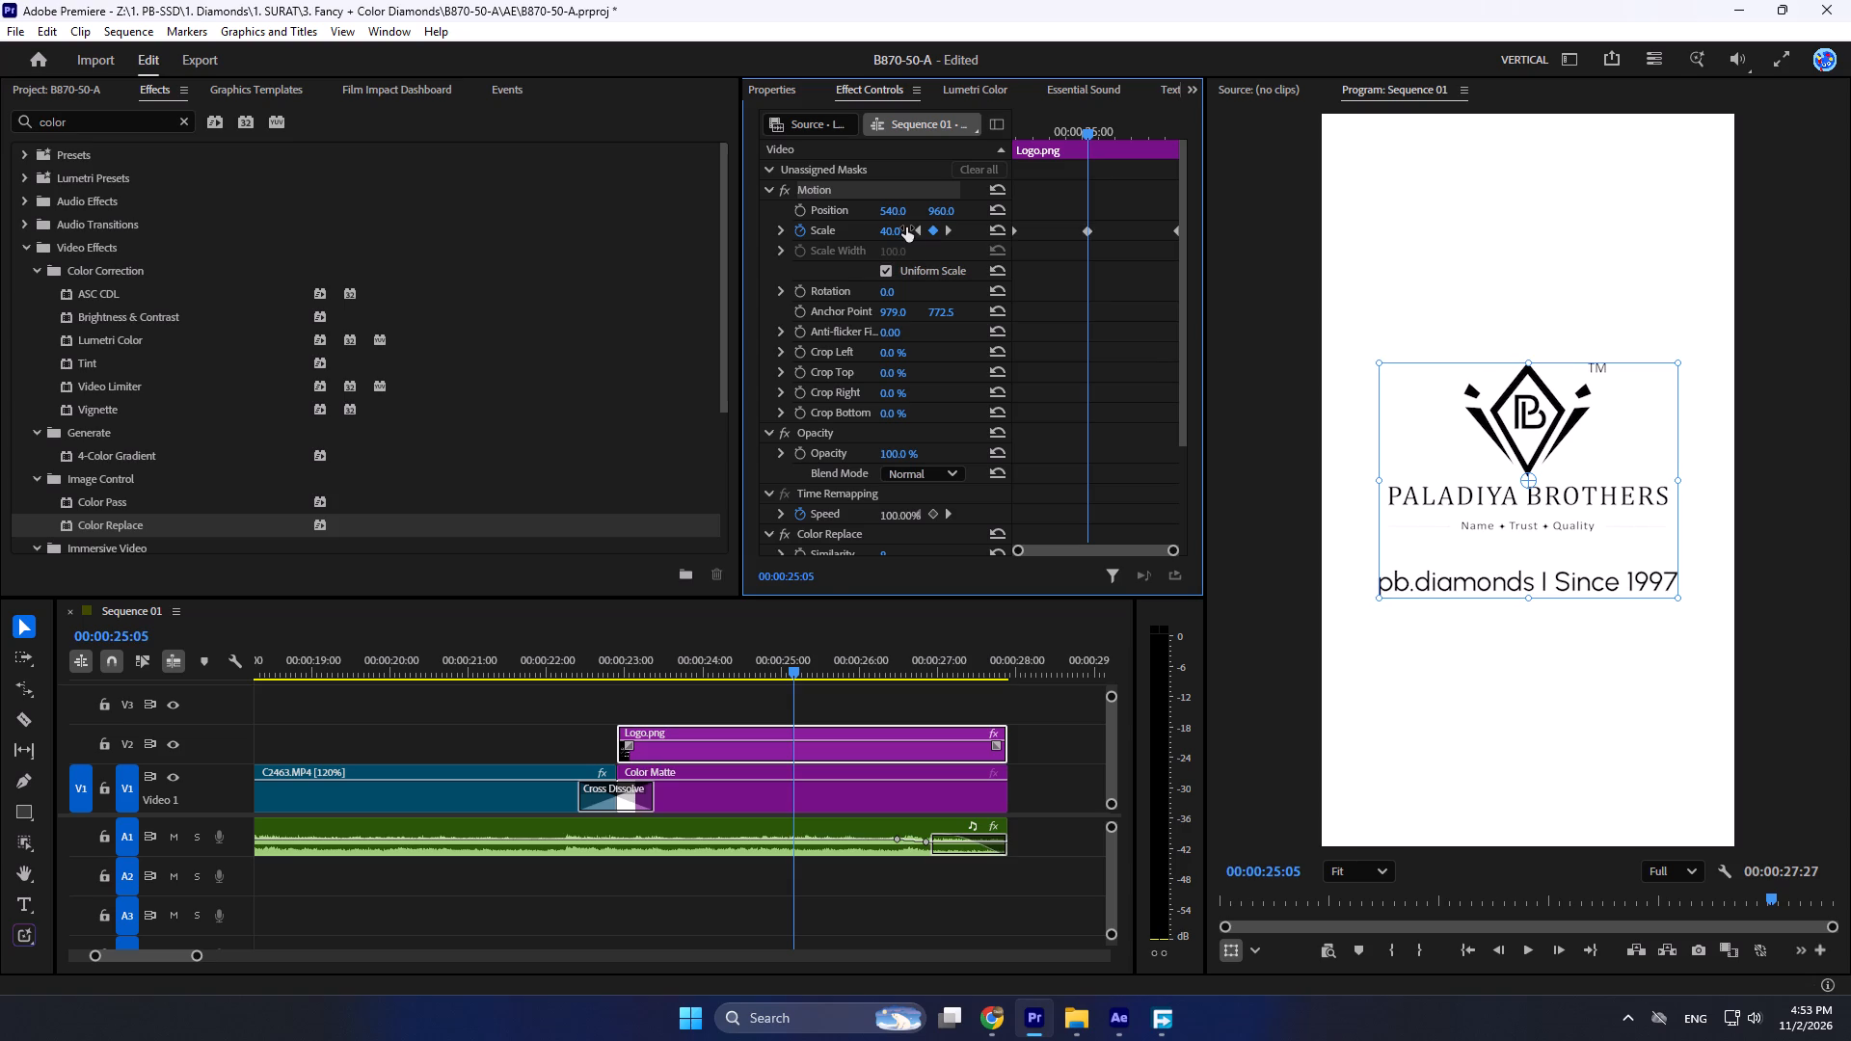
key("space")
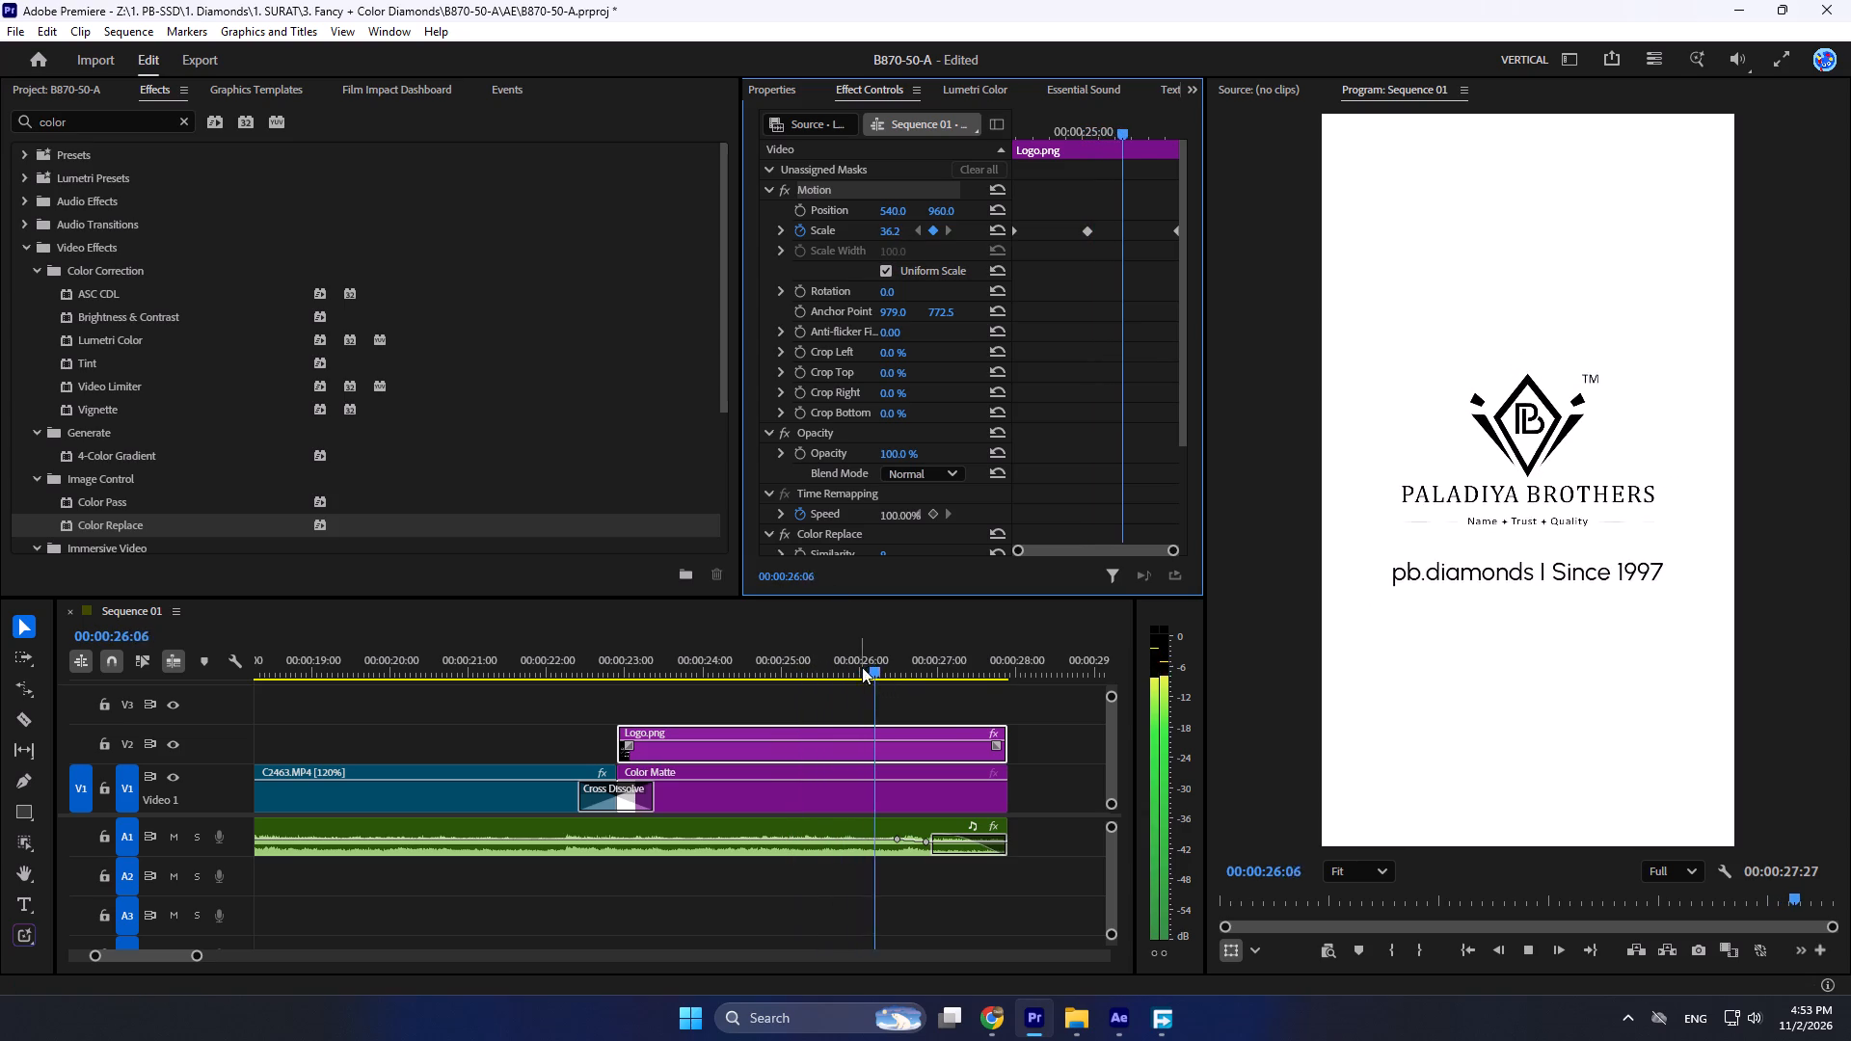
Set the logo's ending Scale keyframe to 35 and play the closing section of the logo animation.
left_click_drag(866, 661, 1002, 683)
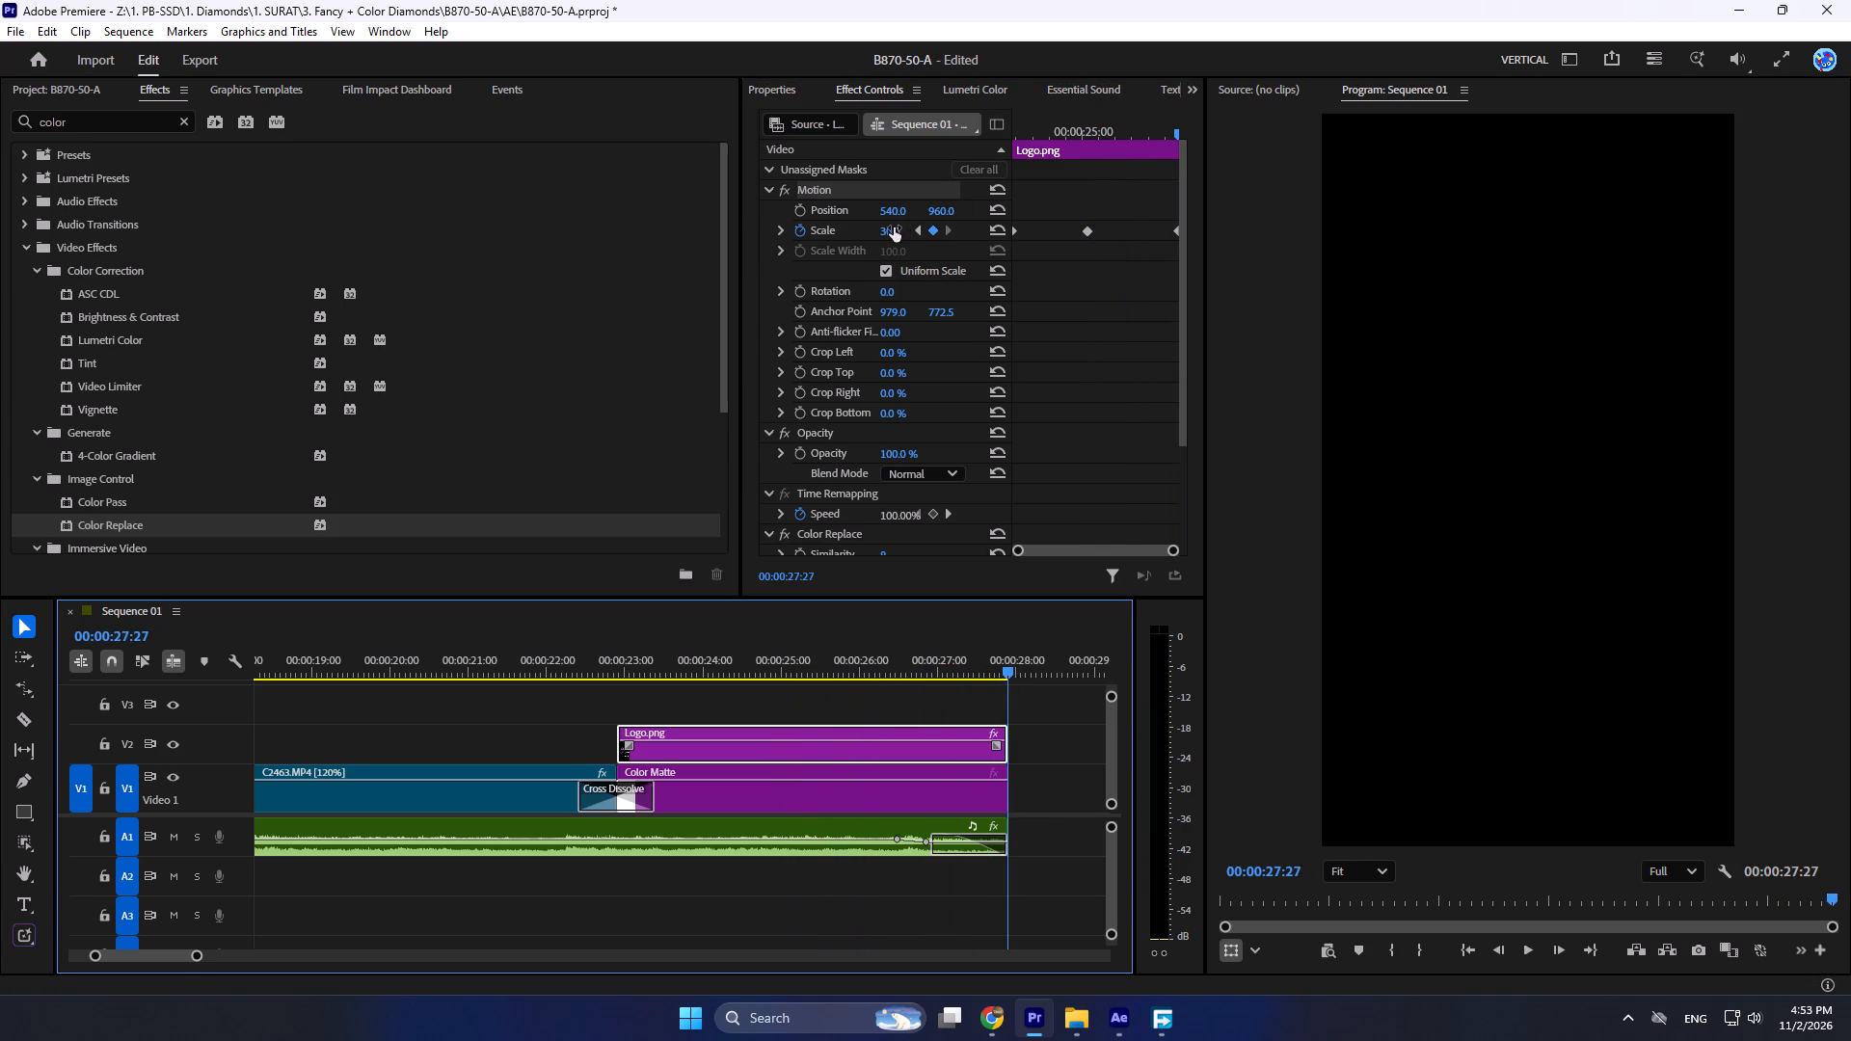
left_click(894, 227)
type("35")
key("Return")
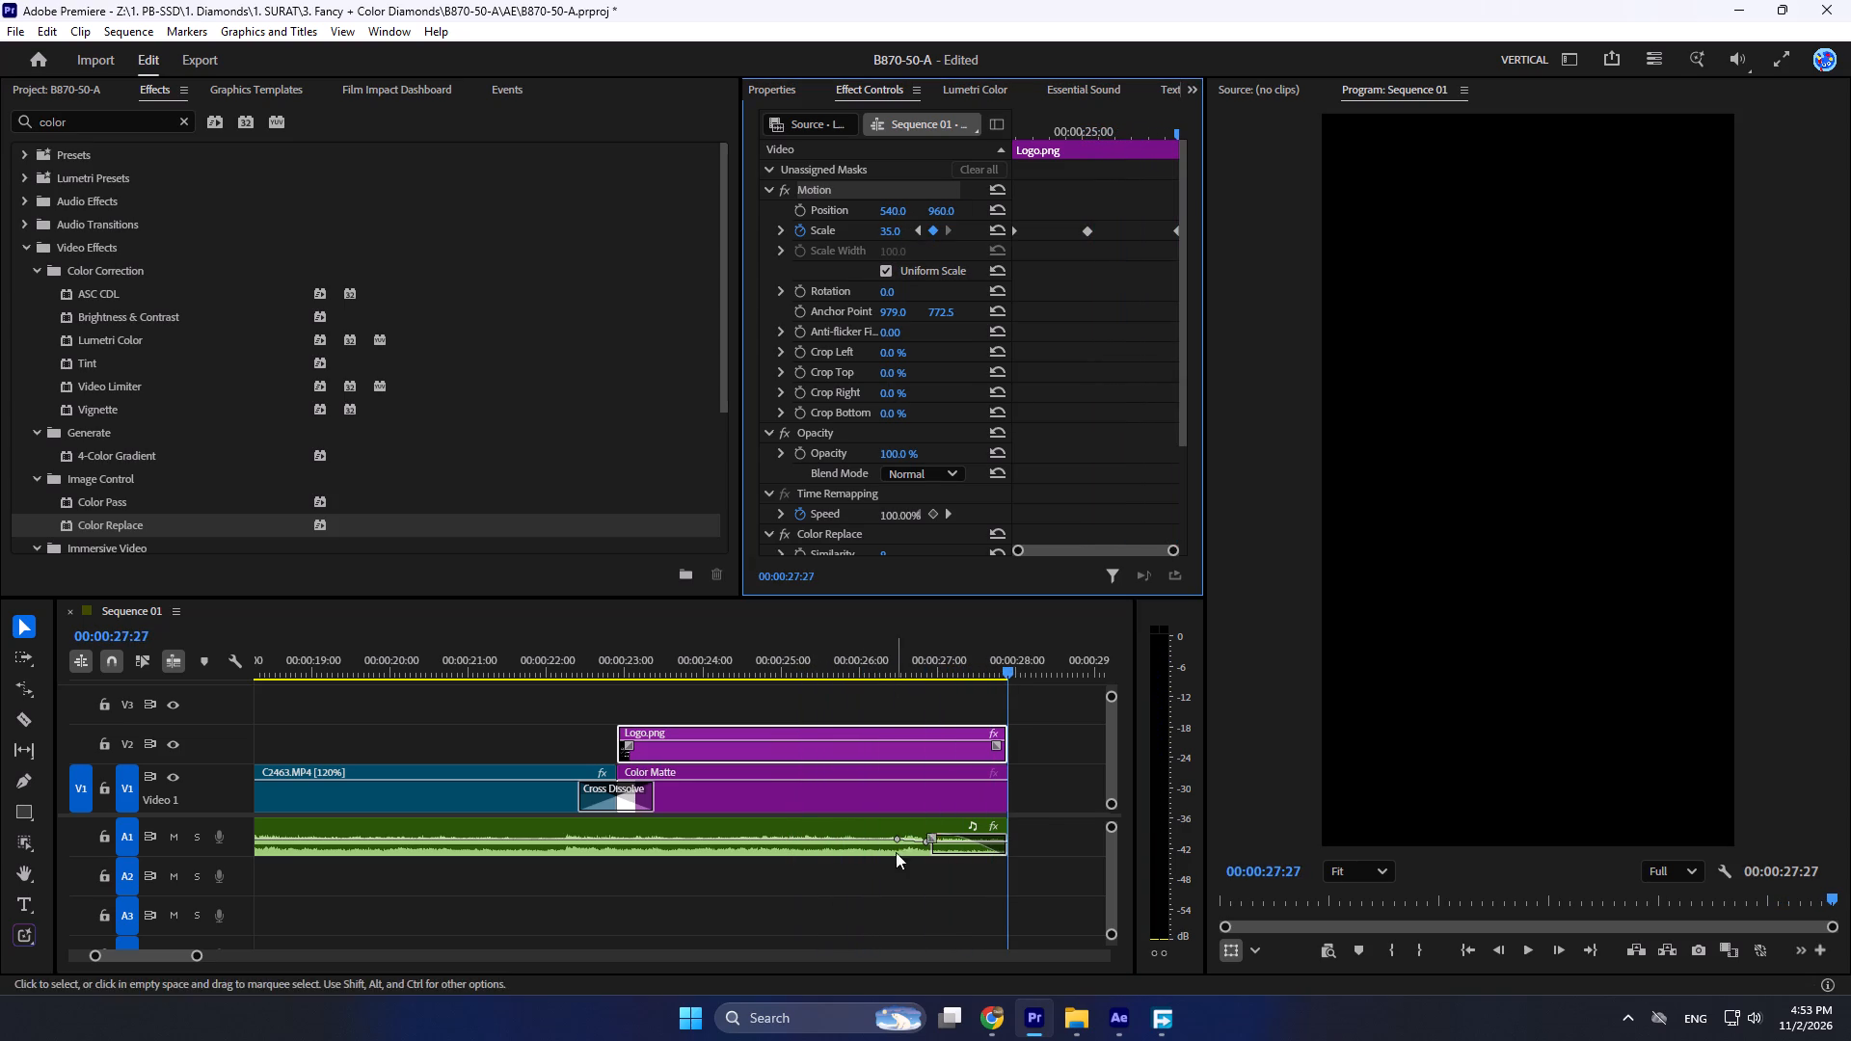
left_click(811, 654)
key("space")
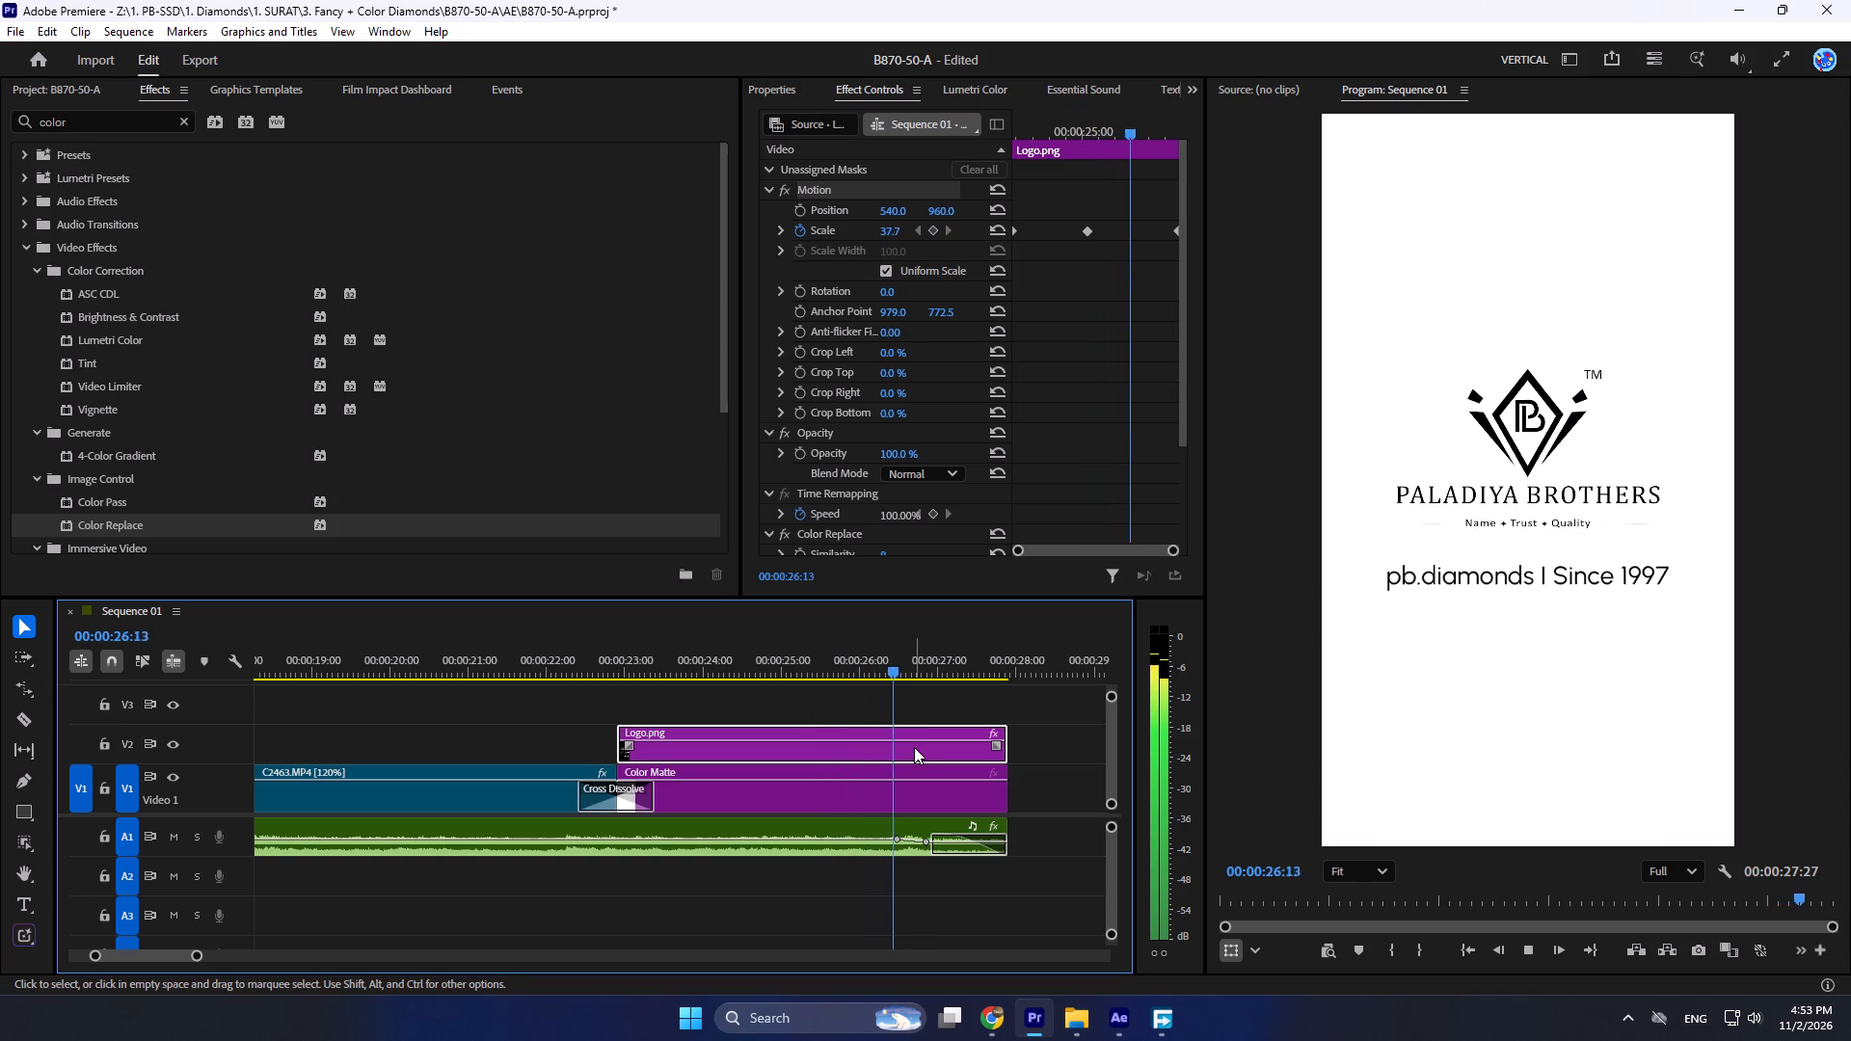
Play the sequence from the beginning to review the opening diamond clips, stopping at 00:00:05:28.
key("space")
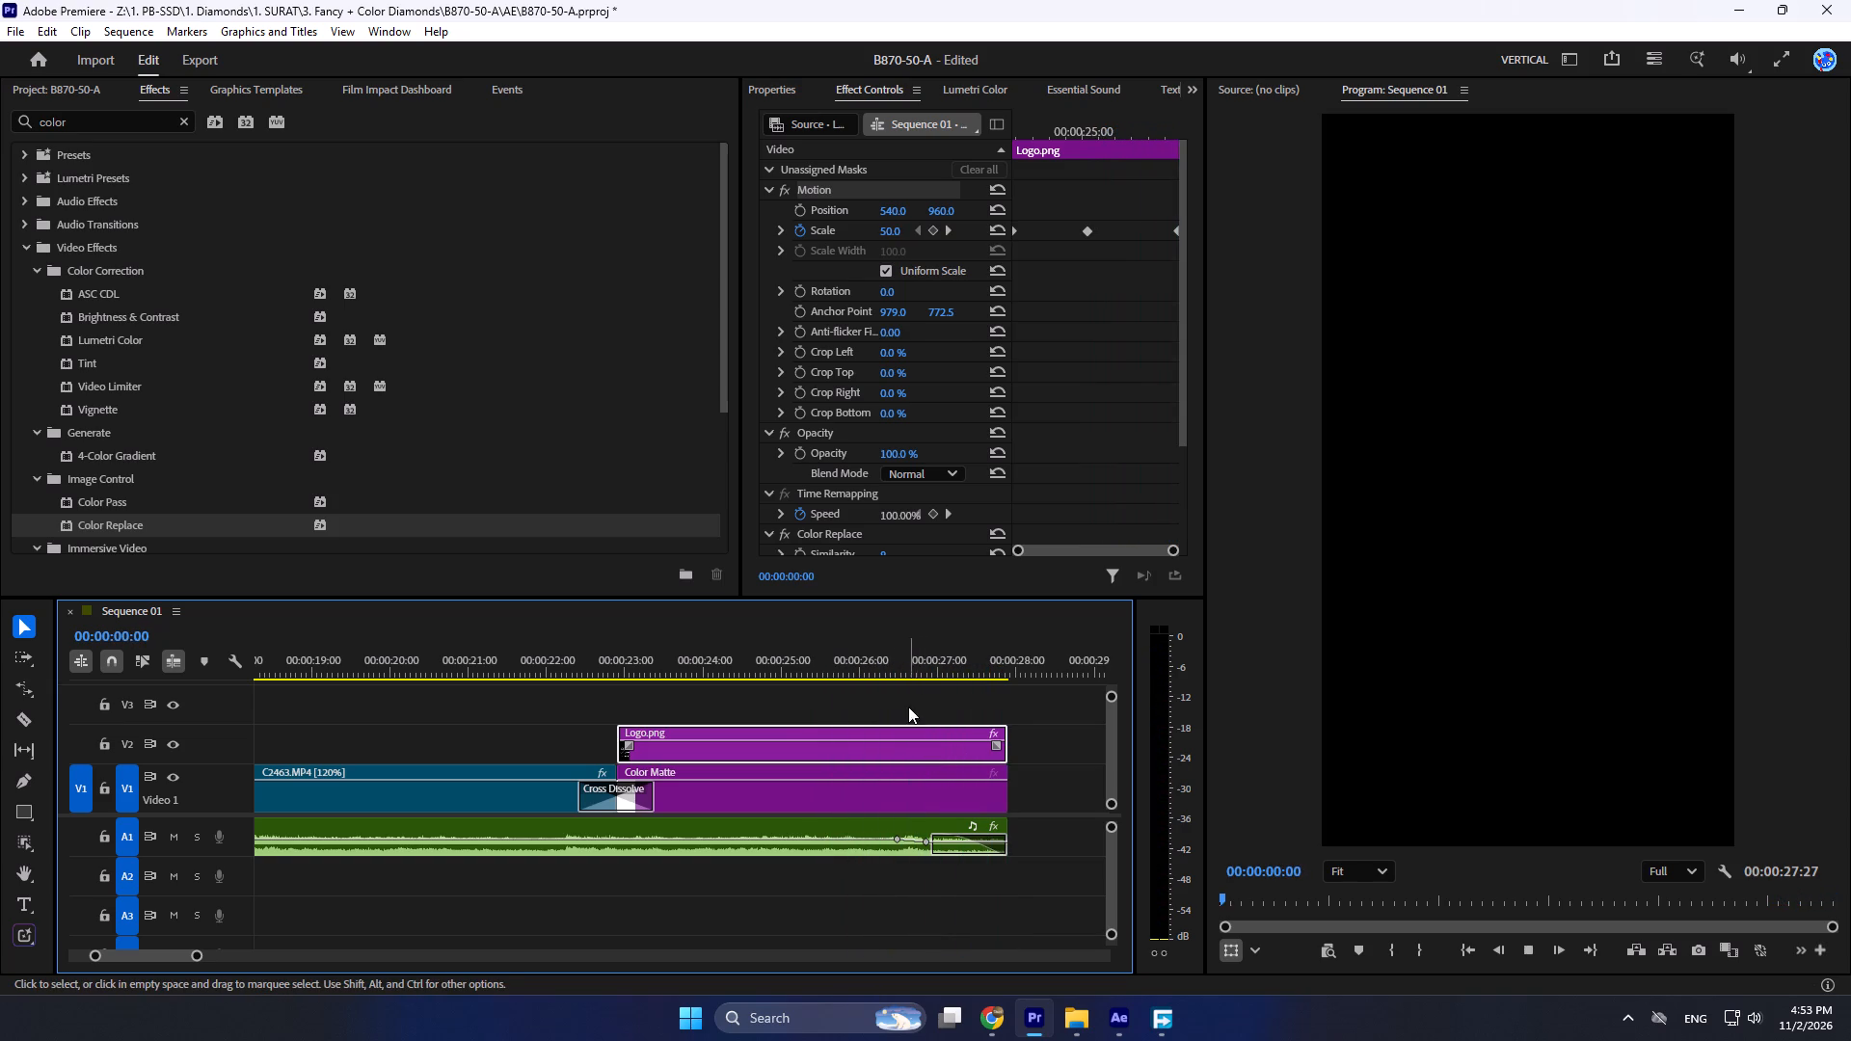
scroll(663, 765, "down", 6, "alt")
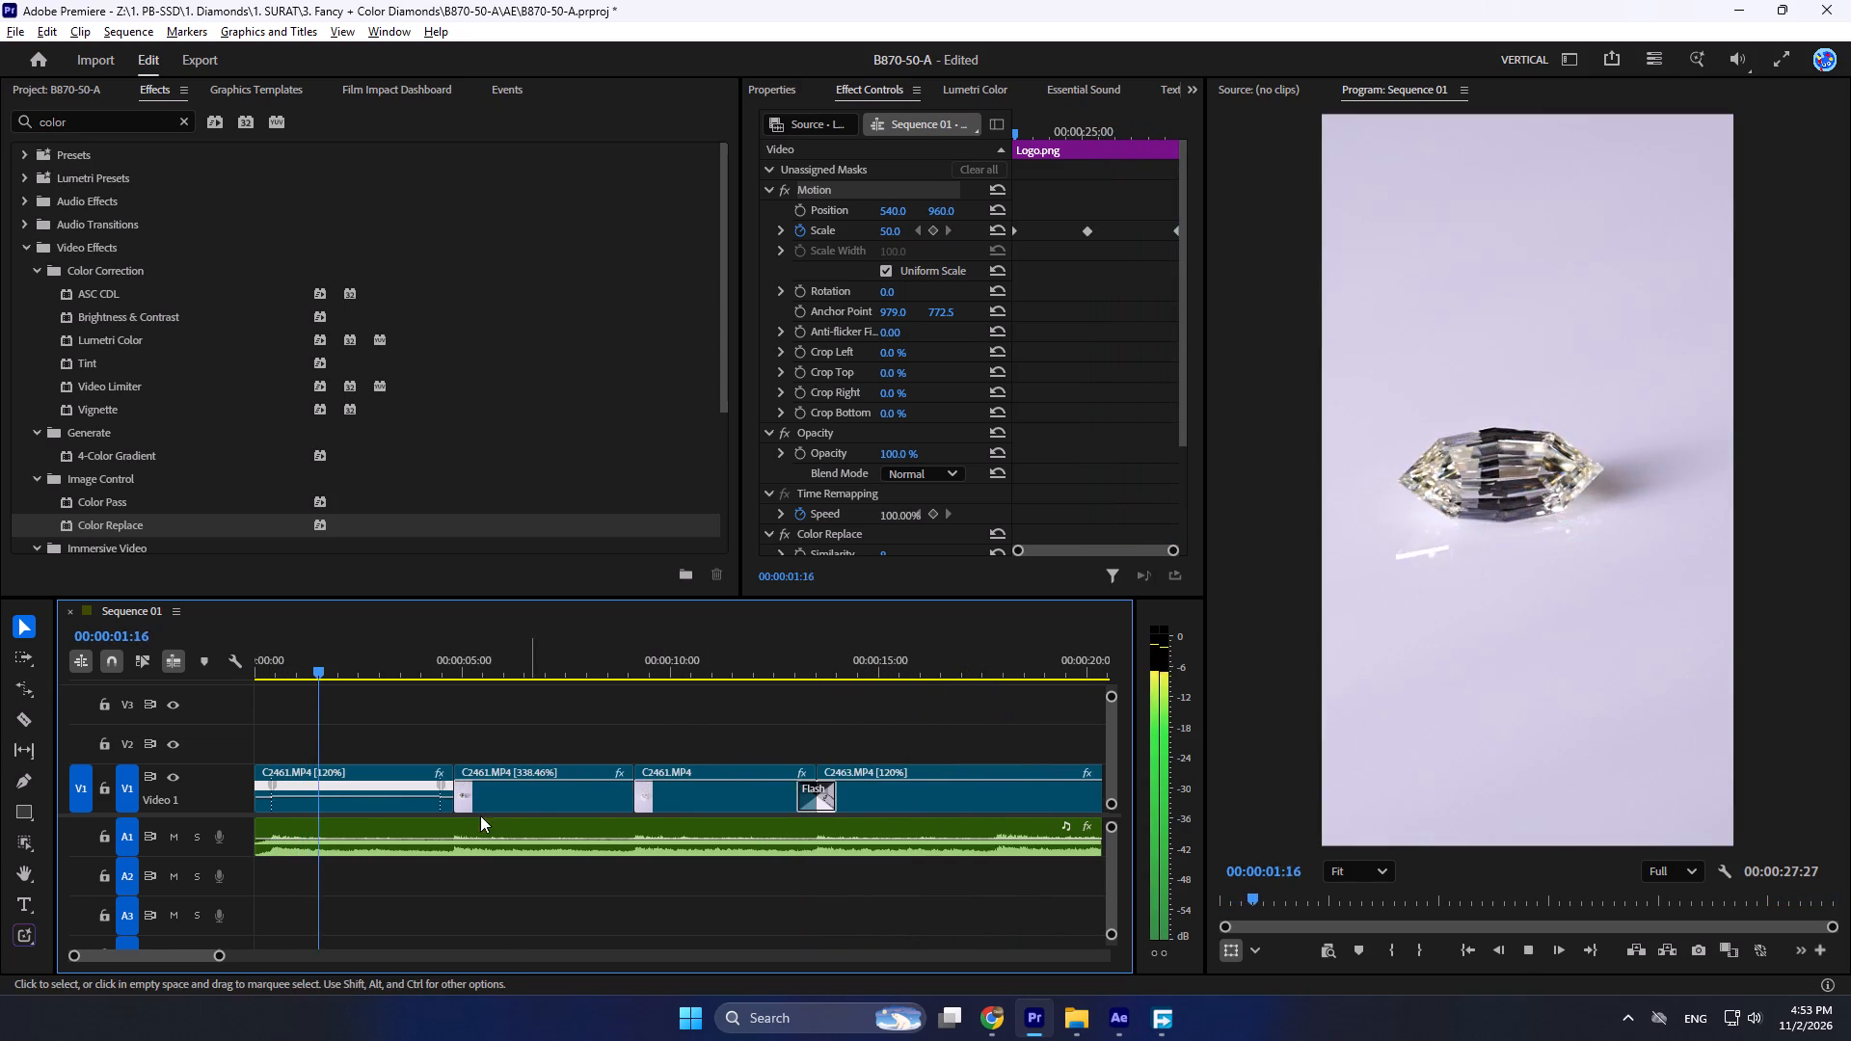
scroll(451, 797, "up", 3, "alt")
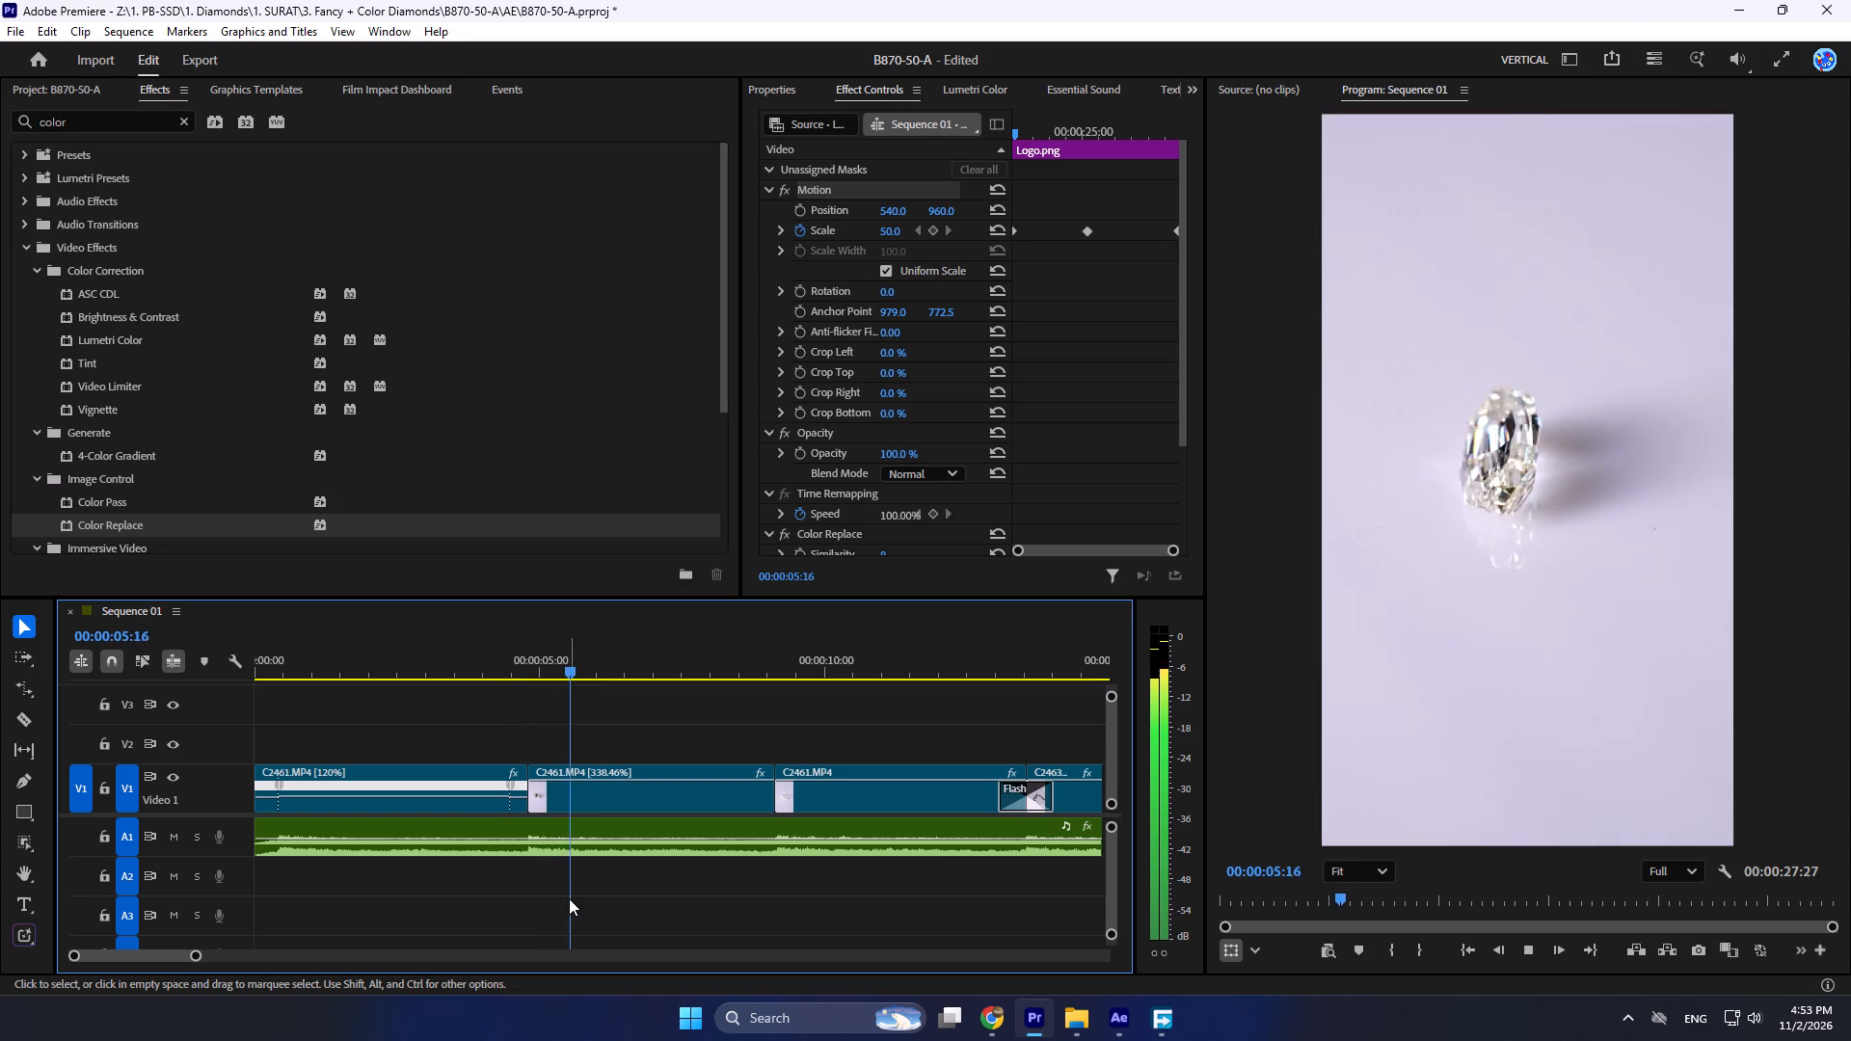
key("space")
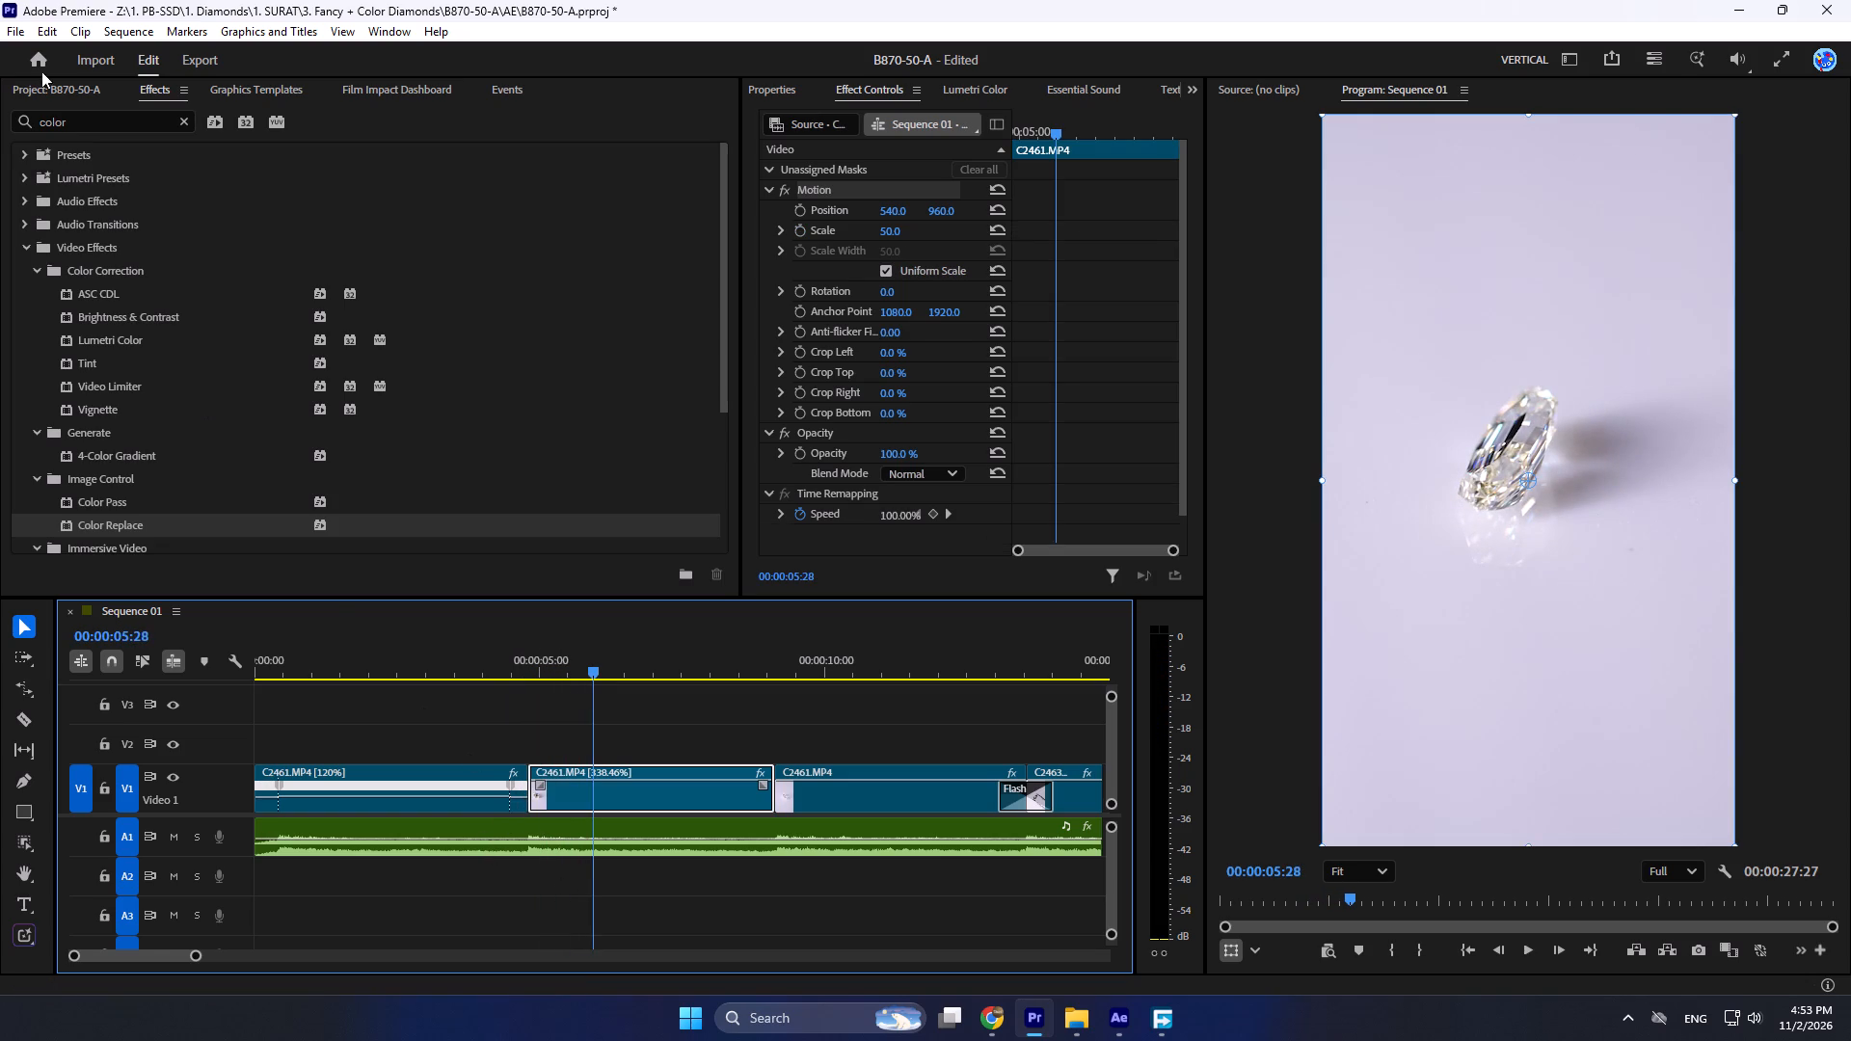
Create an adjustment layer at 1080 × 1920, 30.00 fps, with square pixels.
left_click(105, 88)
right_click(344, 468)
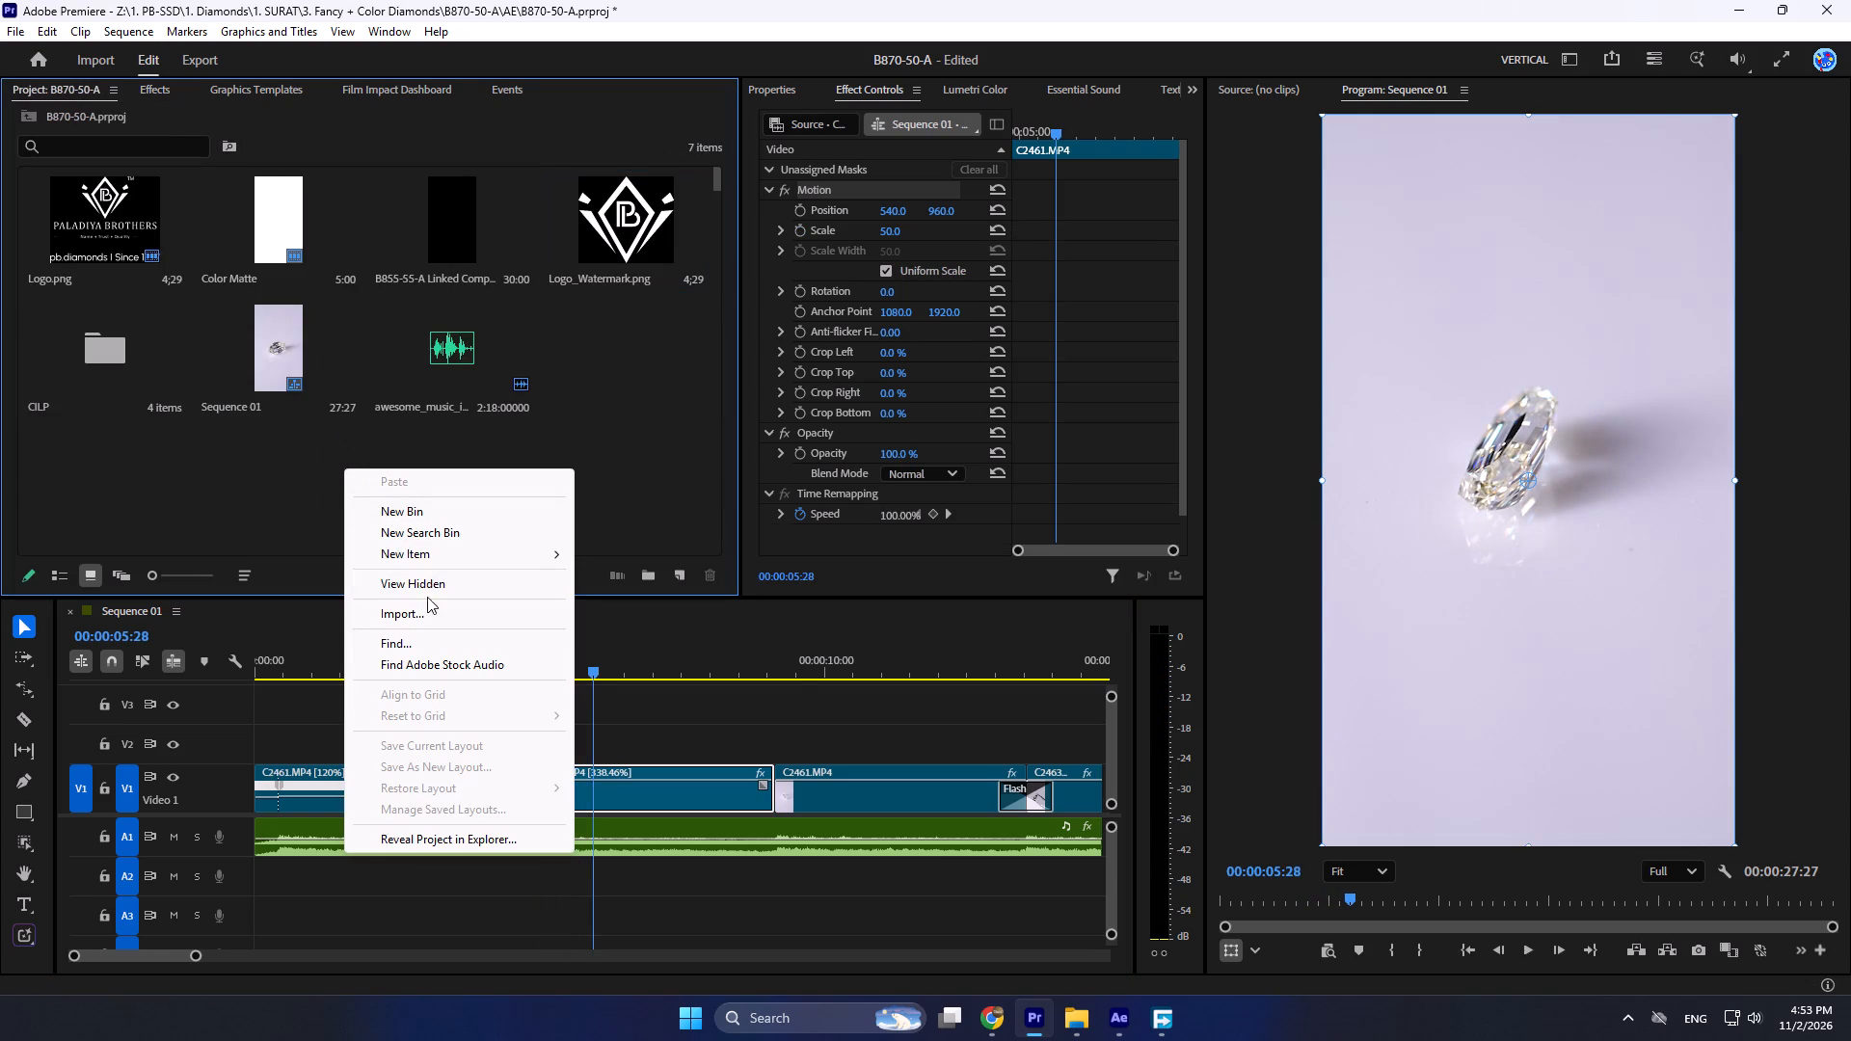
left_click(434, 557)
left_click(629, 615)
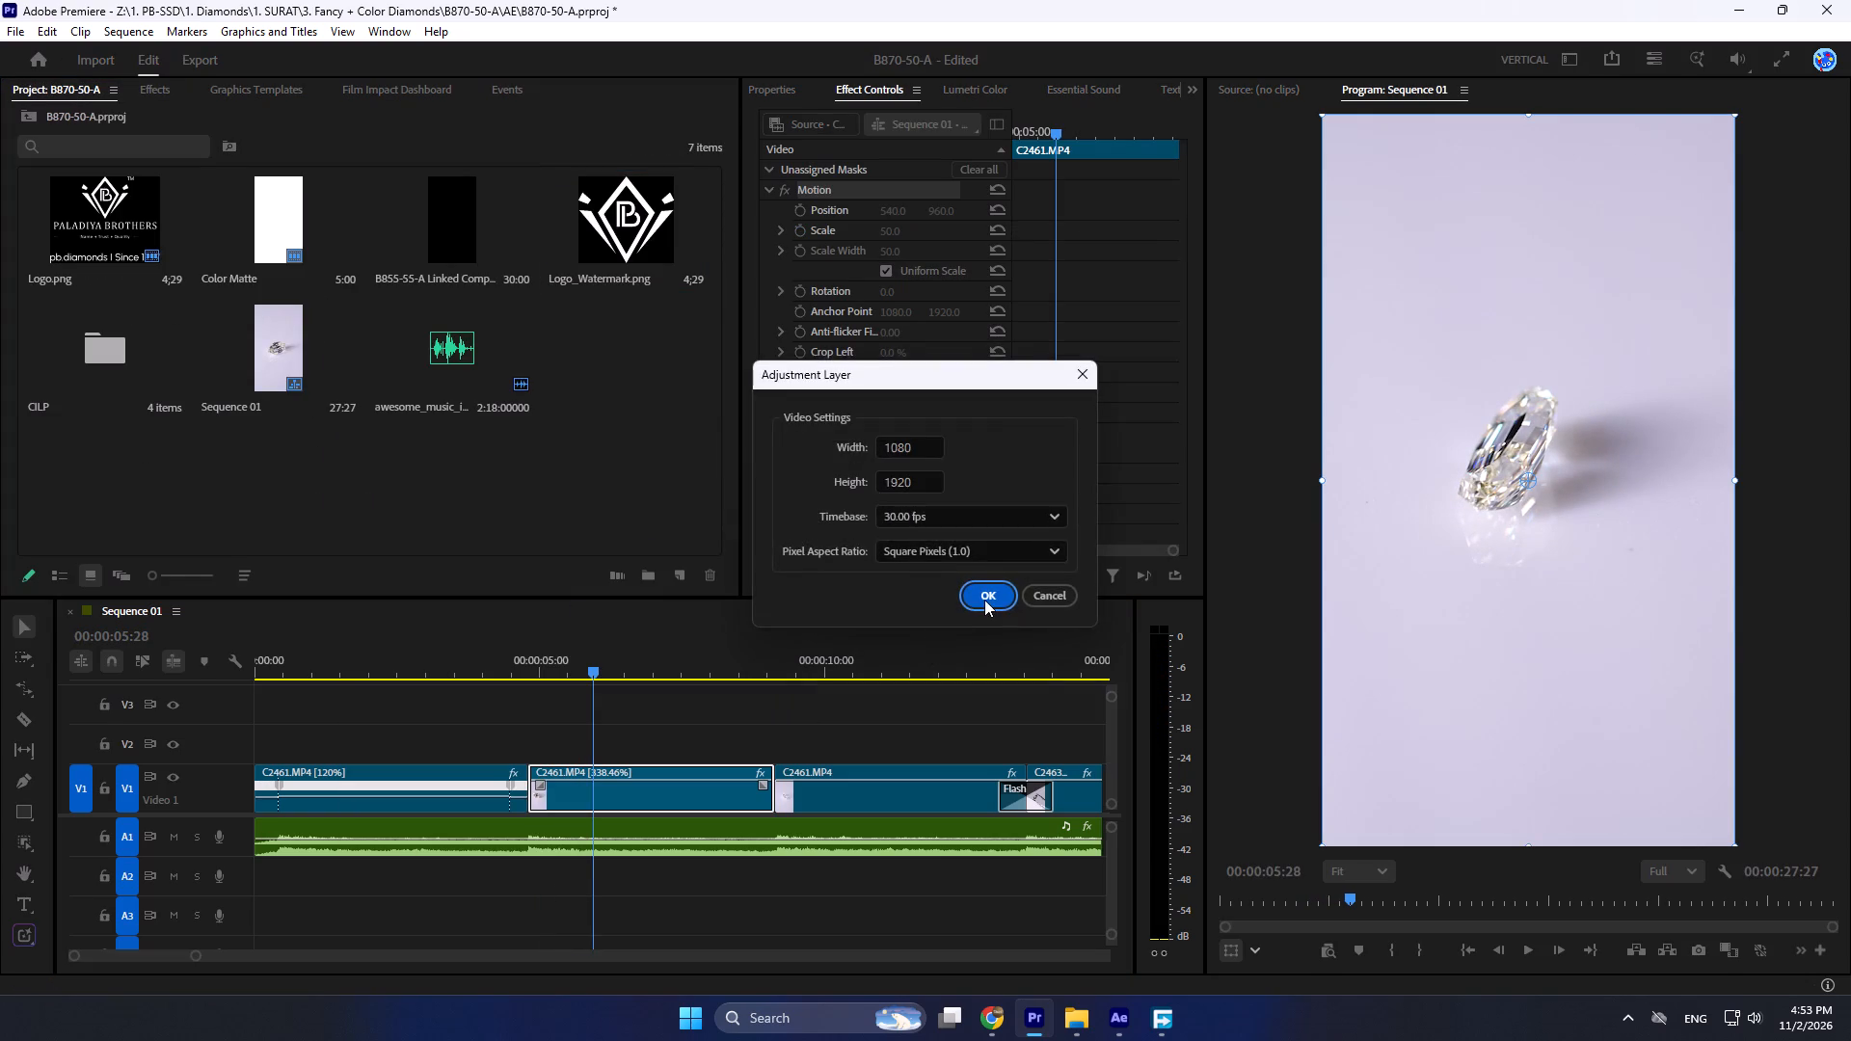
left_click(984, 599)
Place the adjustment layer on V2 at the sequence start and extend it to the beginning of the logo clip.
scroll(717, 668, "down", 6, "alt")
left_click_drag(619, 385, 255, 725)
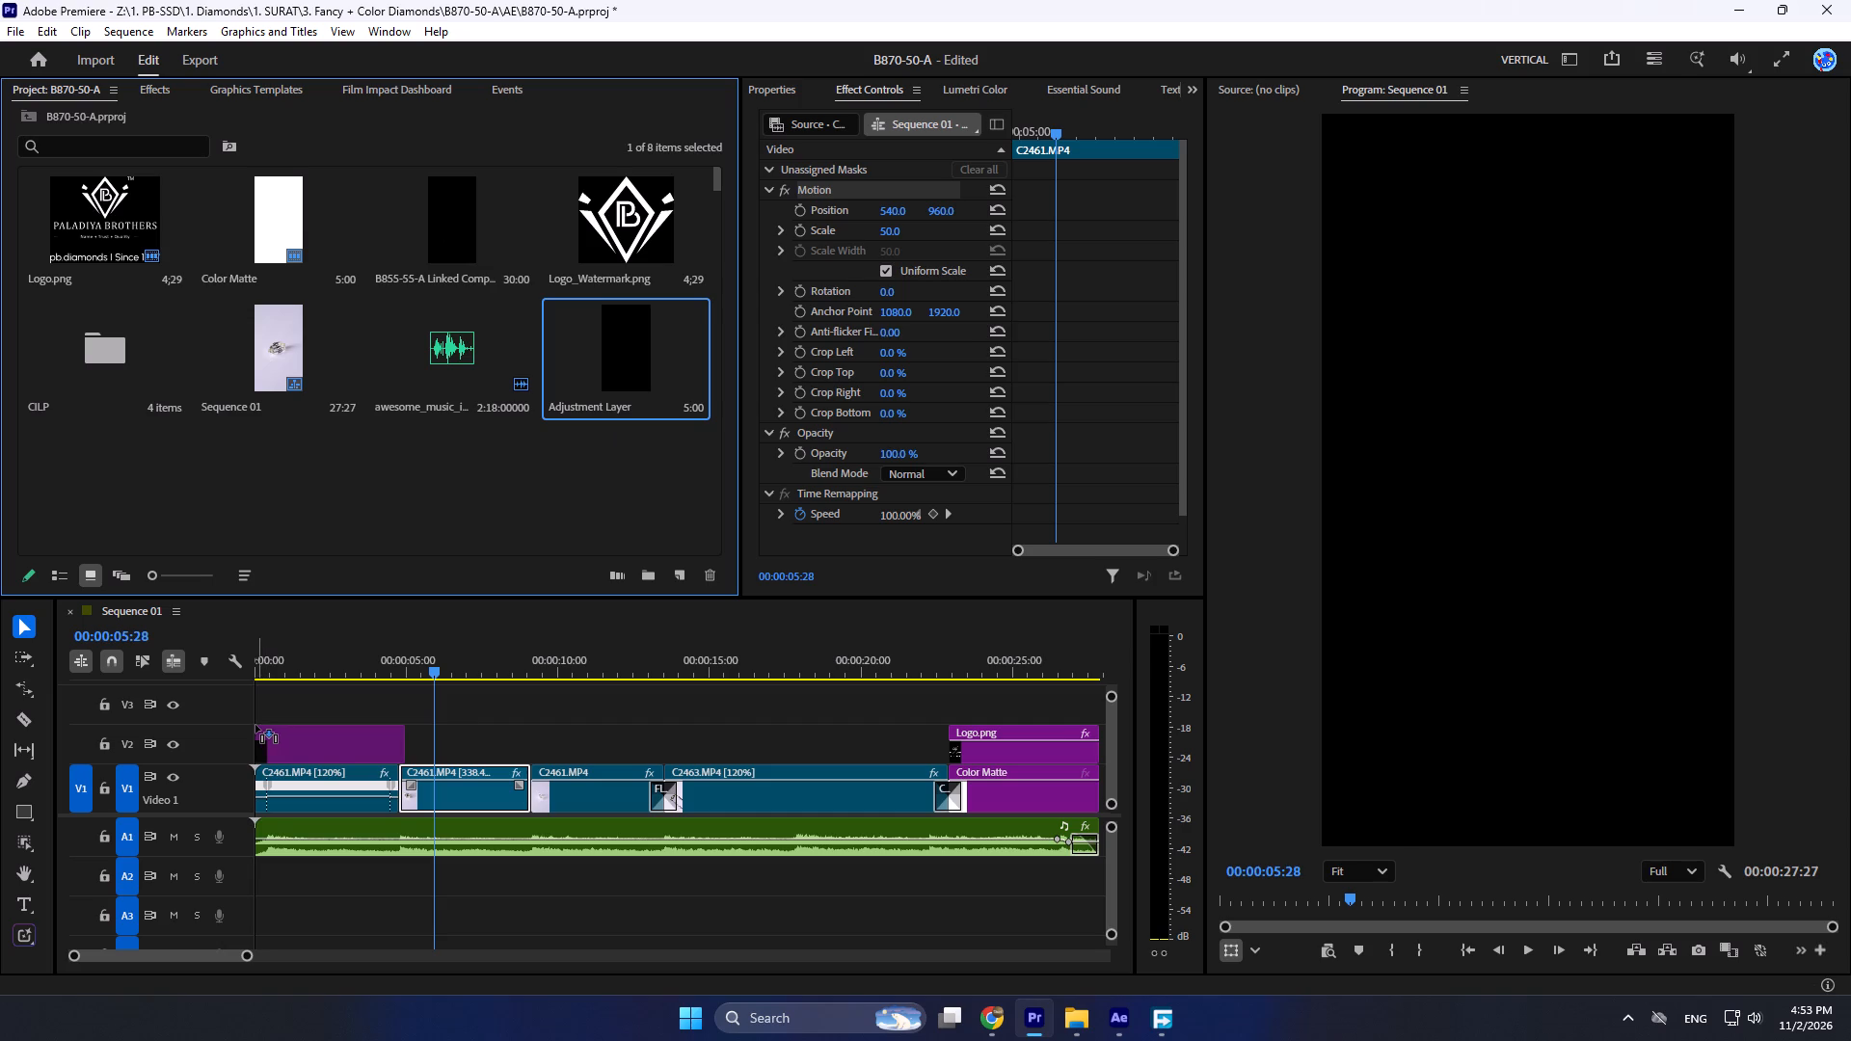
left_click_drag(255, 725, 254, 725)
left_click_drag(400, 731, 925, 739)
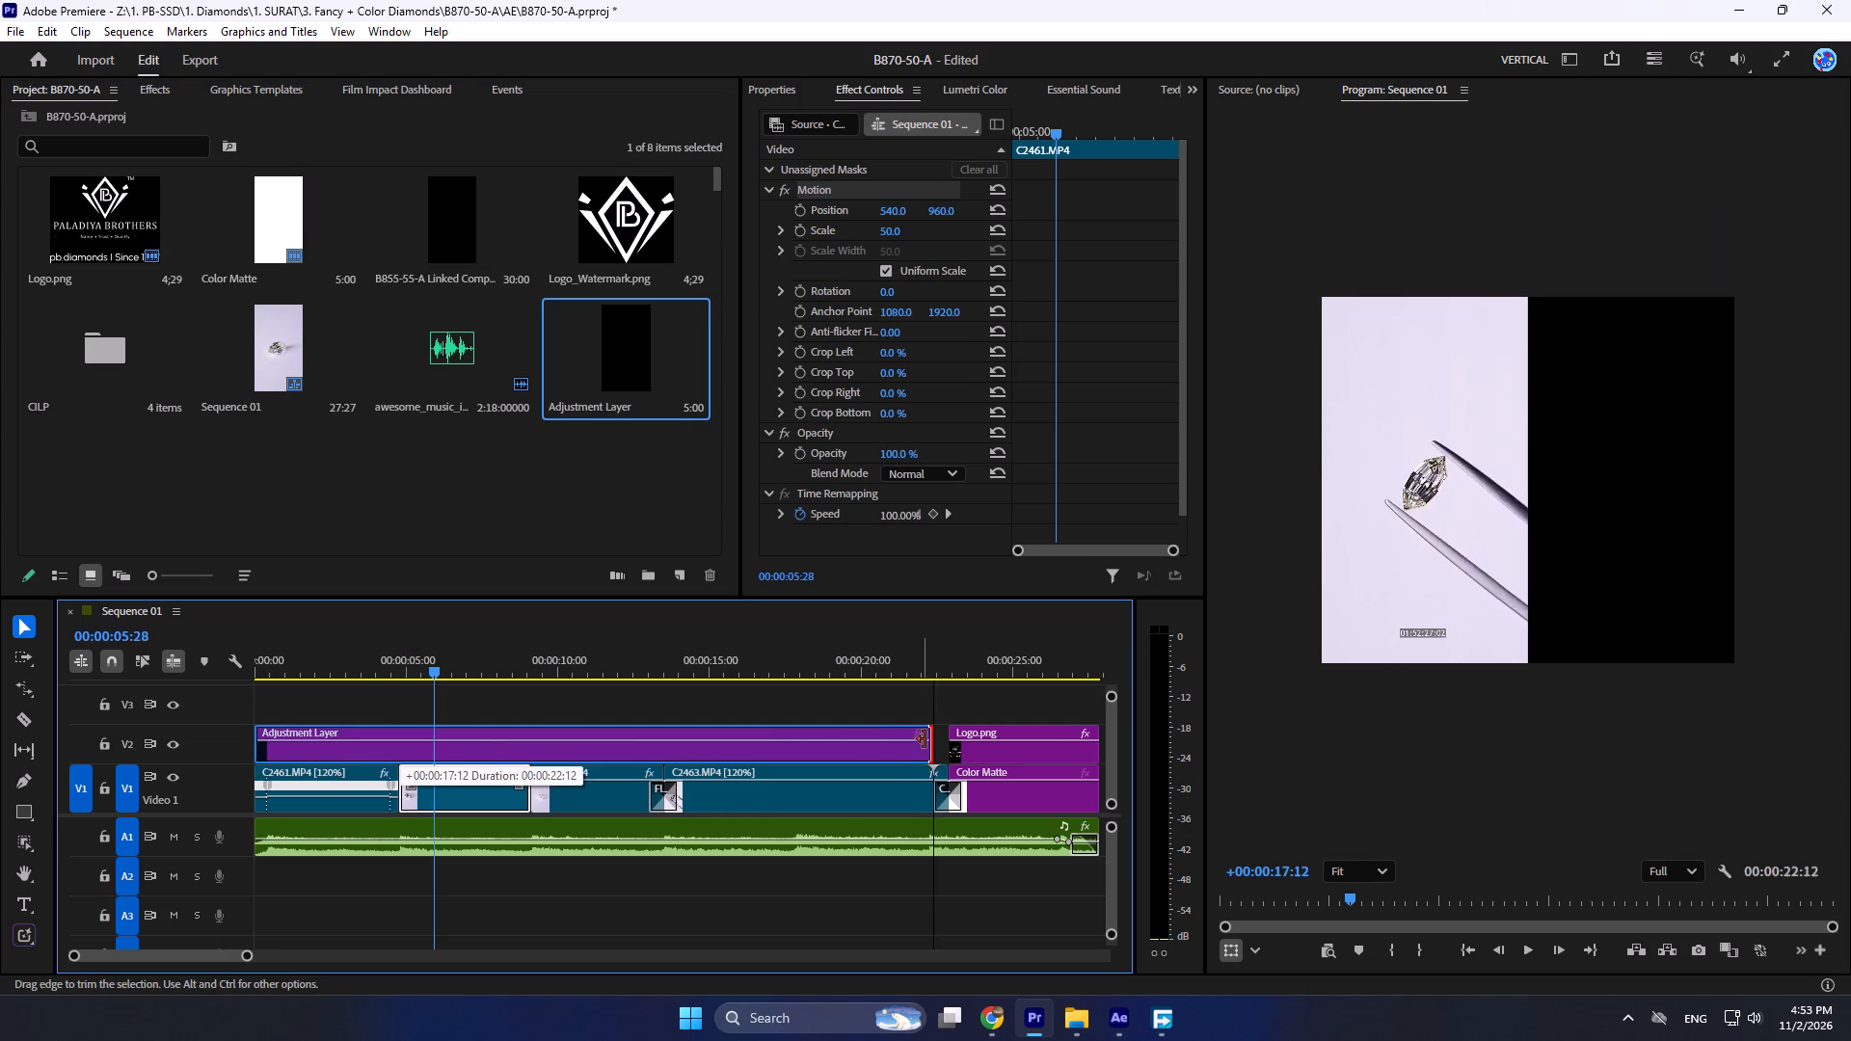
left_click_drag(925, 739, 956, 742)
Preview the Lumetri Color Creative looks for the adjustment layer on the frame at 00:00:05:28.
left_click(758, 752)
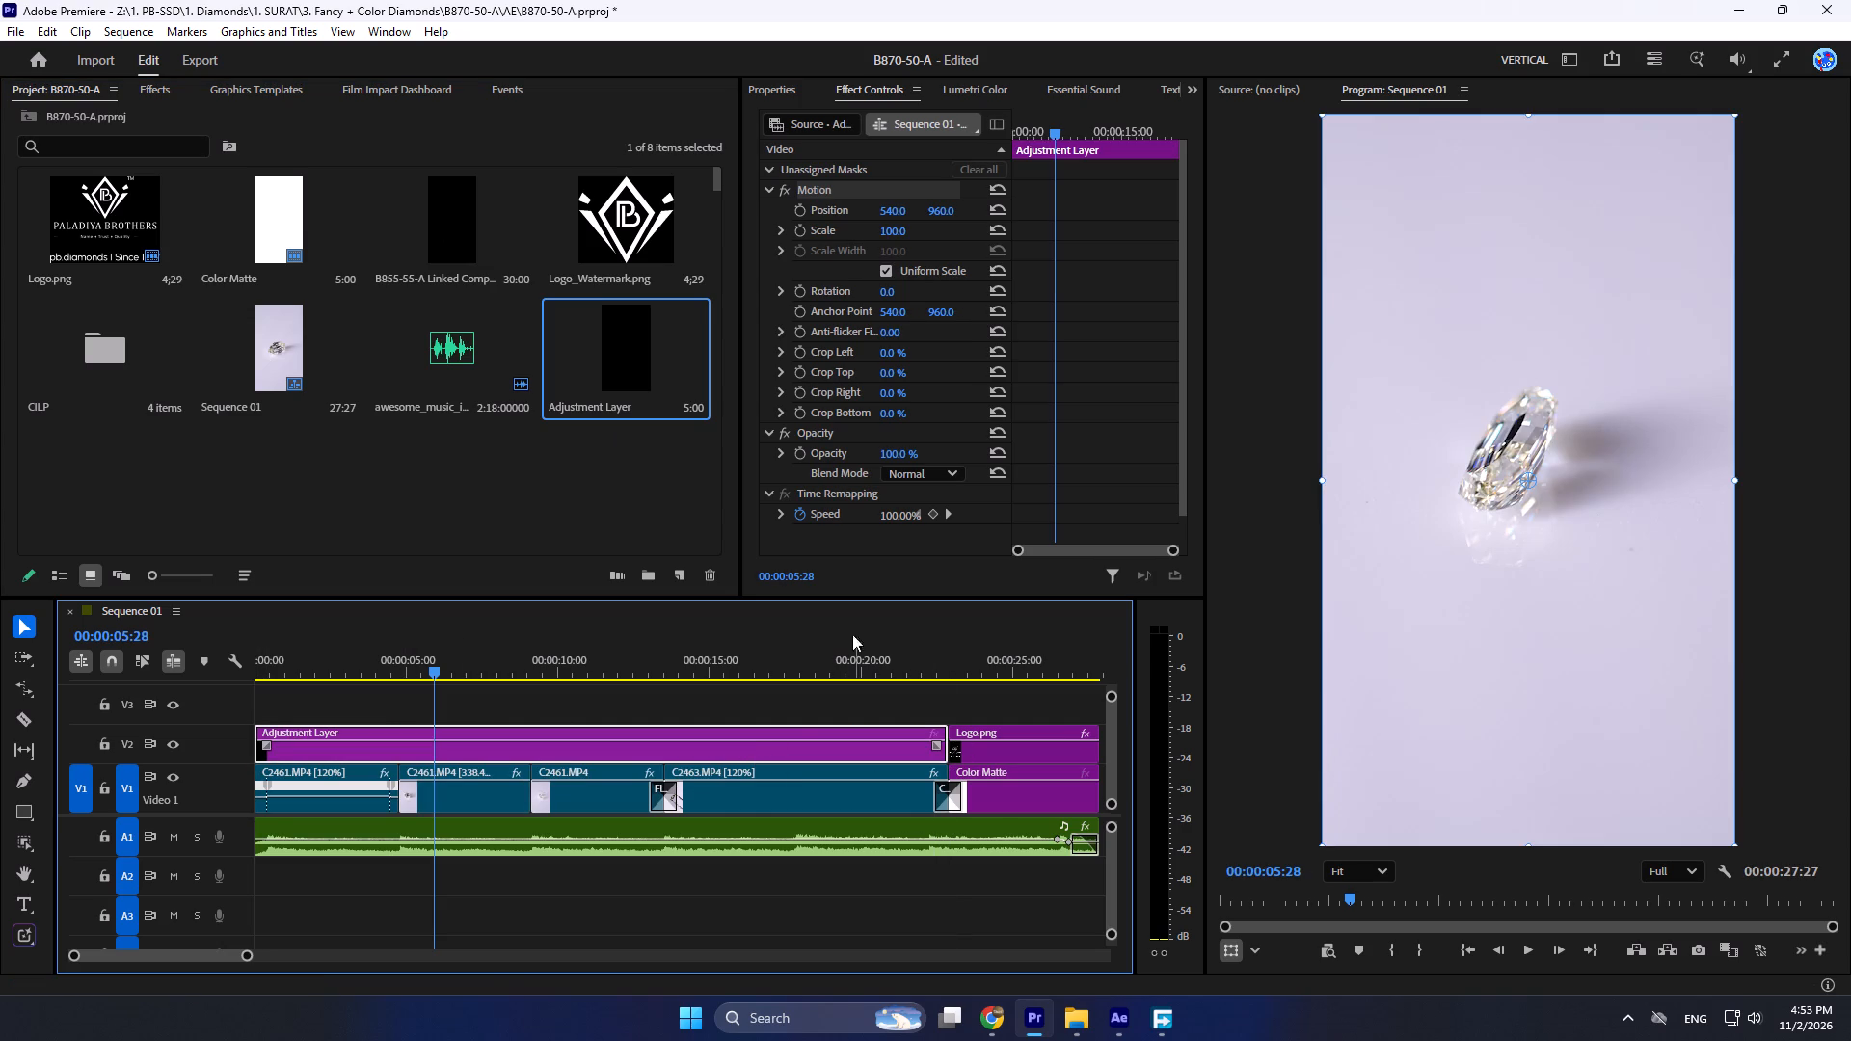
left_click(998, 90)
scroll(1007, 289, "up", 9)
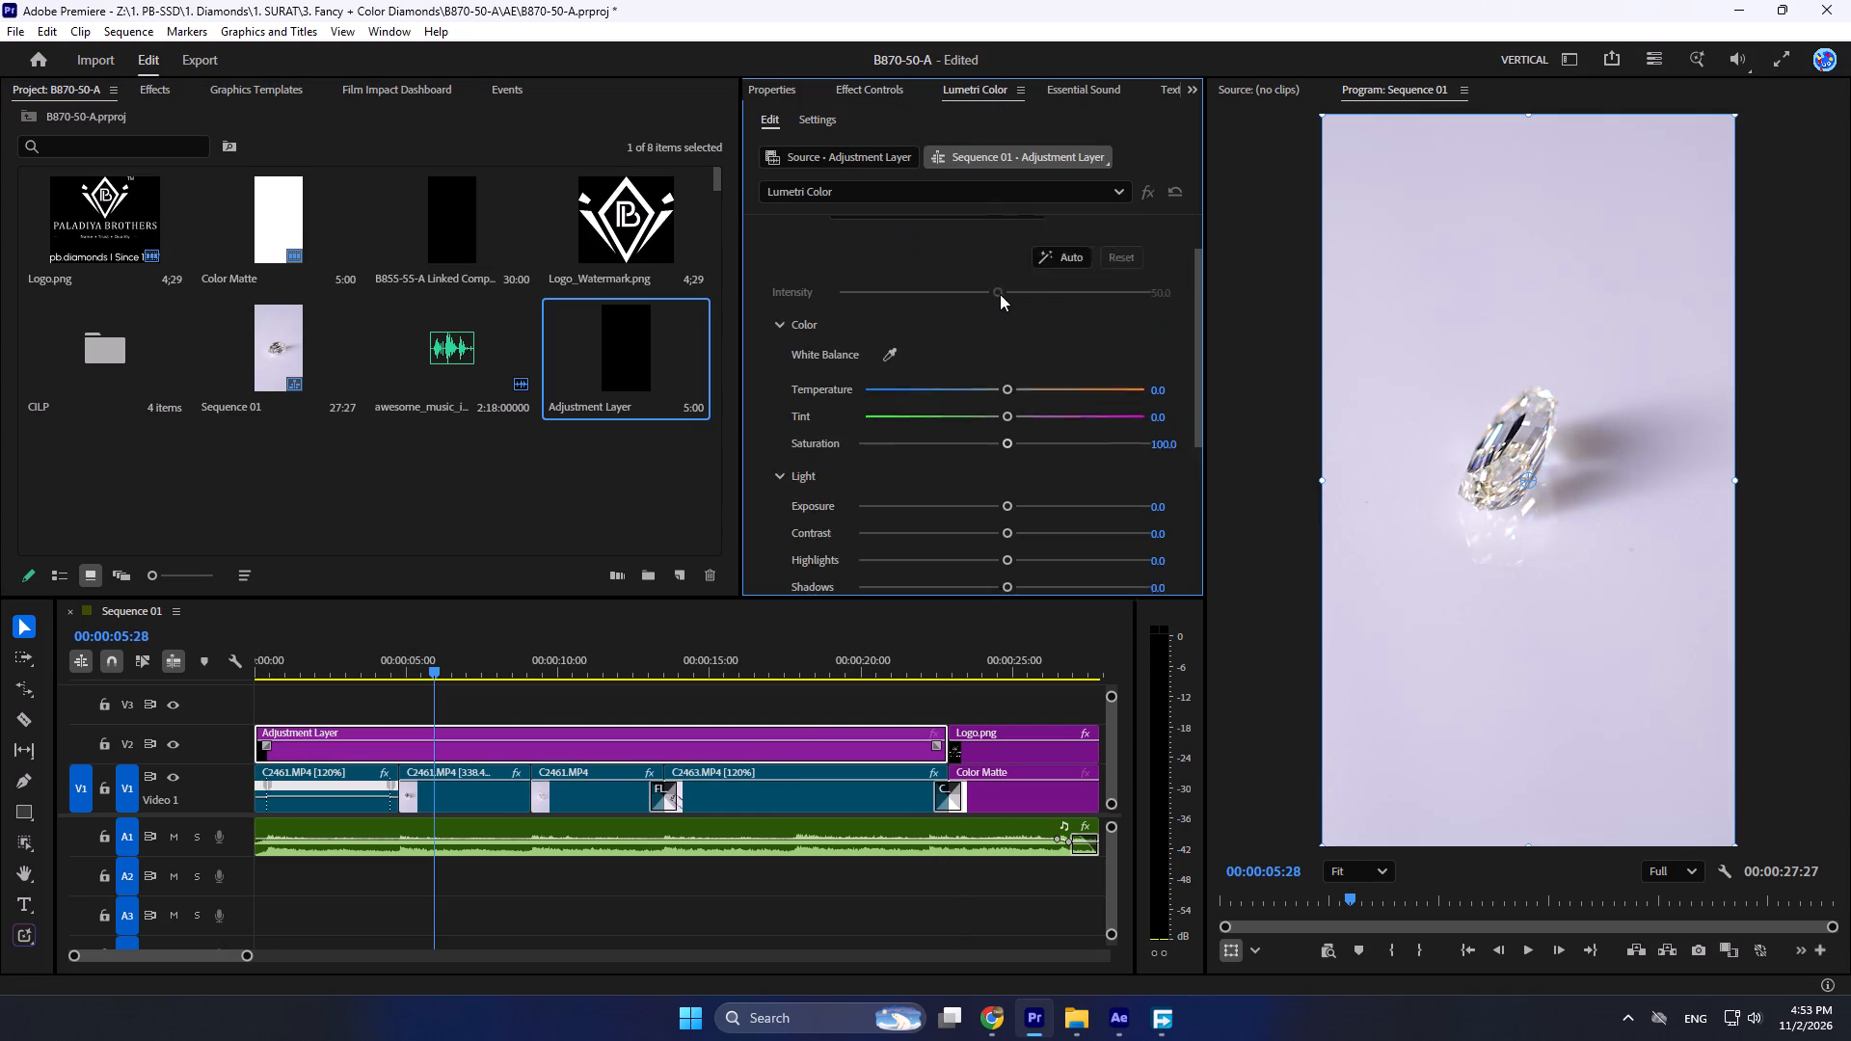
scroll(1000, 294, "up", 11)
left_click(910, 264)
double_click(909, 265)
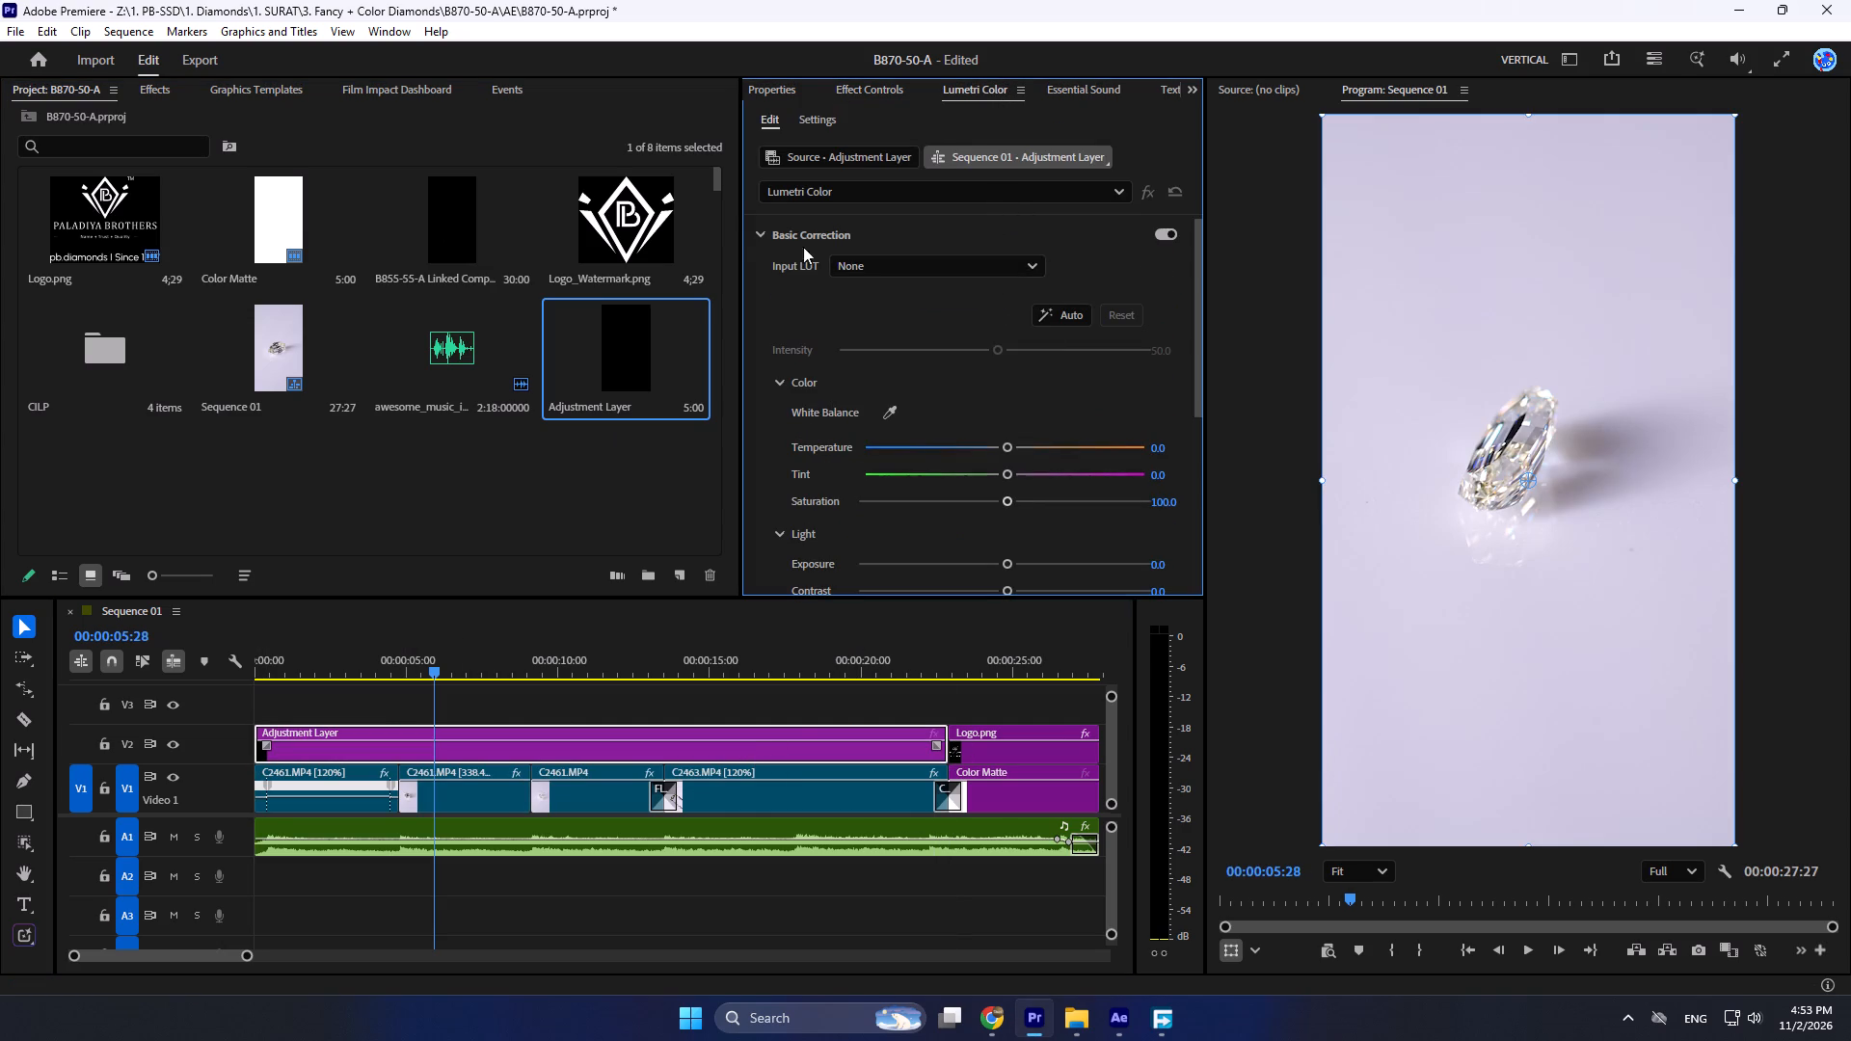
left_click(748, 228)
left_click(752, 264)
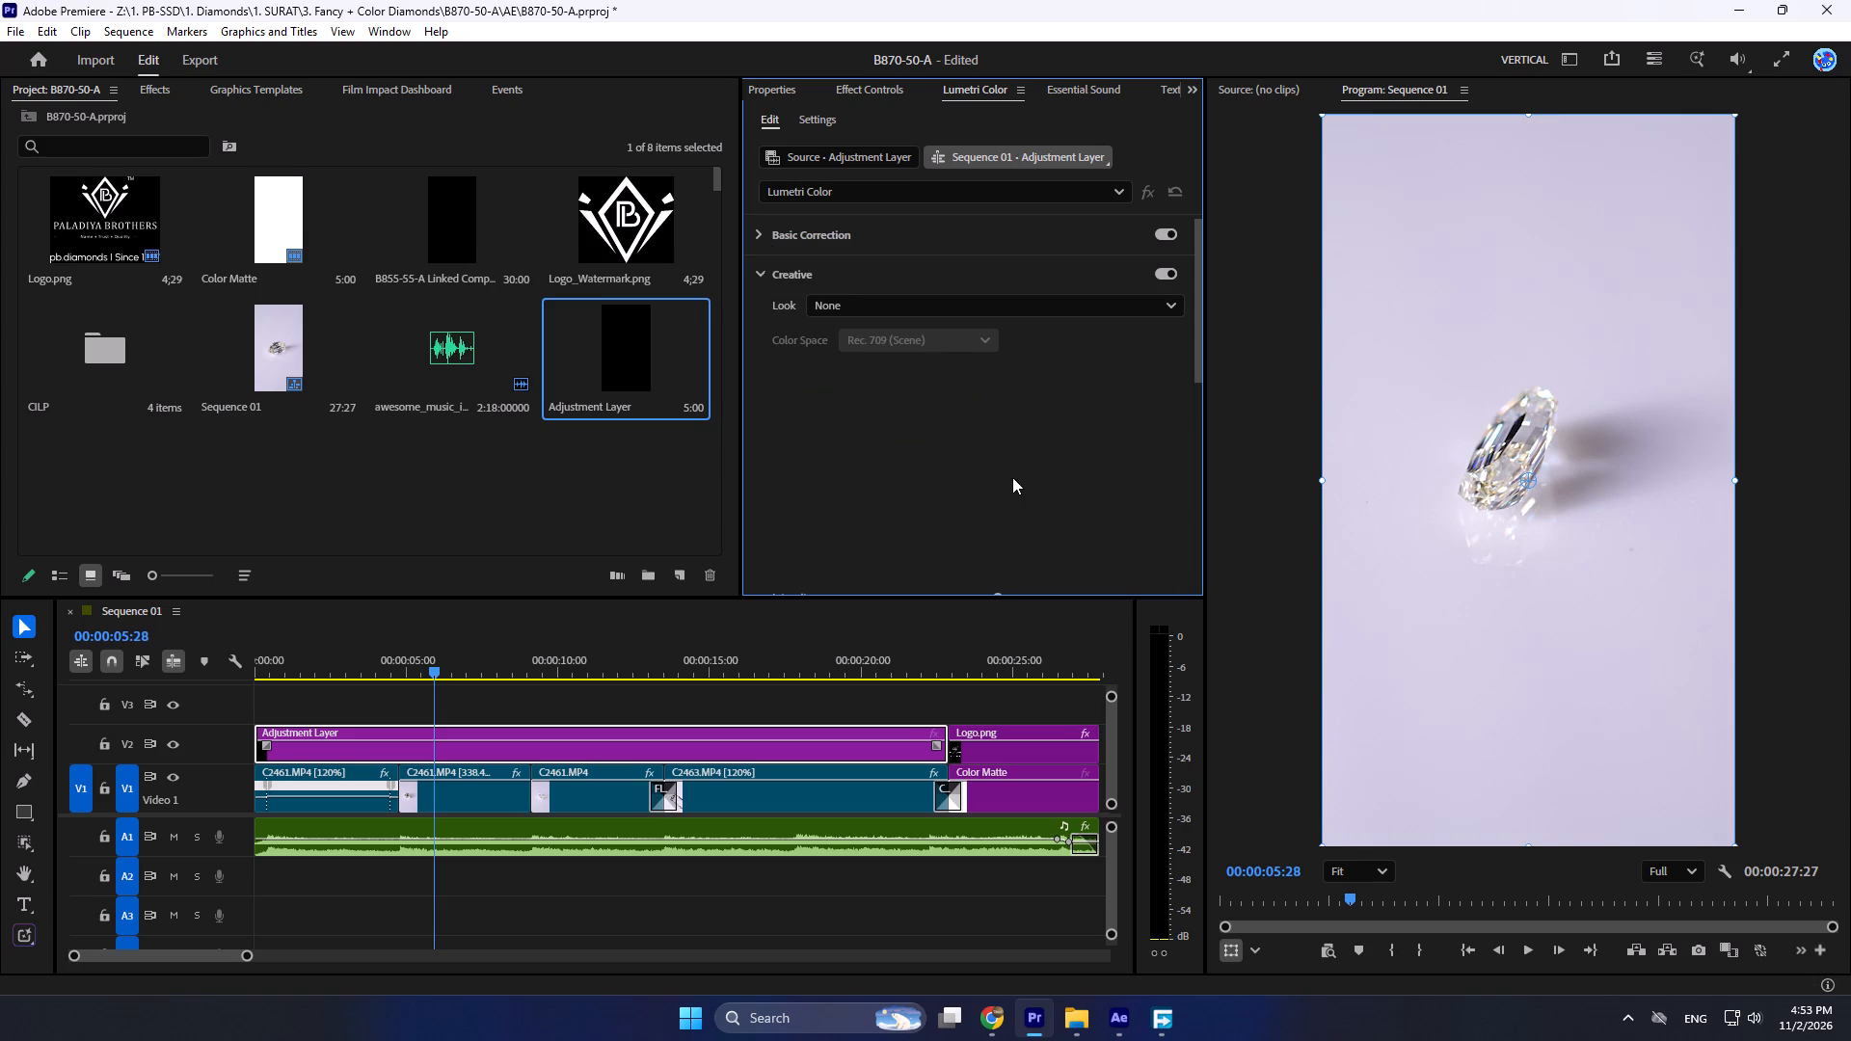
triple_click(1020, 477)
triple_click(1020, 476)
triple_click(1020, 475)
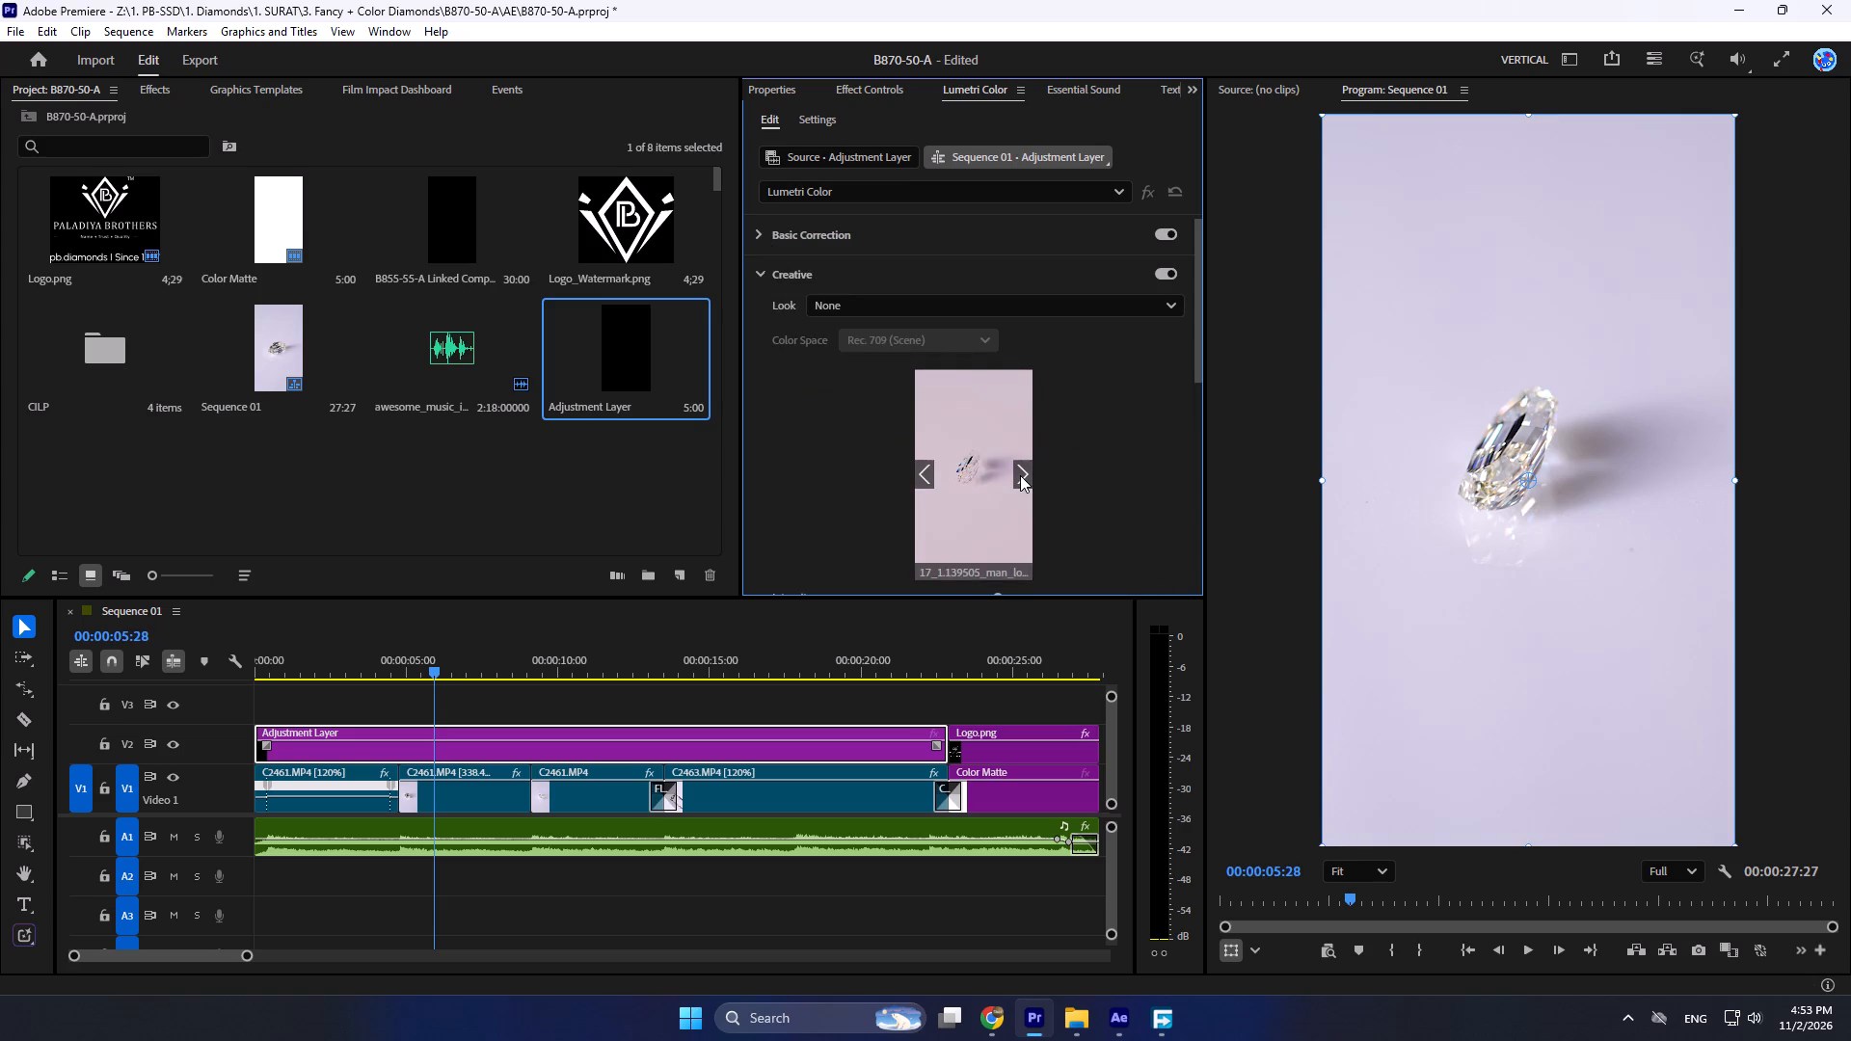
triple_click(1020, 475)
left_click(1020, 475)
double_click(1020, 475)
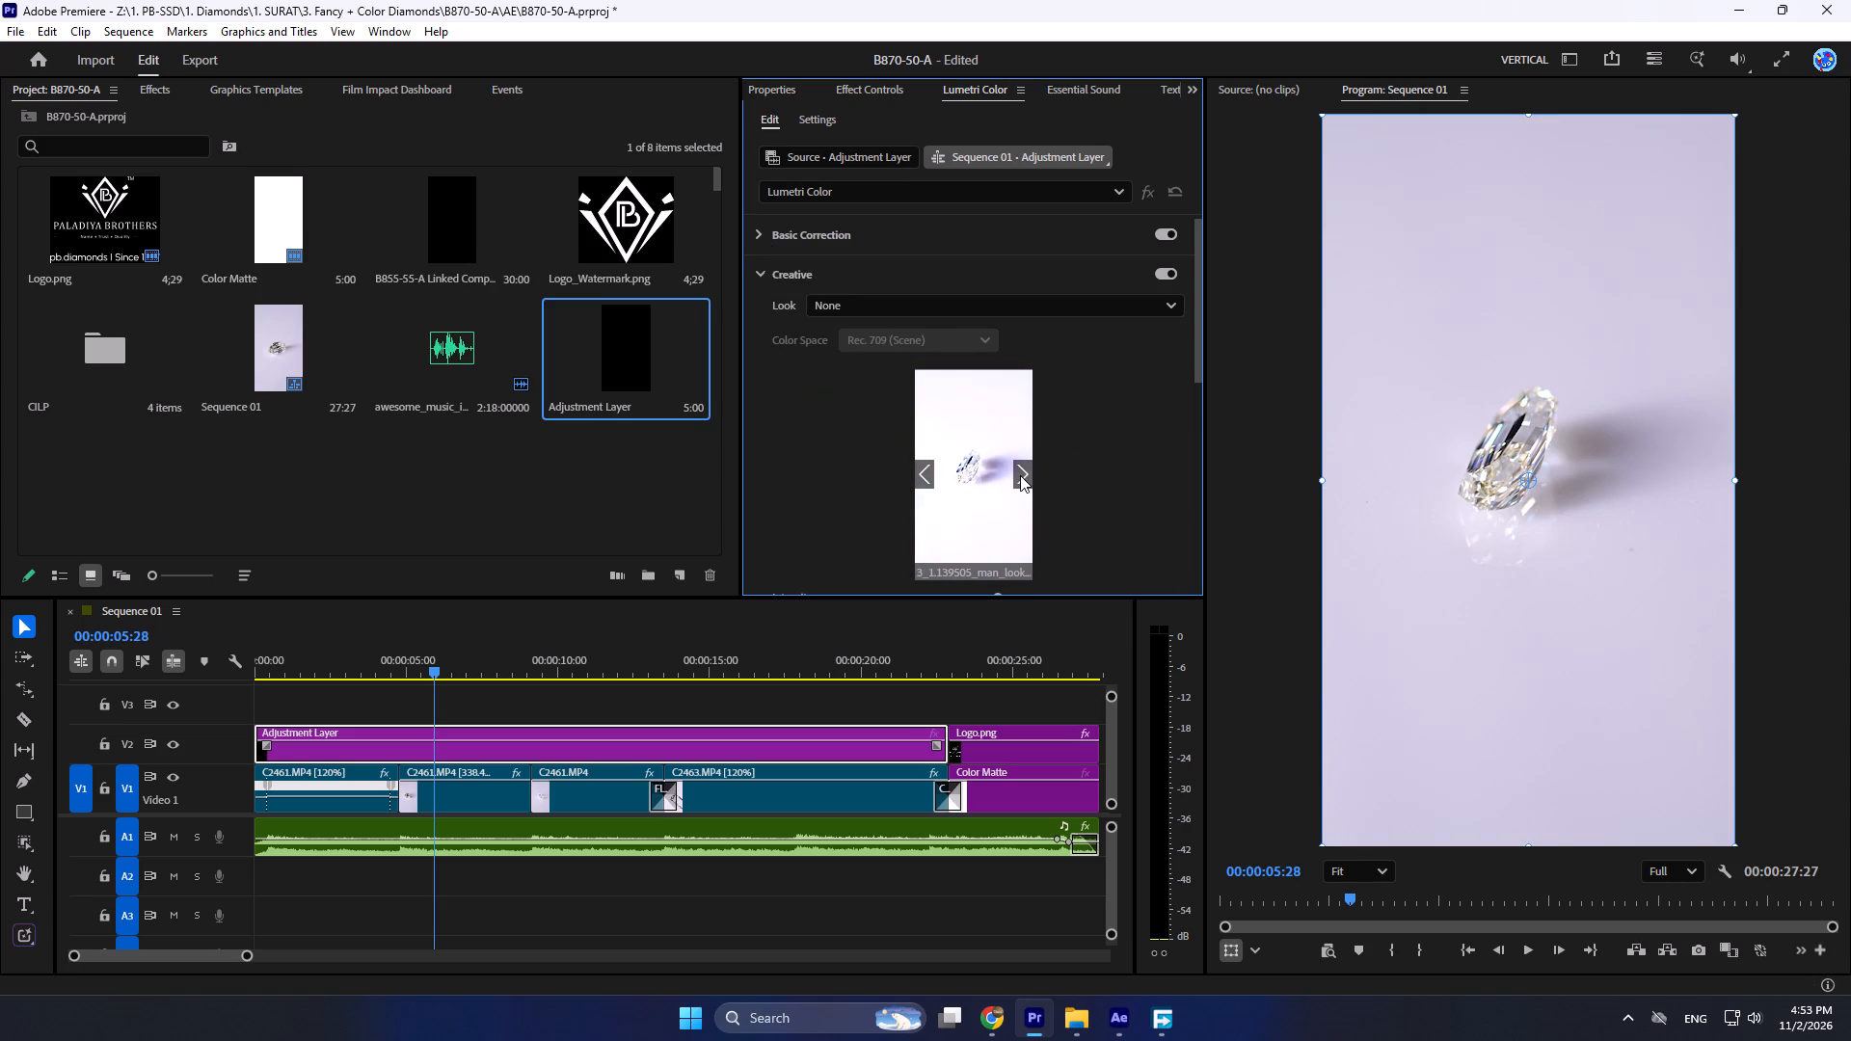
left_click(1020, 475)
triple_click(1020, 475)
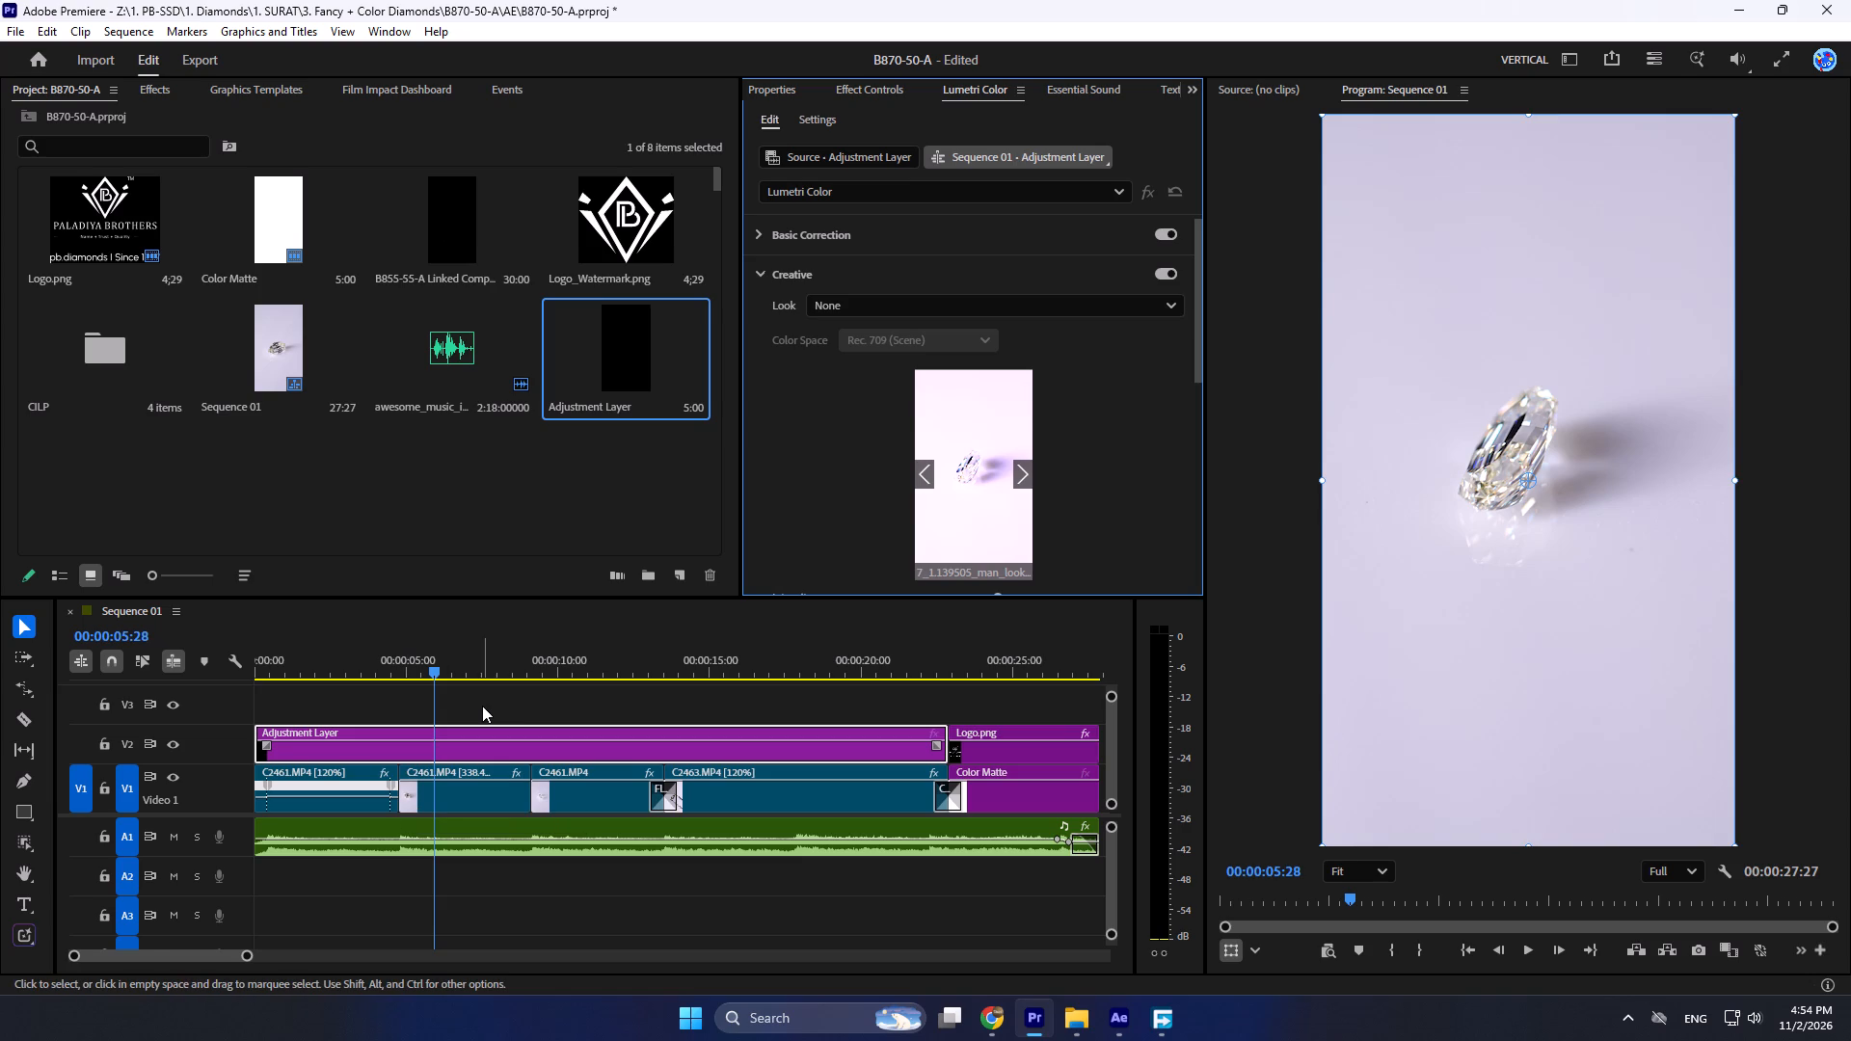
Play to 00:00:12:12 and preview the Creative looks on that frame, browsing as far as the Kodak 5218 look.
key("space")
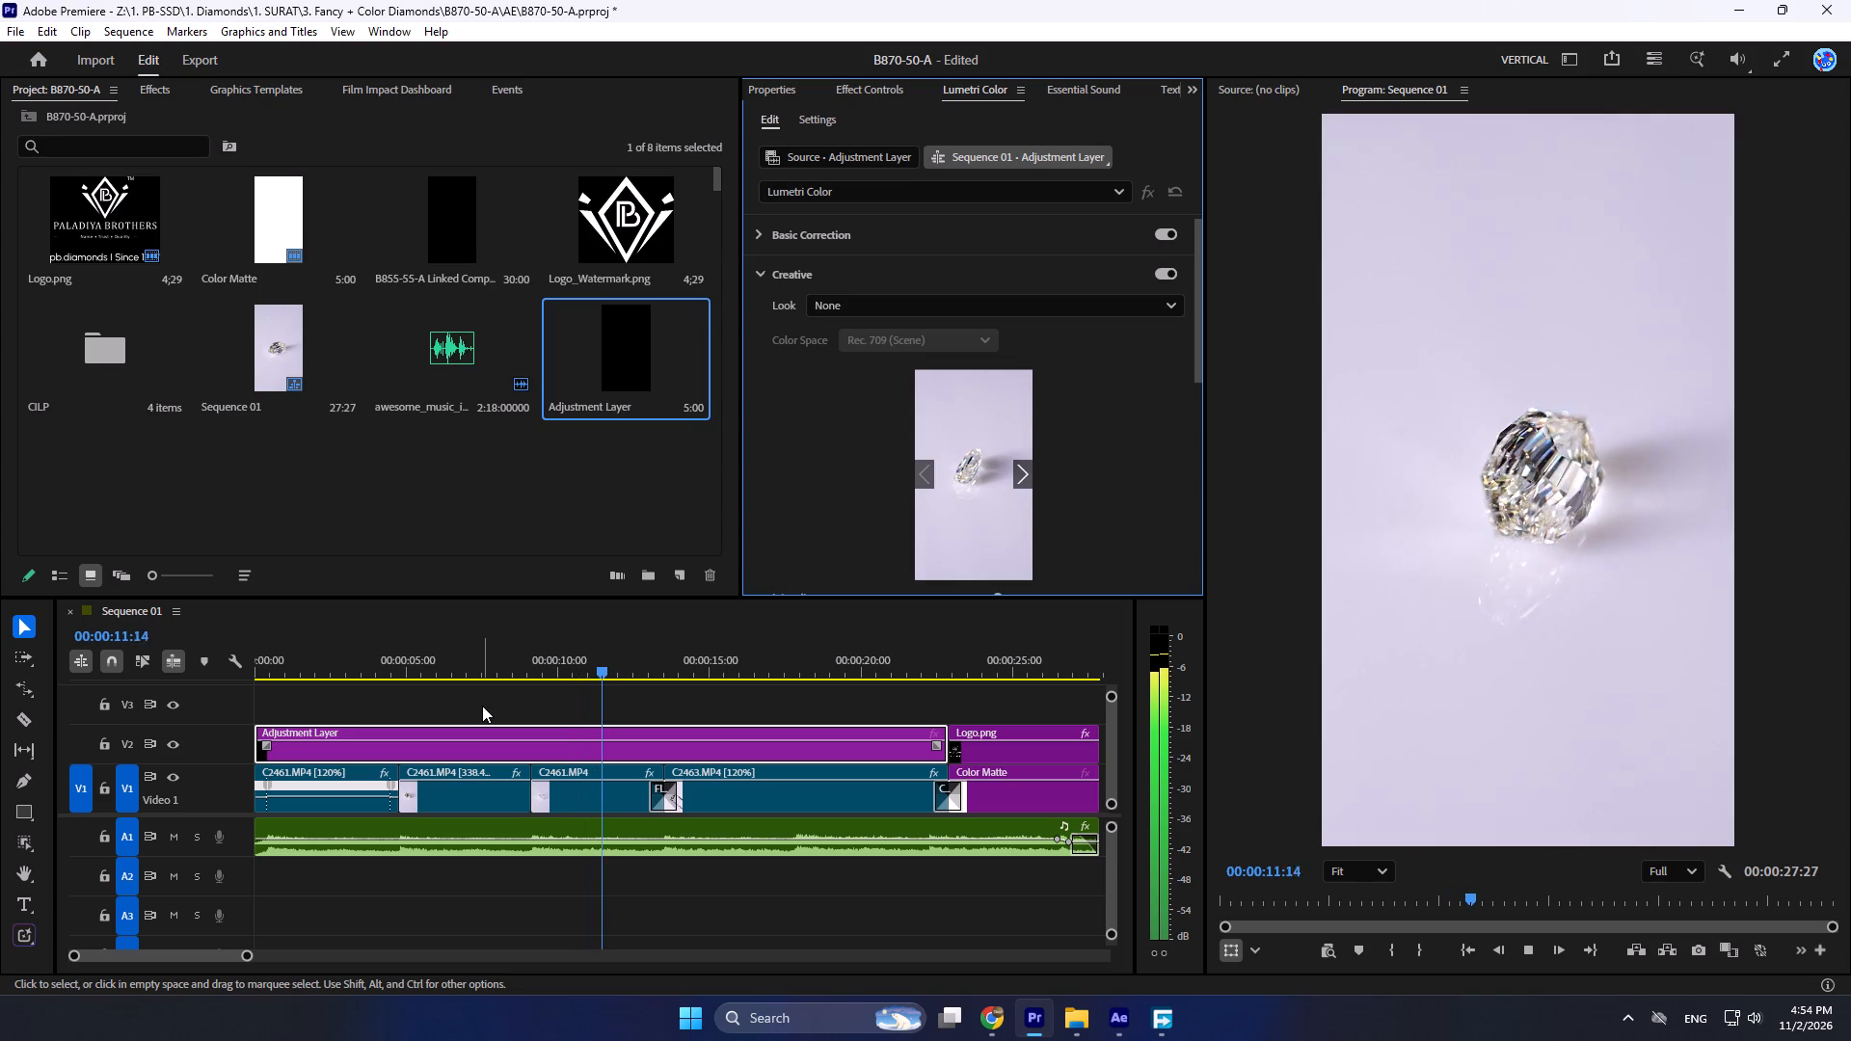
key("space")
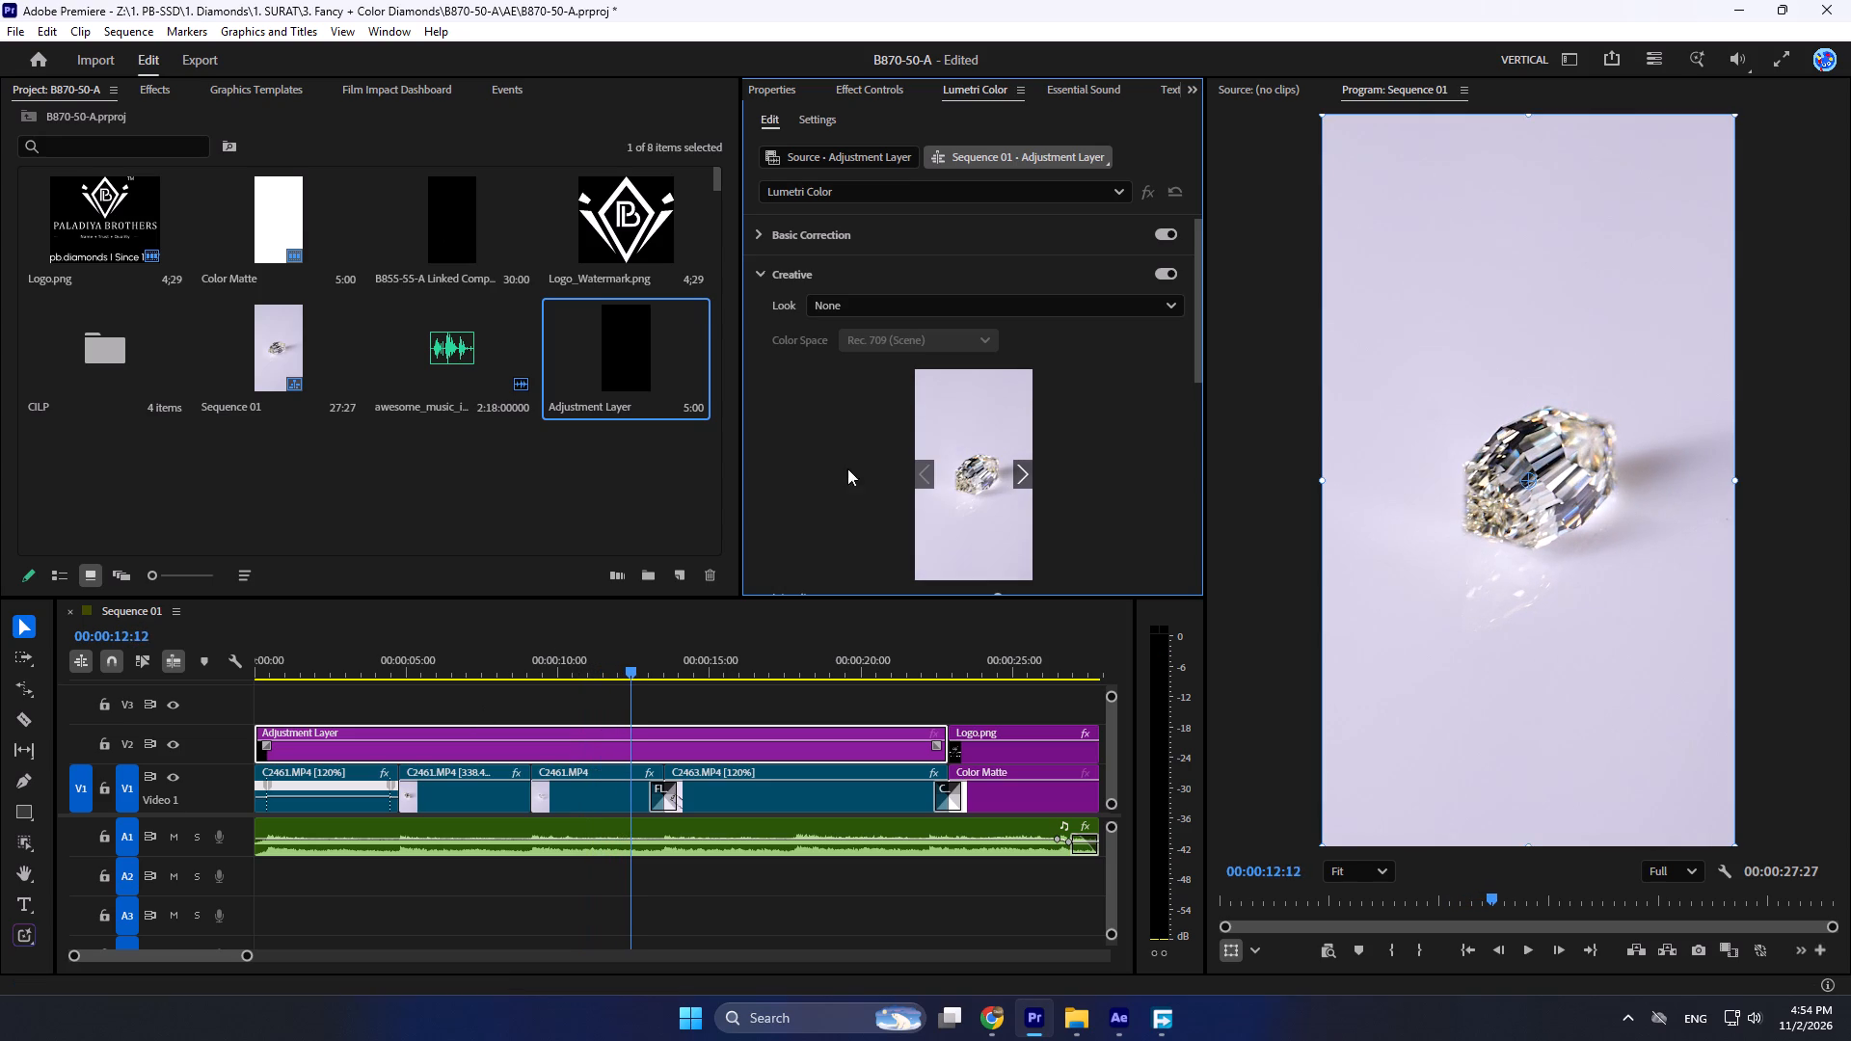
left_click(1026, 472)
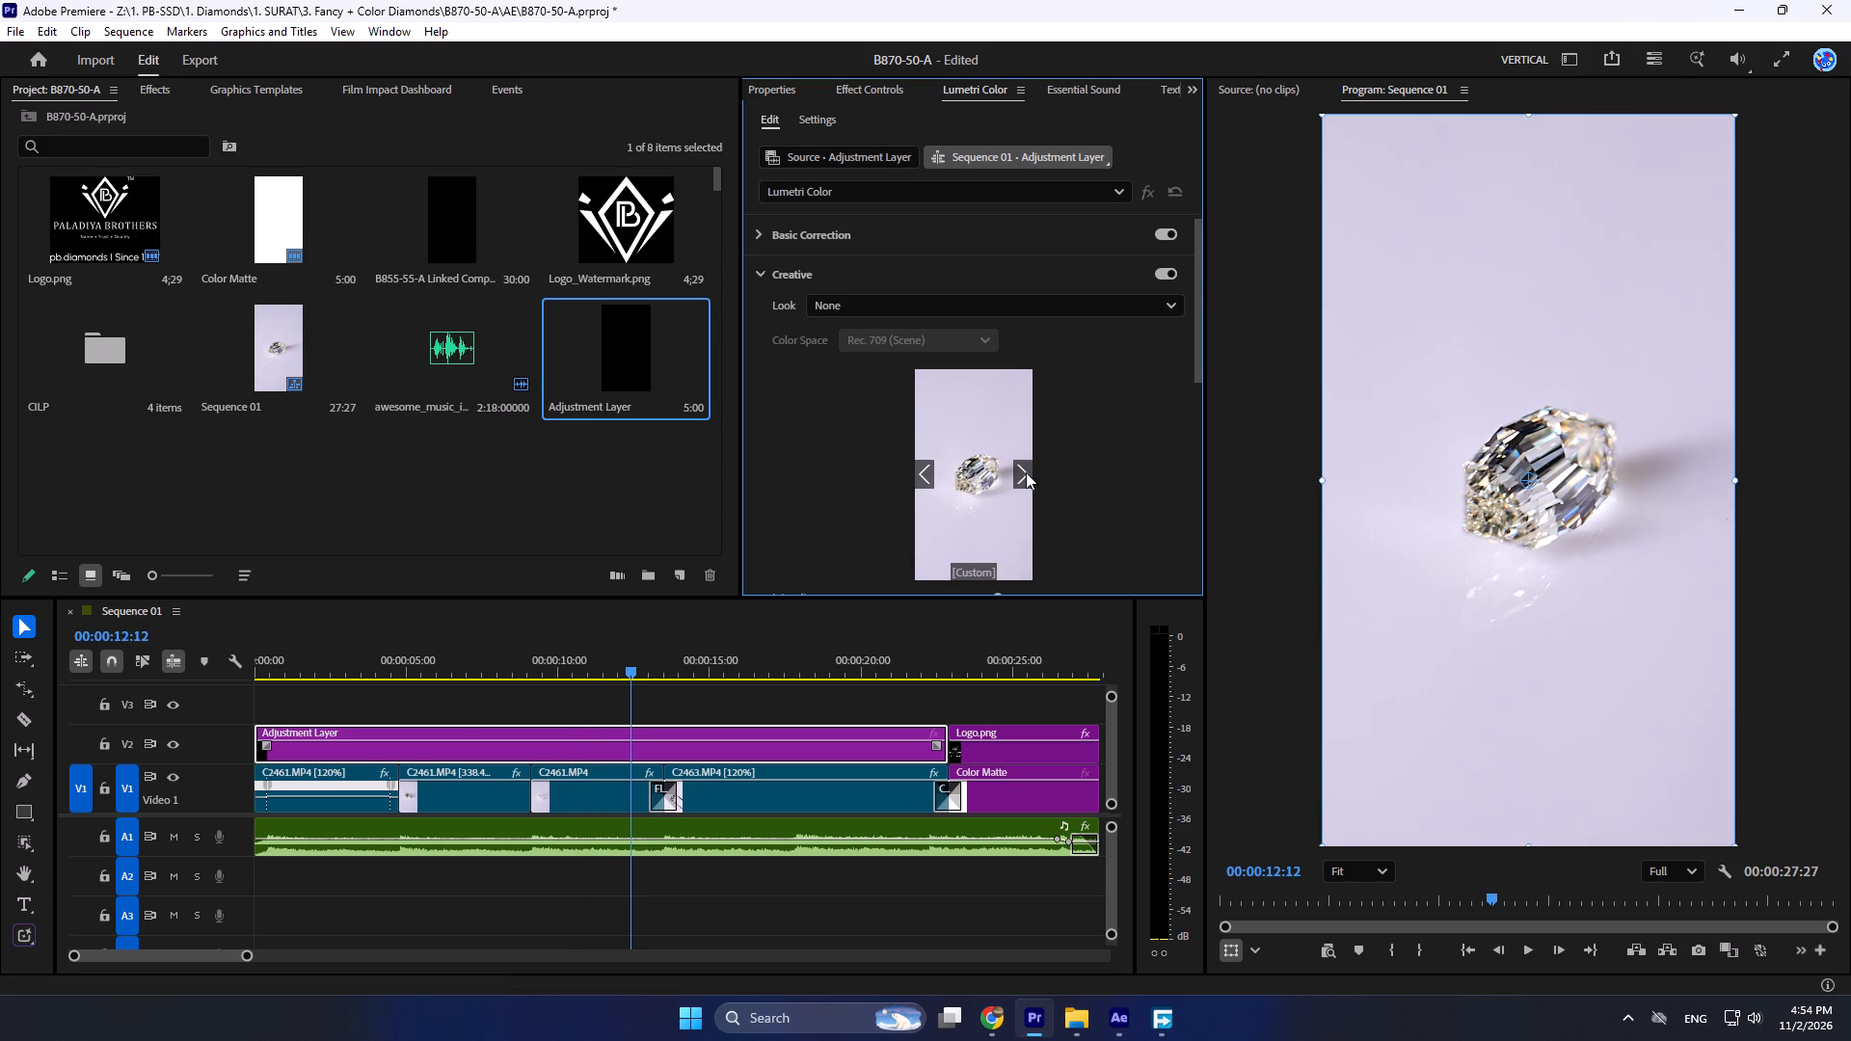
left_click(1026, 472)
left_click(1026, 472)
left_click(1026, 472)
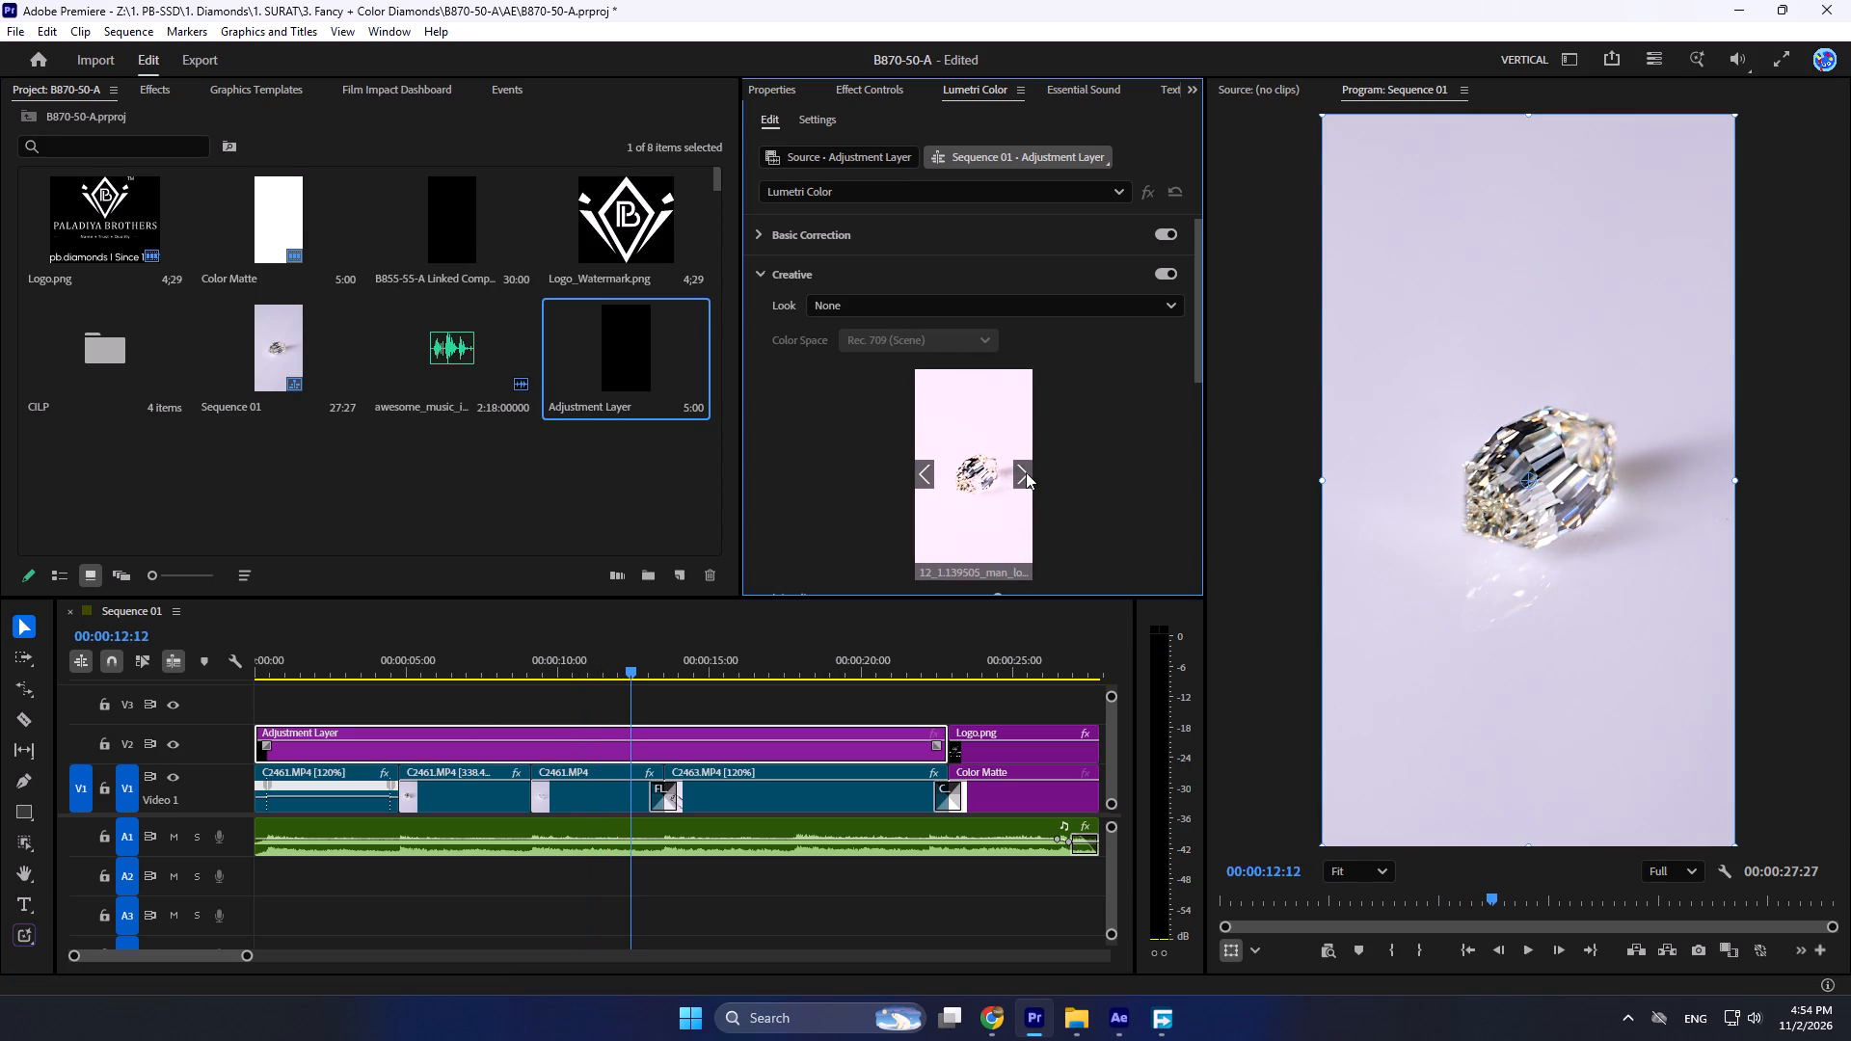
triple_click(1026, 472)
triple_click(1026, 472)
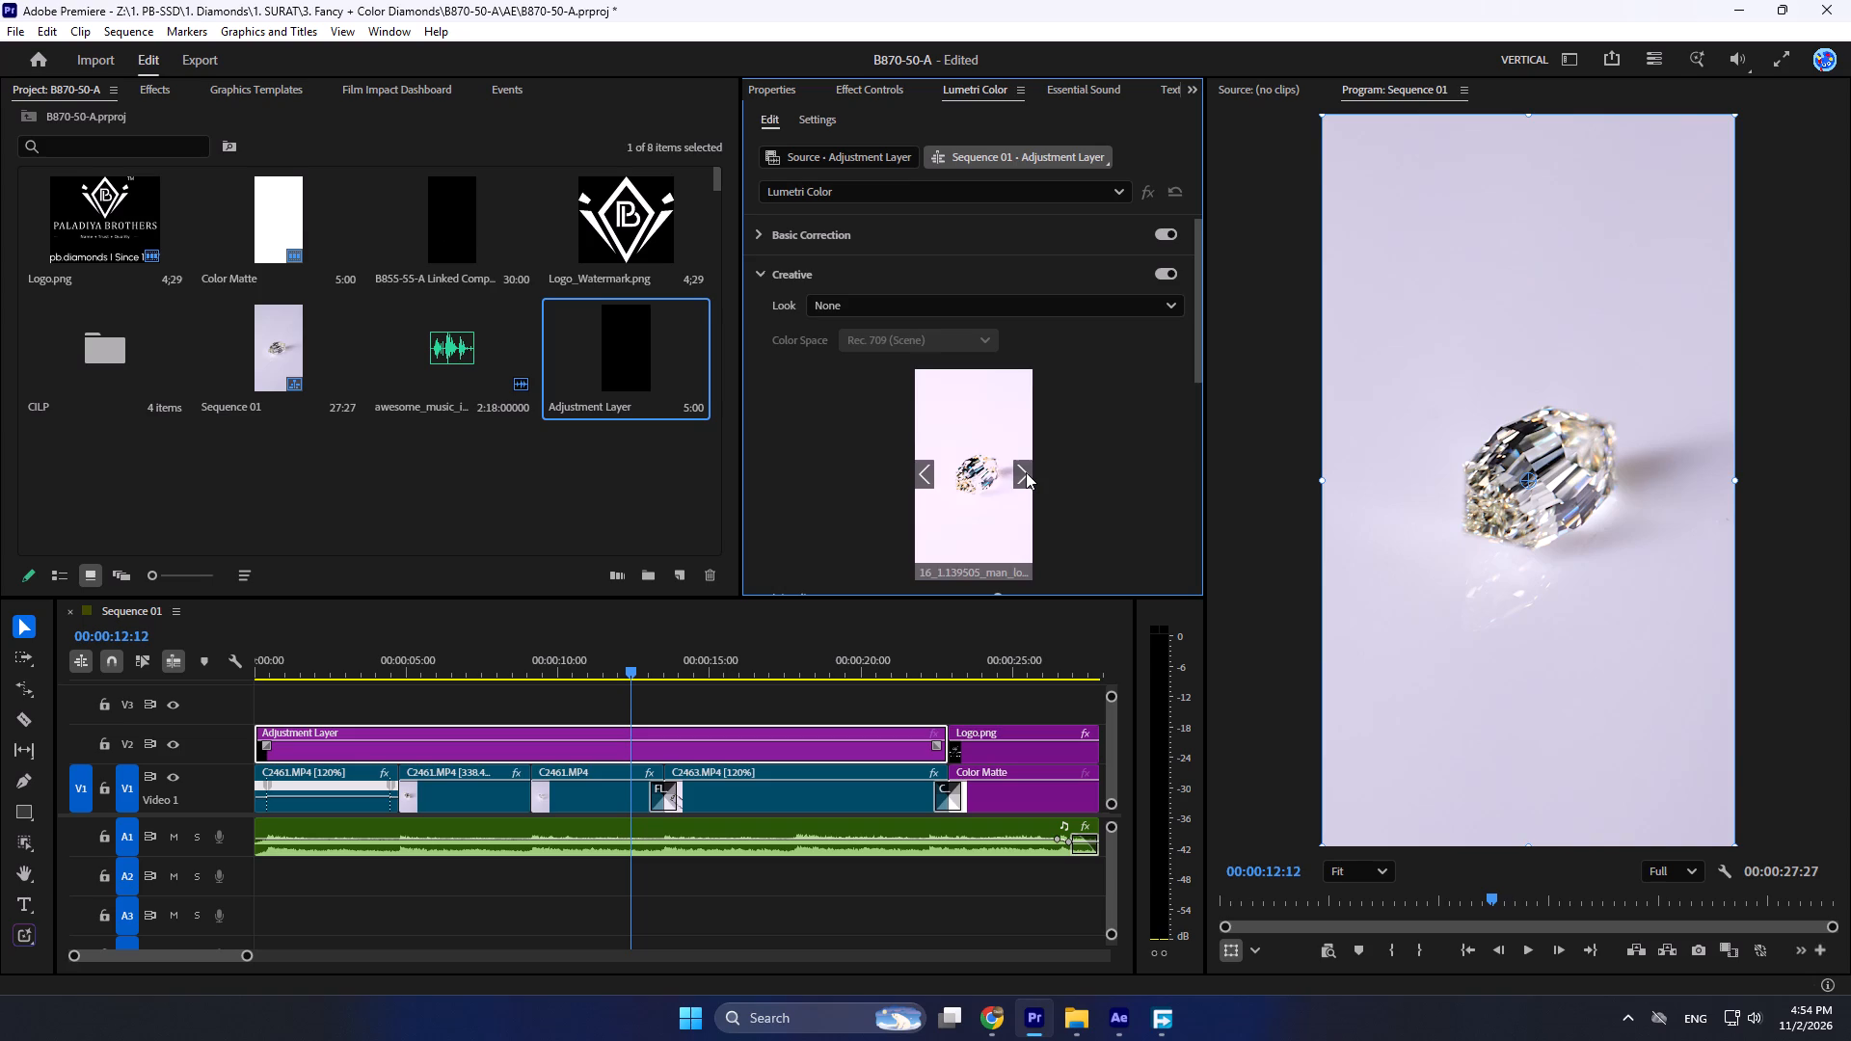
left_click(1026, 472)
left_click(1026, 472)
left_click(1026, 472)
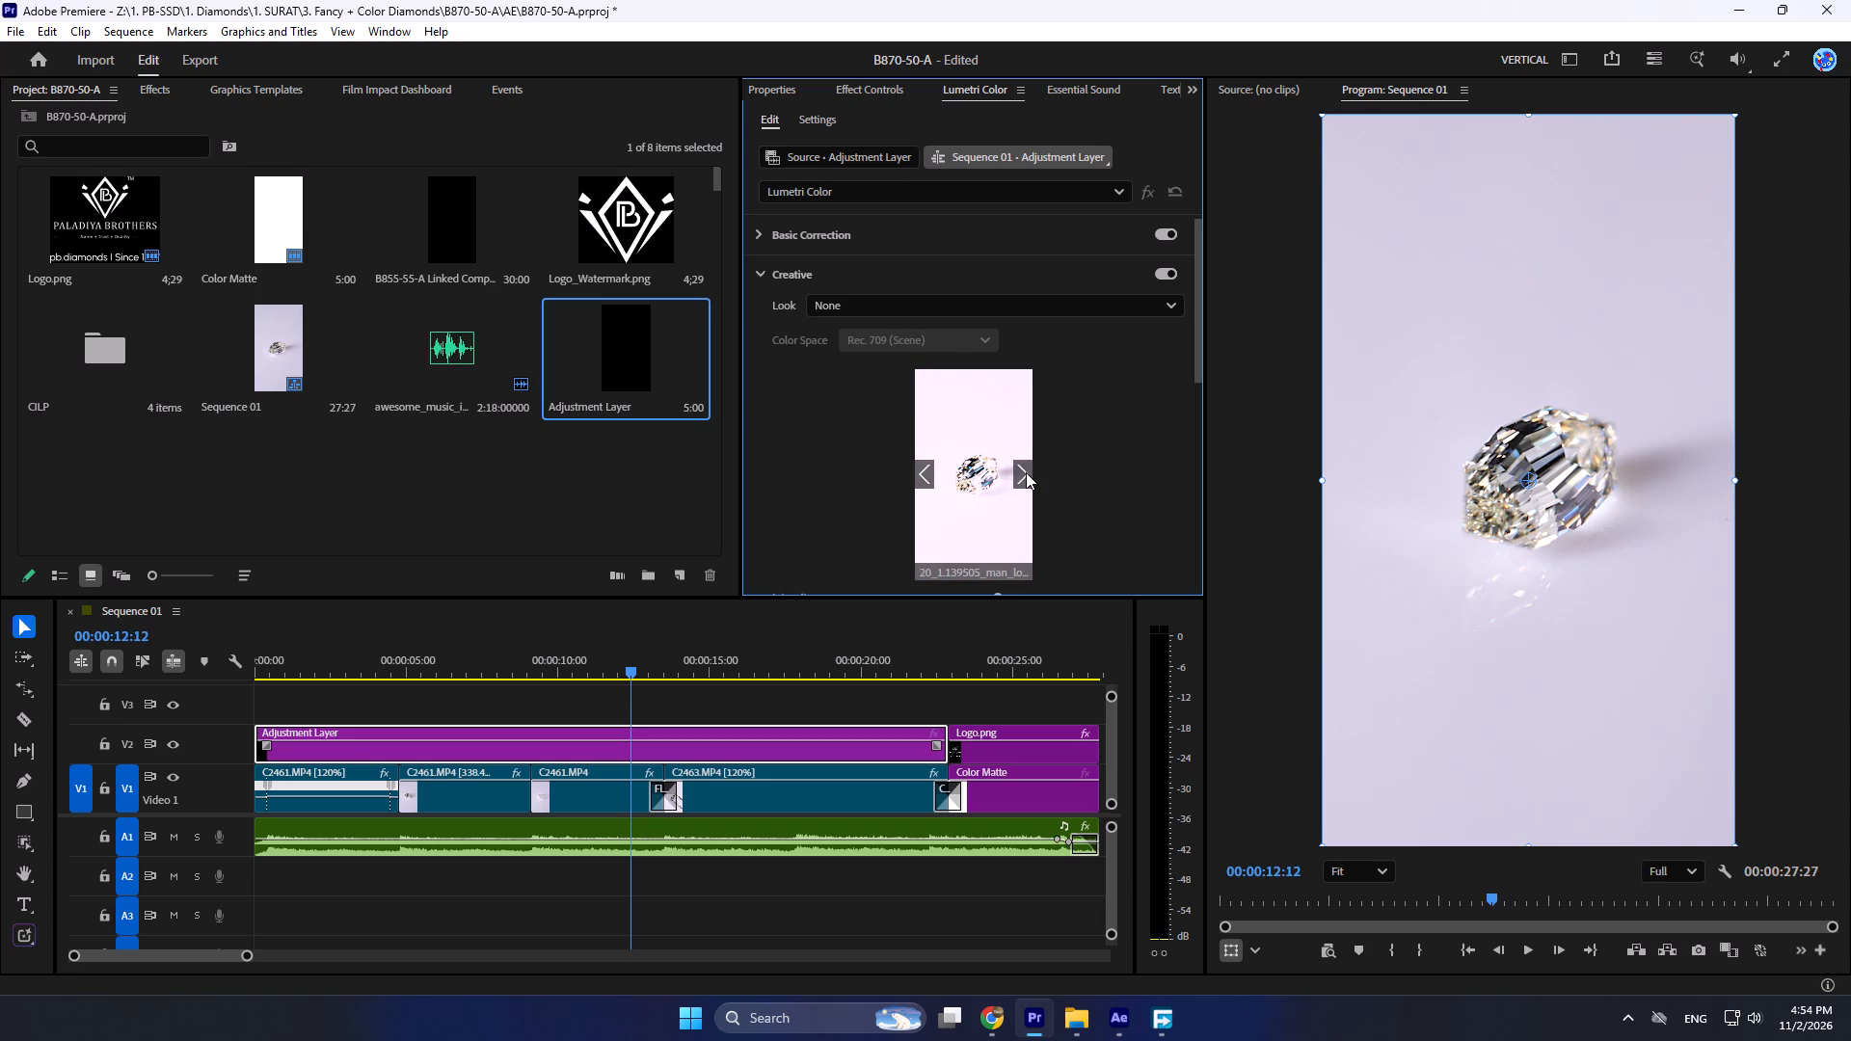
left_click(1026, 472)
left_click(1026, 472)
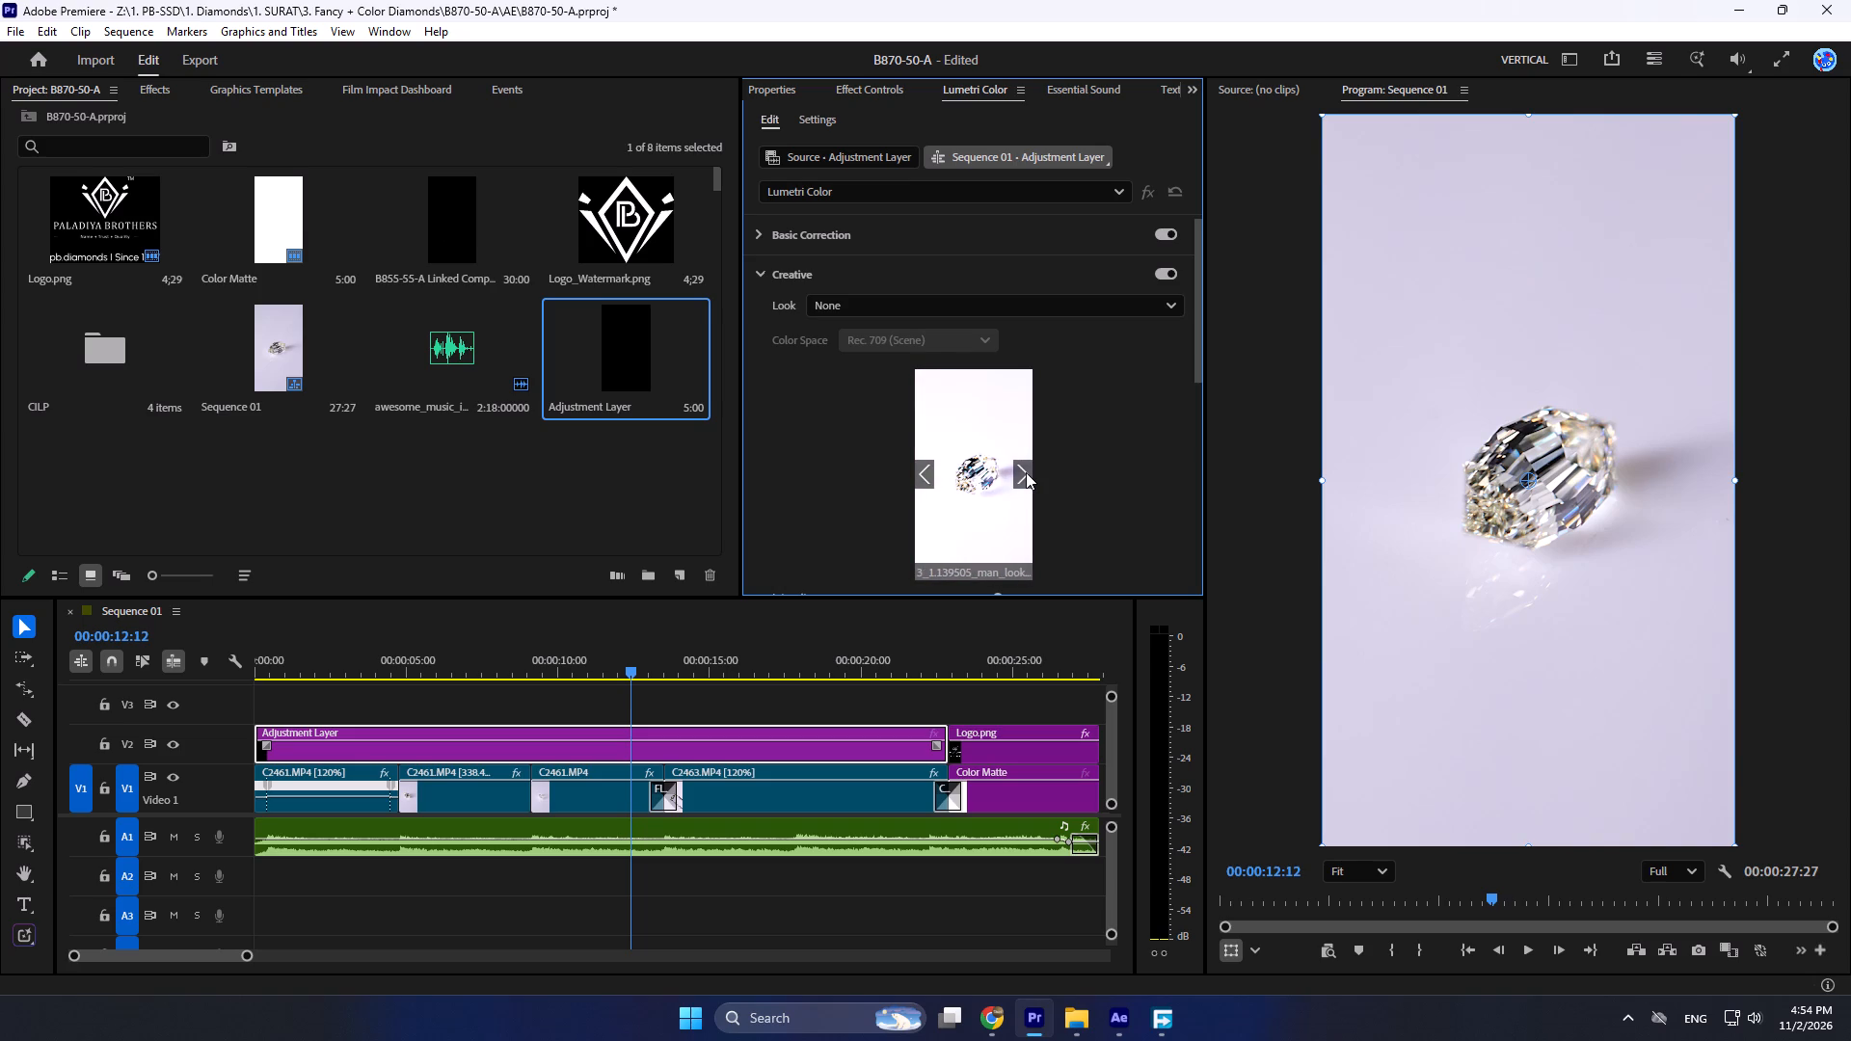
left_click(1026, 472)
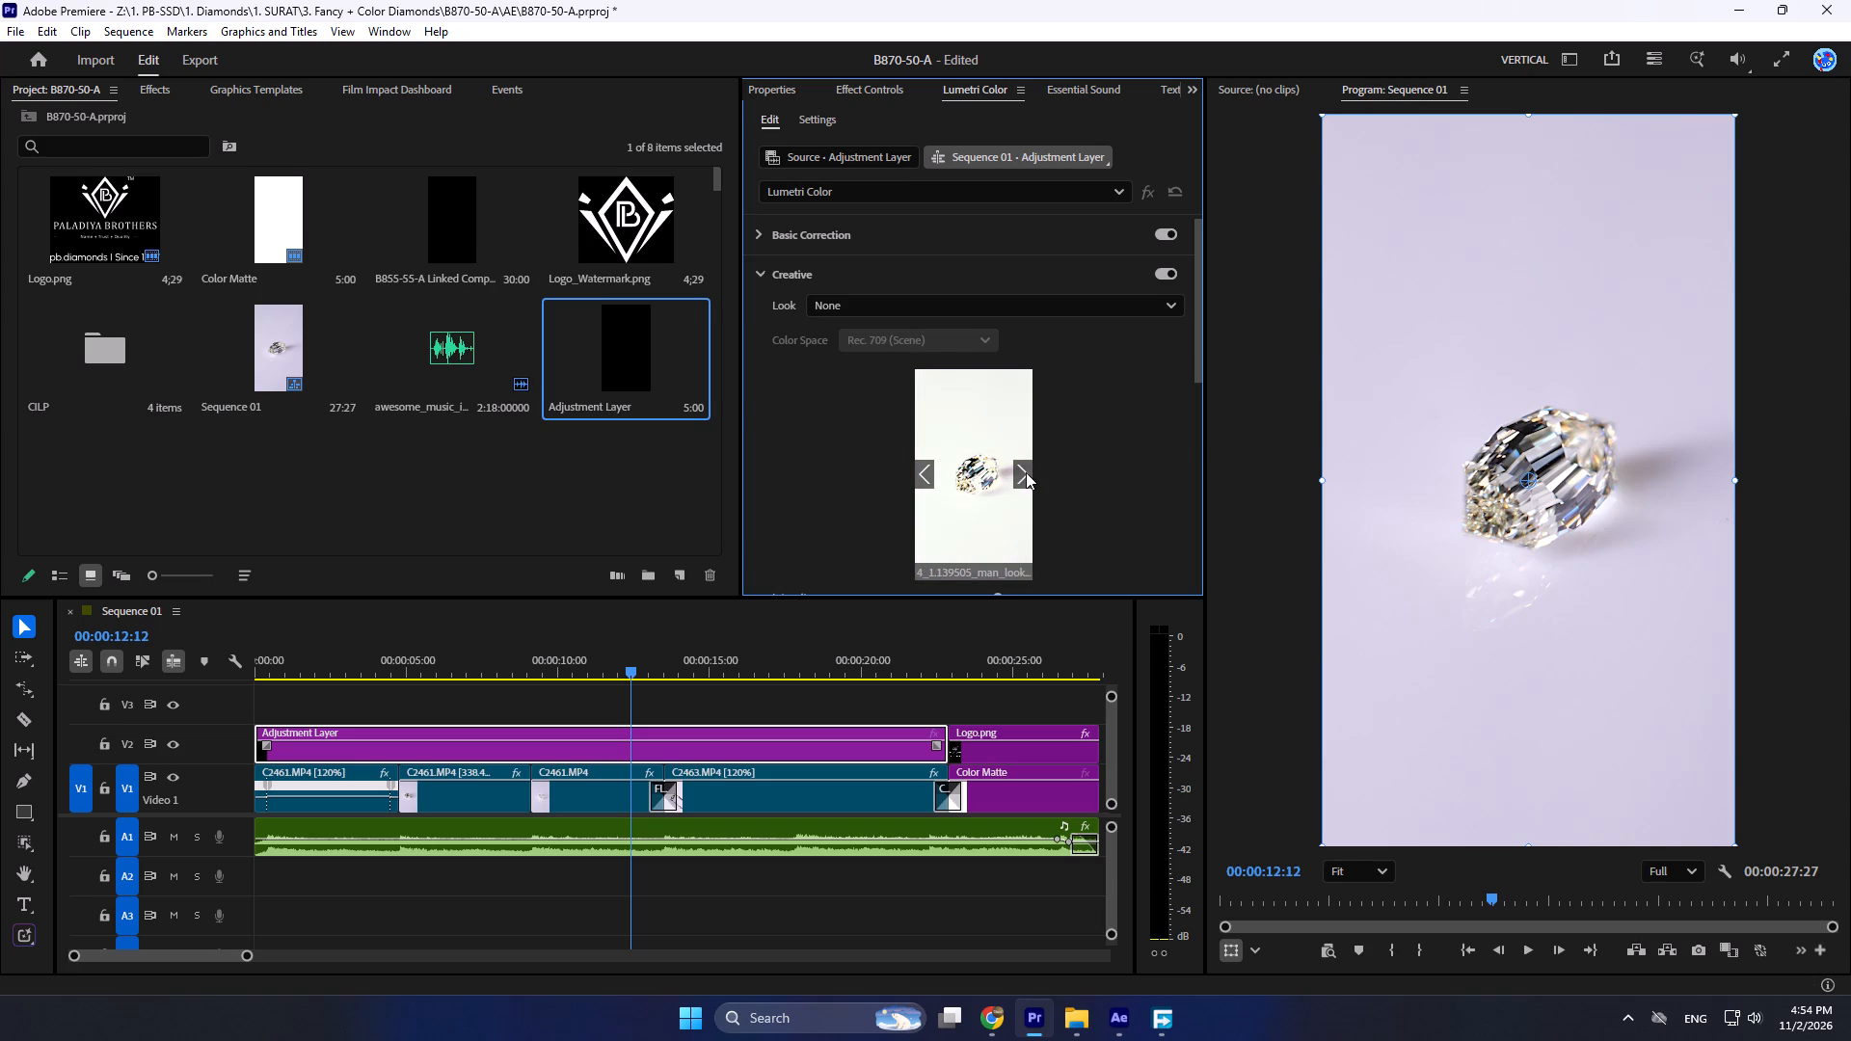
left_click(1026, 472)
left_click(1026, 472)
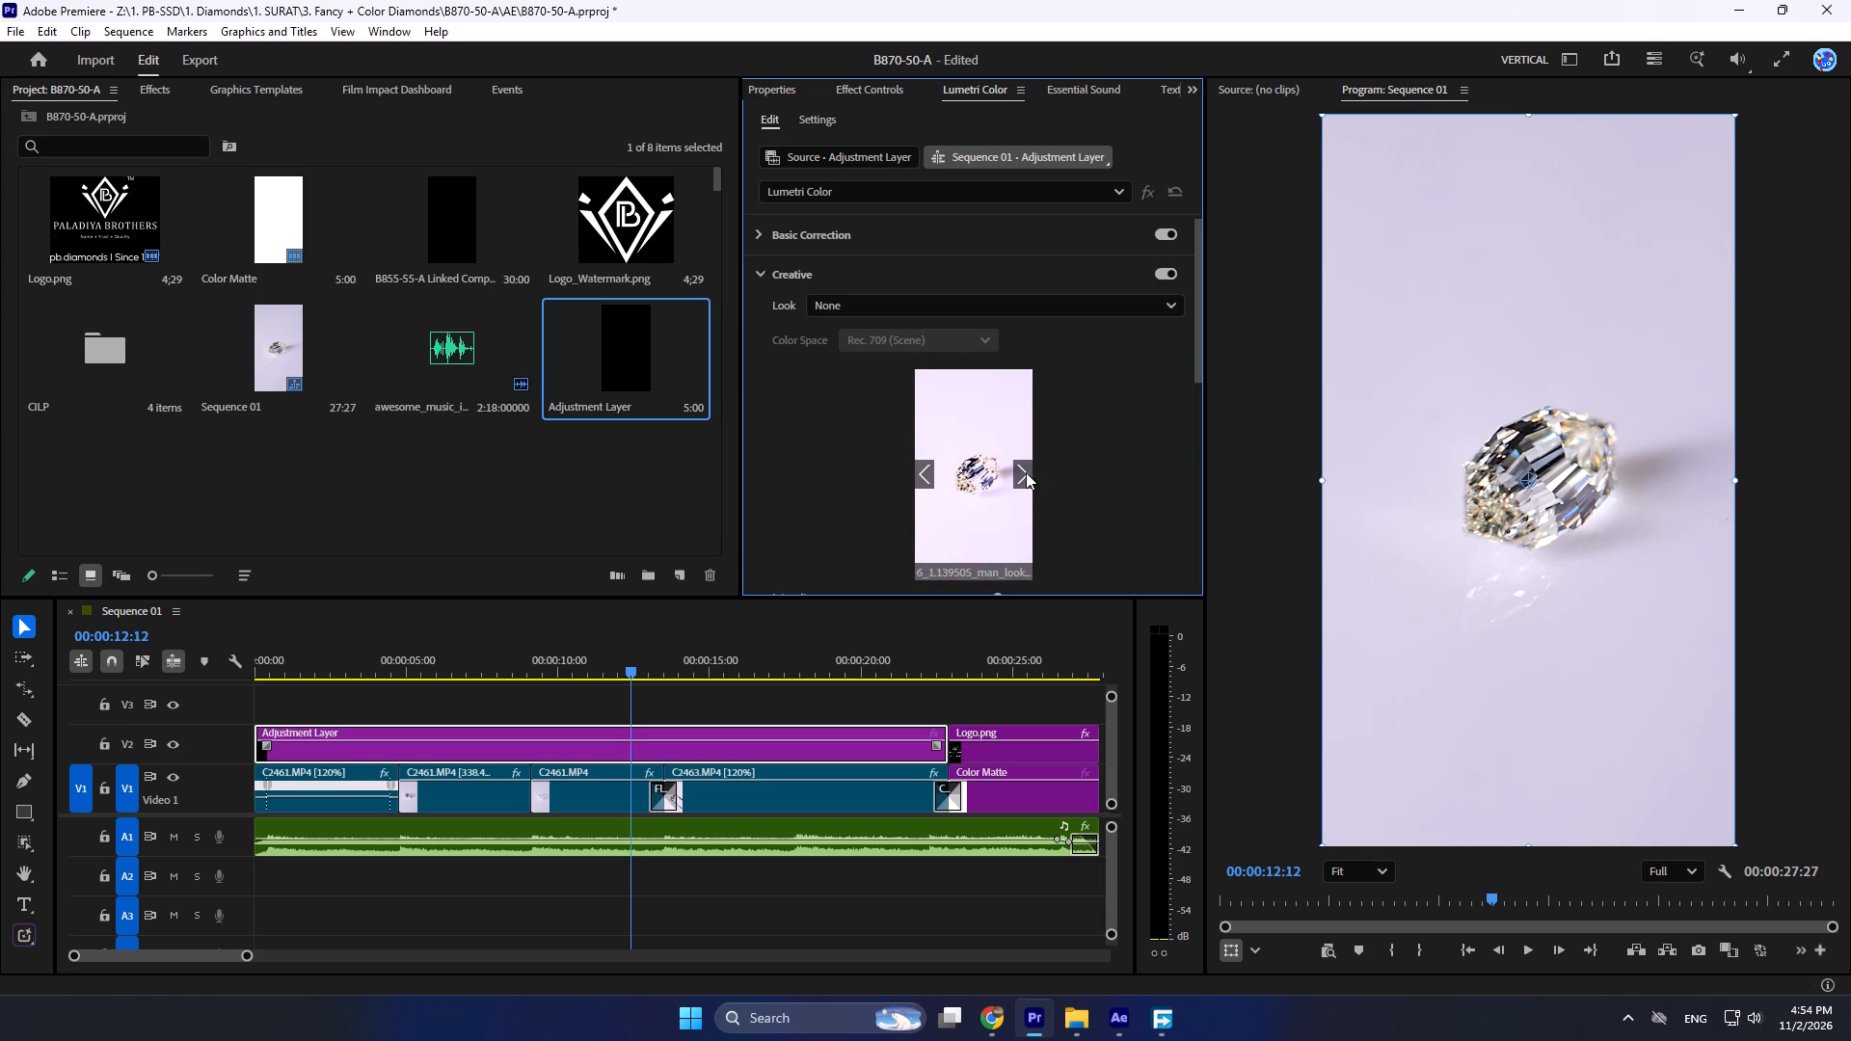
left_click(1026, 472)
left_click(1026, 472)
left_click(1026, 472)
left_click(1026, 472)
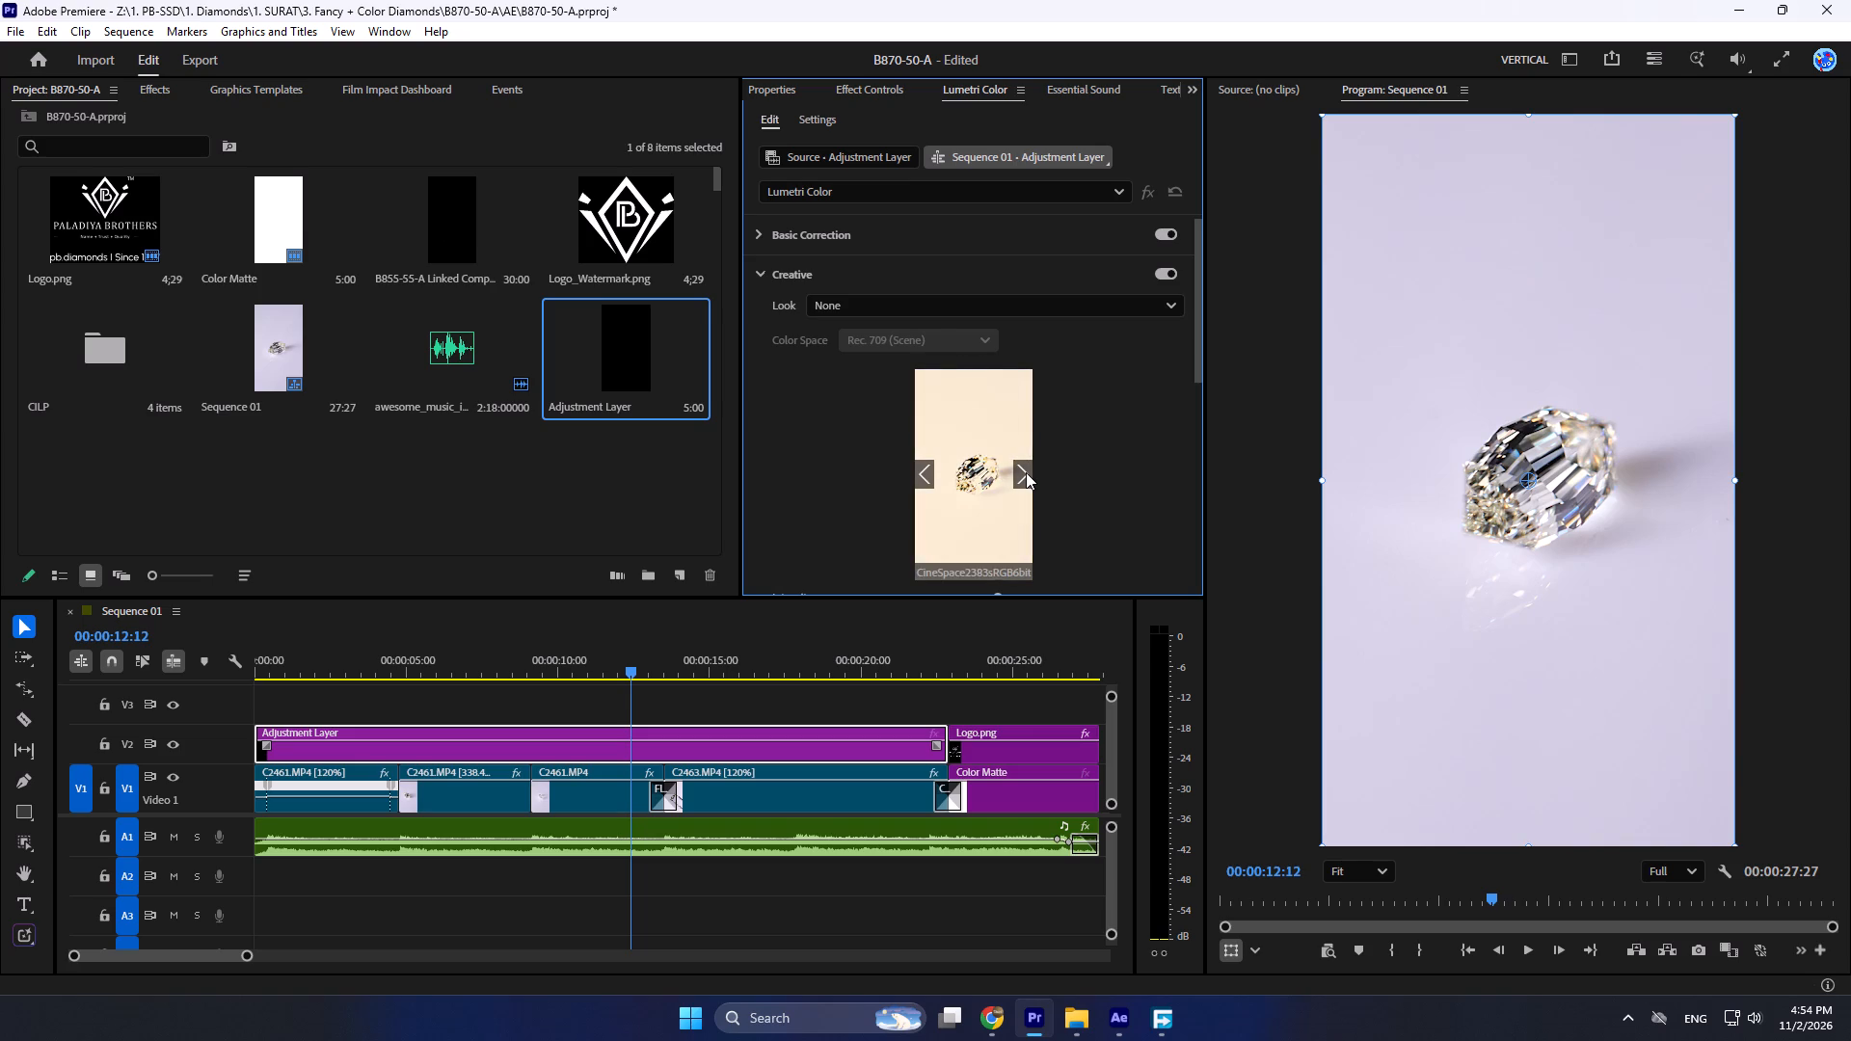
left_click(1026, 472)
left_click(1026, 472)
left_click(1026, 472)
left_click(1026, 472)
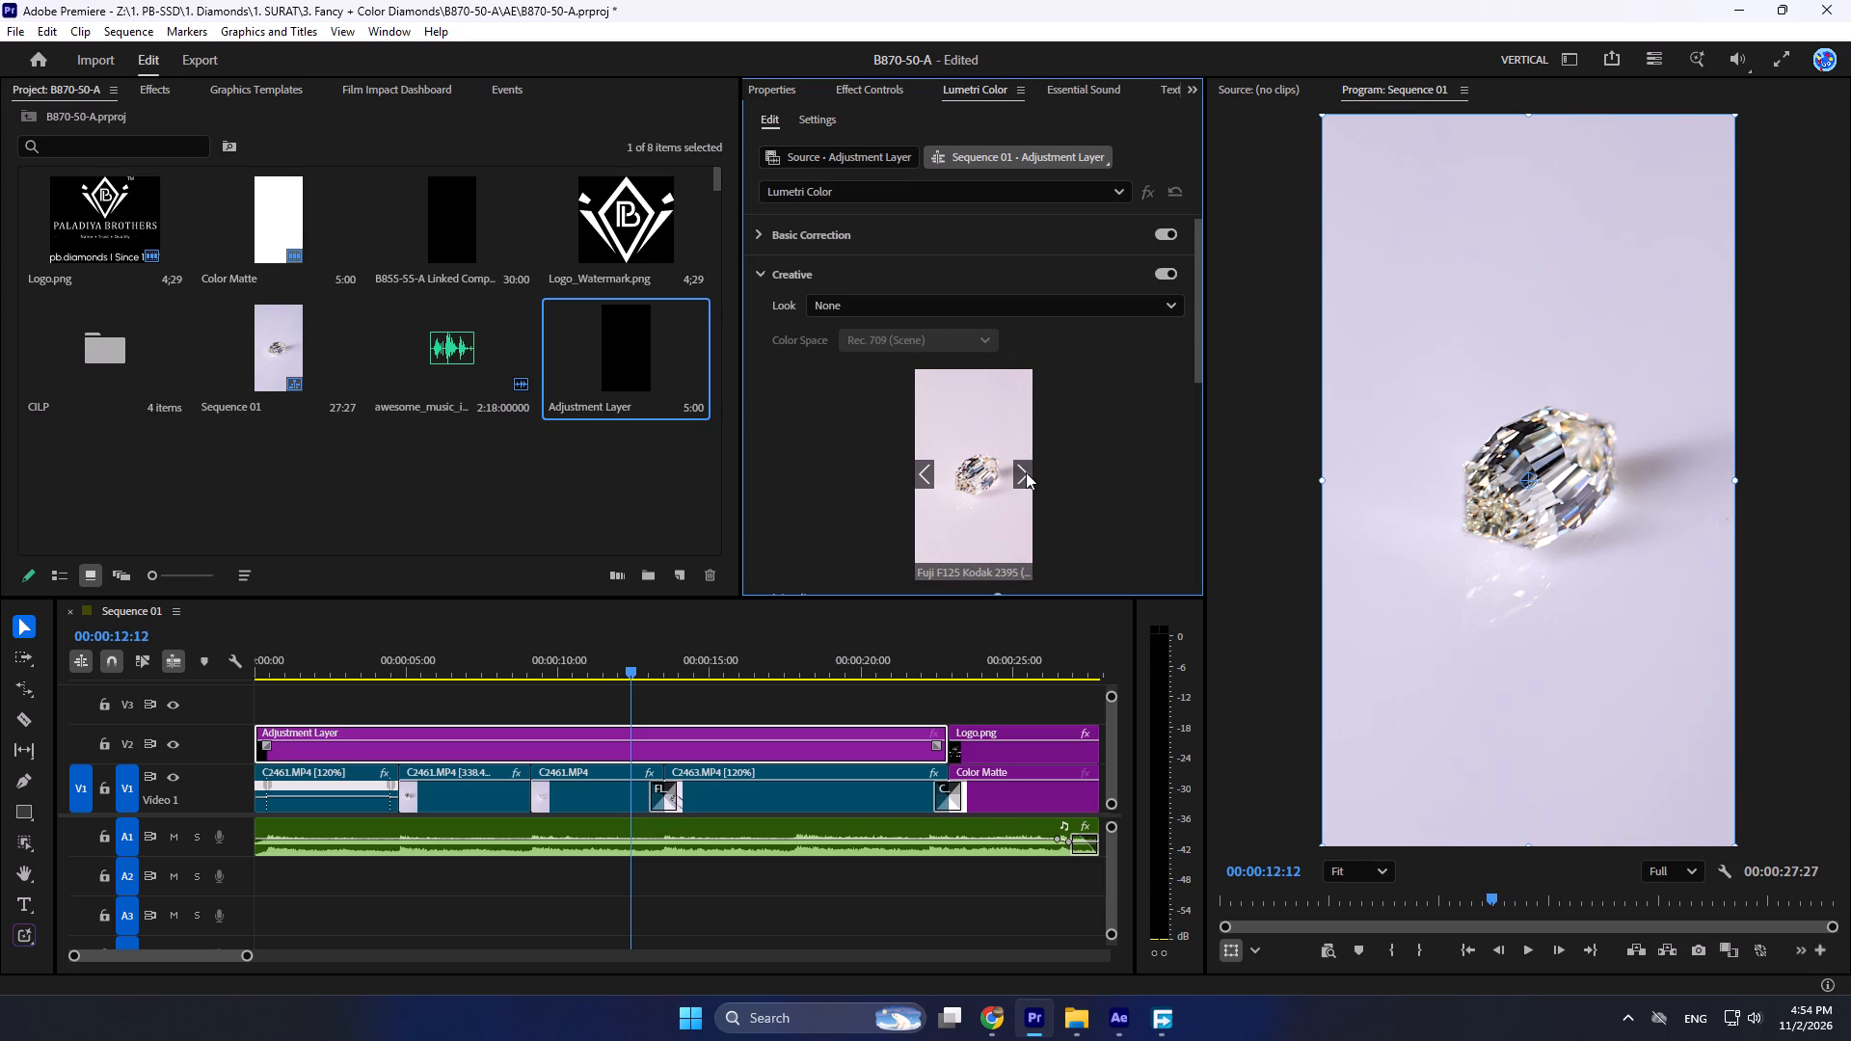
left_click(1026, 472)
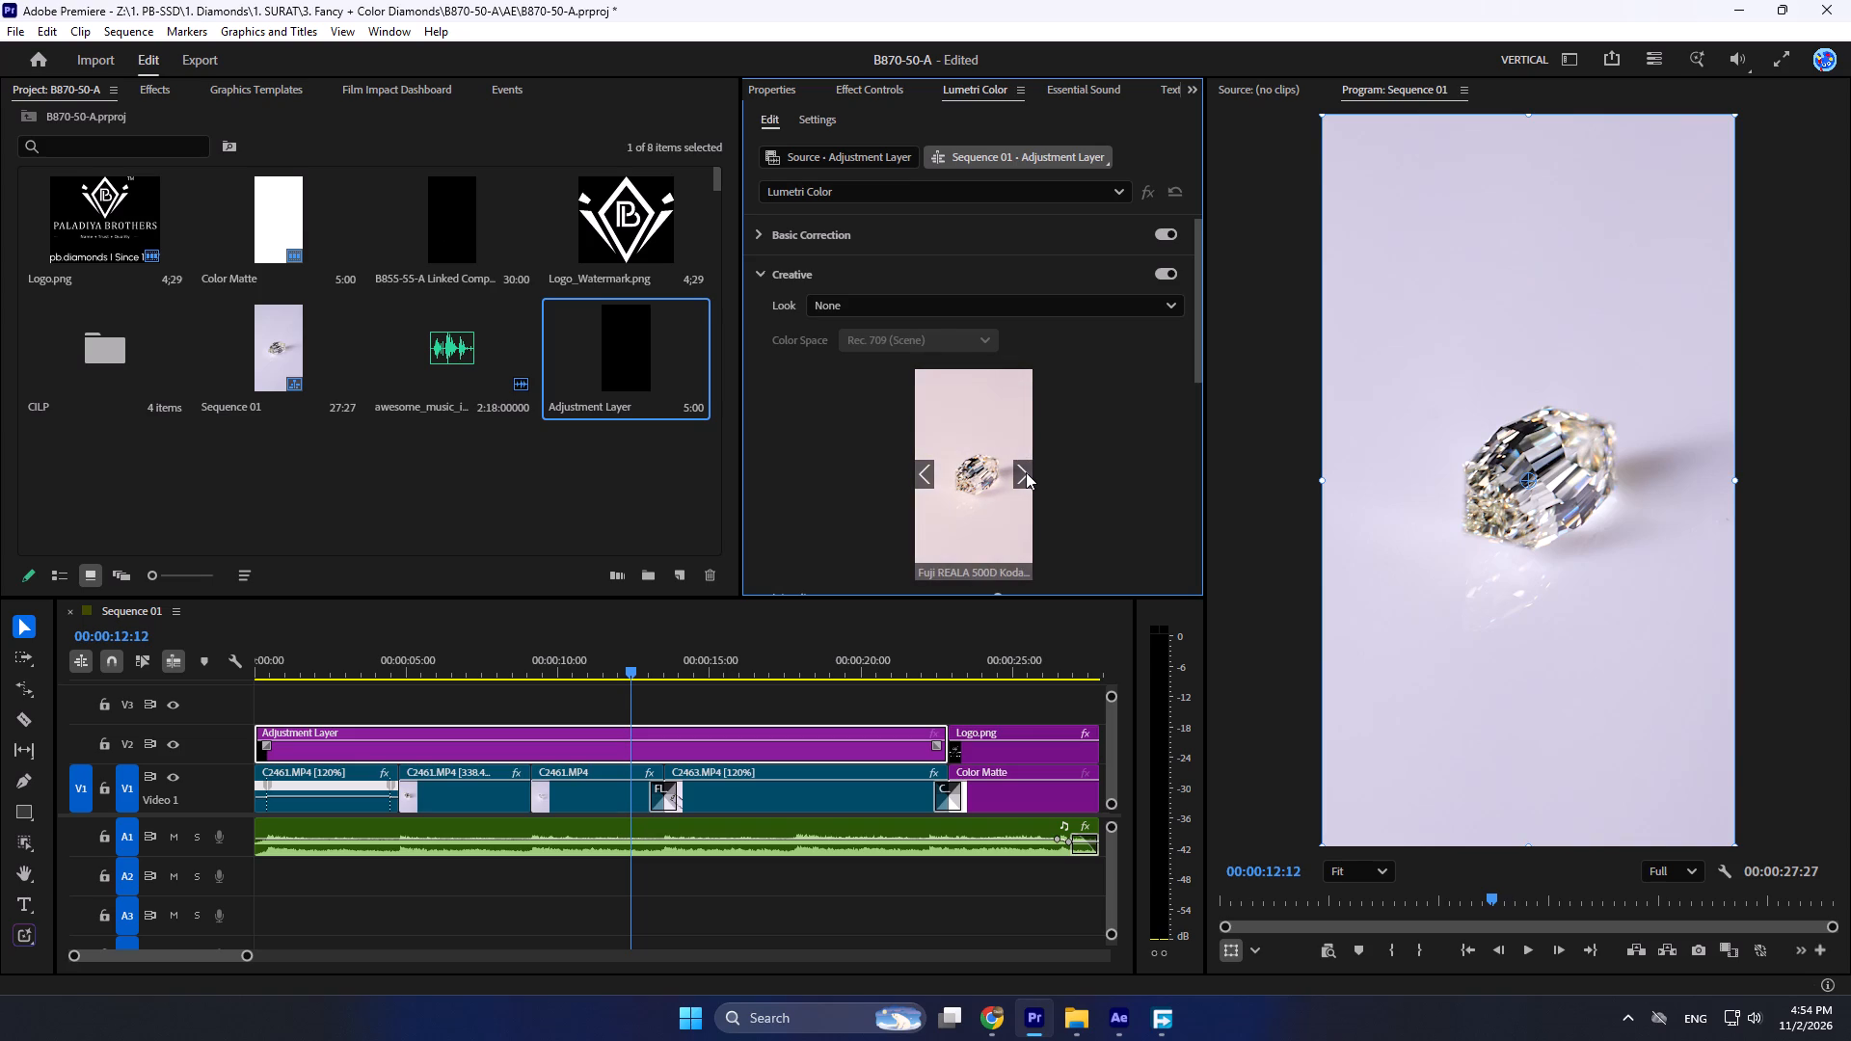
left_click(1026, 472)
left_click(1026, 472)
left_click(1026, 472)
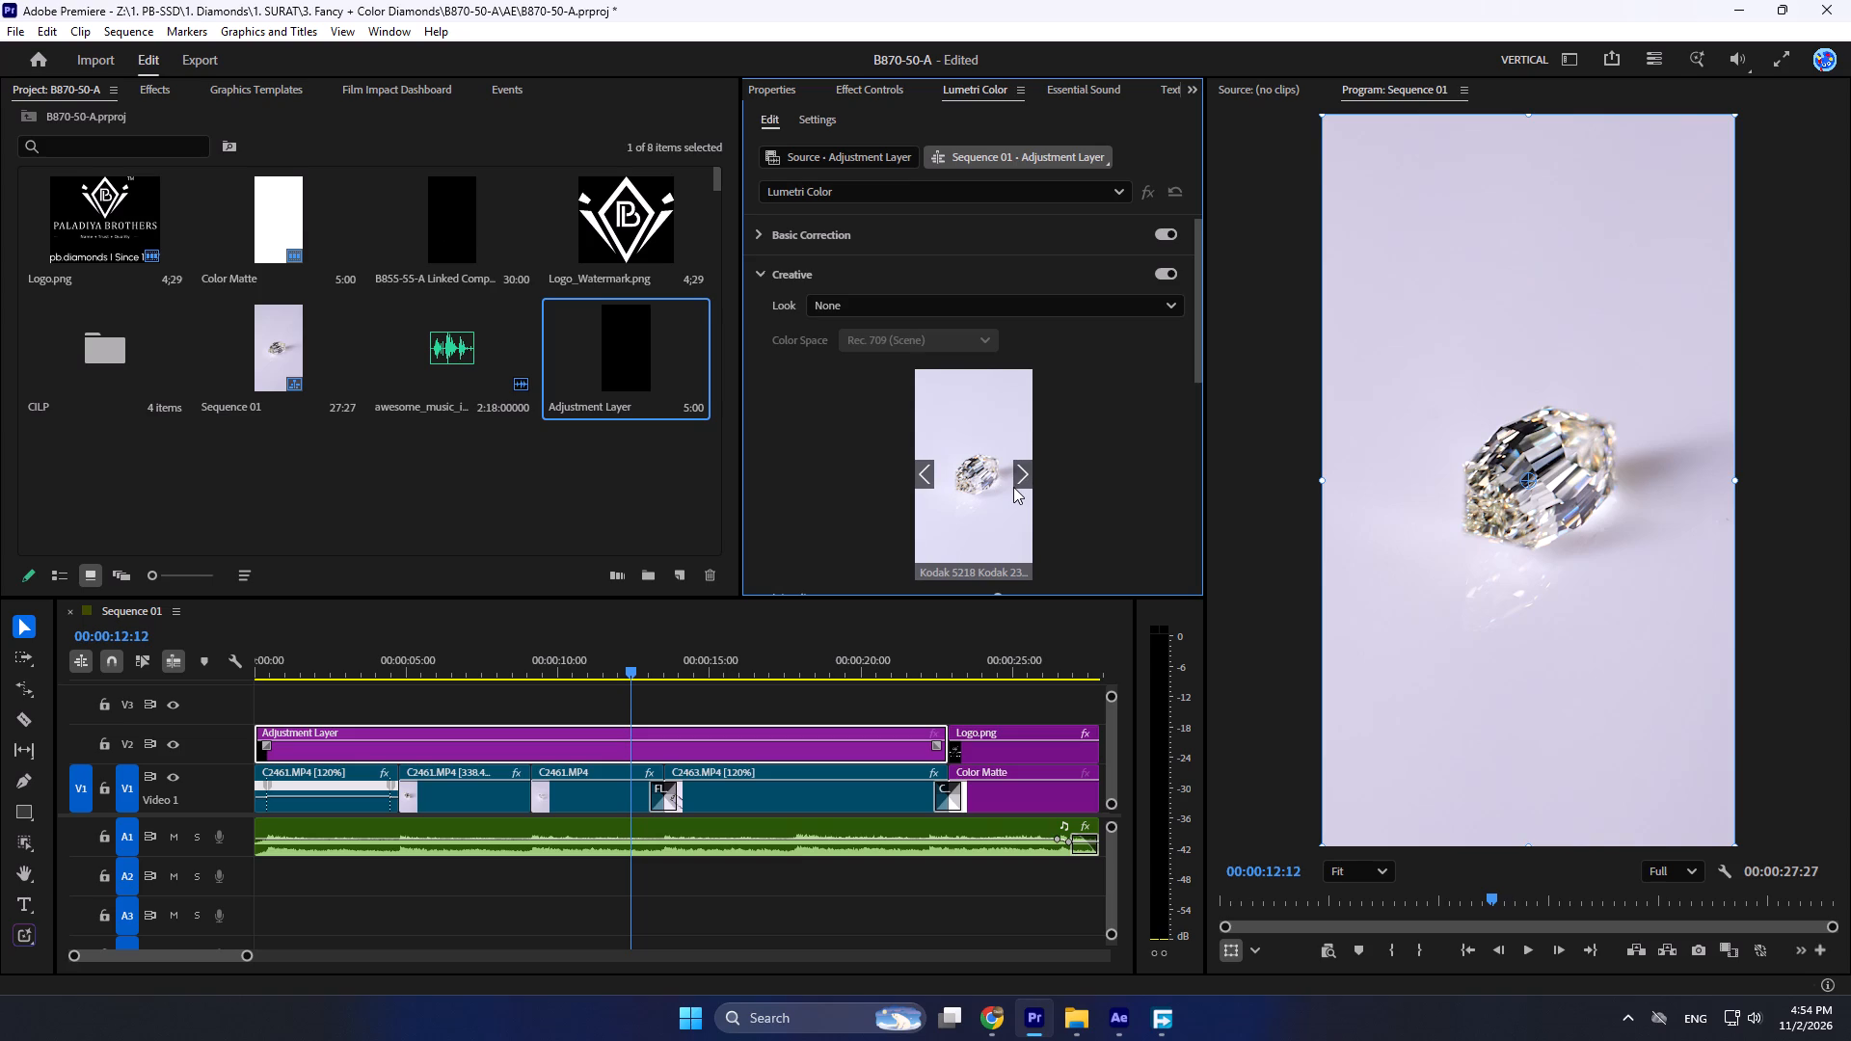
Compare the Kodak 5218 and Monochrome Fuji look previews and apply Kodak 5218 Kodak 2395 (by Adobe) to the adjustment layer.
left_click(1021, 475)
left_click(925, 477)
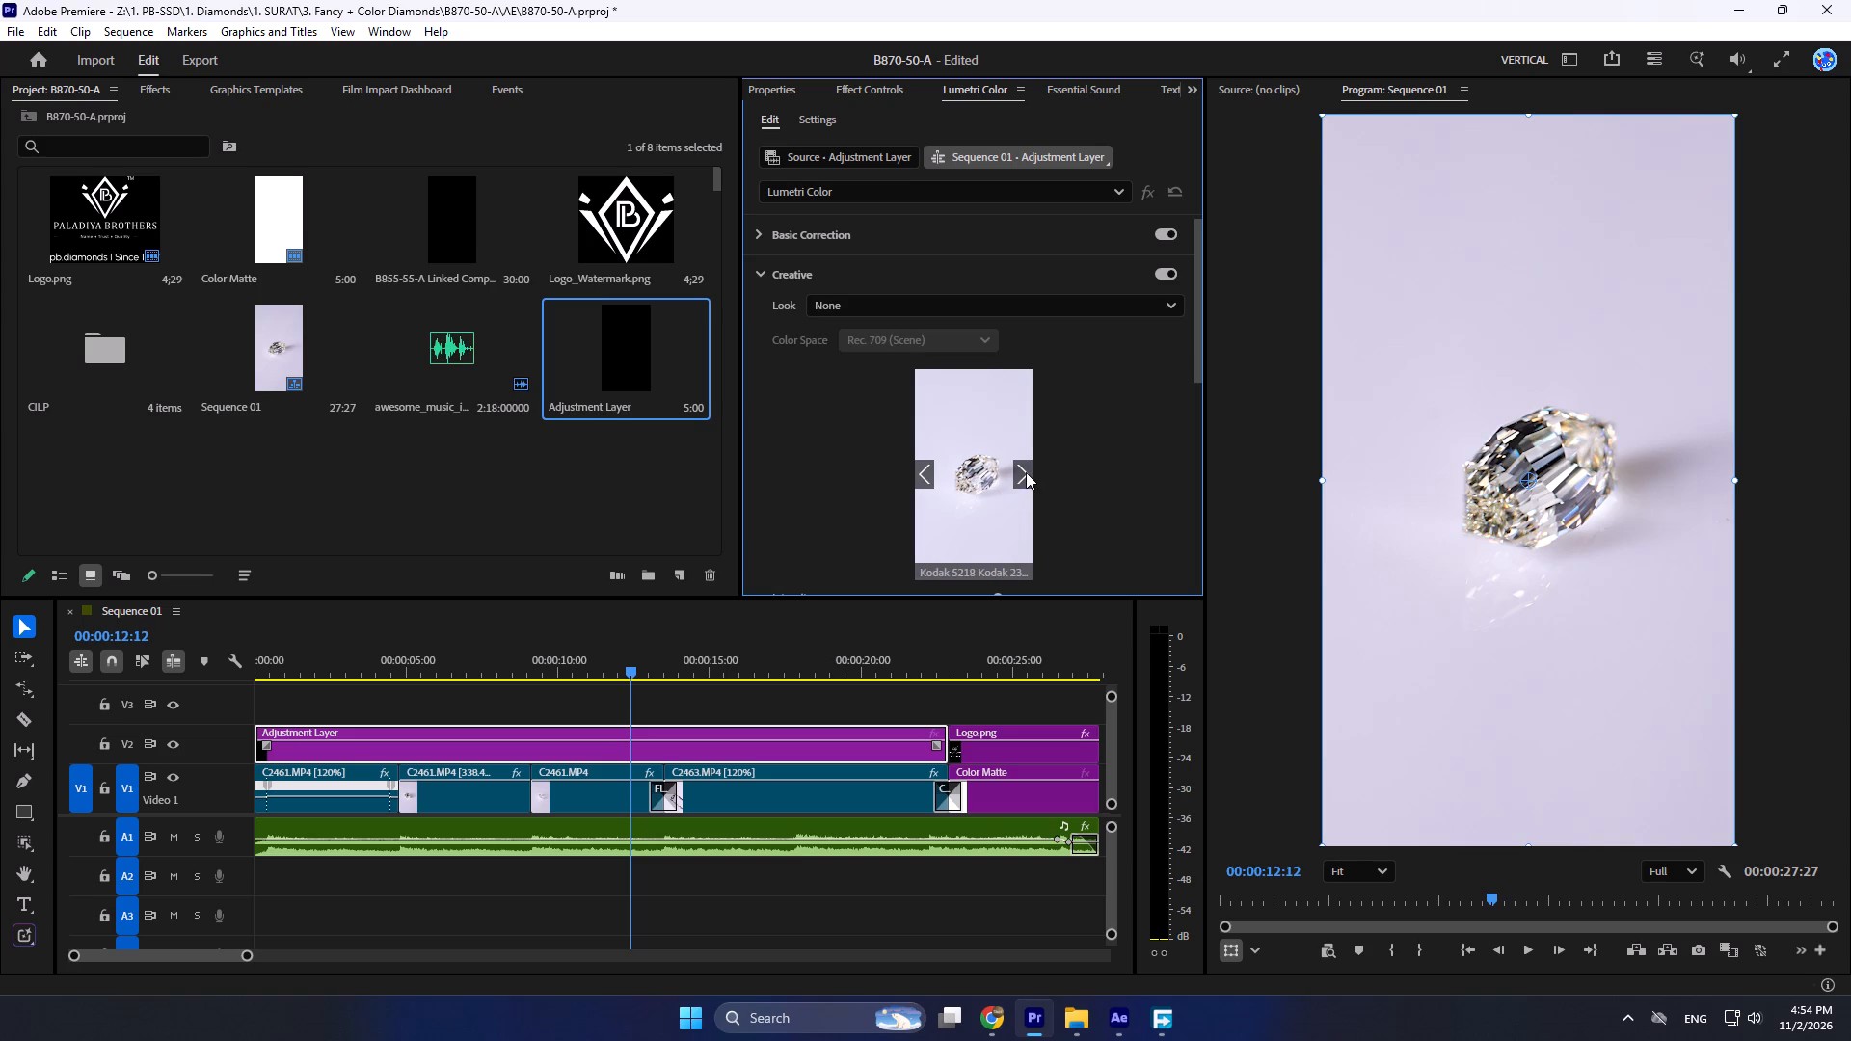
left_click(1026, 472)
left_click(926, 476)
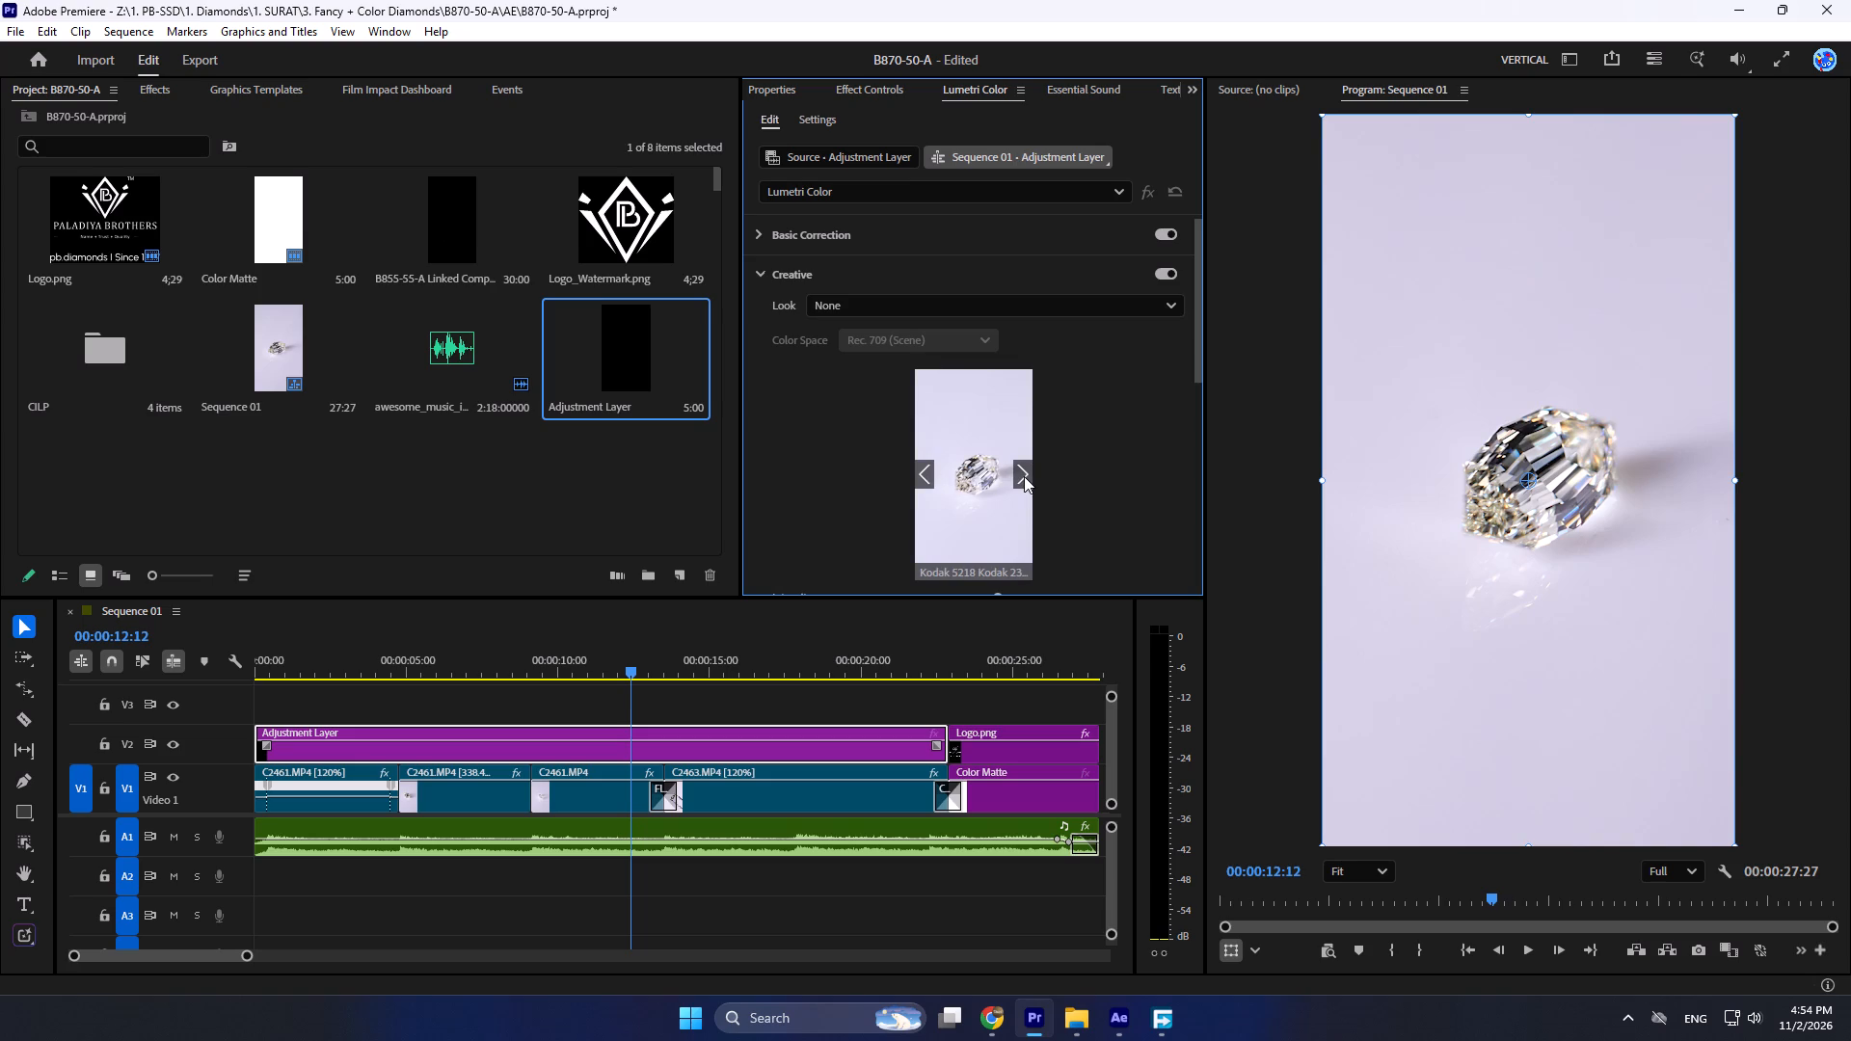
scroll(1114, 438, "down", 4)
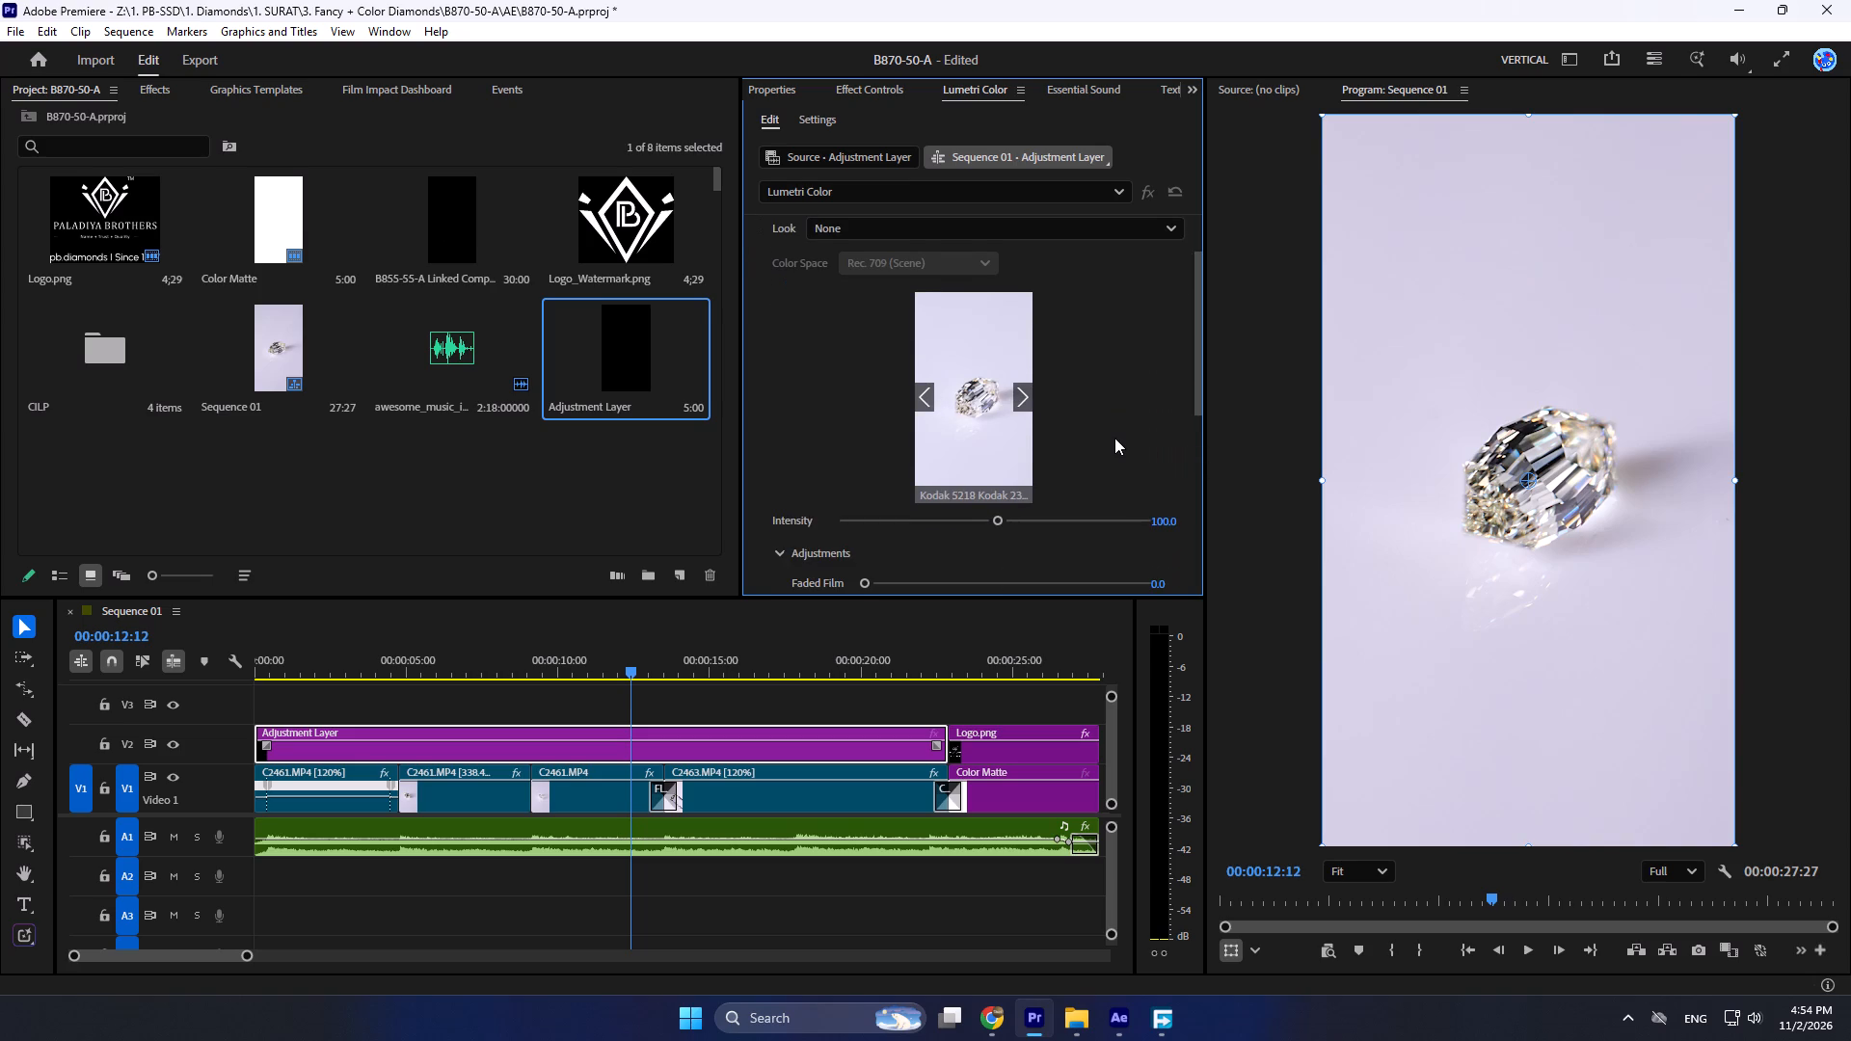
scroll(1045, 426, "up", 2)
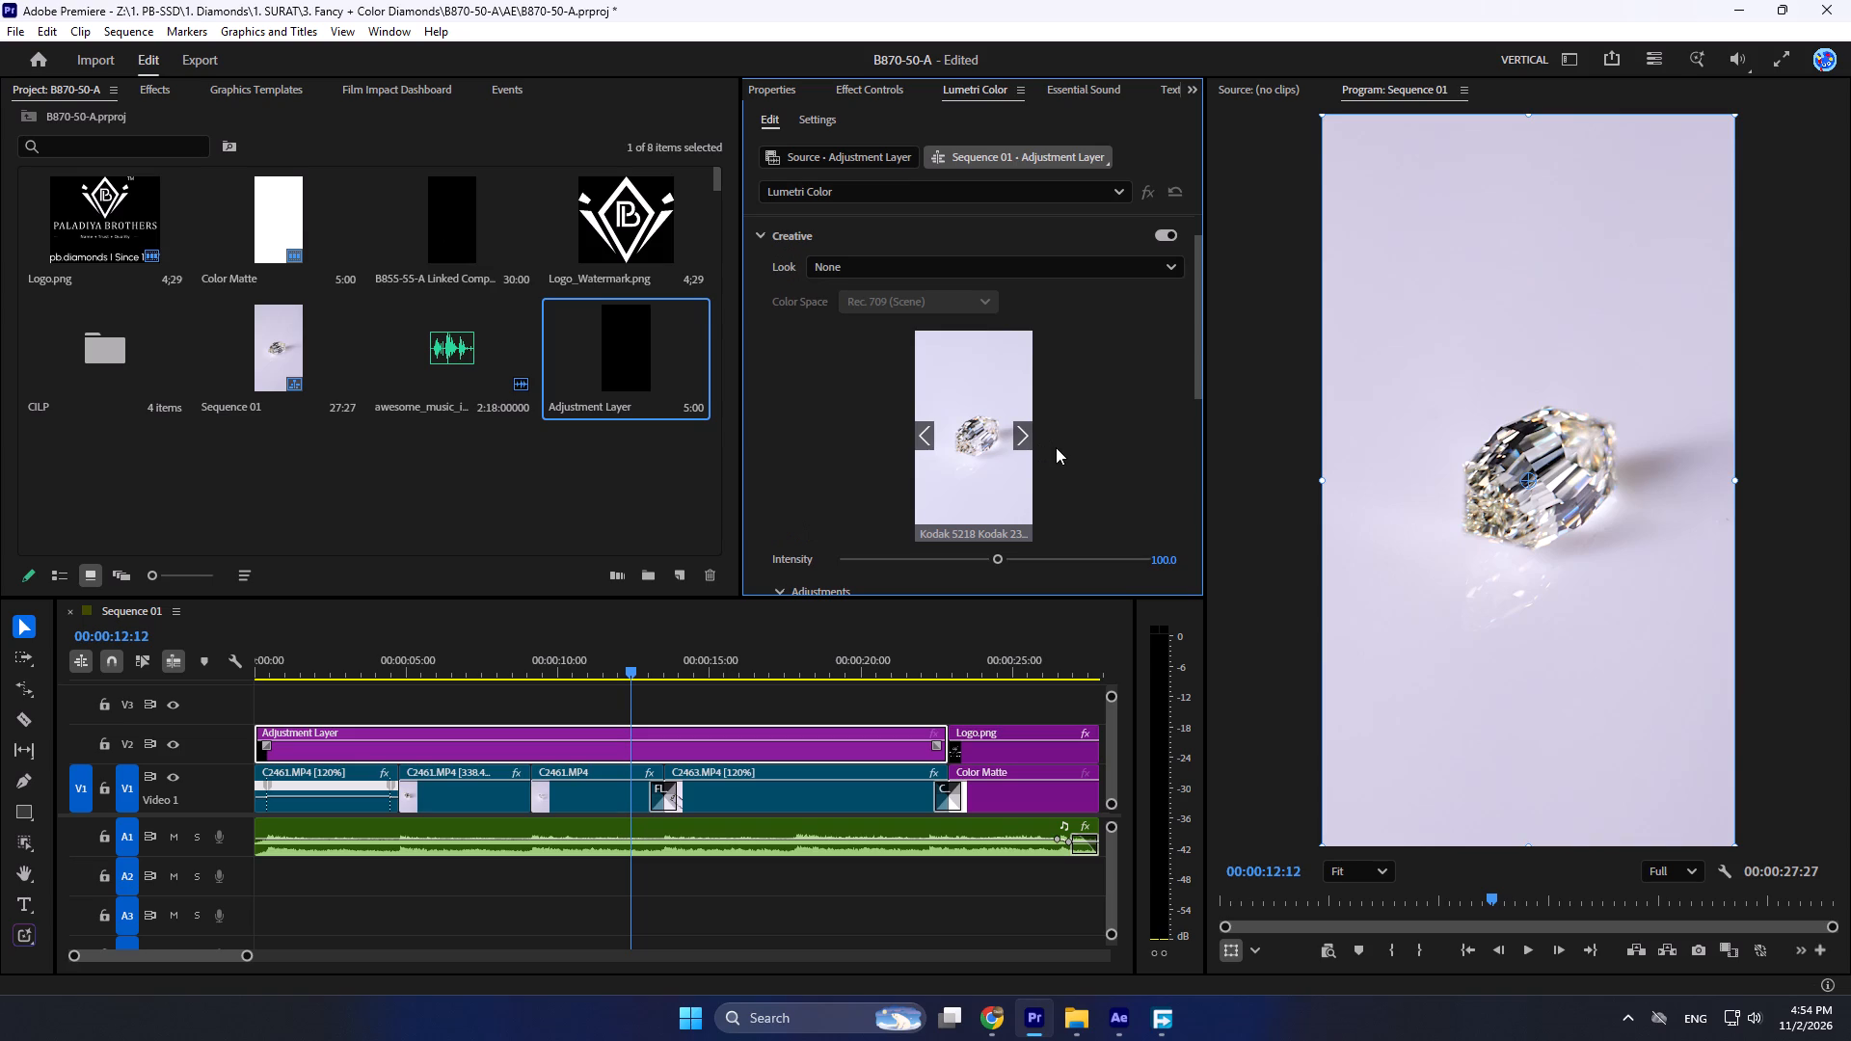
scroll(1035, 443, "down", 1)
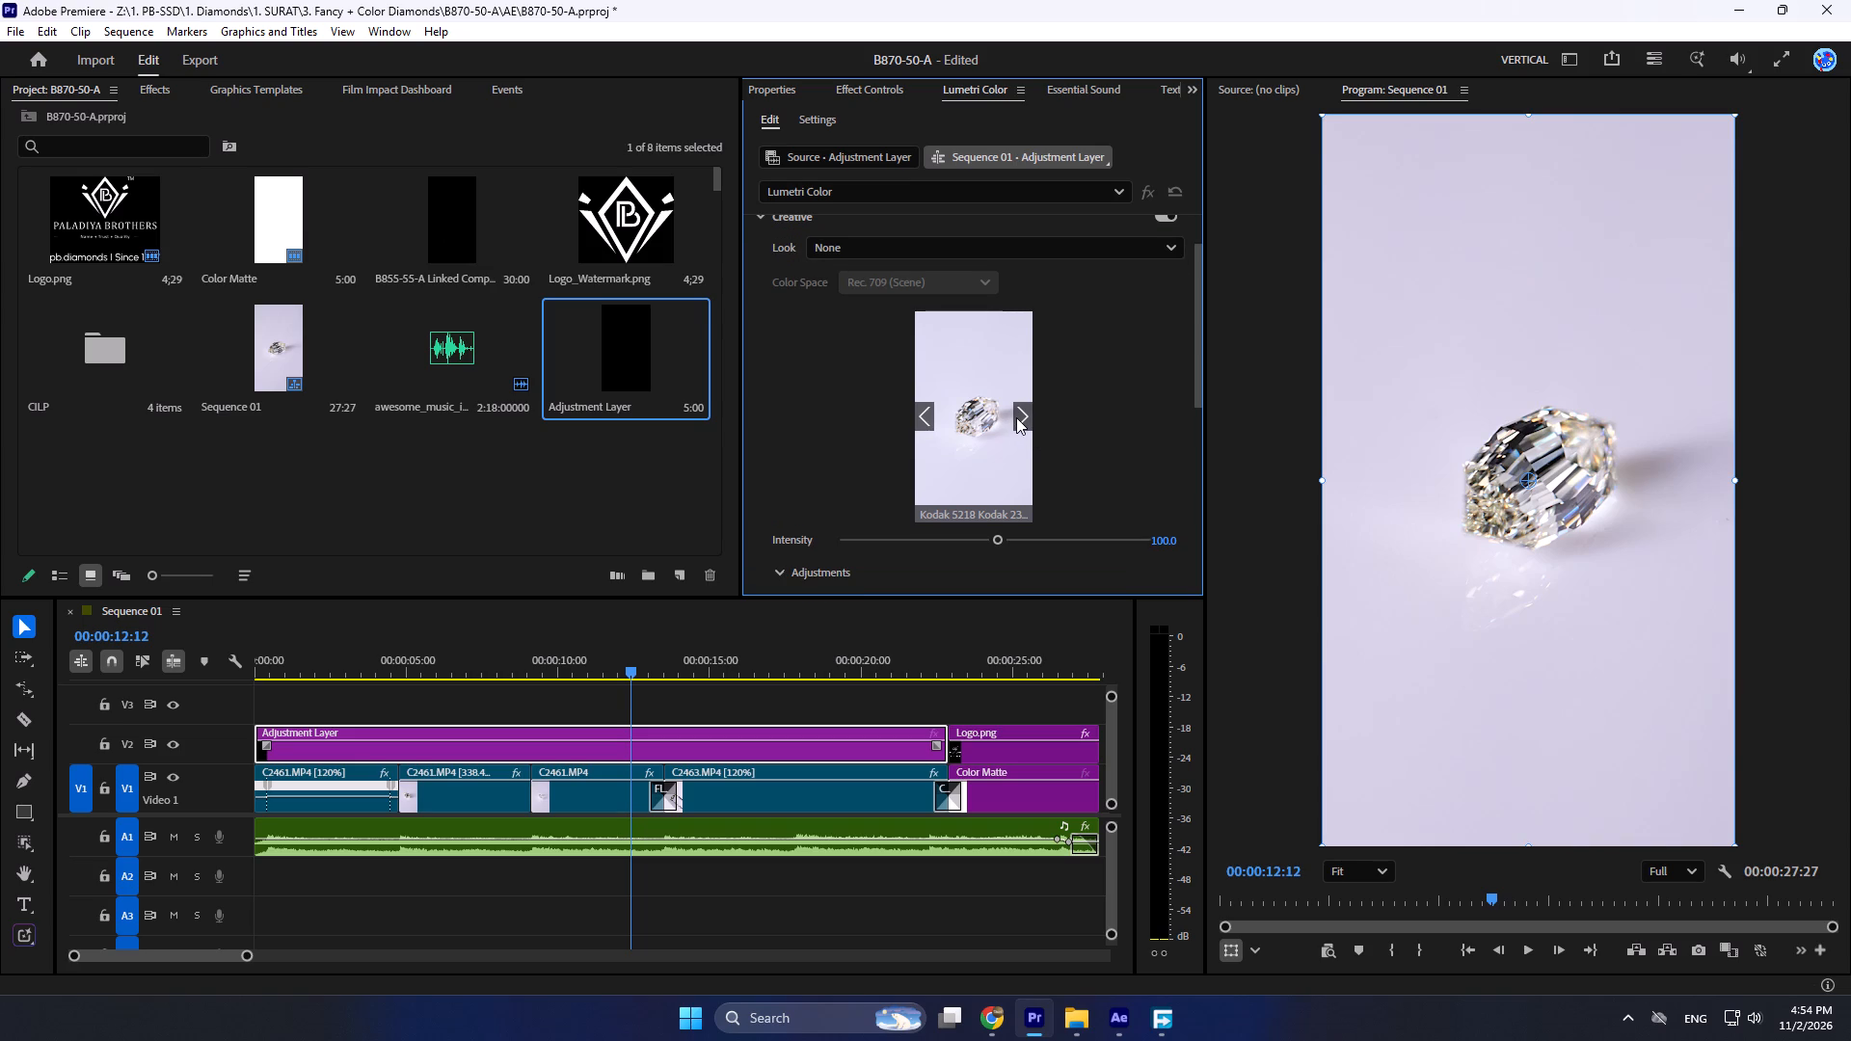
left_click(1018, 414)
left_click(922, 417)
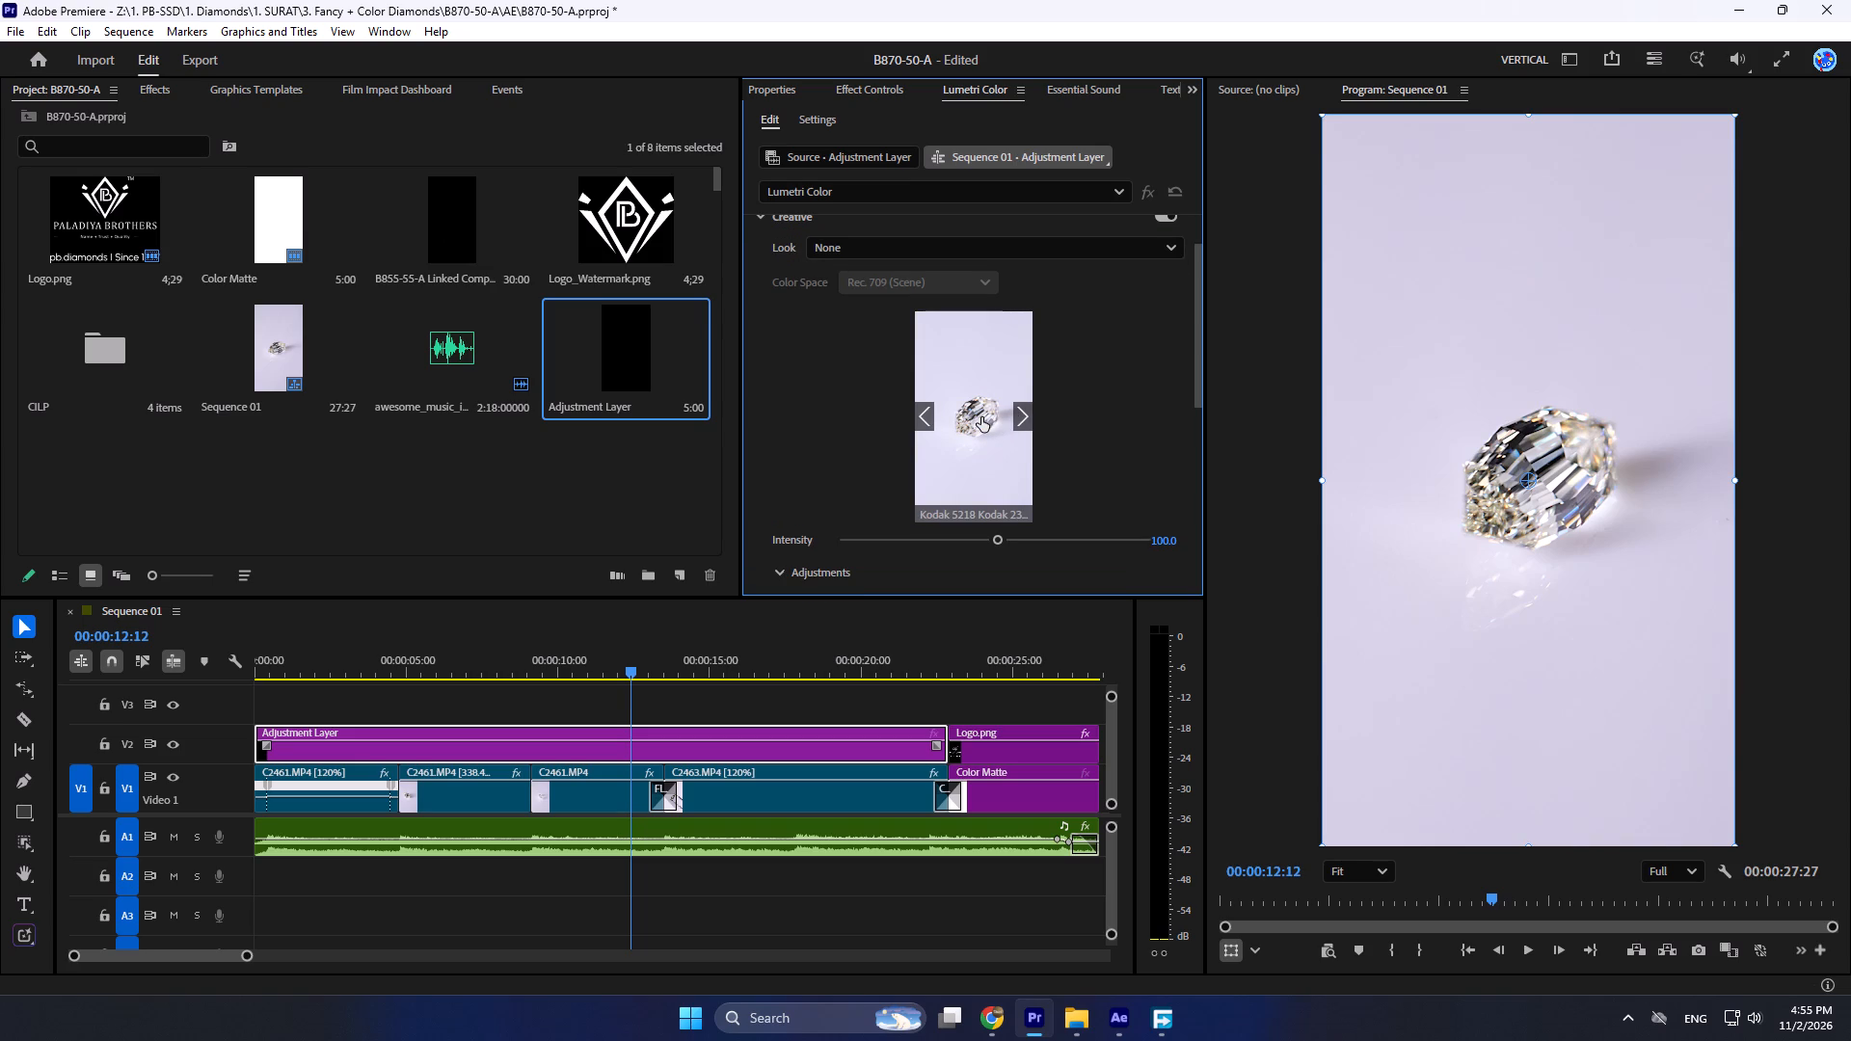
left_click(981, 417)
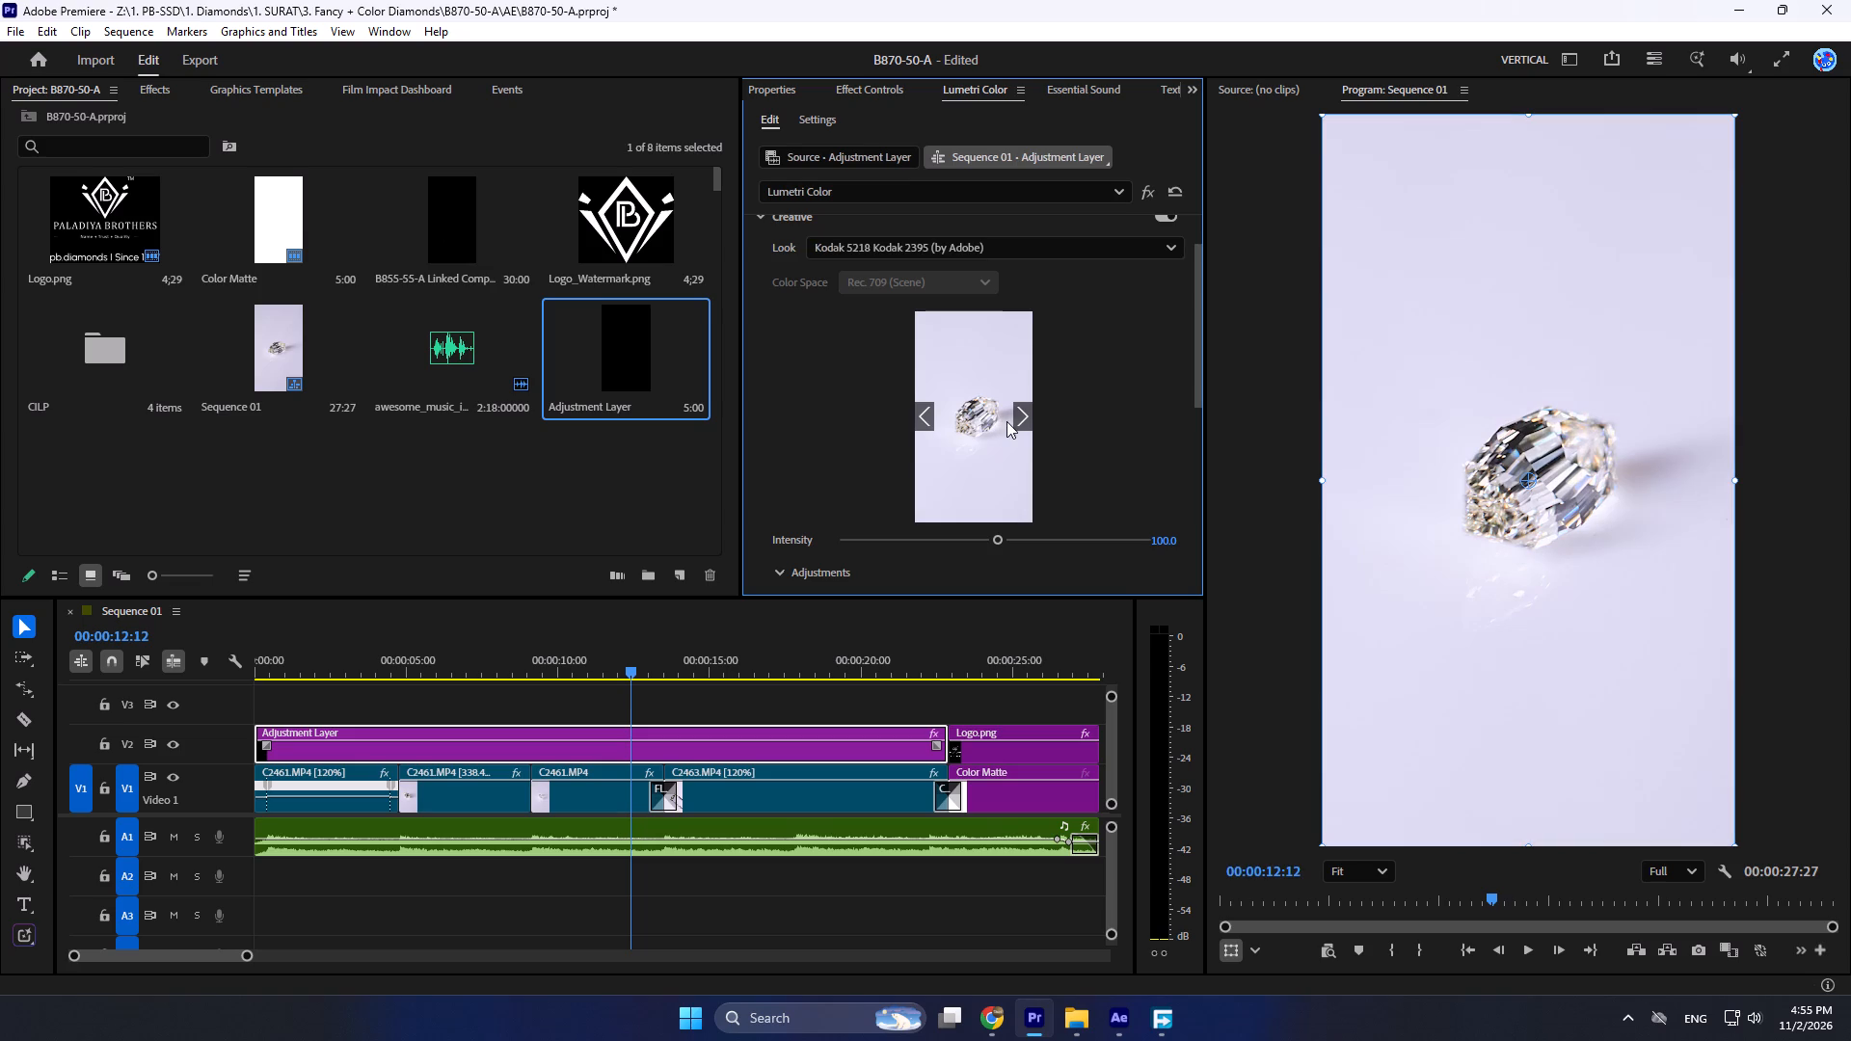
Compare the neighbouring Creative look previews with the applied Kodak 5218 look, browsing as far as the PGS Slog3 Corporate look.
left_click(1019, 415)
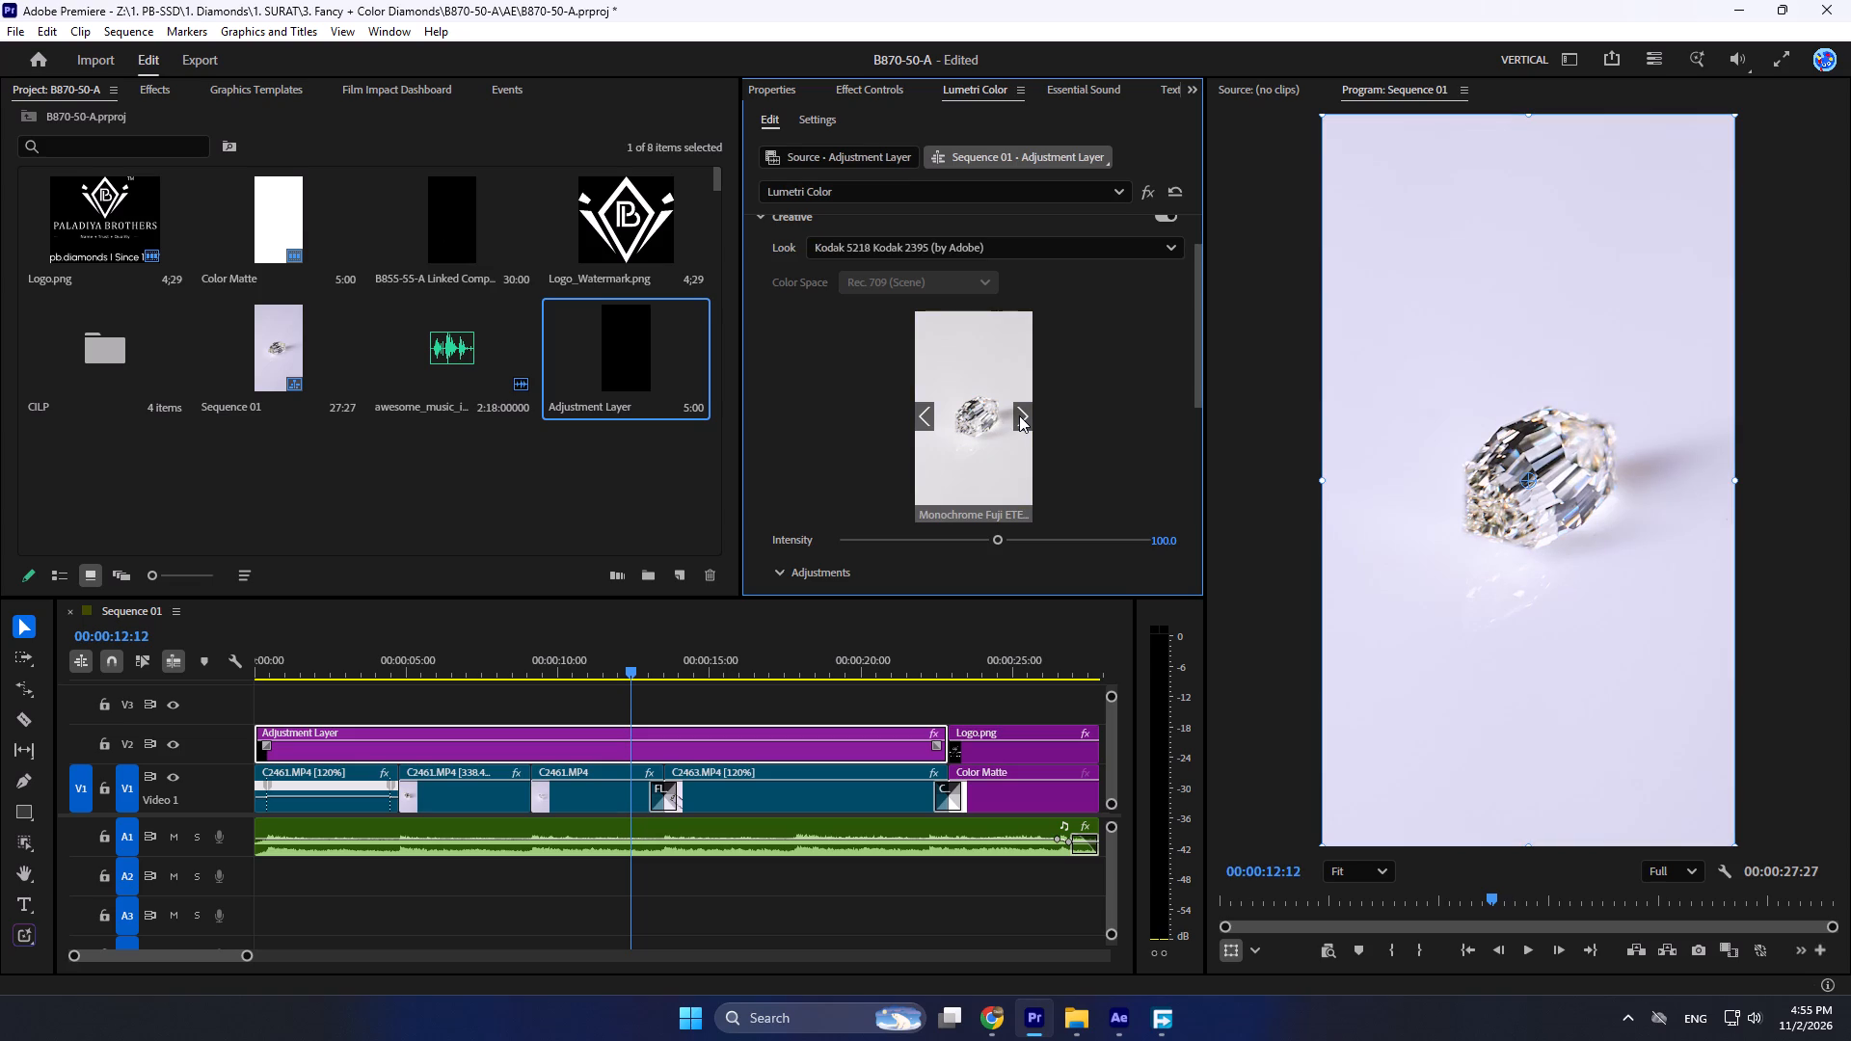
left_click(1020, 415)
left_click(917, 418)
left_click(920, 417)
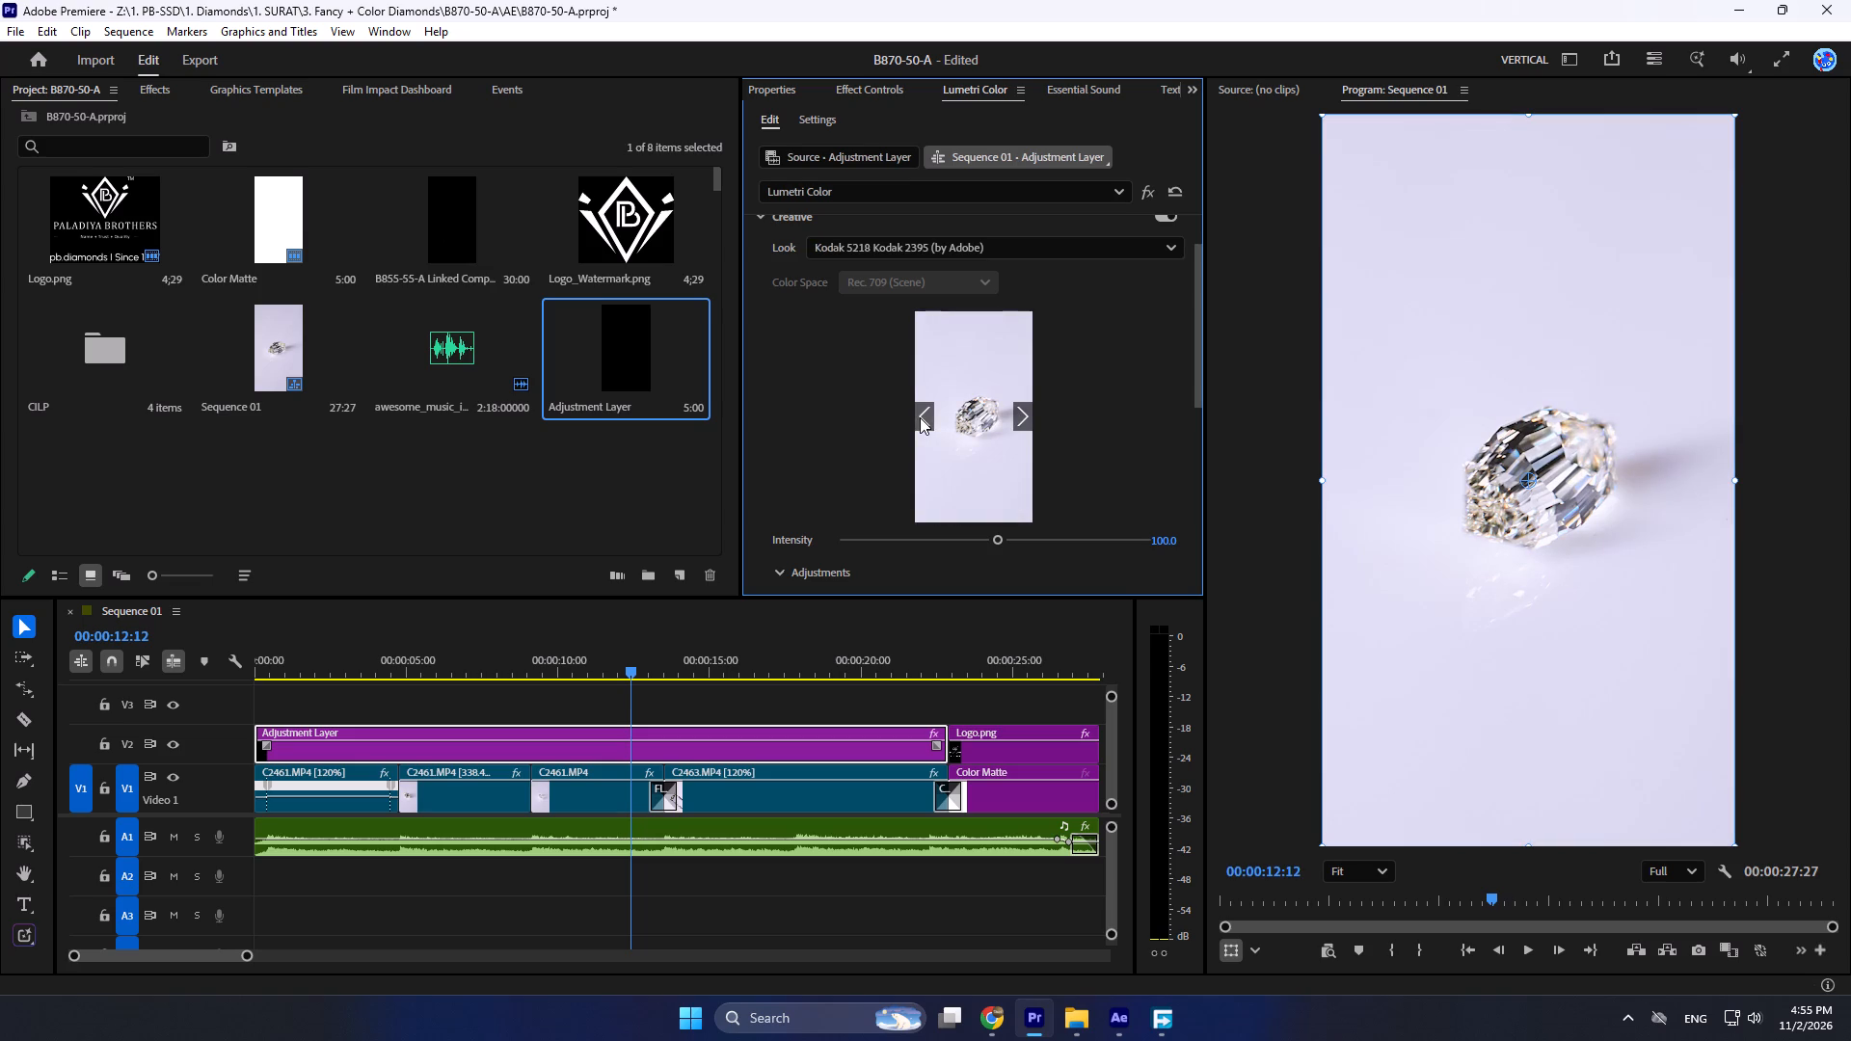
left_click(922, 416)
left_click(1020, 420)
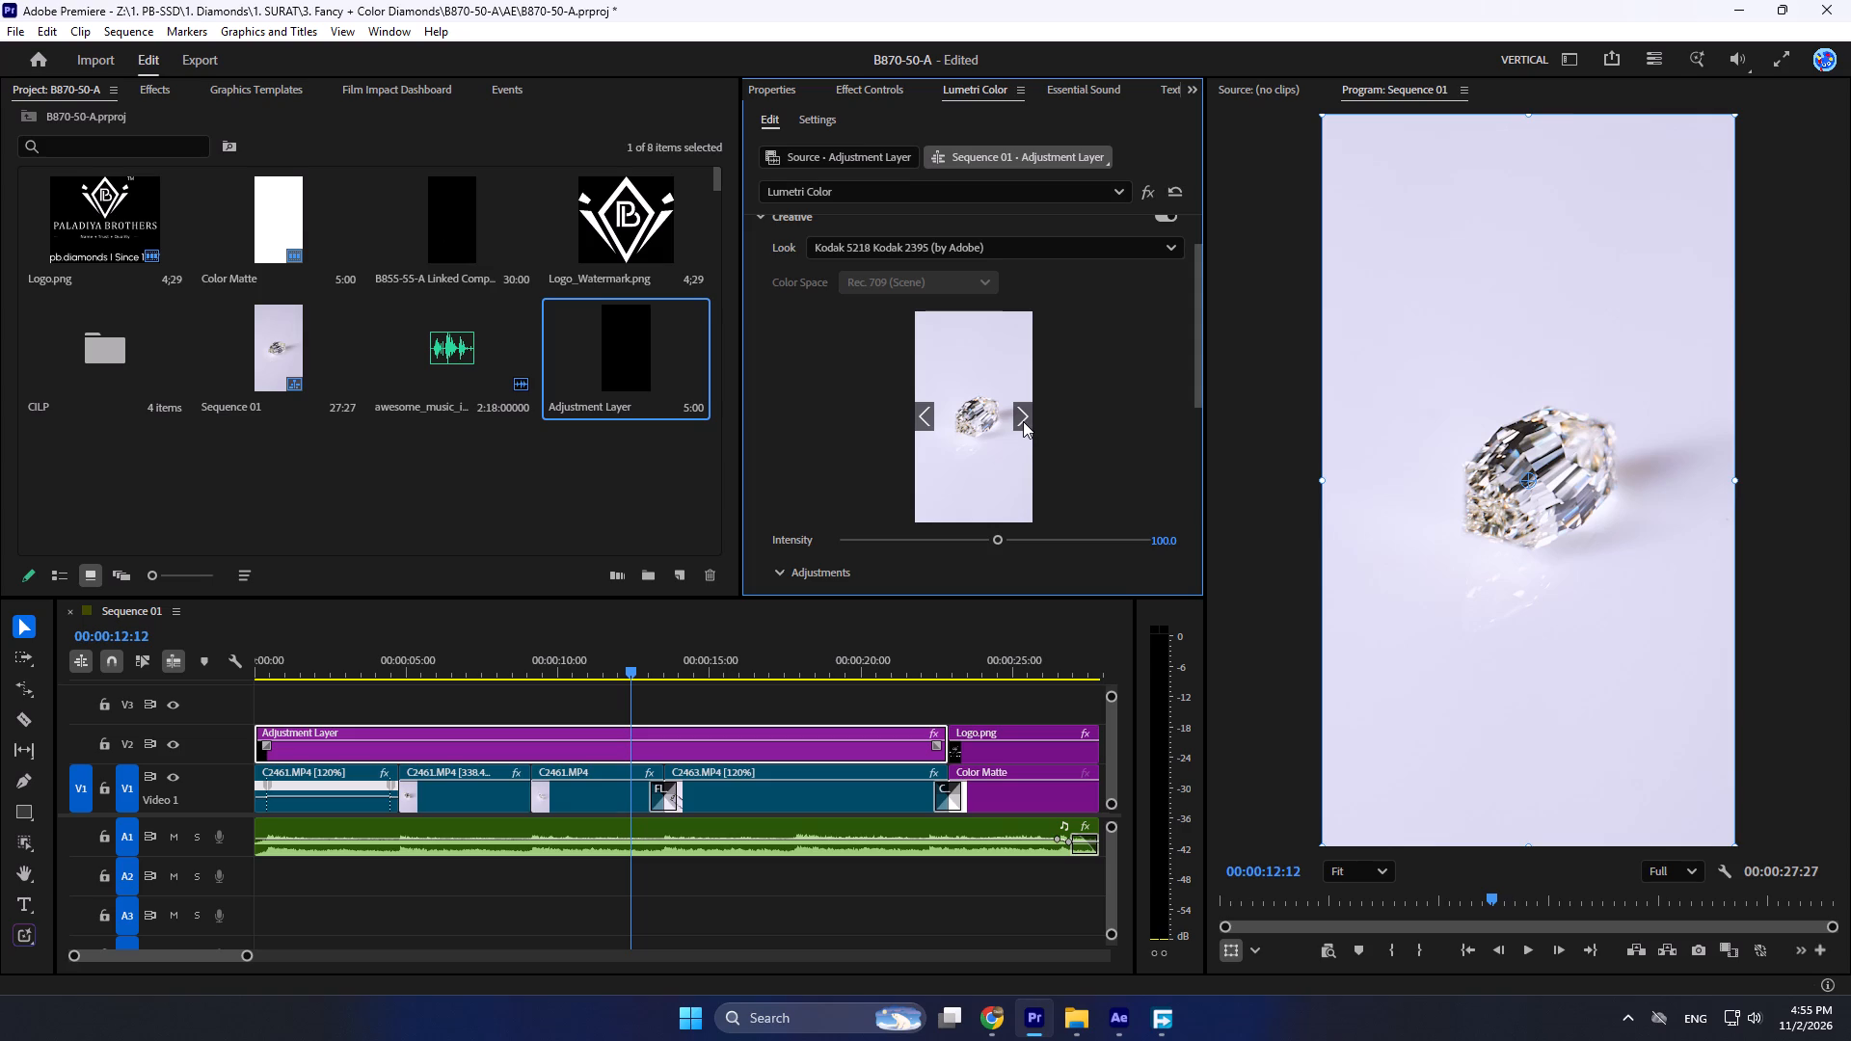
left_click(926, 419)
left_click(1023, 420)
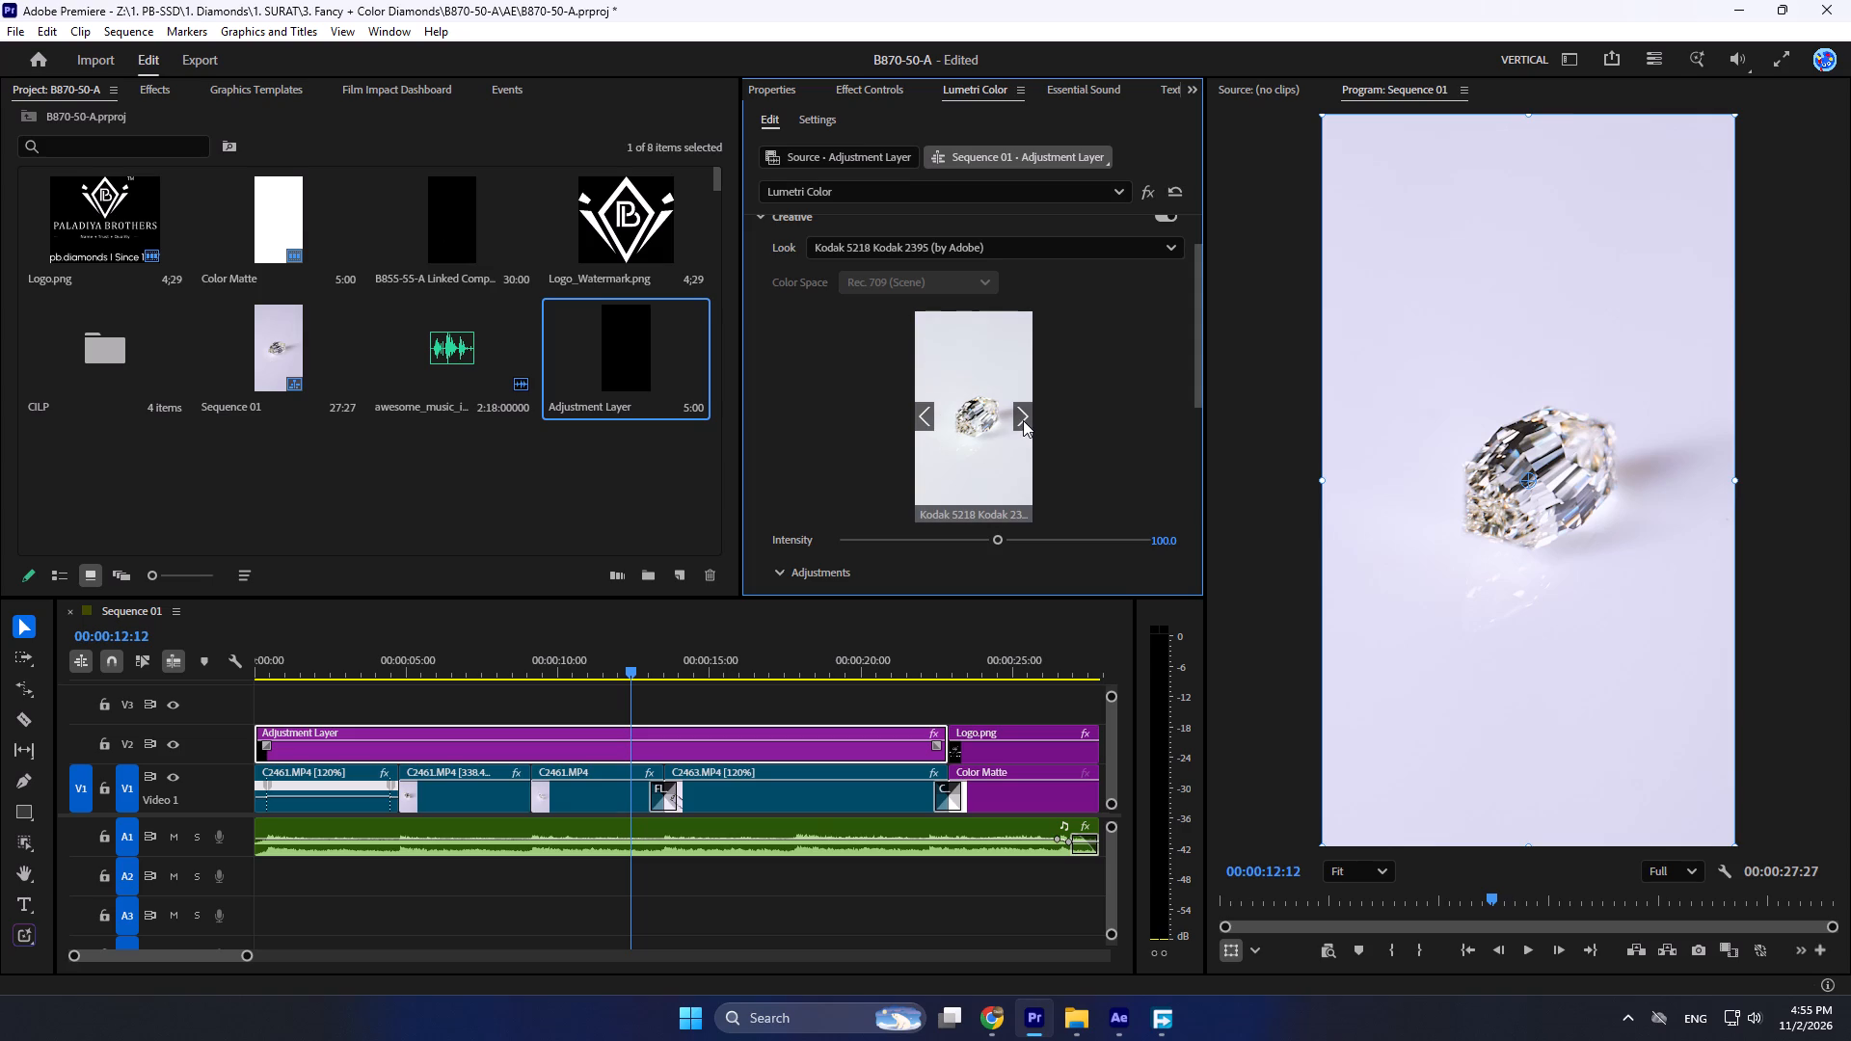
left_click(921, 421)
left_click(1028, 417)
left_click(1018, 419)
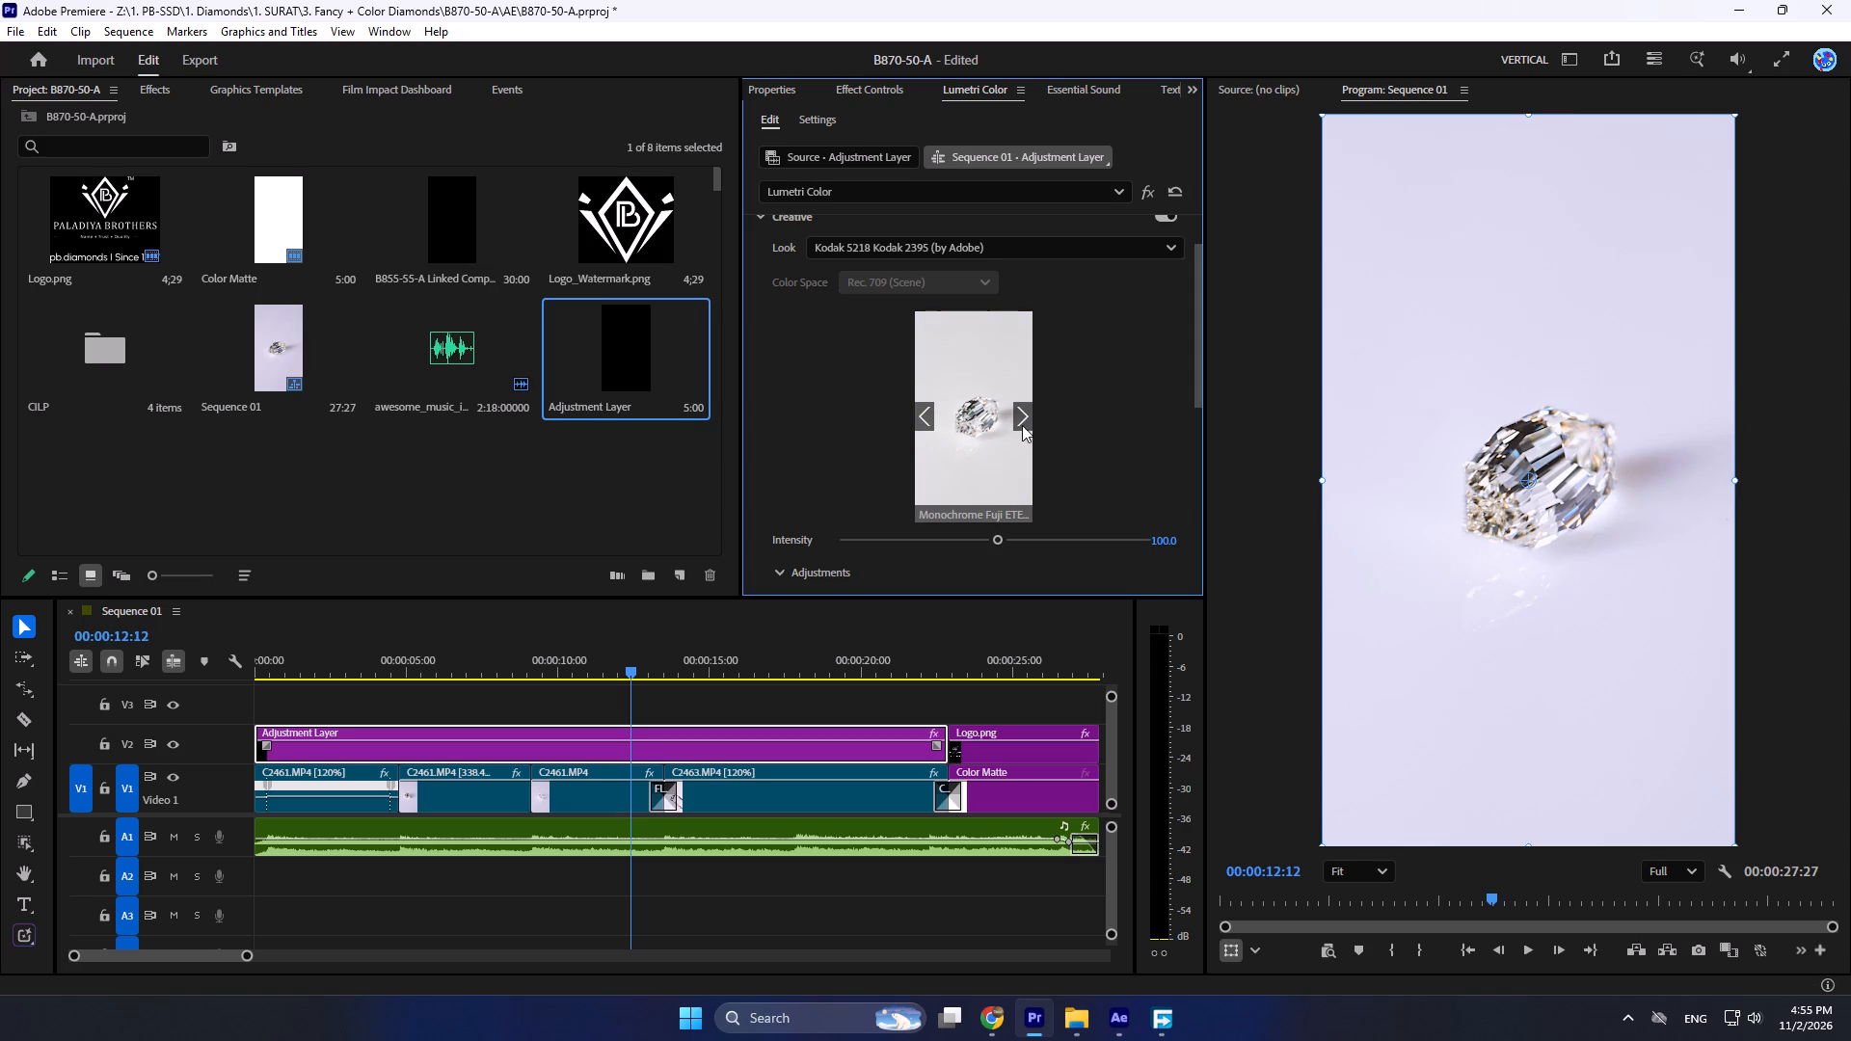
left_click(1019, 414)
left_click(1024, 418)
left_click(1024, 419)
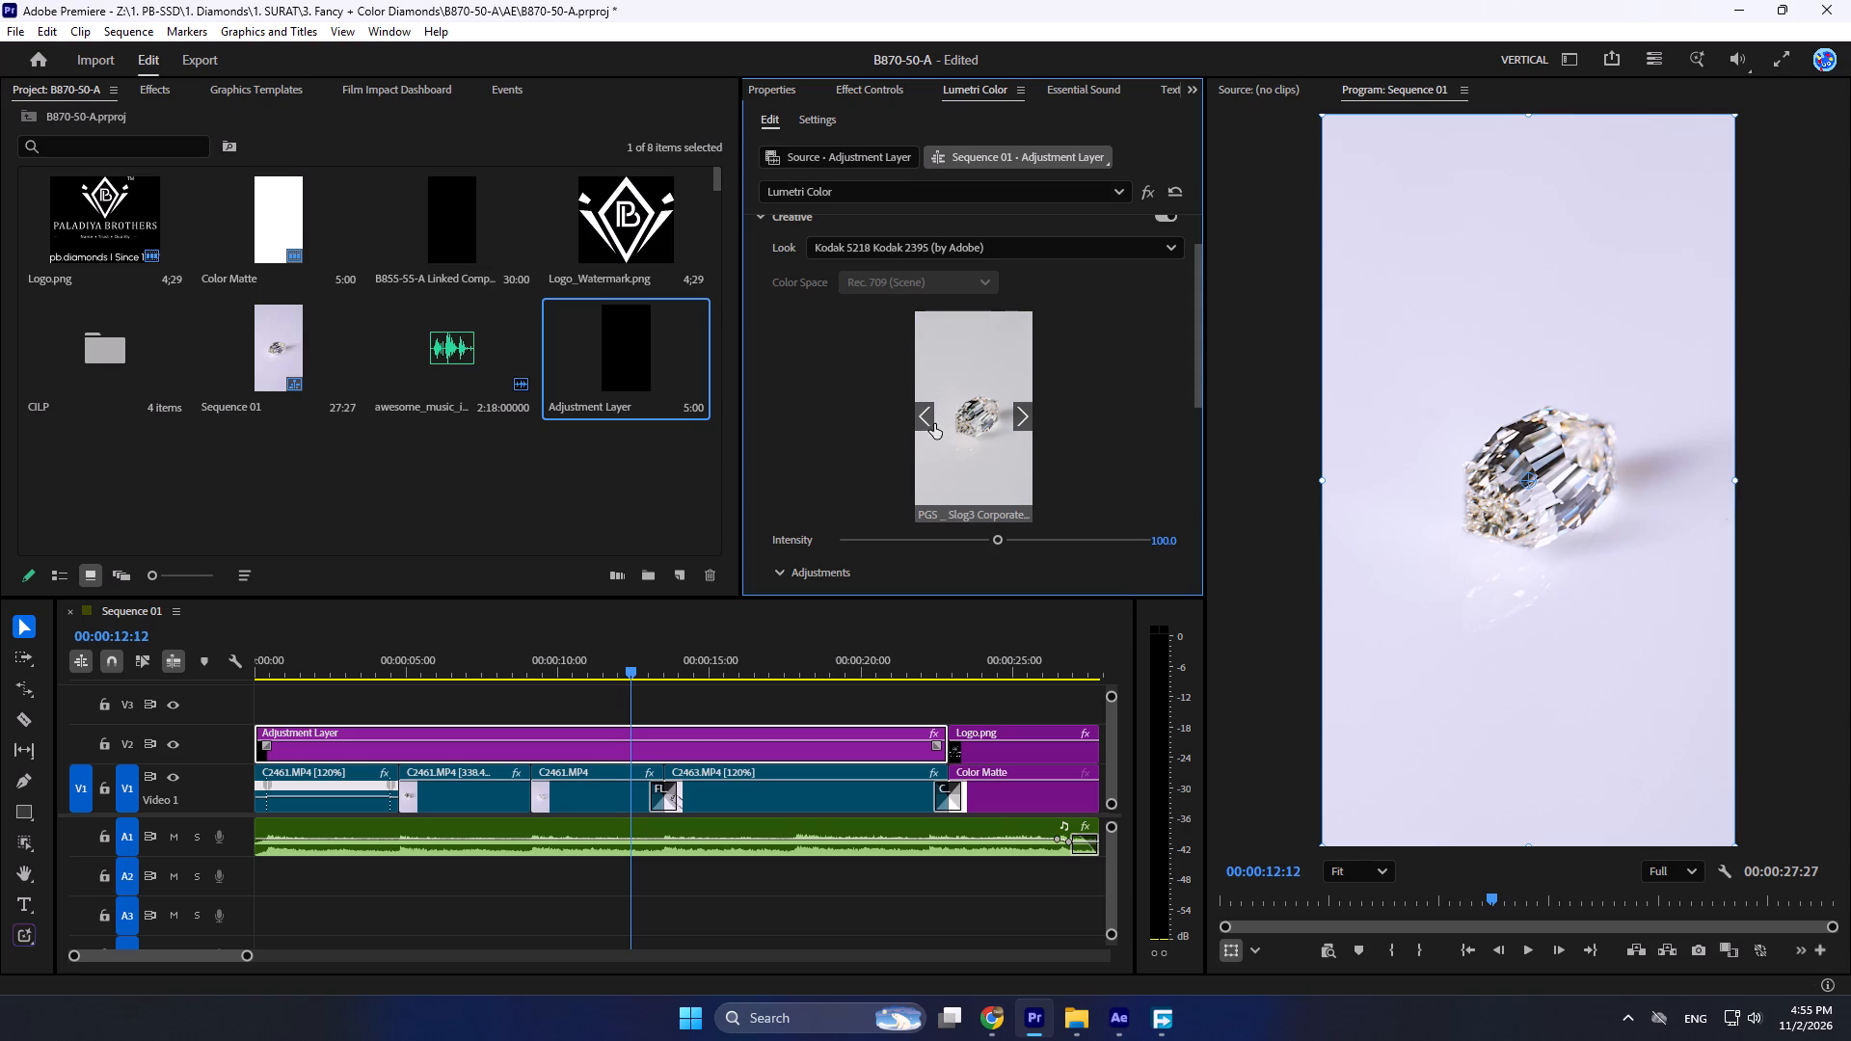
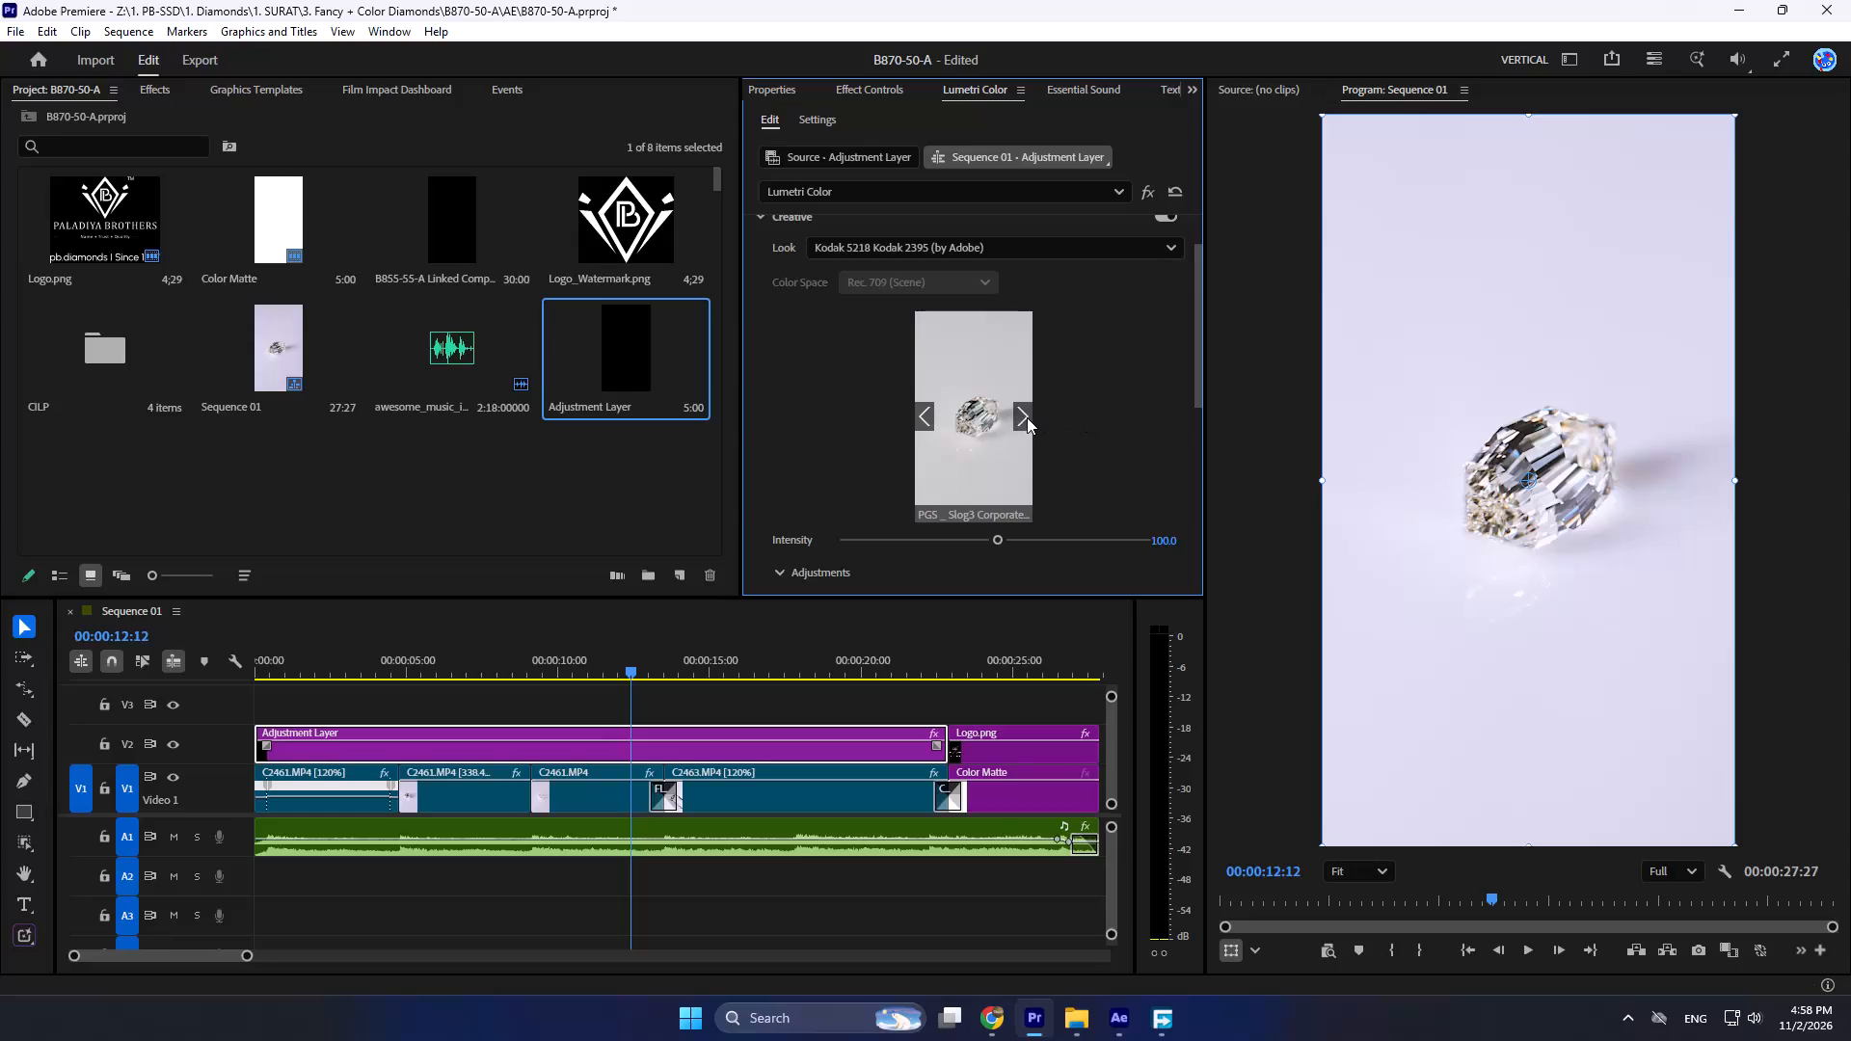
Browse the Creative look previews for the adjustment layer from PGS Slog3 Corporate as far as PGS Nature 08.
left_click(1032, 414)
left_click(1020, 413)
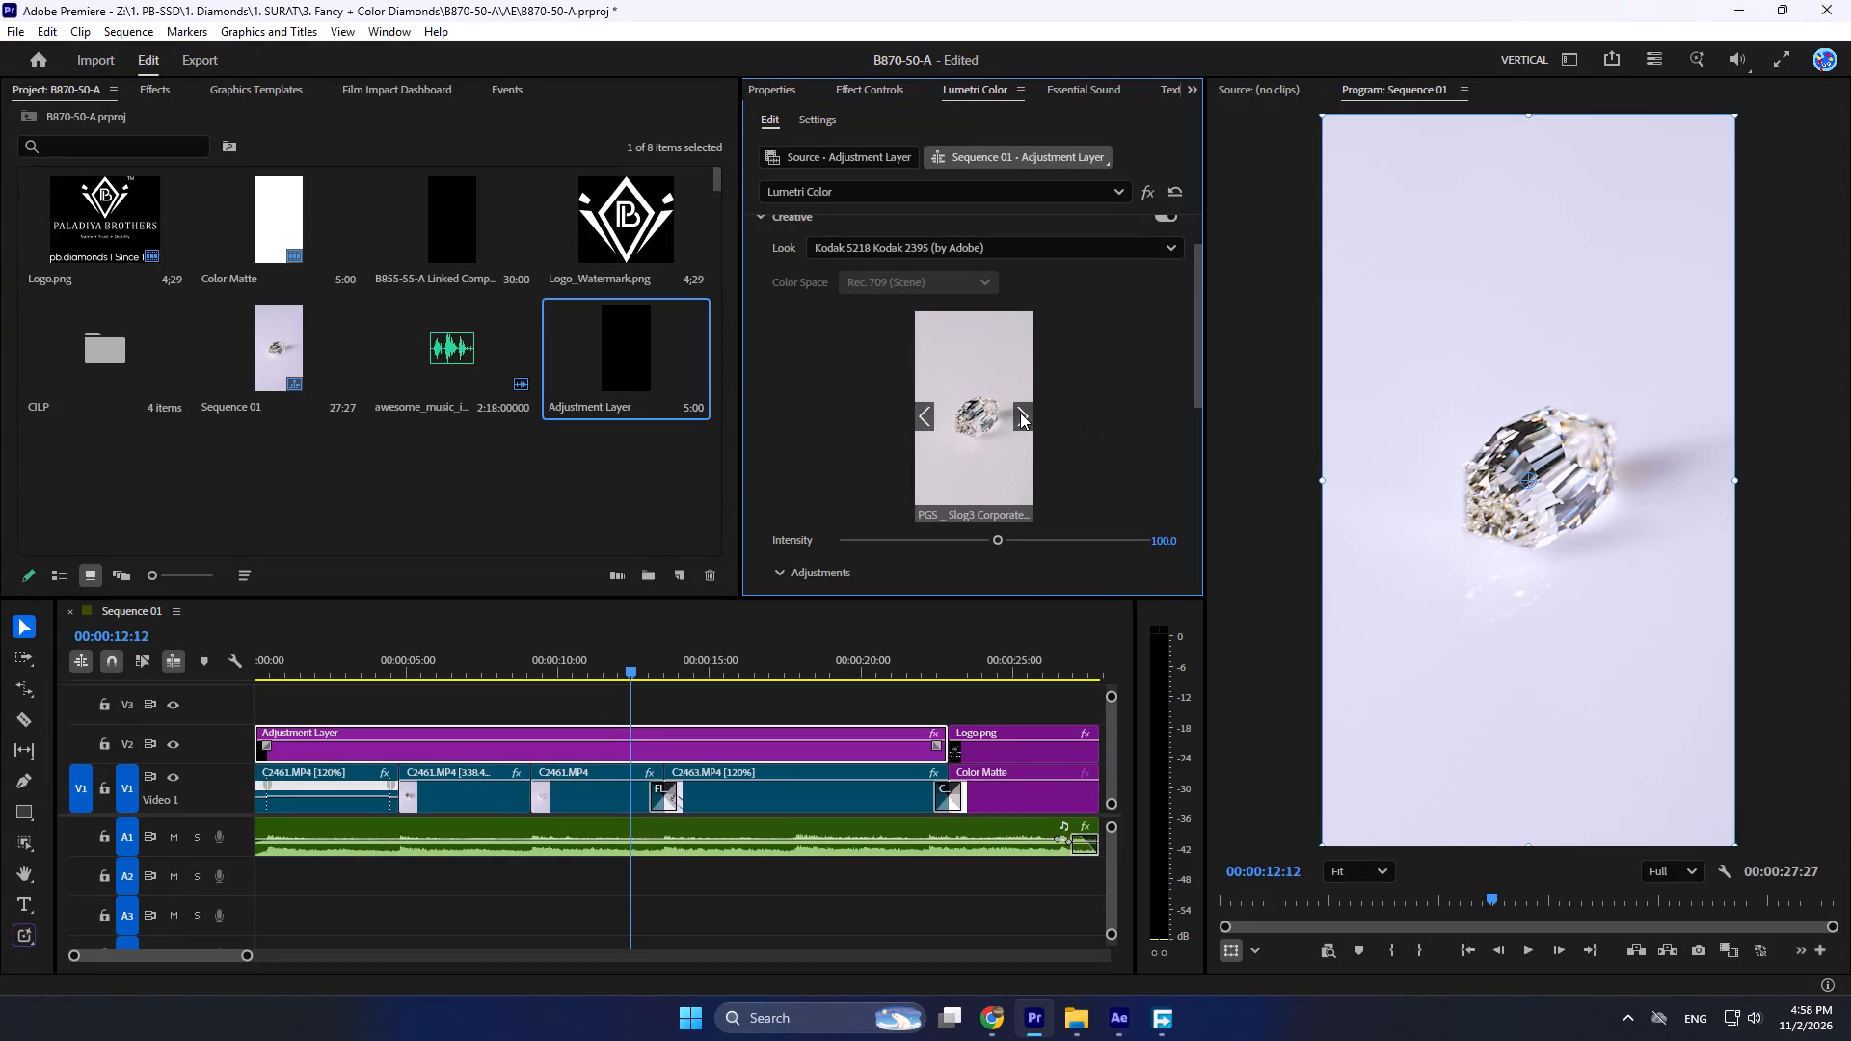
triple_click(1021, 414)
double_click(1023, 418)
triple_click(1024, 418)
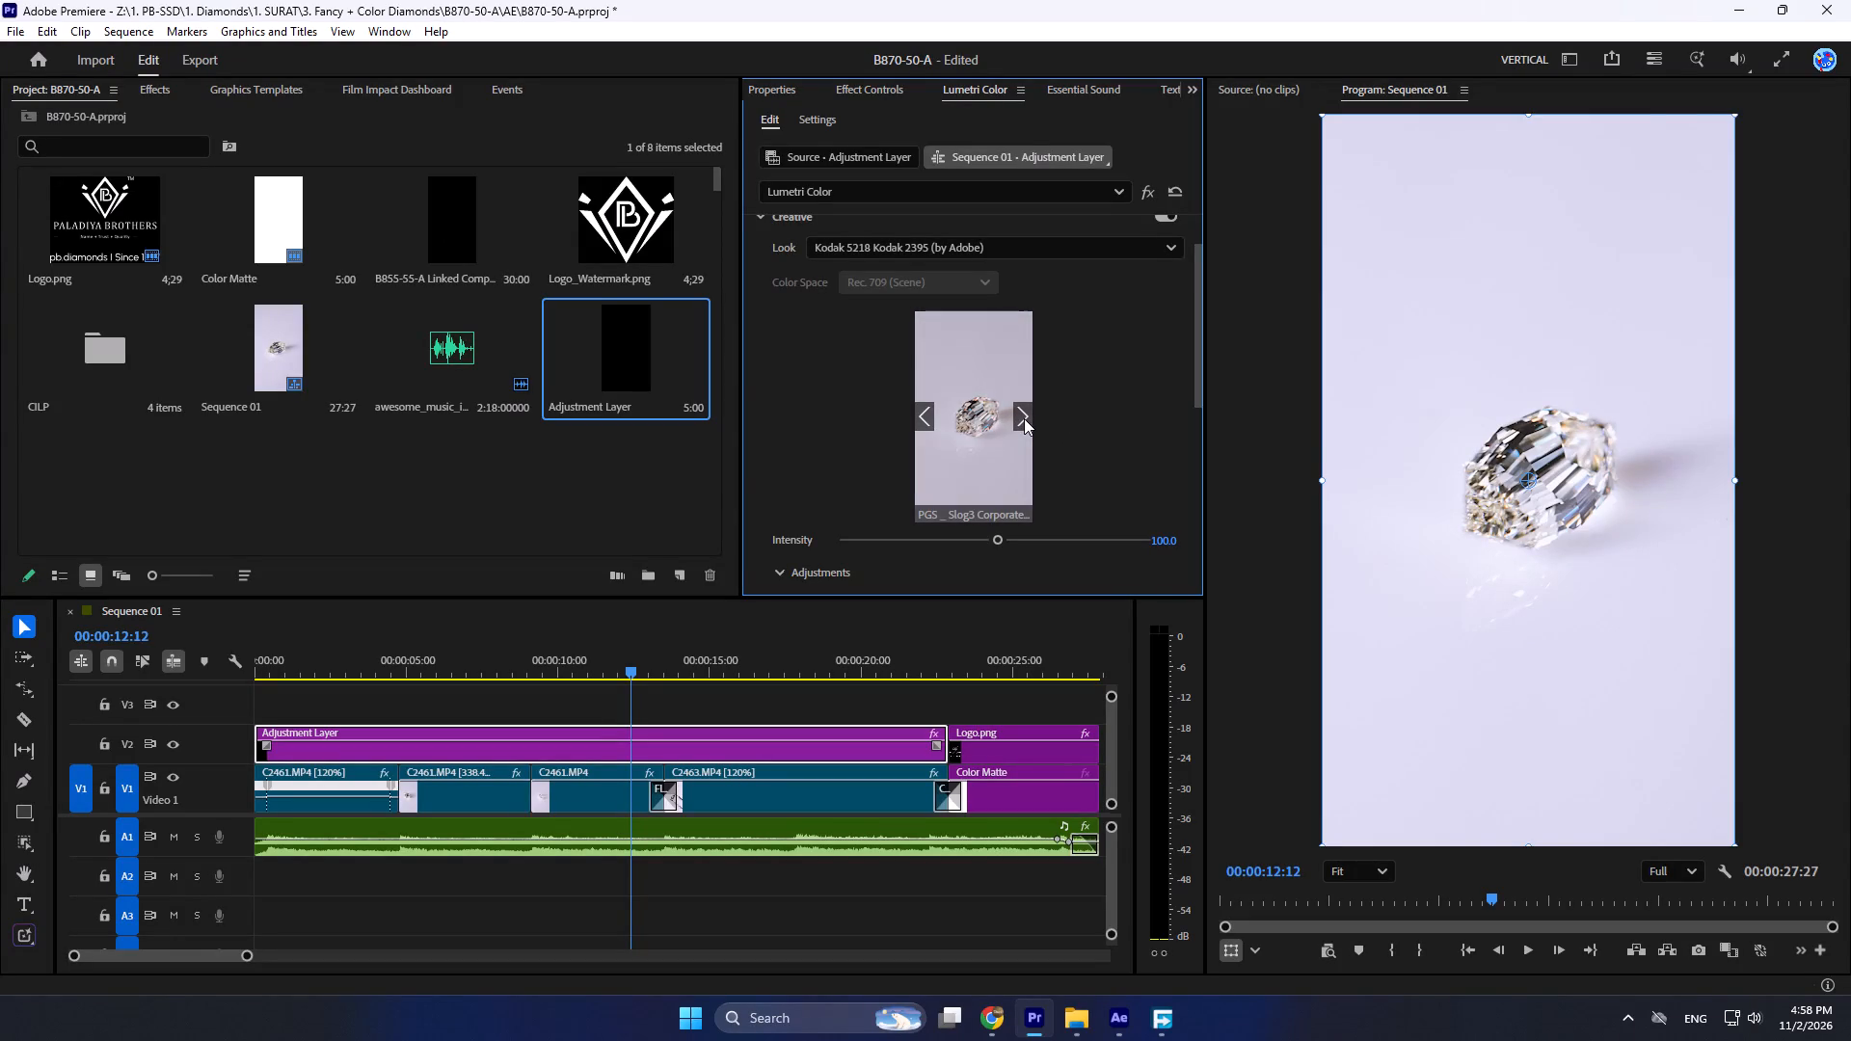
triple_click(1025, 419)
triple_click(1025, 419)
triple_click(1025, 419)
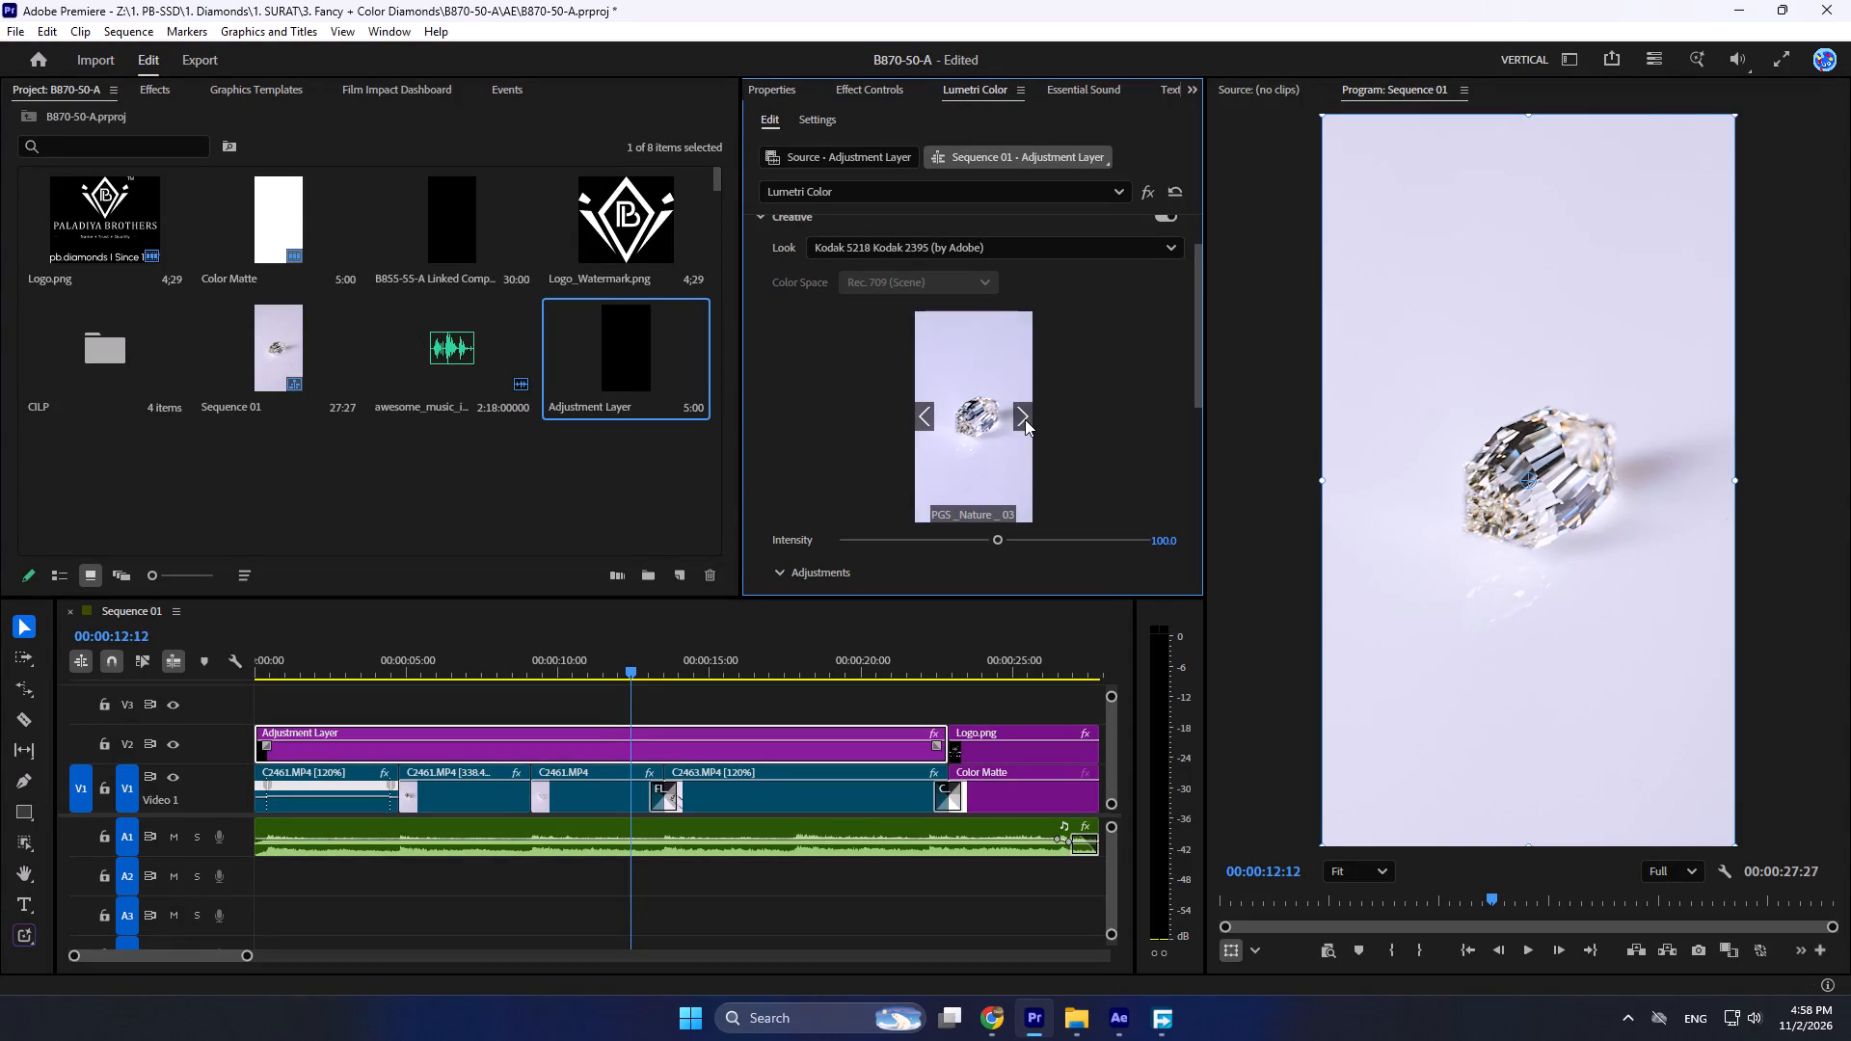
triple_click(1025, 419)
double_click(1026, 420)
Preview the PGS Nature looks after 08 on the current frame, browsing as far as PGS Nature 19.
left_click(1025, 411)
left_click(1021, 415)
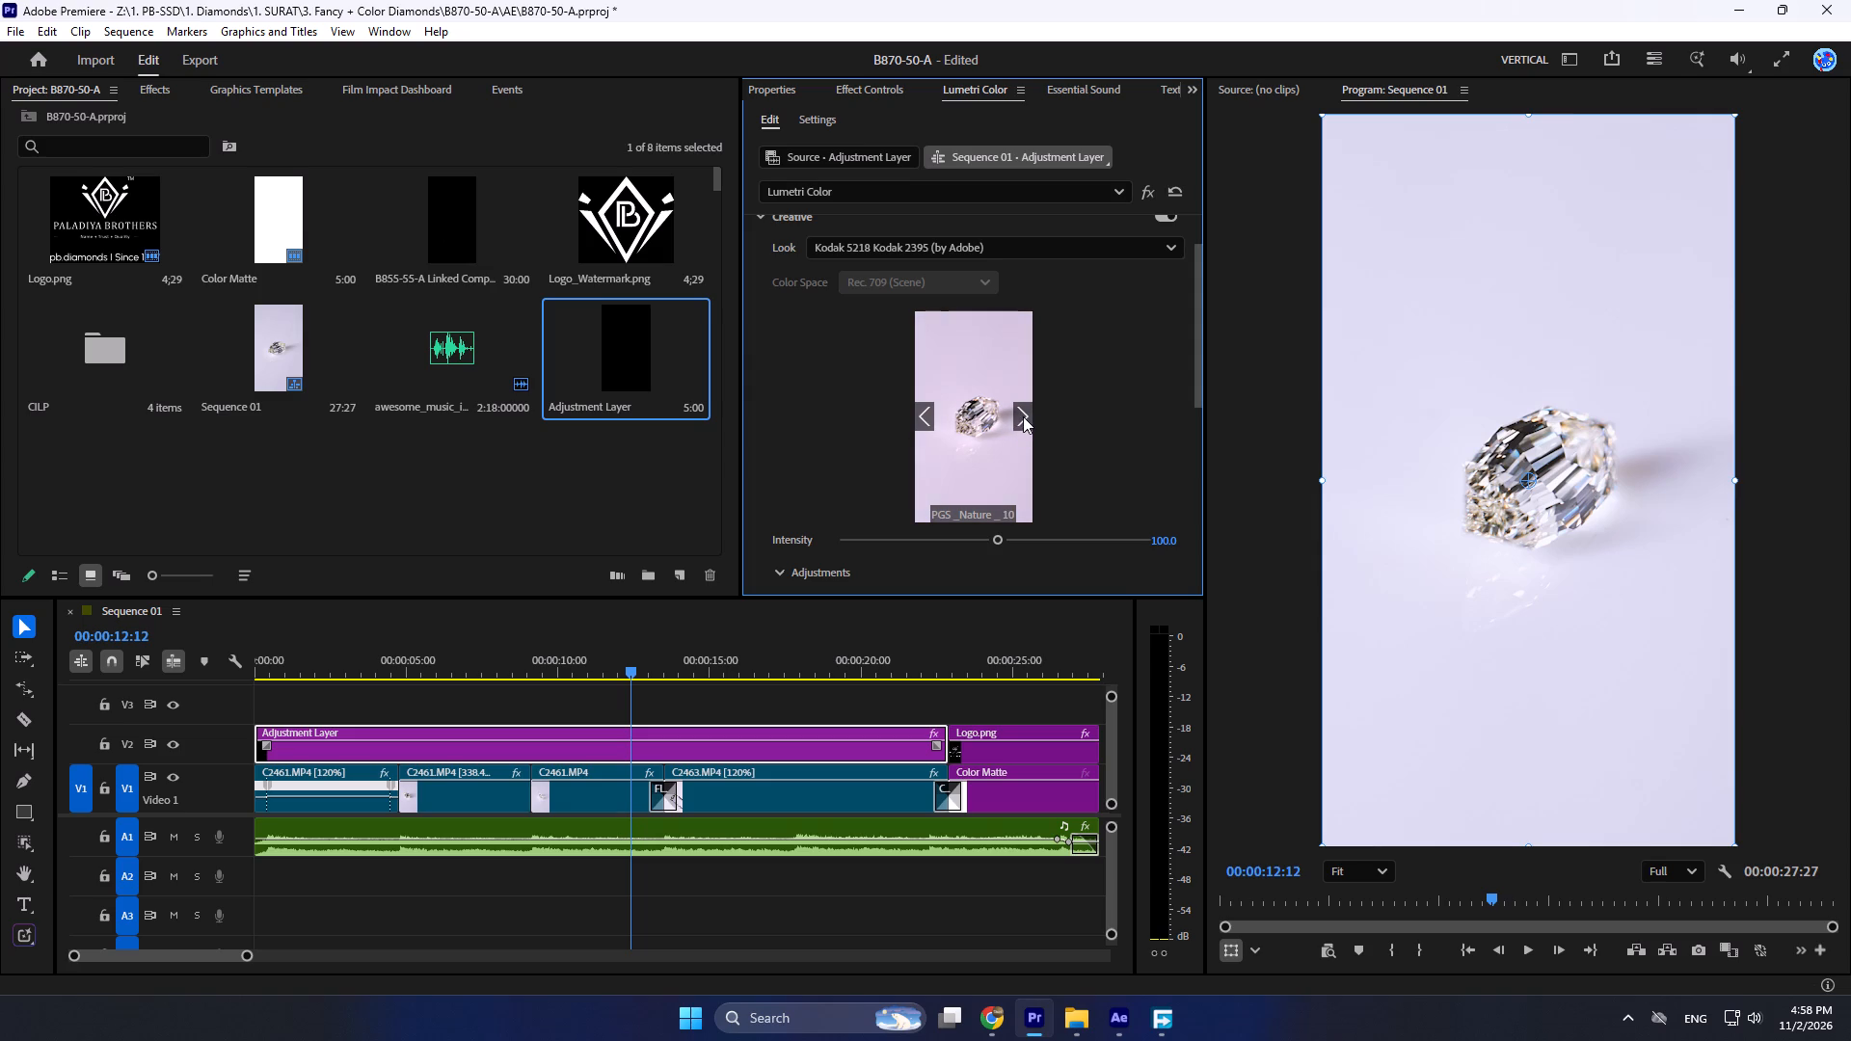
left_click(1023, 416)
left_click(1023, 416)
left_click(1023, 416)
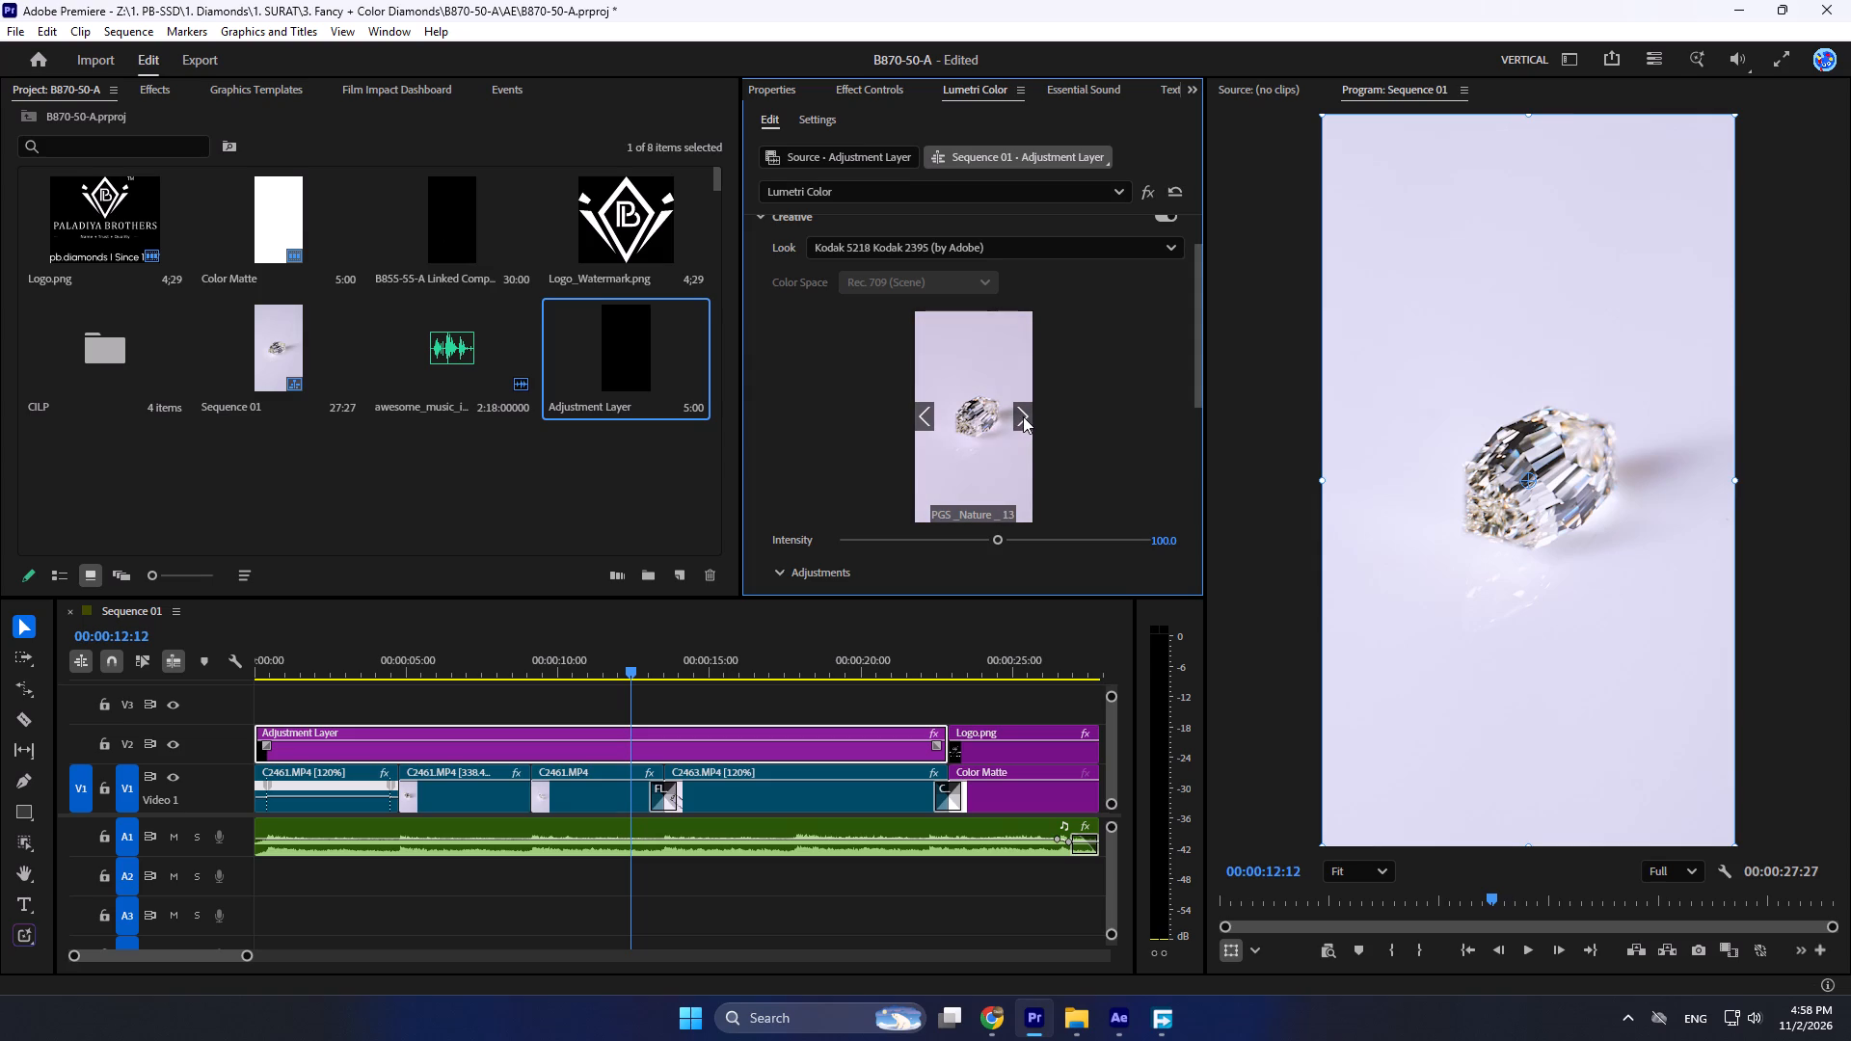
left_click(1023, 416)
left_click(1023, 416)
left_click(1023, 416)
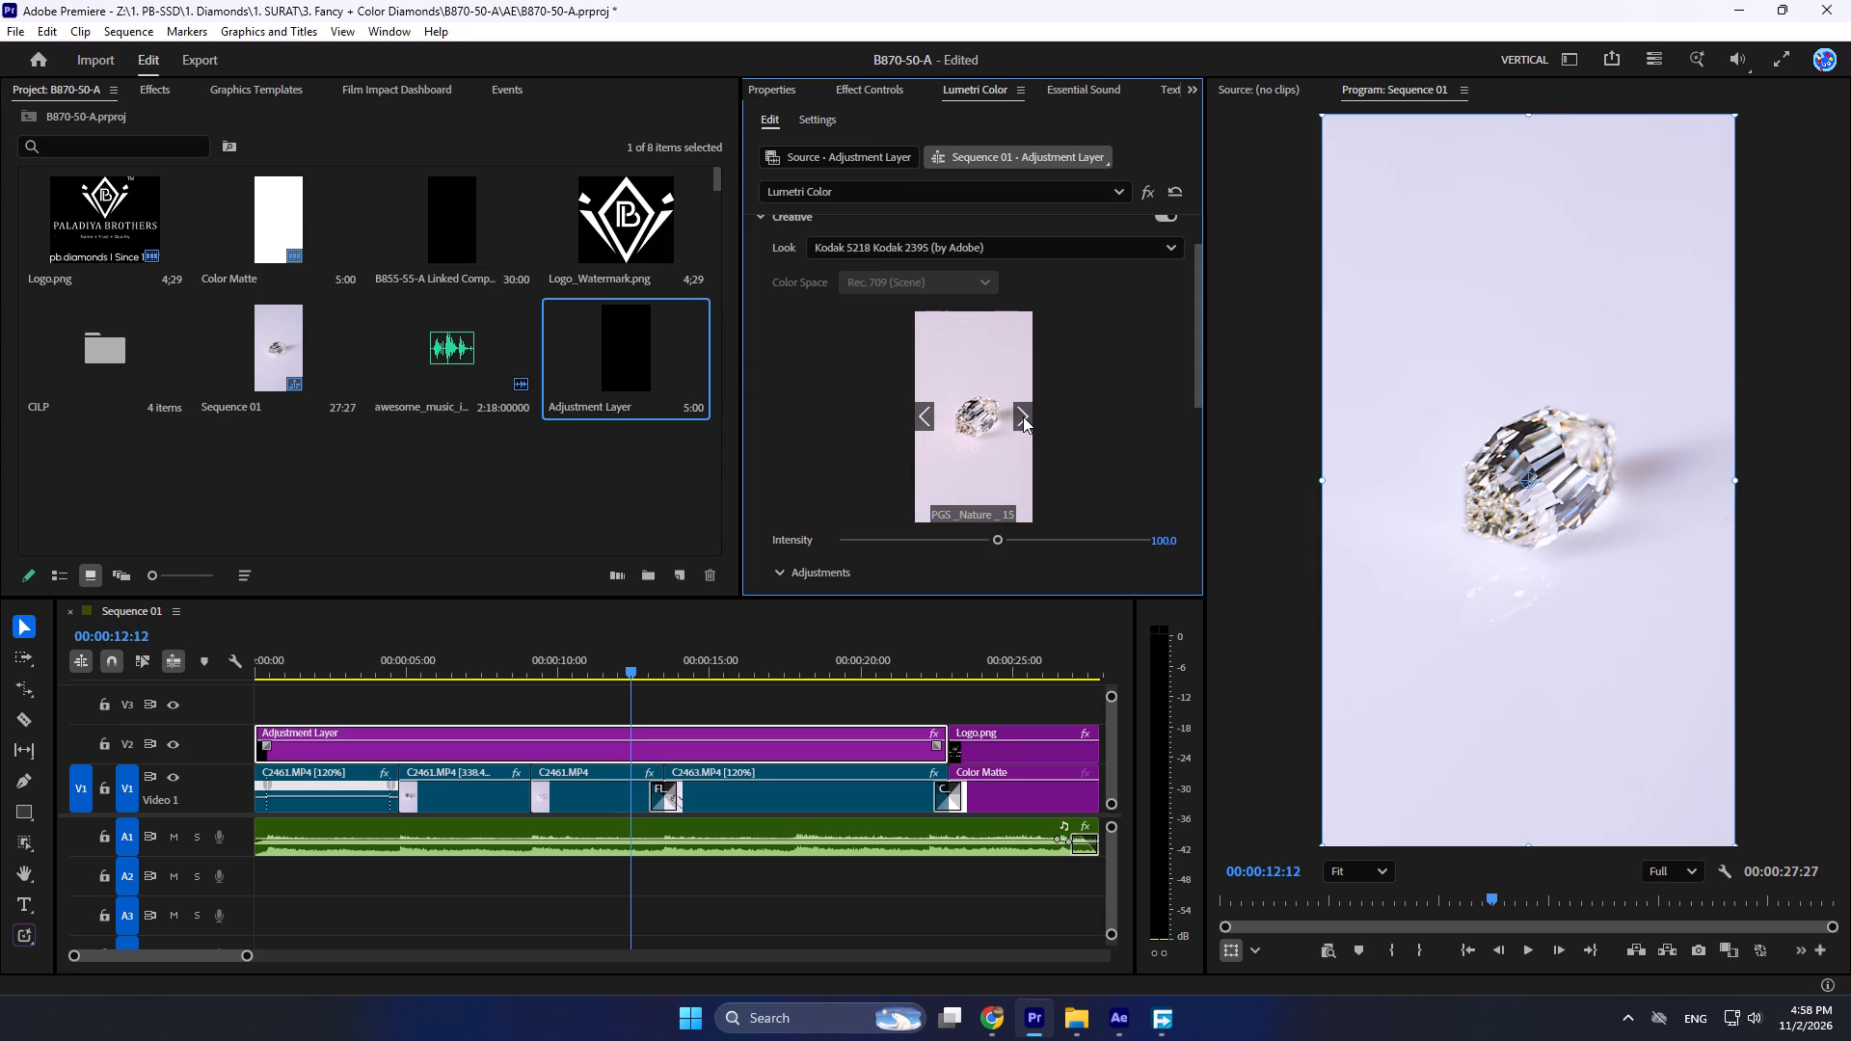
left_click(1023, 416)
left_click(925, 415)
double_click(1025, 411)
left_click(1025, 411)
Compare the PGS Nature 18, 19 and 20 look previews on the current frame without applying one.
left_click(920, 423)
scroll(1022, 422, "down", 3)
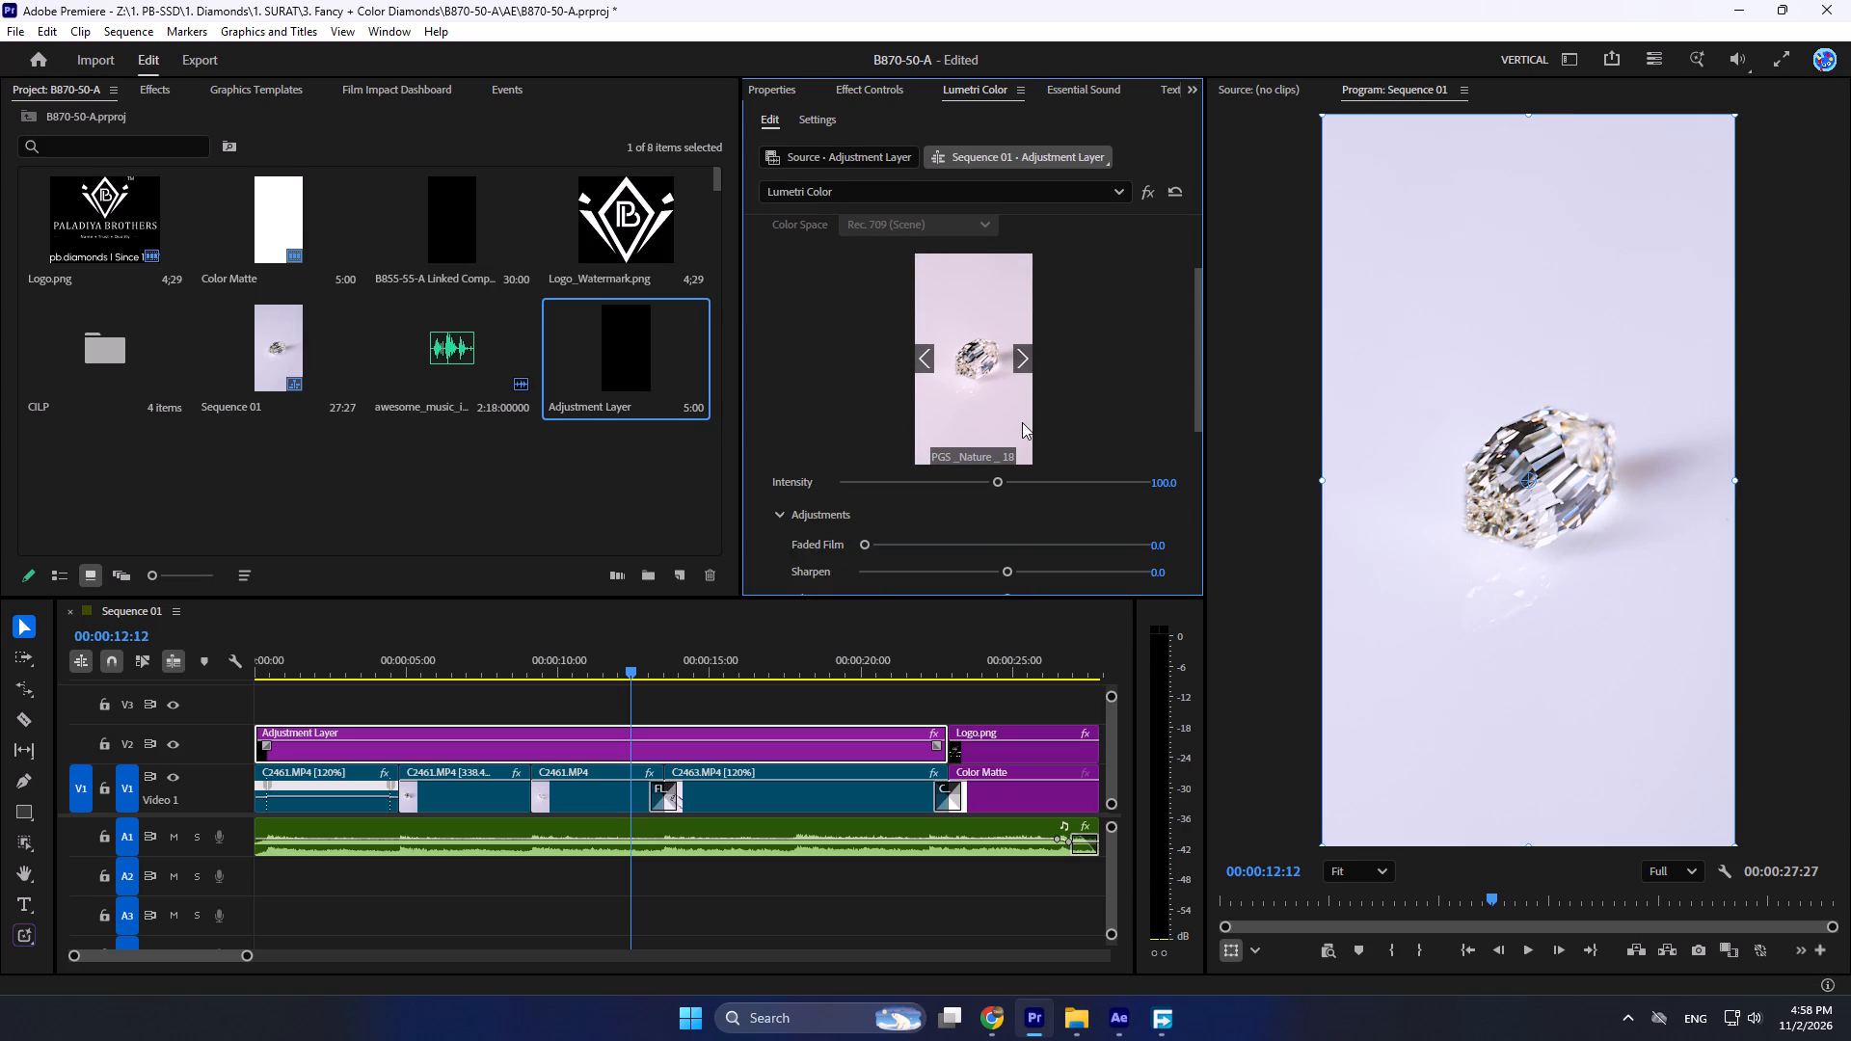
left_click(1017, 354)
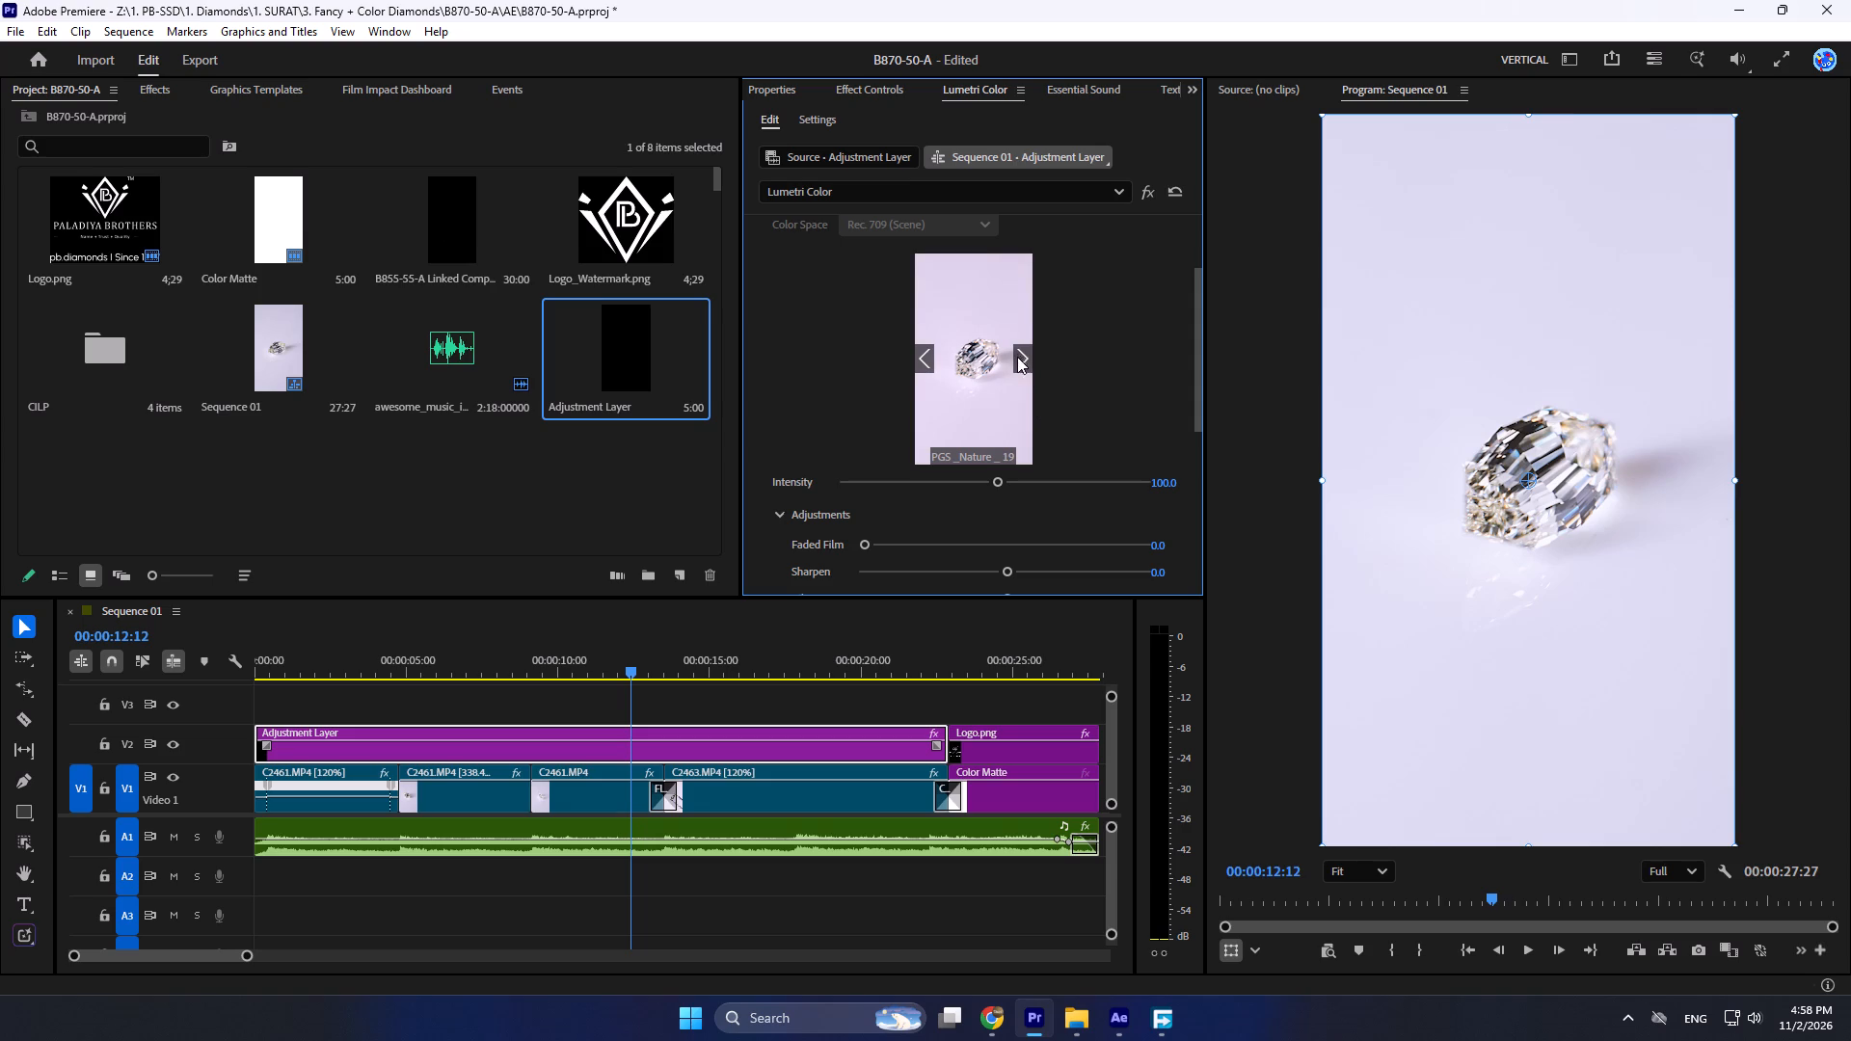
left_click(1022, 362)
left_click(919, 365)
left_click(1020, 357)
left_click(929, 360)
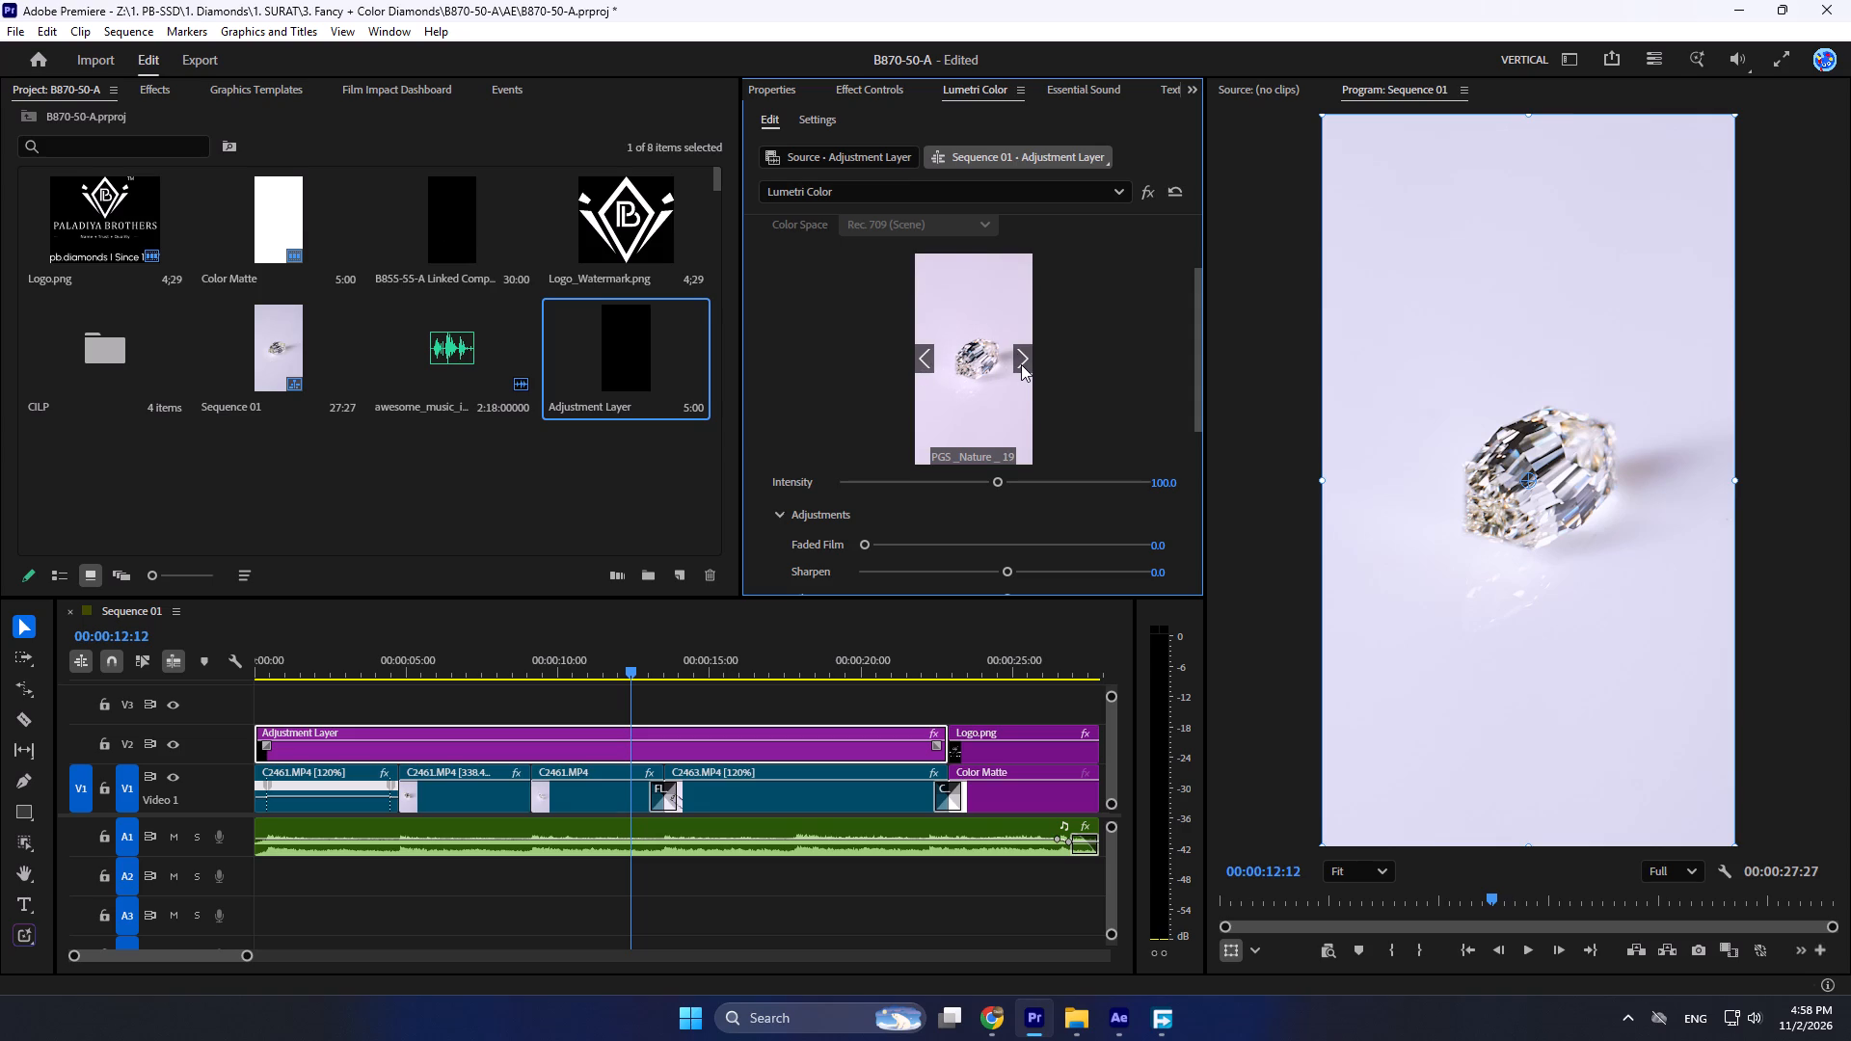
left_click(1021, 364)
left_click(1022, 363)
left_click(923, 361)
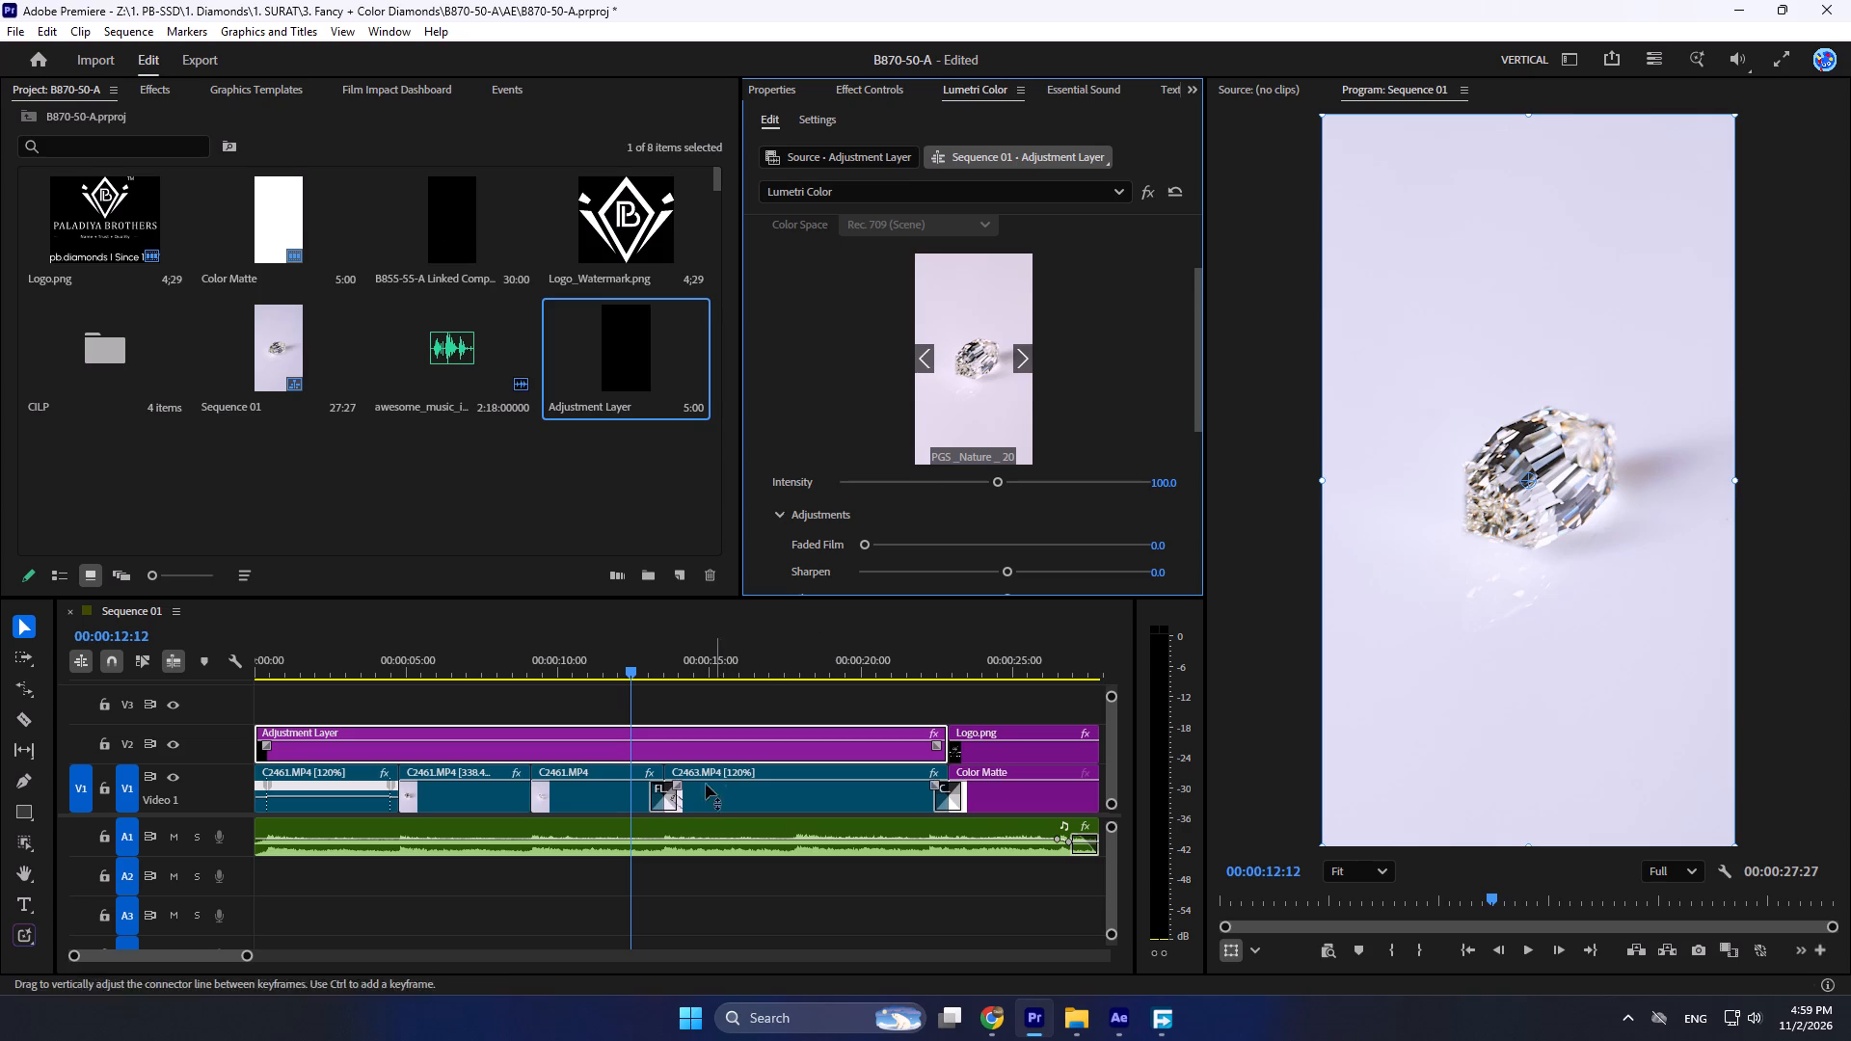
Set the adjustment layer's Contrast to about 13.4 in Lumetri Basic Correction.
left_click(688, 906)
left_click(673, 759)
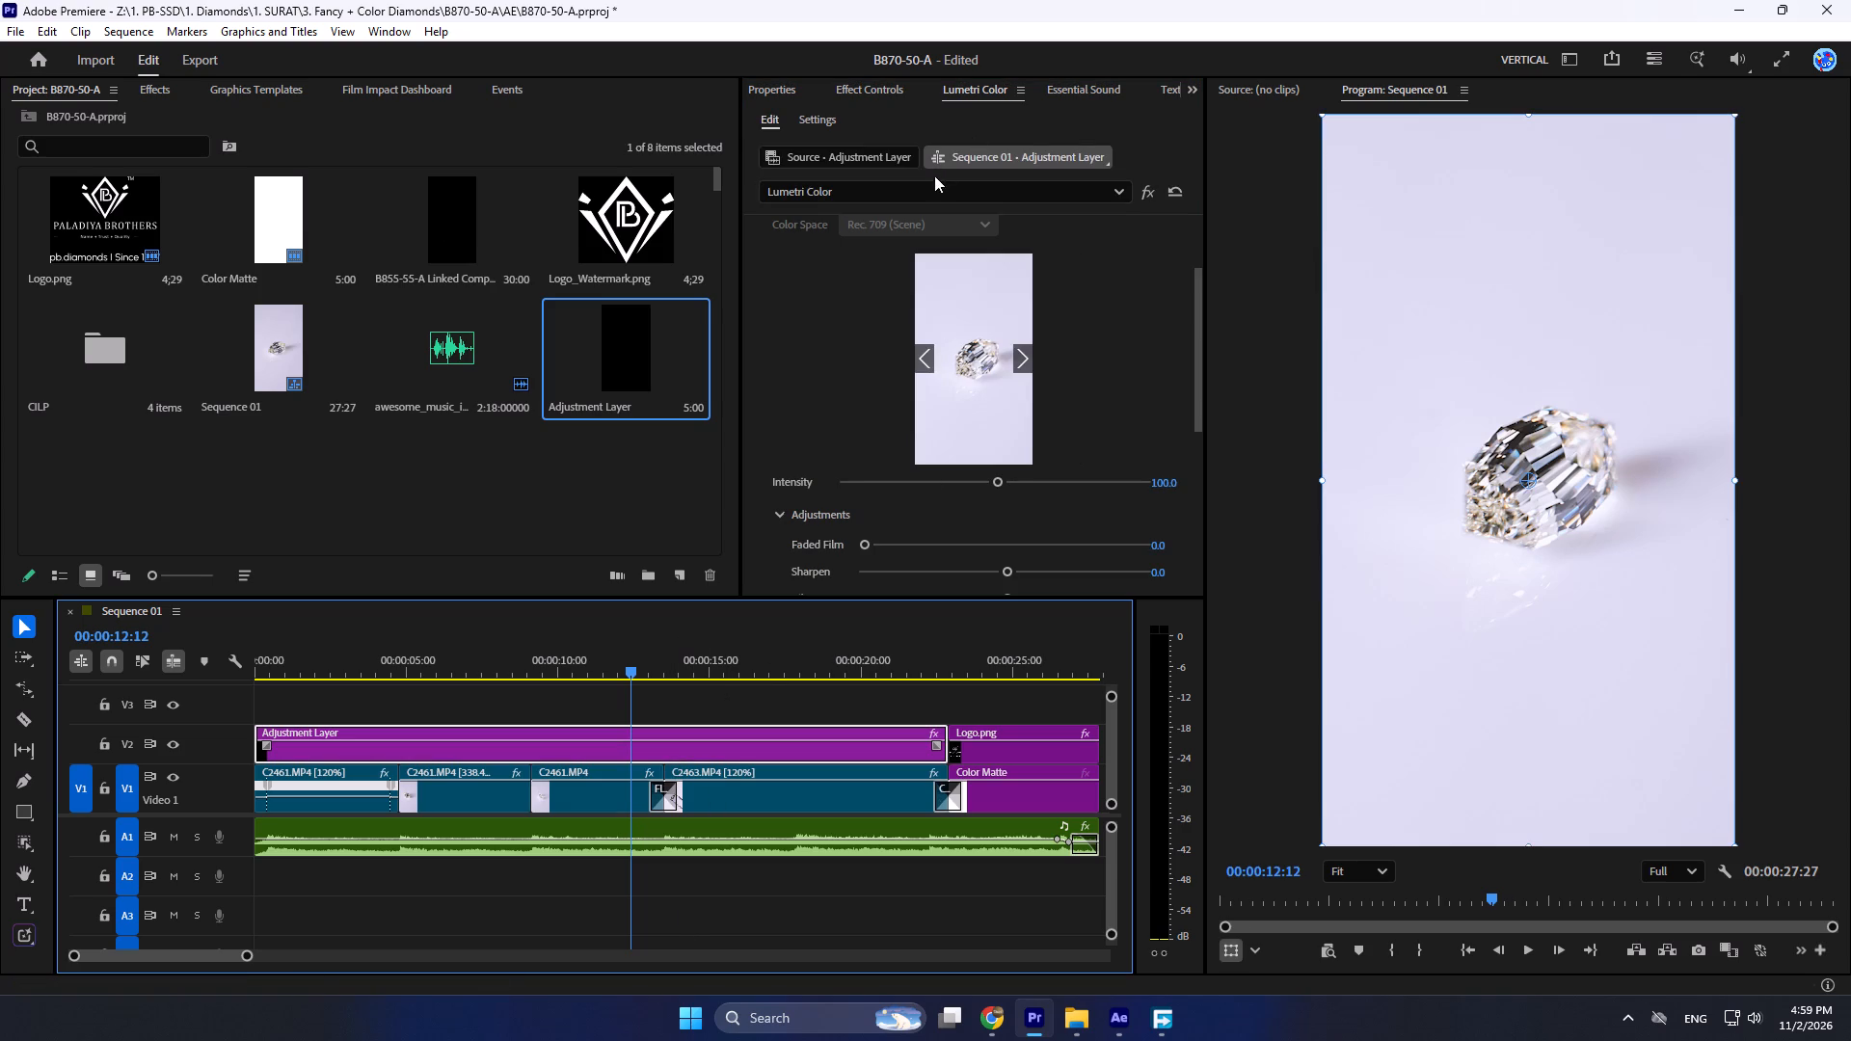
left_click(884, 82)
left_click(982, 81)
scroll(857, 506, "down", 6)
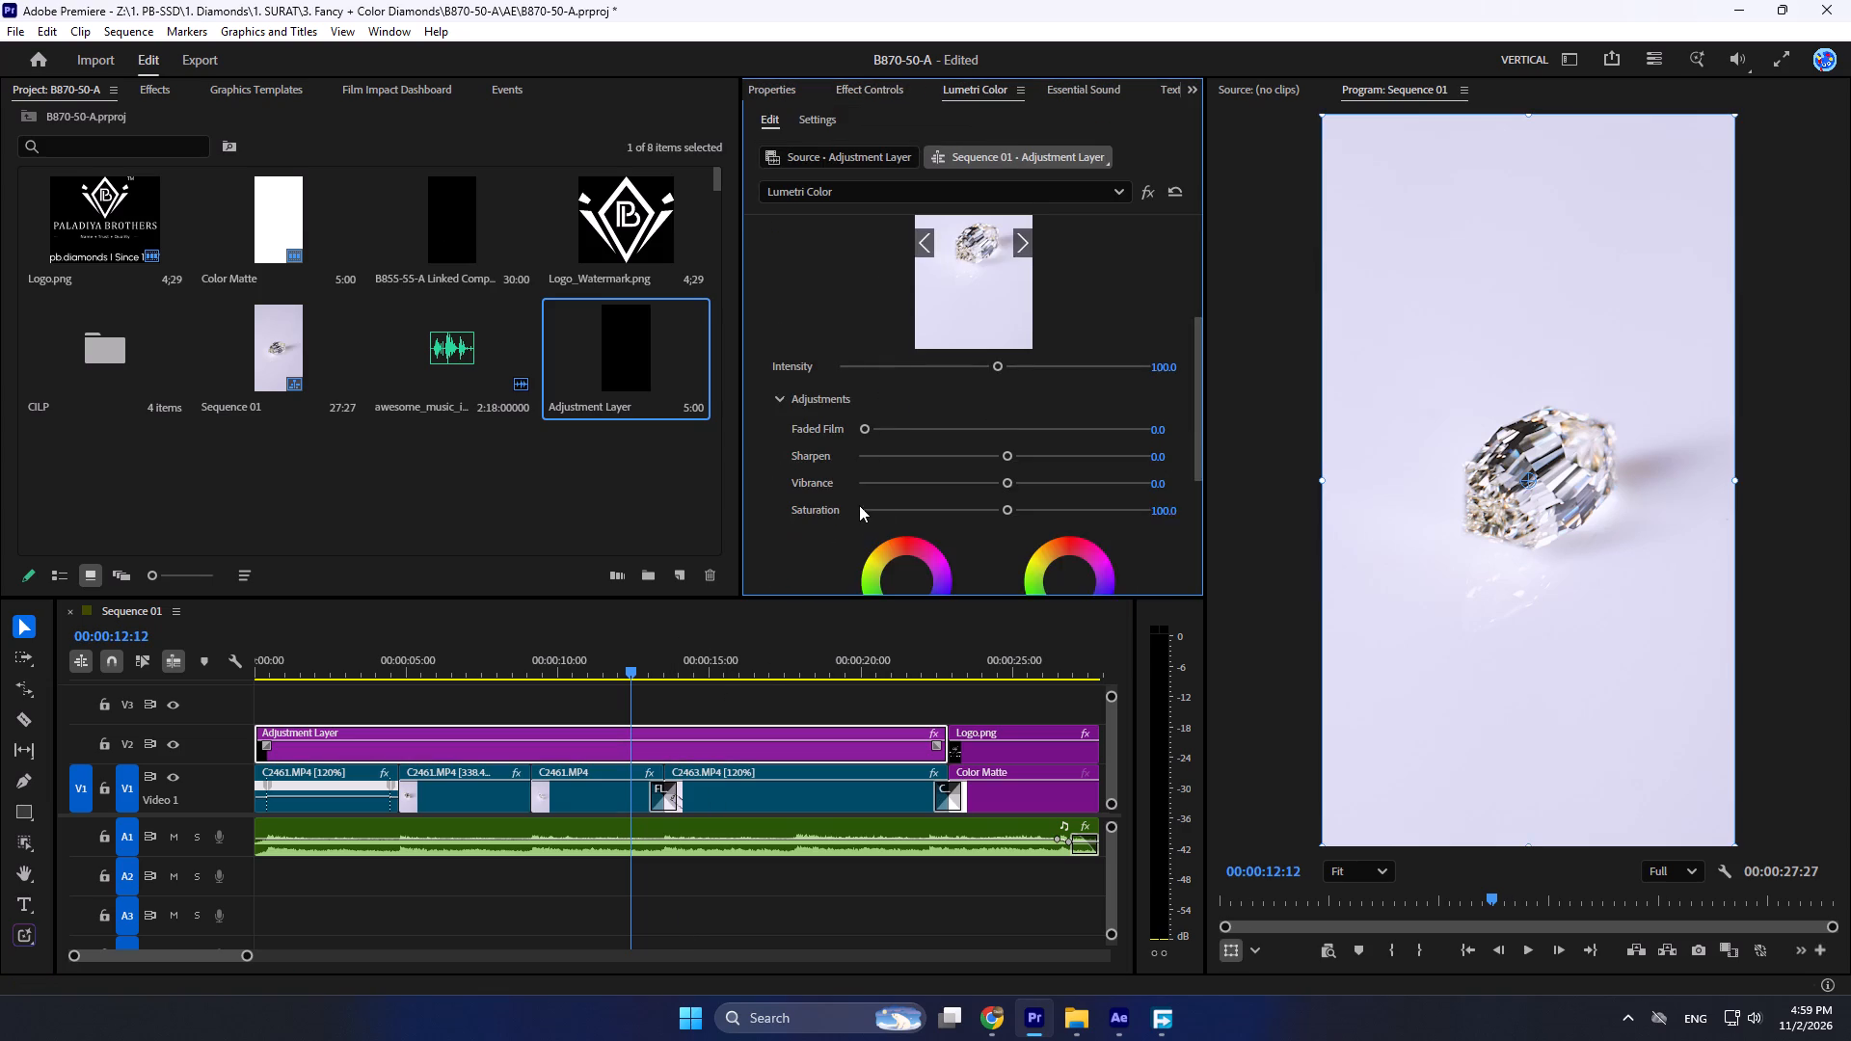
scroll(921, 496, "down", 11)
scroll(944, 387, "up", 20)
scroll(944, 387, "up", 10)
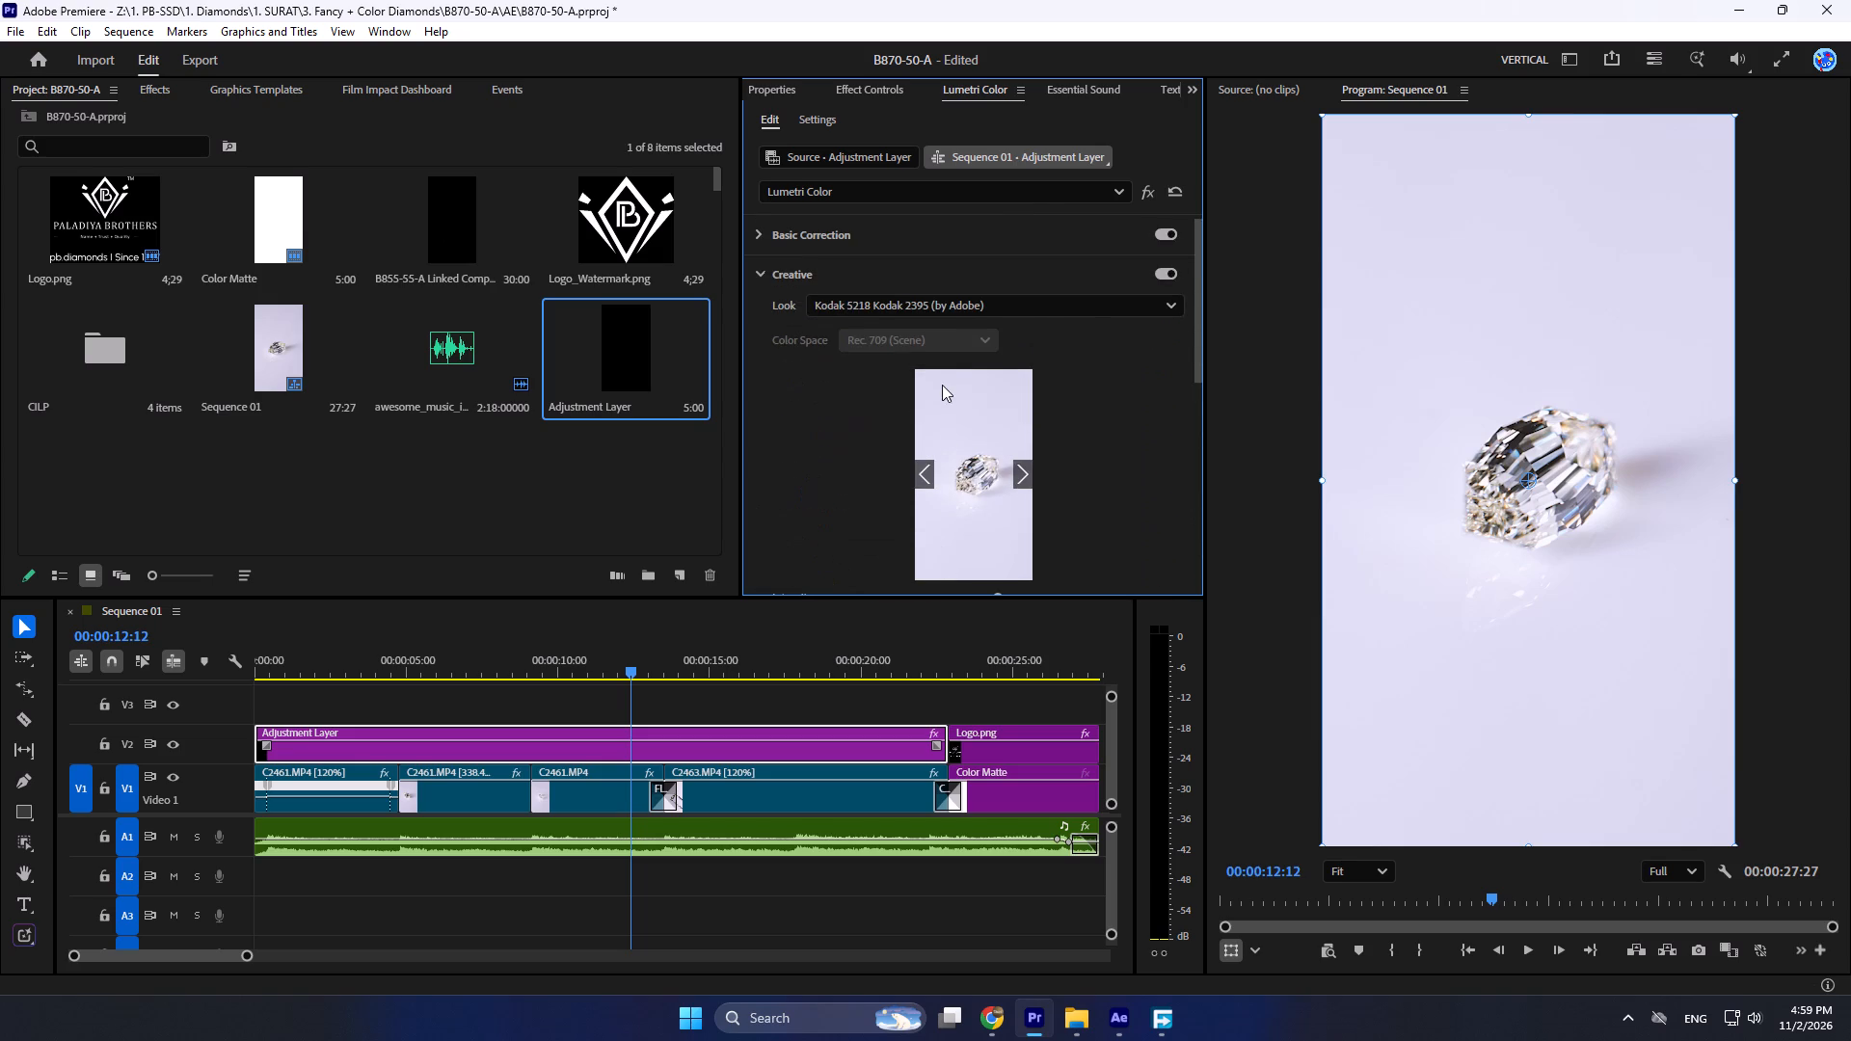
scroll(942, 385, "up", 5)
left_click(762, 229)
scroll(1038, 438, "down", 2)
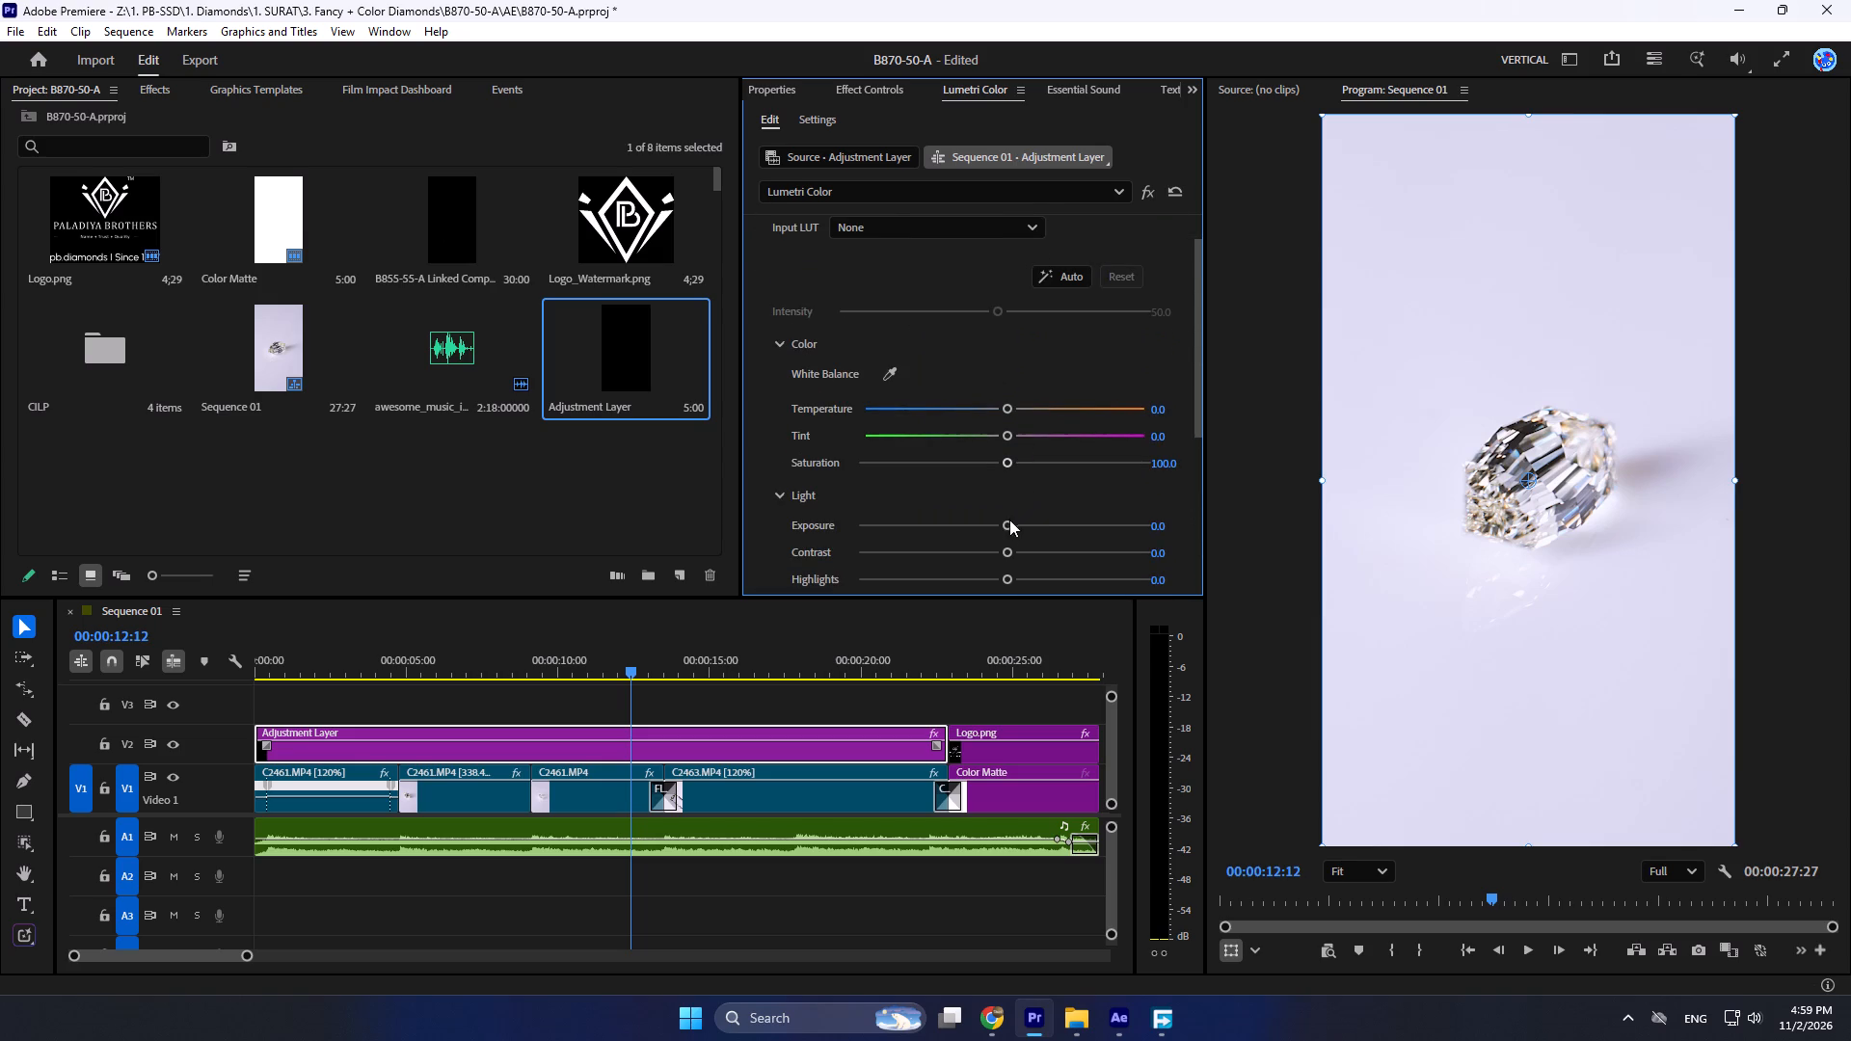
left_click(1006, 526)
left_click_drag(1007, 548, 1022, 550)
Lower the adjustment layer's Highlights to about -14.8 and Shadows to about -10.7 in Basic Correction.
scroll(1023, 547, "down", 1)
left_click_drag(1008, 561, 987, 561)
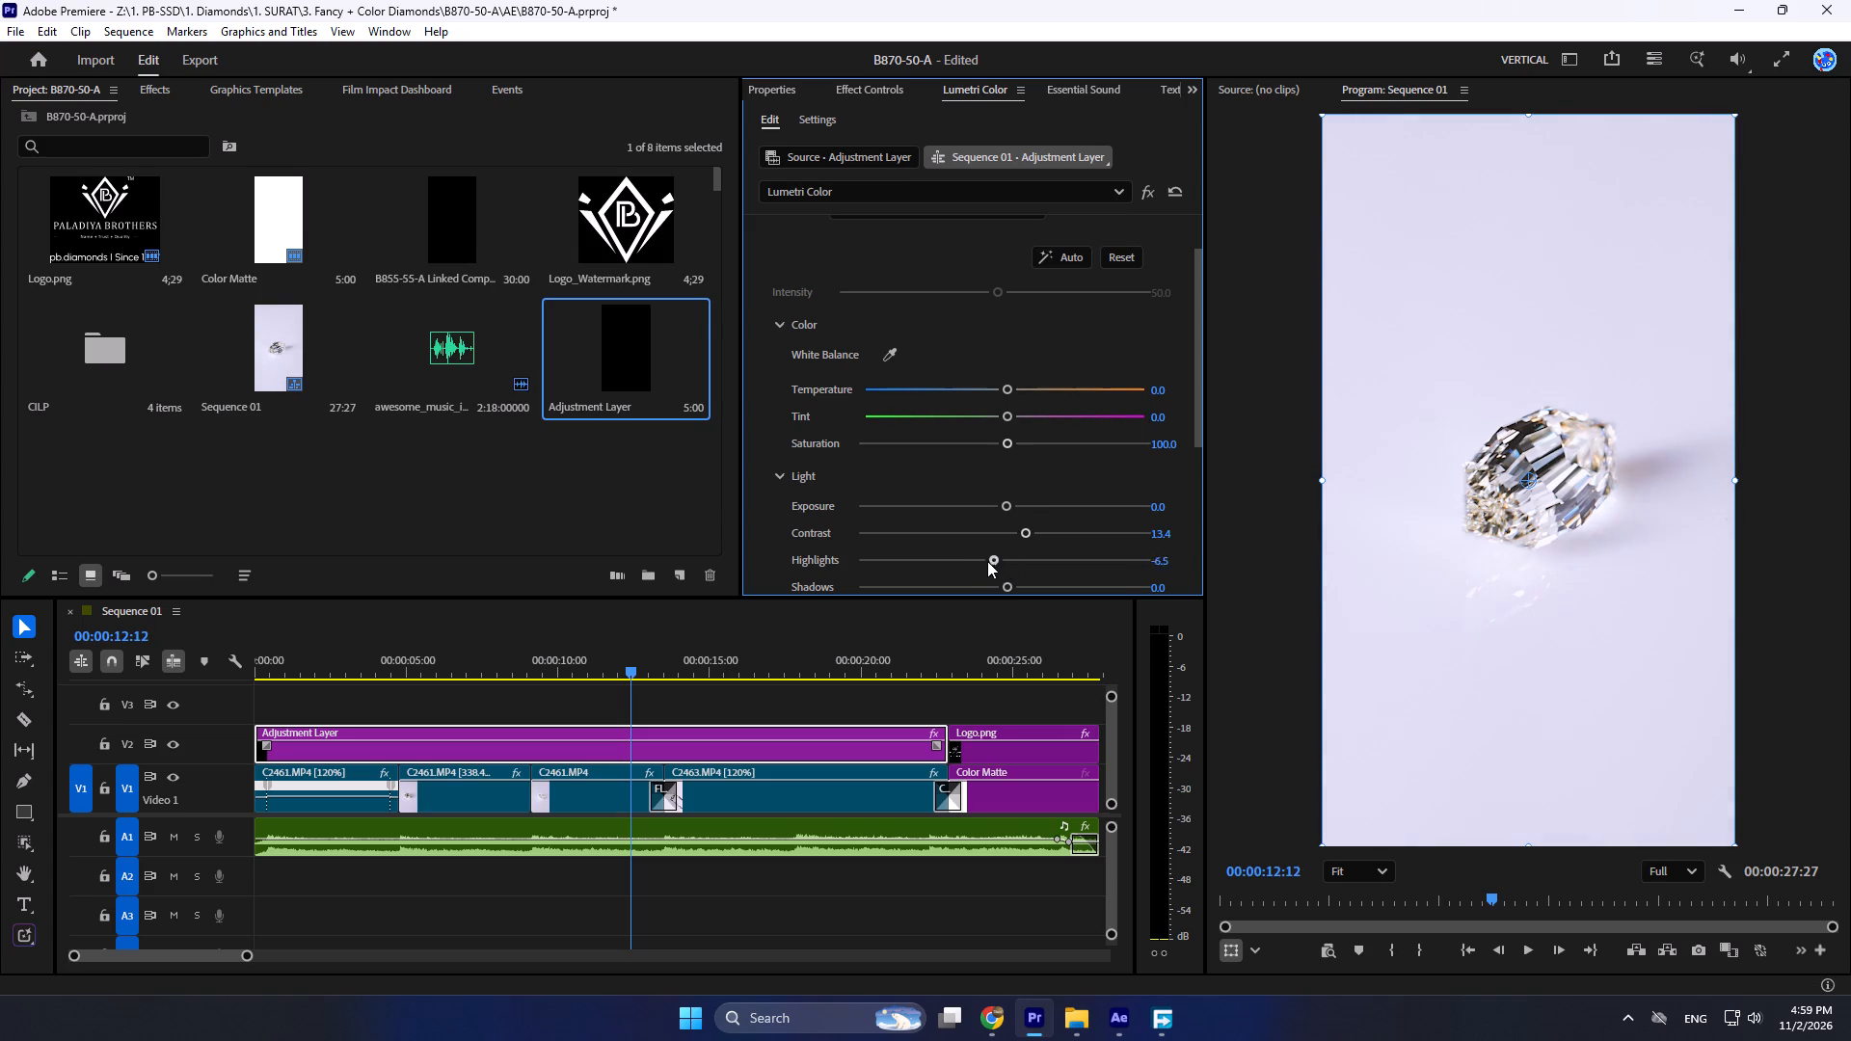
left_click_drag(987, 561, 982, 562)
scroll(993, 562, "down", 1)
left_click_drag(1008, 569, 990, 565)
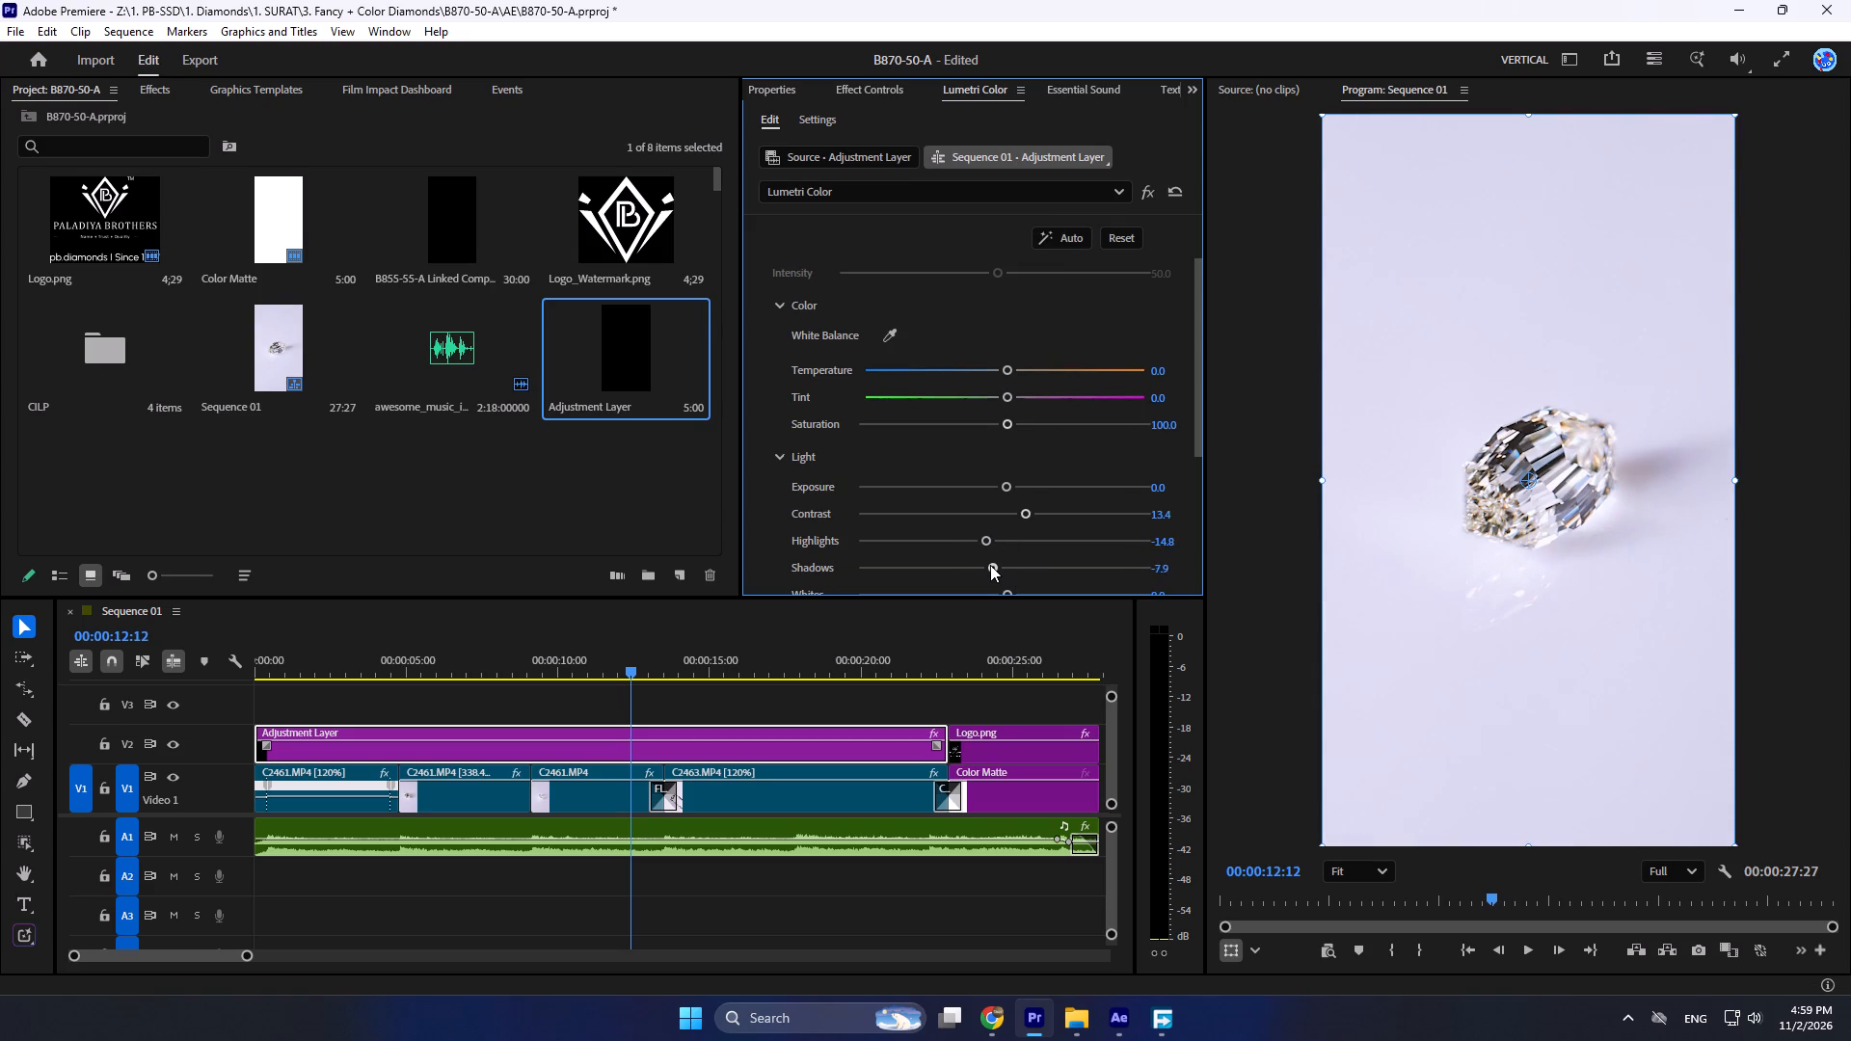
left_click_drag(990, 565, 988, 565)
Set Sharpen to about 21.0 in the adjustment layer's Creative adjustments.
scroll(1060, 533, "down", 11)
scroll(972, 527, "down", 3)
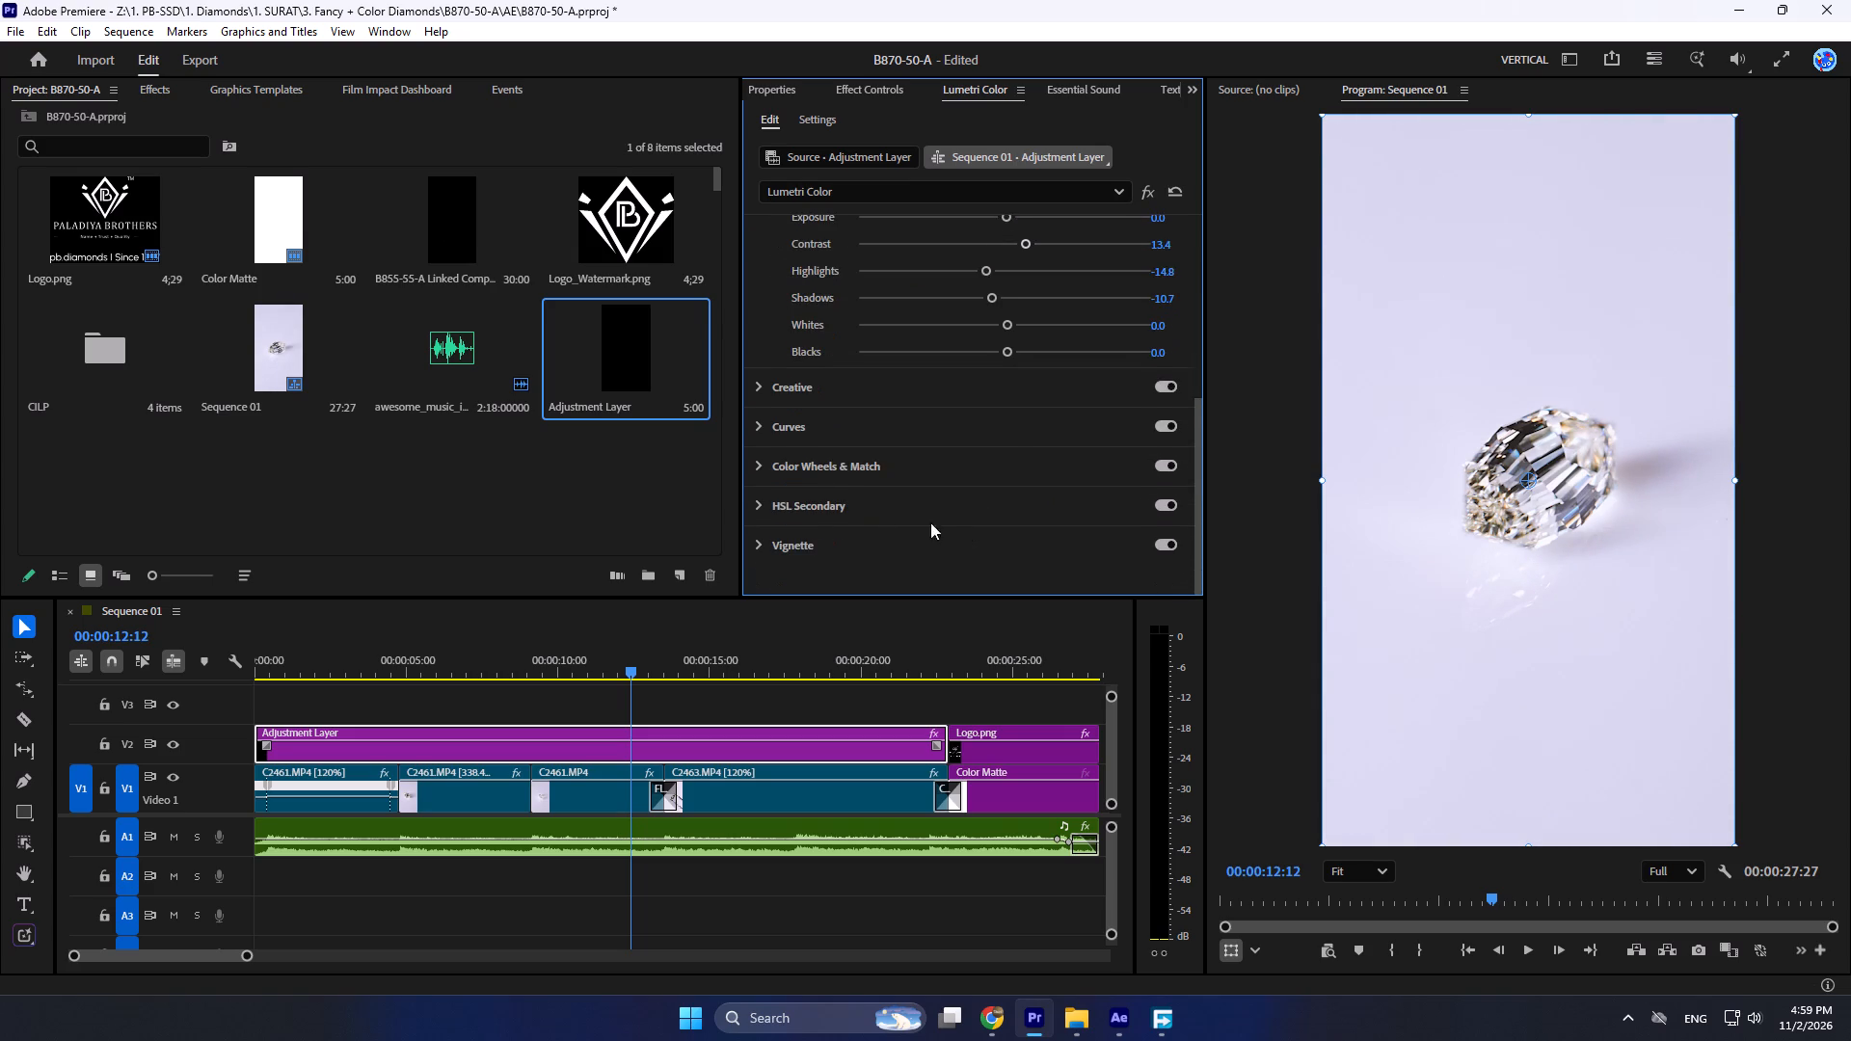
left_click(757, 384)
scroll(990, 434, "down", 7)
scroll(971, 442, "up", 5)
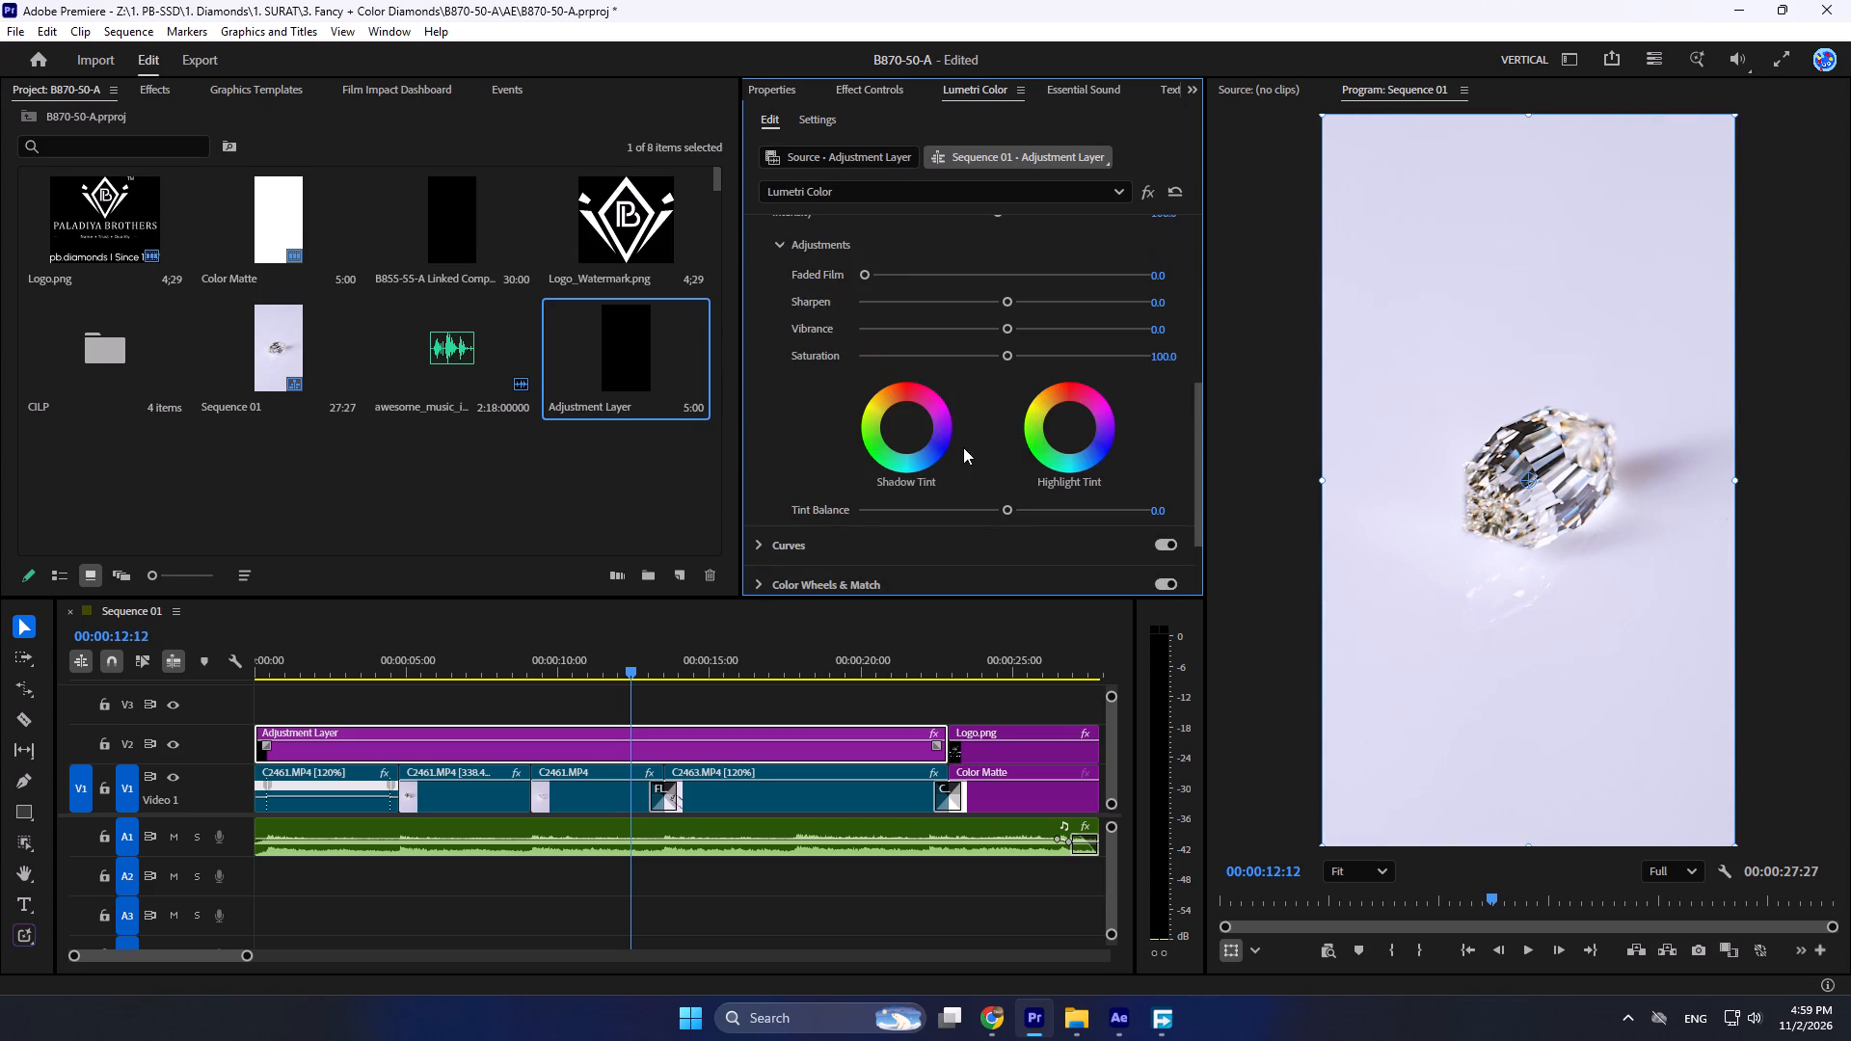
left_click_drag(1006, 301, 1043, 304)
left_click_drag(1043, 304, 1033, 307)
Play the sequence from 00:00:12:12 to 00:00:21:10 to review the grade on the clips.
key("space")
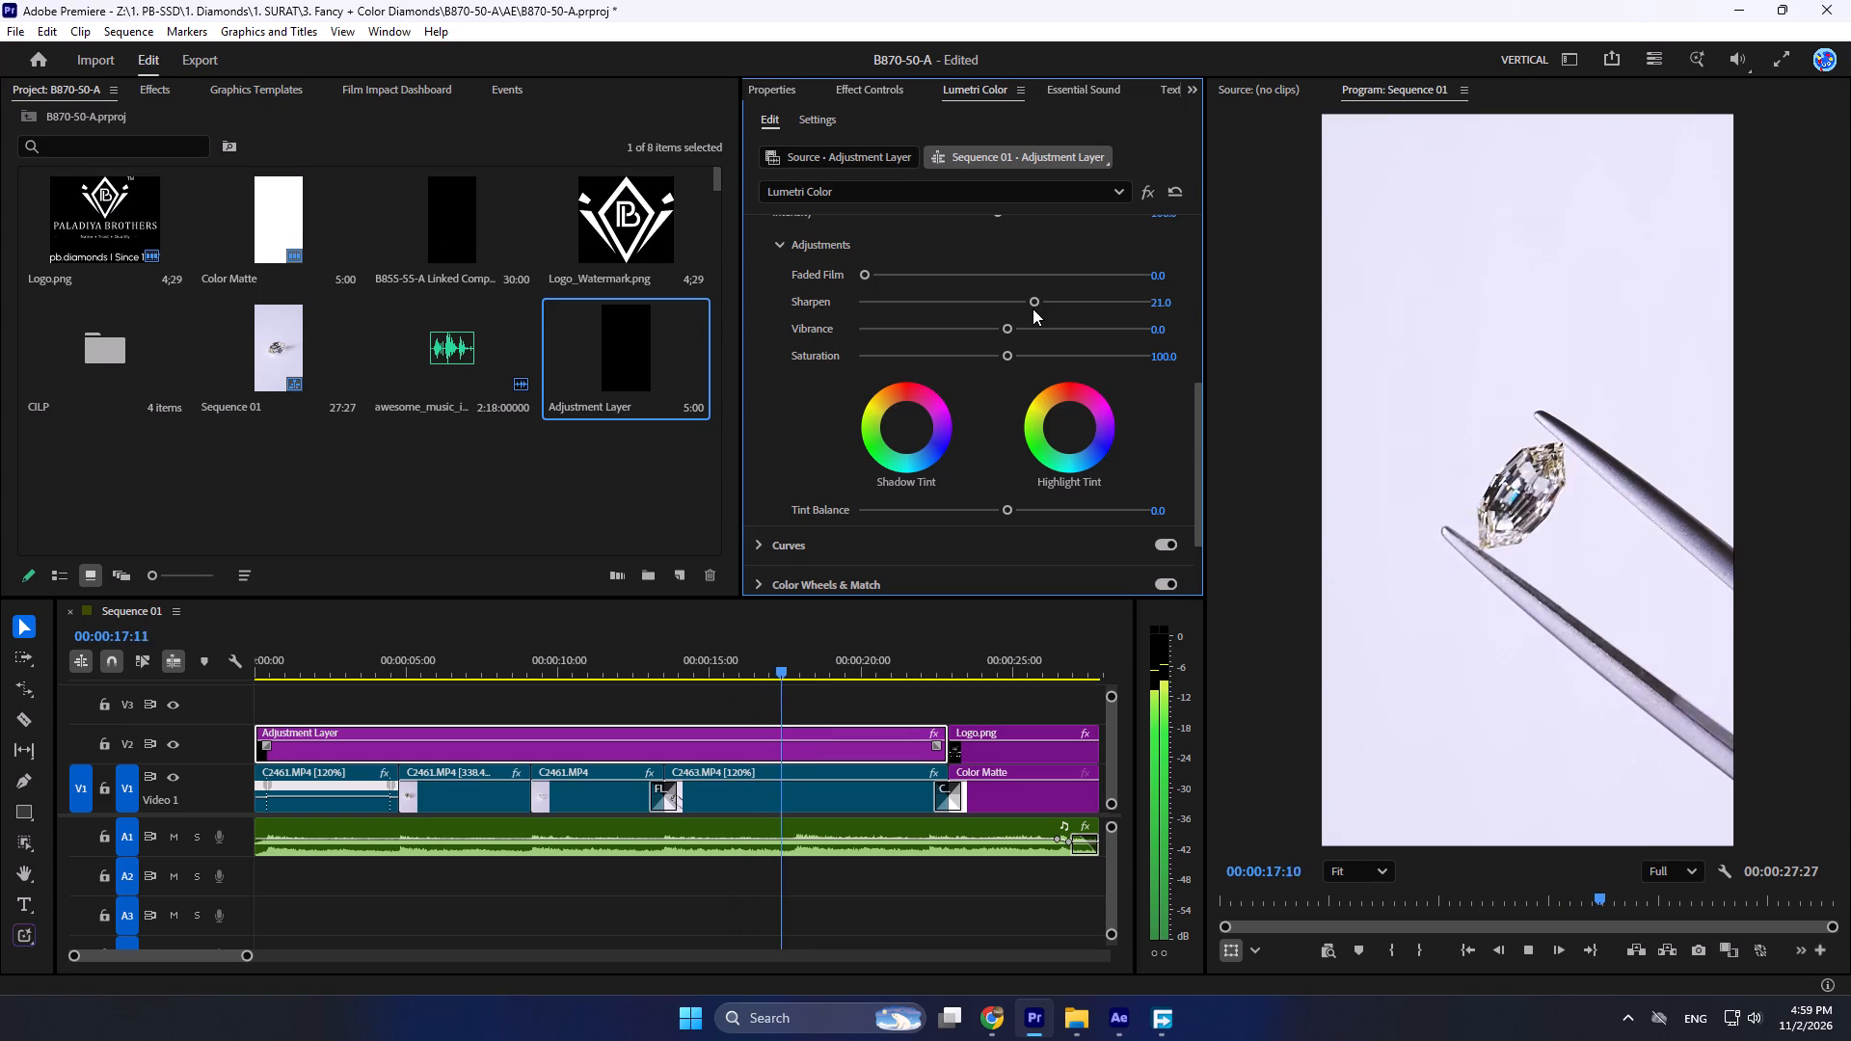
key("space")
key("space")
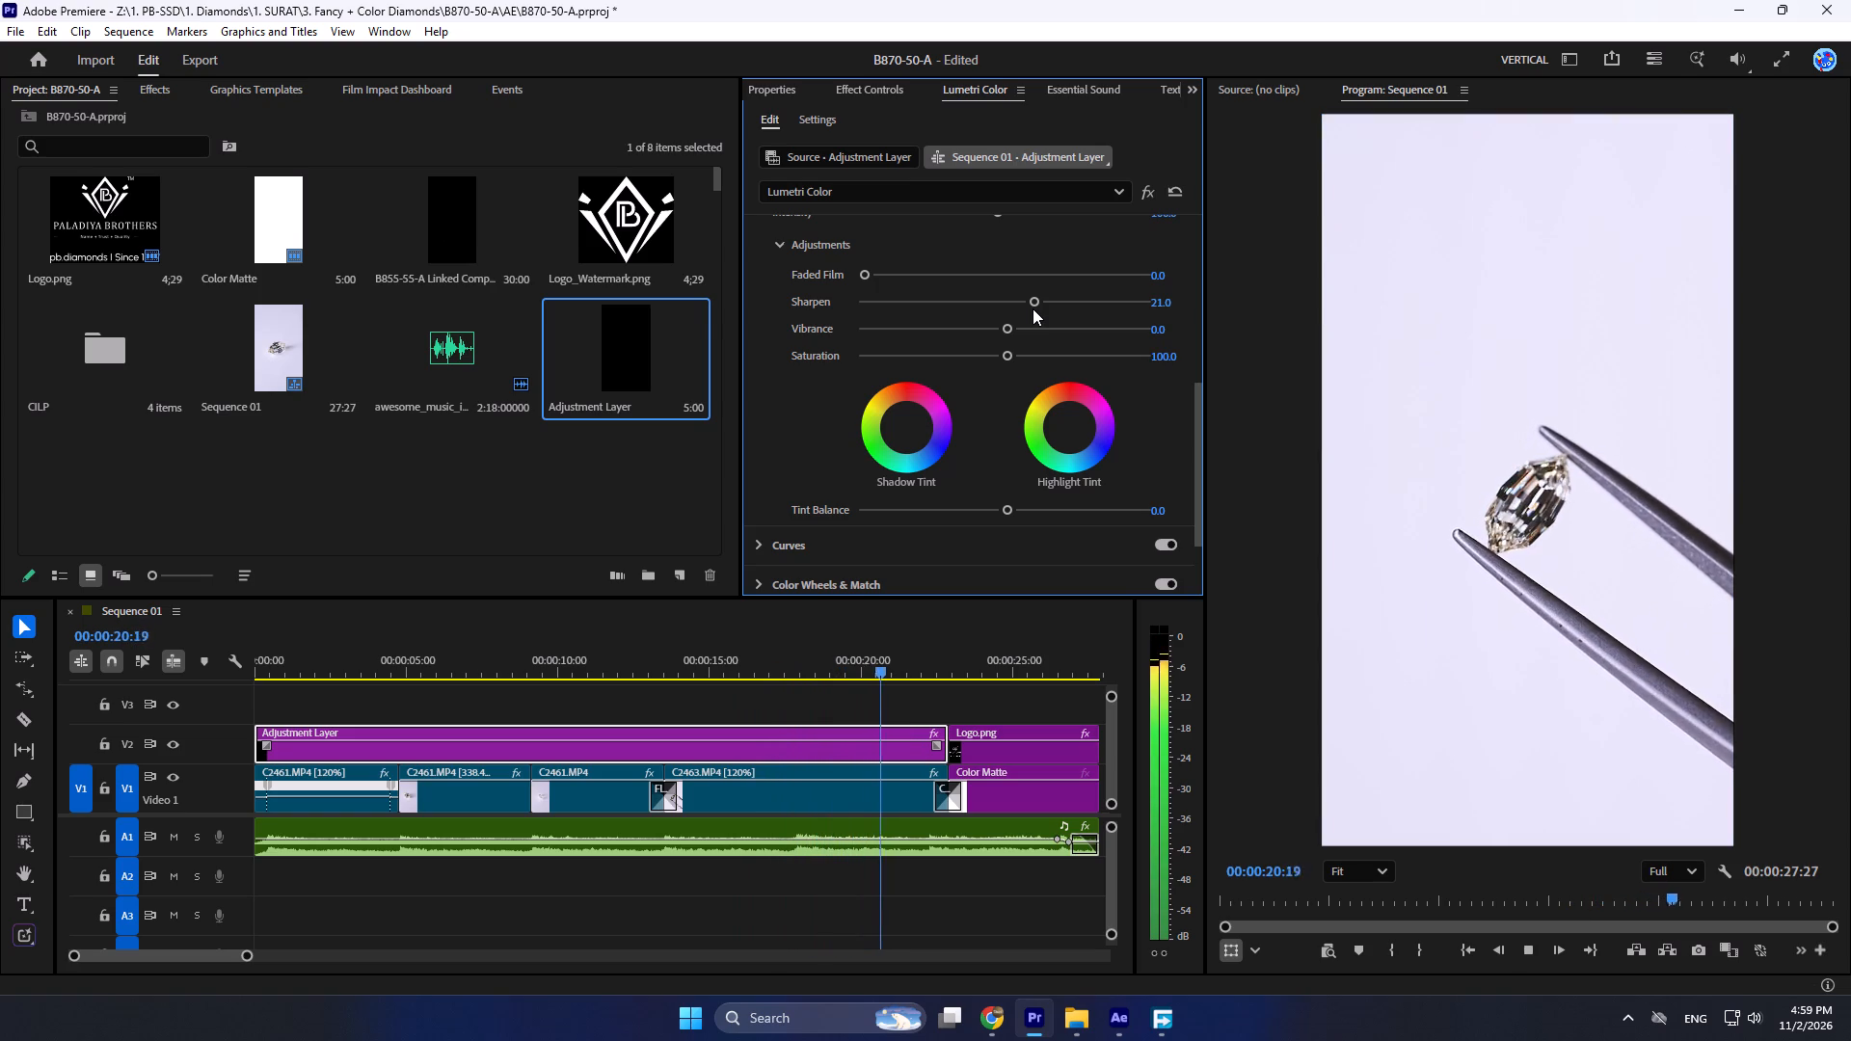
key("space")
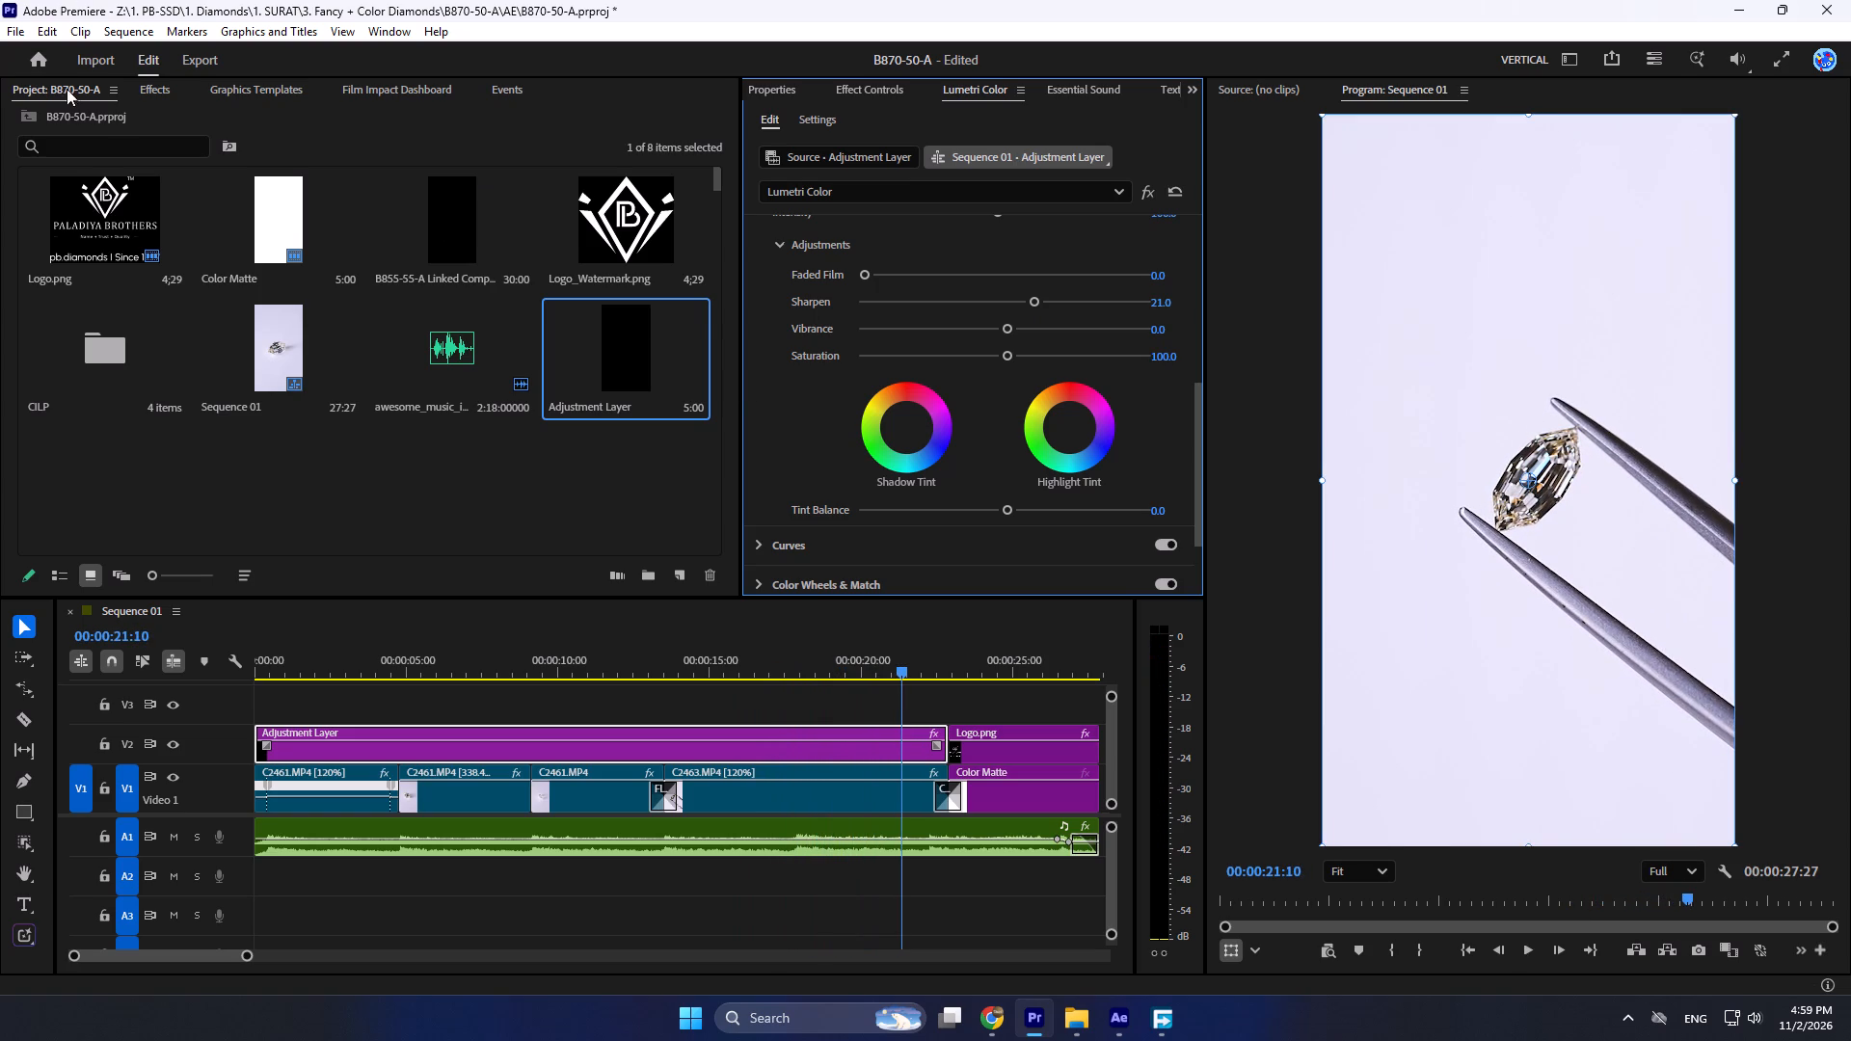
Deselect the adjustment layer and save the project.
left_click(164, 91)
left_click(253, 88)
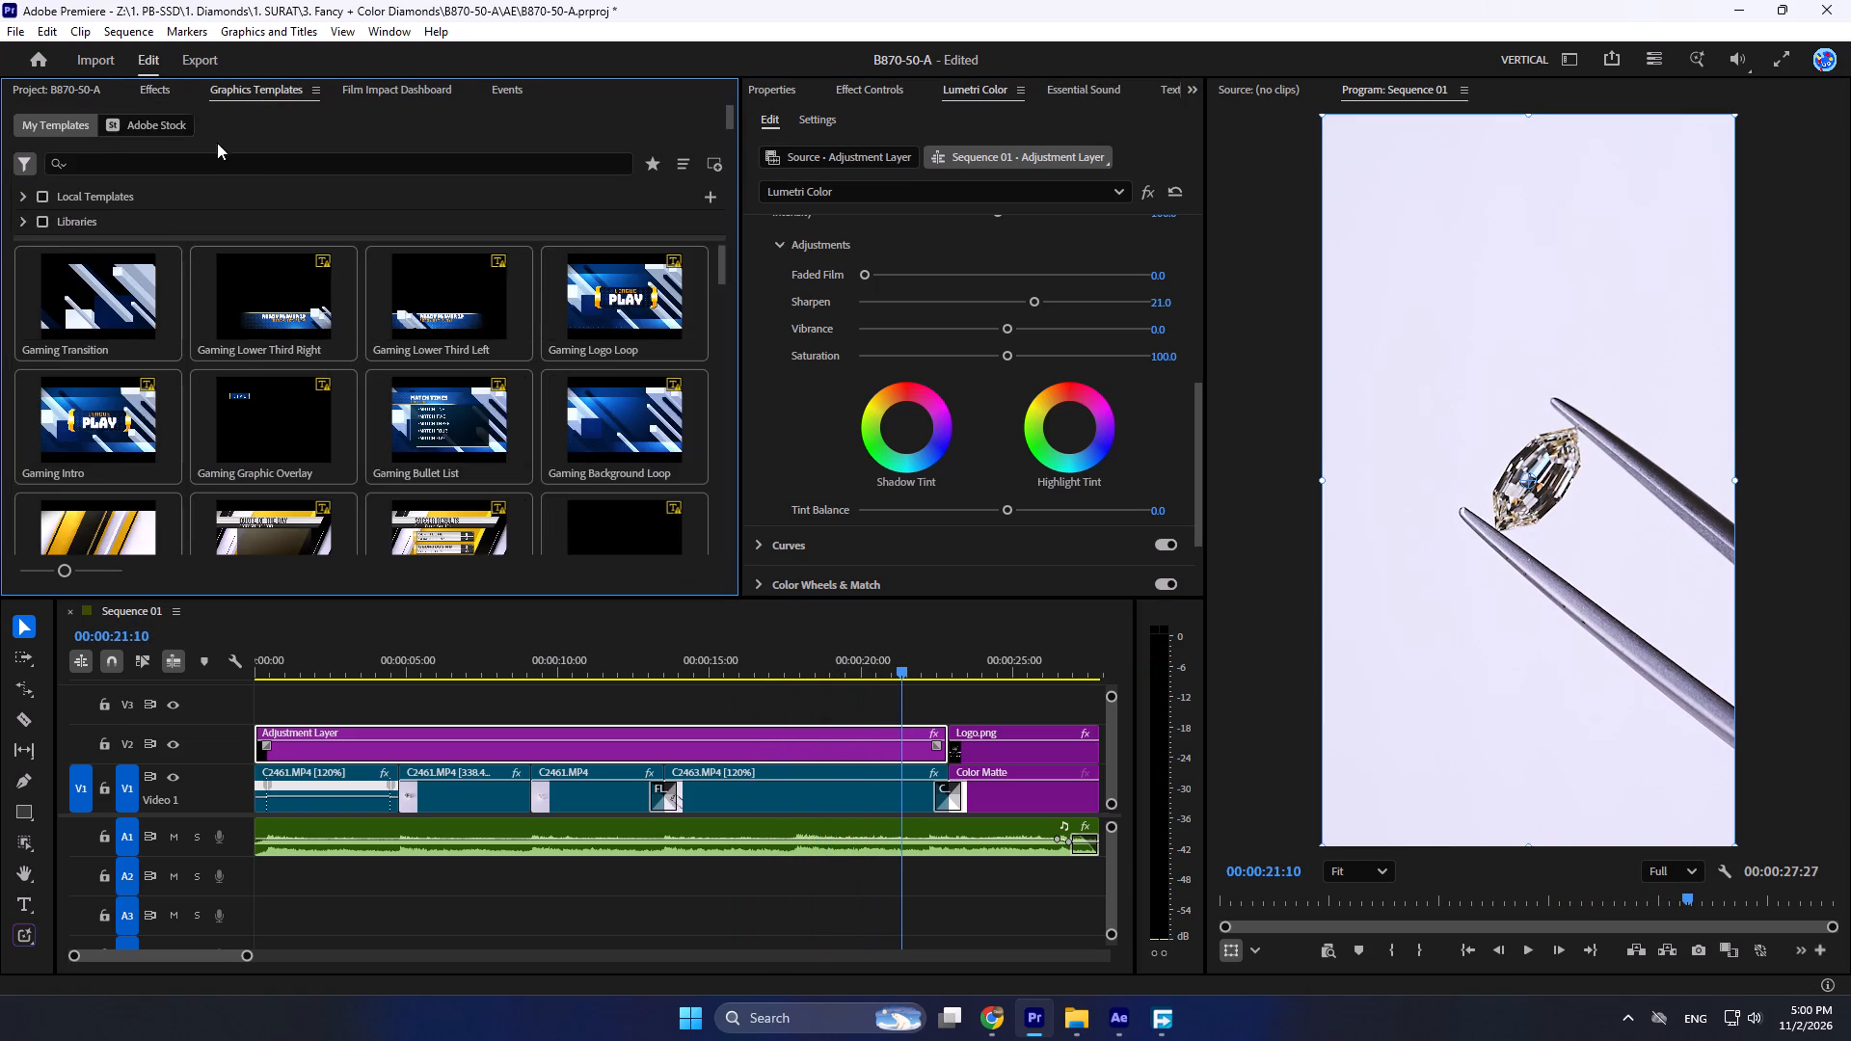
left_click(66, 90)
left_click(634, 695)
key("ctrl+s")
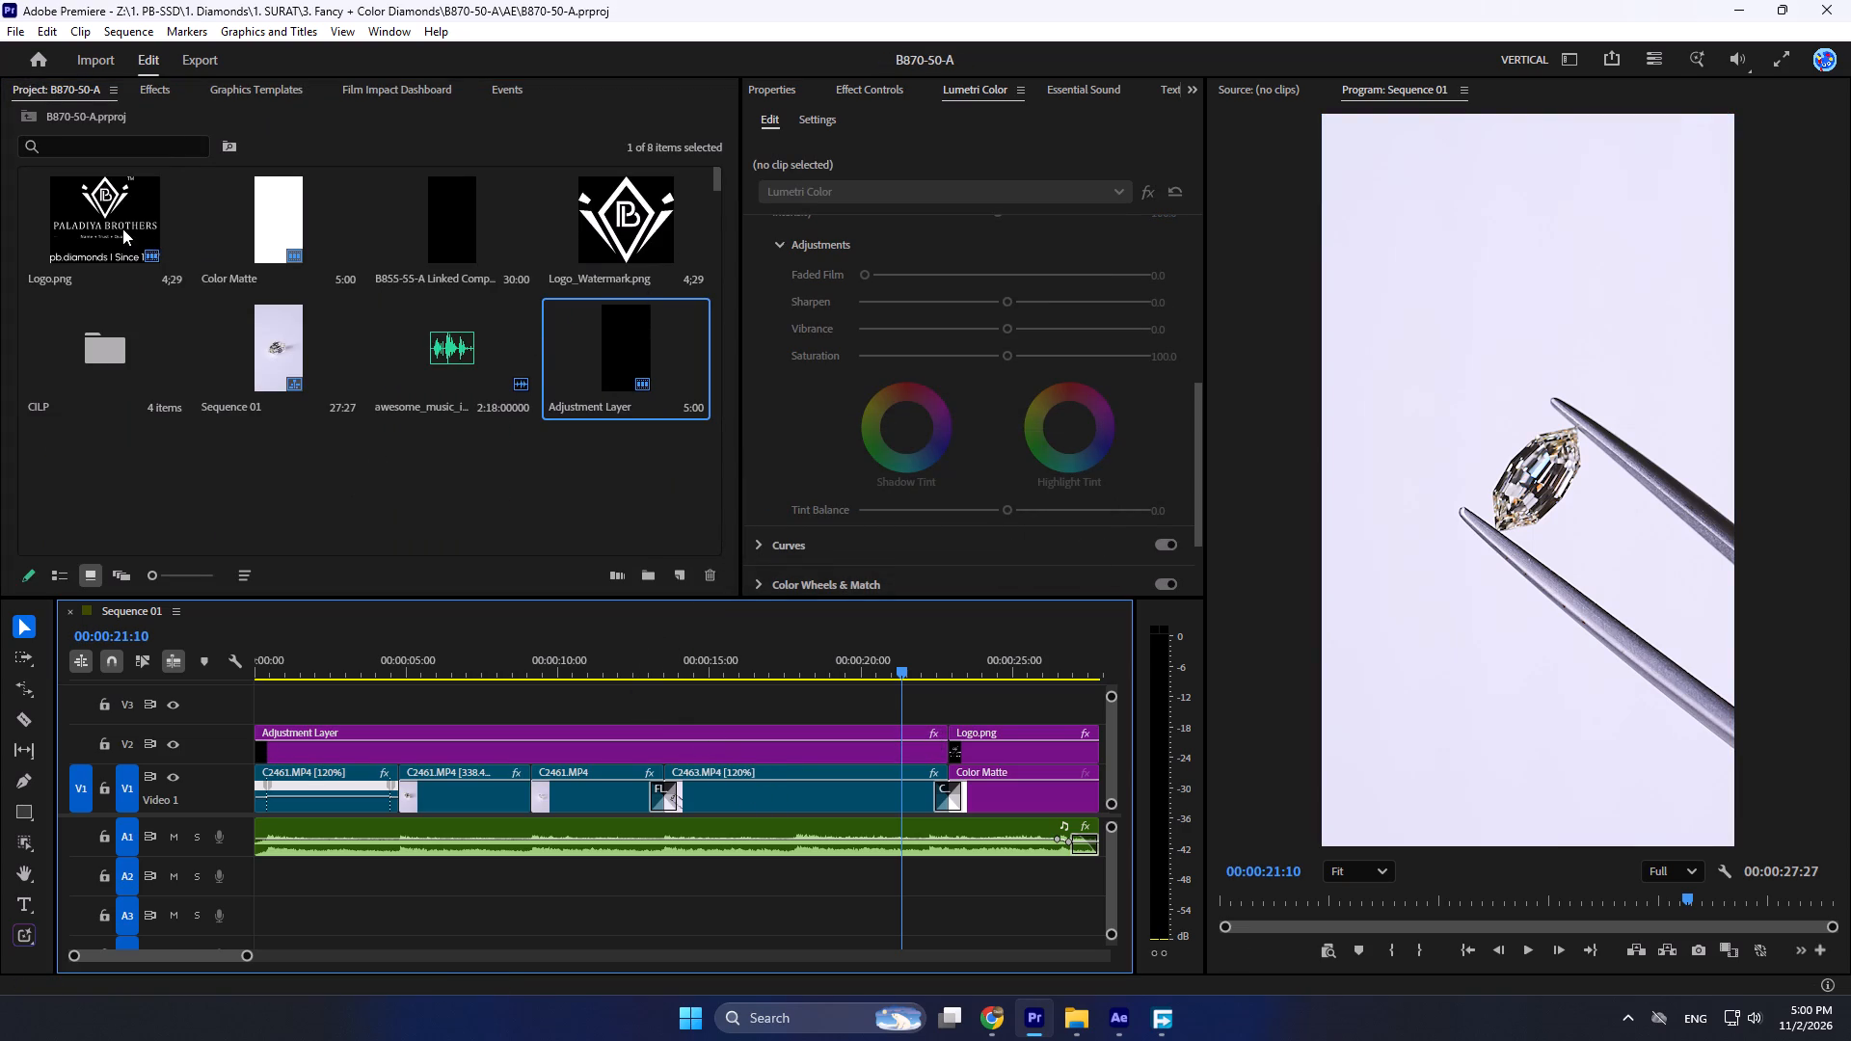
Place Logo_Watermark.png on track V4 at the sequence start and extend it to where Logo.png begins.
left_click(619, 247)
left_click_drag(620, 247, 308, 706)
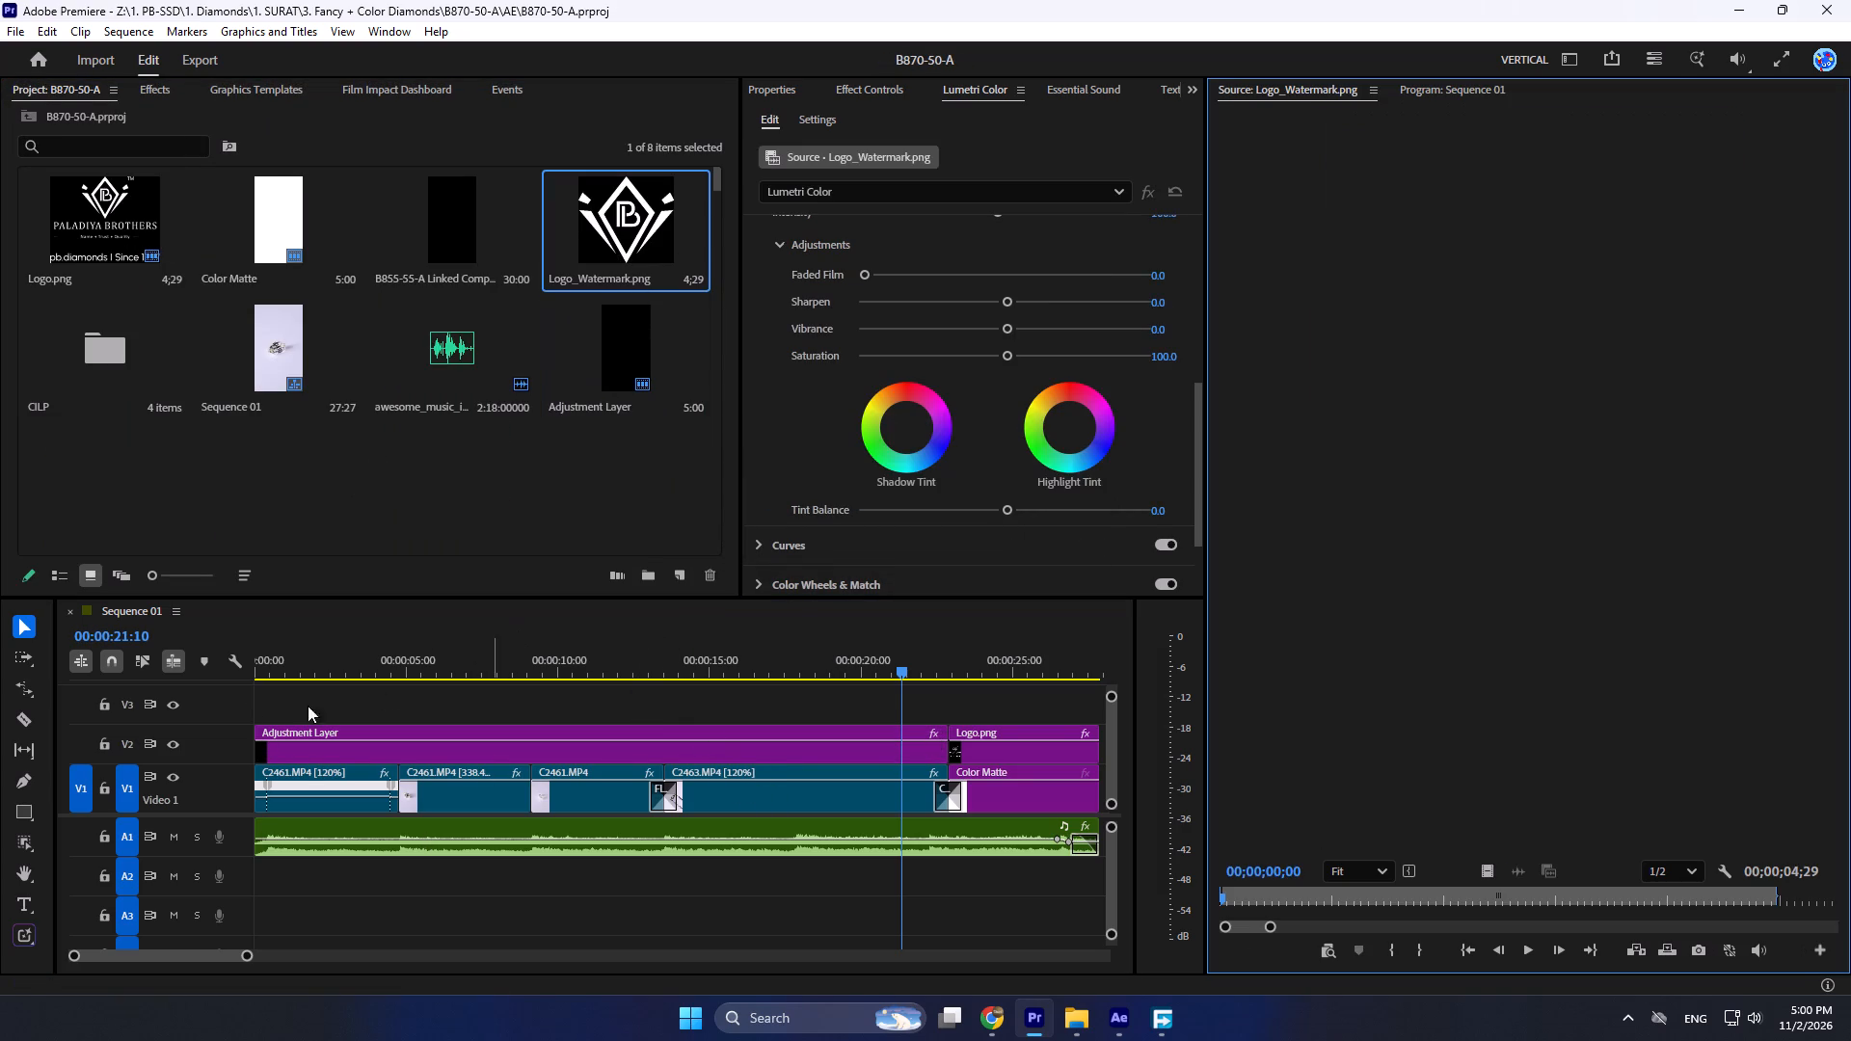
left_click_drag(308, 706, 247, 675)
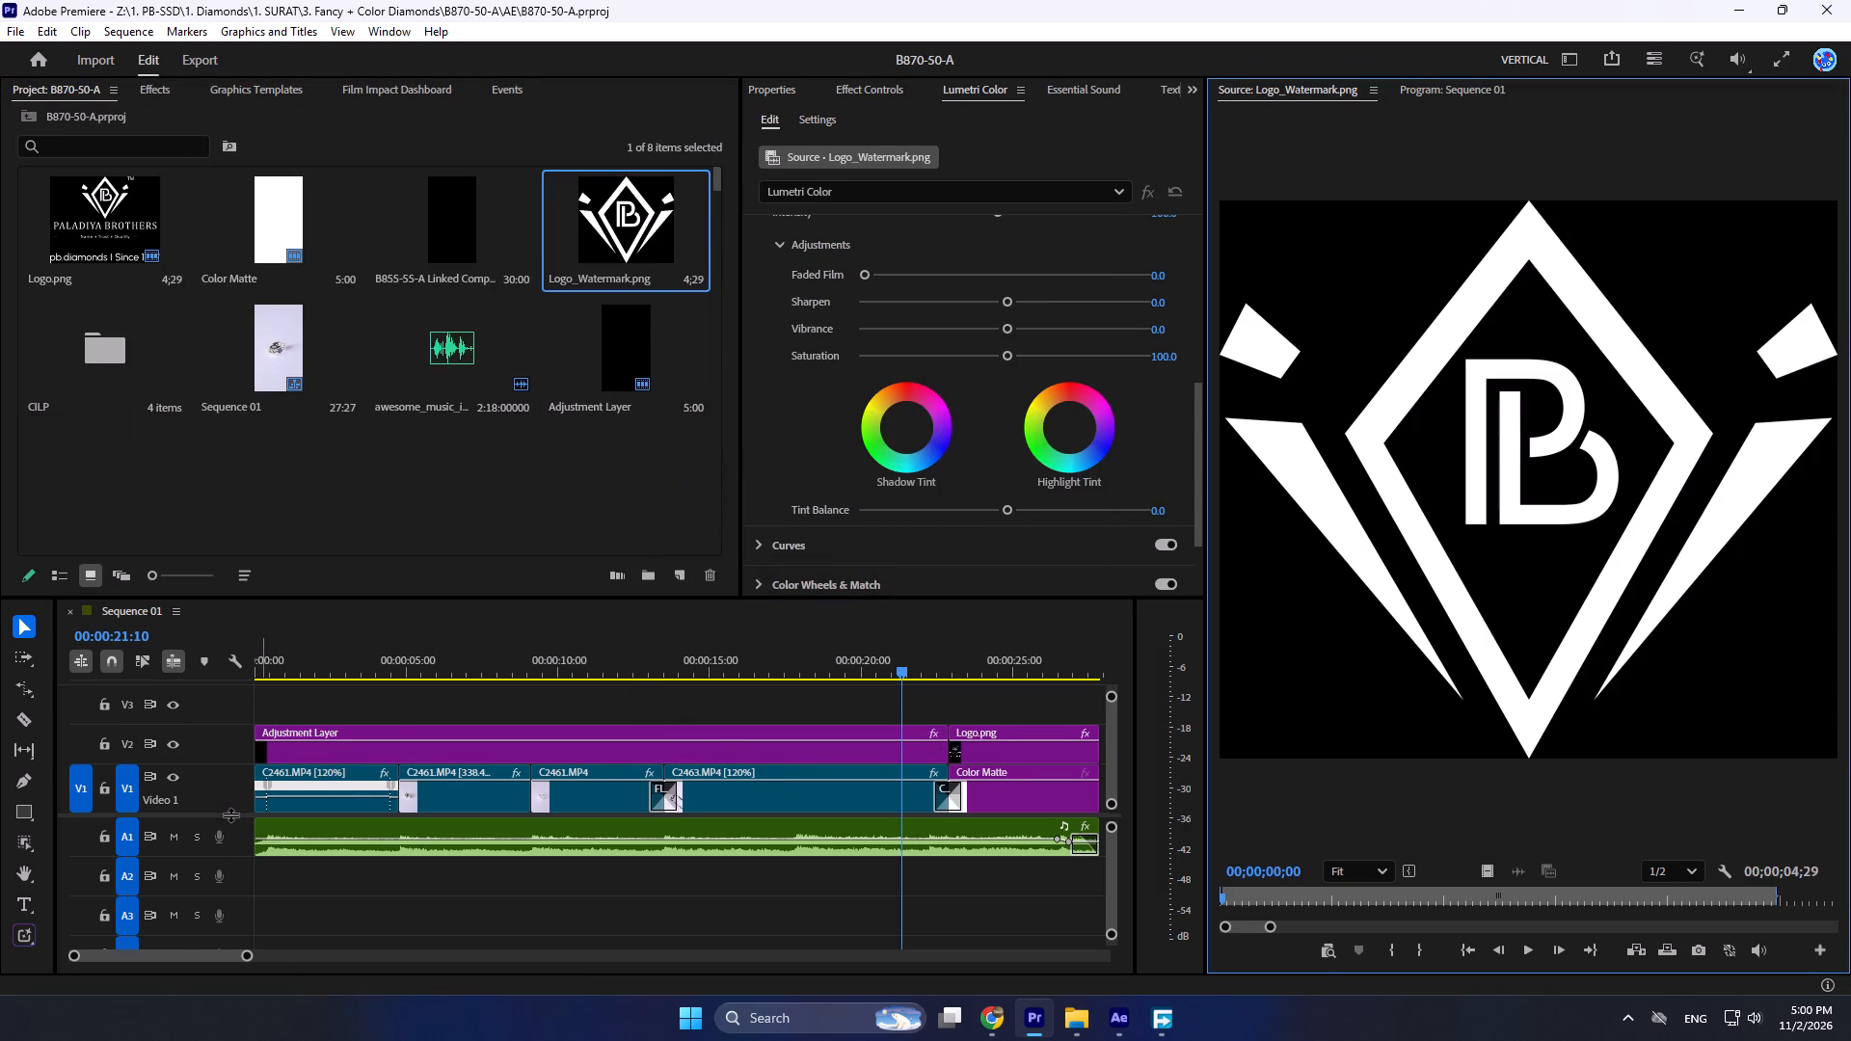
left_click_drag(230, 814, 229, 876)
left_click_drag(644, 201, 443, 578)
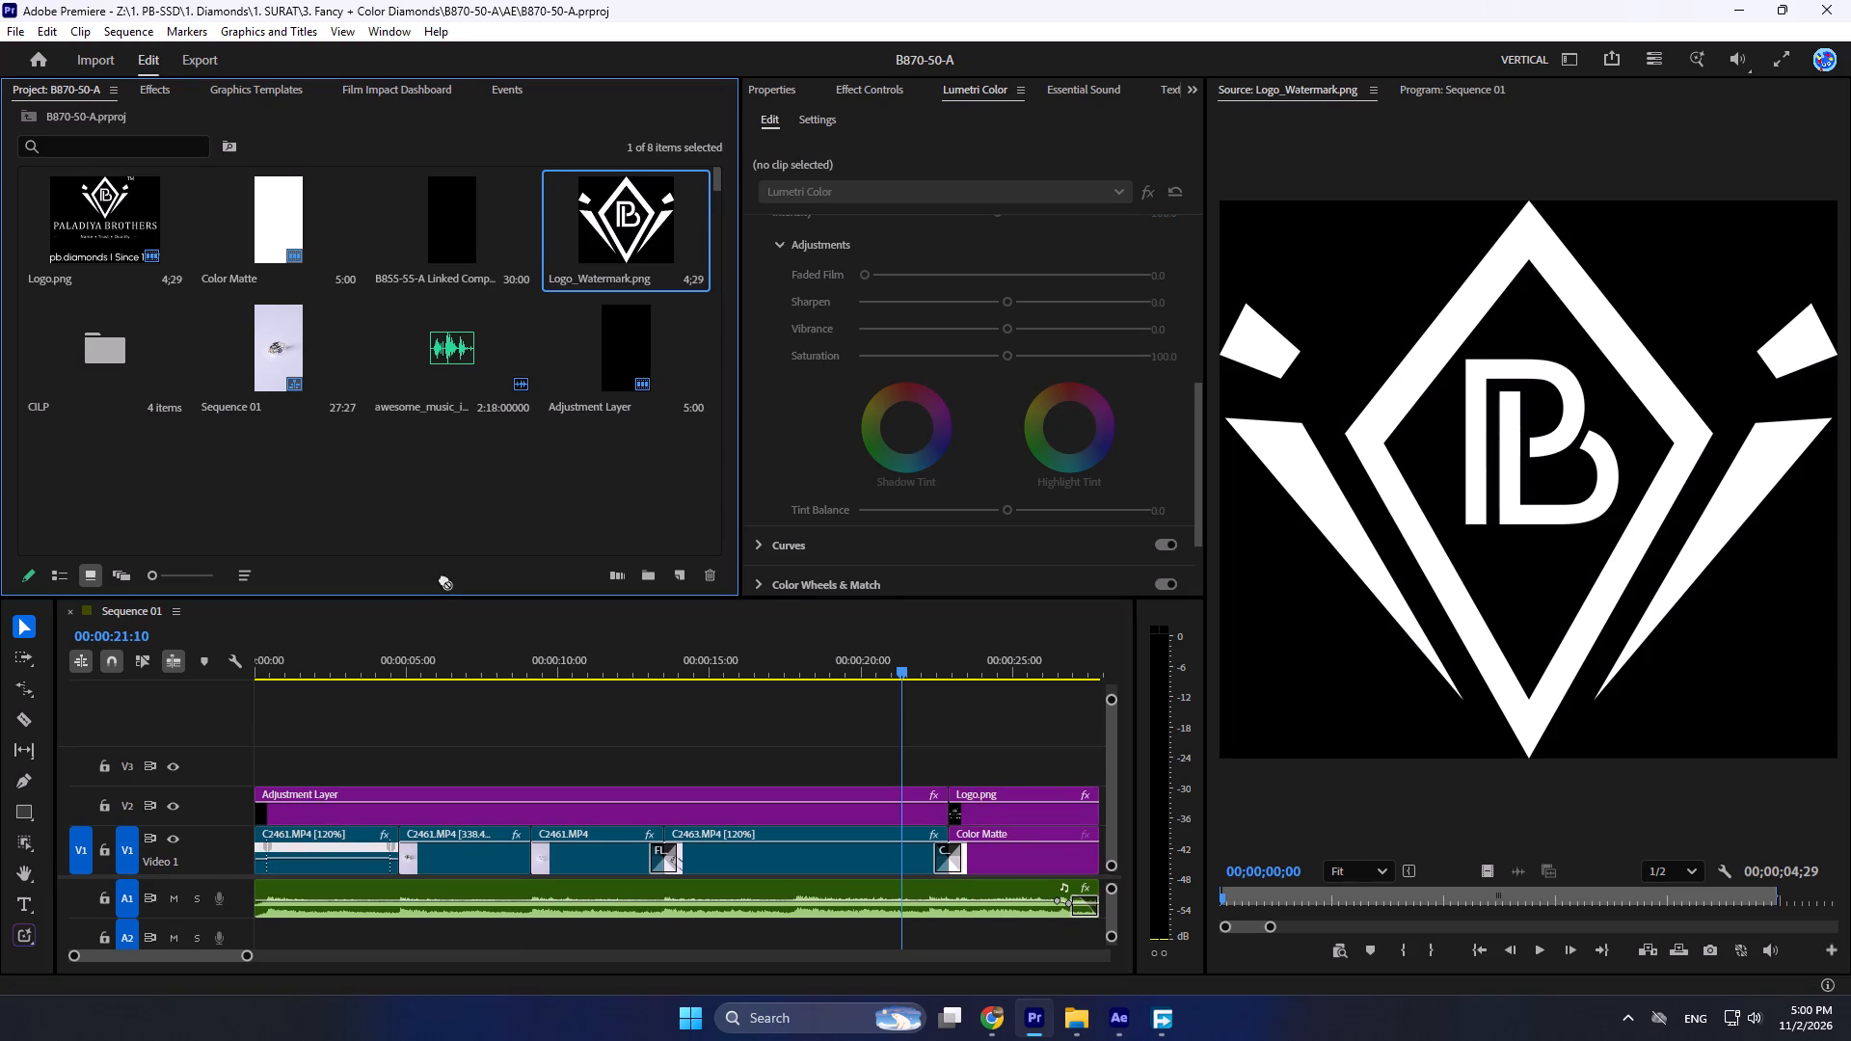
left_click_drag(443, 578, 252, 729)
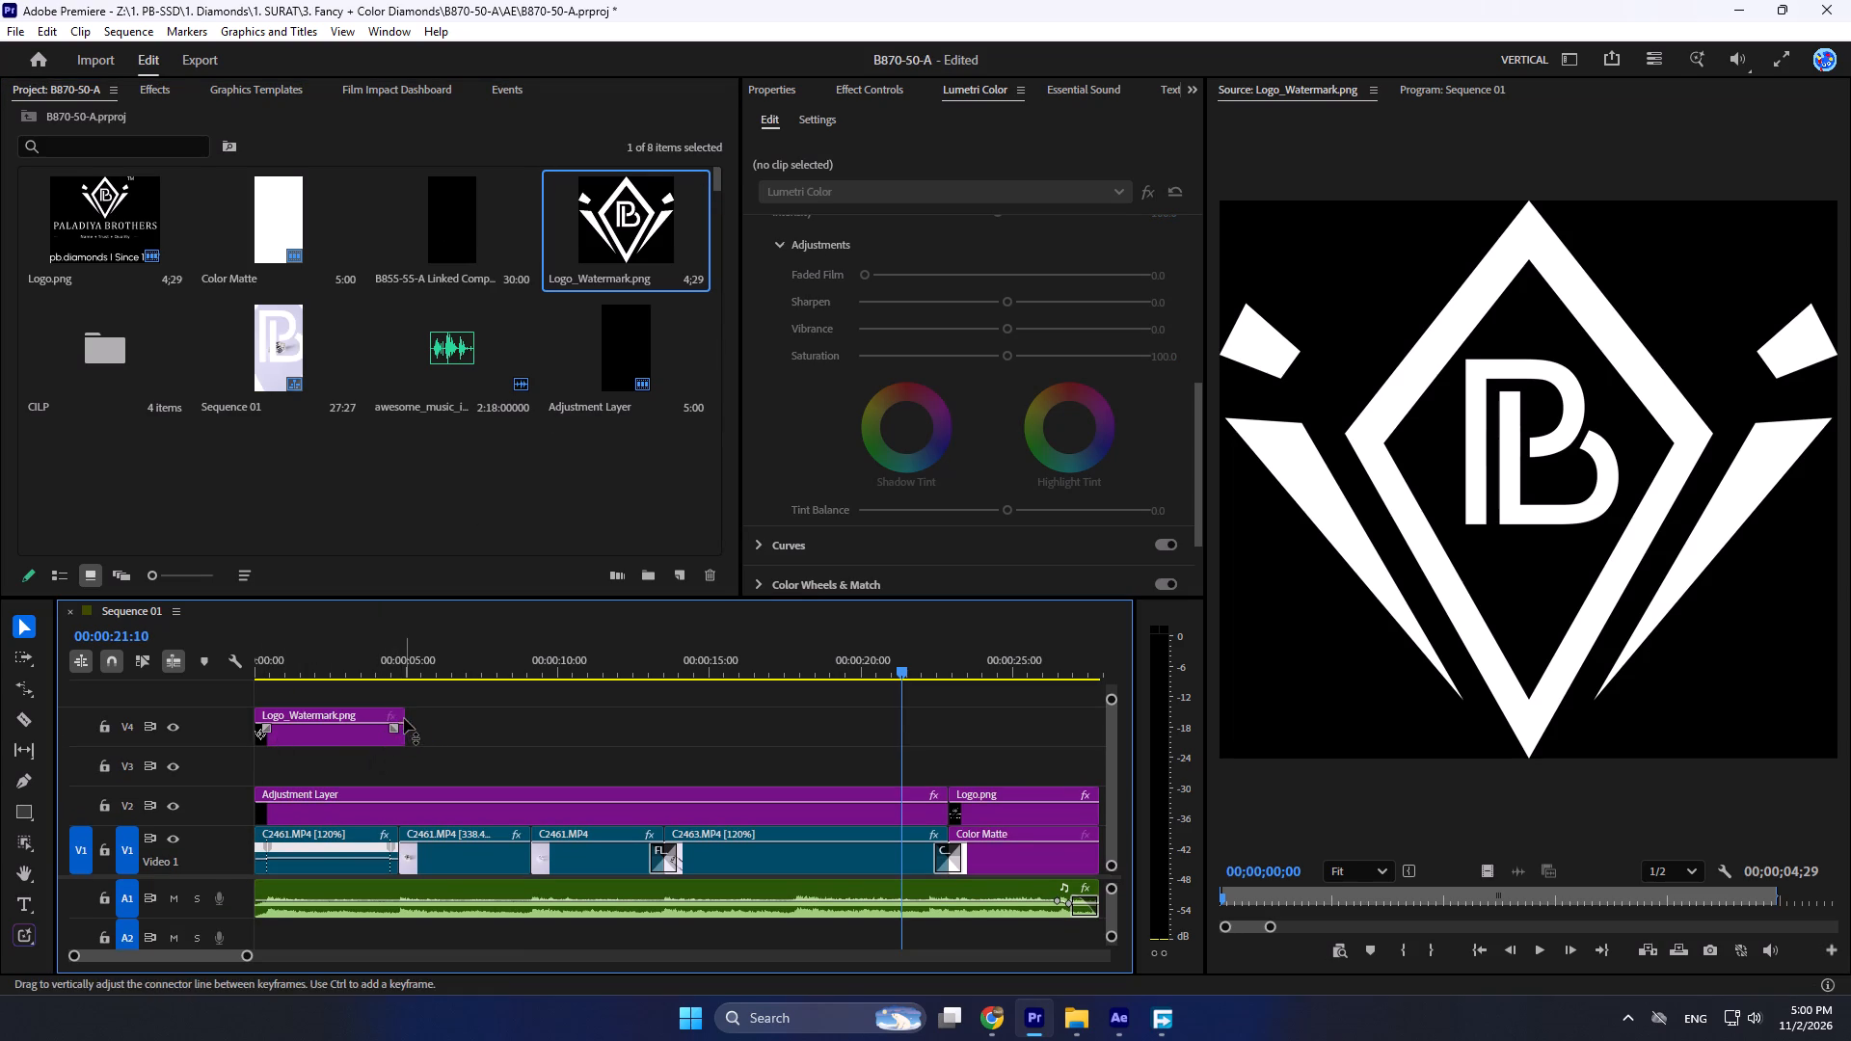
left_click_drag(403, 712, 943, 743)
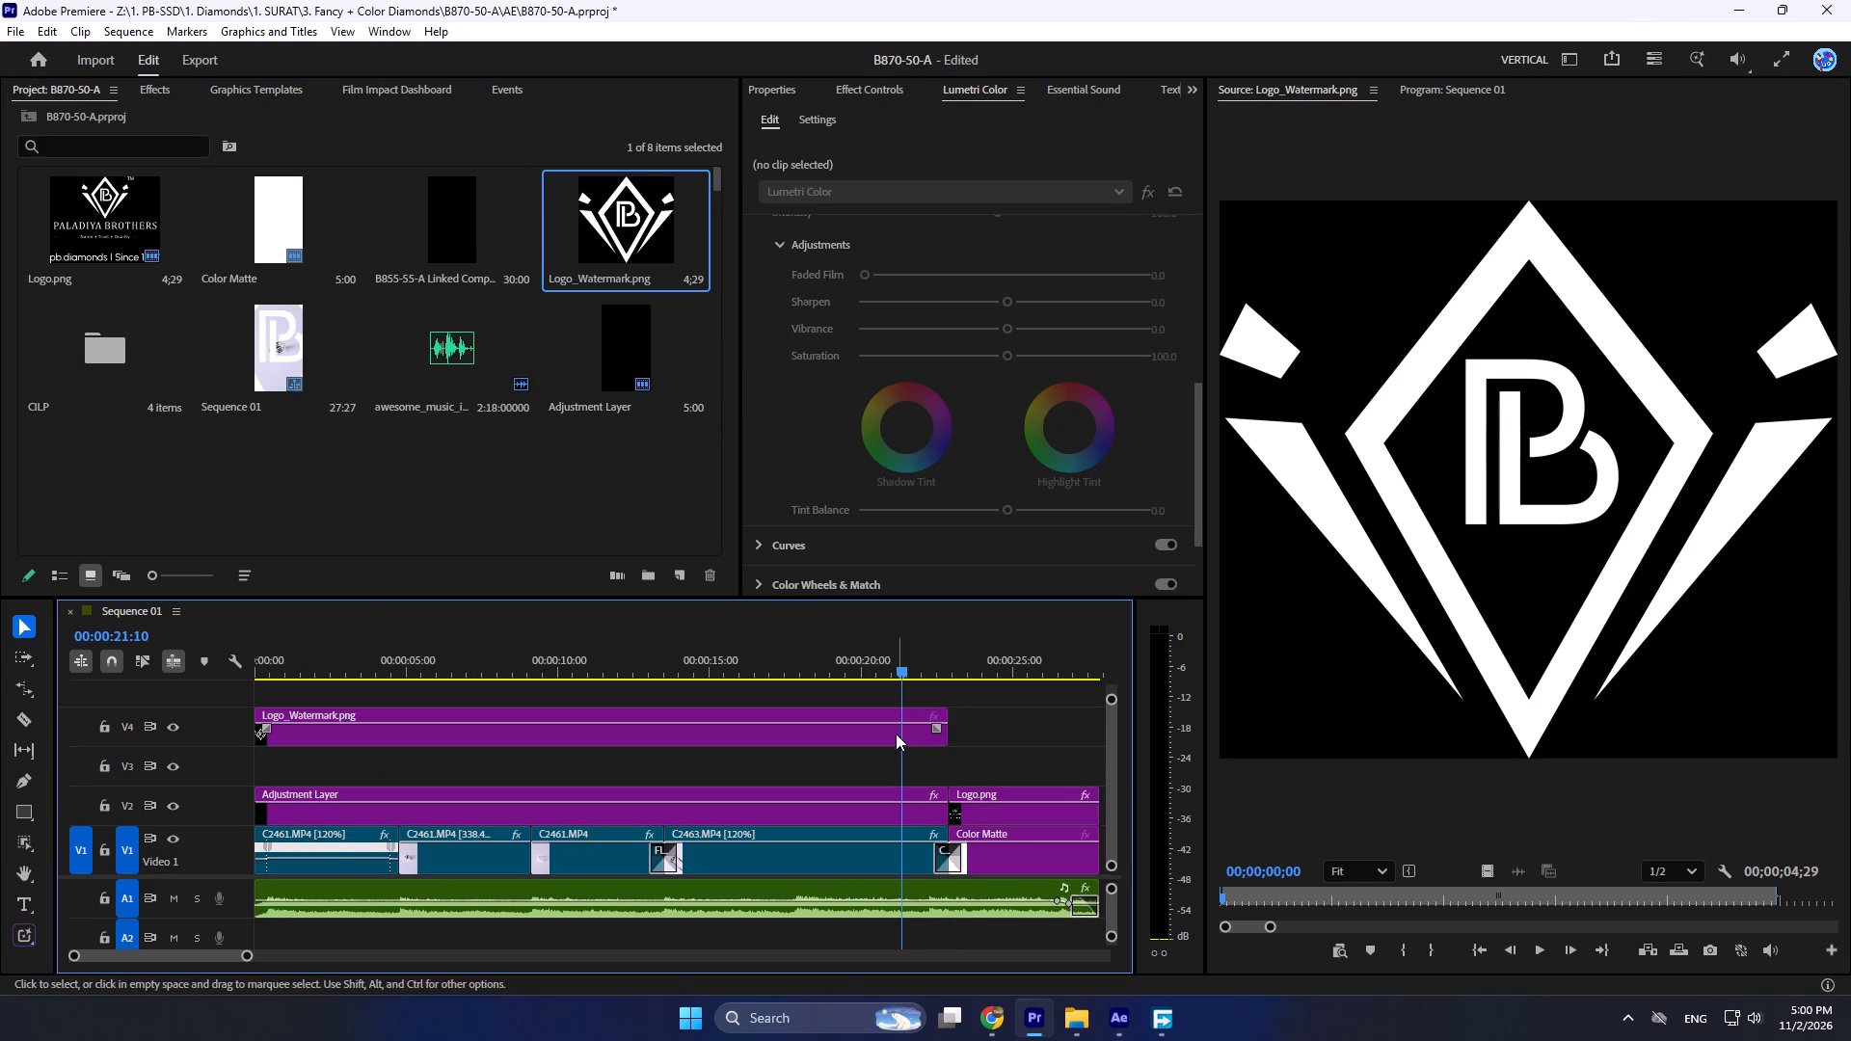
Copy the Color Replace effect from the Logo.png clip and paste it onto the Logo_Watermark.png clip.
left_click(886, 734)
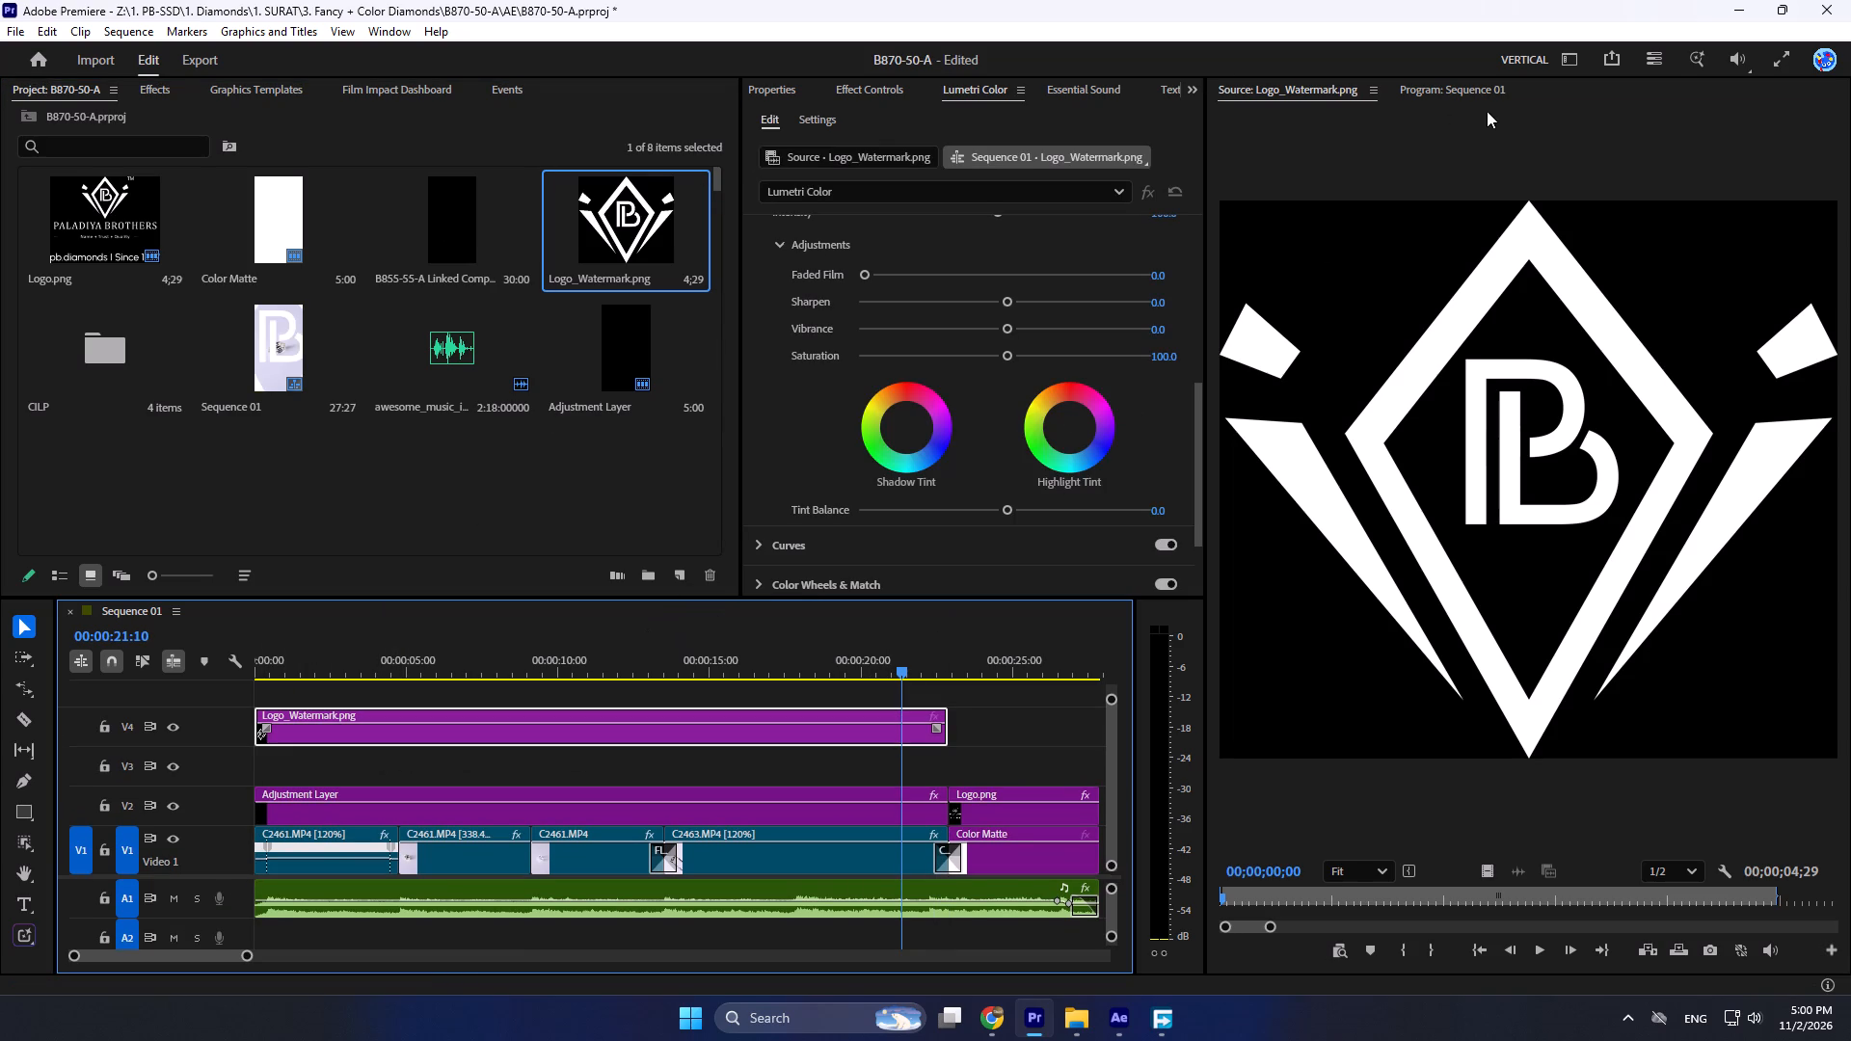
left_click(1465, 93)
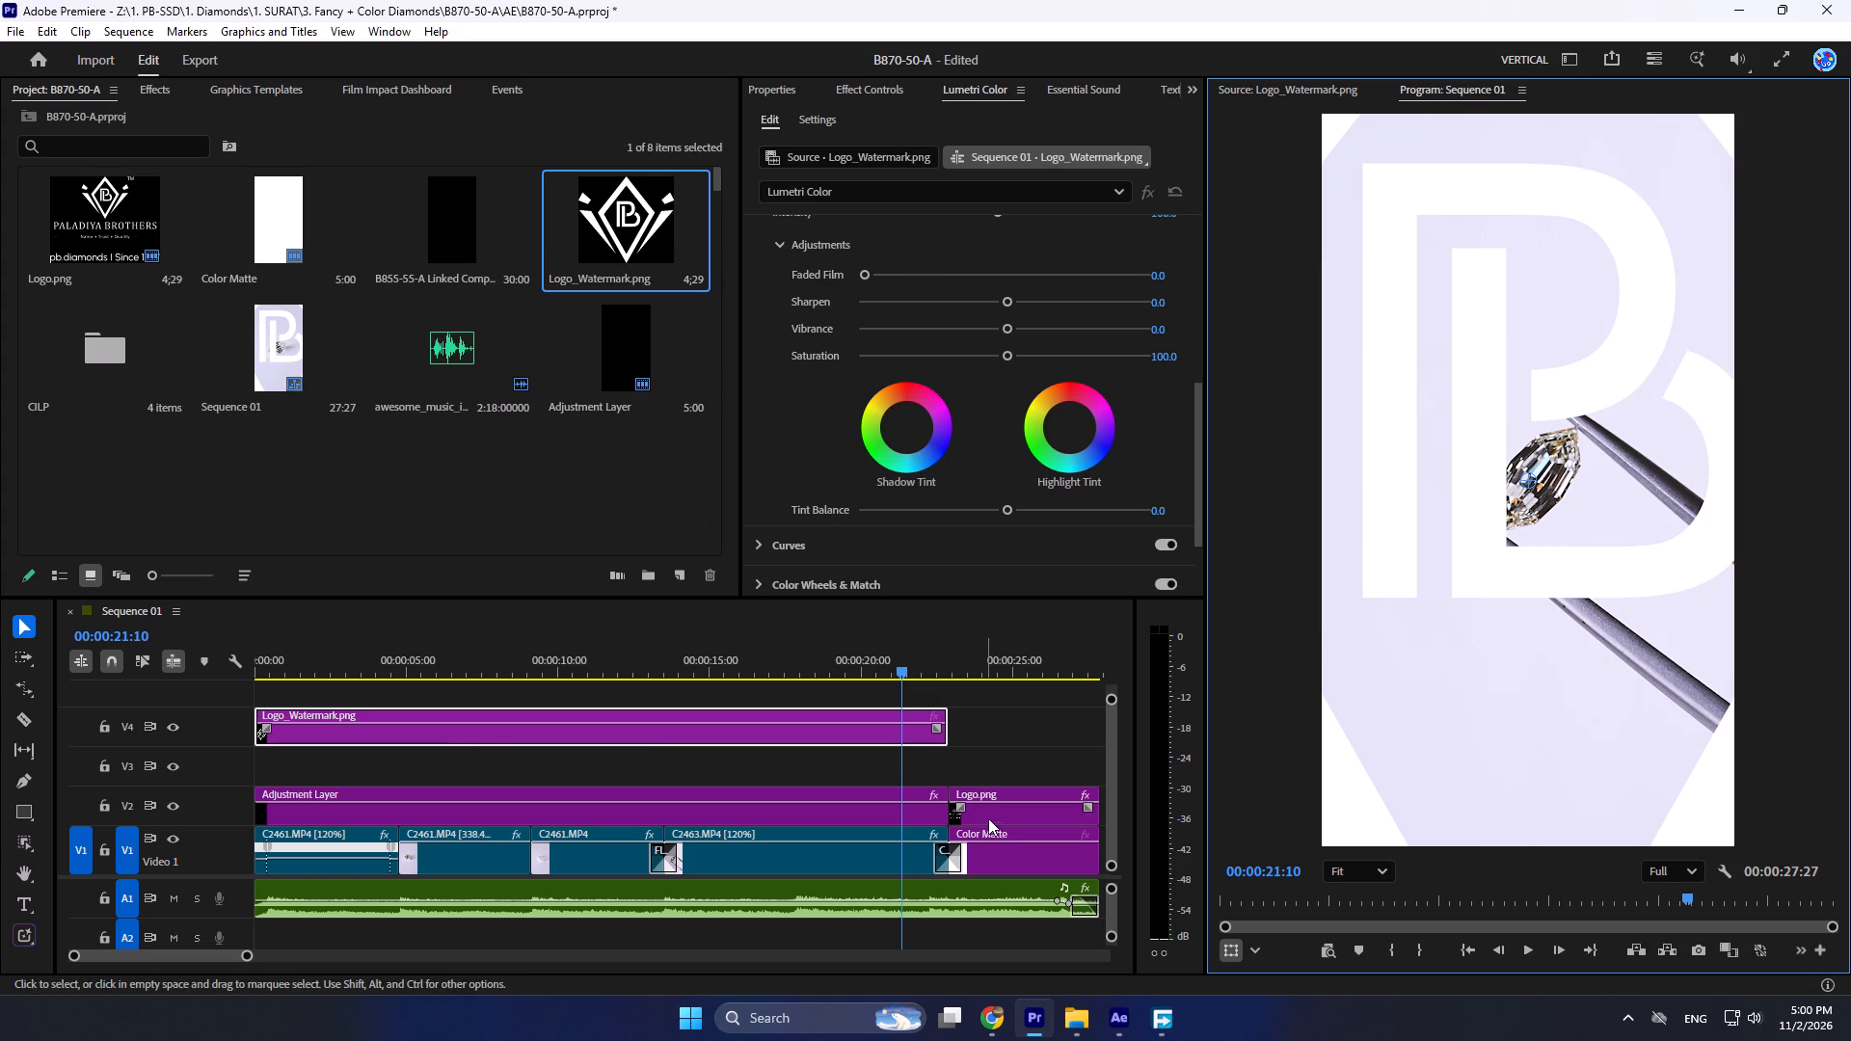
left_click(1002, 815)
left_click(868, 94)
scroll(909, 531, "down", 7)
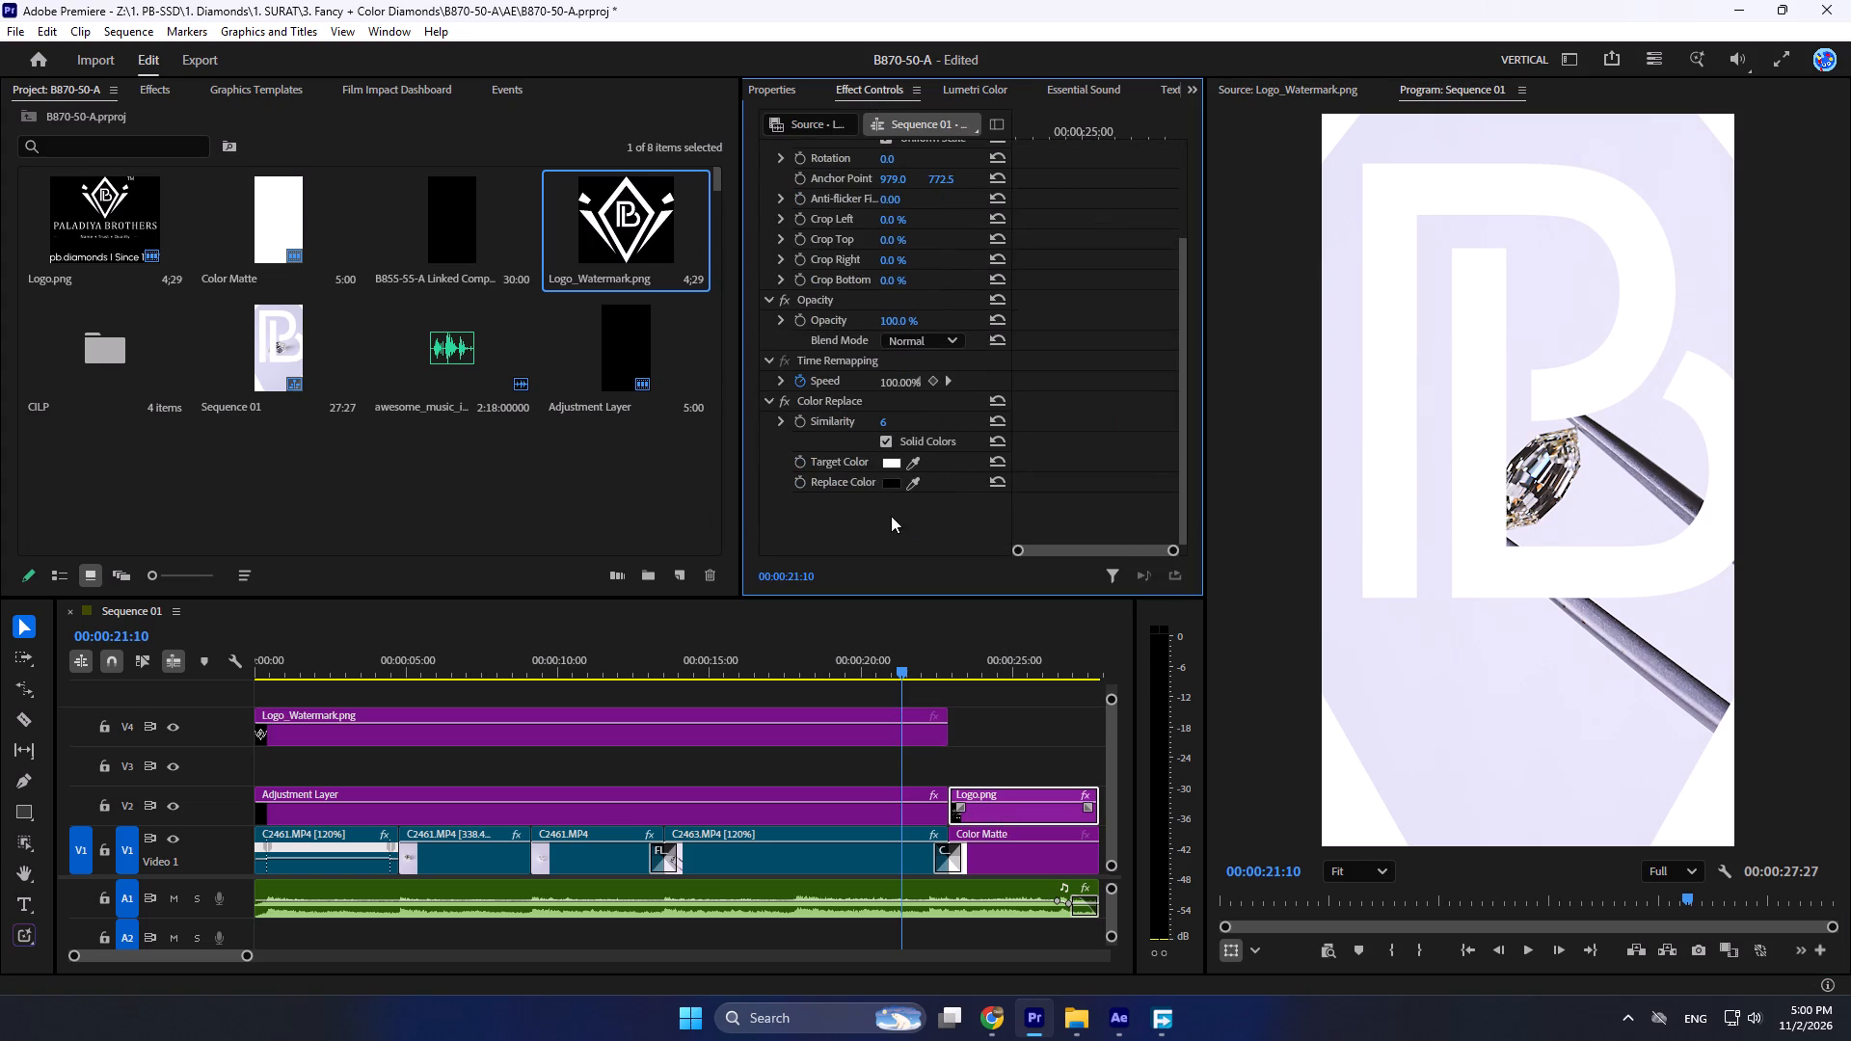
left_click(835, 408)
key("ctrl+c")
left_click(657, 734)
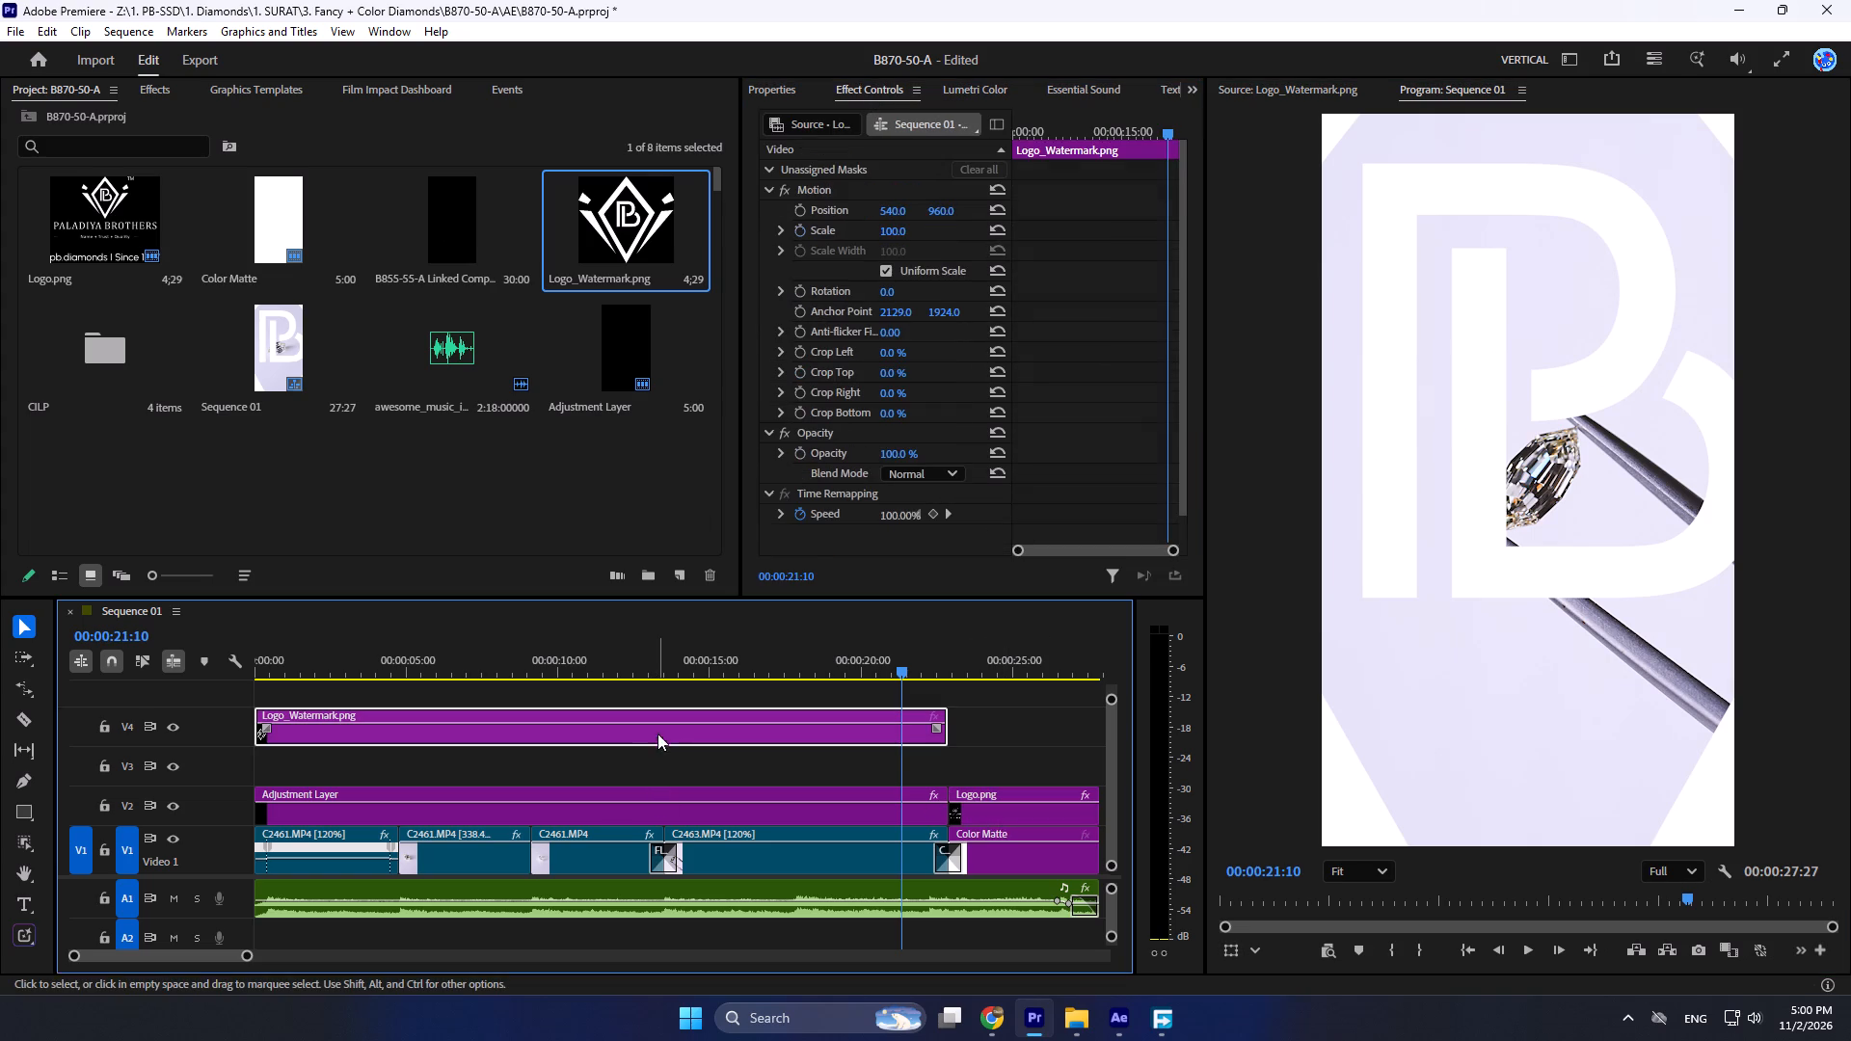
key("ctrl+v")
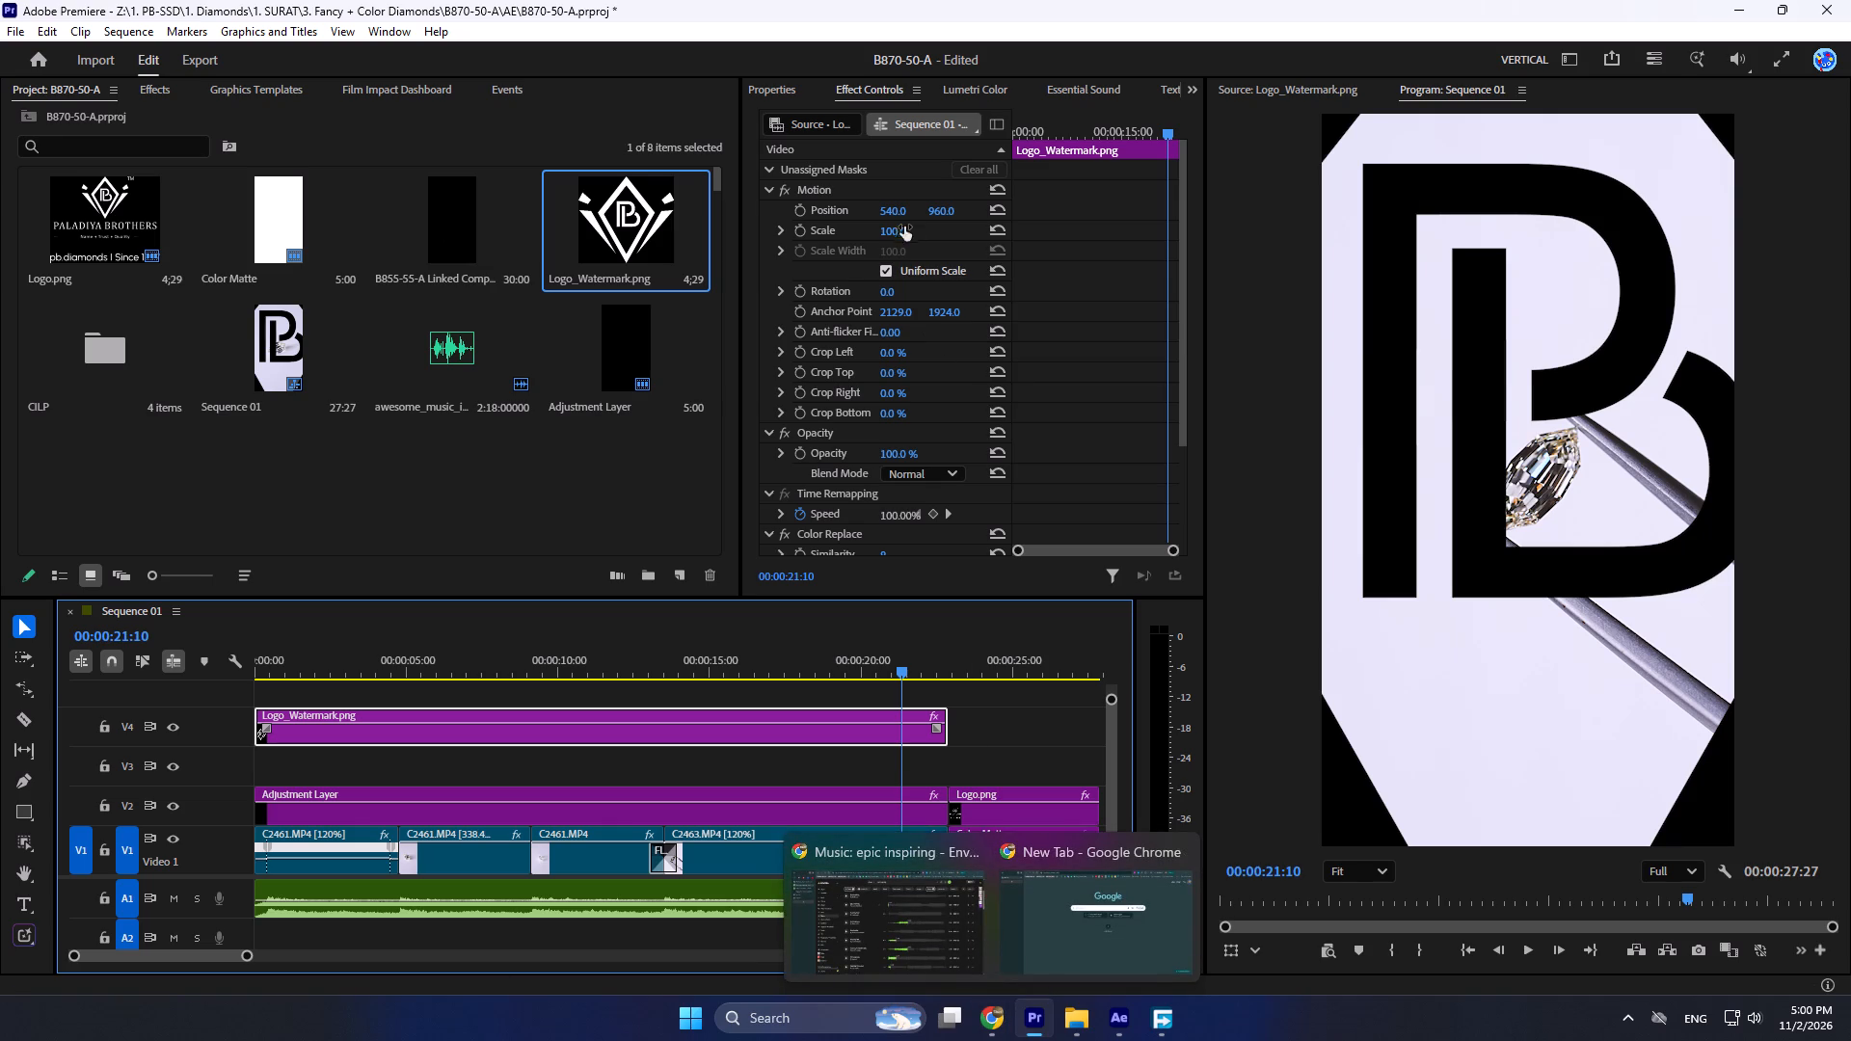
Set the Logo_Watermark.png clip's Scale to 3.2.
left_click(899, 230)
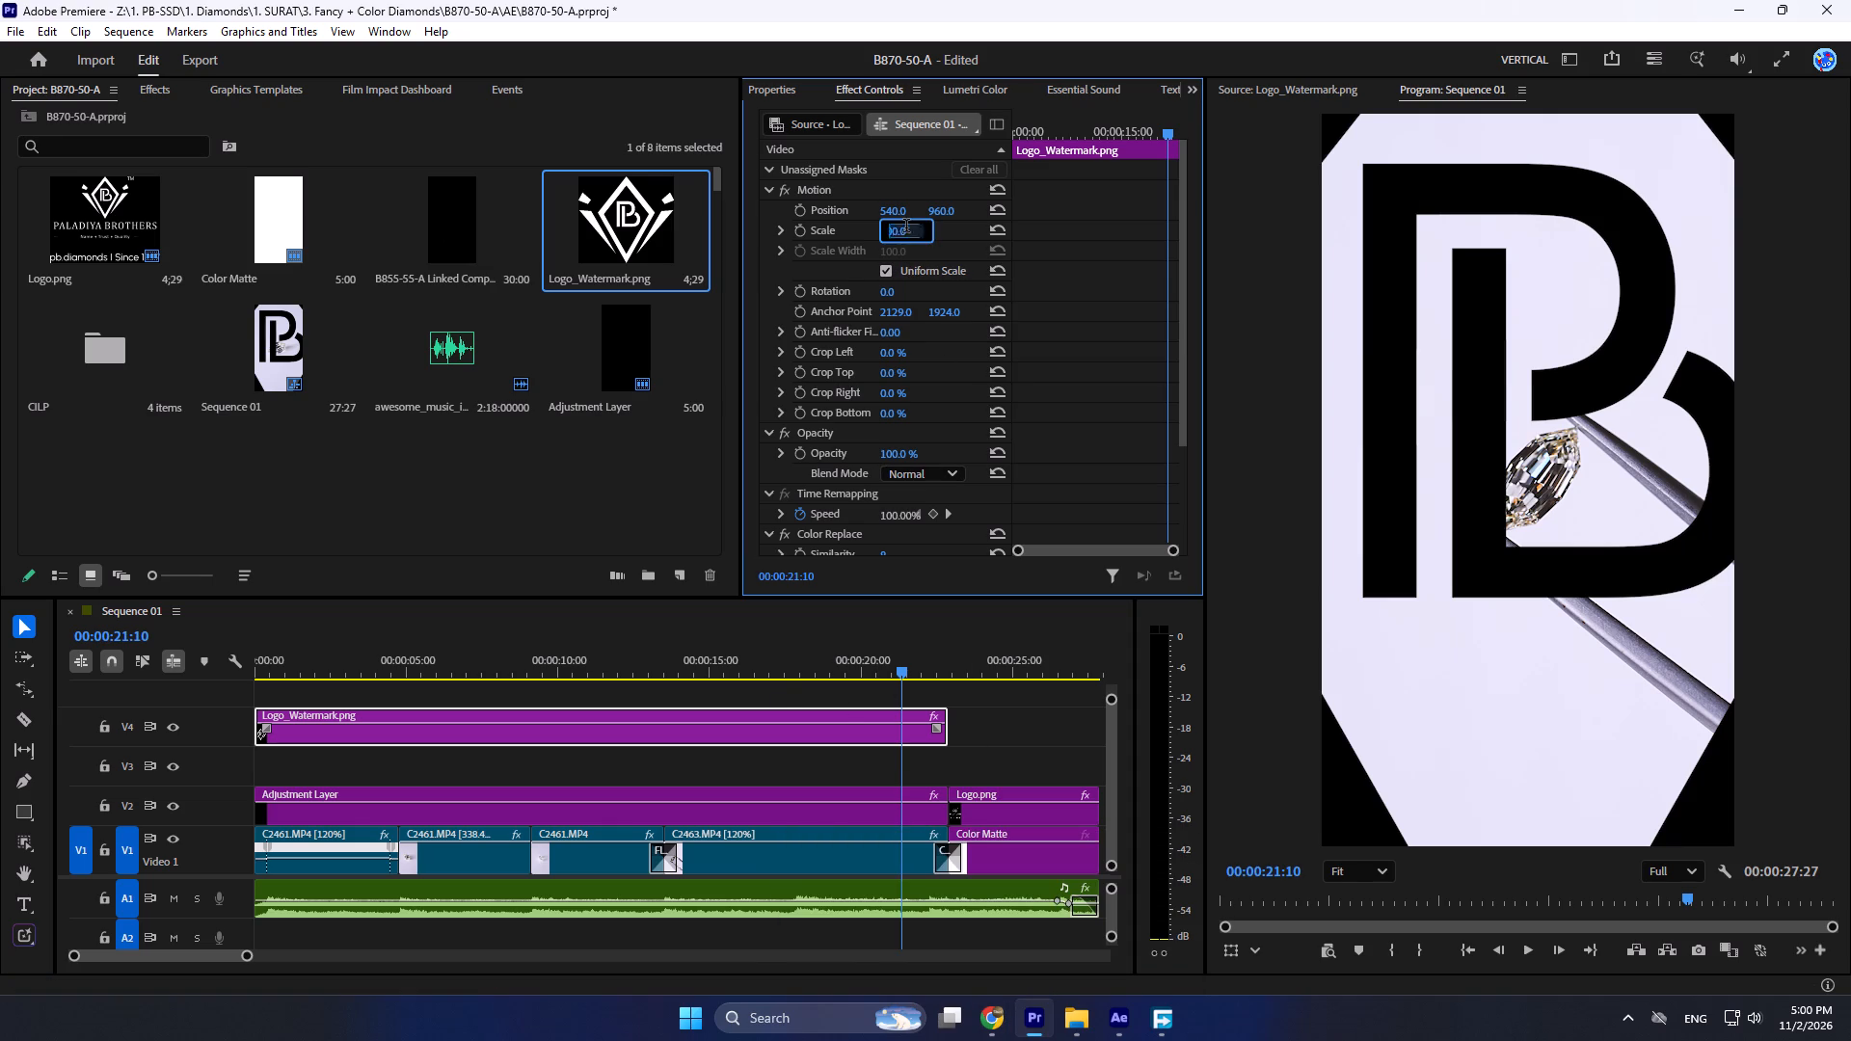
type("3.2")
key("Return")
Move the watermark into the upper-right corner of the video frame, at about position 943.7, 141.5.
double_click(1530, 473)
left_click_drag(1540, 479, 1722, 170)
left_click_drag(1721, 166, 1713, 161)
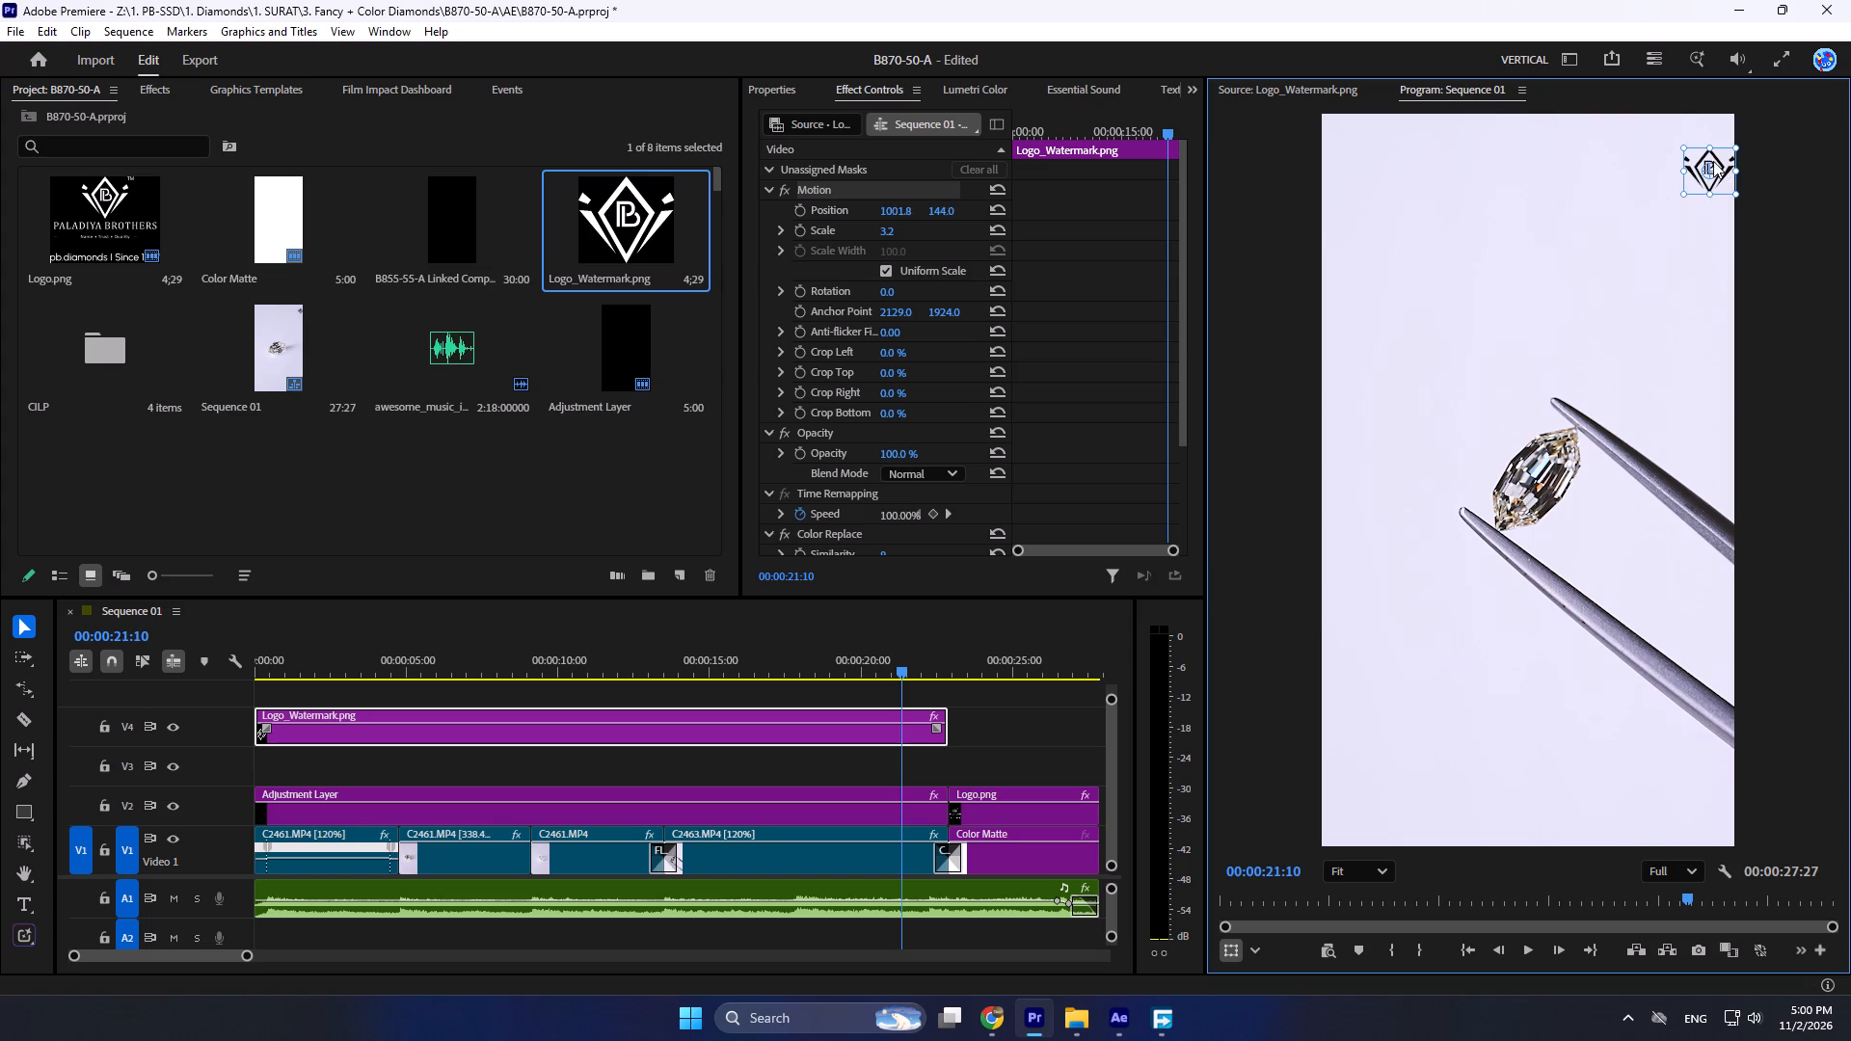
left_click_drag(1713, 161, 1694, 163)
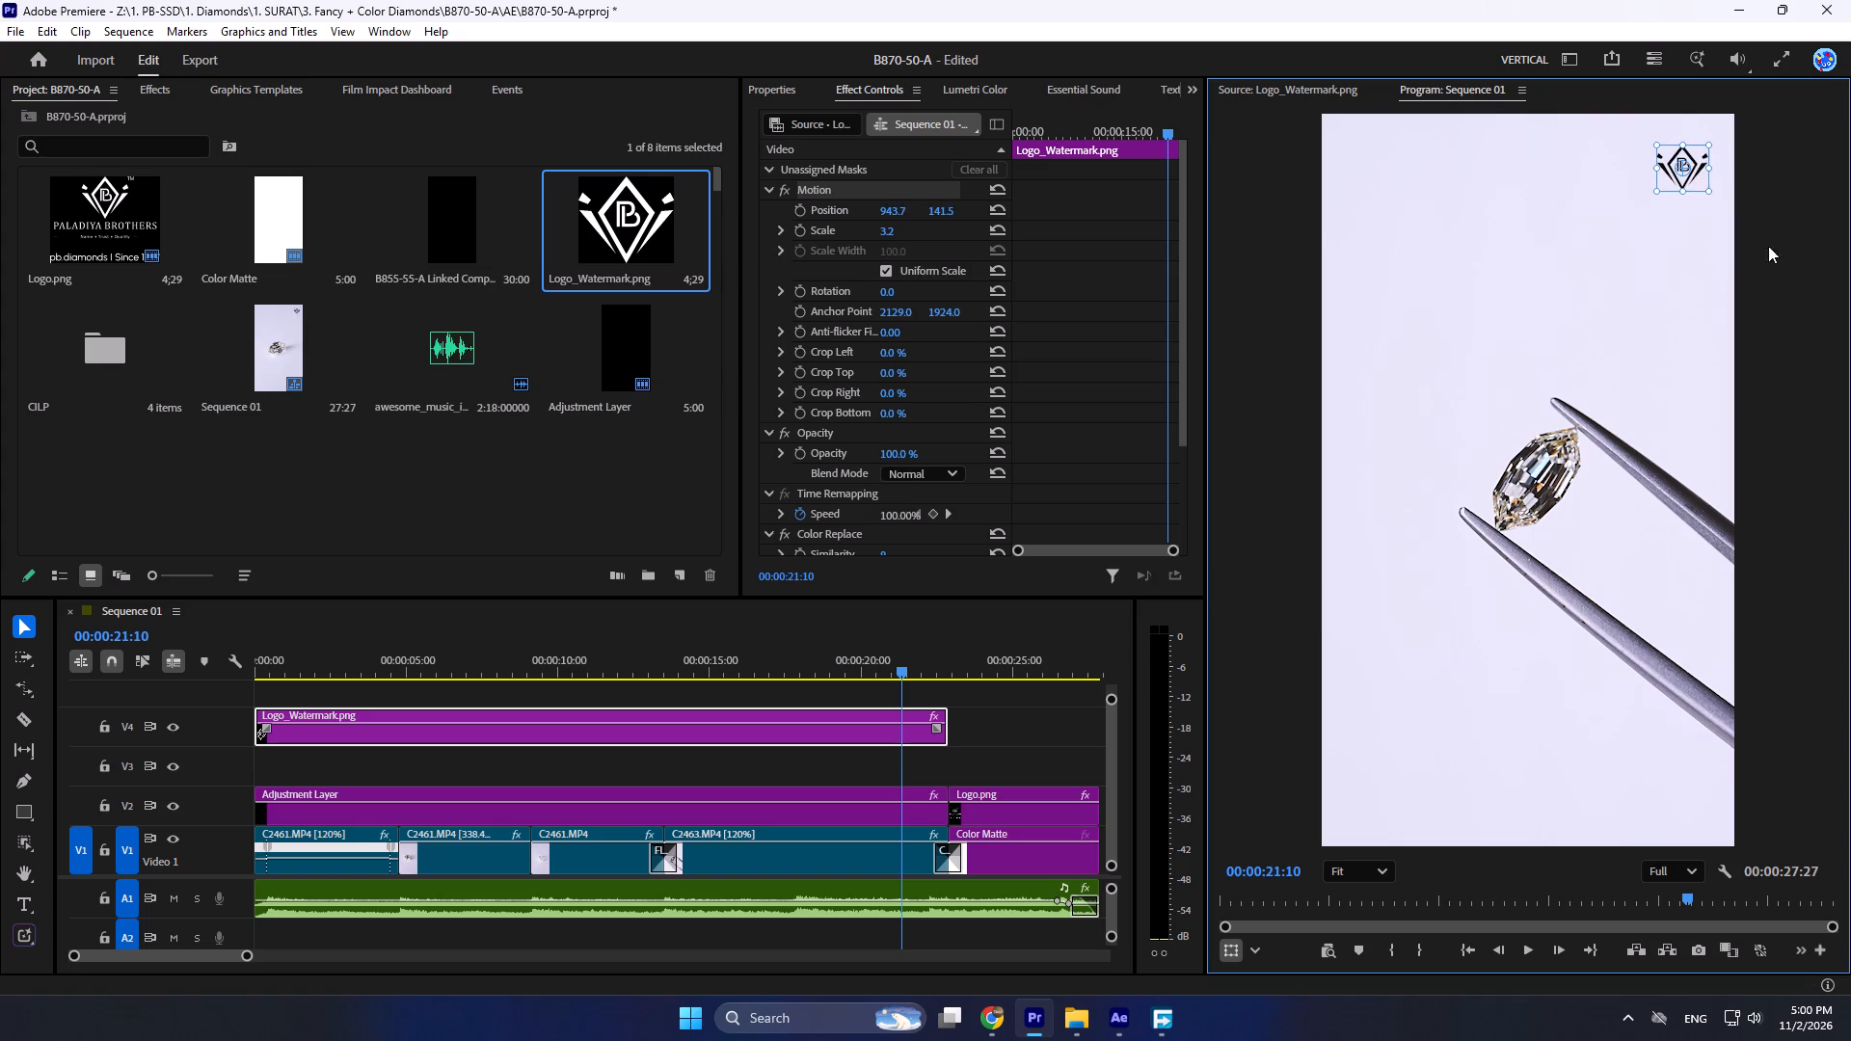
left_click(1826, 354)
Play the sequence from the start to 00:00:23:17 to review the watermark and the logo ending.
left_click_drag(899, 667, 659, 690)
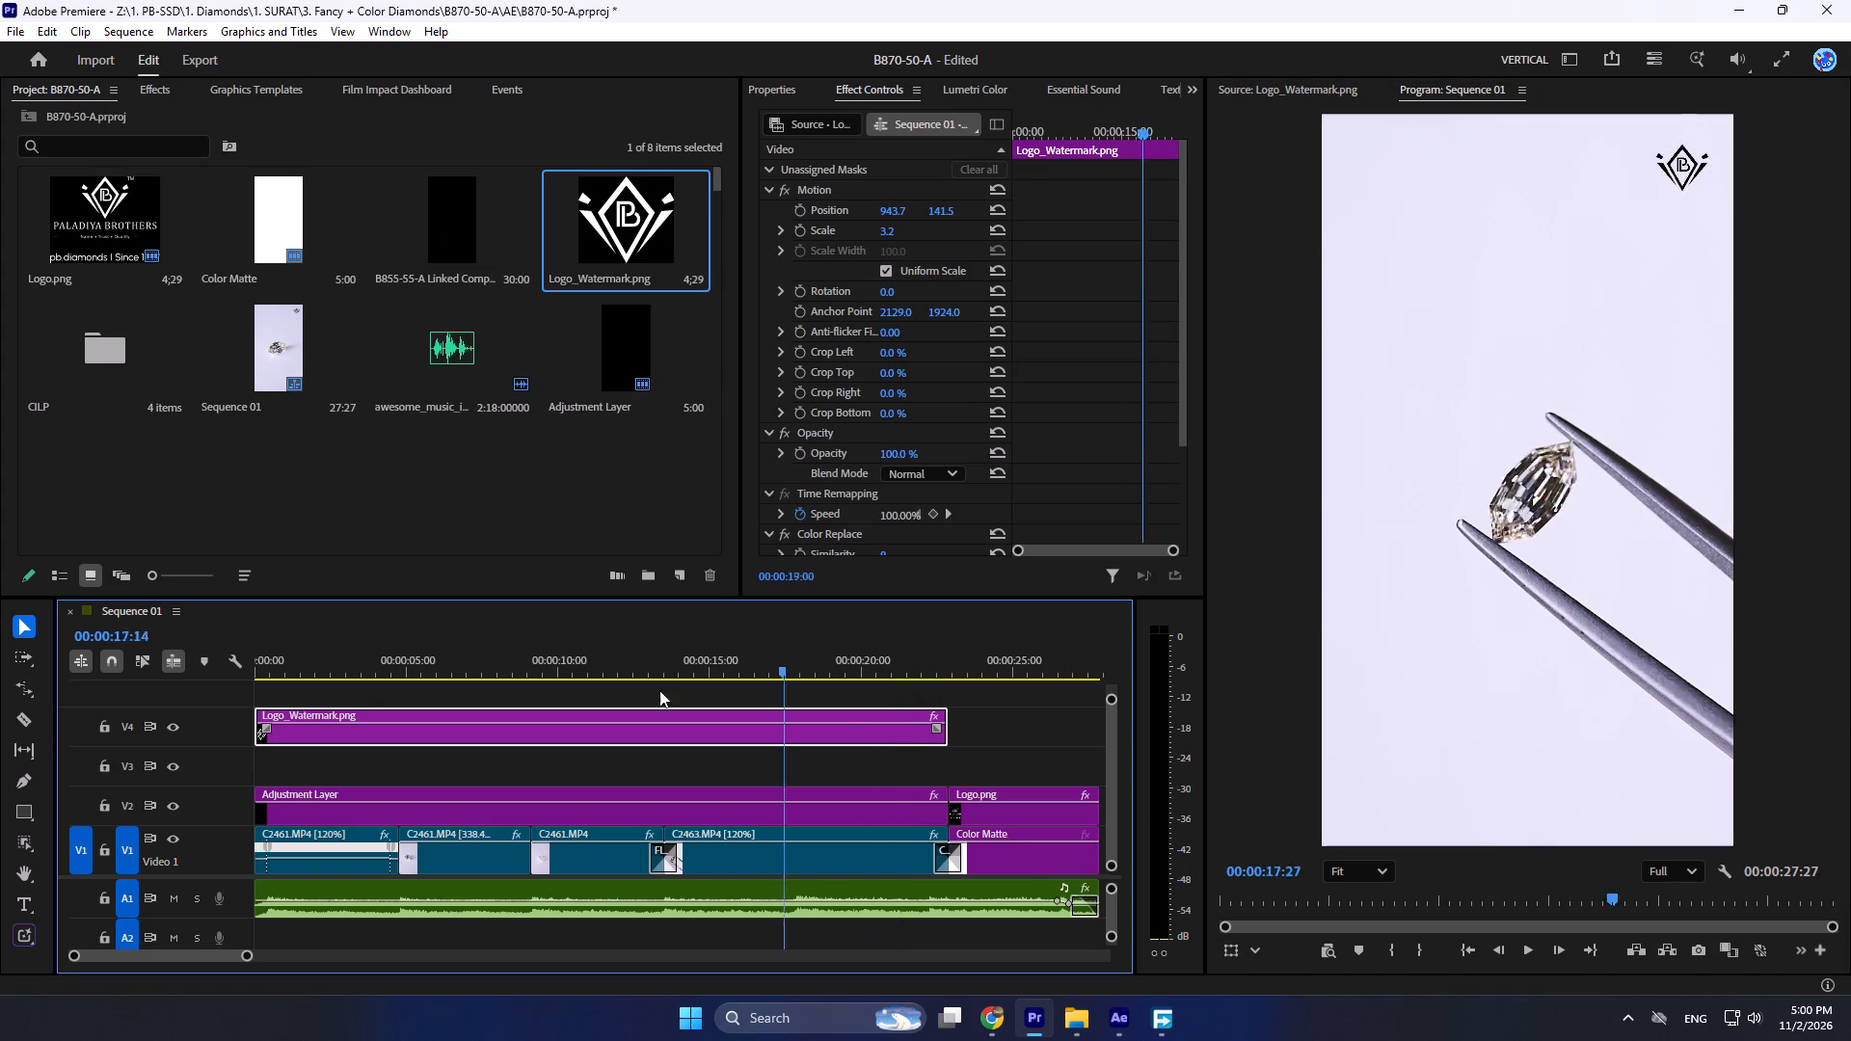
left_click_drag(659, 690, 51, 716)
key("space")
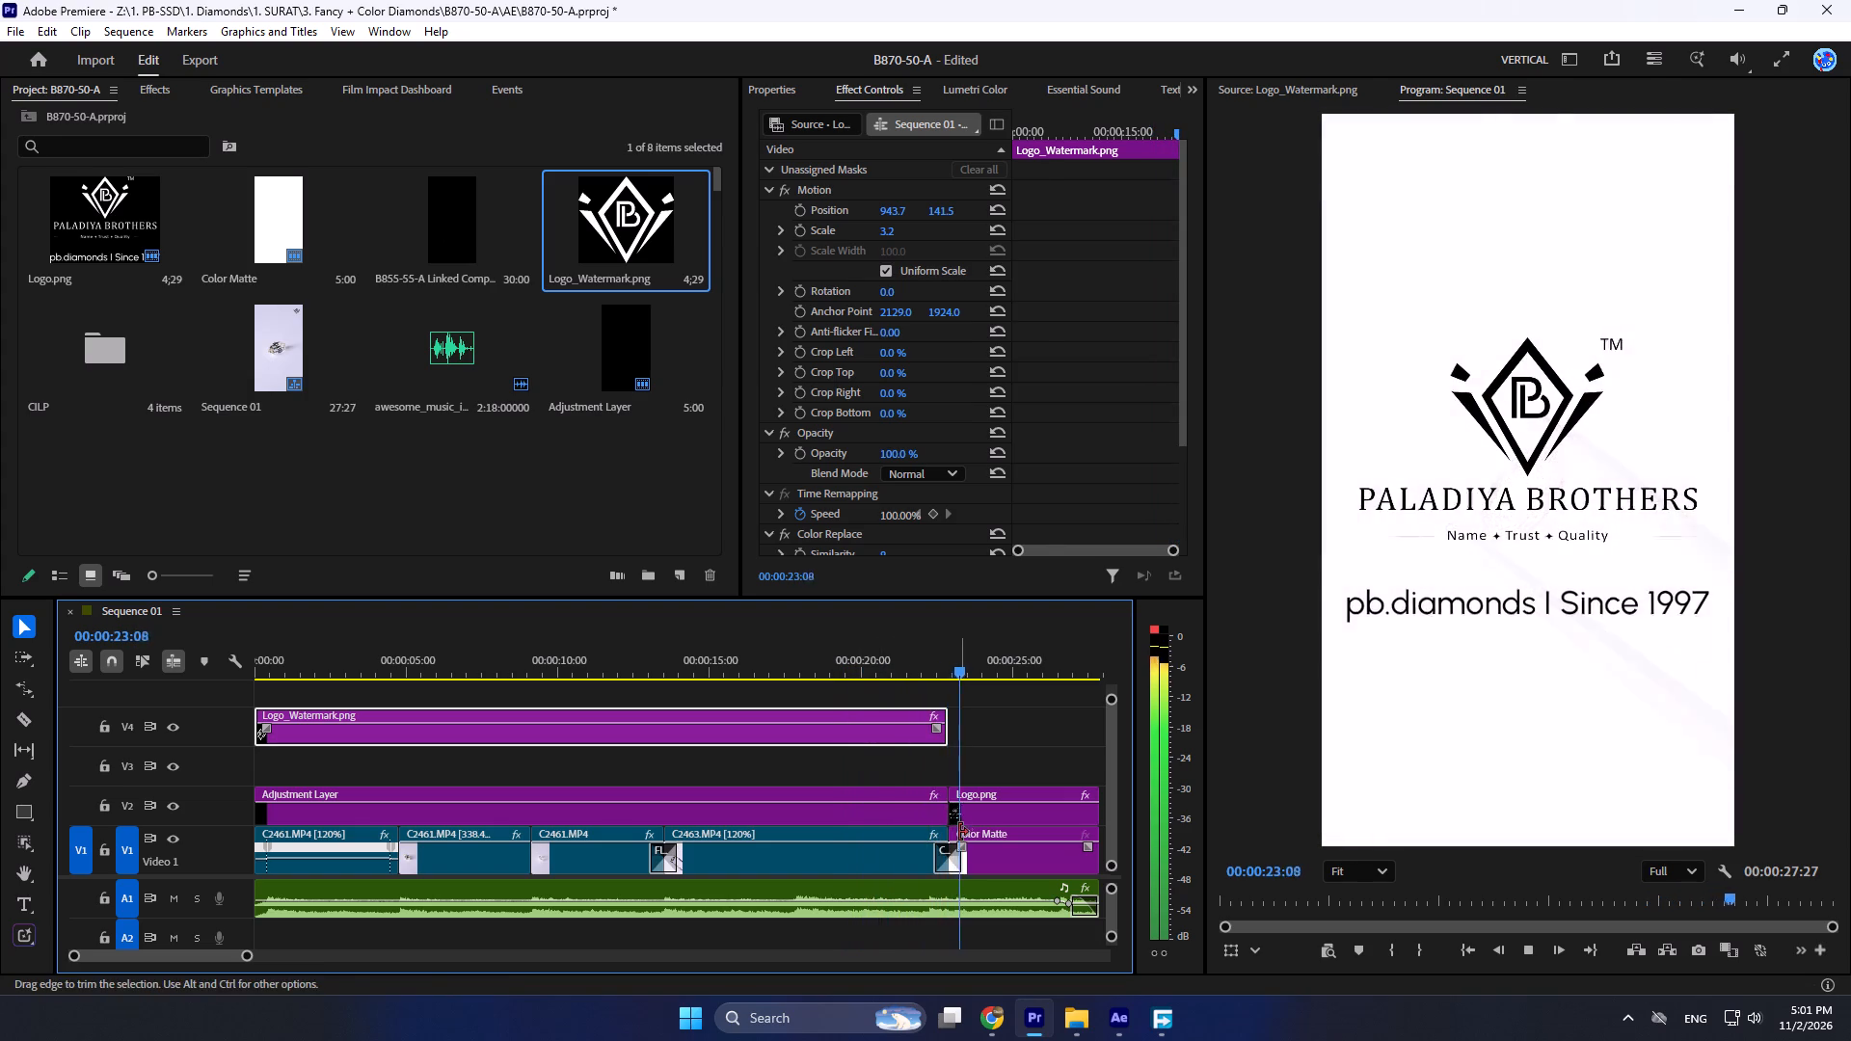
key("space")
Trim the adjustment layer's end back by a few frames so it stops just before Logo.png.
left_click(957, 801)
scroll(950, 812, "up", 5, "alt")
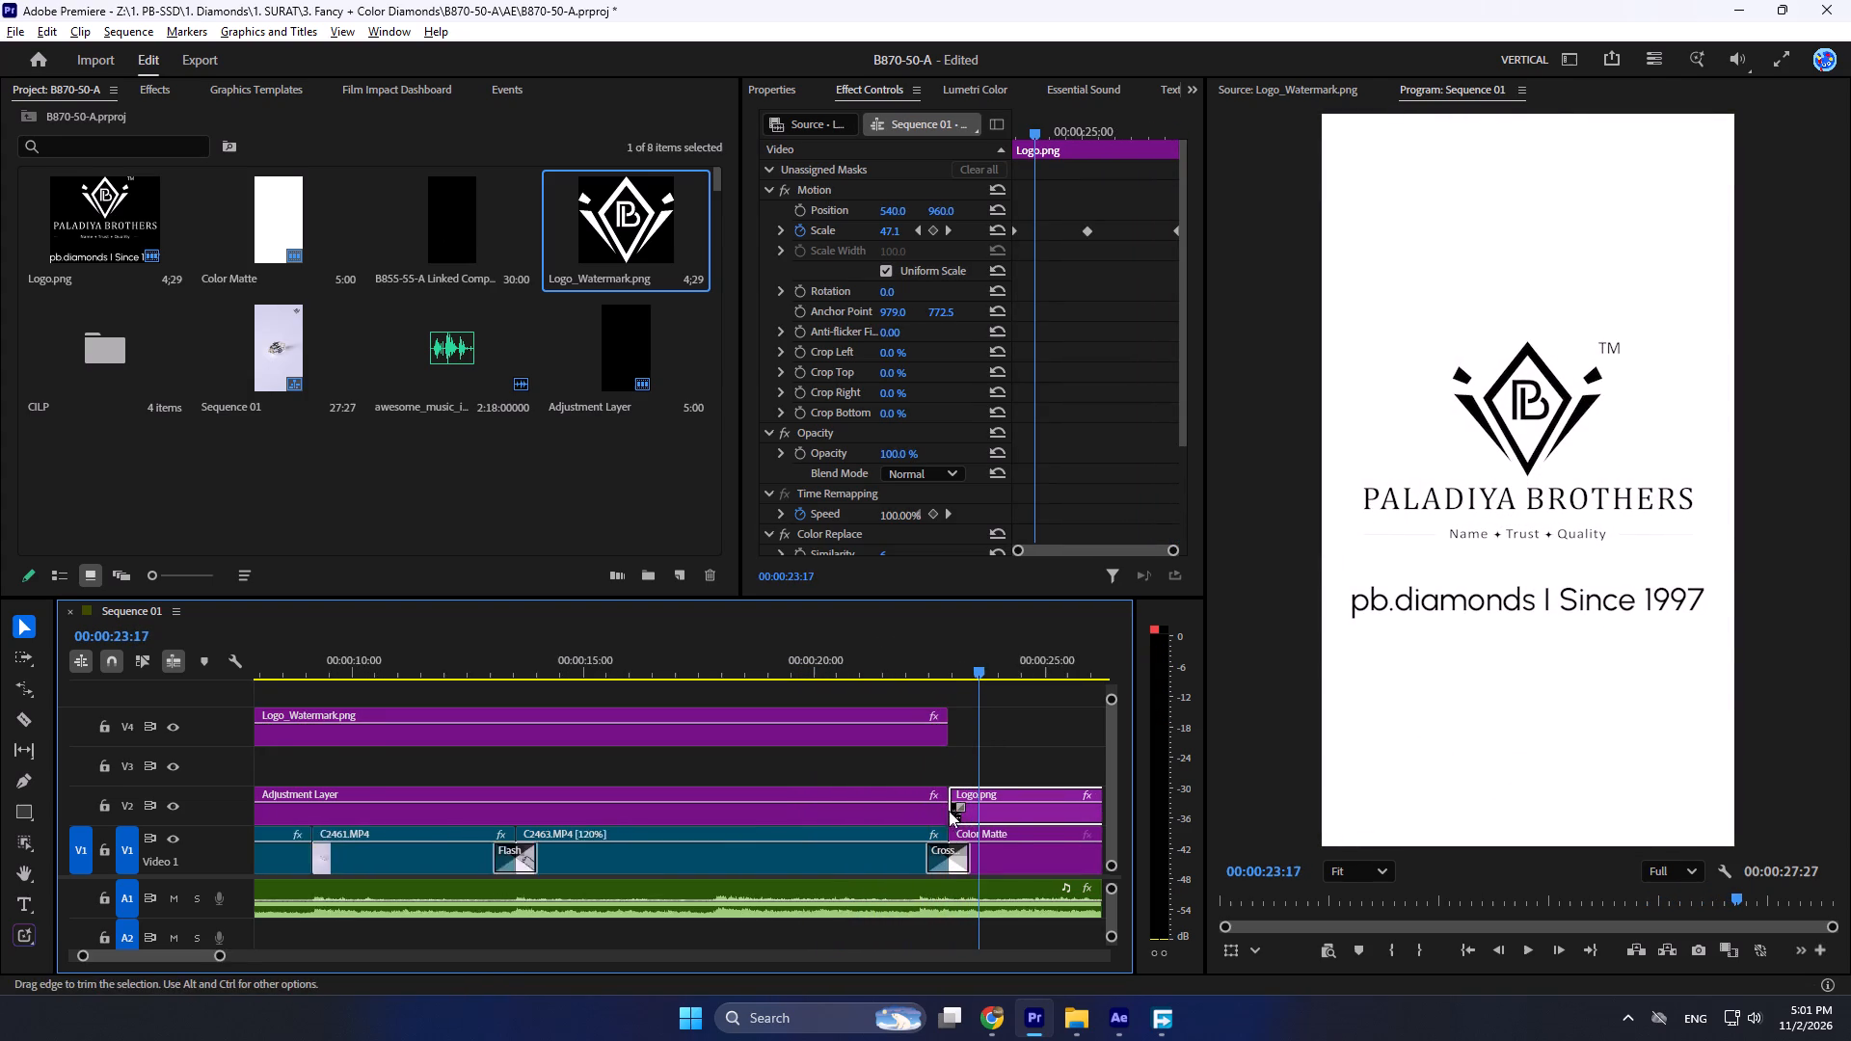
left_click(916, 815)
left_click_drag(938, 816, 929, 819)
Apply the default Cross Dissolve to the start of Logo.png, shorten it to about half a second, and preview it.
scroll(986, 812, "up", 5, "alt")
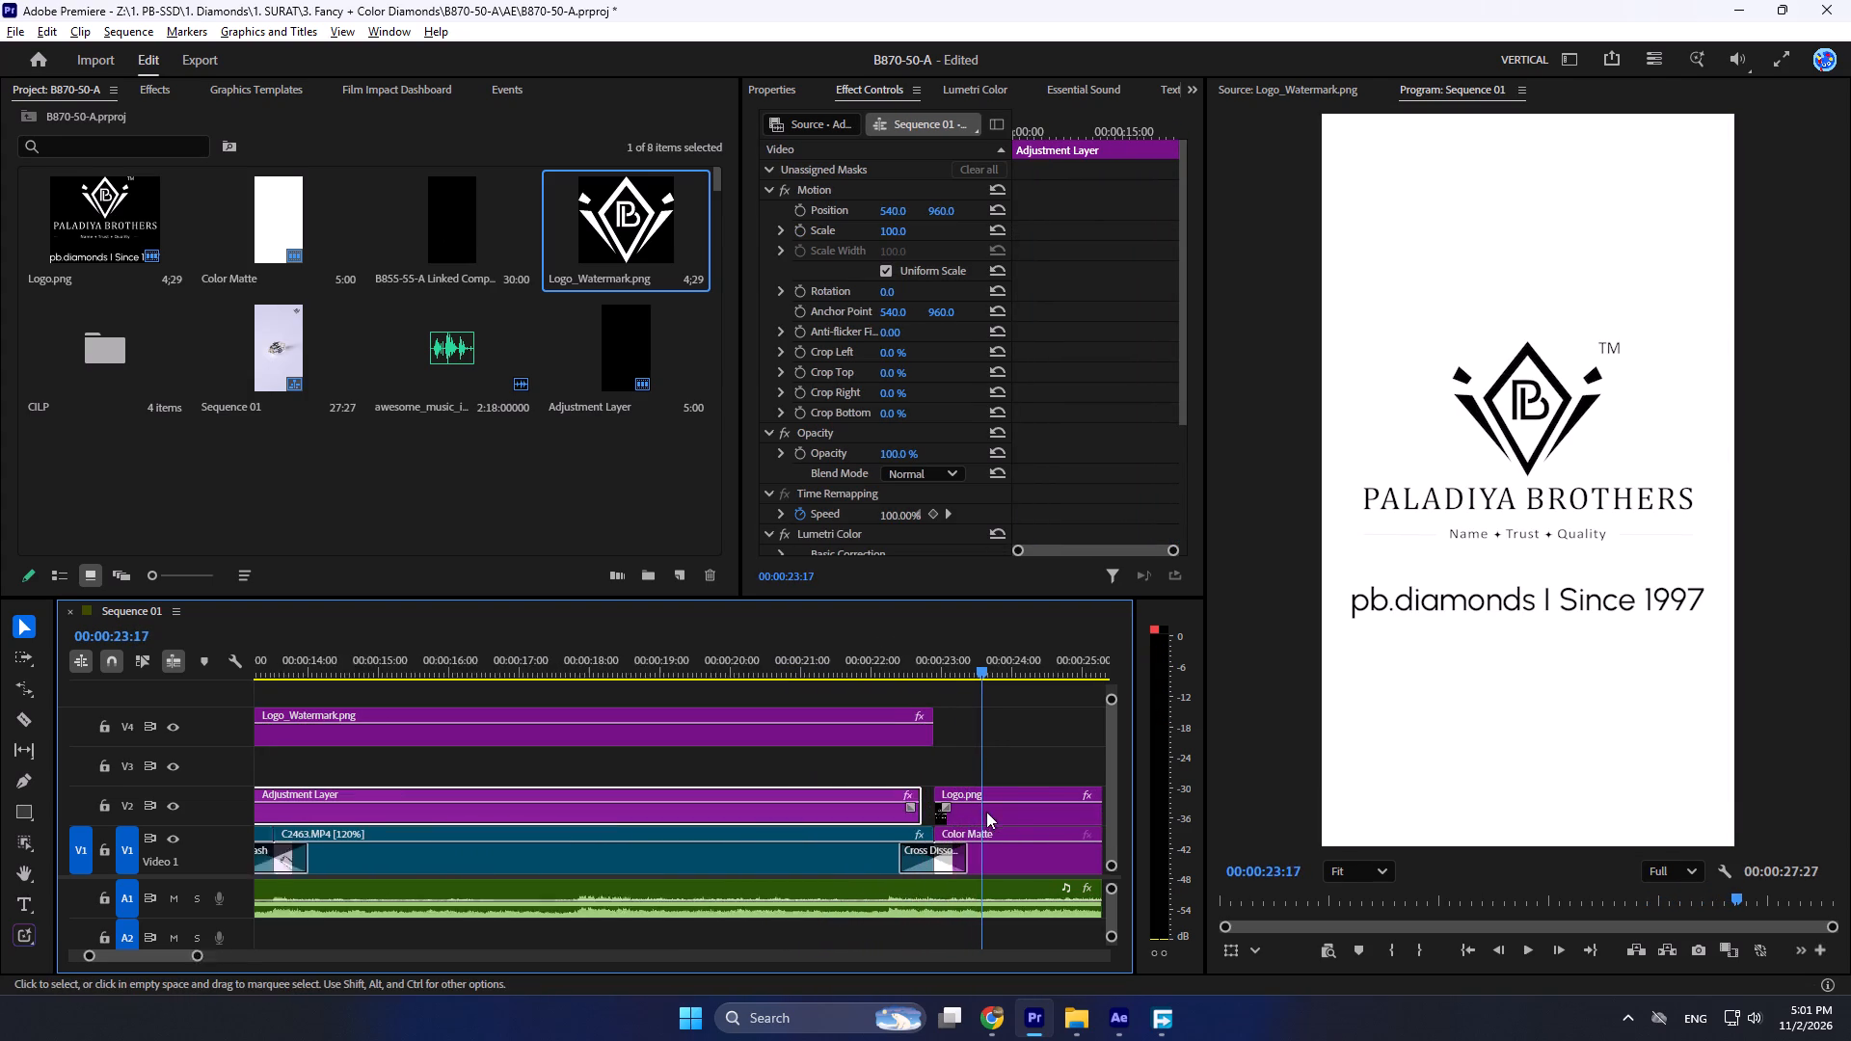
left_click(923, 813)
right_click(923, 813)
left_click(993, 939)
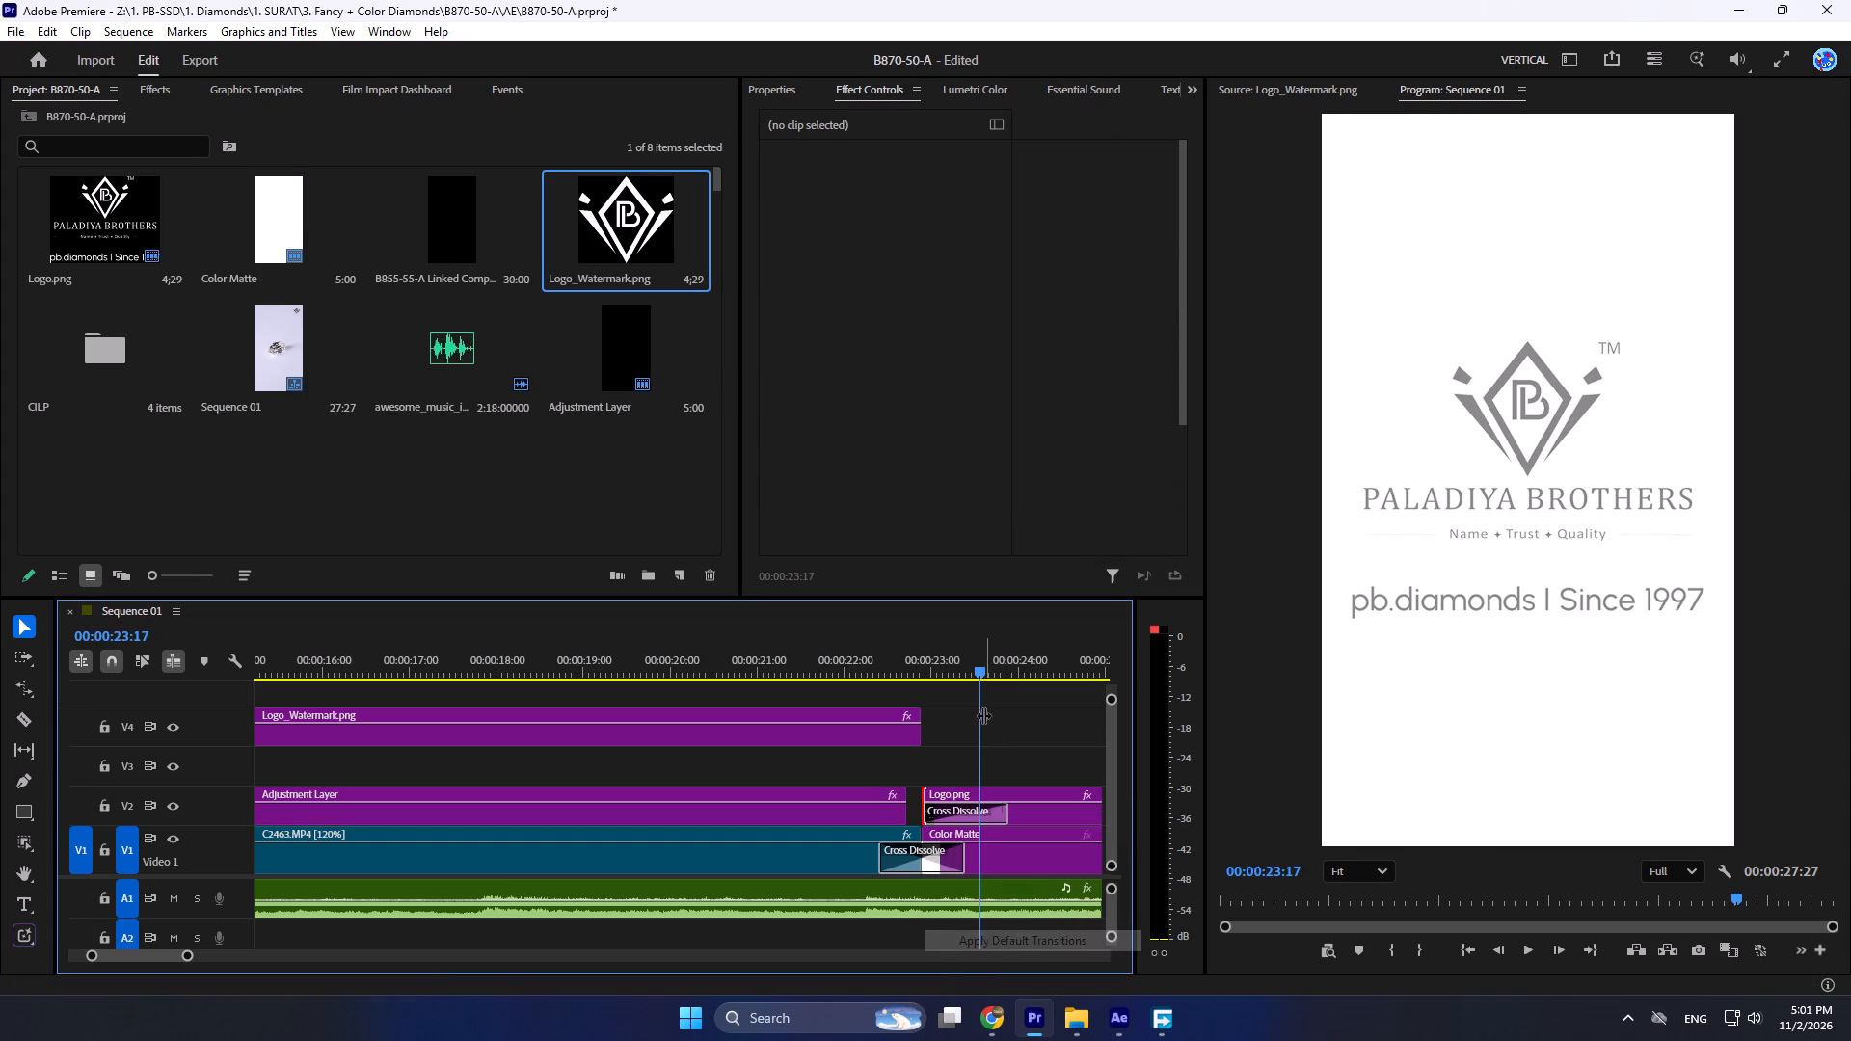
left_click_drag(980, 671, 927, 695)
left_click_drag(1007, 807, 998, 808)
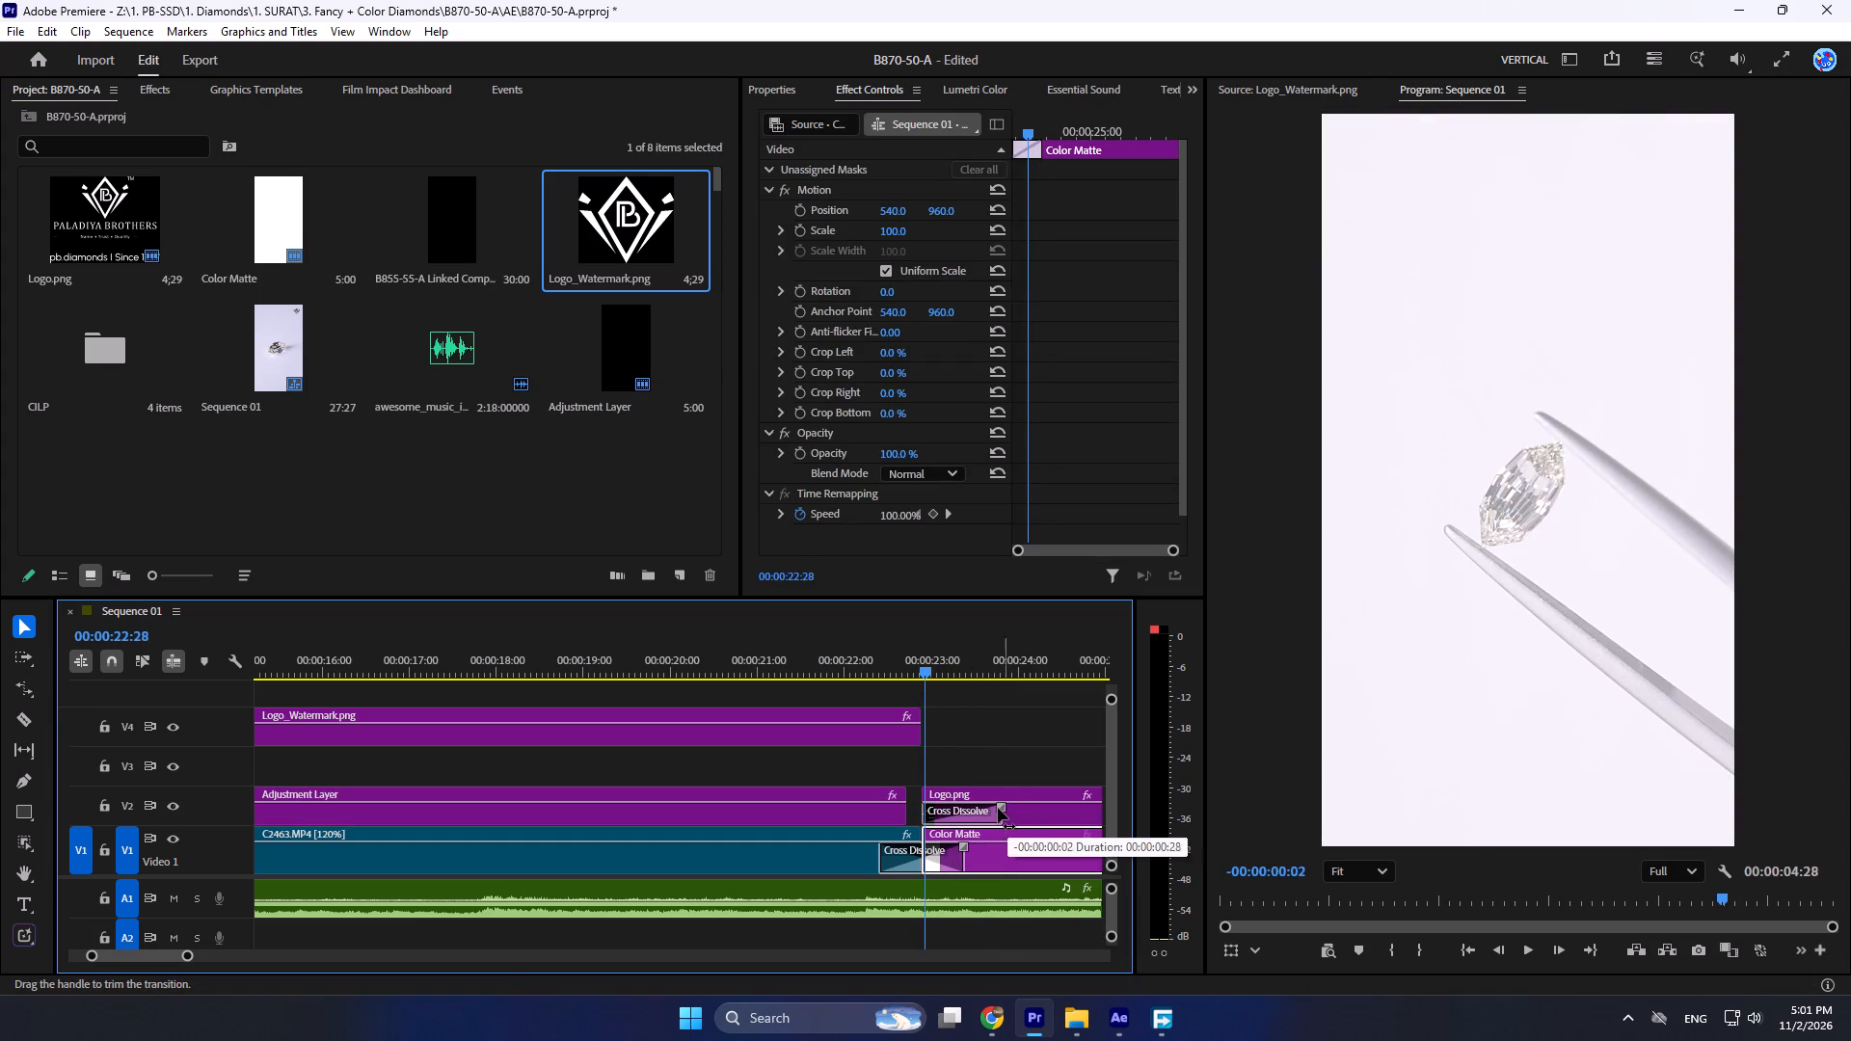
left_click_drag(998, 808, 971, 824)
key("space")
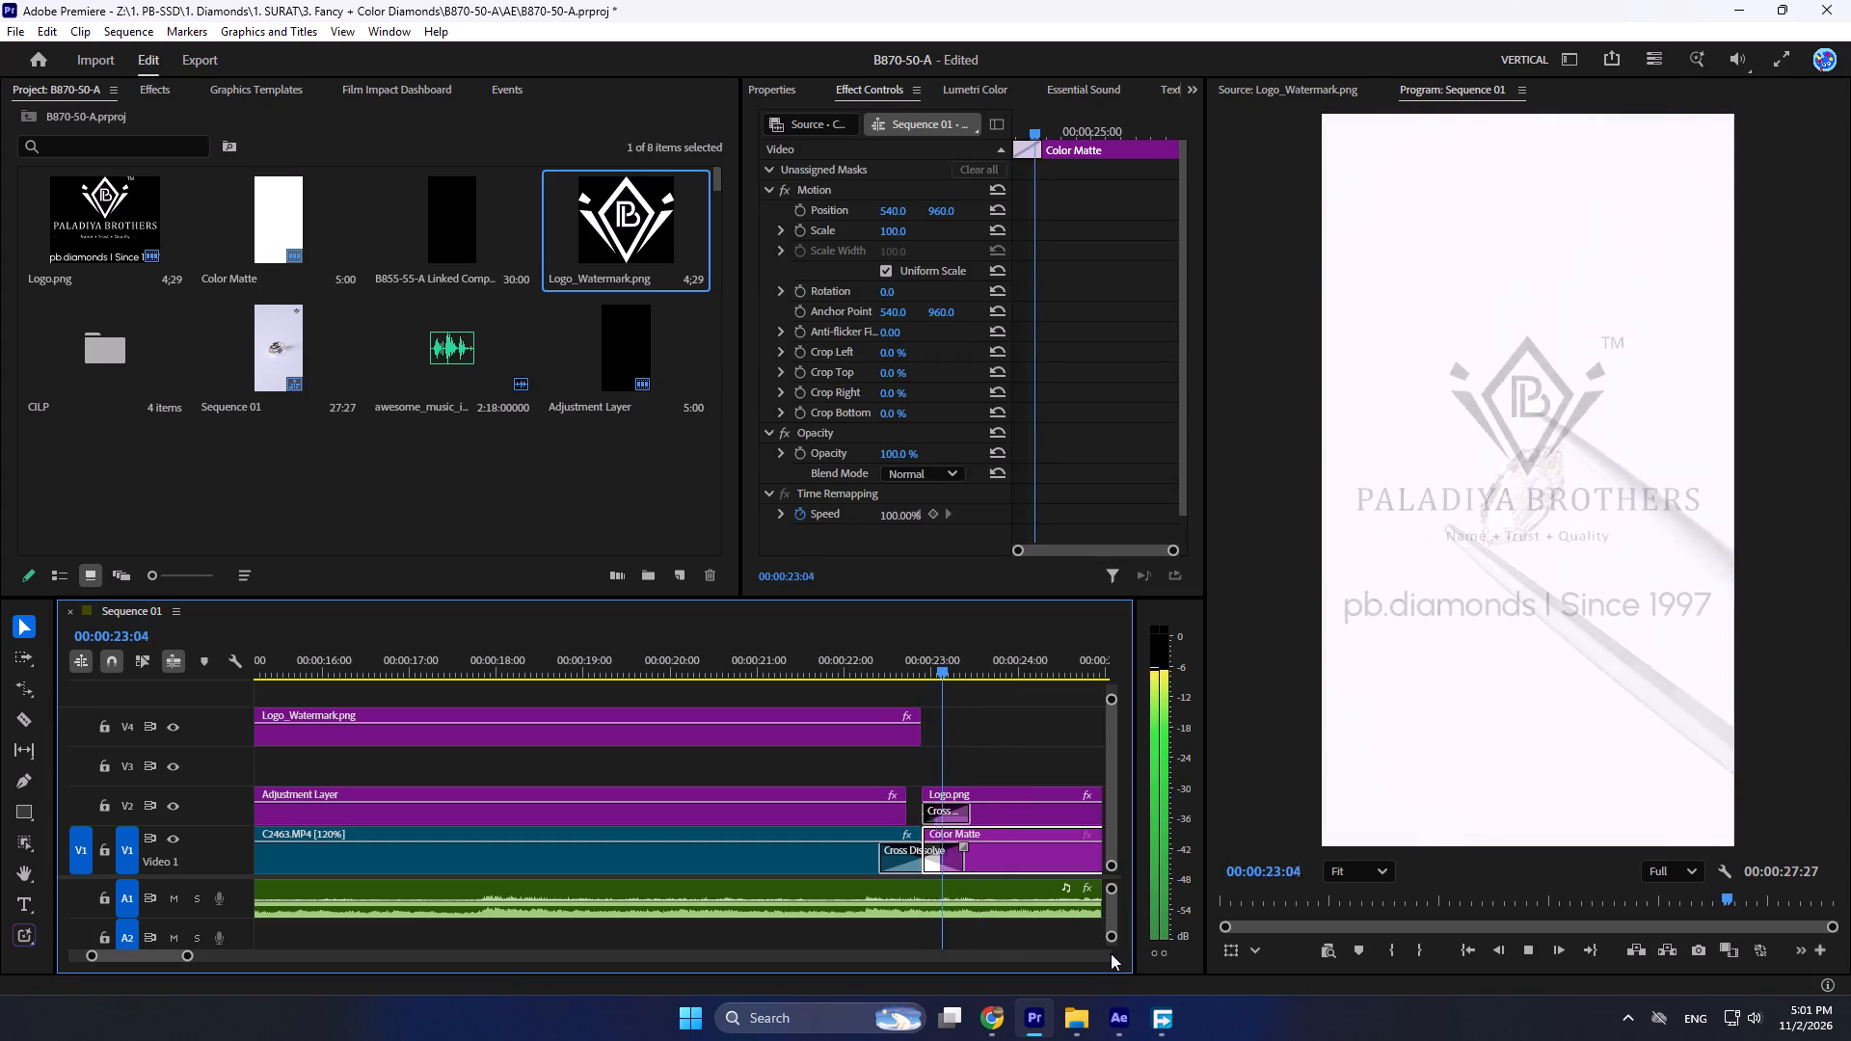
key("space")
Add a short Cross Dissolve to the end of the Logo_Watermark.png clip and preview the fade-out.
left_click_drag(999, 663, 902, 693)
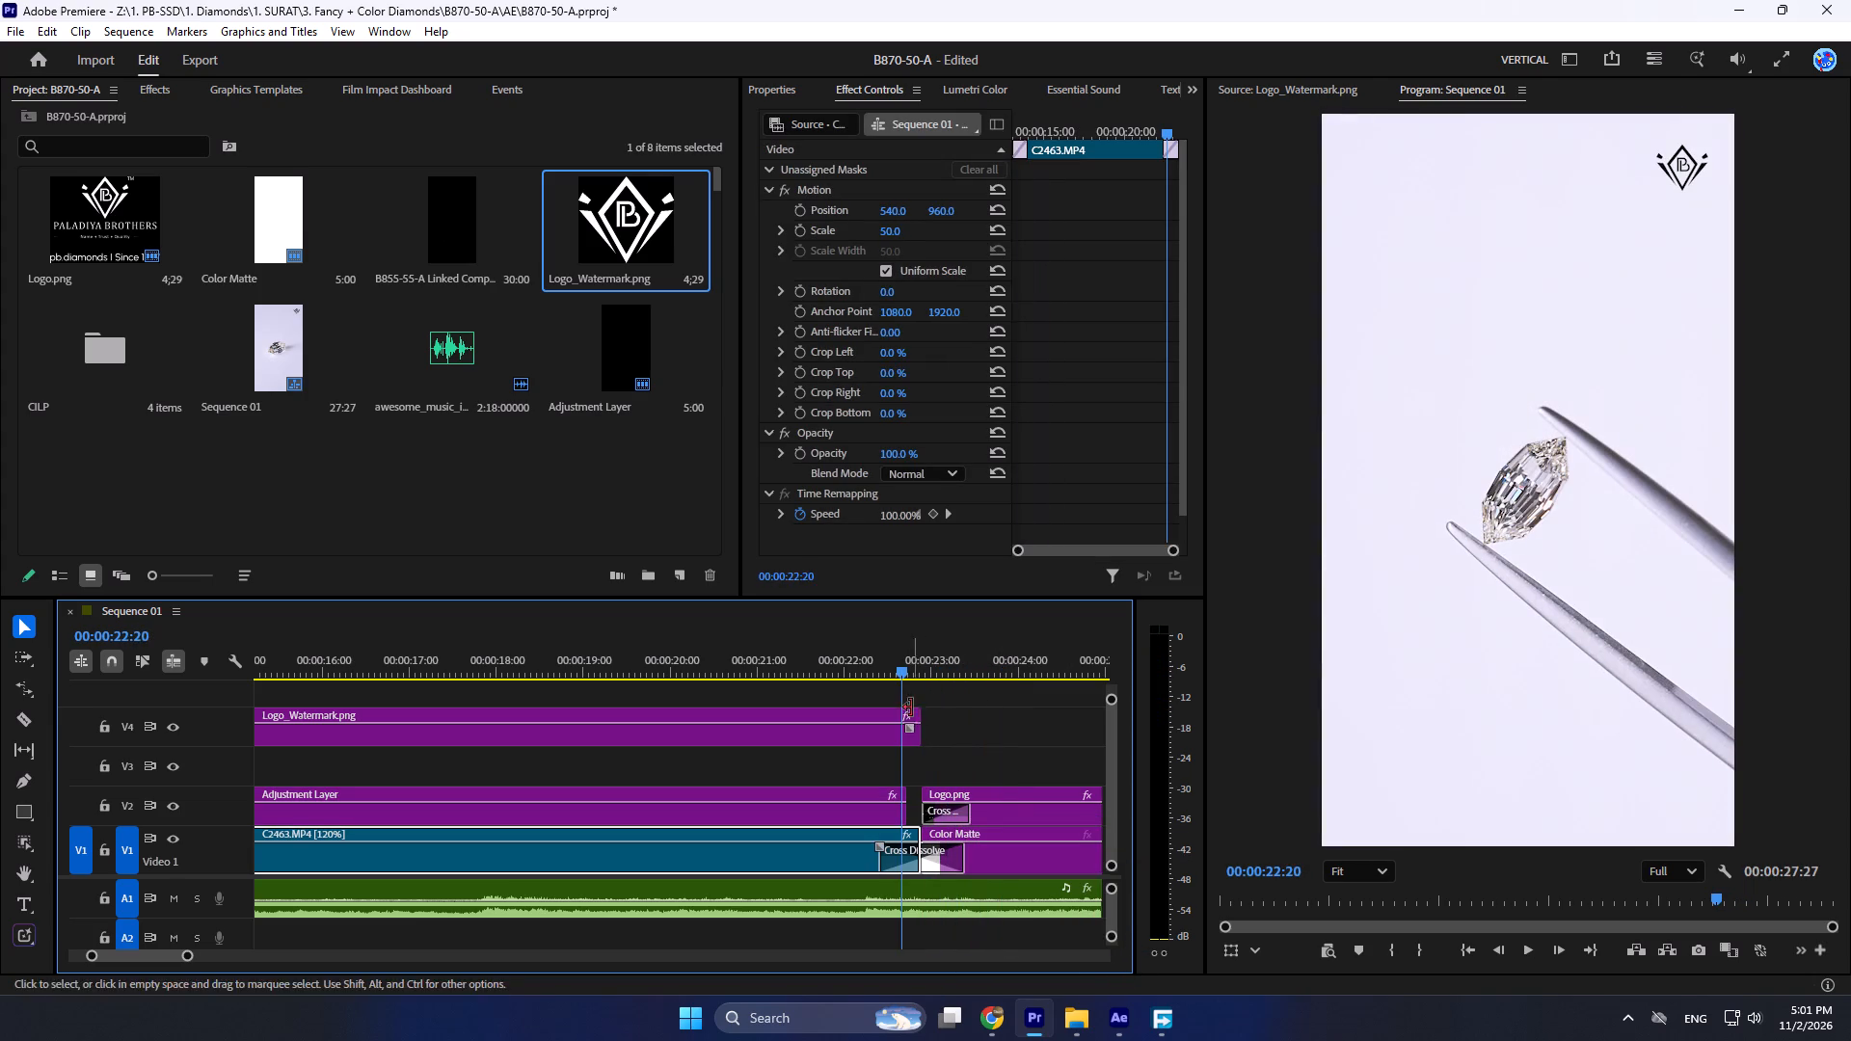
left_click_drag(913, 731, 890, 731)
key("space")
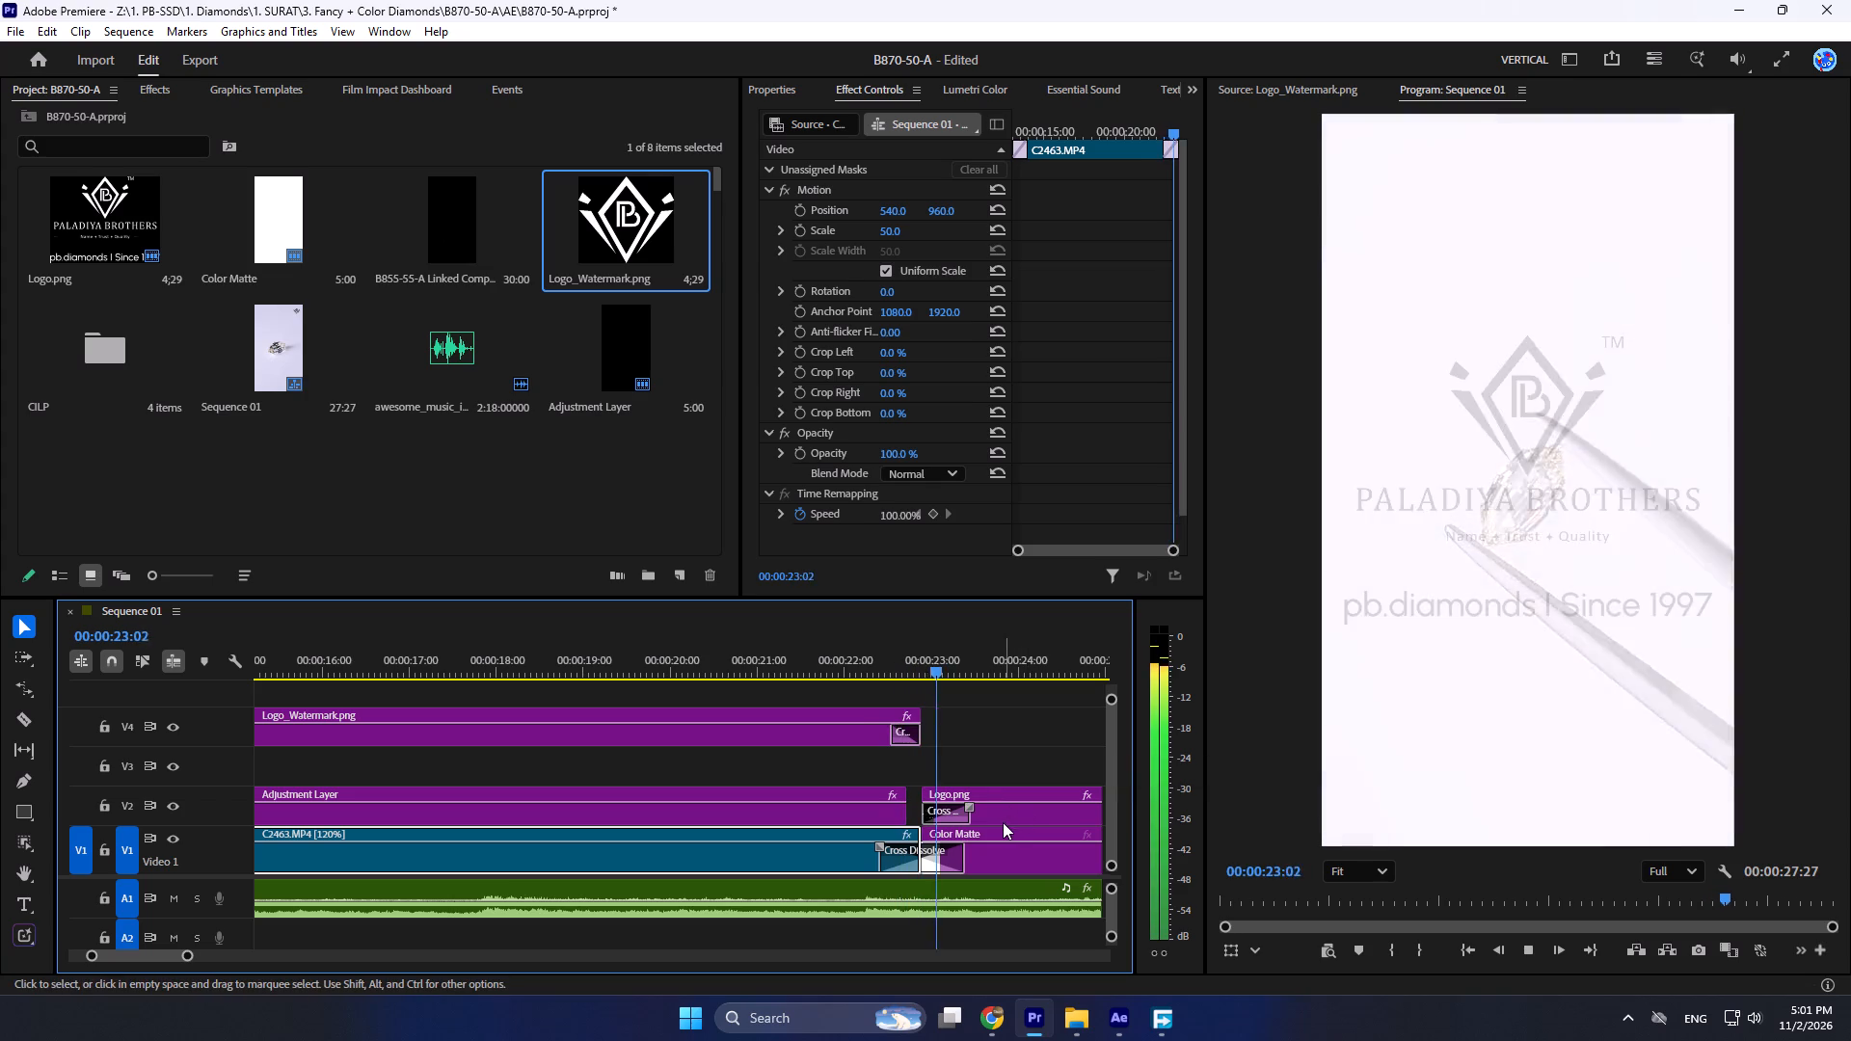
key("space")
left_click_drag(966, 662, 874, 708)
key("space")
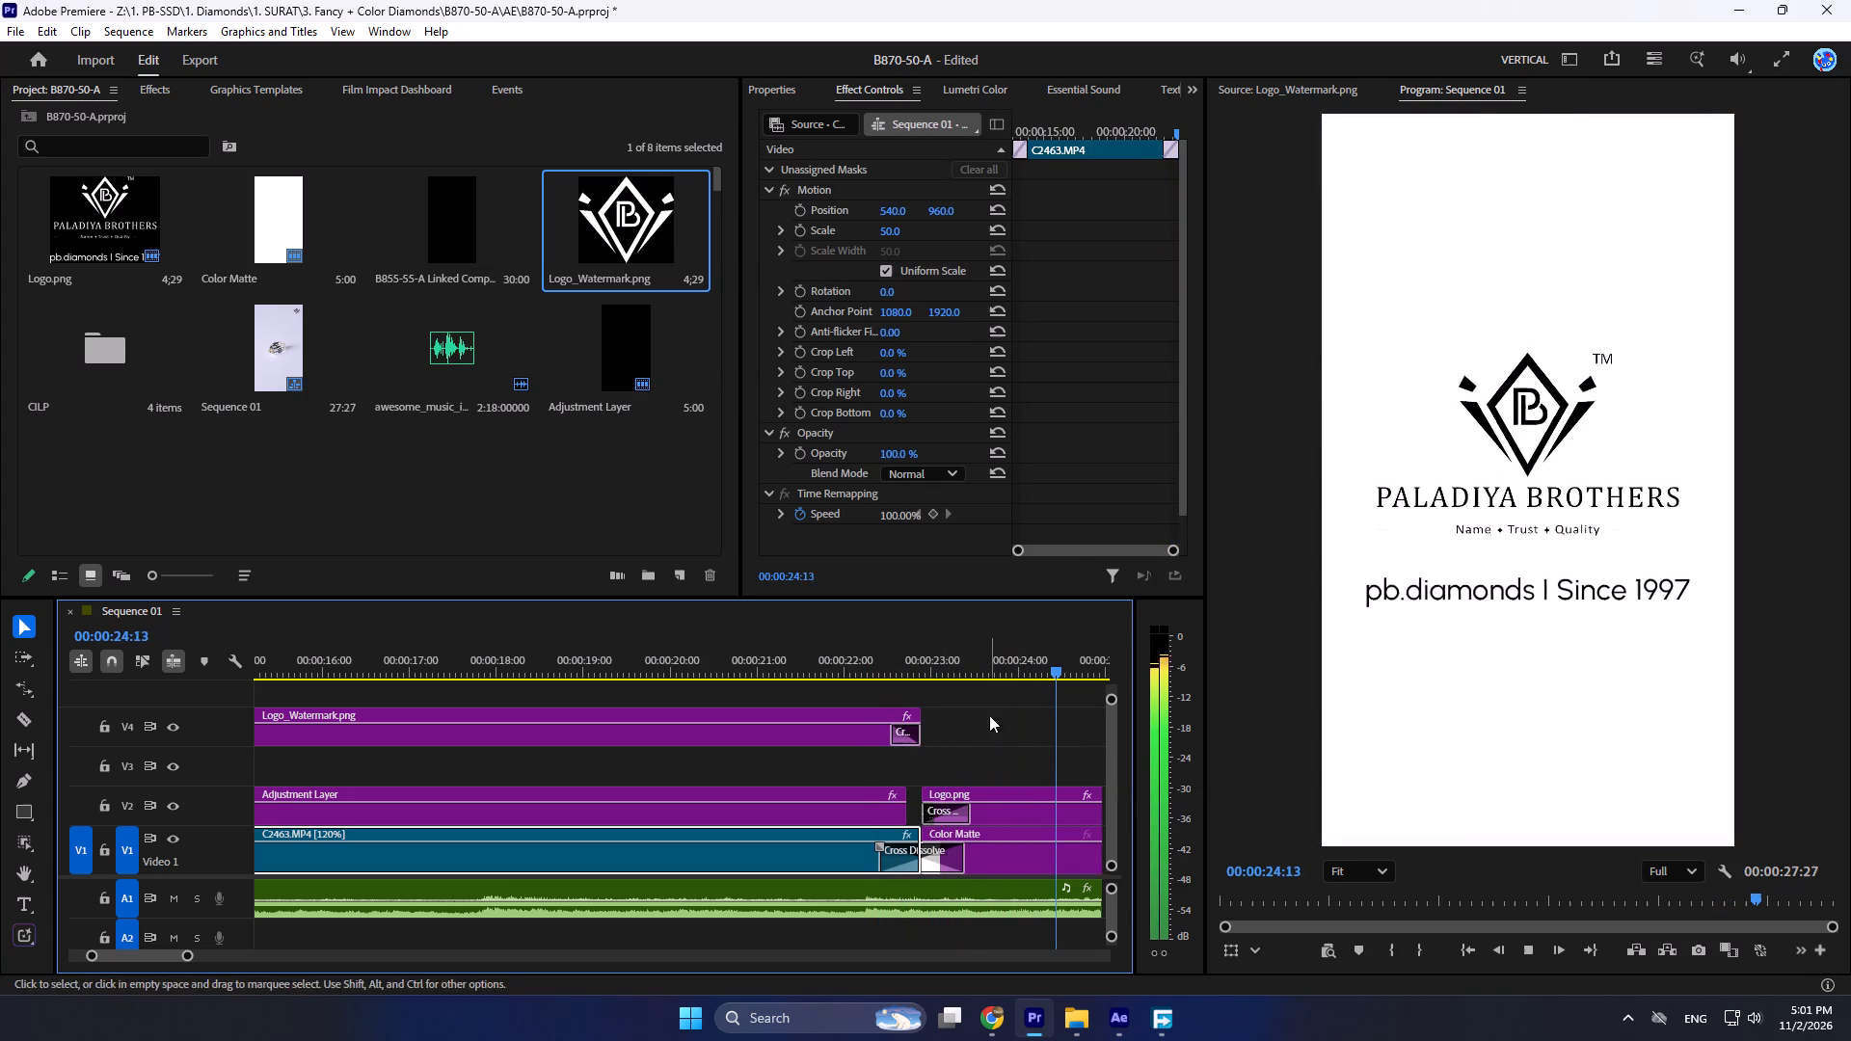
key("space")
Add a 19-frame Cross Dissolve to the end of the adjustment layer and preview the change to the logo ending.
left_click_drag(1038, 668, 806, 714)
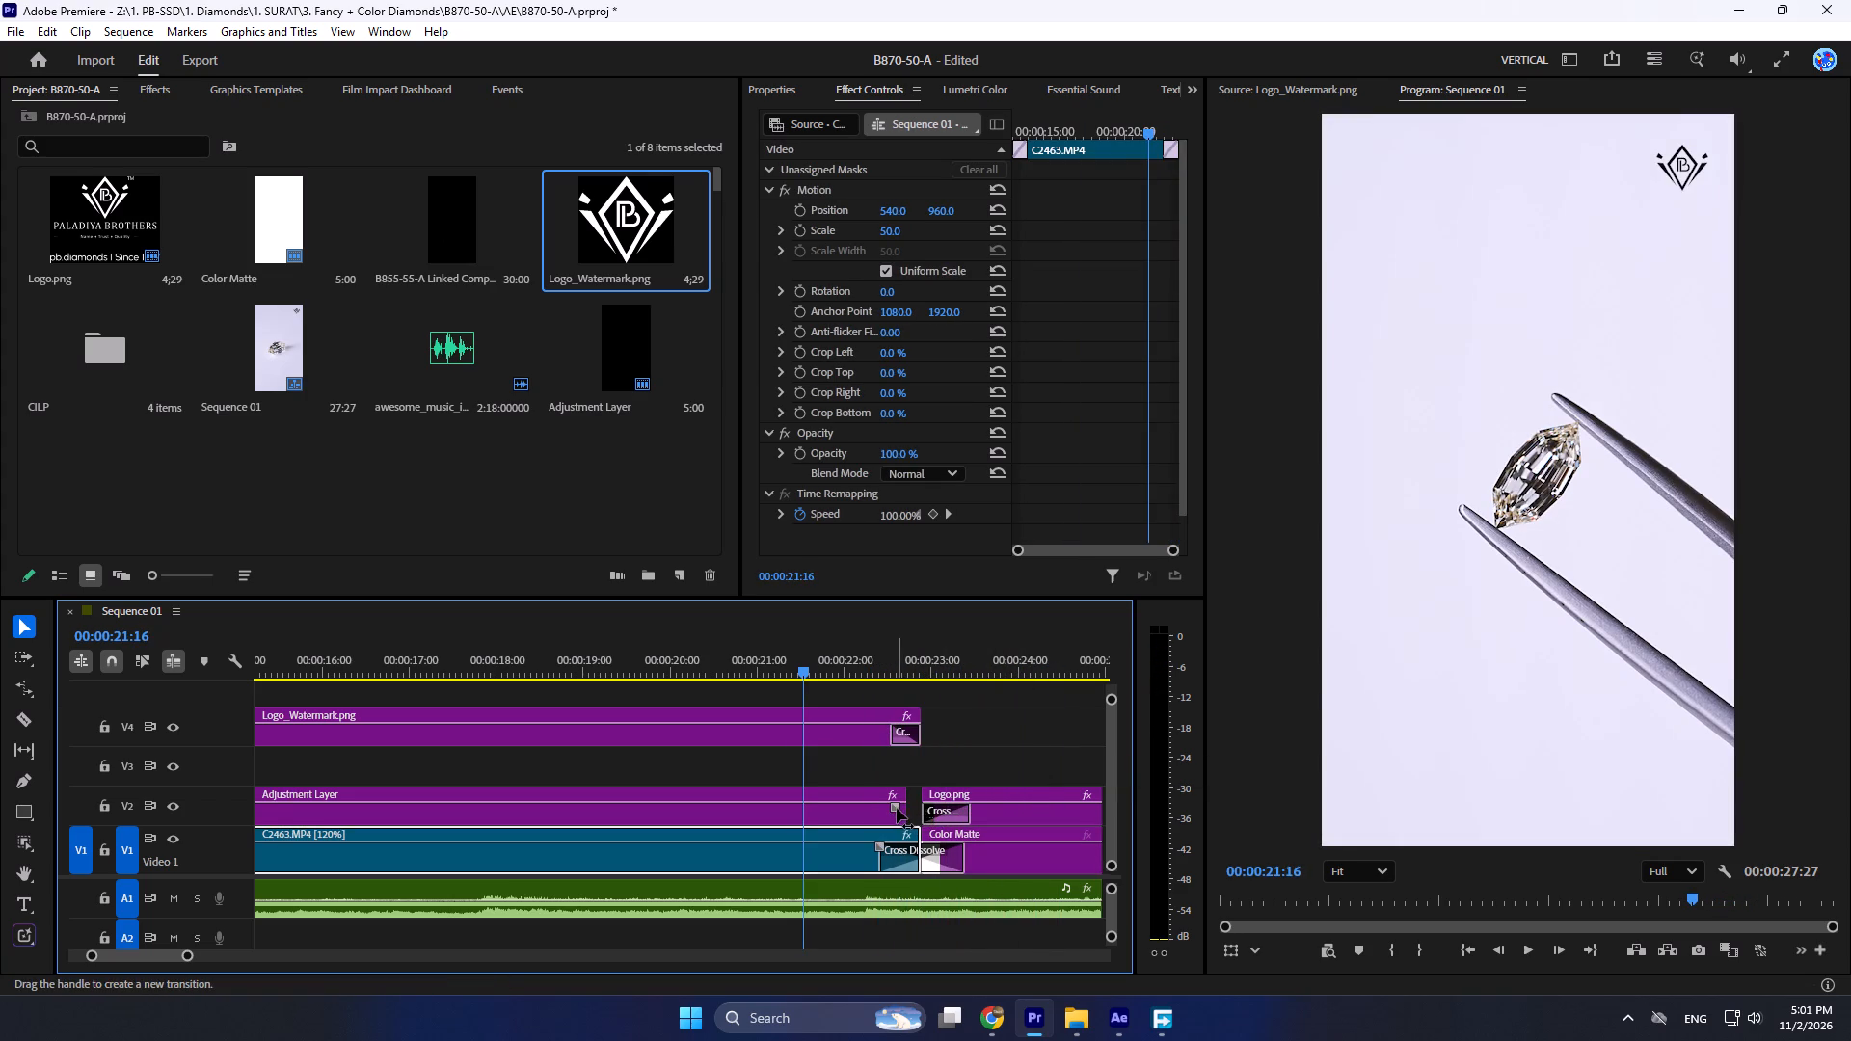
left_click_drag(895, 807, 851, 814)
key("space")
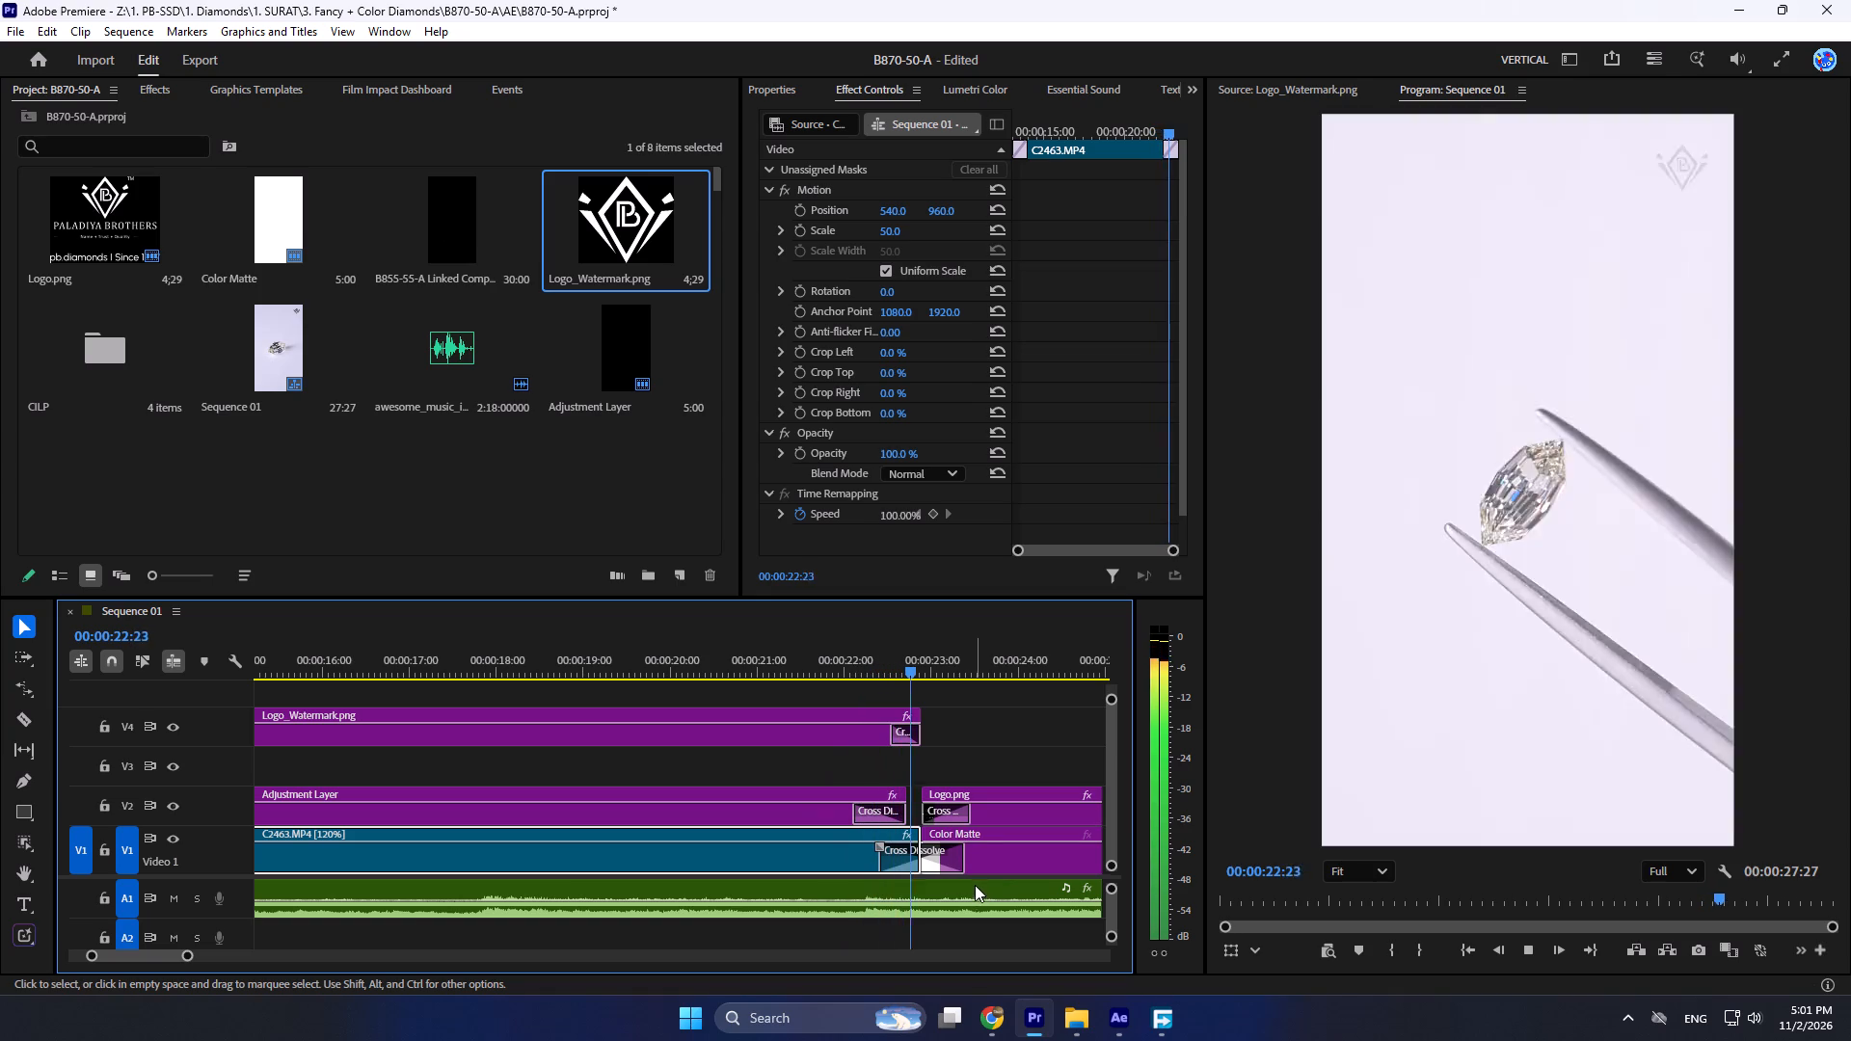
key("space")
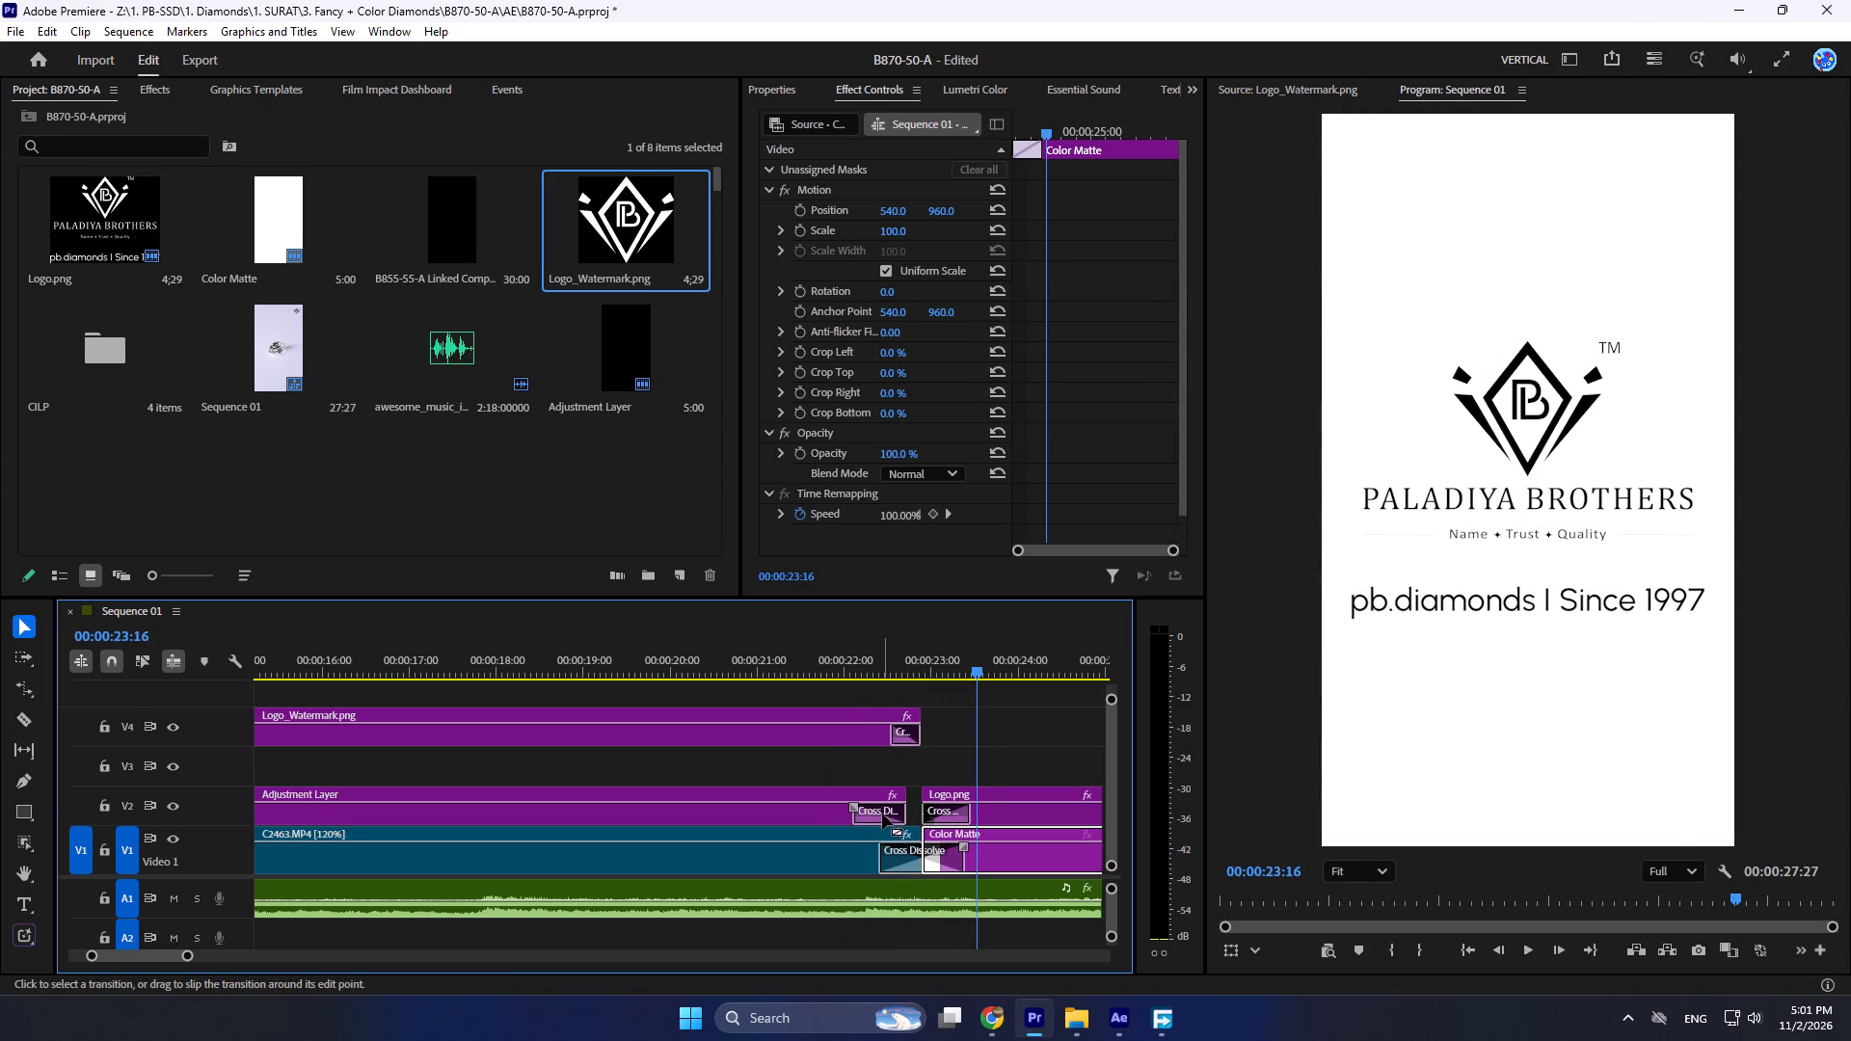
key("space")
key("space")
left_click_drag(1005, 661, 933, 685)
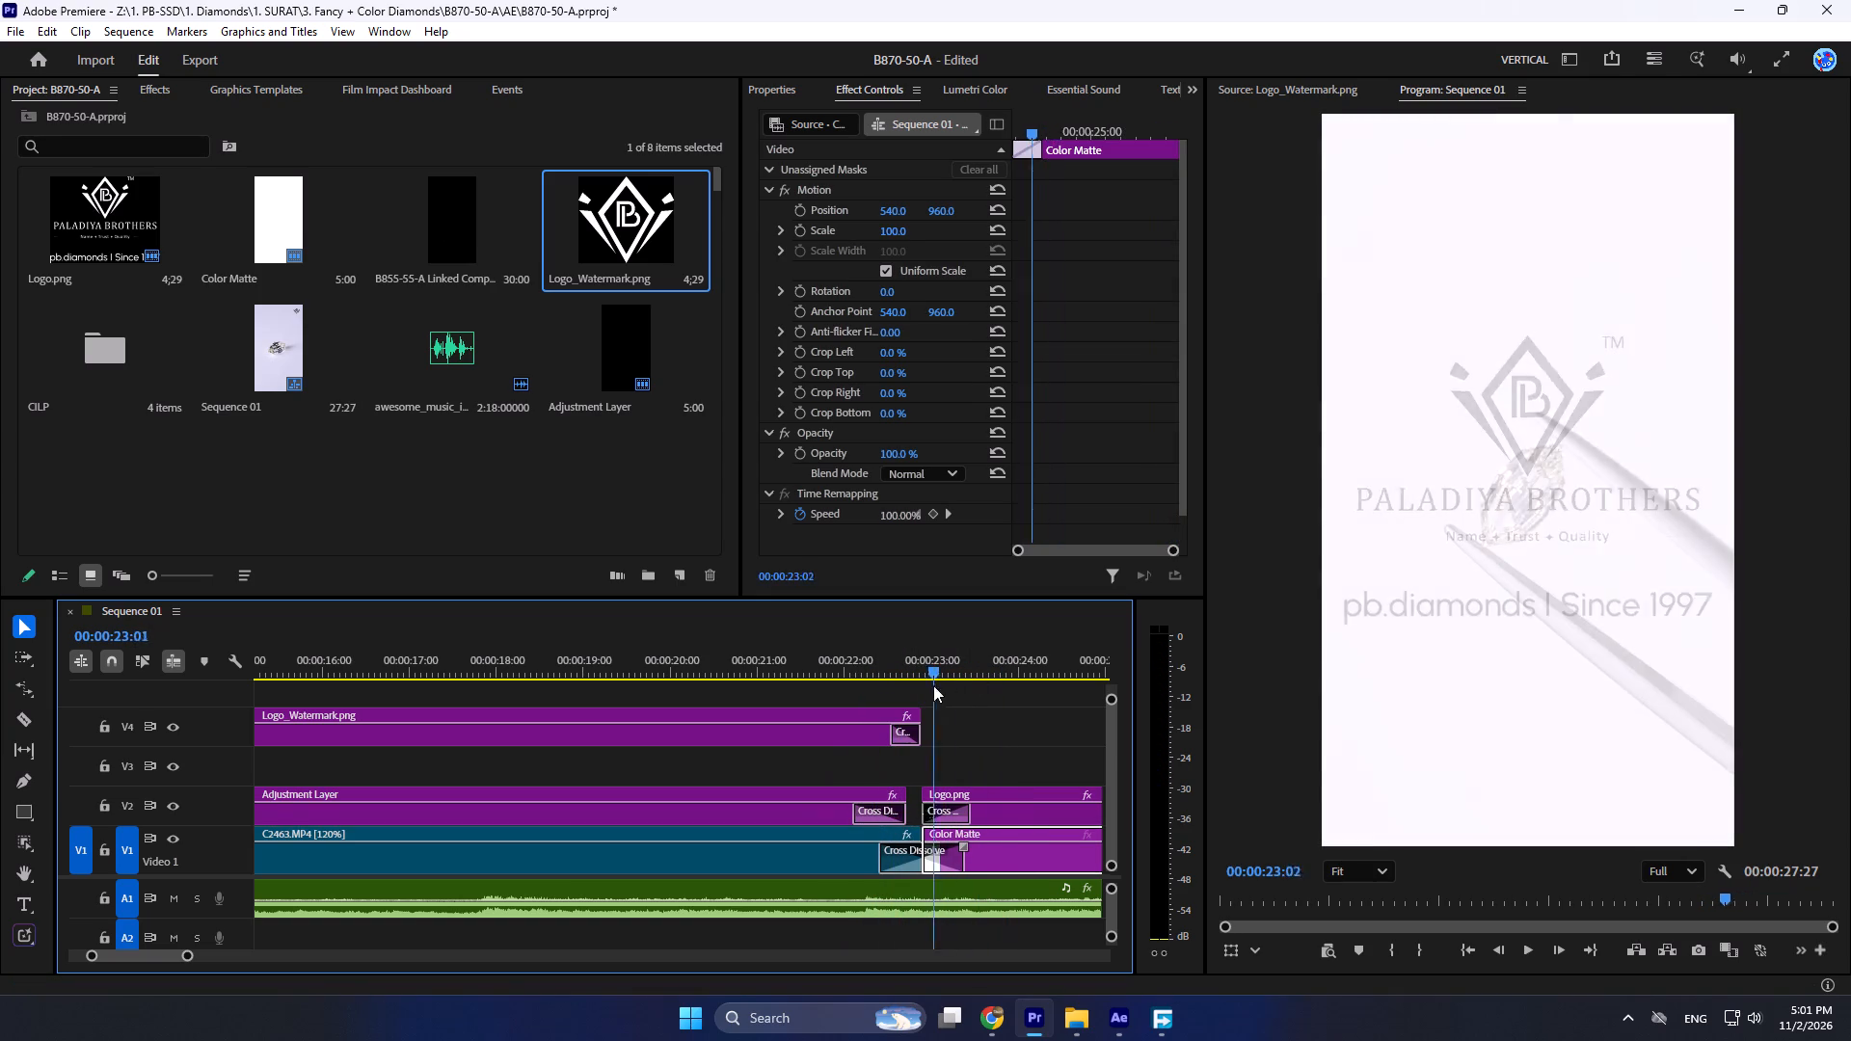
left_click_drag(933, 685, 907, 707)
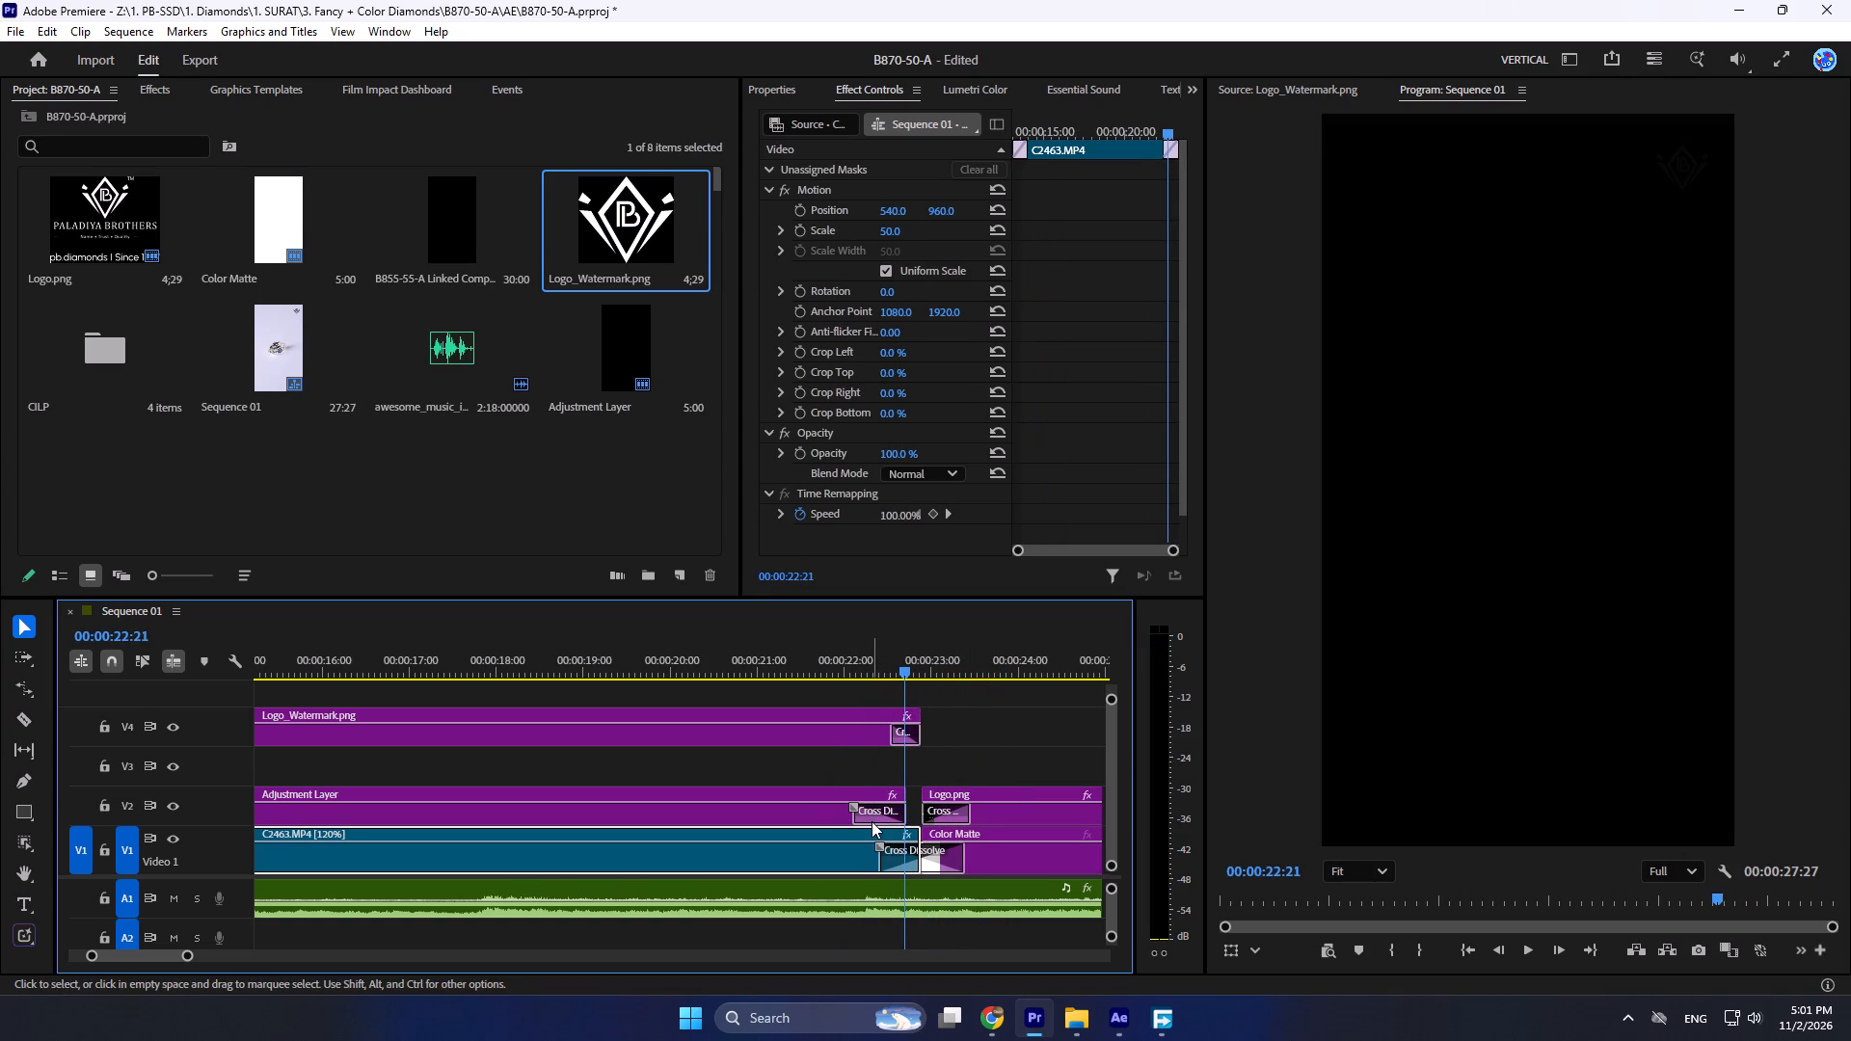
Replace the Cross Dissolve between the last C2463.MP4 clip and the Color Matte with Dip to White.
left_click(872, 821)
left_click(877, 807)
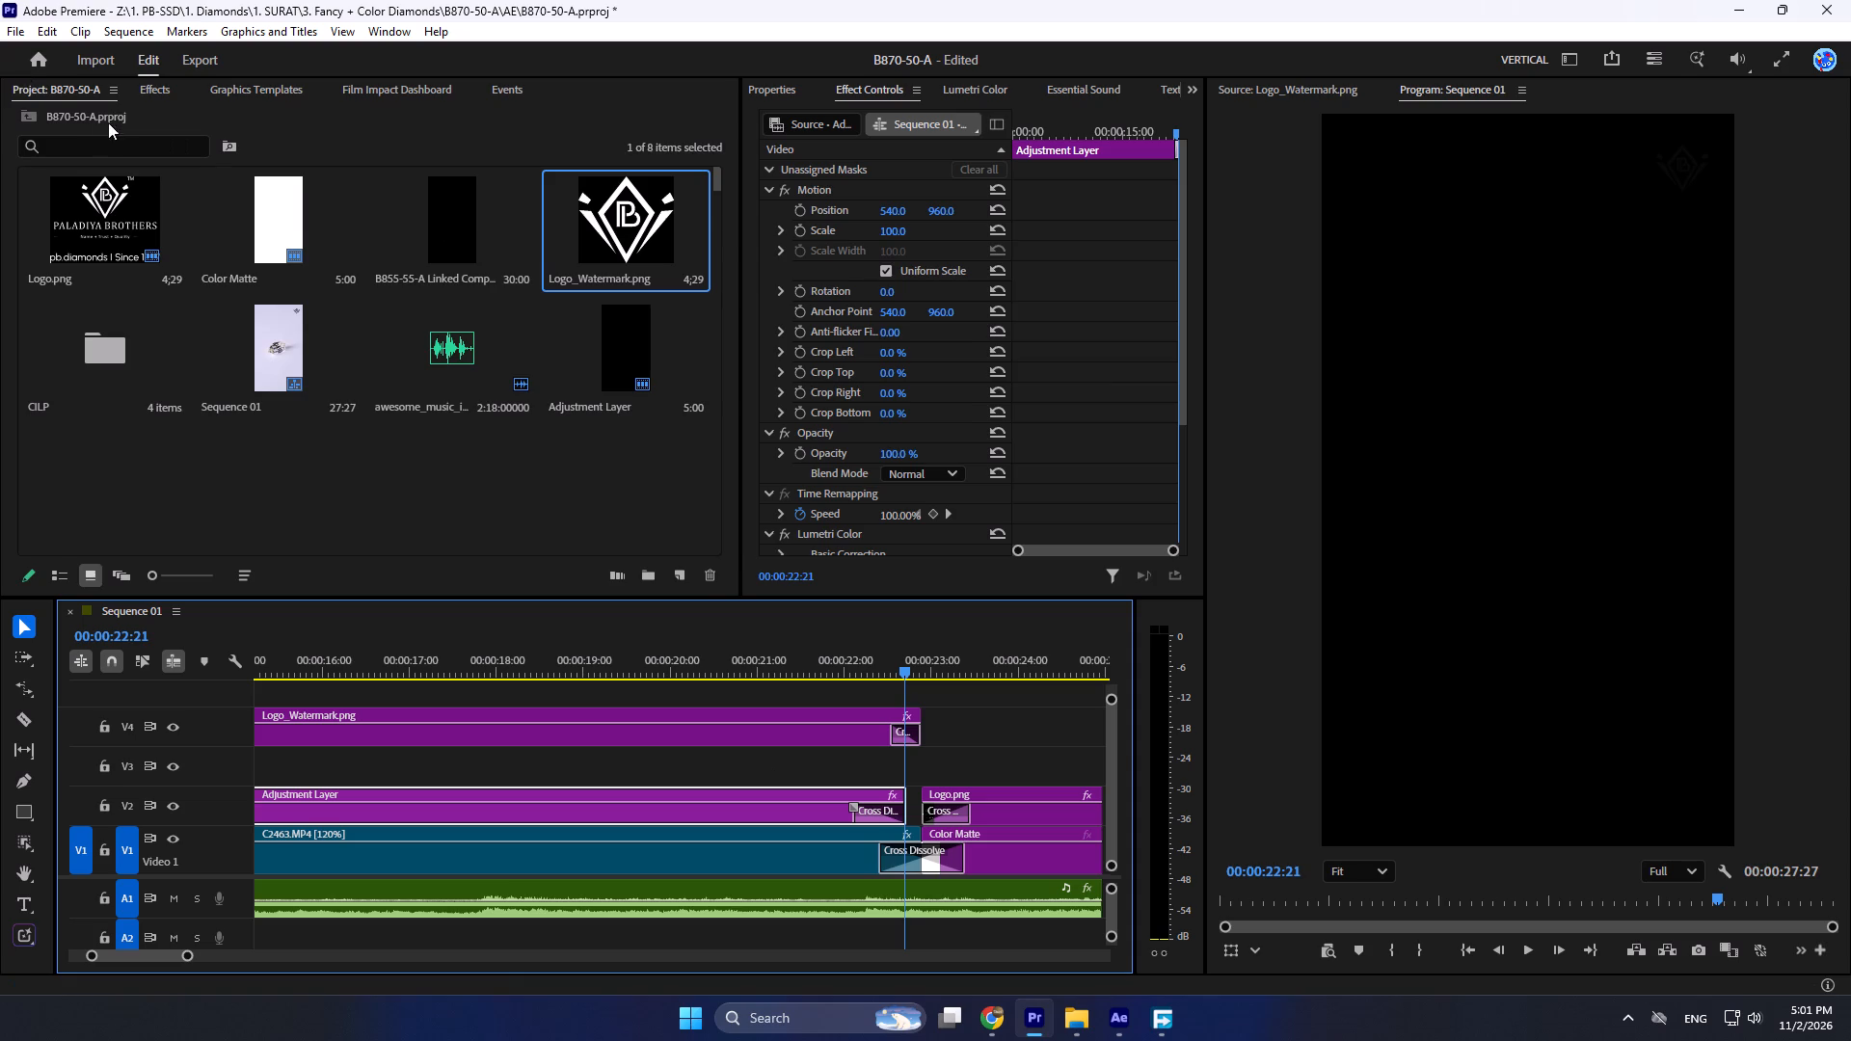
left_click(147, 91)
left_click(122, 126)
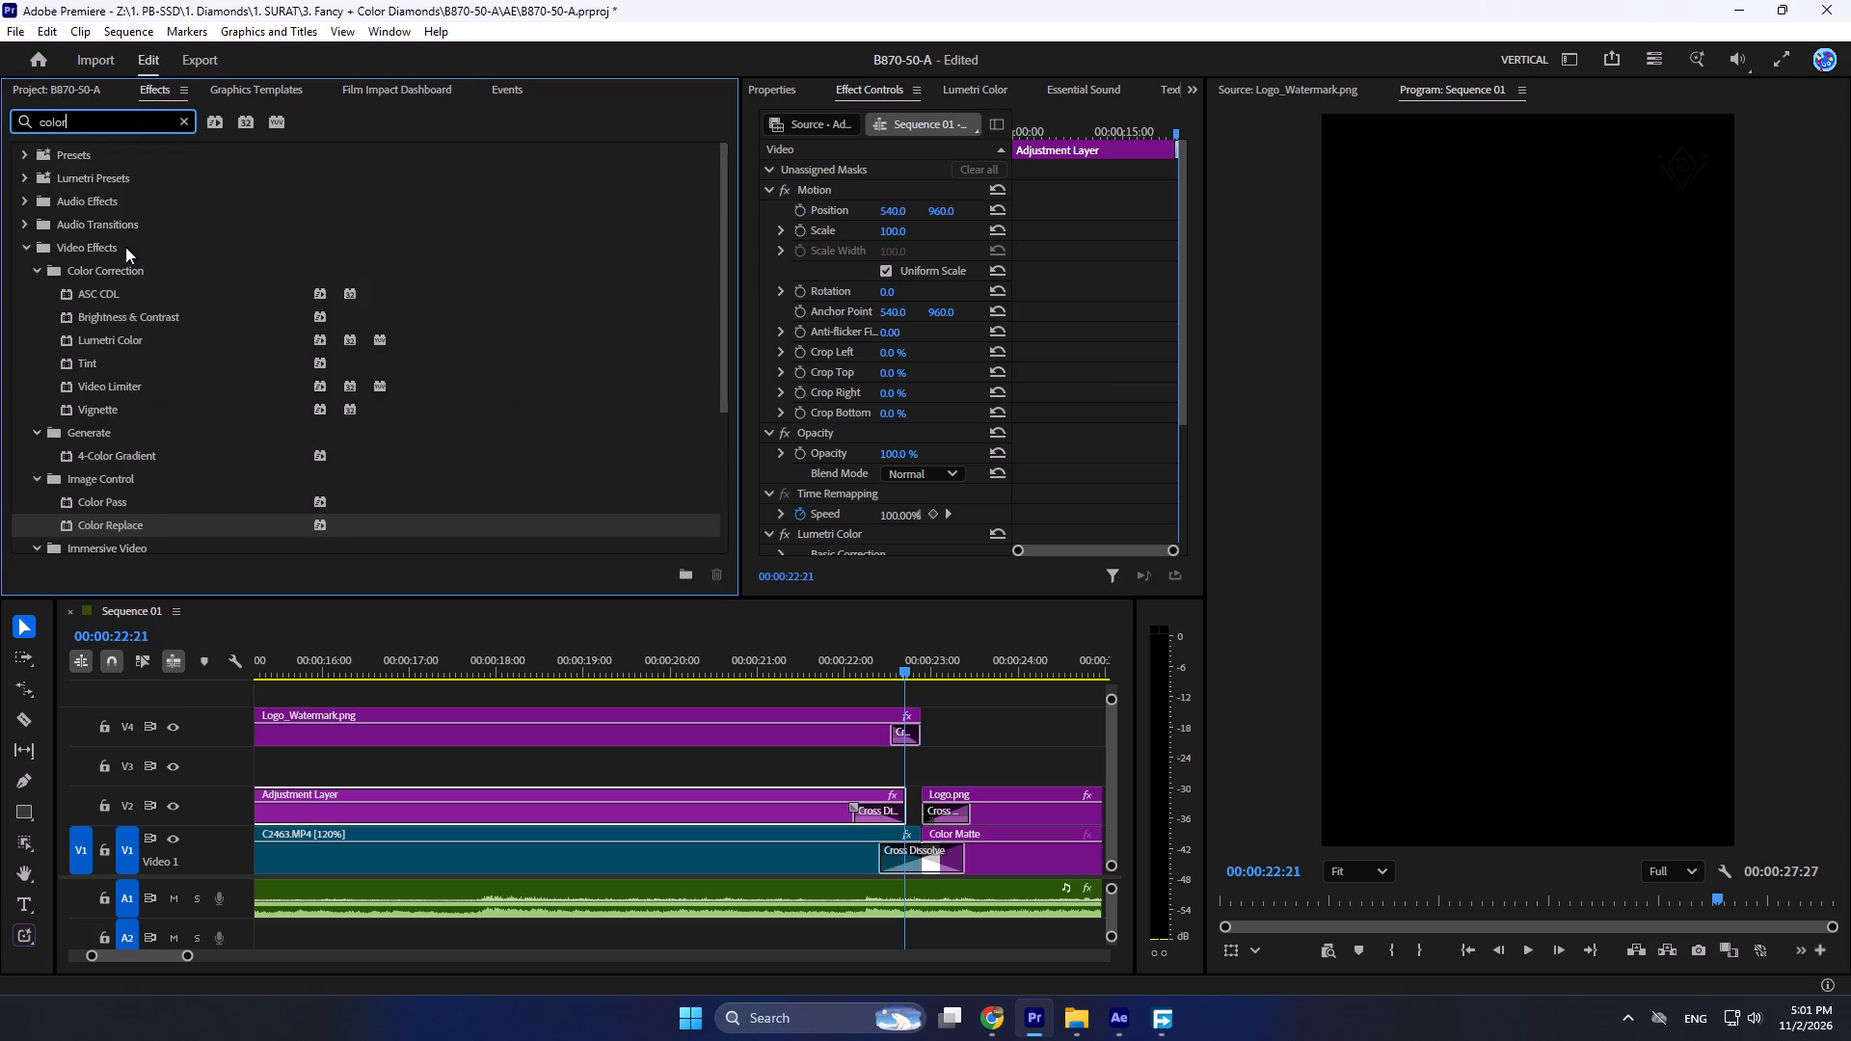
key("ctrl+a")
key("BackSpace")
type("dip")
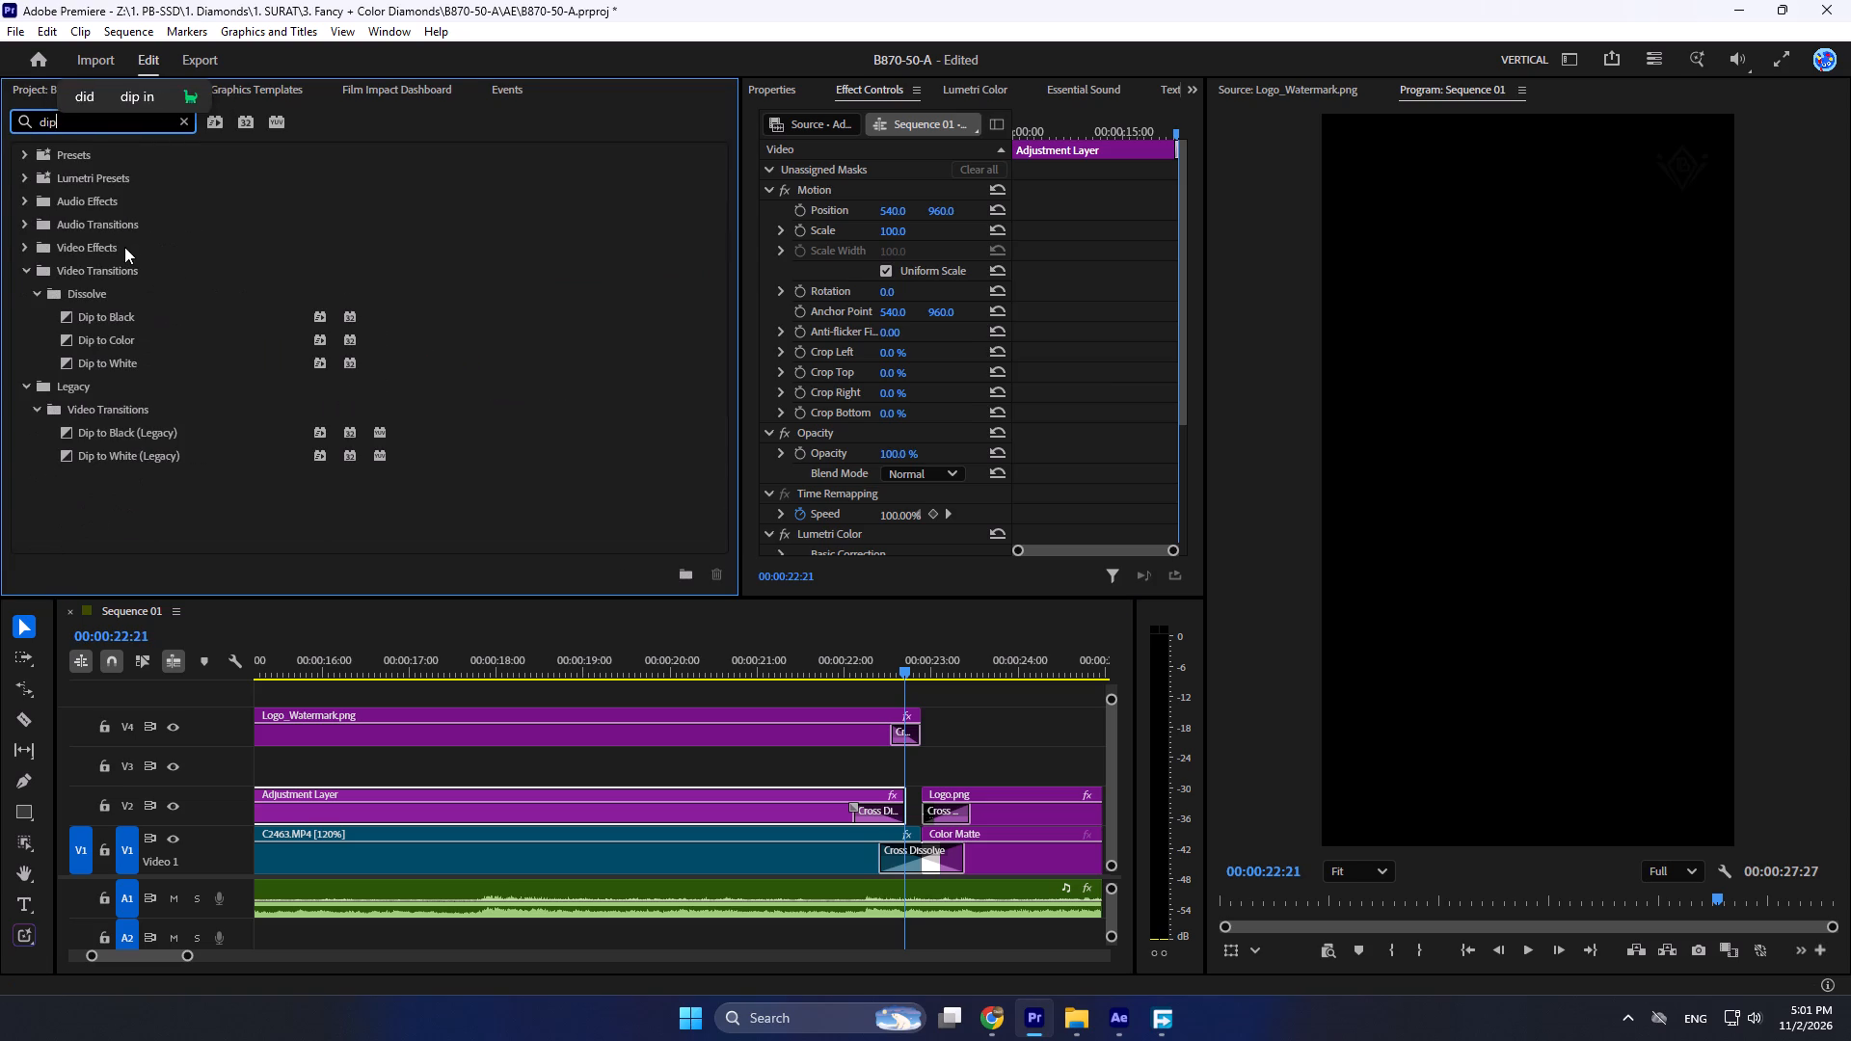
left_click_drag(123, 361, 950, 864)
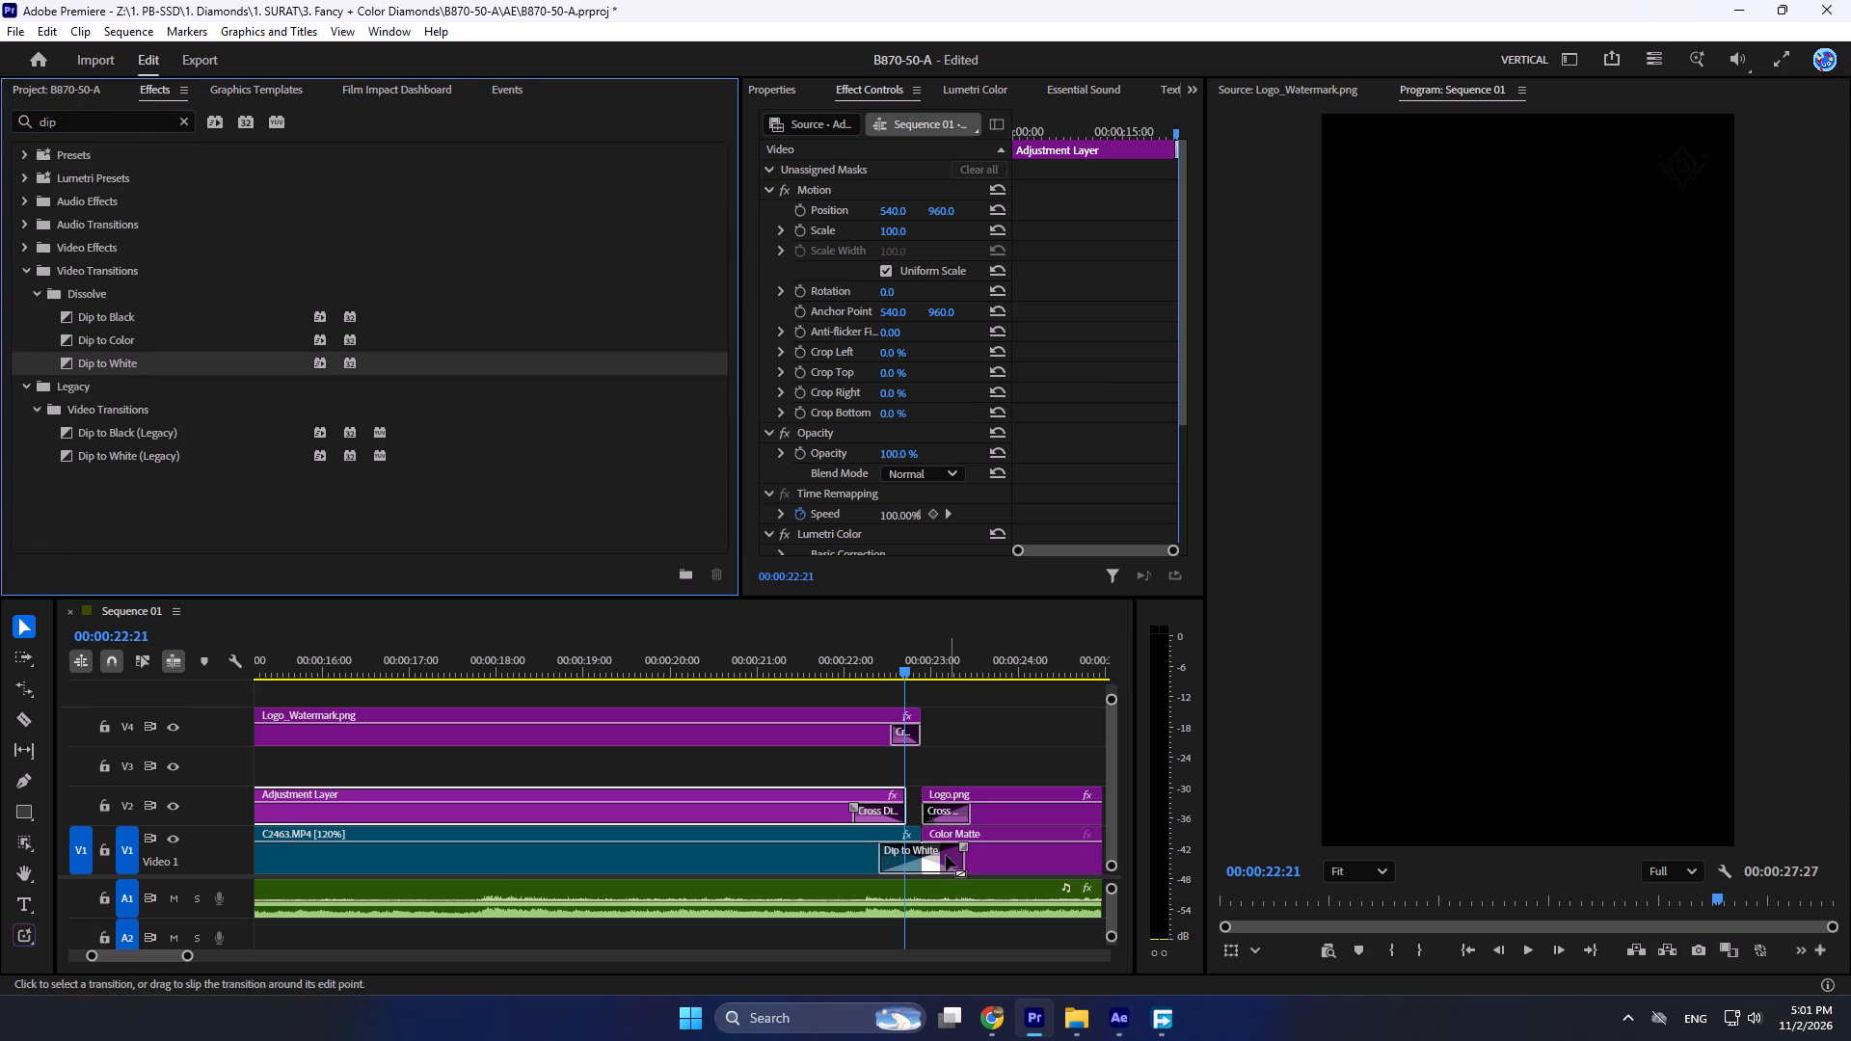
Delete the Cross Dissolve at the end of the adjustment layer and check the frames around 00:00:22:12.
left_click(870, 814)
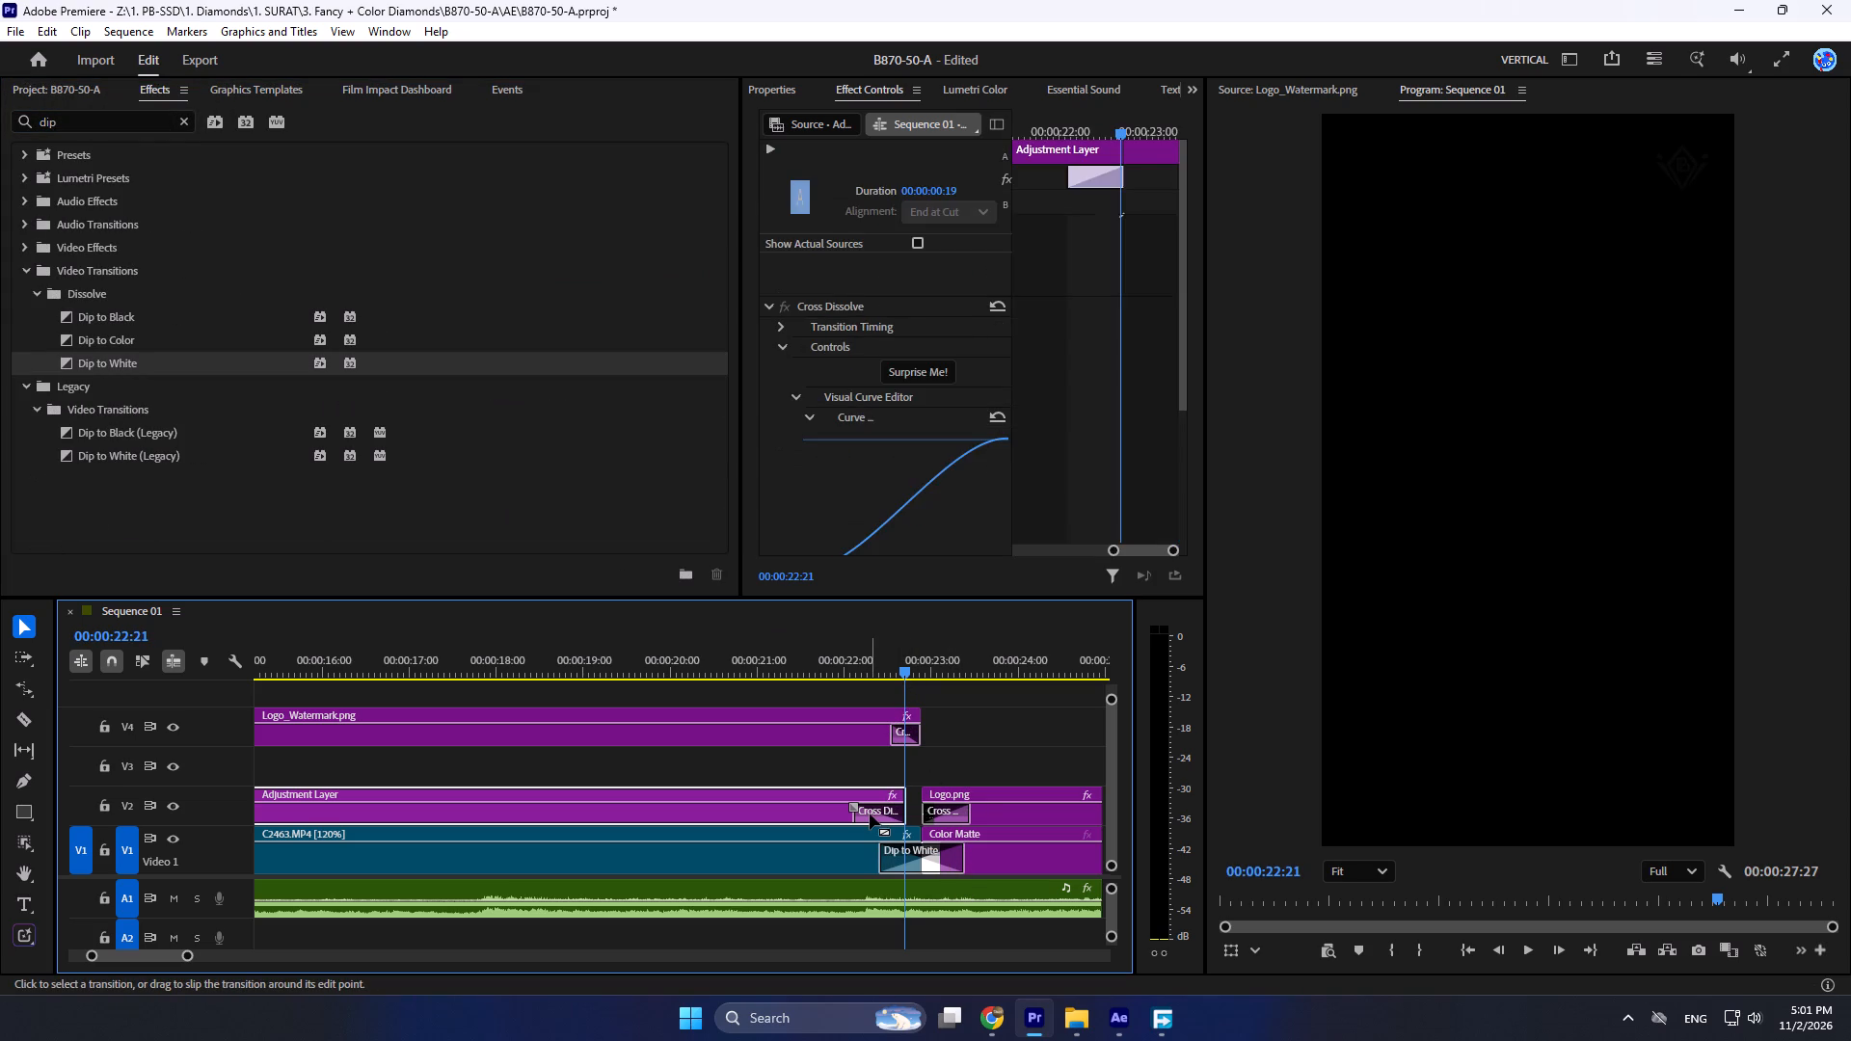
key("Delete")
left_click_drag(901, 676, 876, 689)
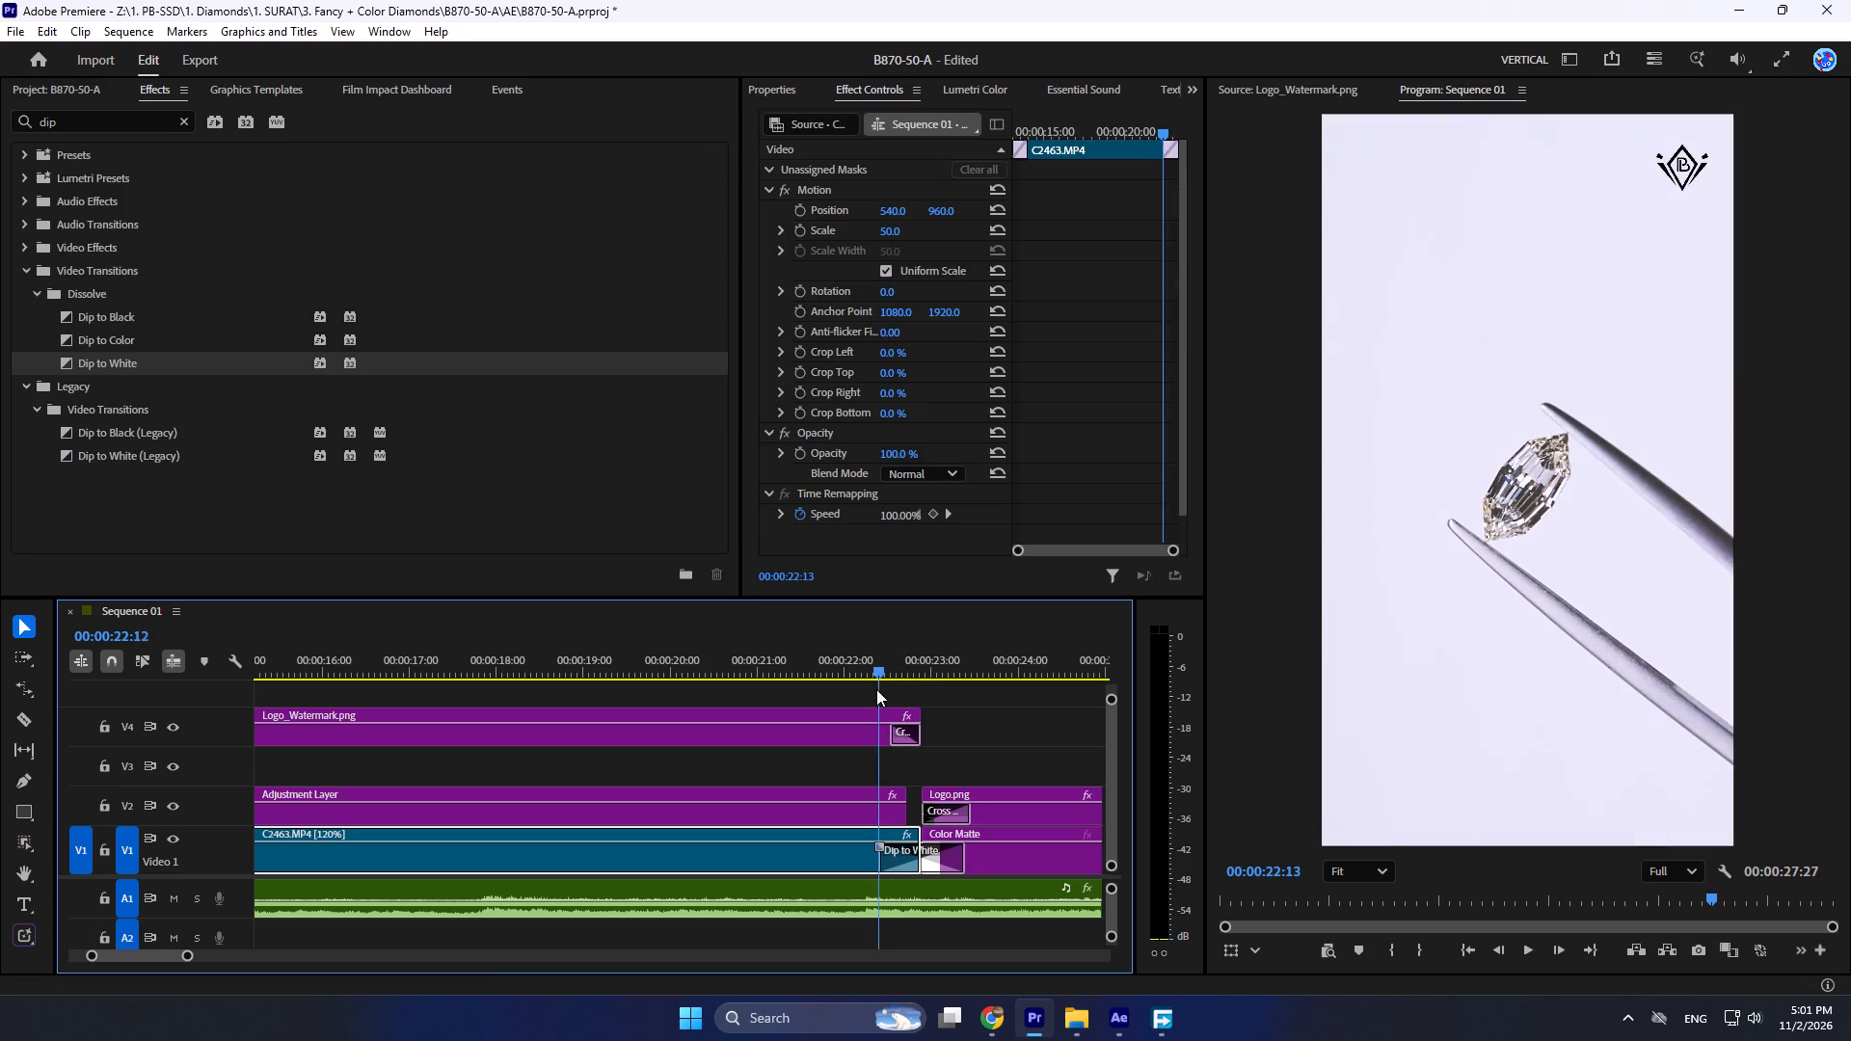
Play through the logo ending from about 00:00:22:12 and replay the sequence from its beginning to check clips and transitions.
left_click_drag(876, 689, 874, 689)
key("space")
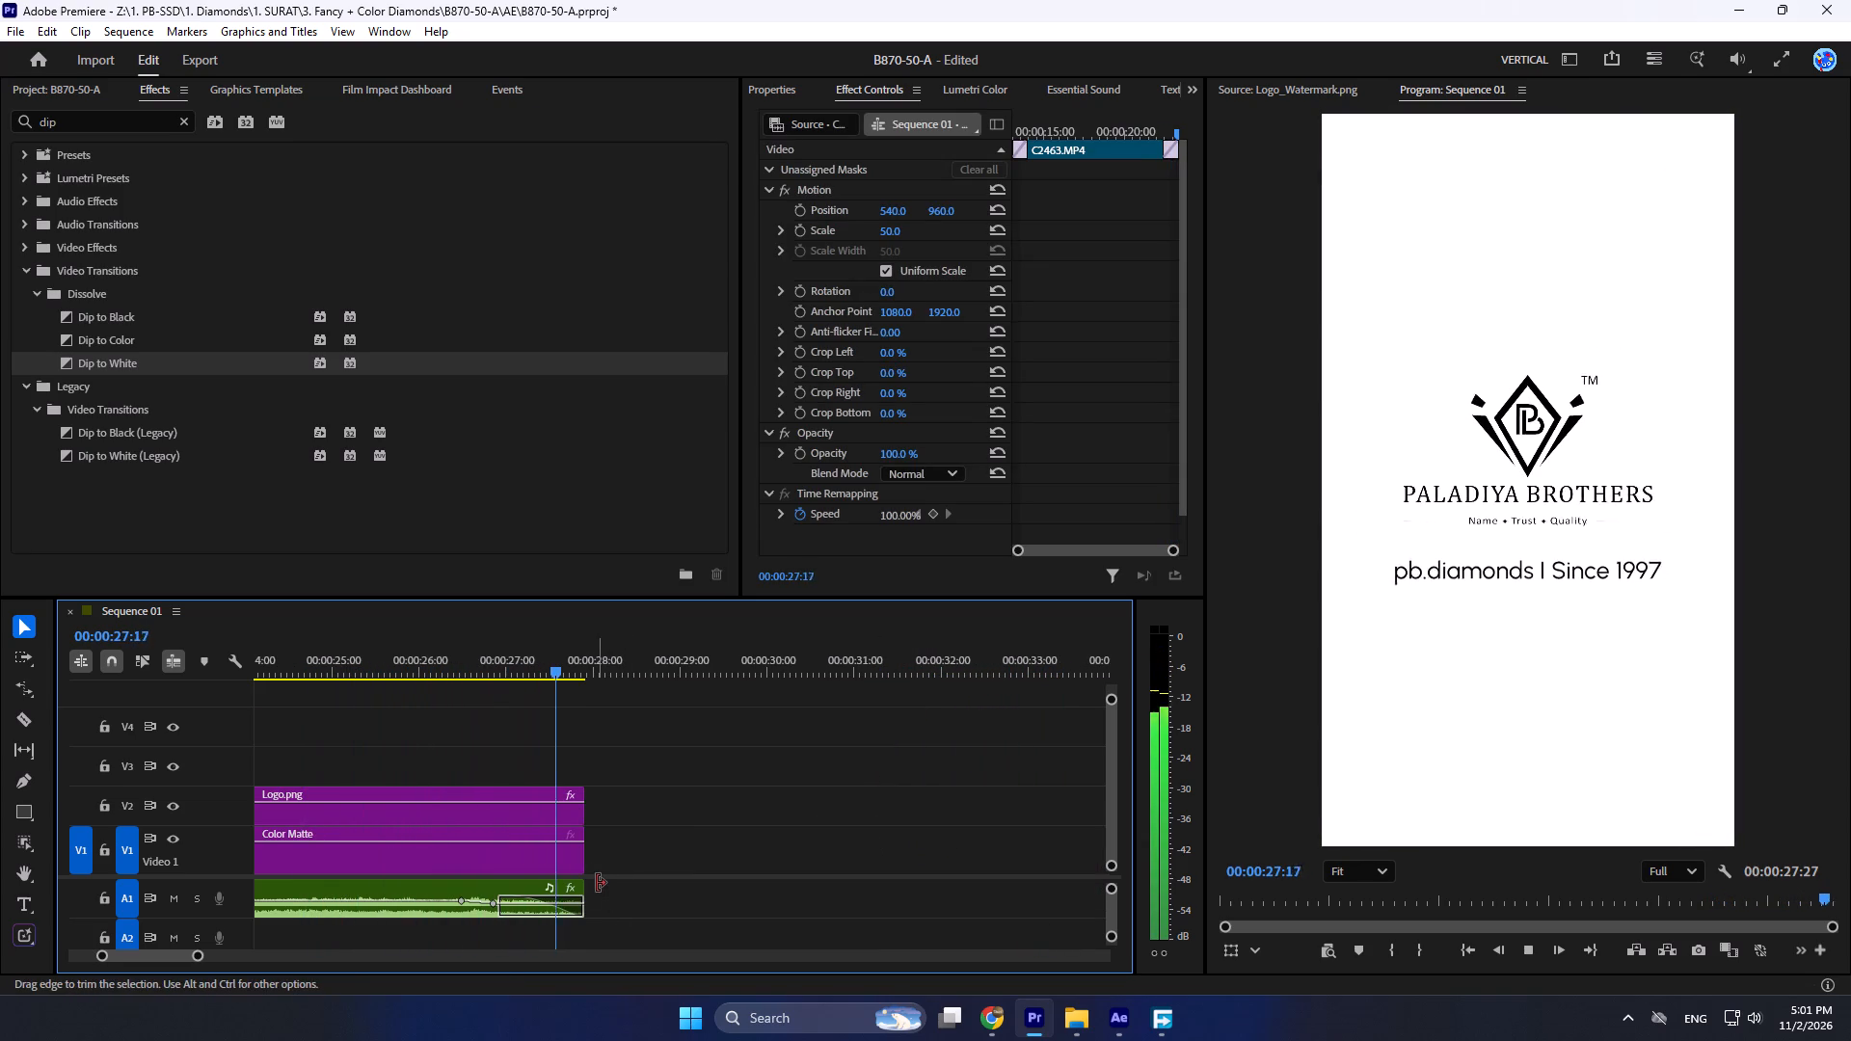
key("space")
scroll(883, 802, "down", 11)
left_click_drag(743, 670, 0, 694)
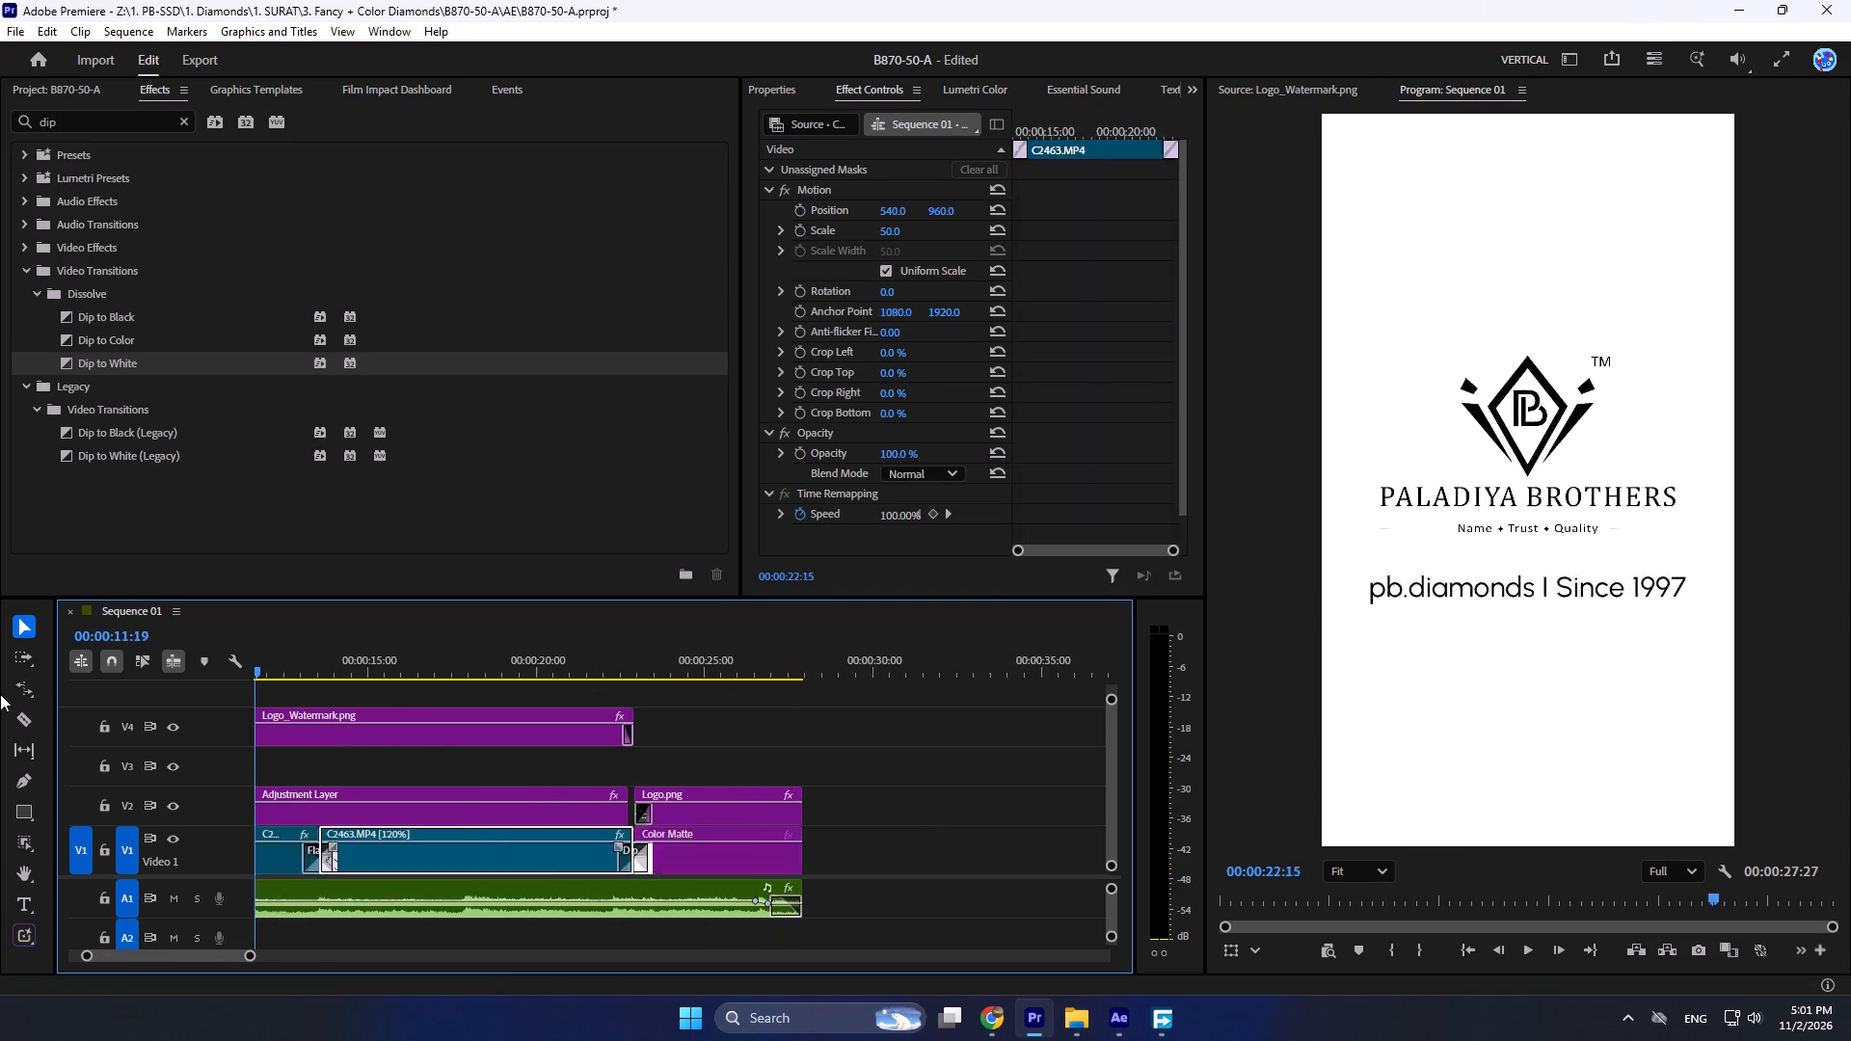
left_click_drag(0, 694, 0, 726)
key("space")
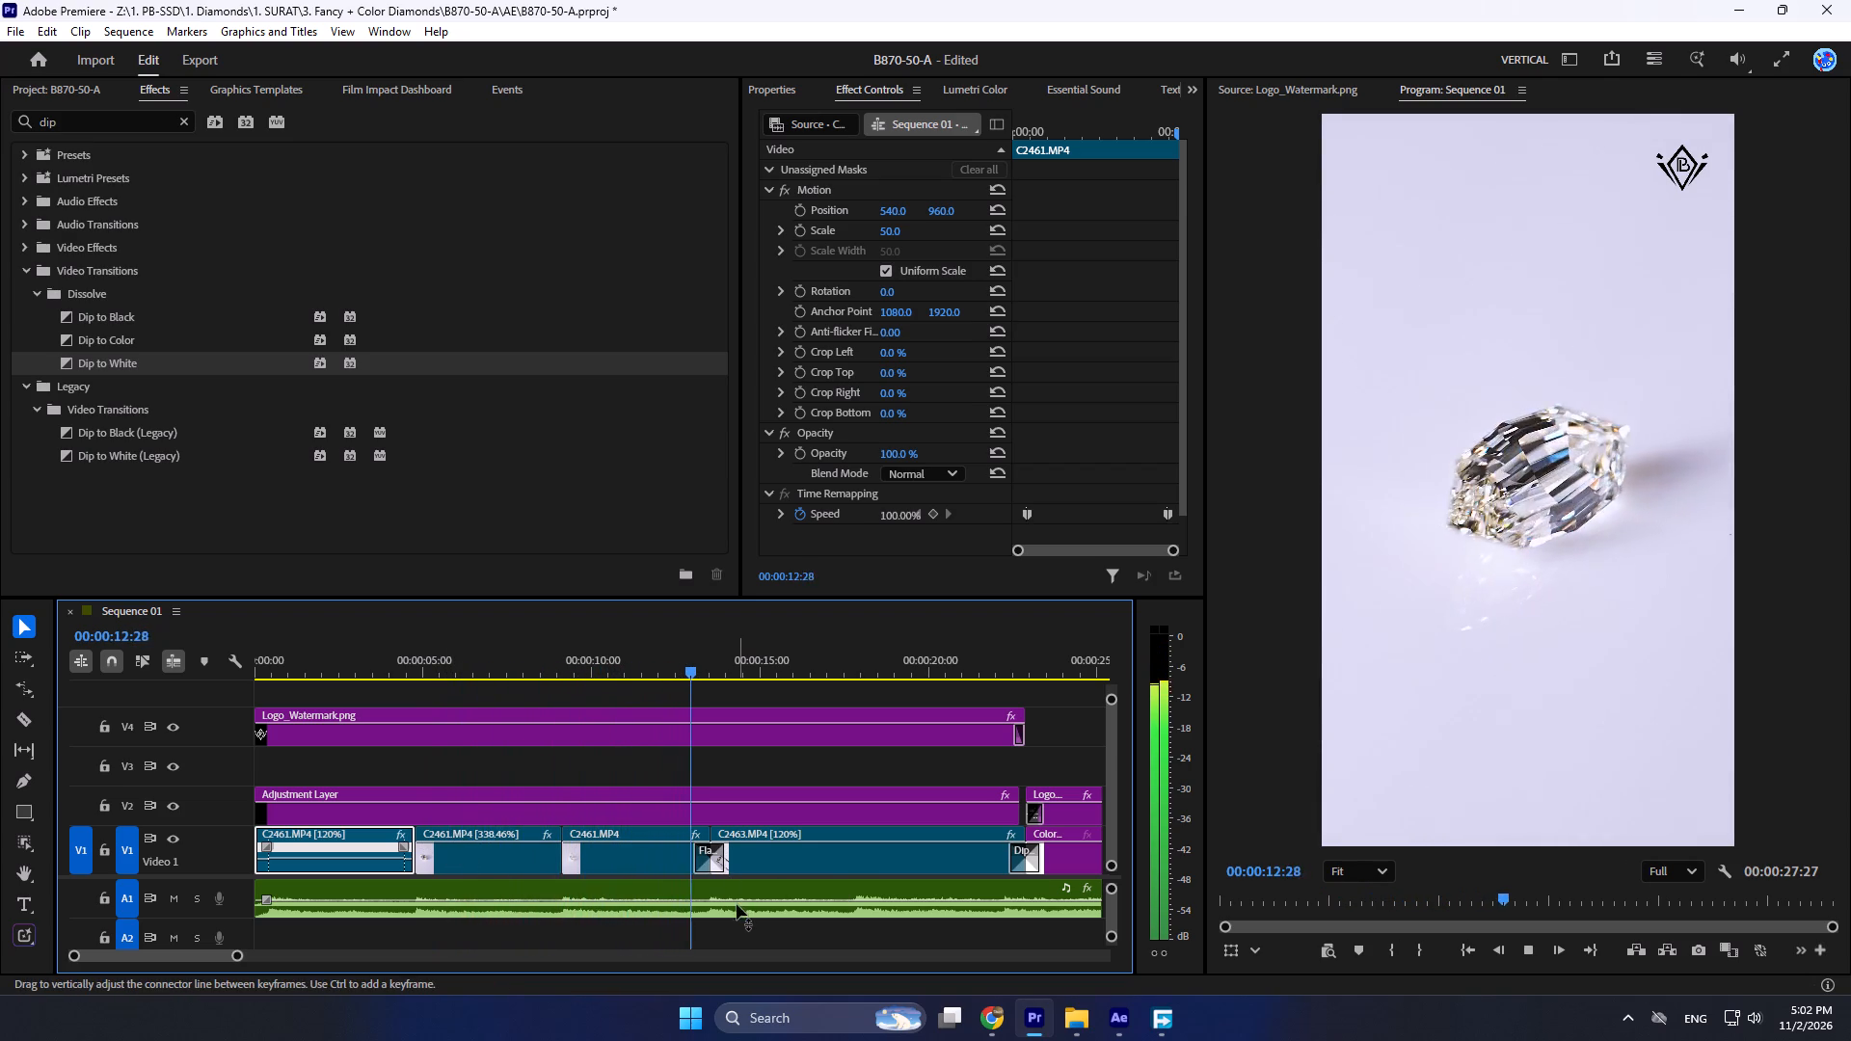
key("space")
Move the adjustment layer up to V3 and the third C2461.MP4 clip, starting near 9 seconds, up to V2.
scroll(653, 860, "up", 3, "alt")
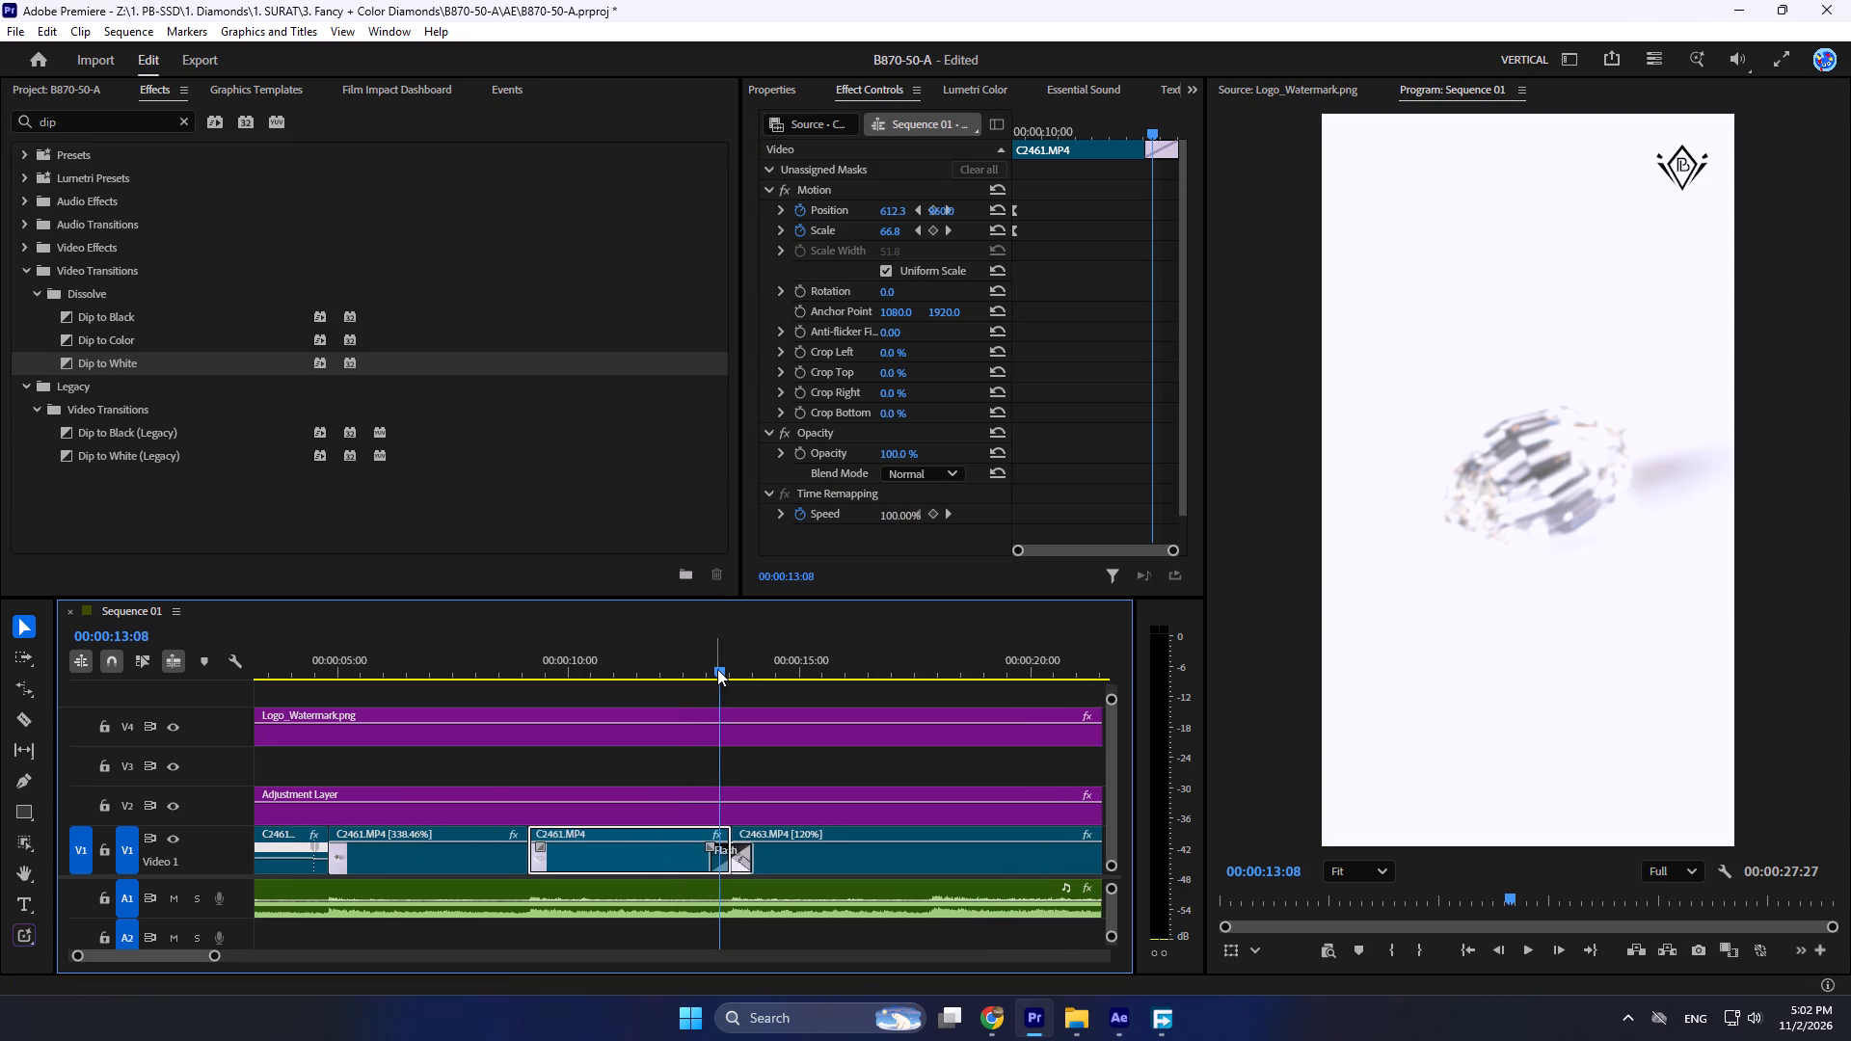
left_click_drag(712, 669, 559, 742)
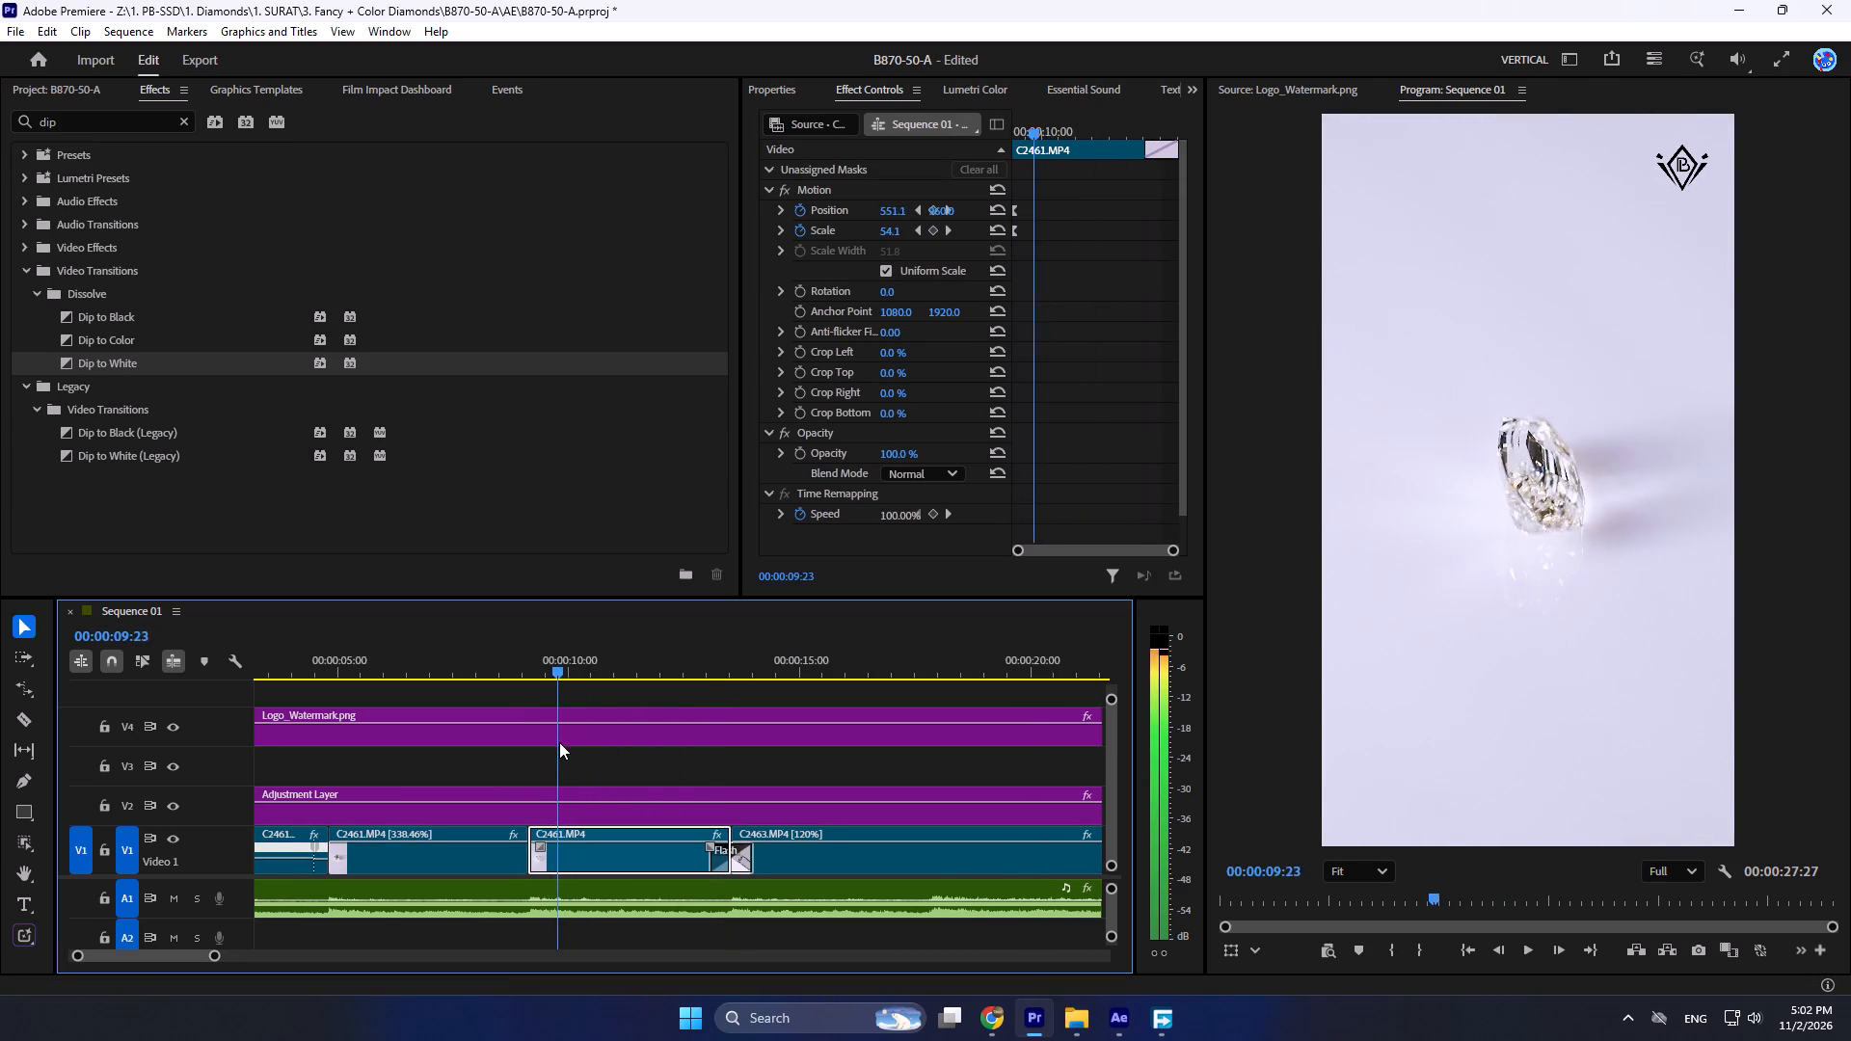
left_click_drag(559, 742, 567, 807)
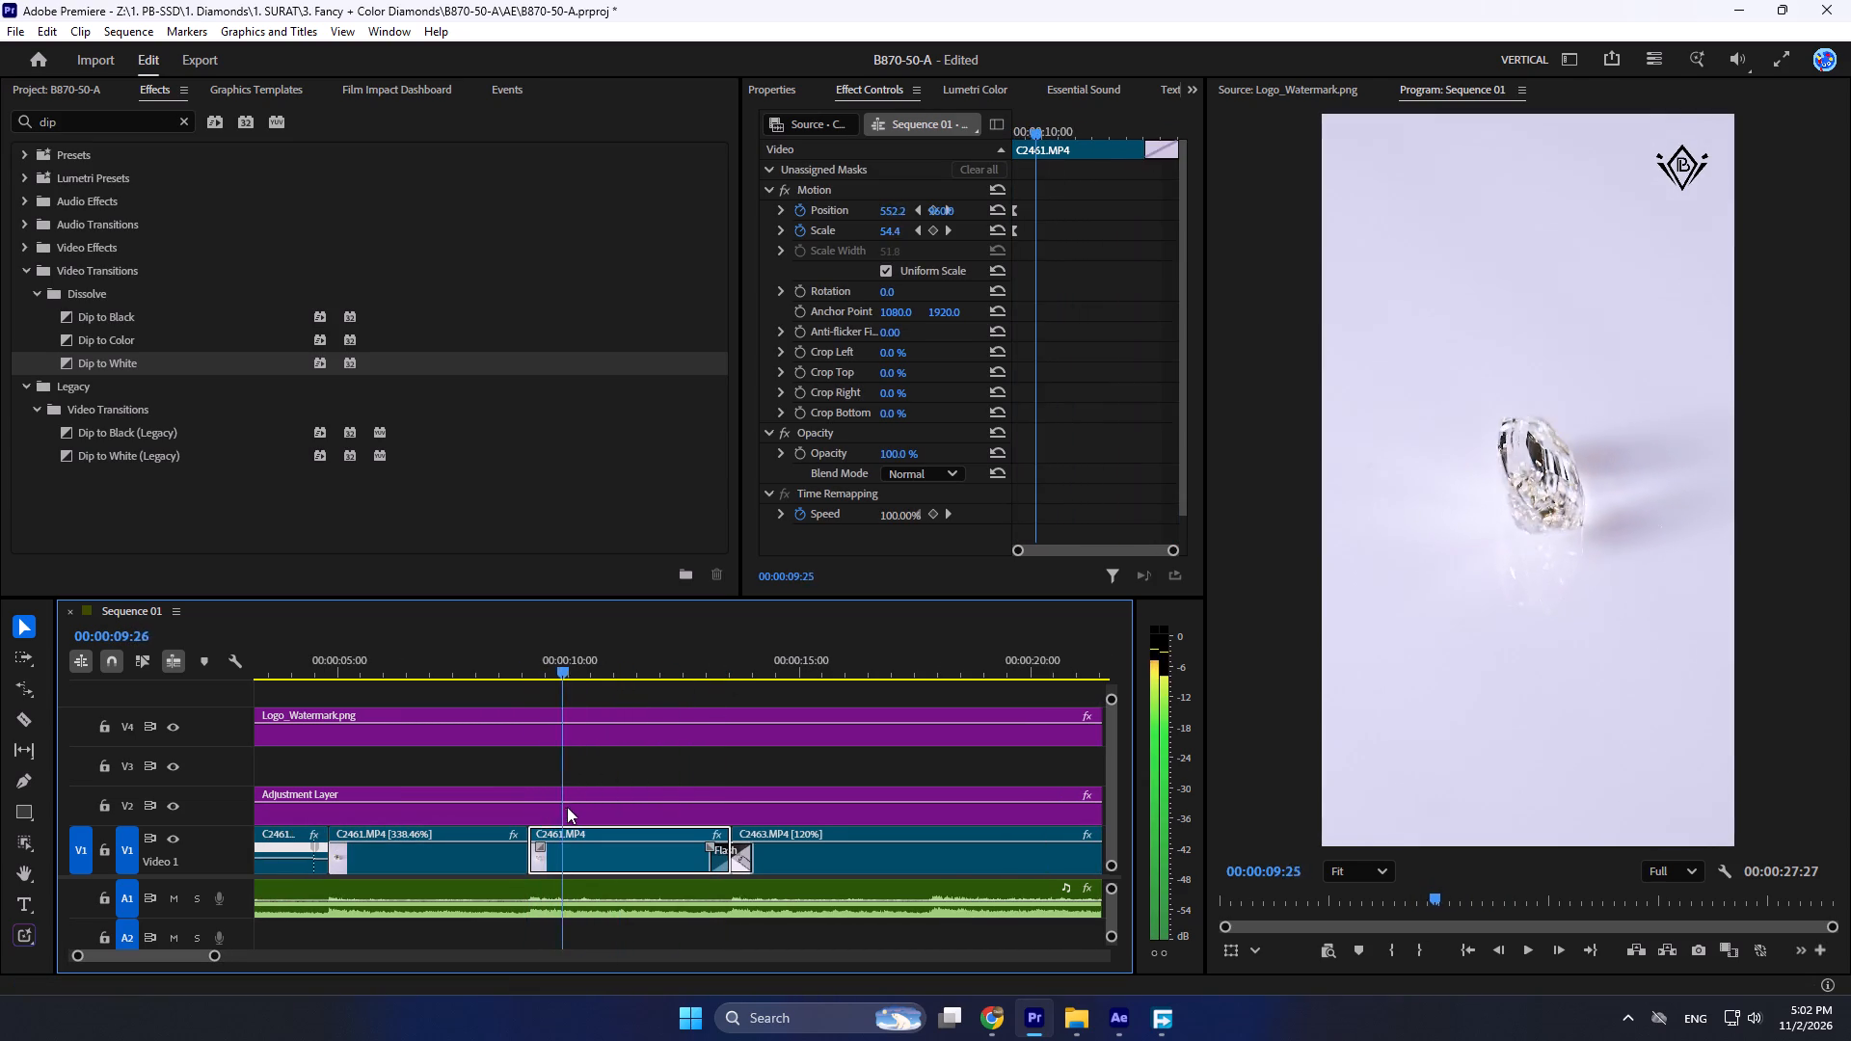
left_click_drag(567, 807, 606, 833)
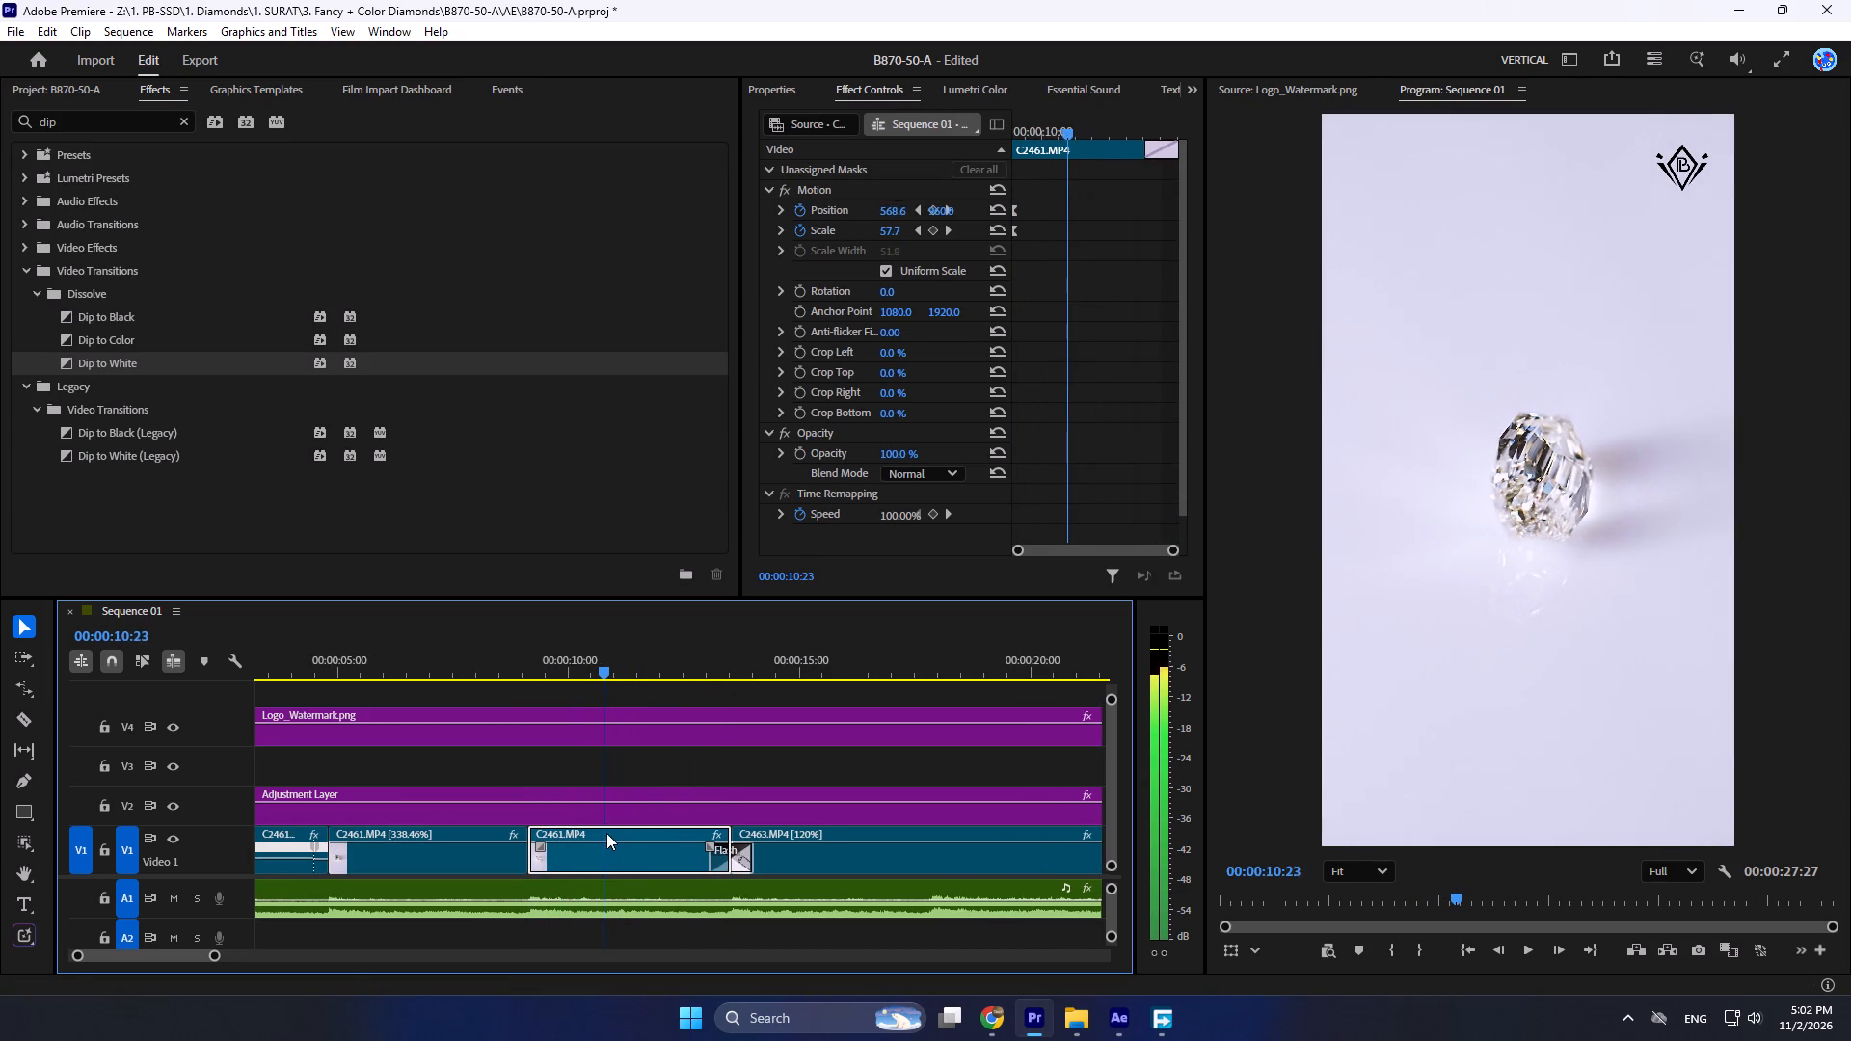
left_click_drag(606, 833, 604, 833)
left_click_drag(628, 818, 632, 781)
left_click_drag(630, 855, 635, 815)
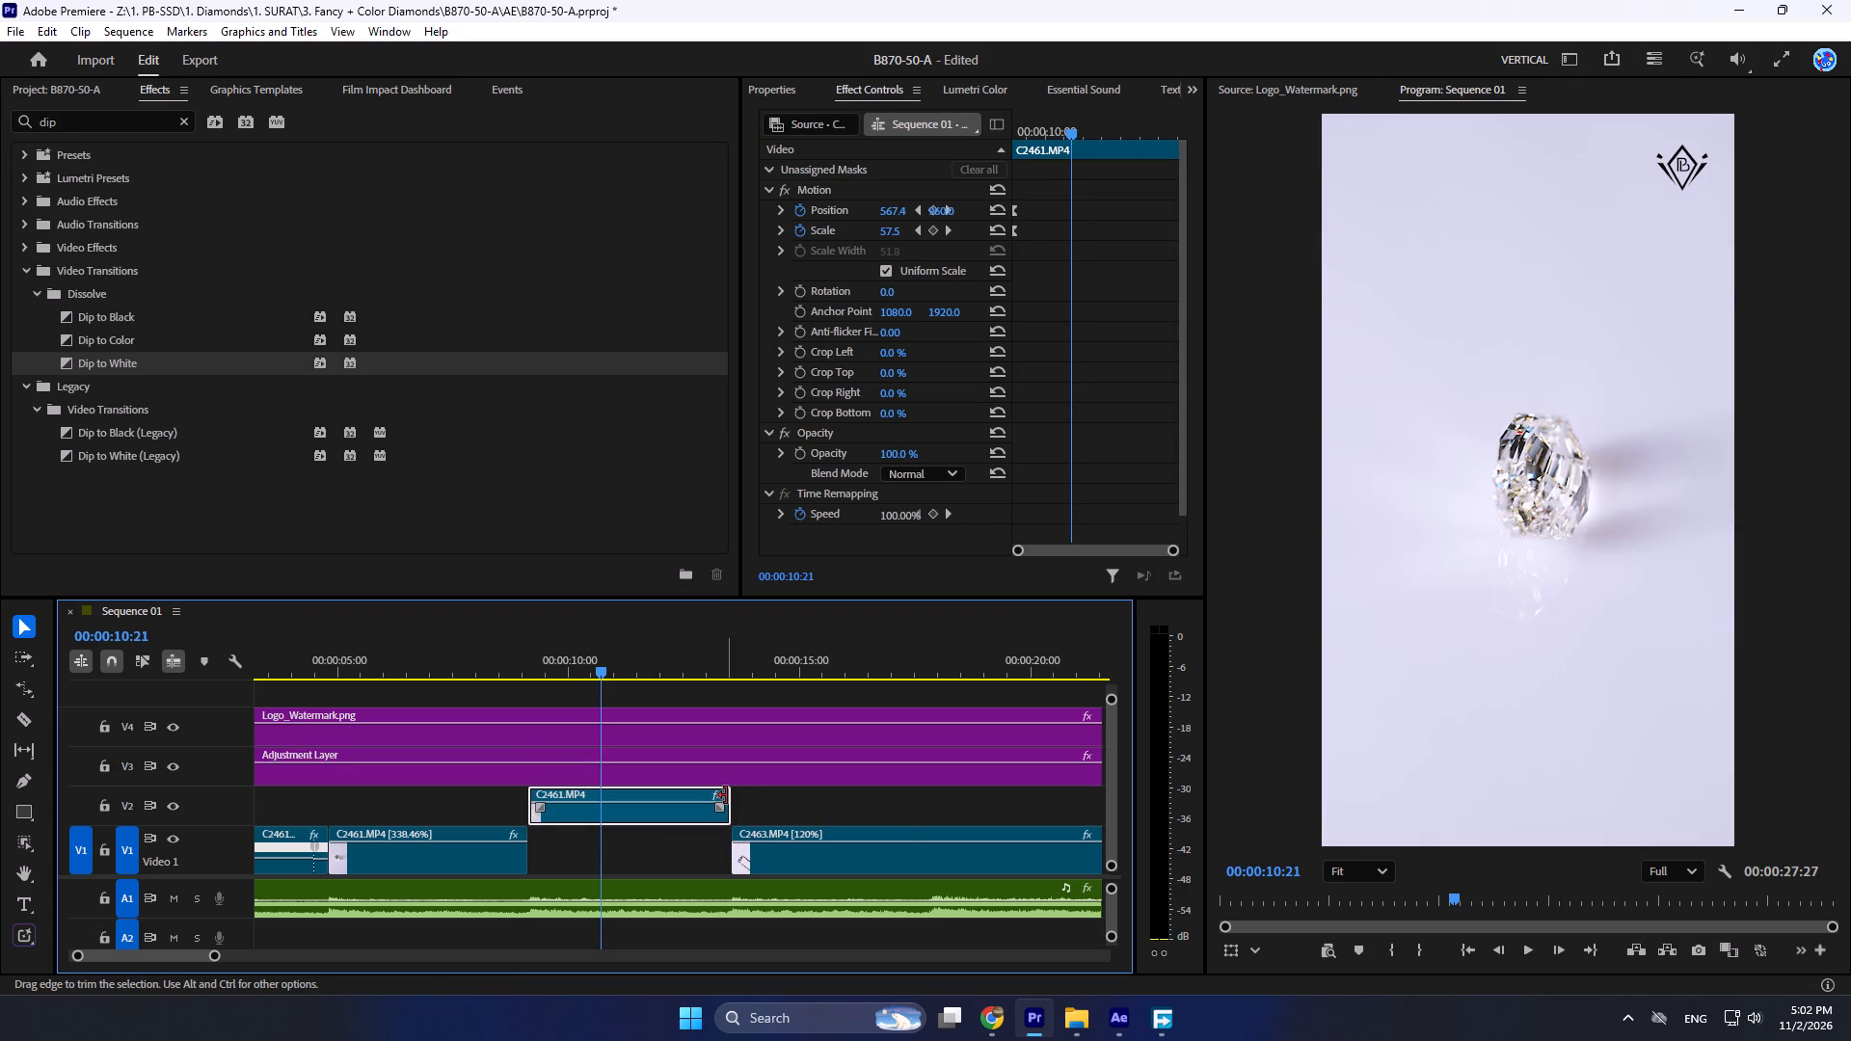
Extend the end of the V2 C2461.MP4 clip to about 16 seconds on the timeline.
left_click_drag(726, 795, 950, 806)
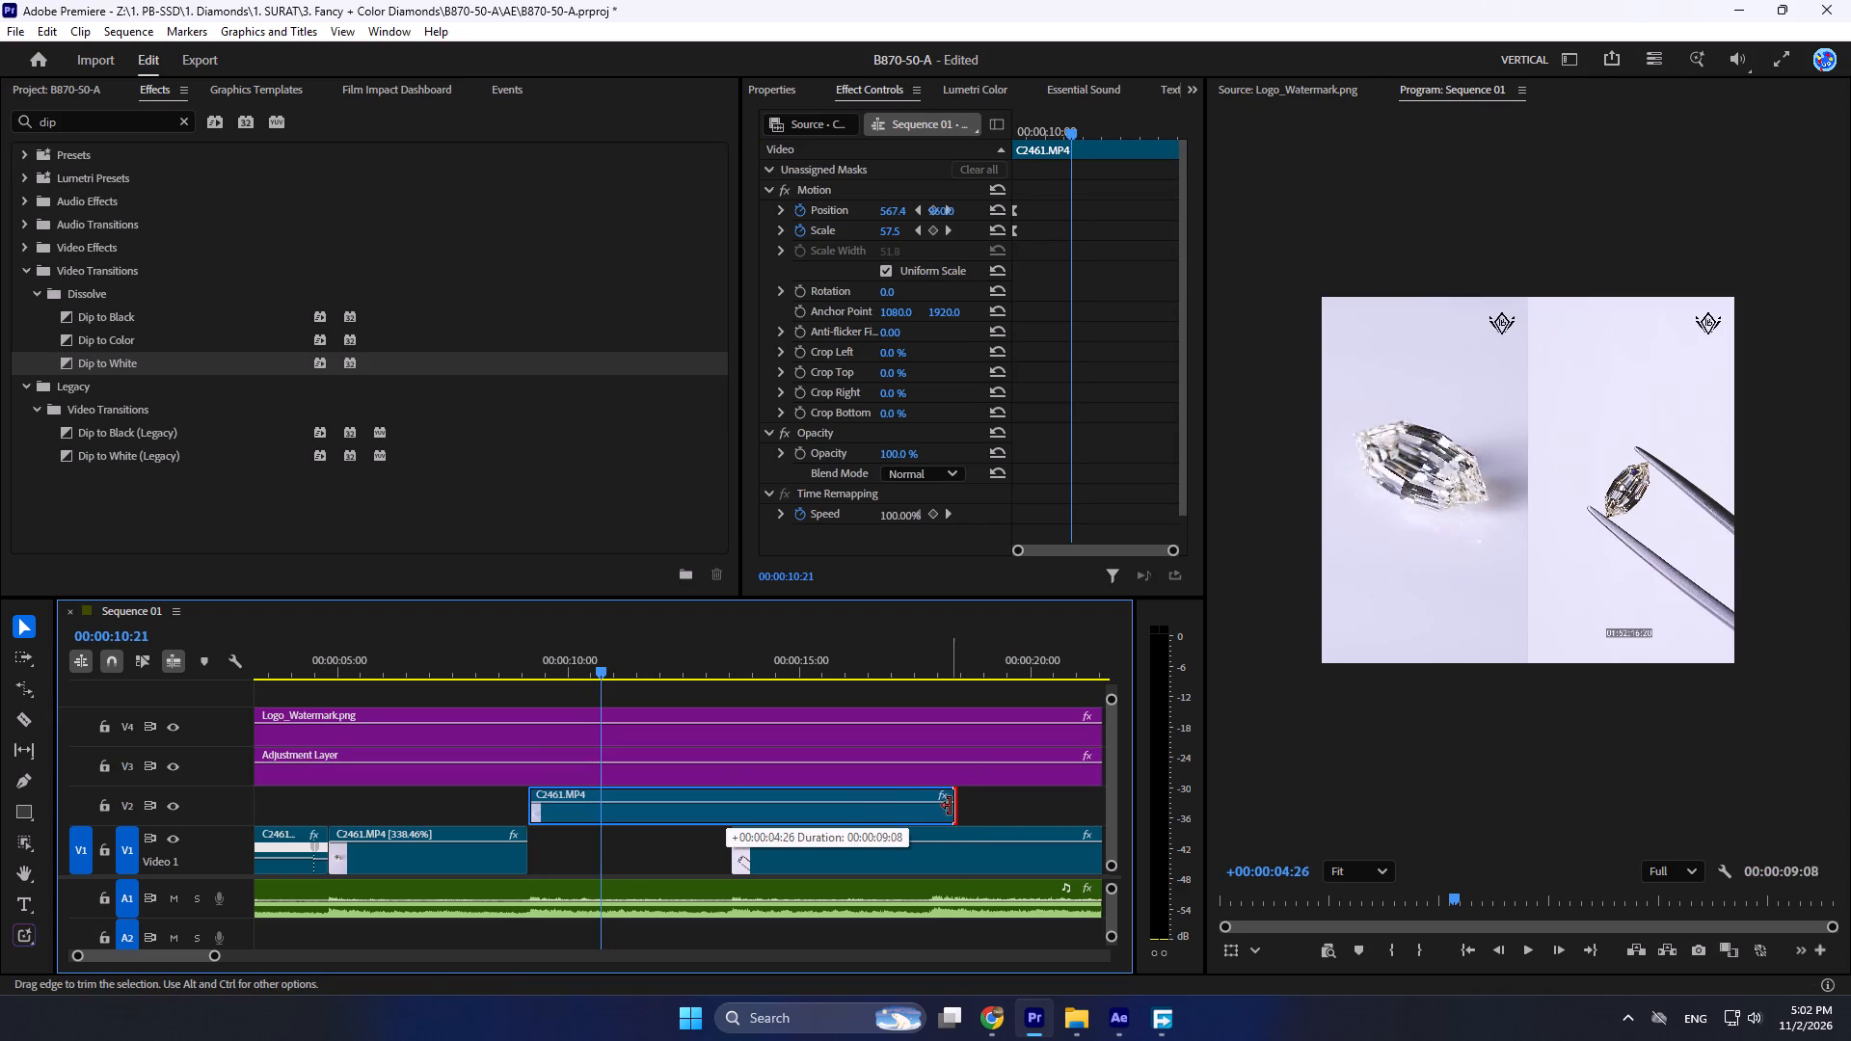
left_click_drag(950, 806, 887, 816)
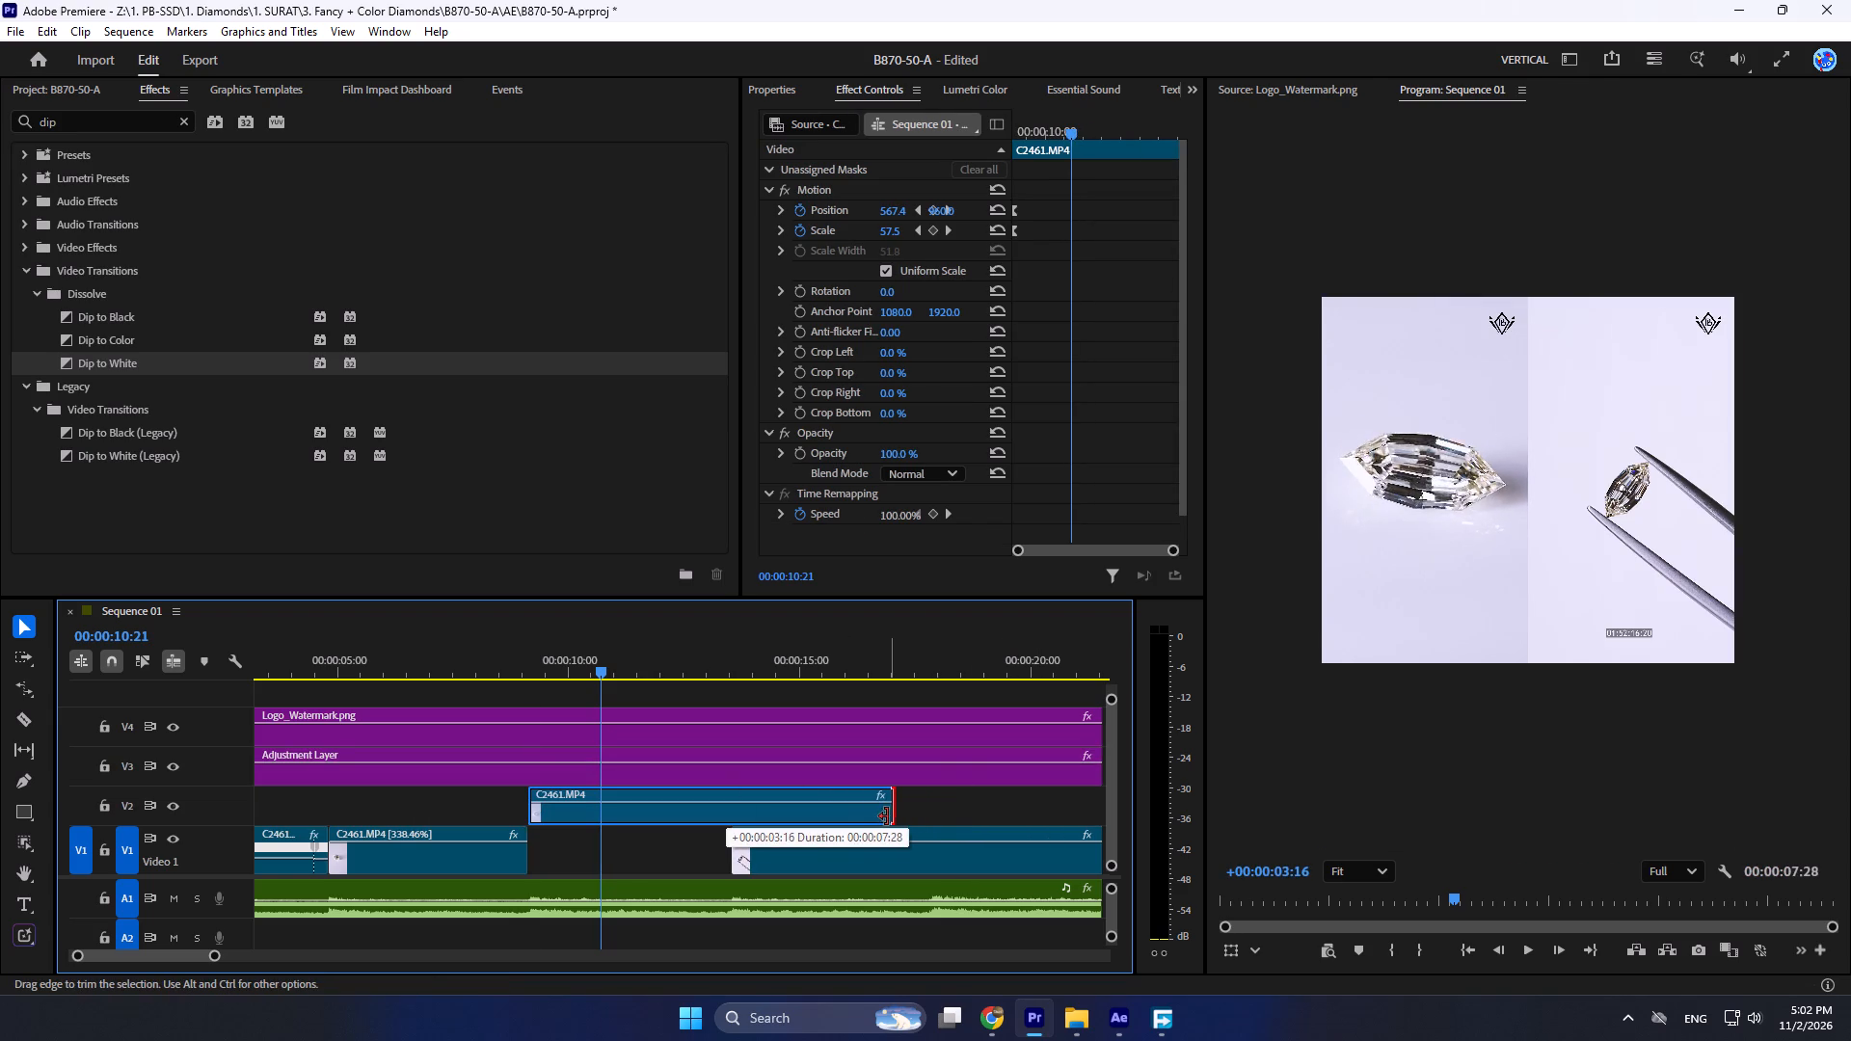
left_click_drag(887, 816, 853, 822)
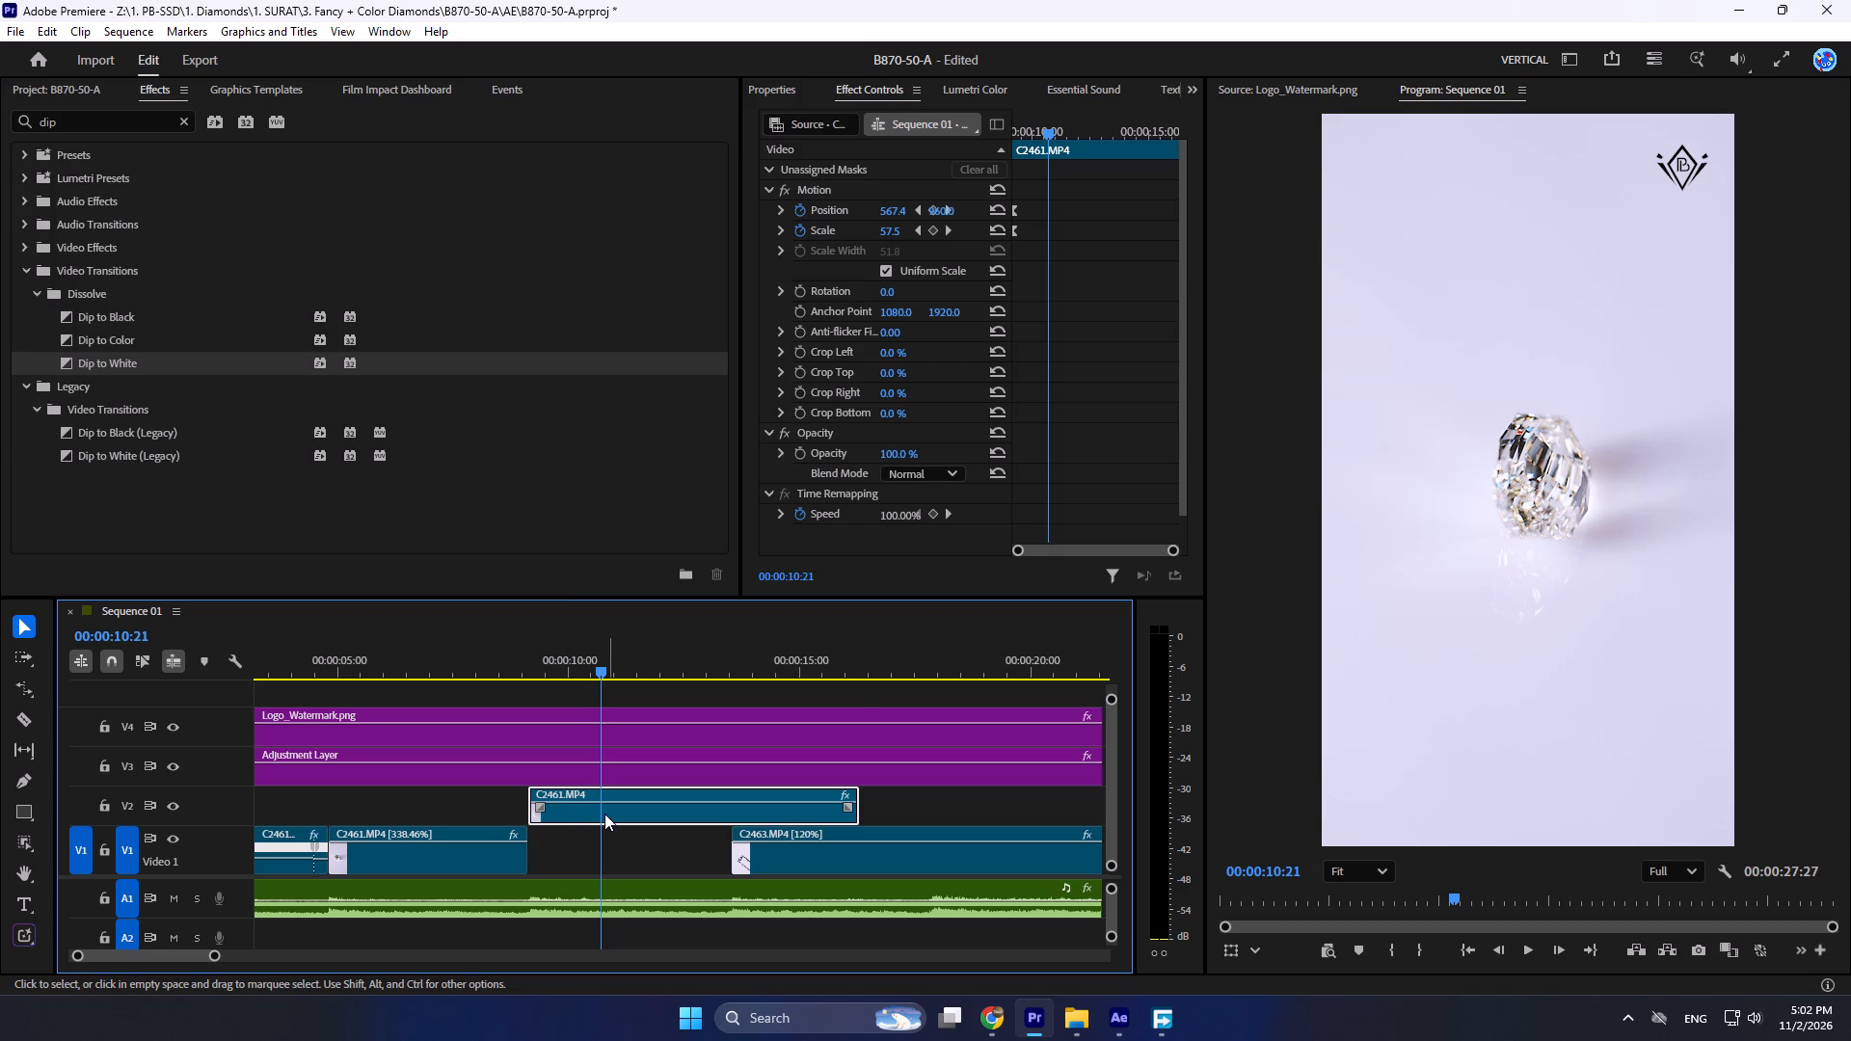
Show the Time Remapping speed keyframe line on the V2 C2461.MP4 clip.
right_click(571, 809)
left_click(688, 975)
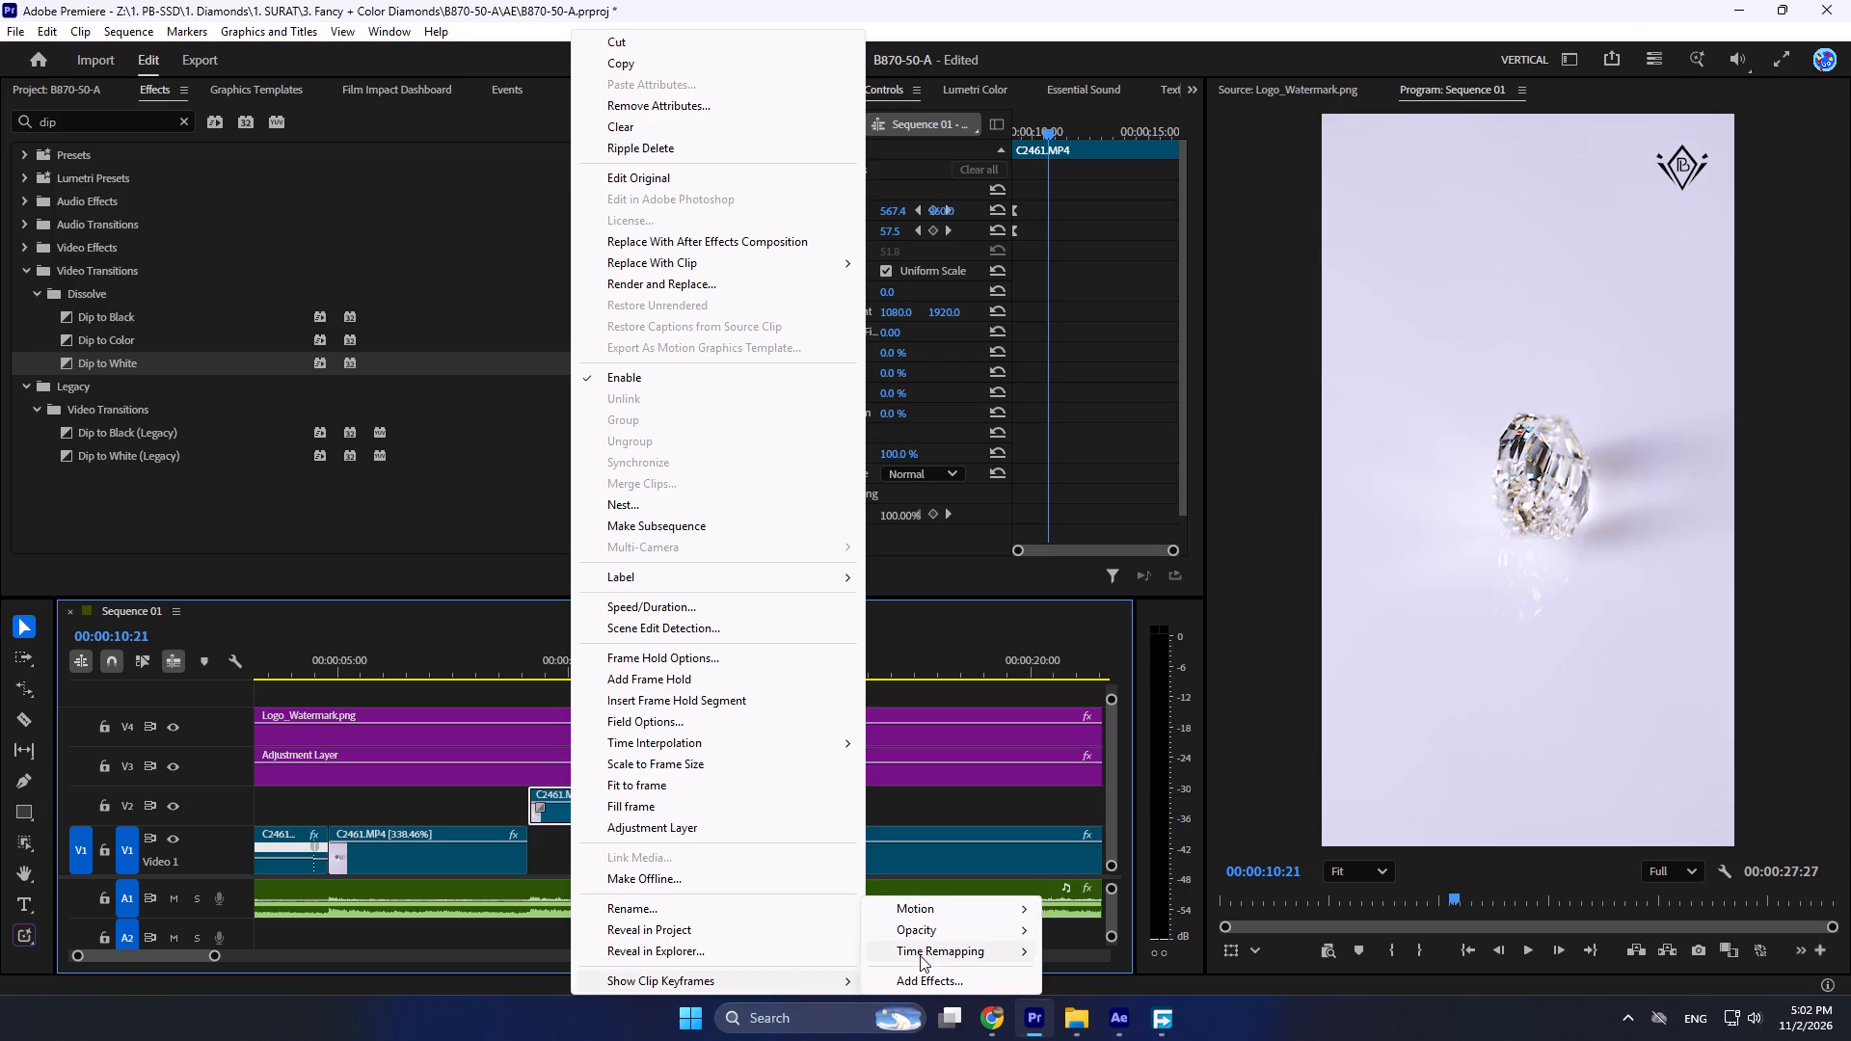
left_click(920, 953)
left_click(1078, 950)
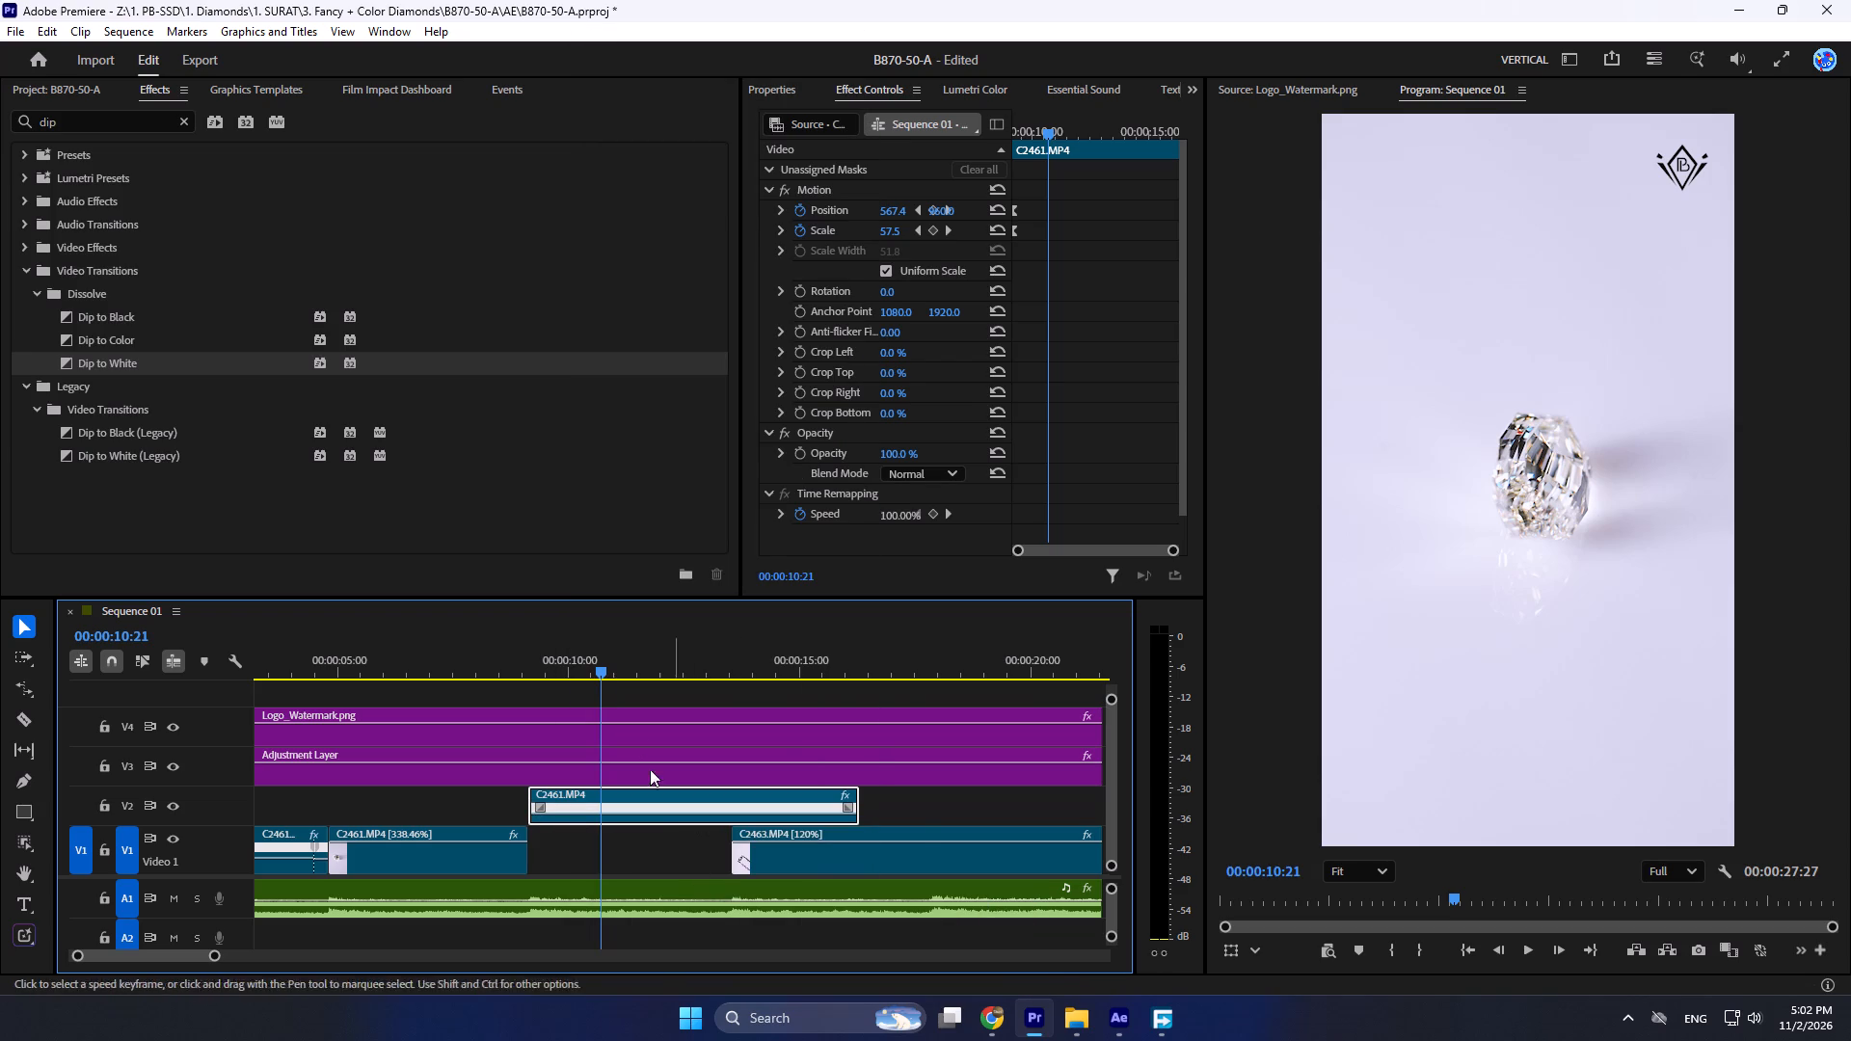
Scrub the extended V2 C2461.MP4 clip between about 8 and 15 seconds to examine the diamond's rotation.
left_click_drag(599, 676, 680, 696)
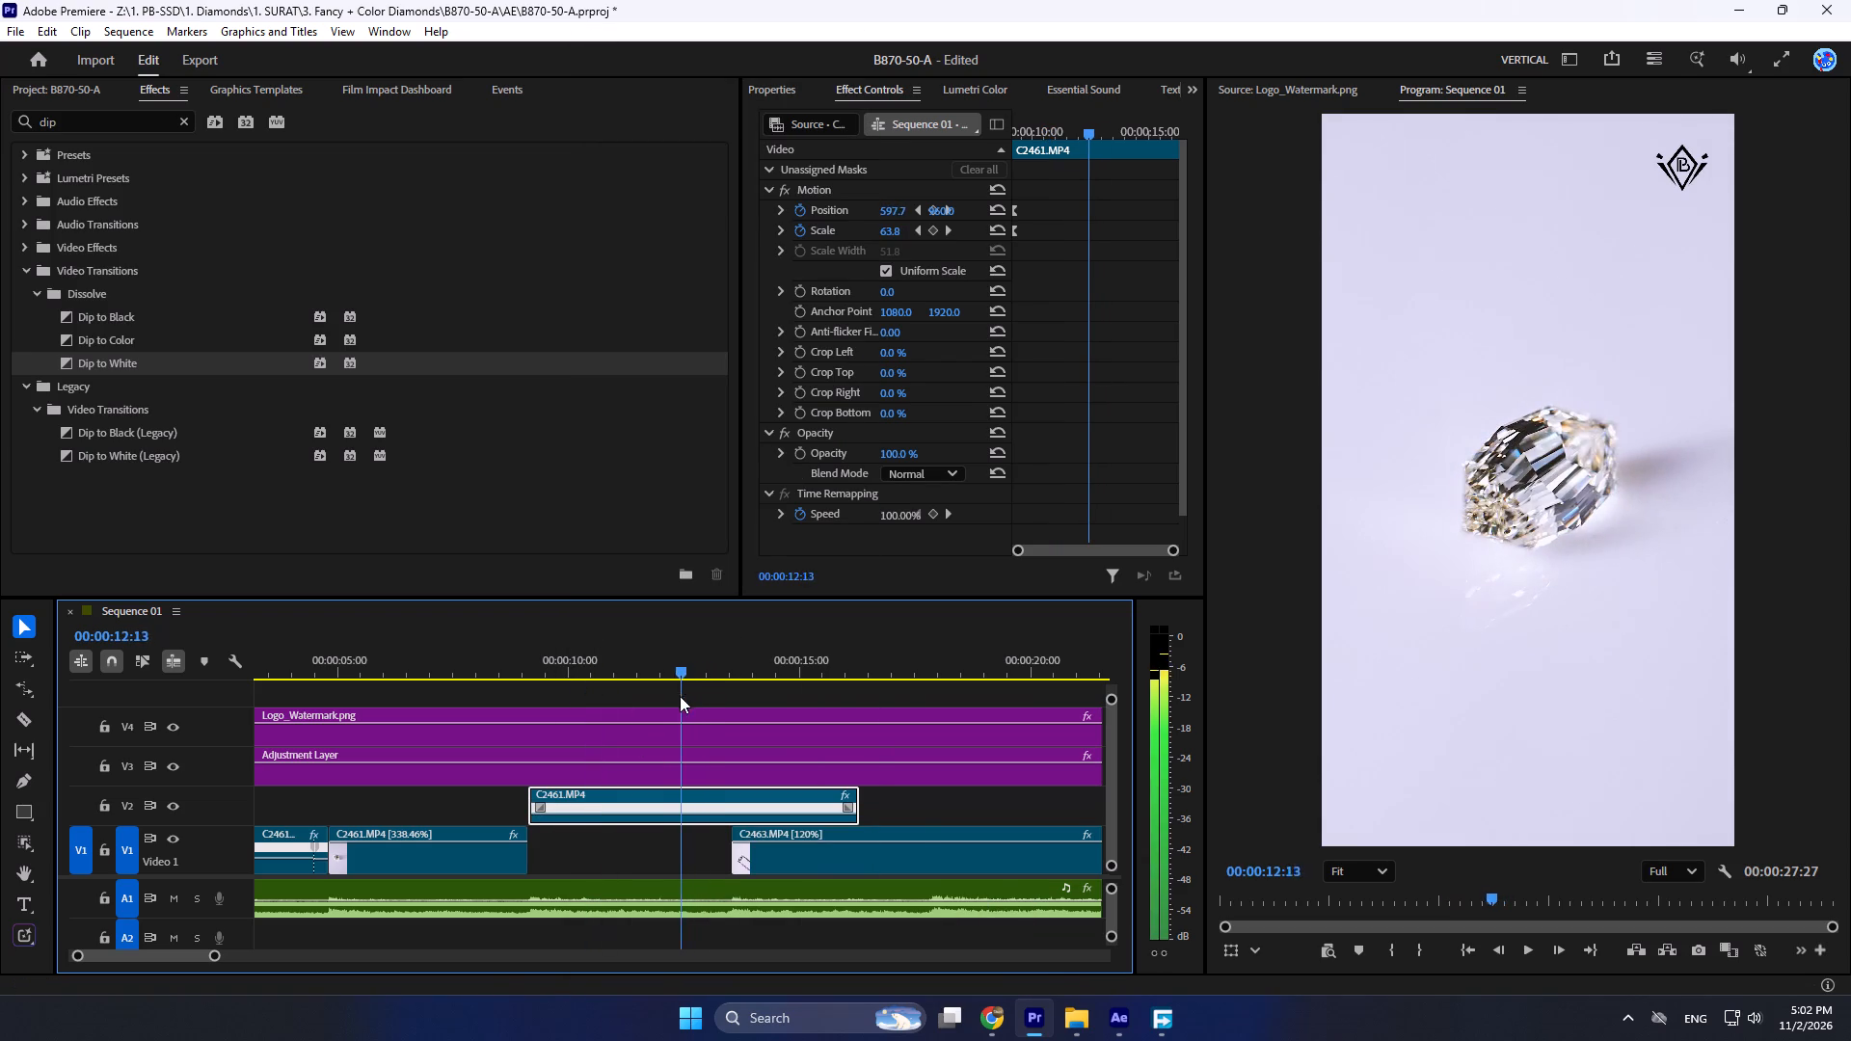
left_click_drag(680, 696, 687, 704)
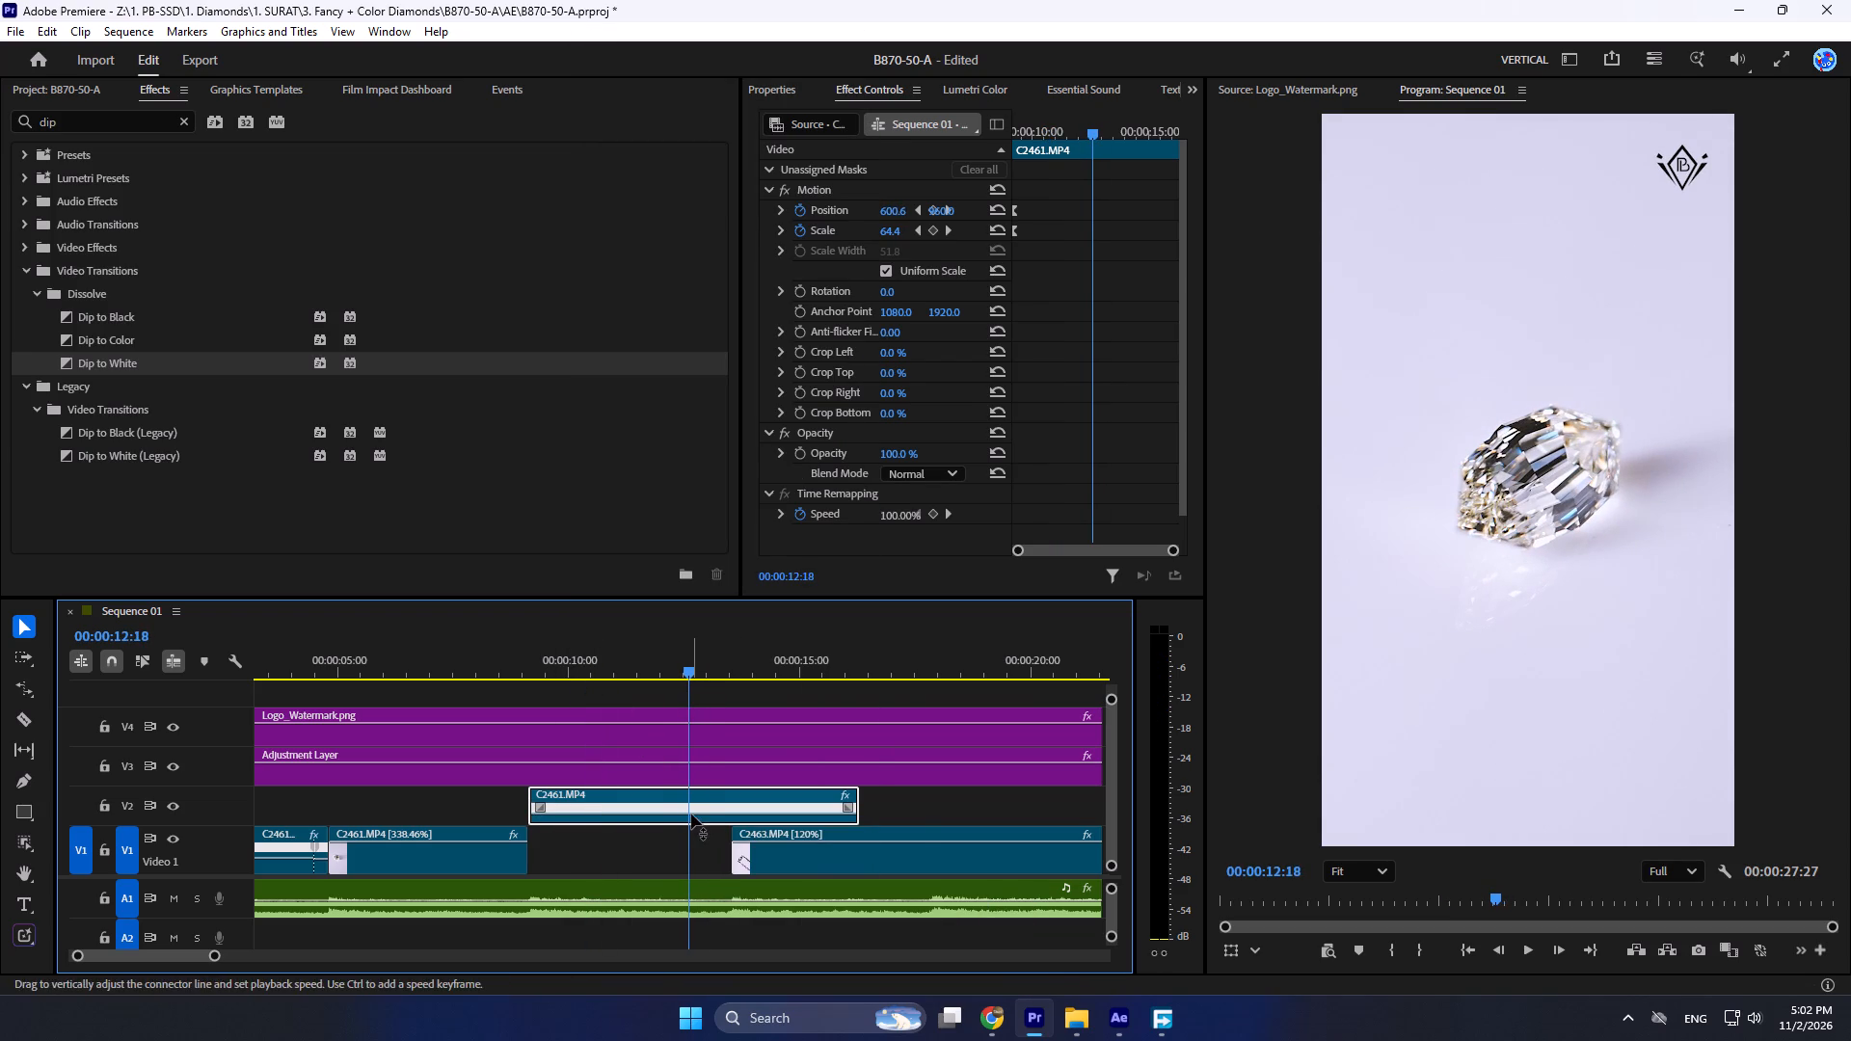
left_click_drag(686, 665, 691, 699)
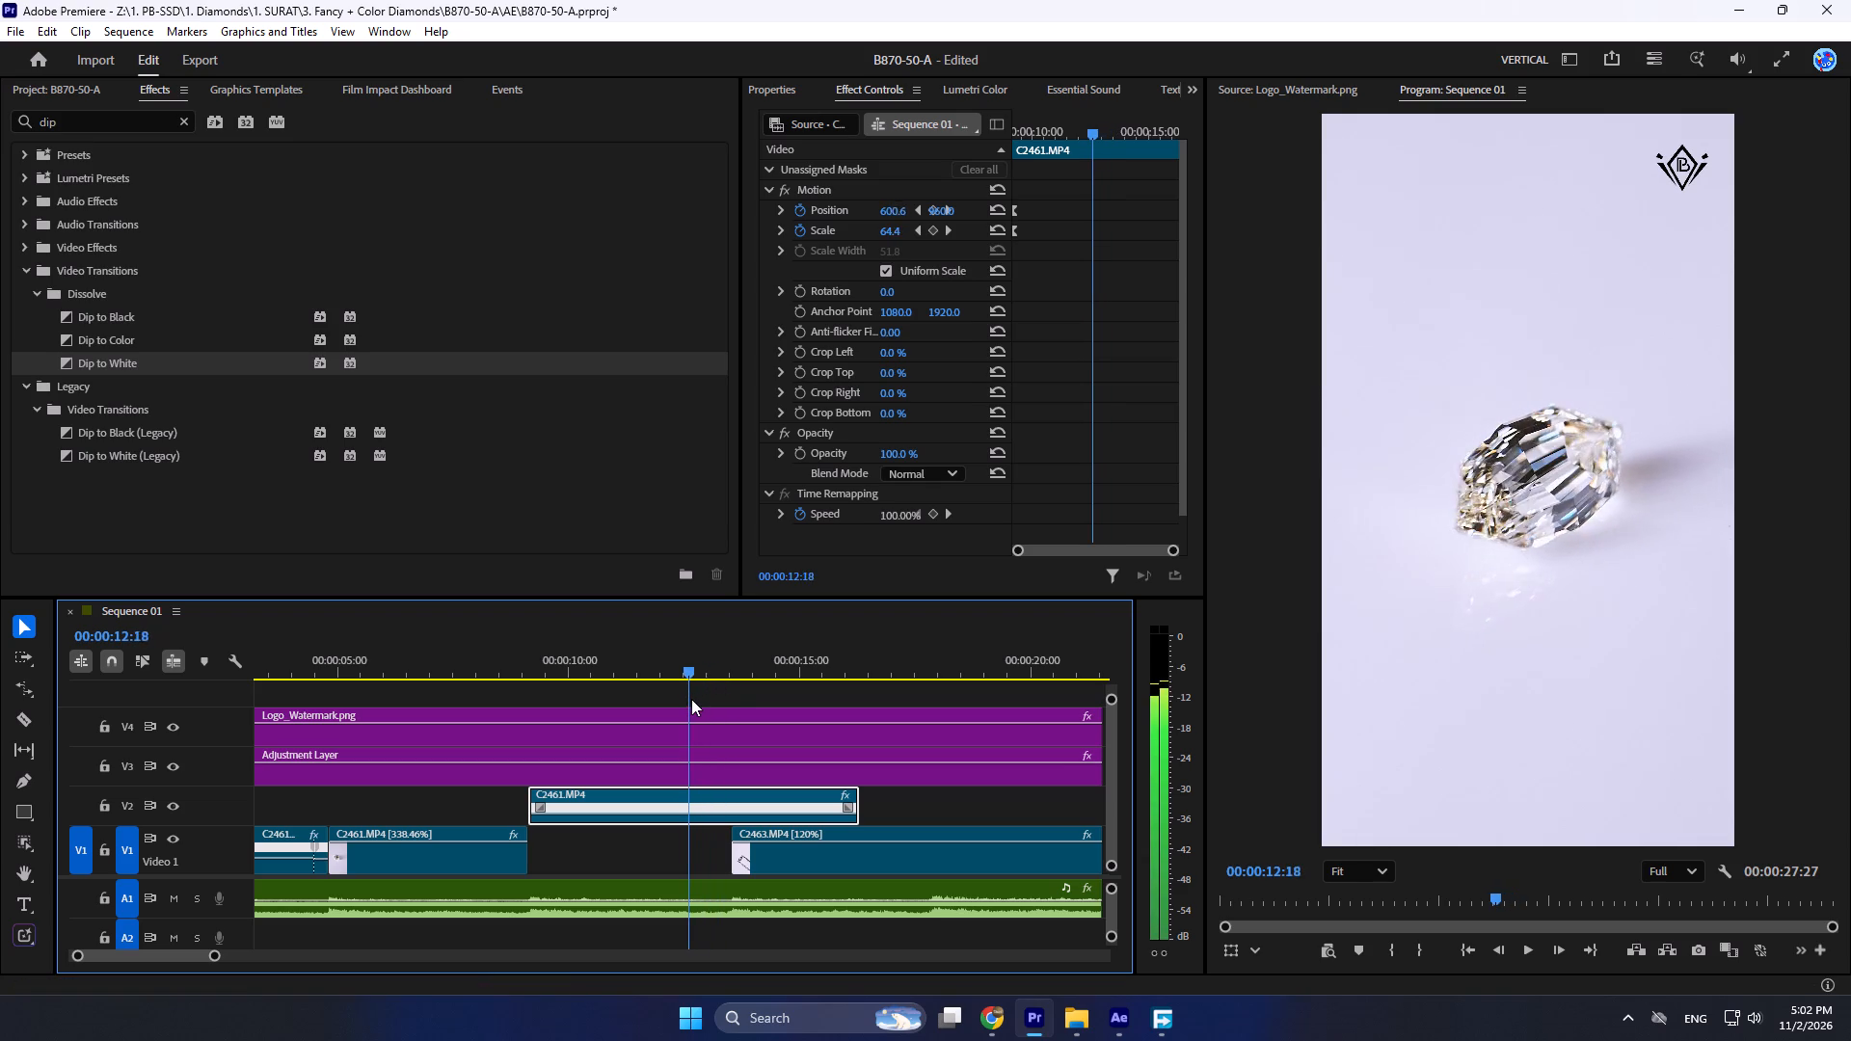
left_click_drag(691, 699, 711, 723)
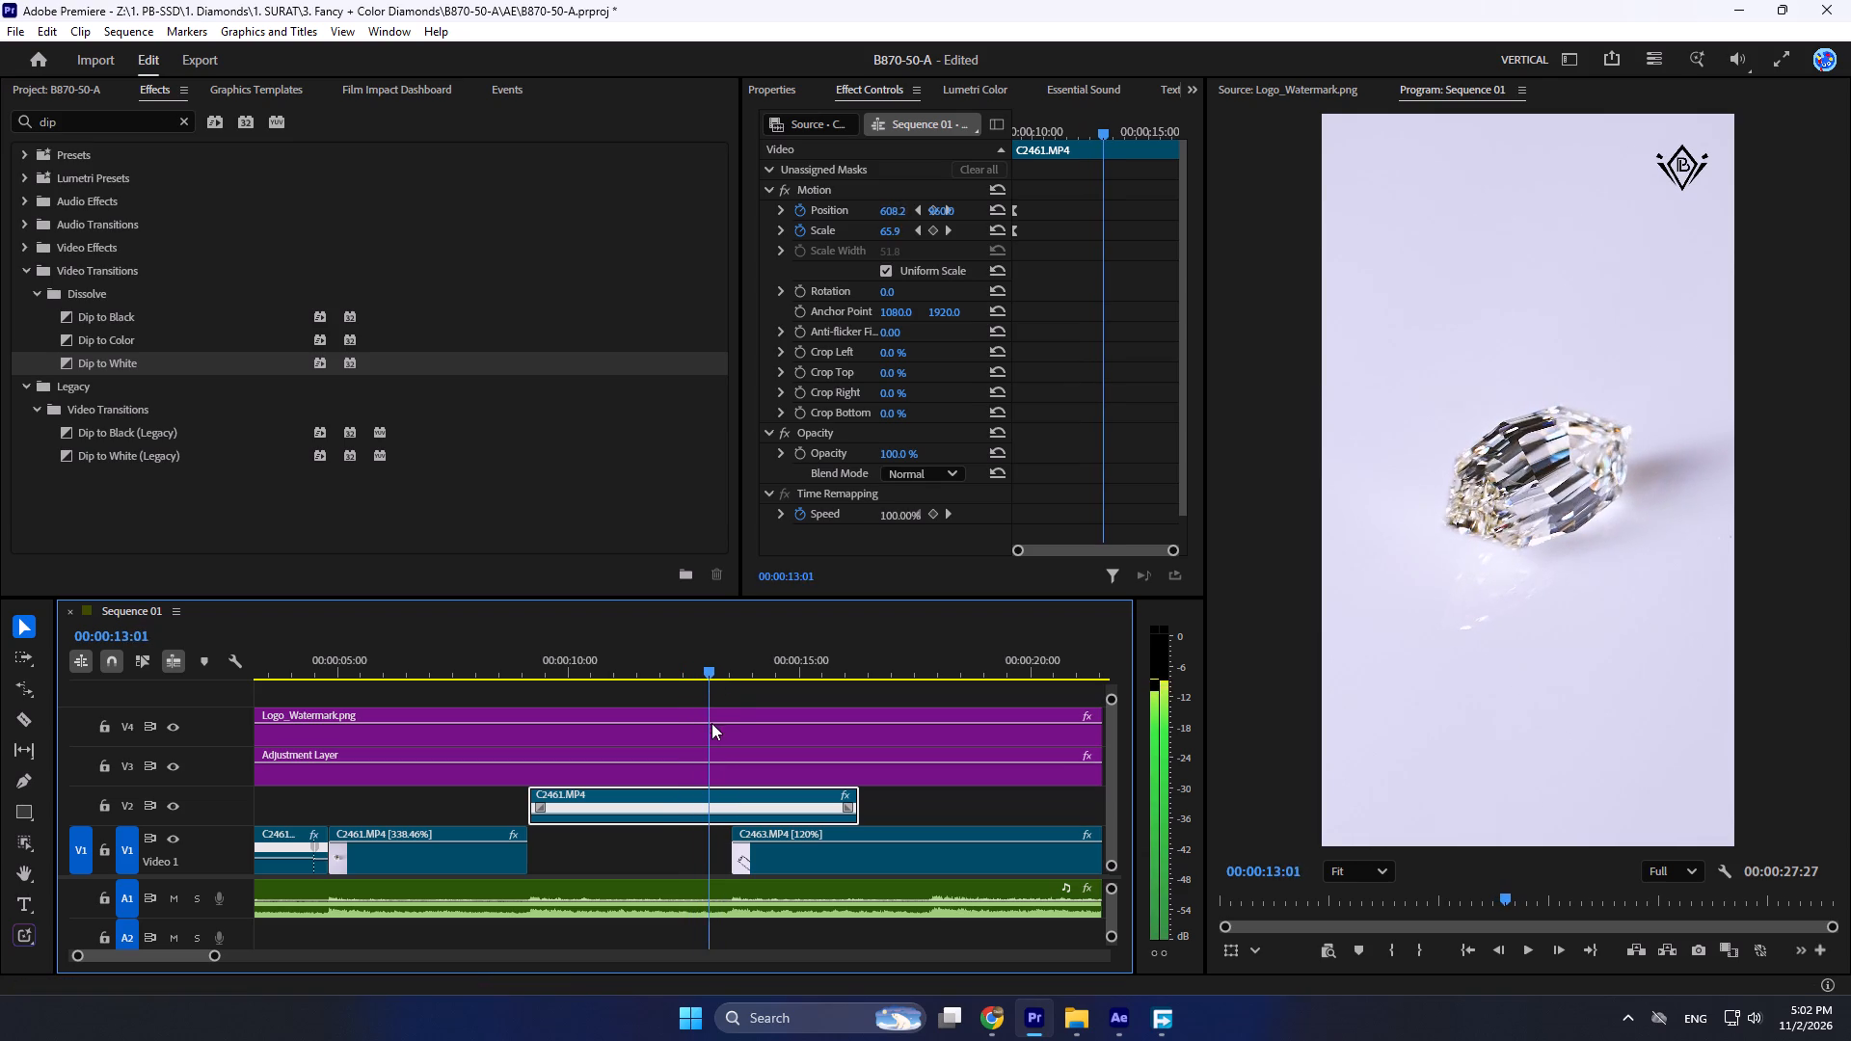
left_click_drag(711, 723, 668, 744)
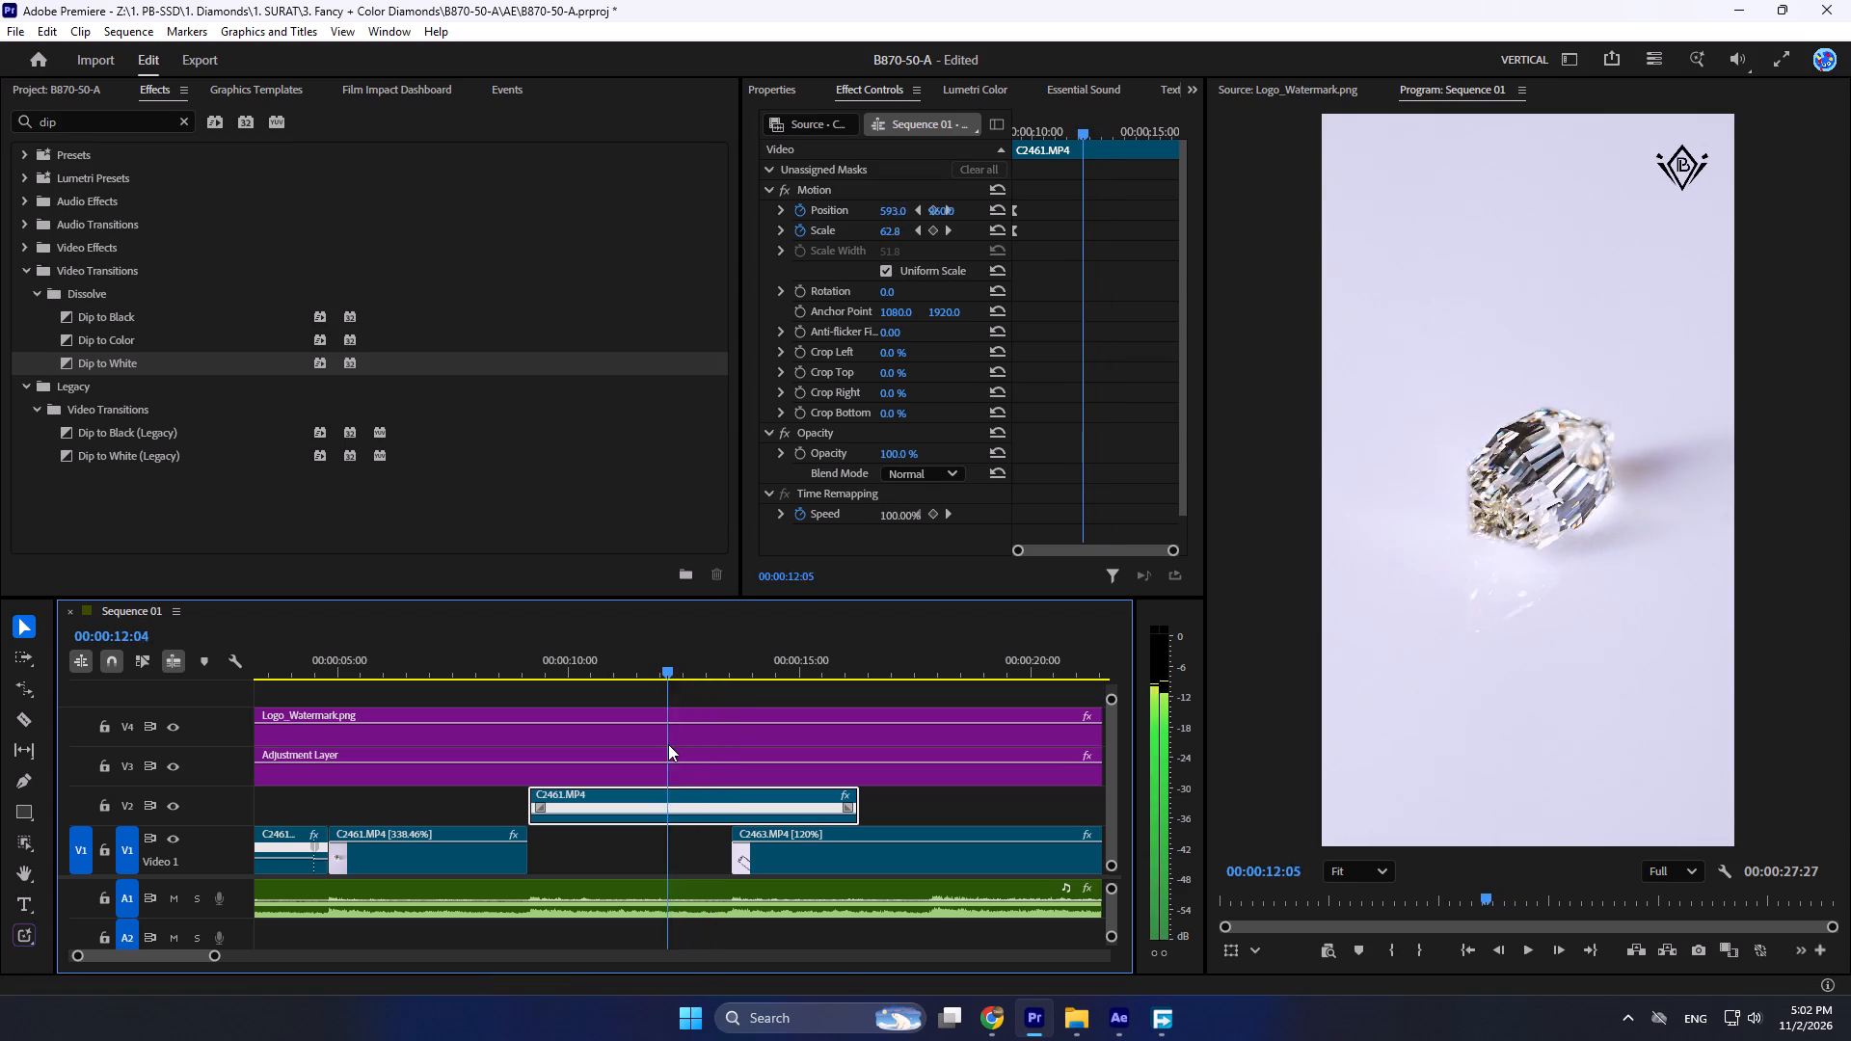
left_click_drag(668, 744, 798, 778)
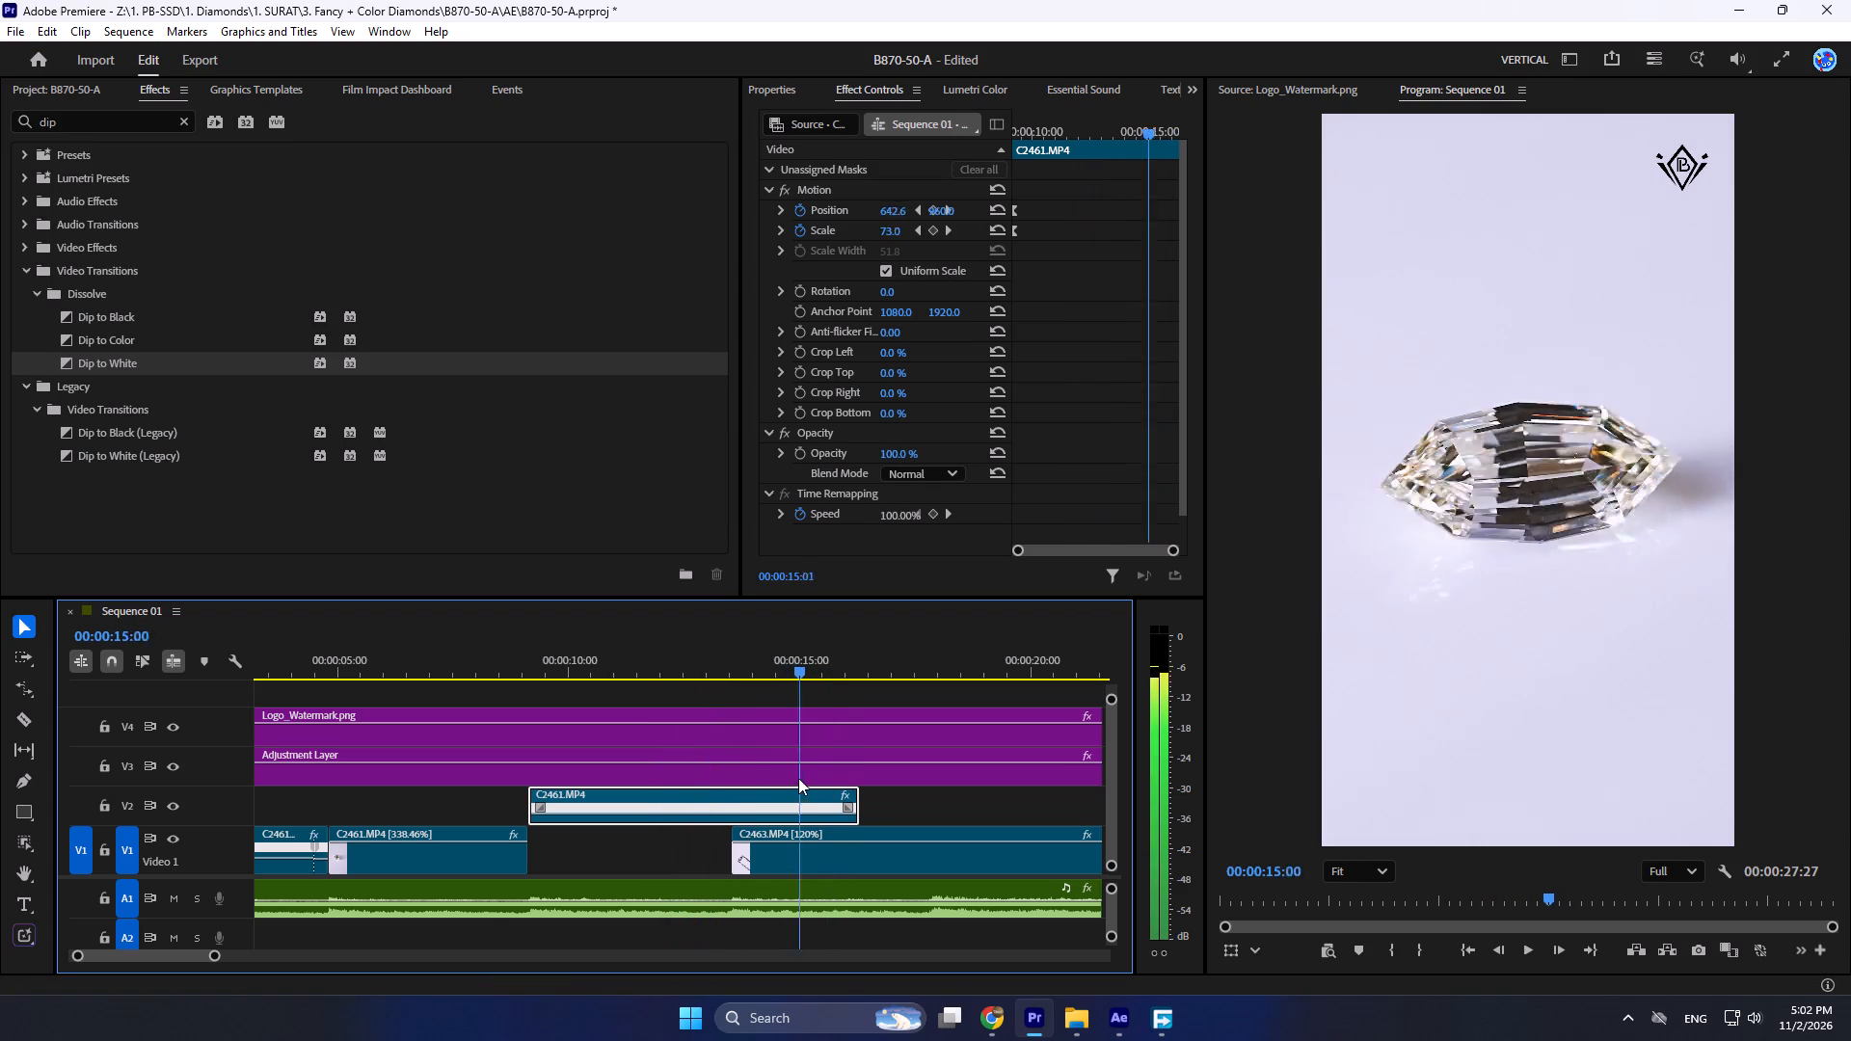
left_click_drag(798, 778, 694, 798)
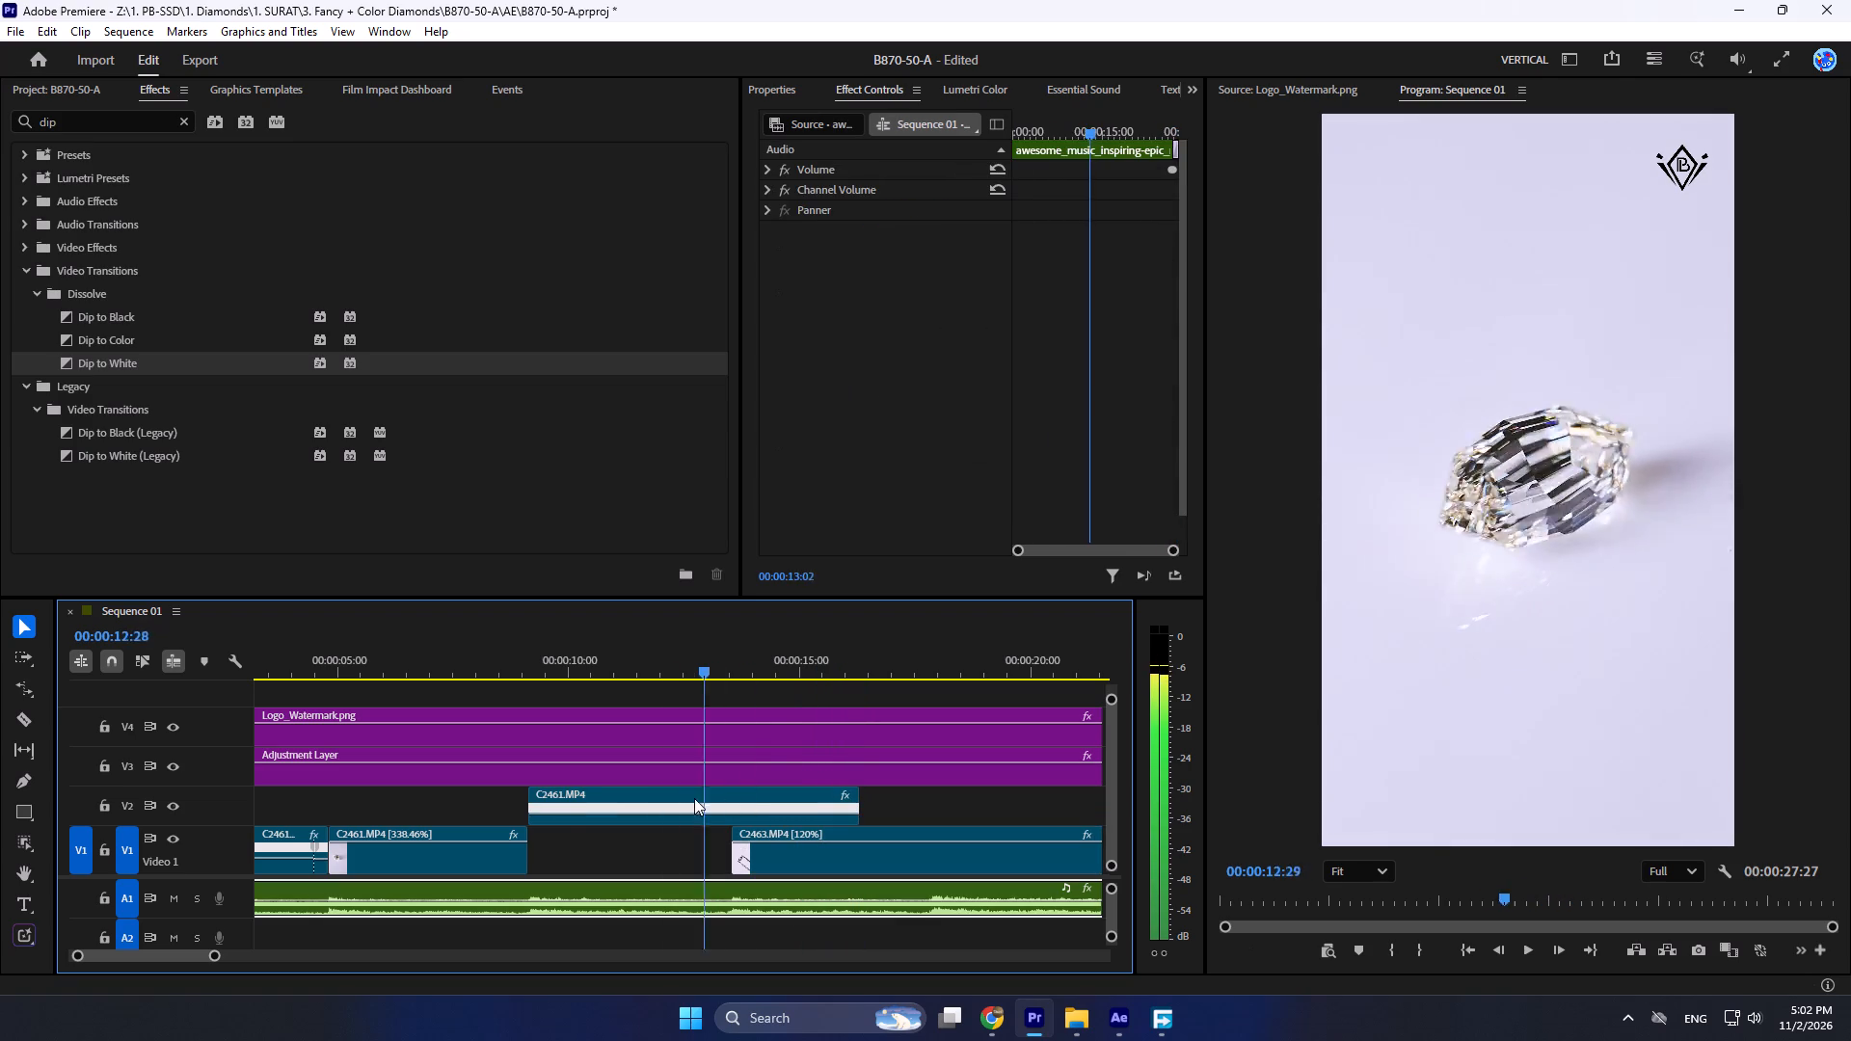
left_click_drag(694, 798, 570, 806)
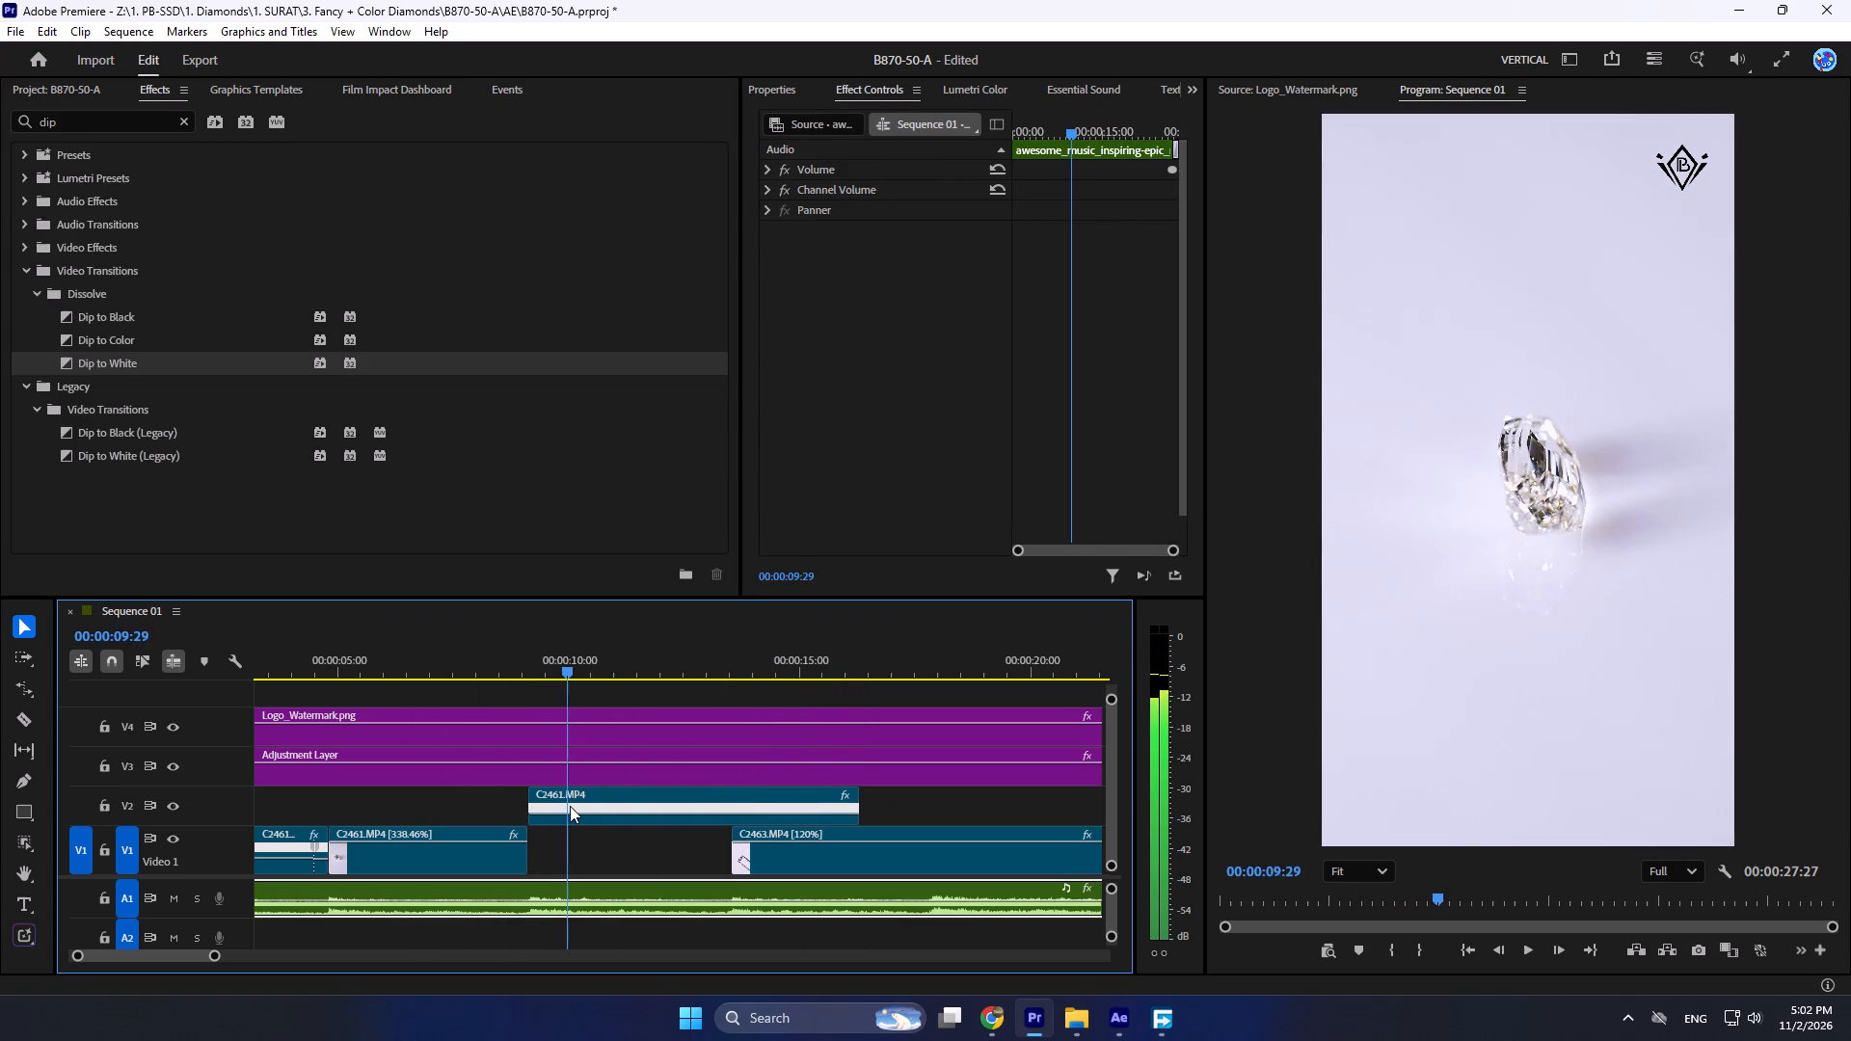
left_click_drag(570, 806, 483, 824)
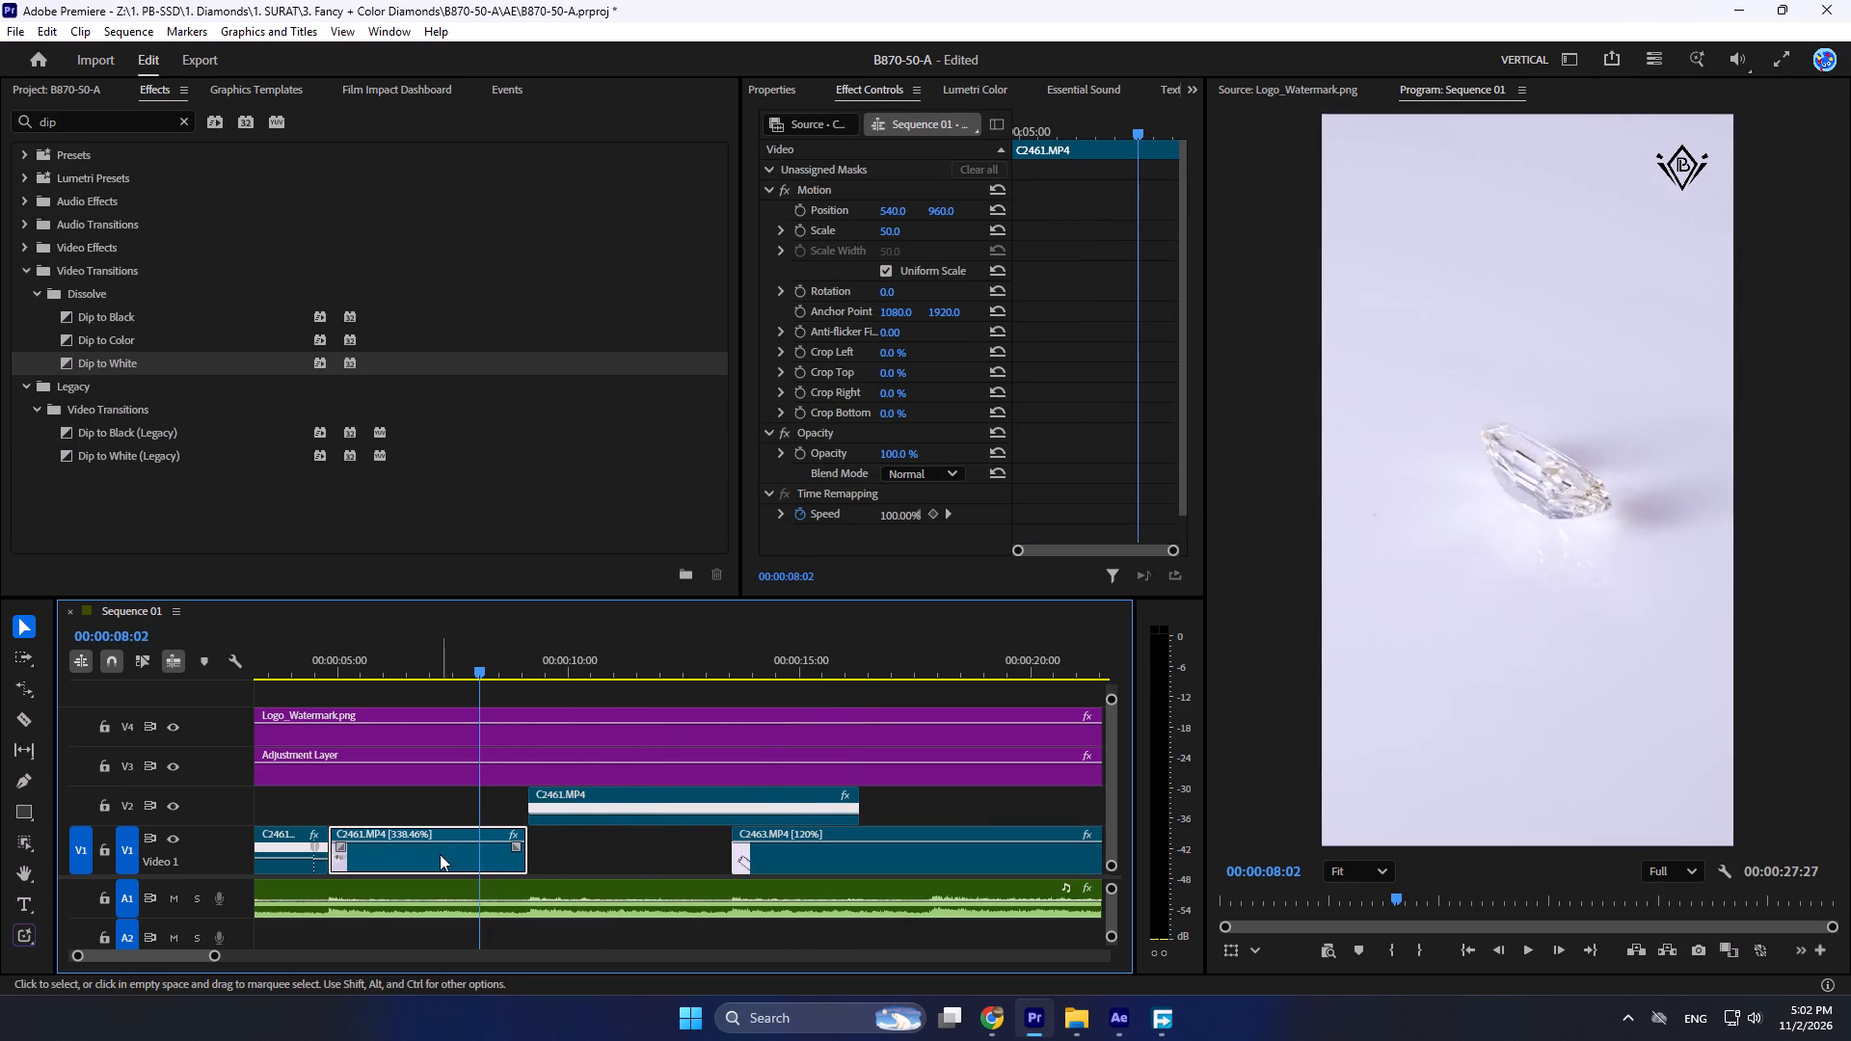
Compare the diamond's rotation in the 338.46% C2461.MP4 clip with the V2 clip up to the C2463.MP4 overlap.
left_click(440, 855)
left_click_drag(478, 668, 567, 699)
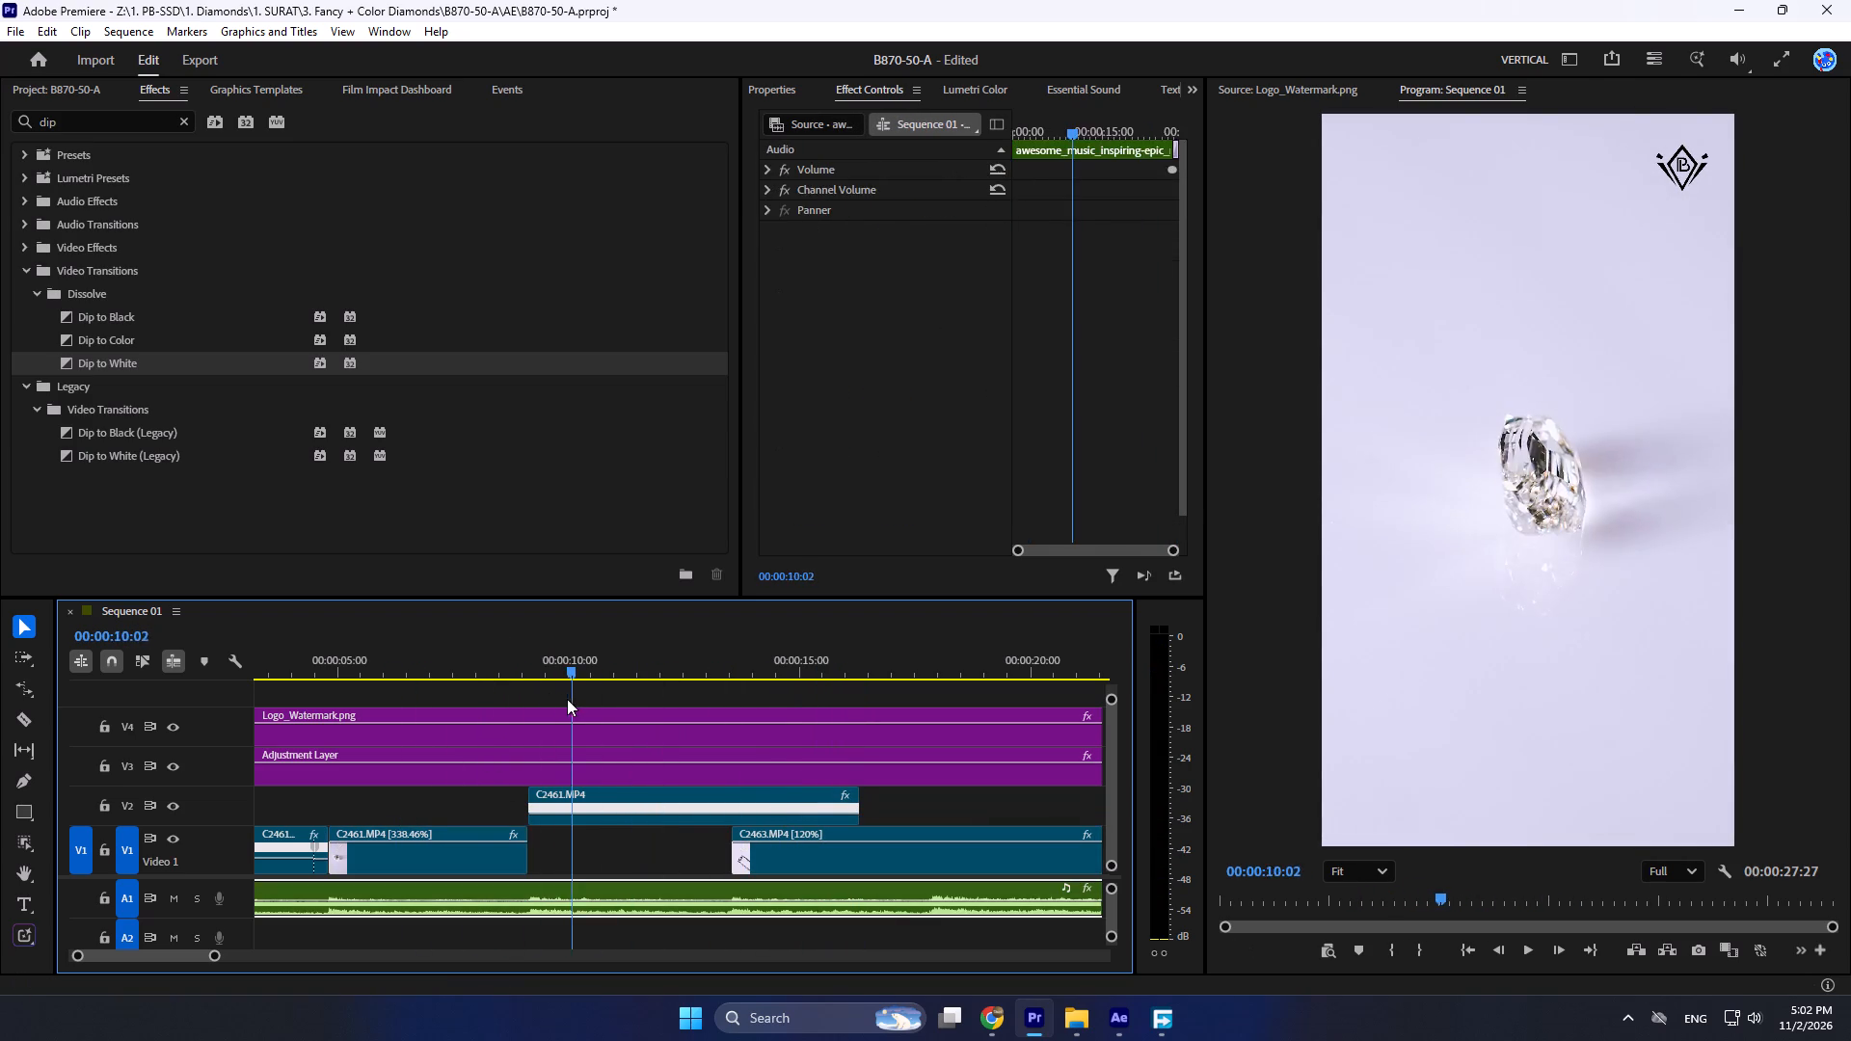
left_click_drag(567, 699, 382, 754)
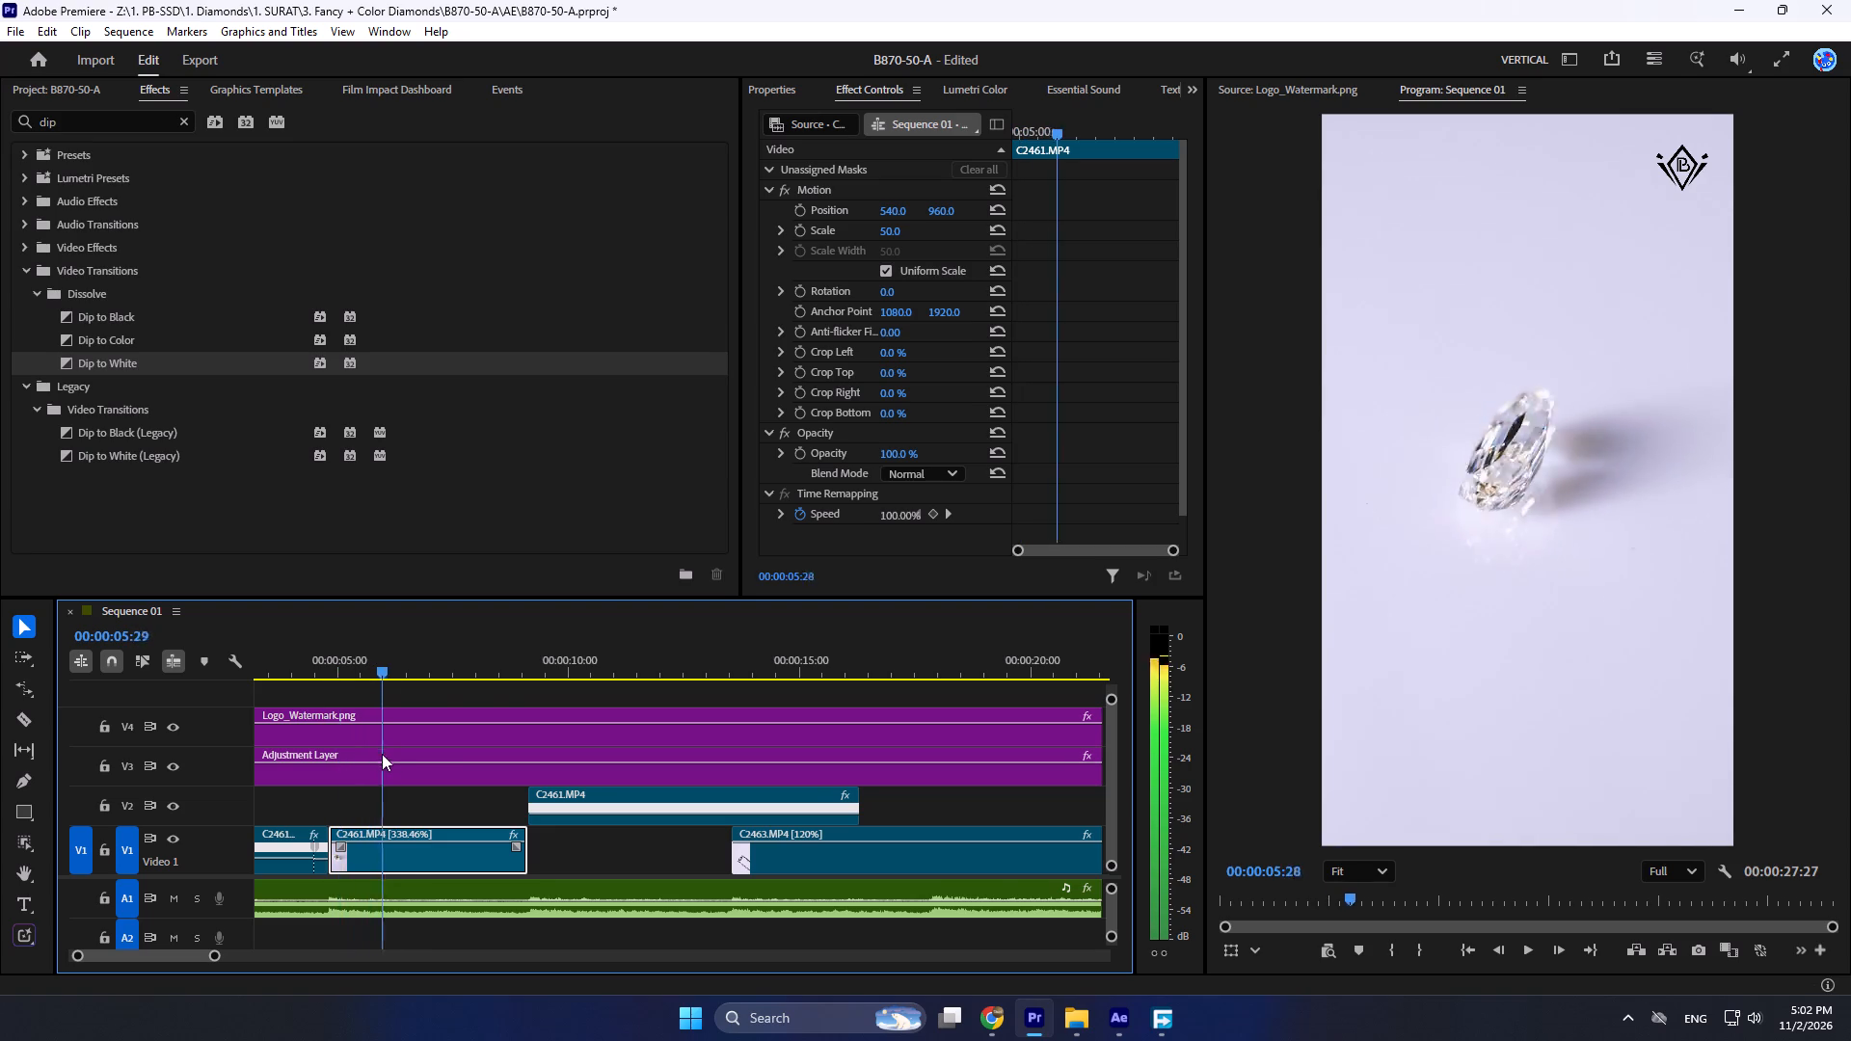
left_click_drag(382, 754, 621, 795)
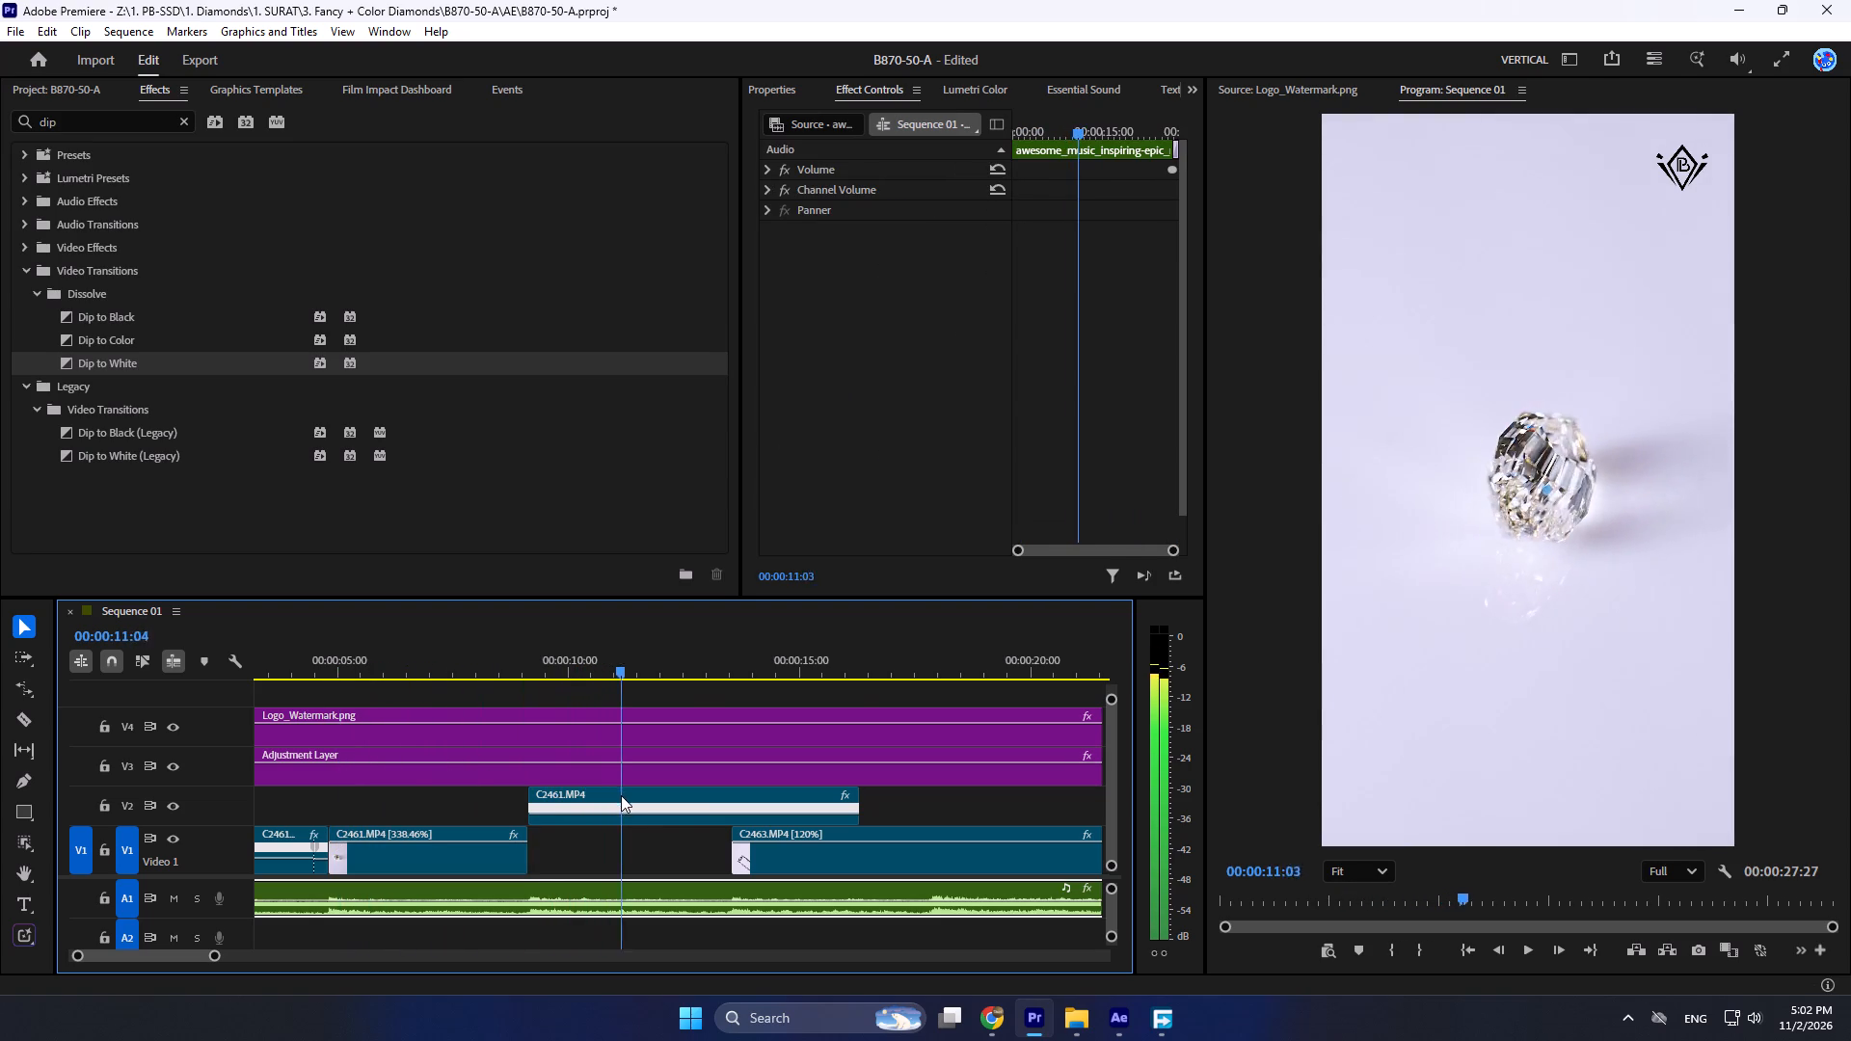
left_click_drag(621, 795, 824, 819)
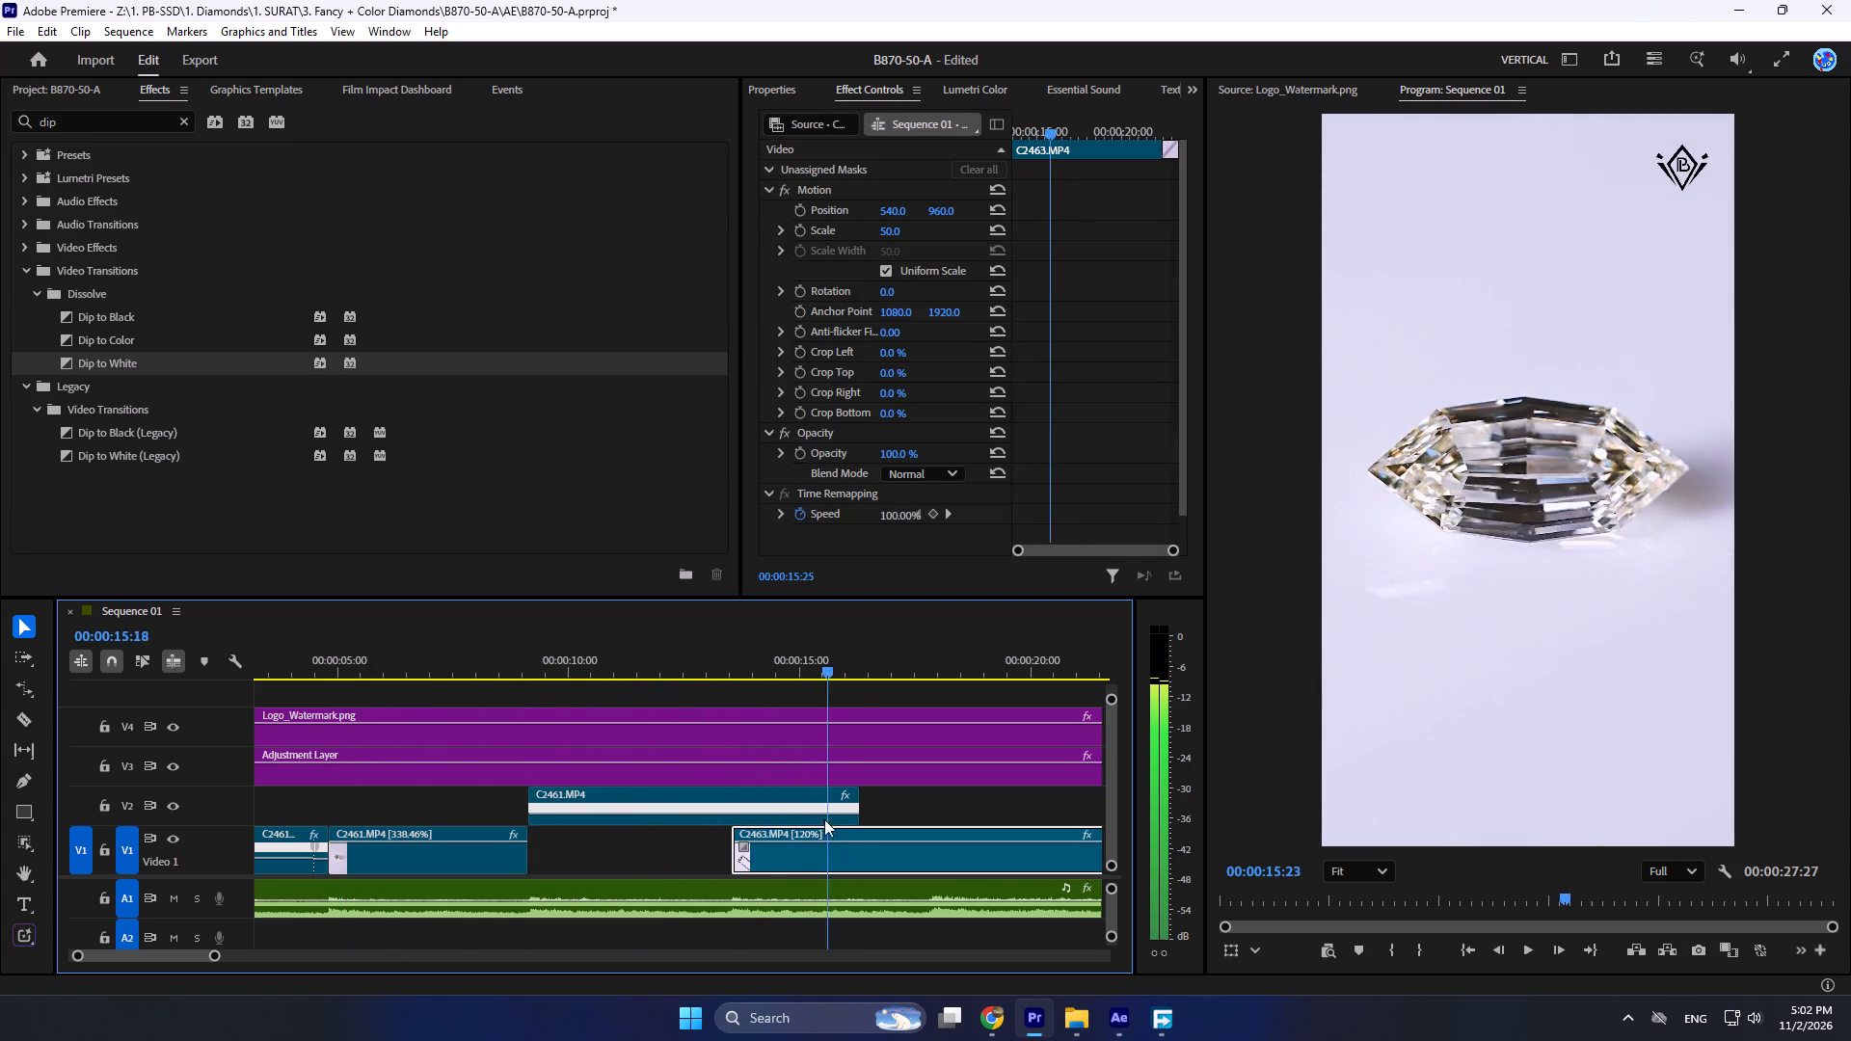
left_click_drag(824, 819, 749, 820)
Play the passage from the 338.46% C2461.MP4 clip into the V2 clip to judge where to cut.
scroll(717, 854, "down", 9, "alt")
scroll(445, 846, "up", 5, "alt")
scroll(438, 877, "down", 4, "alt")
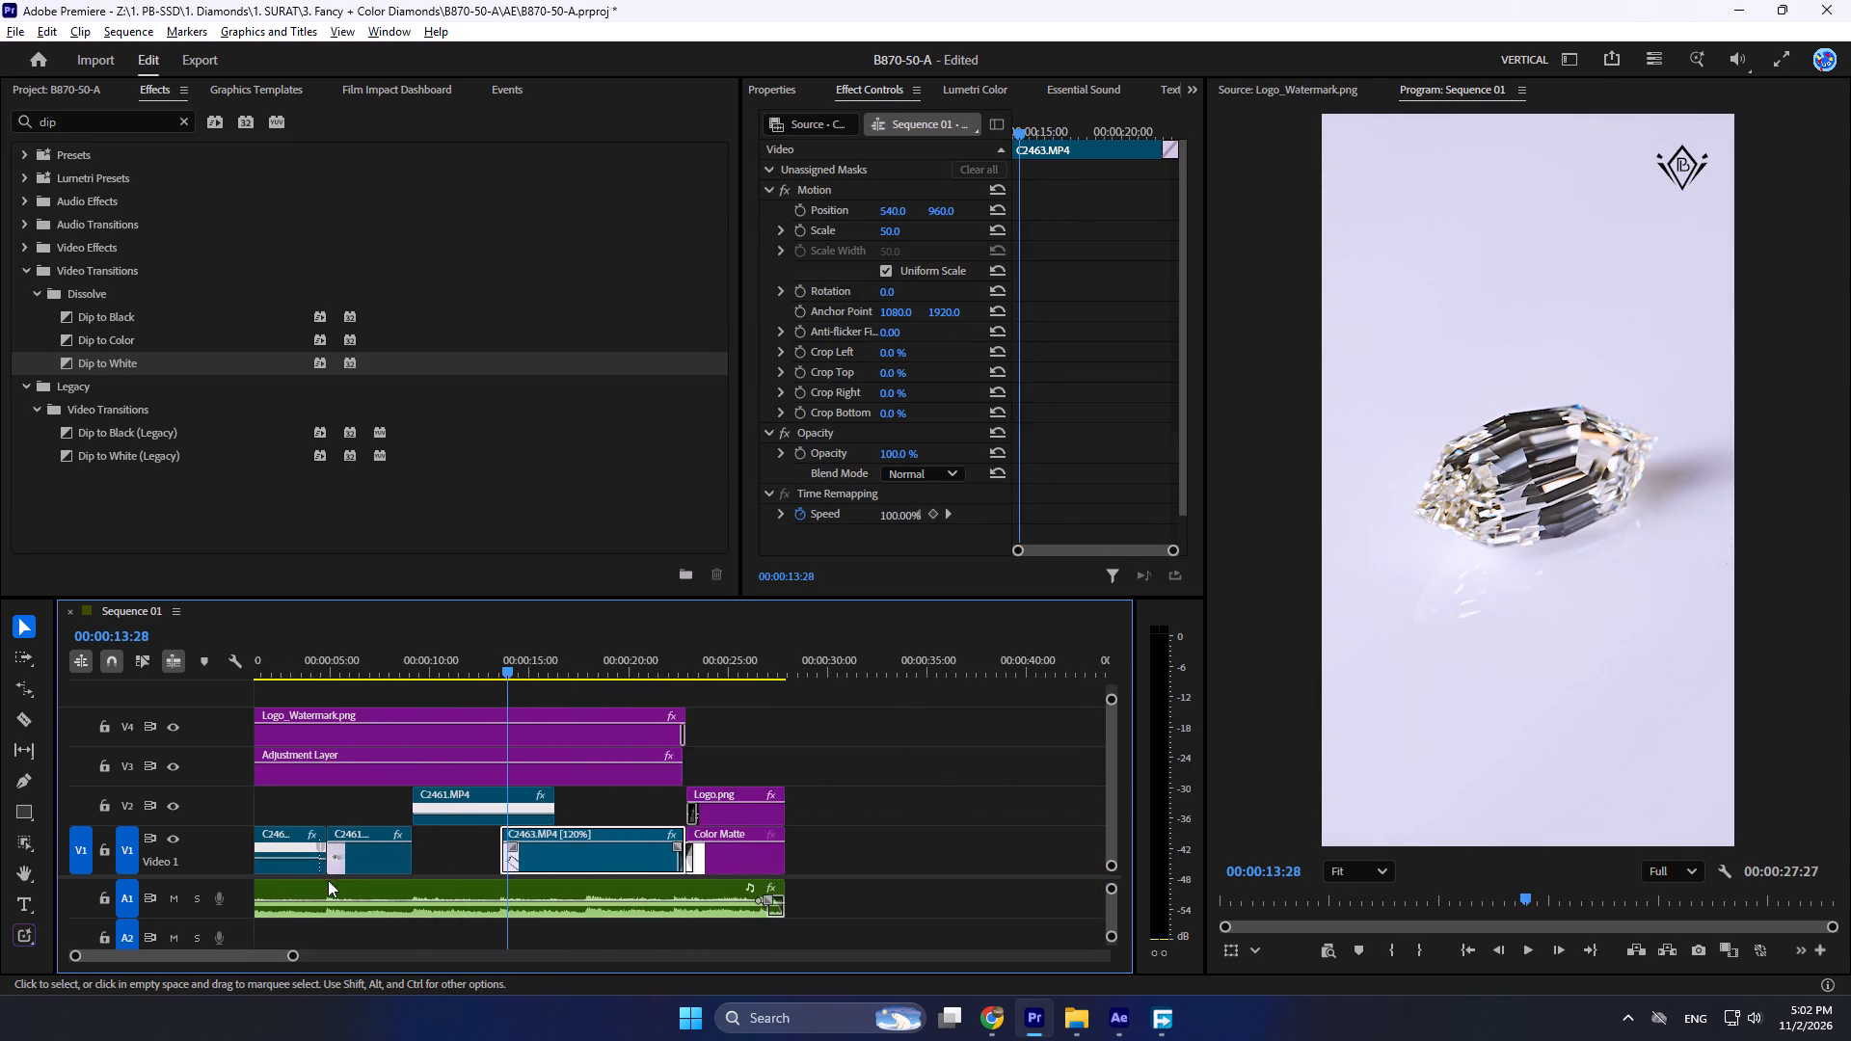
scroll(323, 871, "up", 5, "alt")
left_click_drag(198, 955, 48, 959)
scroll(378, 881, "up", 3, "alt")
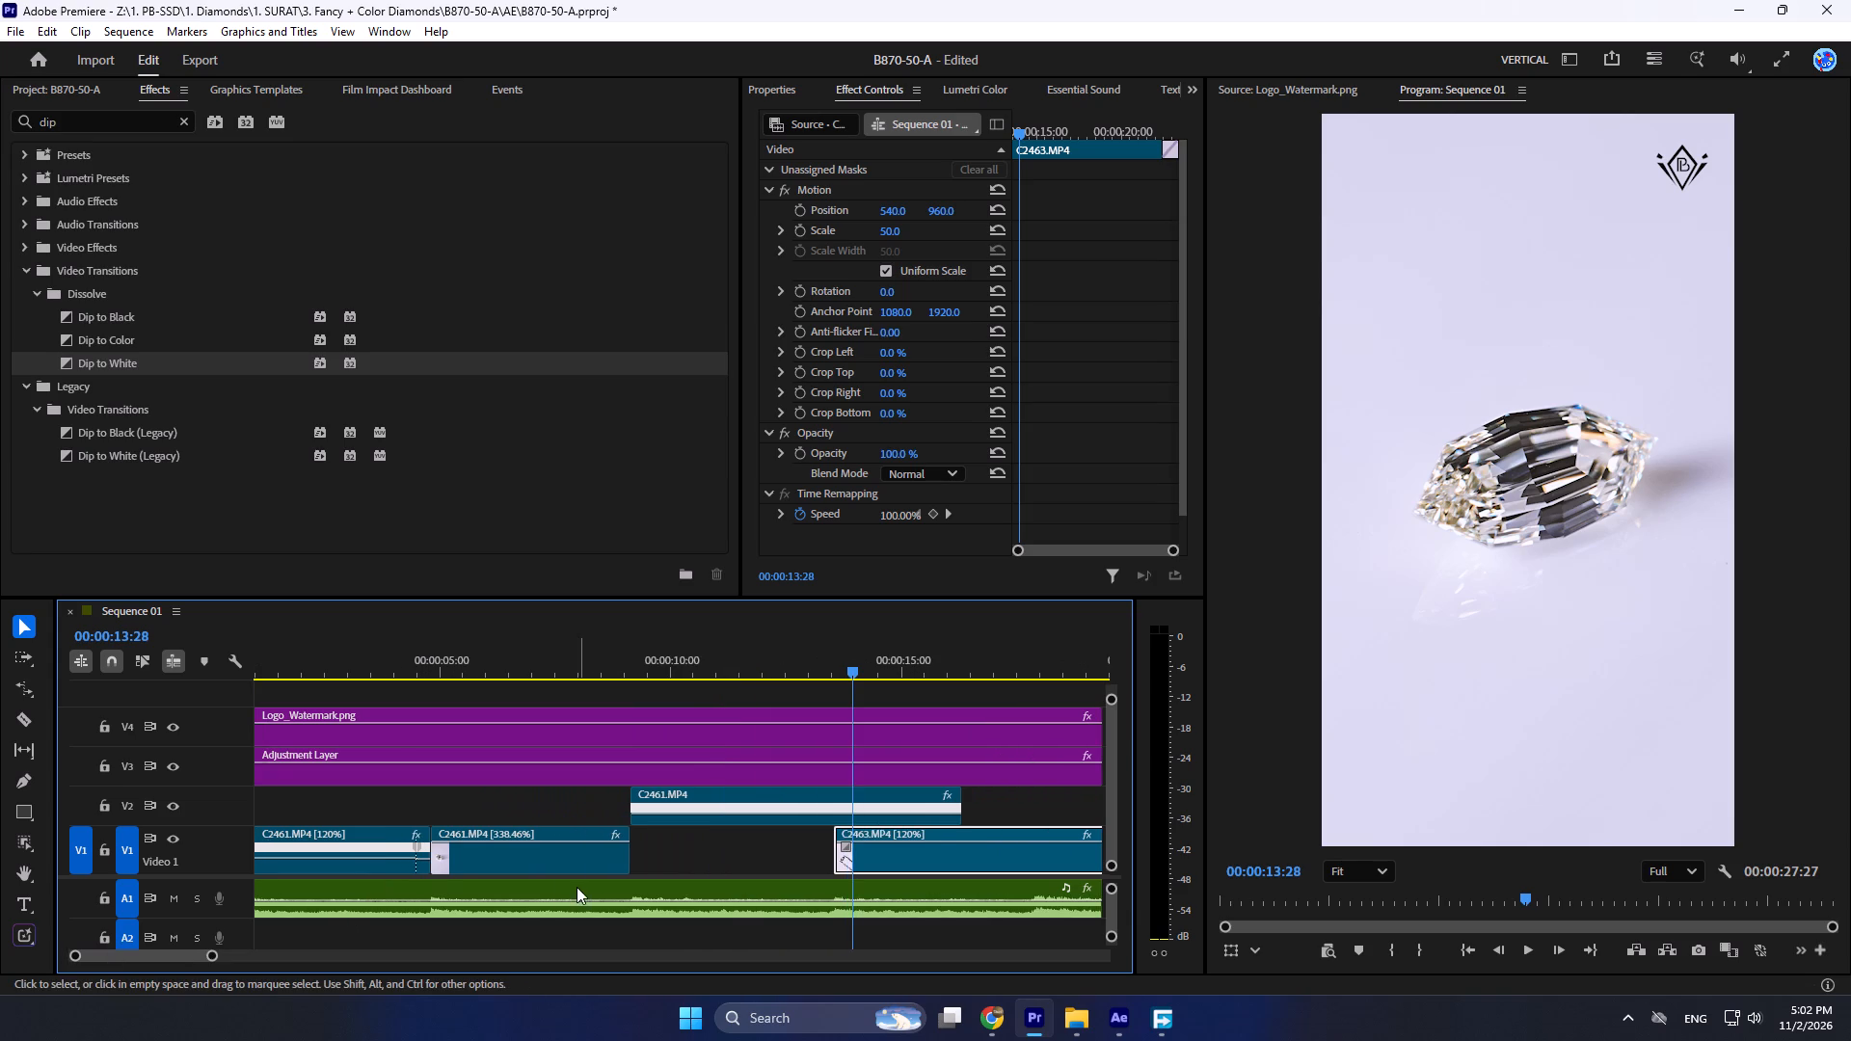
left_click_drag(688, 650, 570, 670)
key("space")
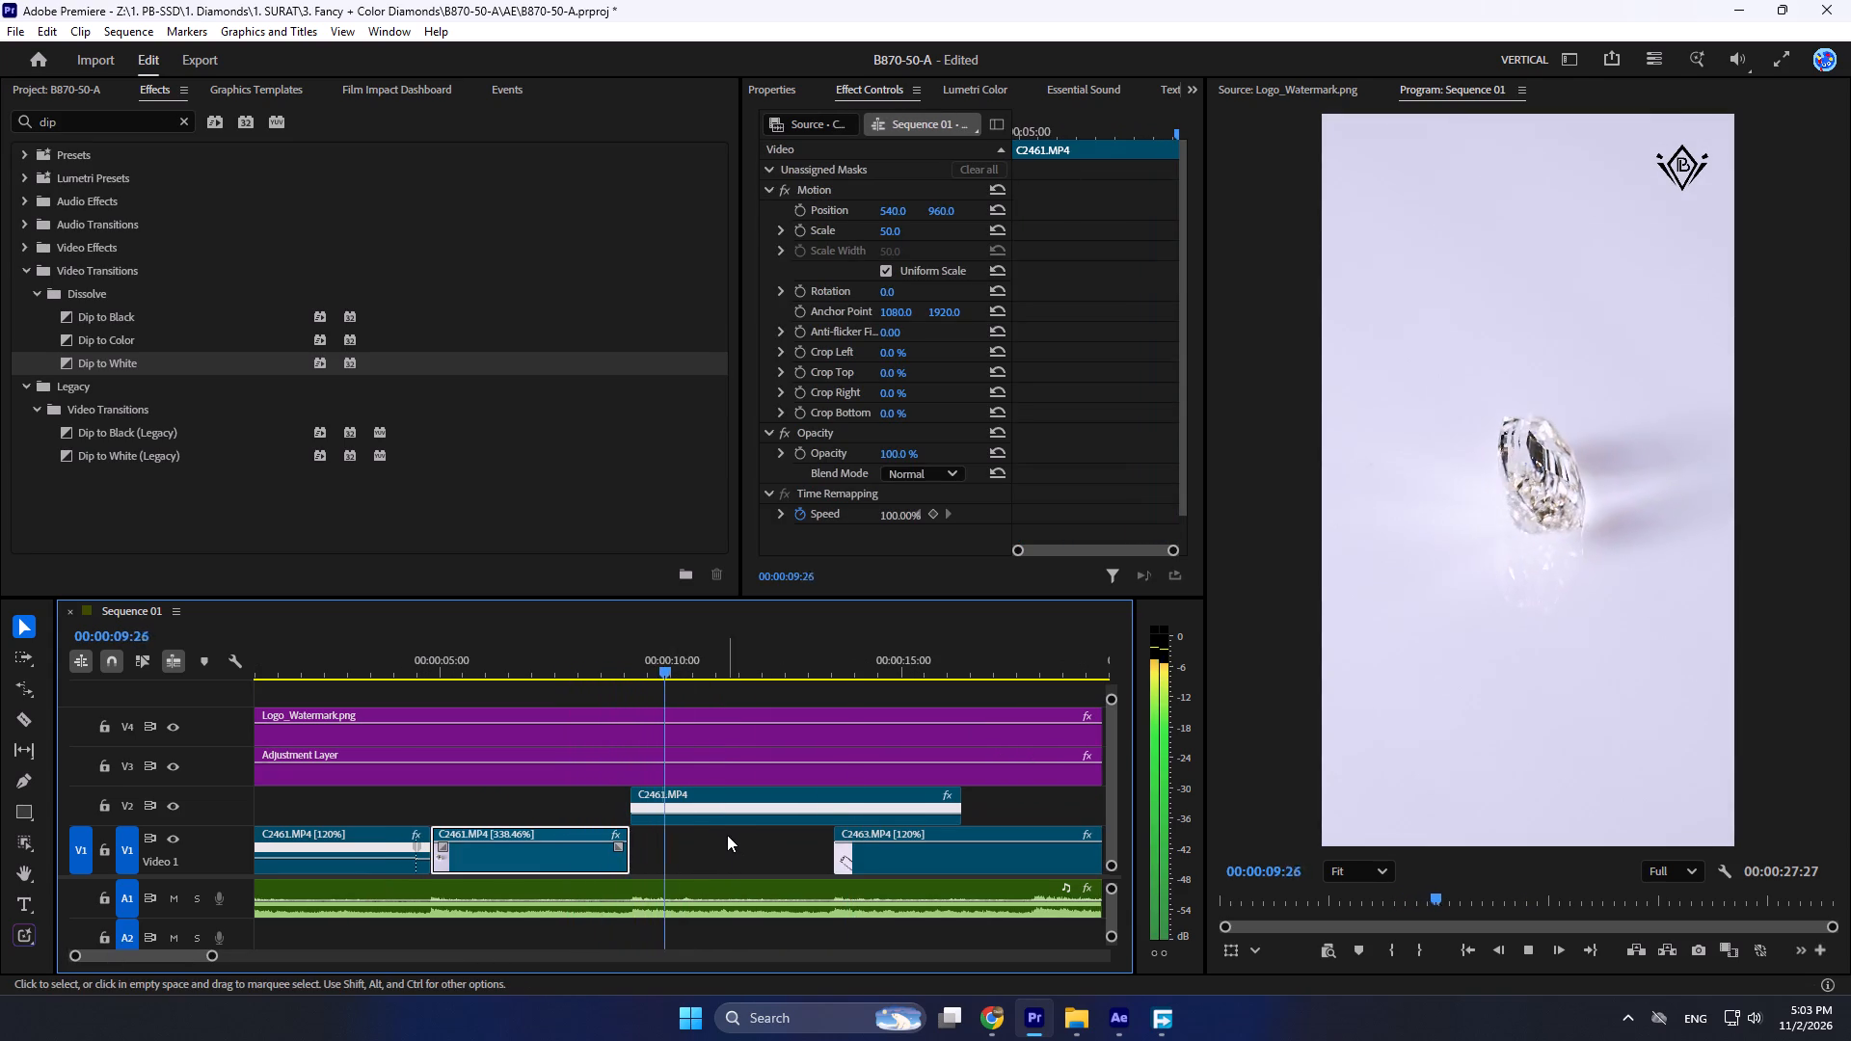
key("space")
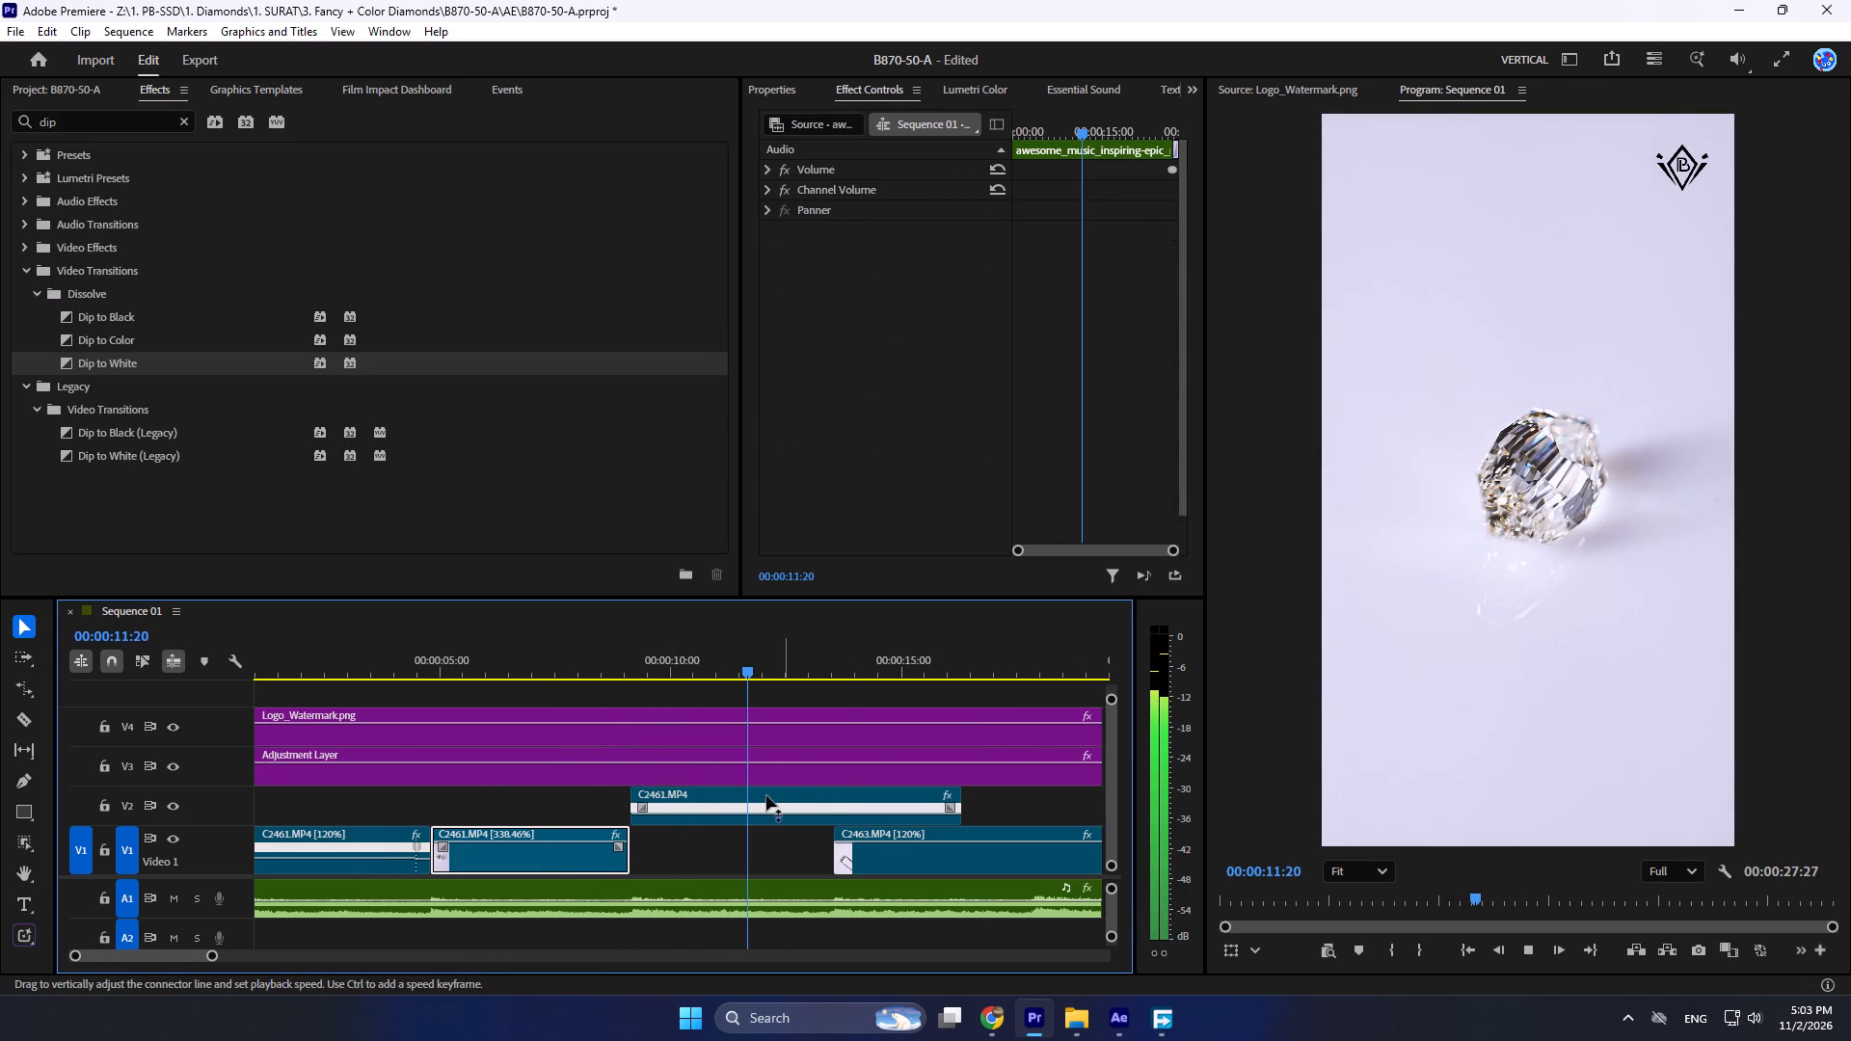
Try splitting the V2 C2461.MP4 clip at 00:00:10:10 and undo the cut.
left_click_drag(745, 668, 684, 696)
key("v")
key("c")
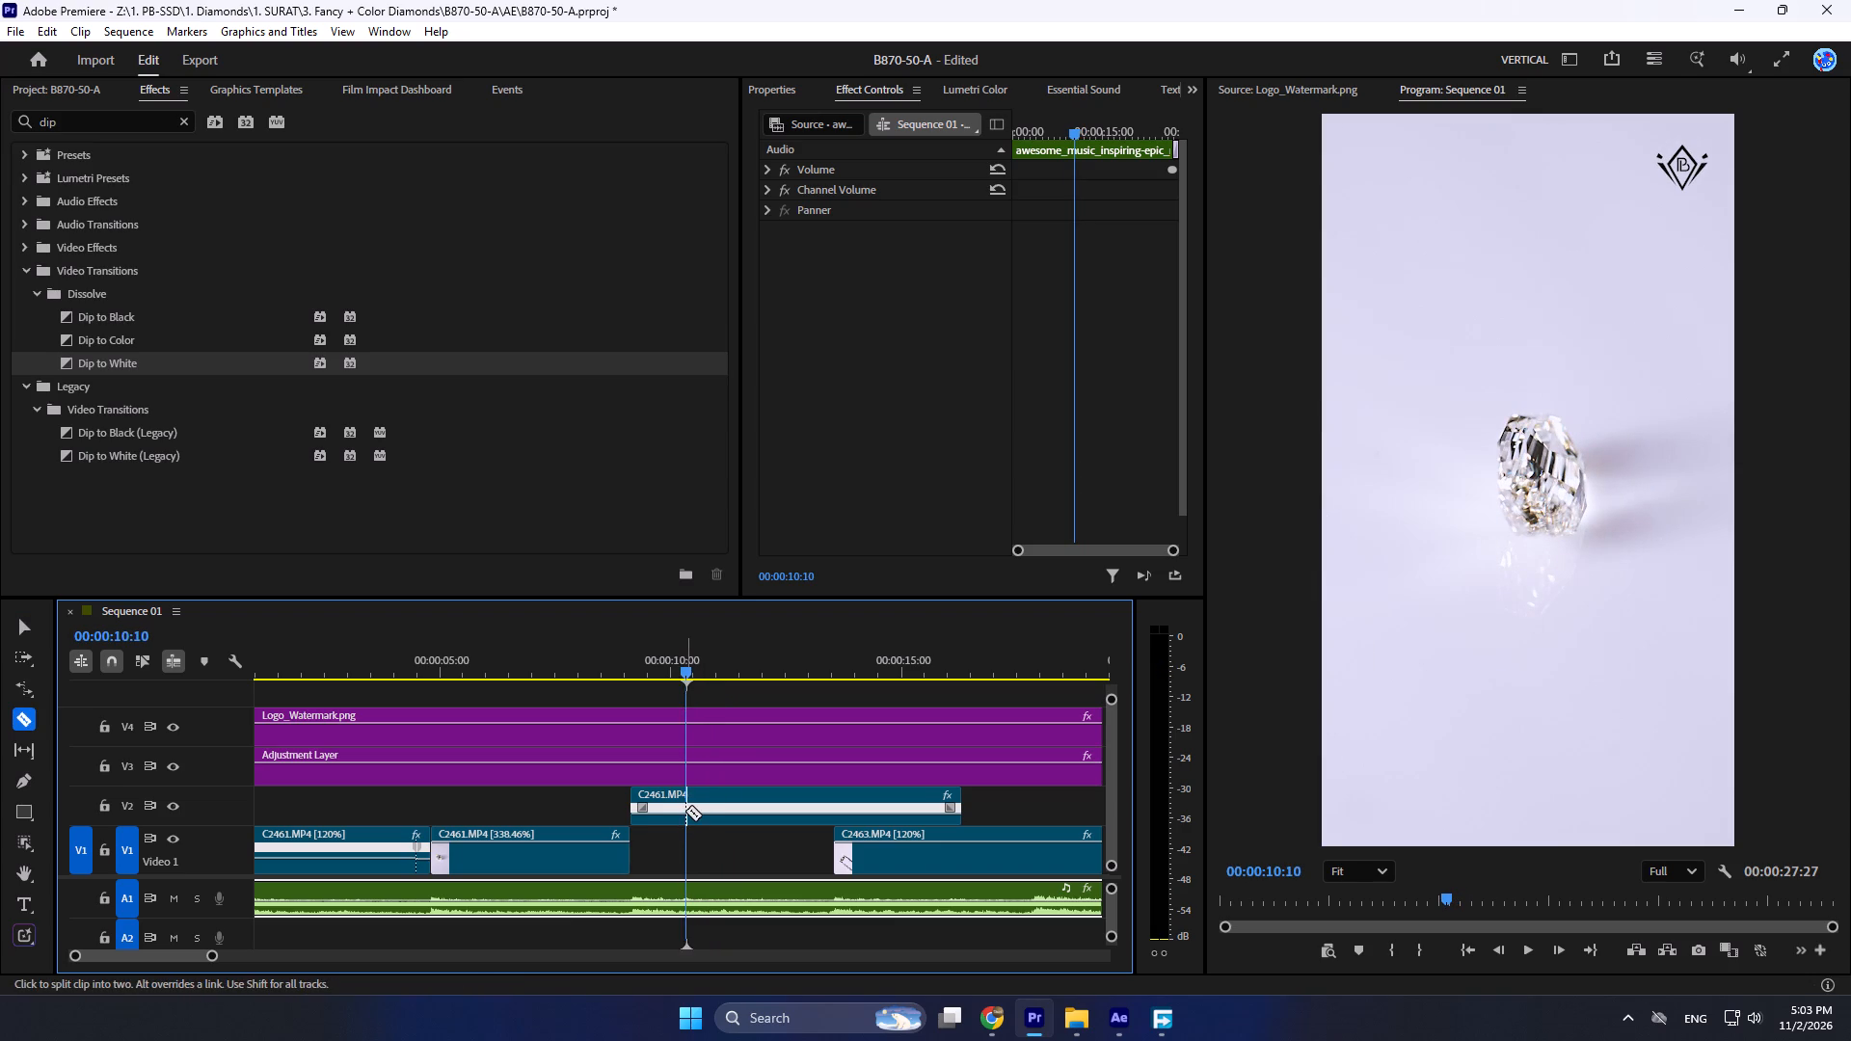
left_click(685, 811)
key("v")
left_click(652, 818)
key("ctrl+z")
Split the V2 C2461.MP4 clip at 00:00:11:15 and delete the part before the cut.
left_click_drag(684, 672, 685, 673)
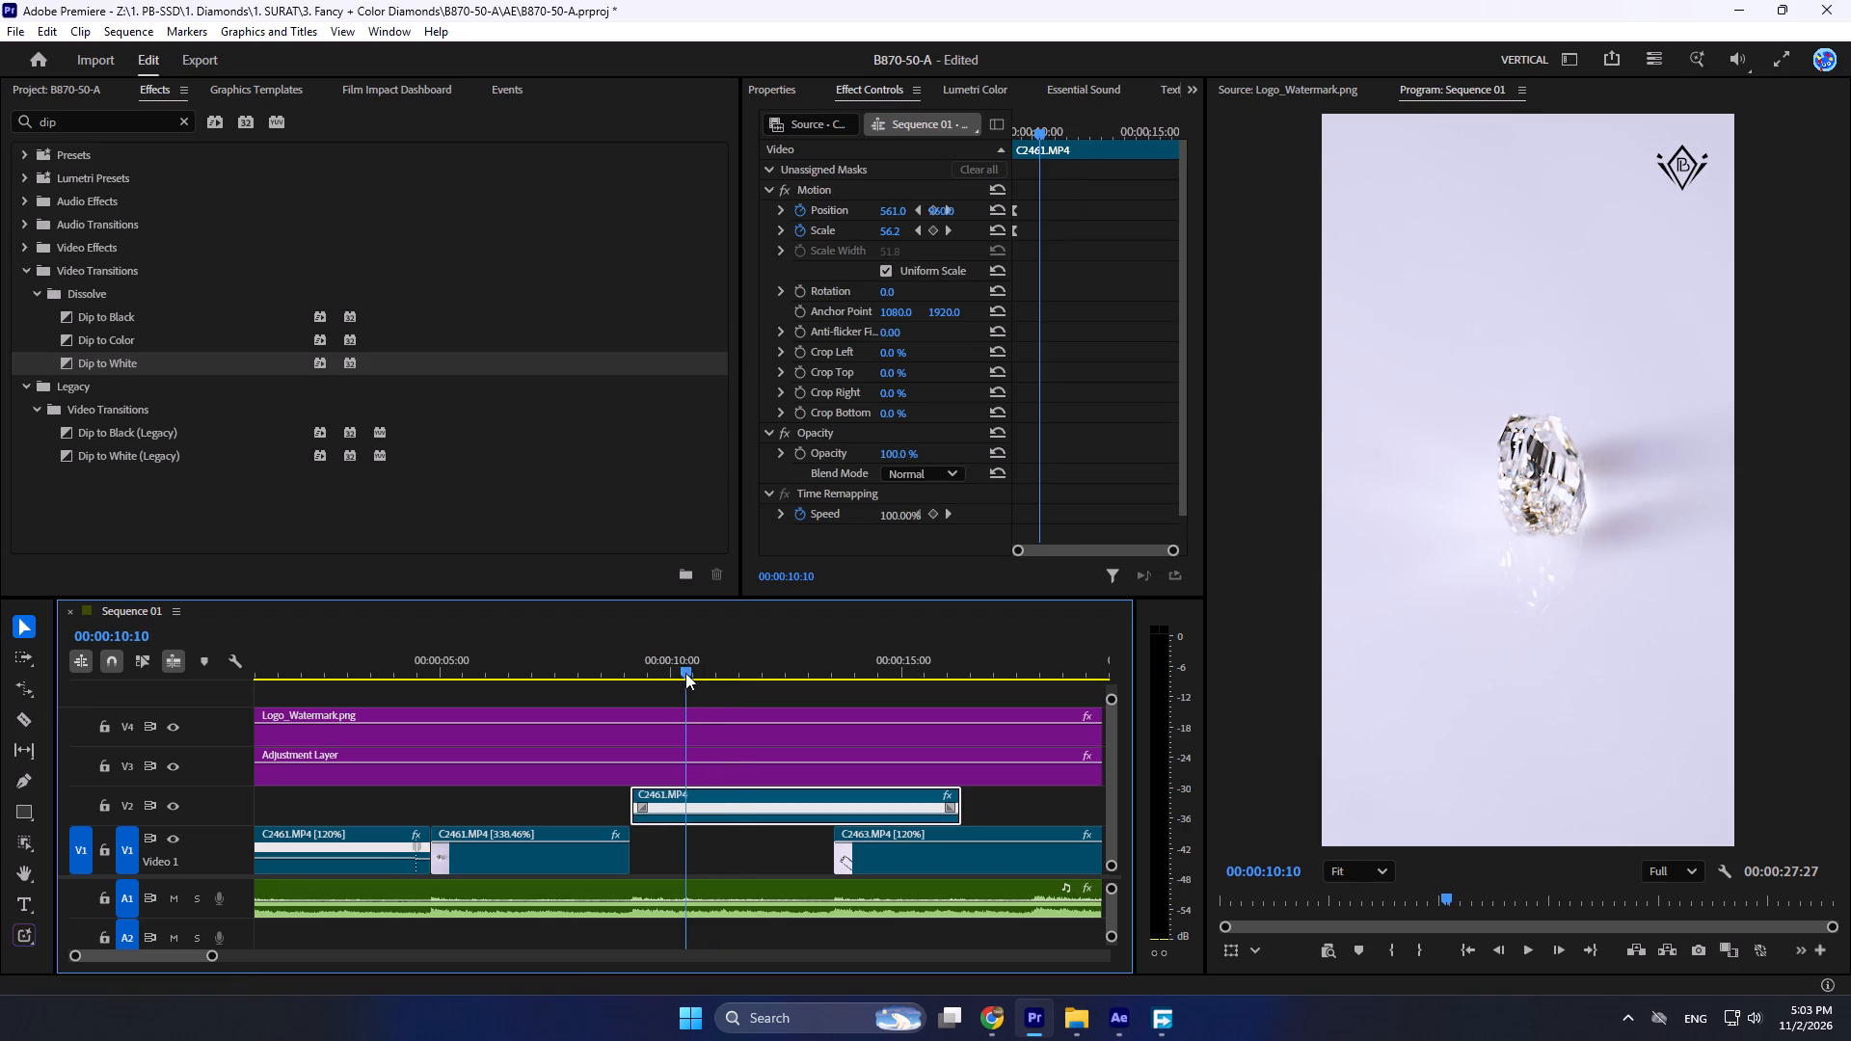
left_click_drag(685, 673, 738, 688)
key("v")
key("c")
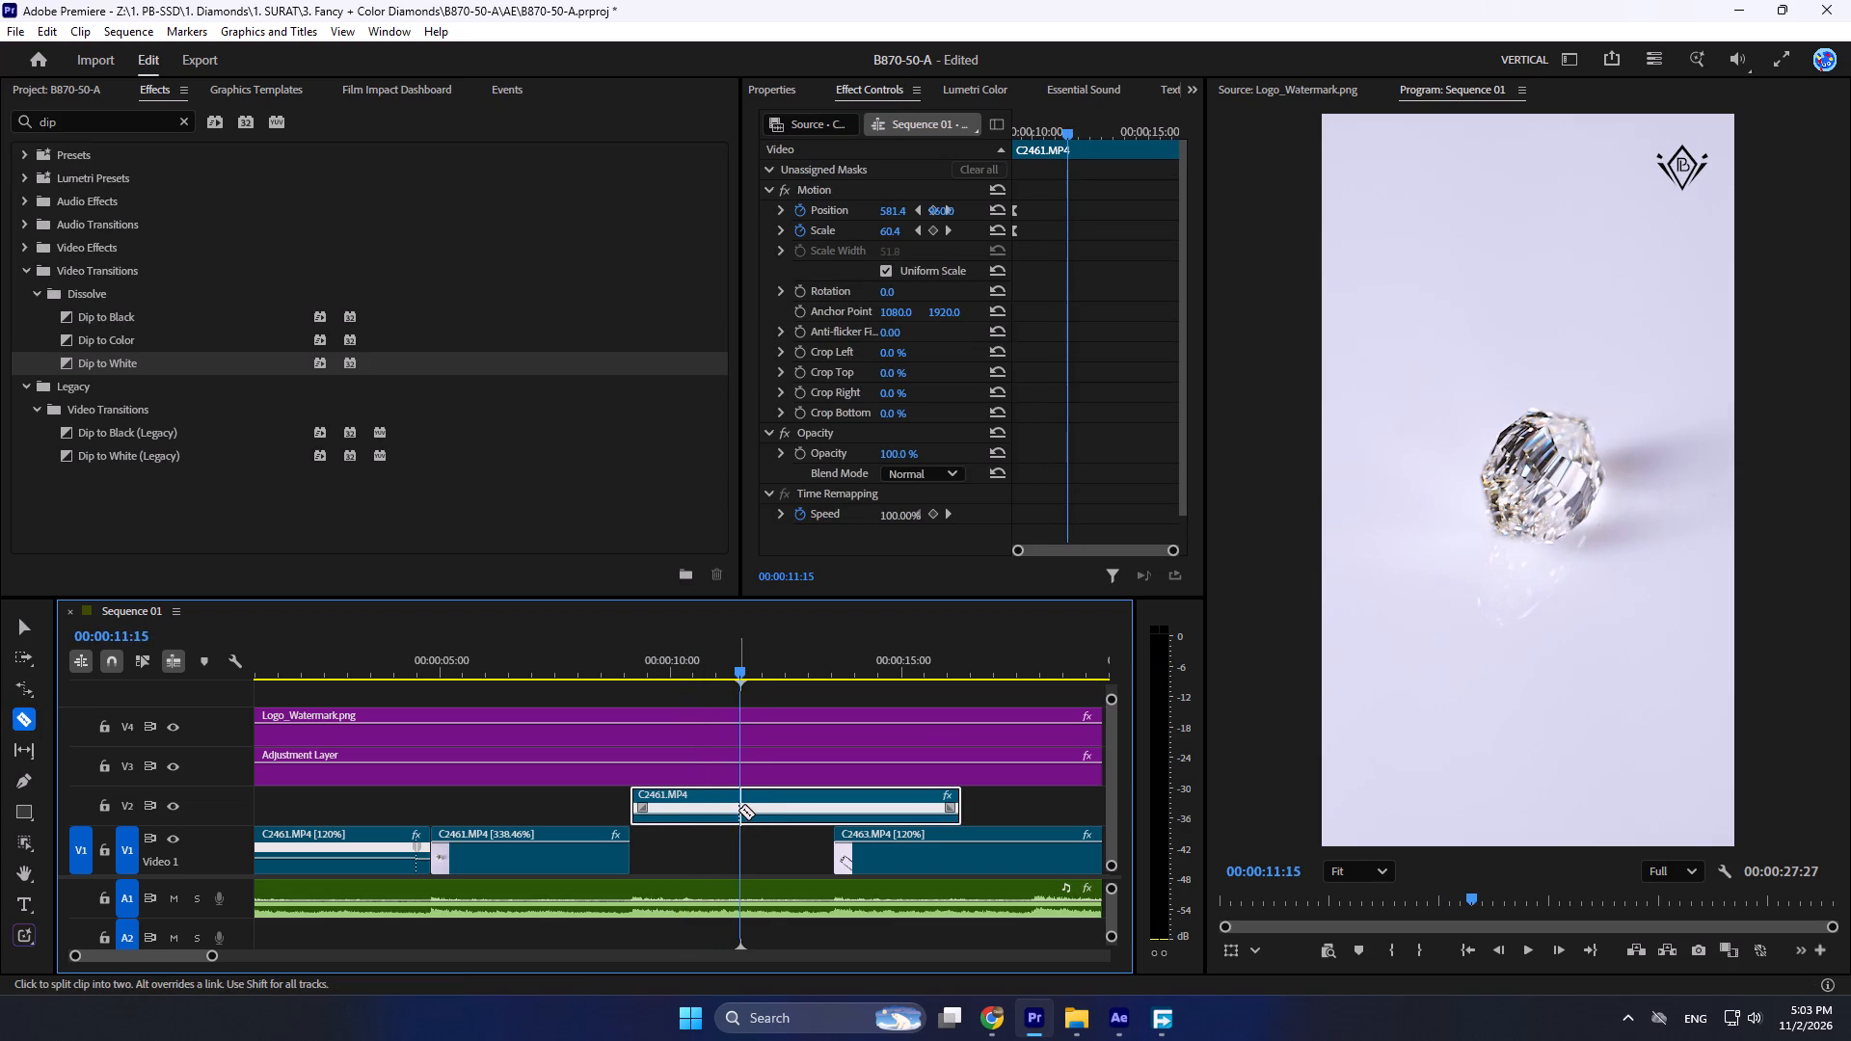
left_click(738, 810)
key("v")
left_click(684, 816)
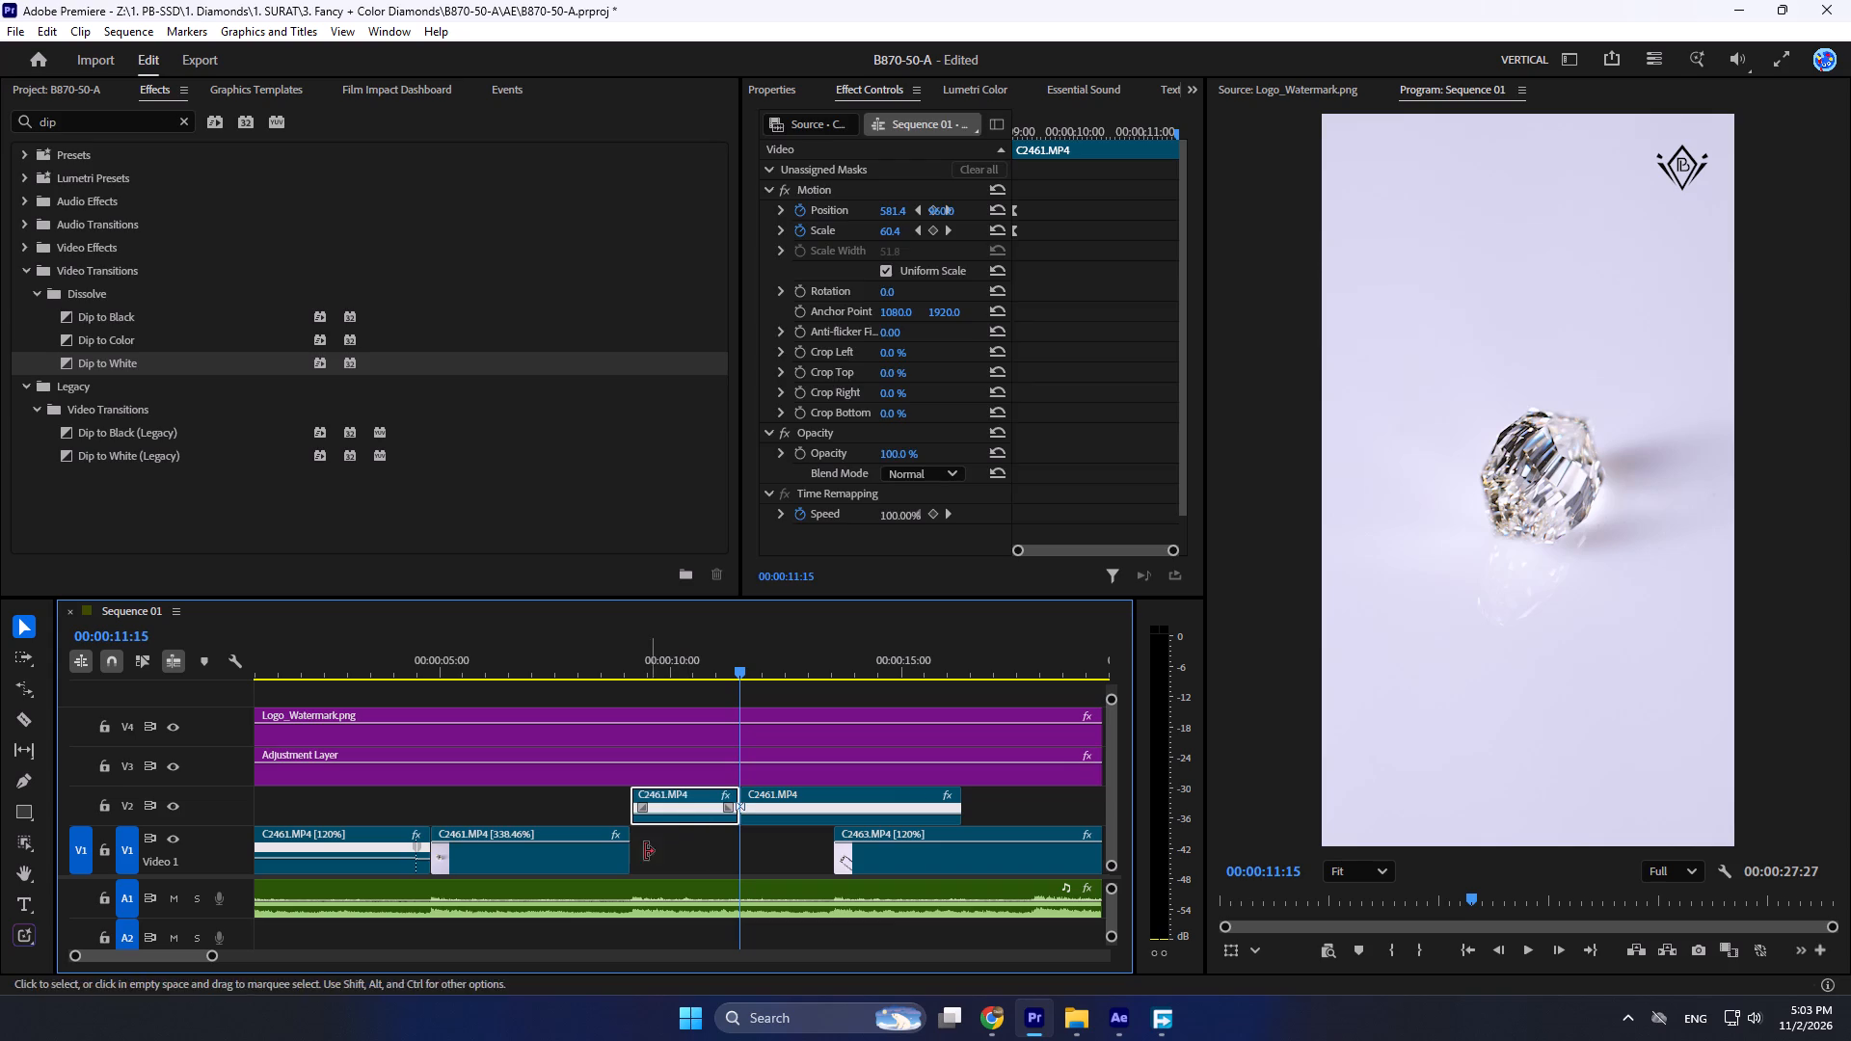
key("Delete")
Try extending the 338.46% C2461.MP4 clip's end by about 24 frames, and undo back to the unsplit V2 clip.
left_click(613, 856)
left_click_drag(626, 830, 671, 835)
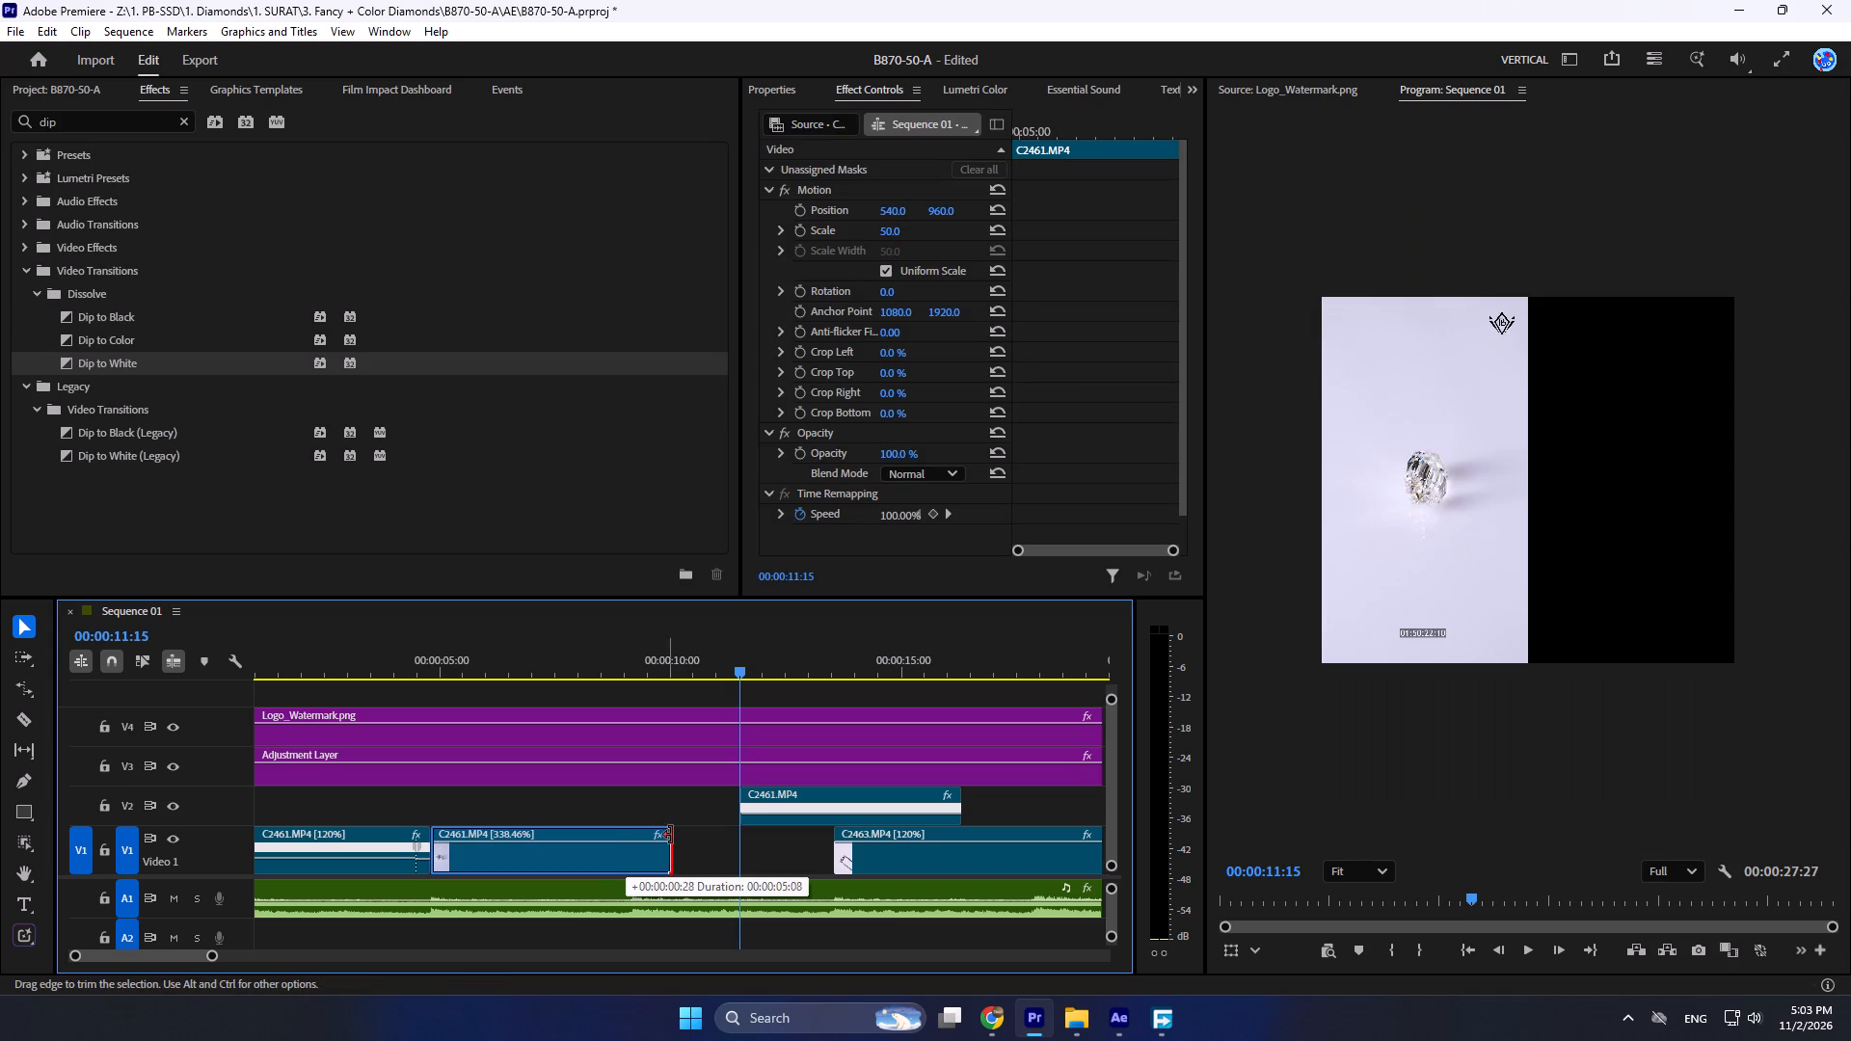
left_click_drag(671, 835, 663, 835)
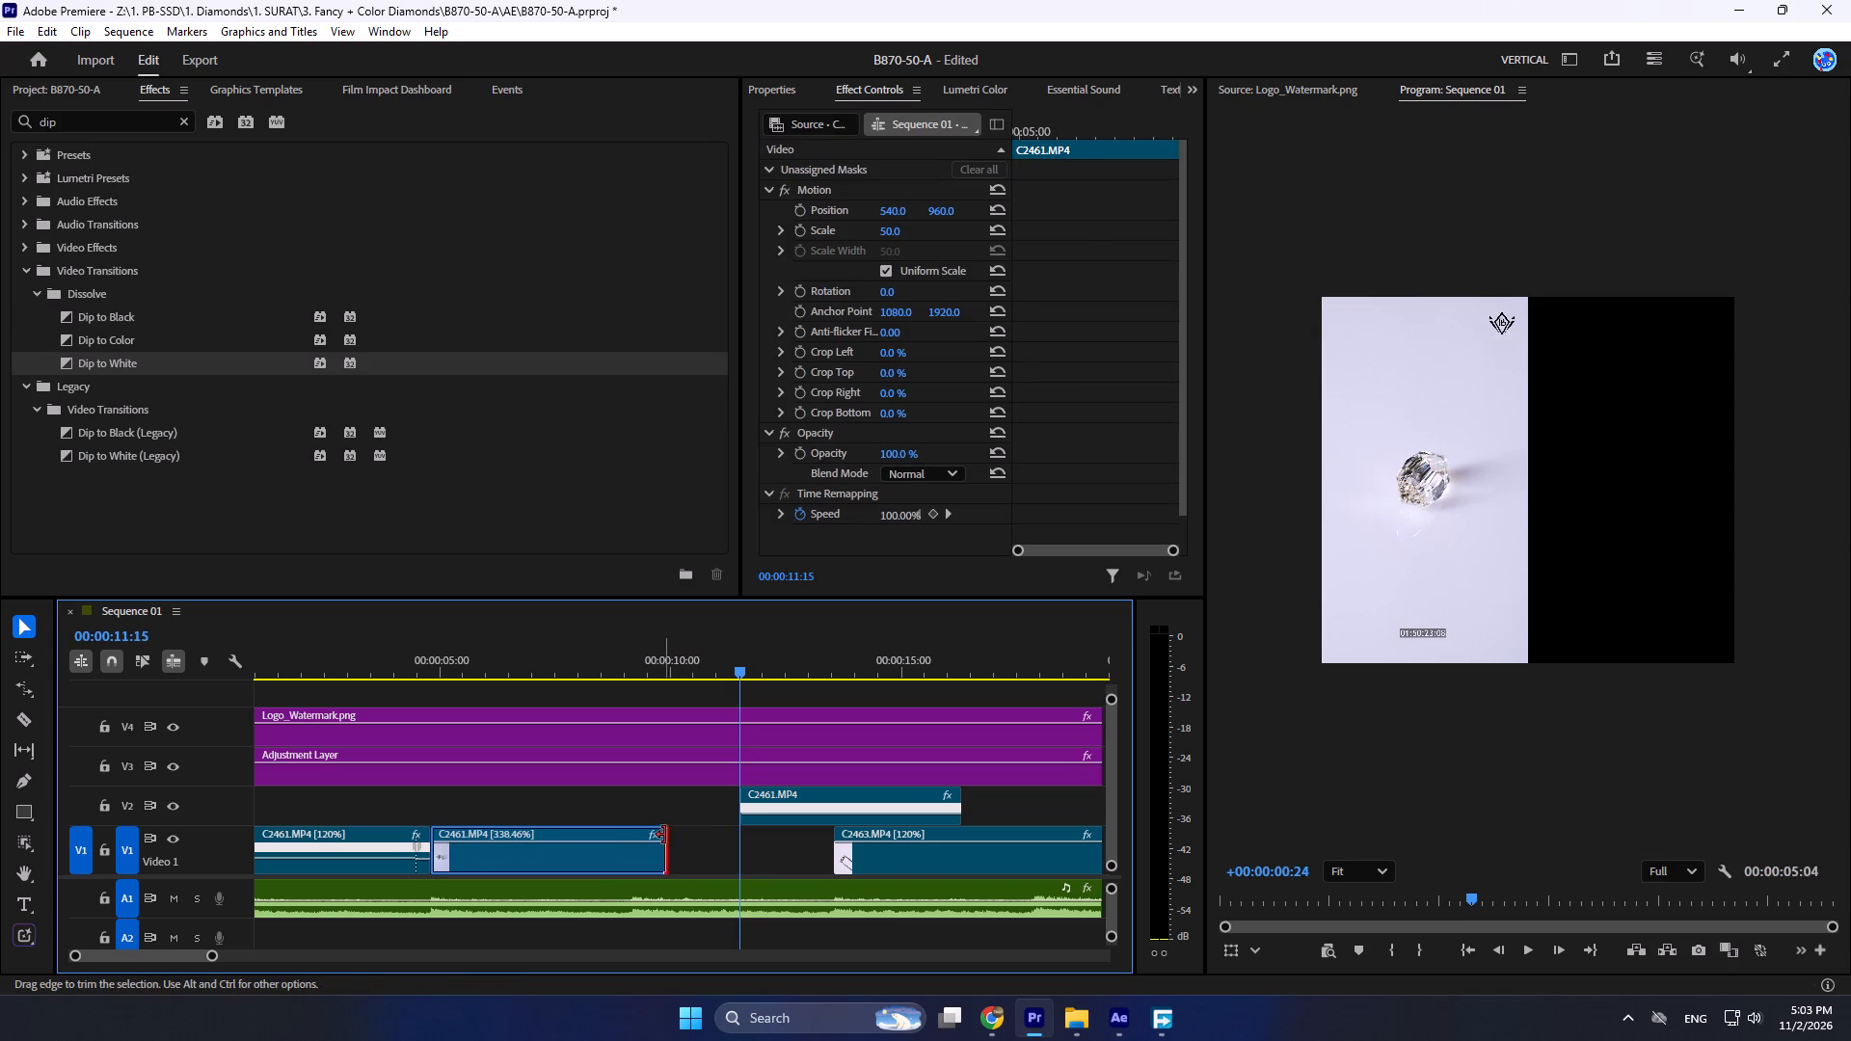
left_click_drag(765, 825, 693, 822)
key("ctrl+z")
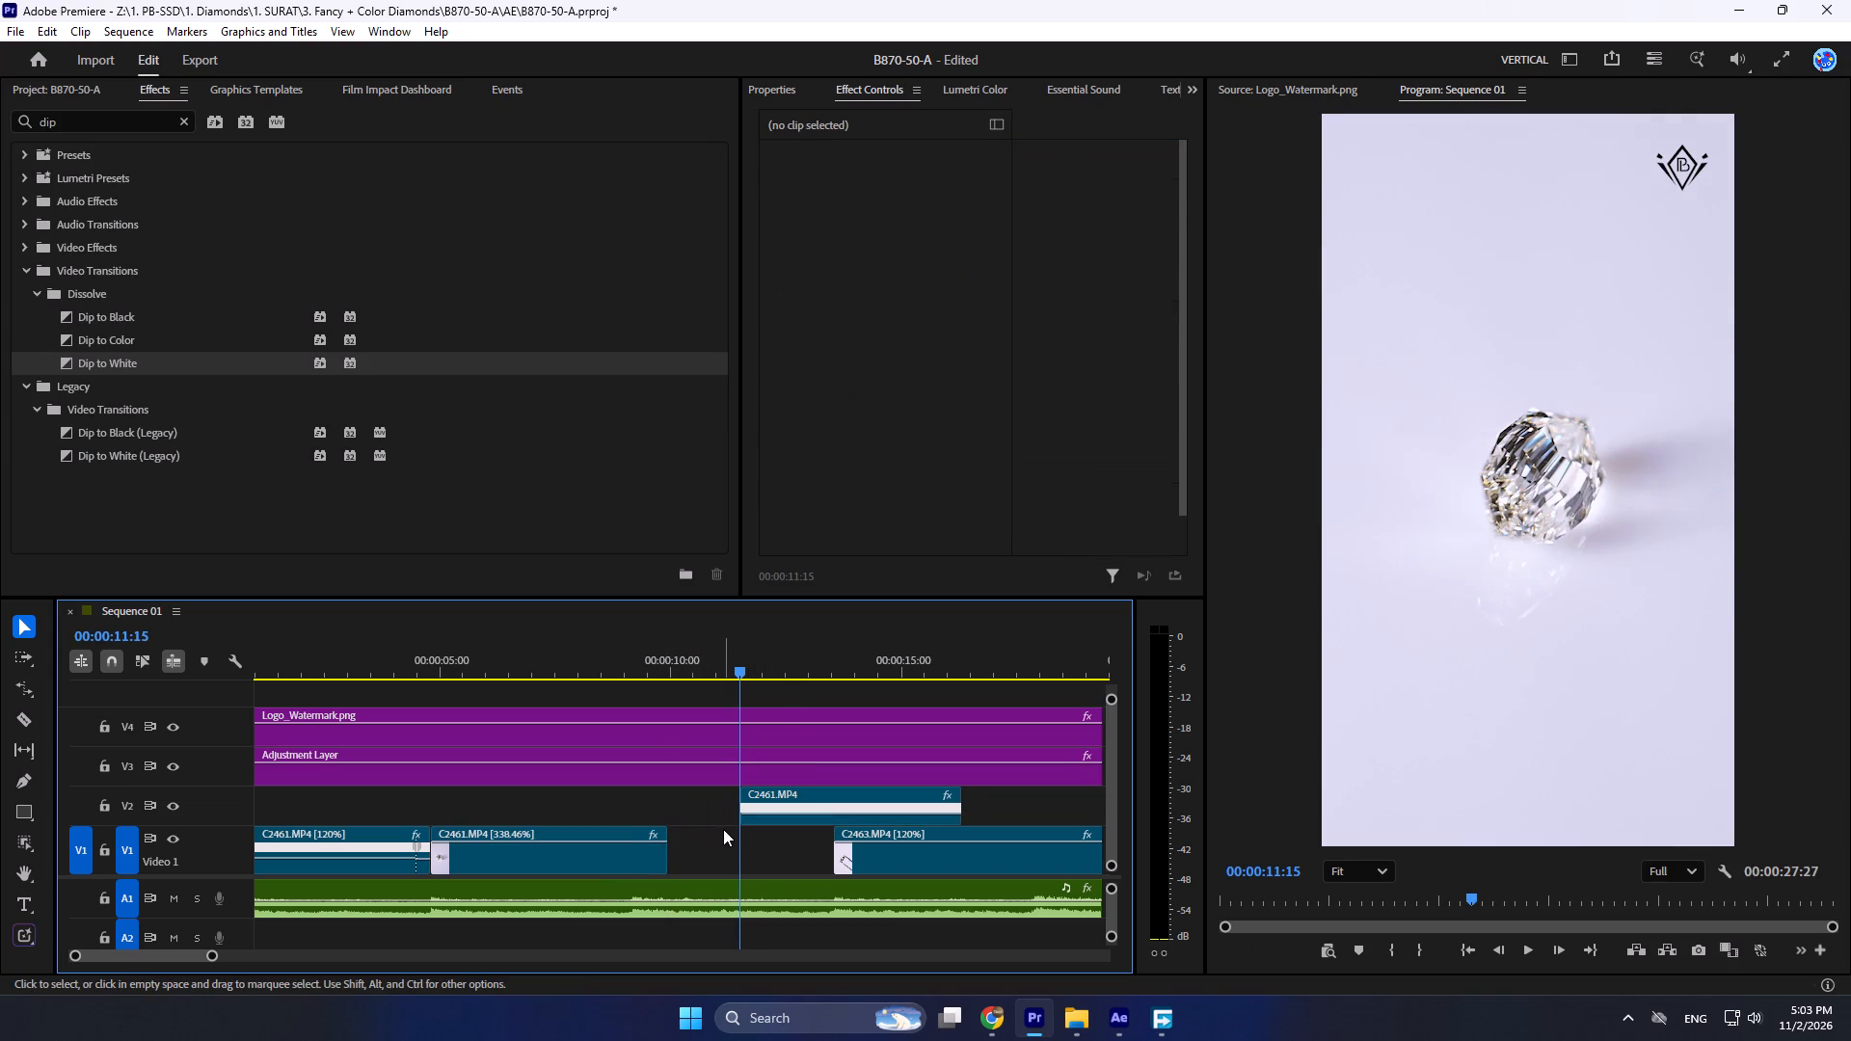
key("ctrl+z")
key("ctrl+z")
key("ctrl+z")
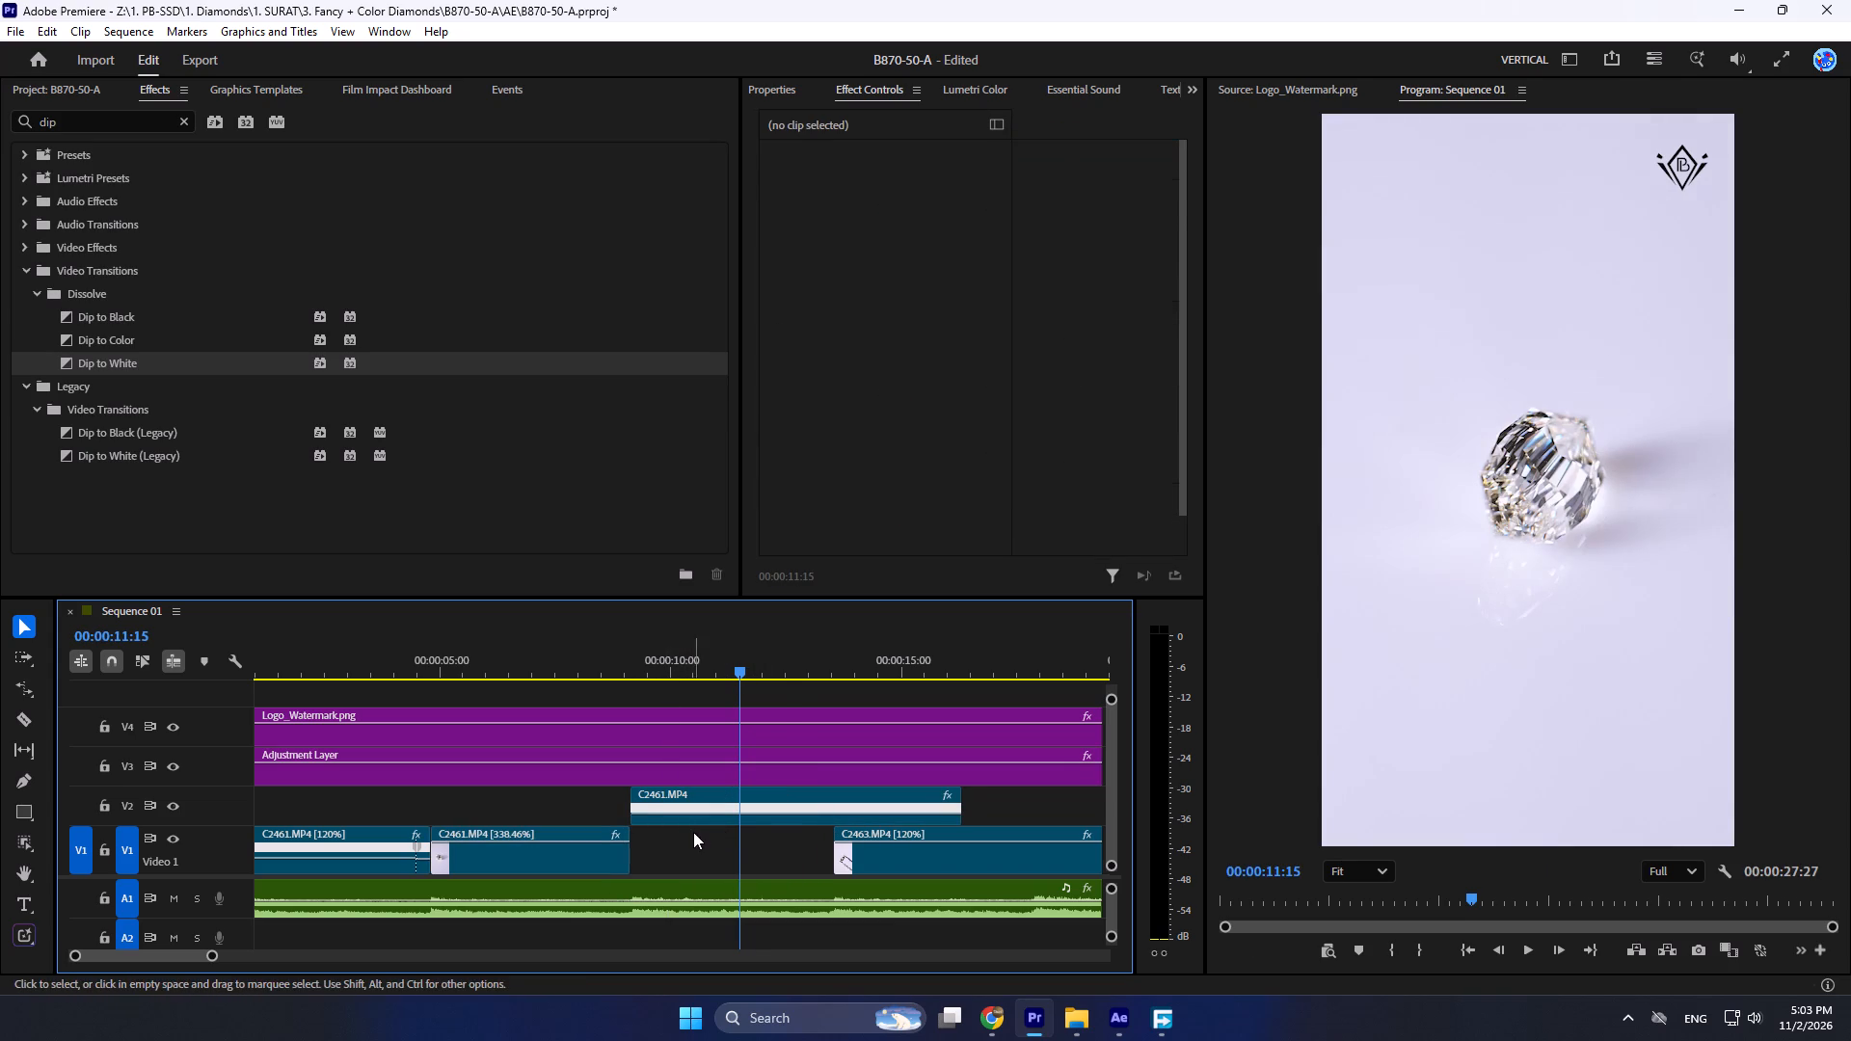
Split the V2 C2461.MP4 clip at 00:00:11:15 and delete the part before the cut.
left_click(699, 812)
key("c")
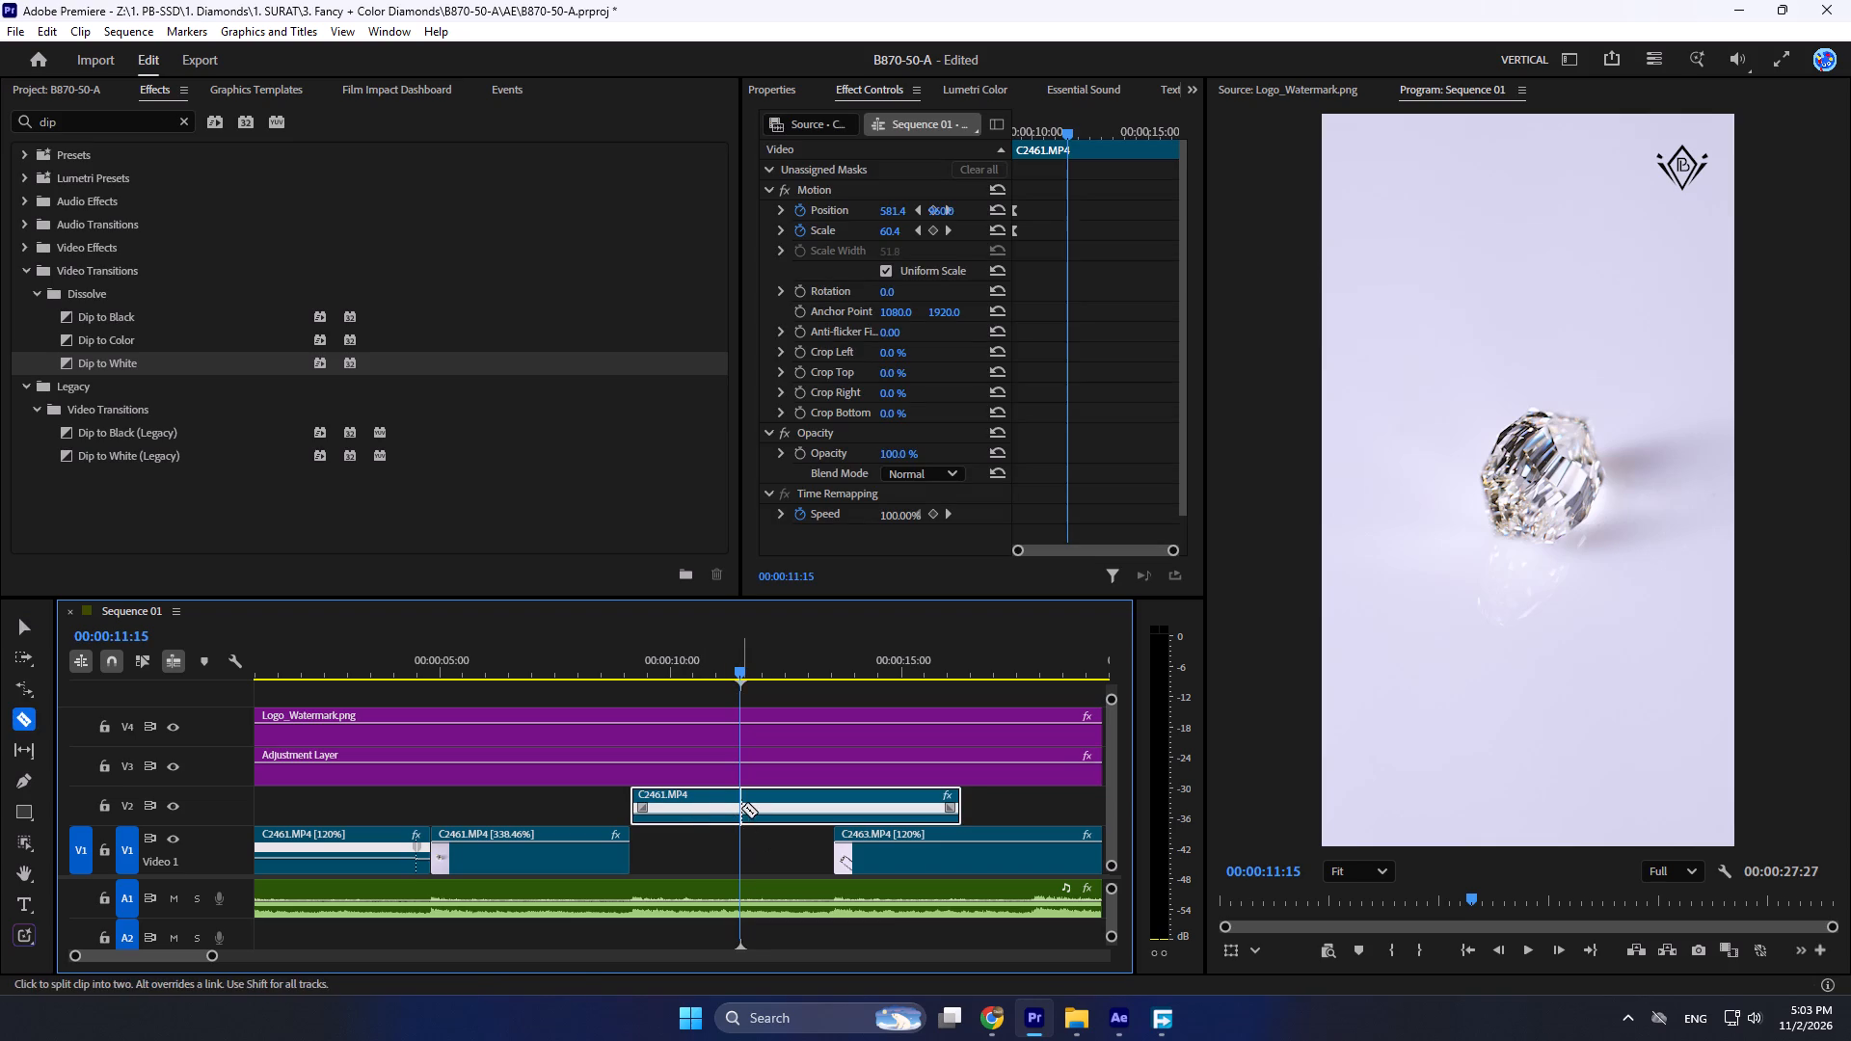
left_click(741, 808)
key("v")
left_click(707, 813)
key("Delete")
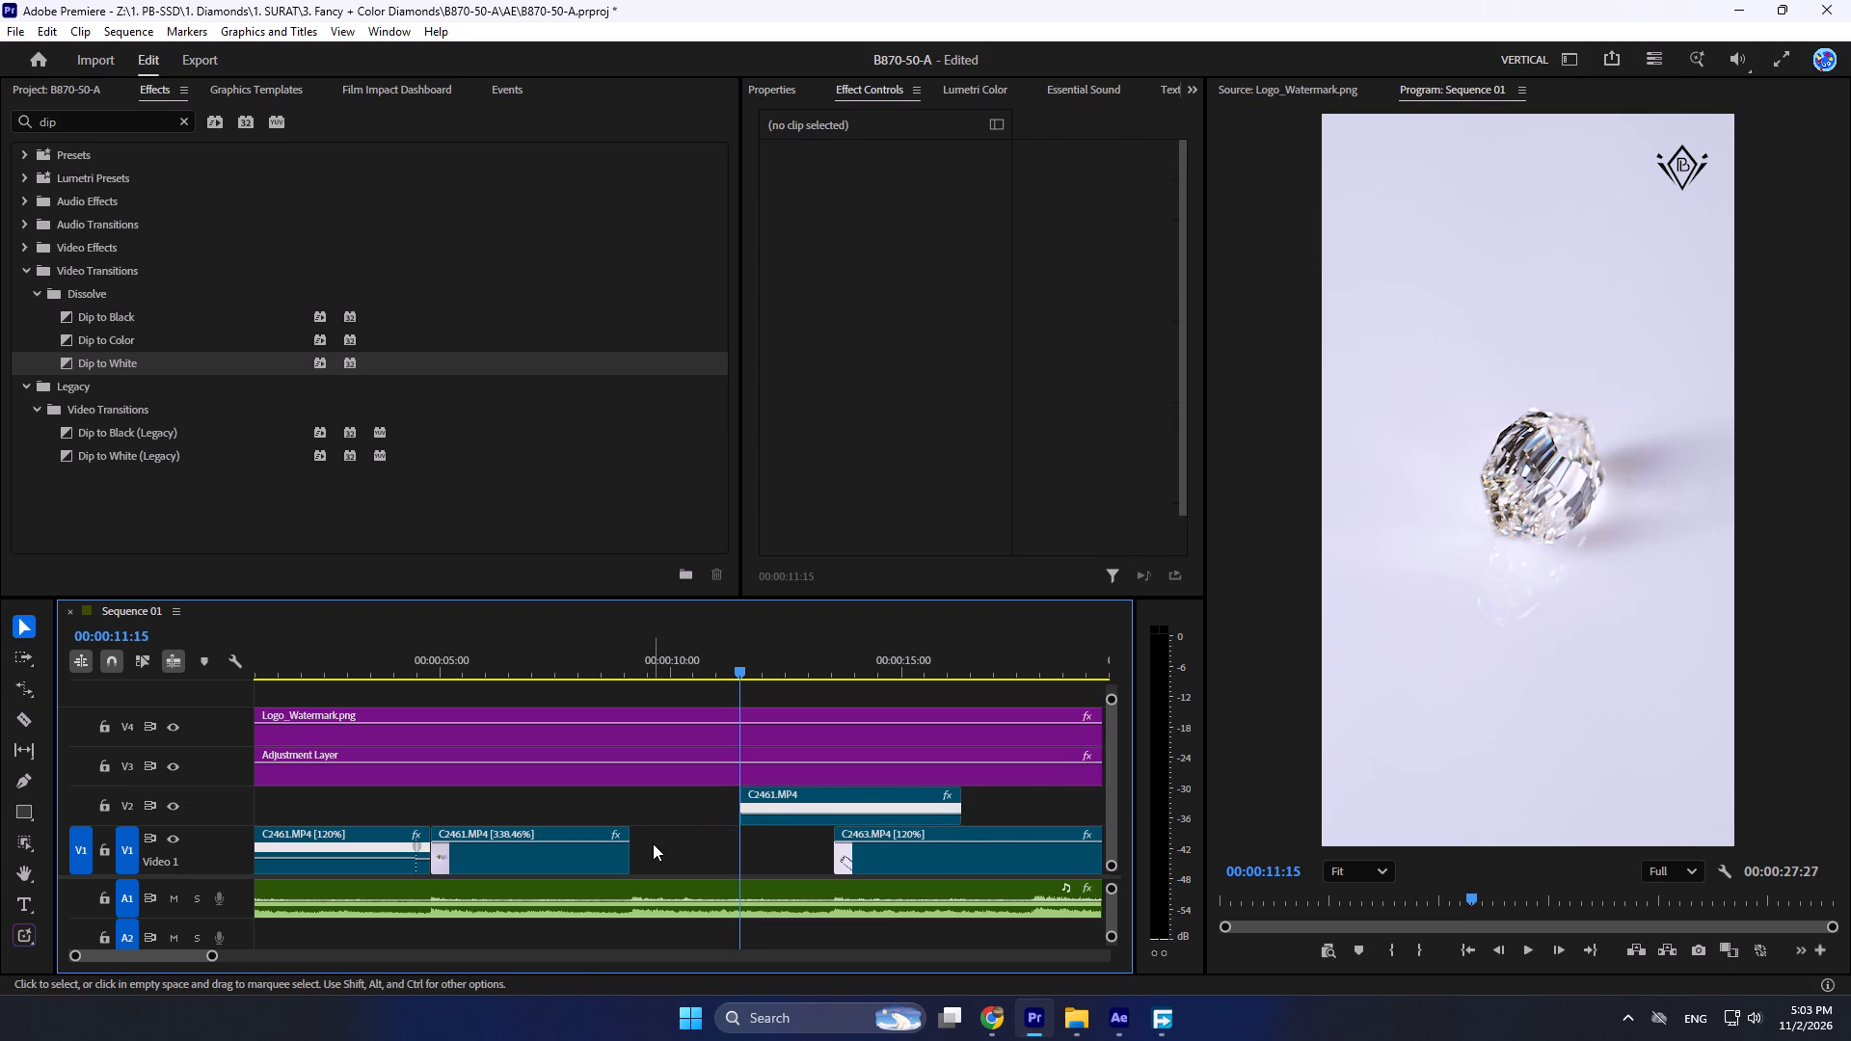
Extend the end of the 338.46% C2461.MP4 clip on V1 to about 00:00:10:10.
scroll(647, 845, "up", 4, "alt")
left_click_drag(623, 827, 657, 828)
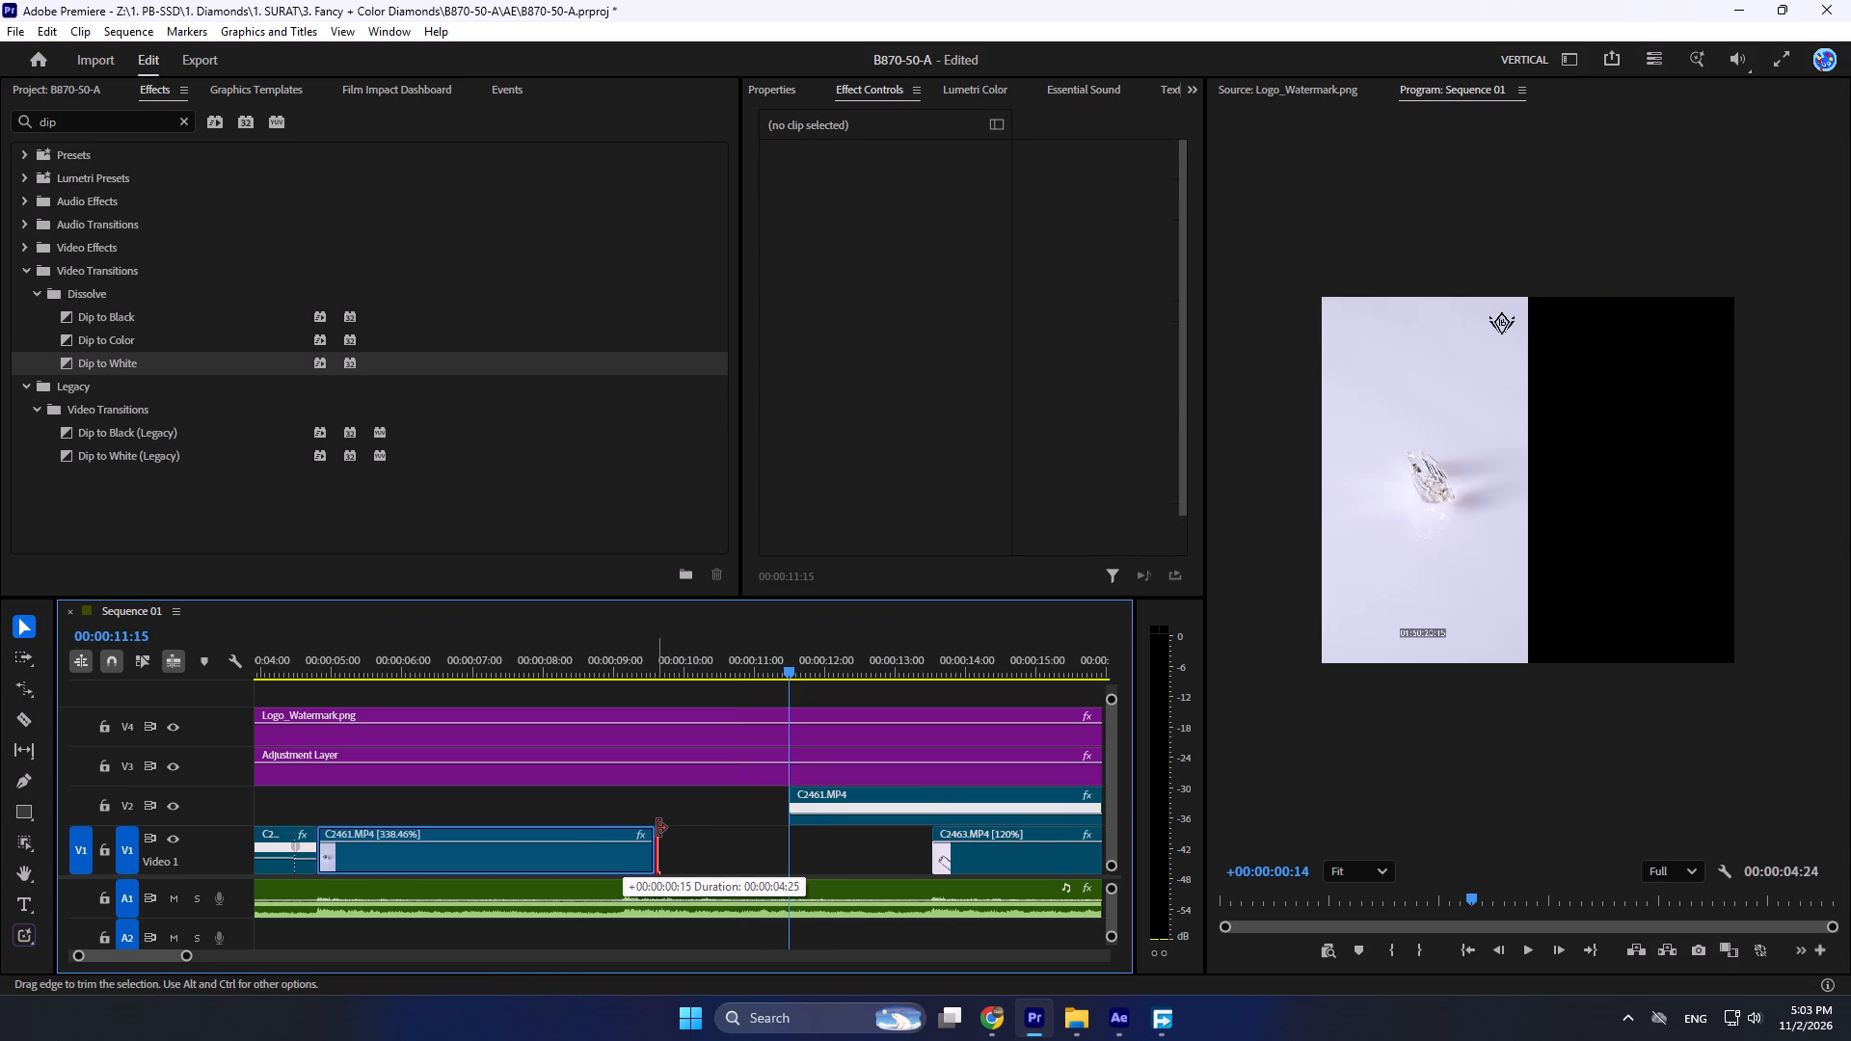
left_click_drag(657, 828, 709, 829)
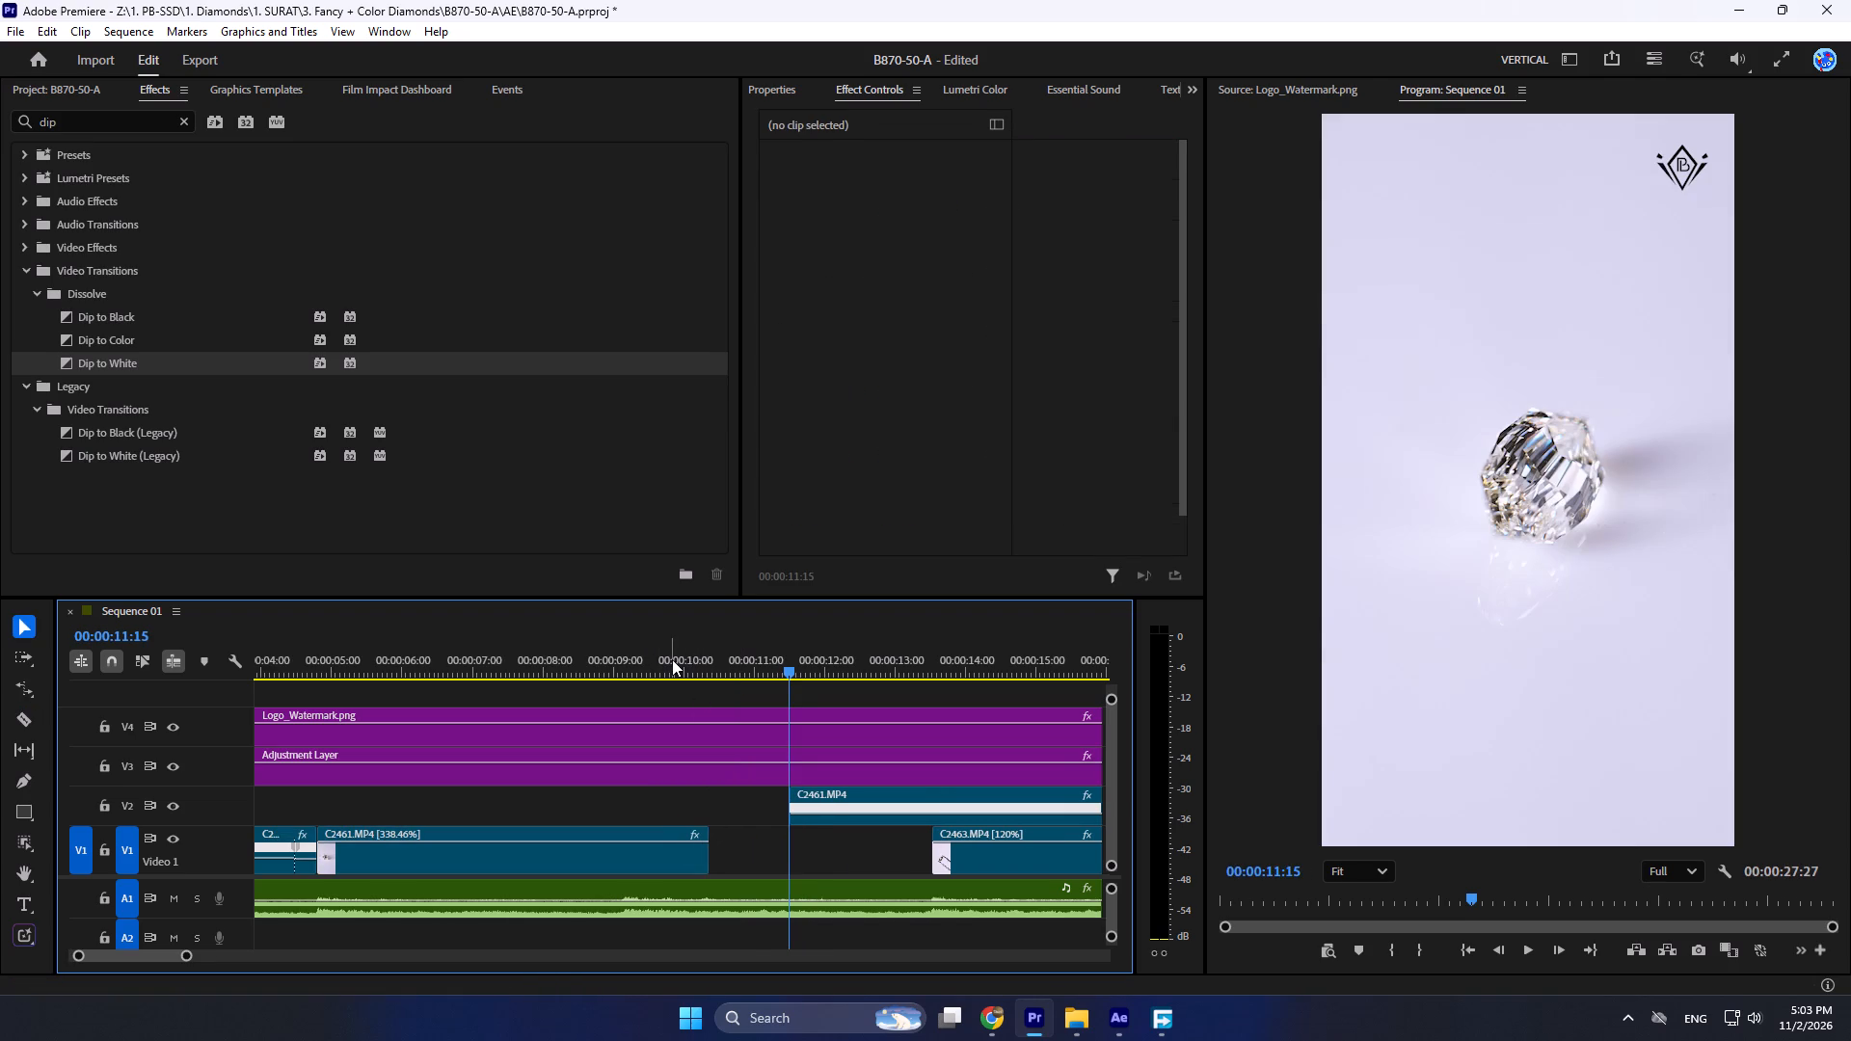
Find the matching diamond angle in the 338.46% clip and move the V2 C2461.MP4 clip to start there, at 00:00:09:27.
left_click(672, 659)
left_click_drag(666, 664, 684, 677)
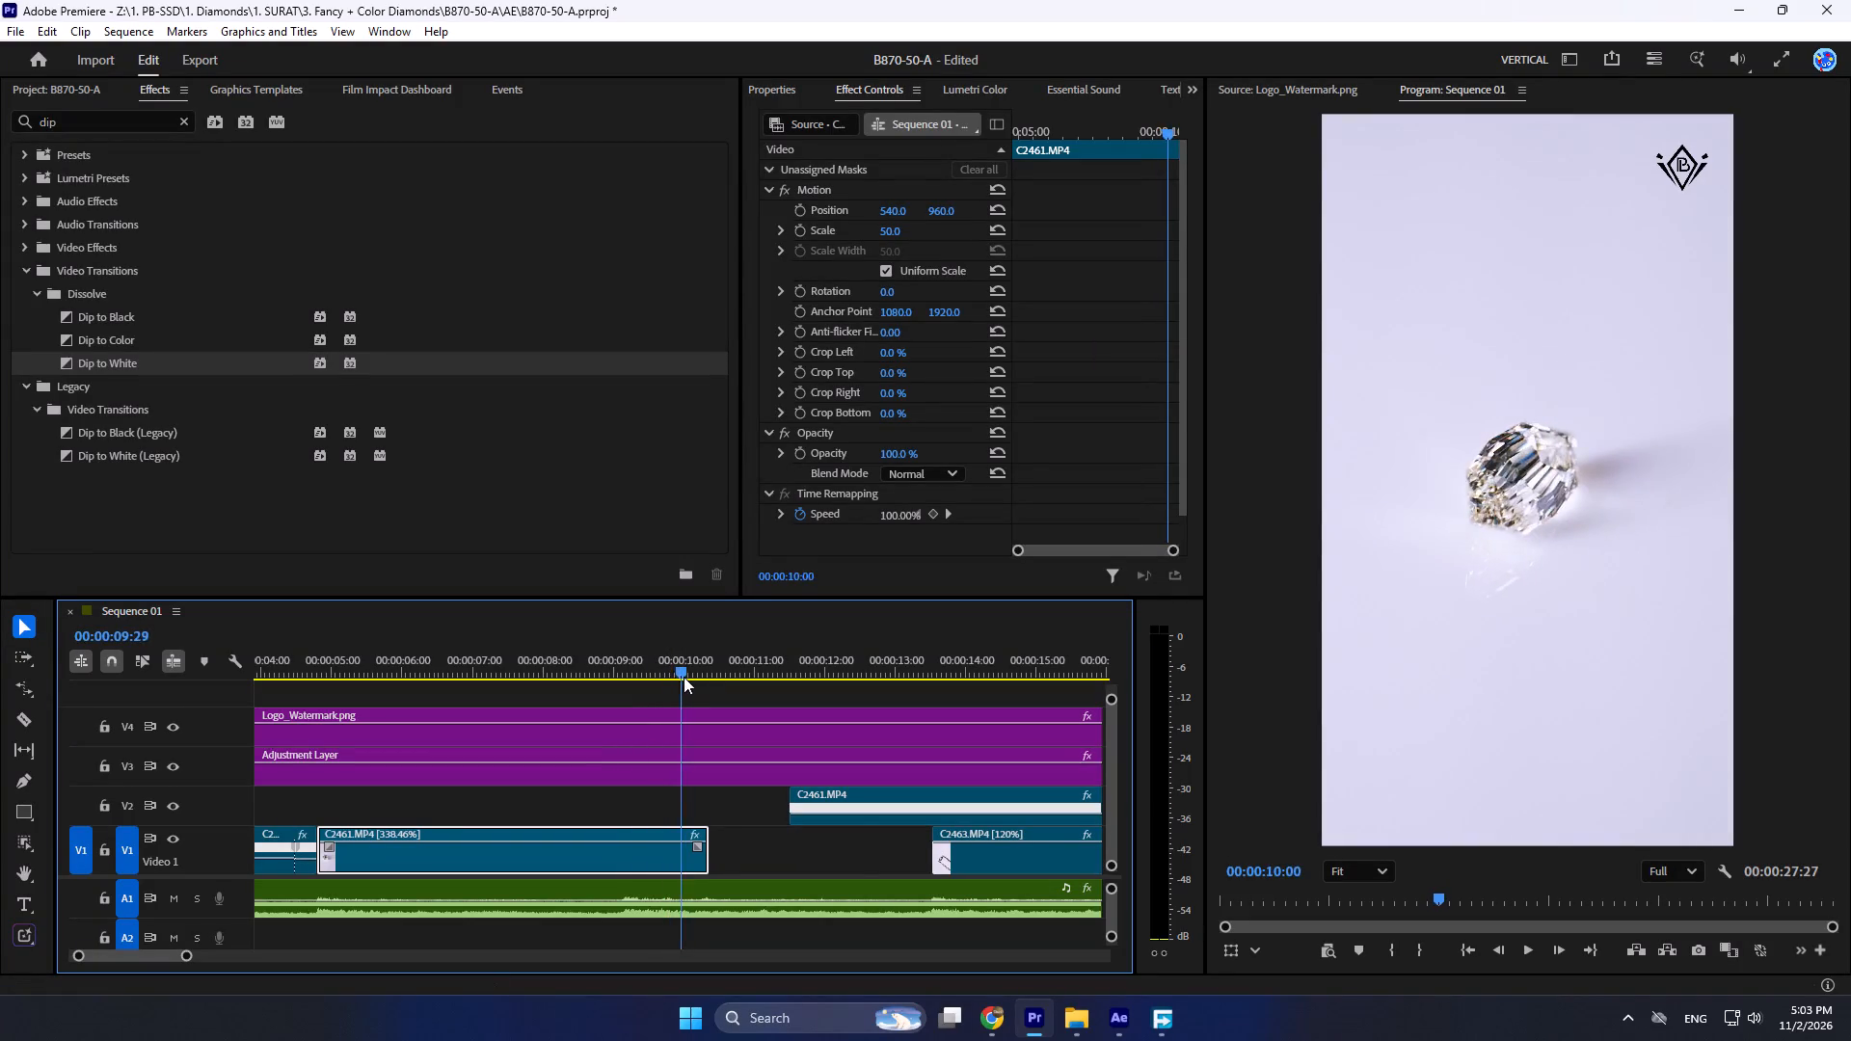
left_click_drag(684, 677, 680, 698)
scroll(748, 827, "up", 6, "alt")
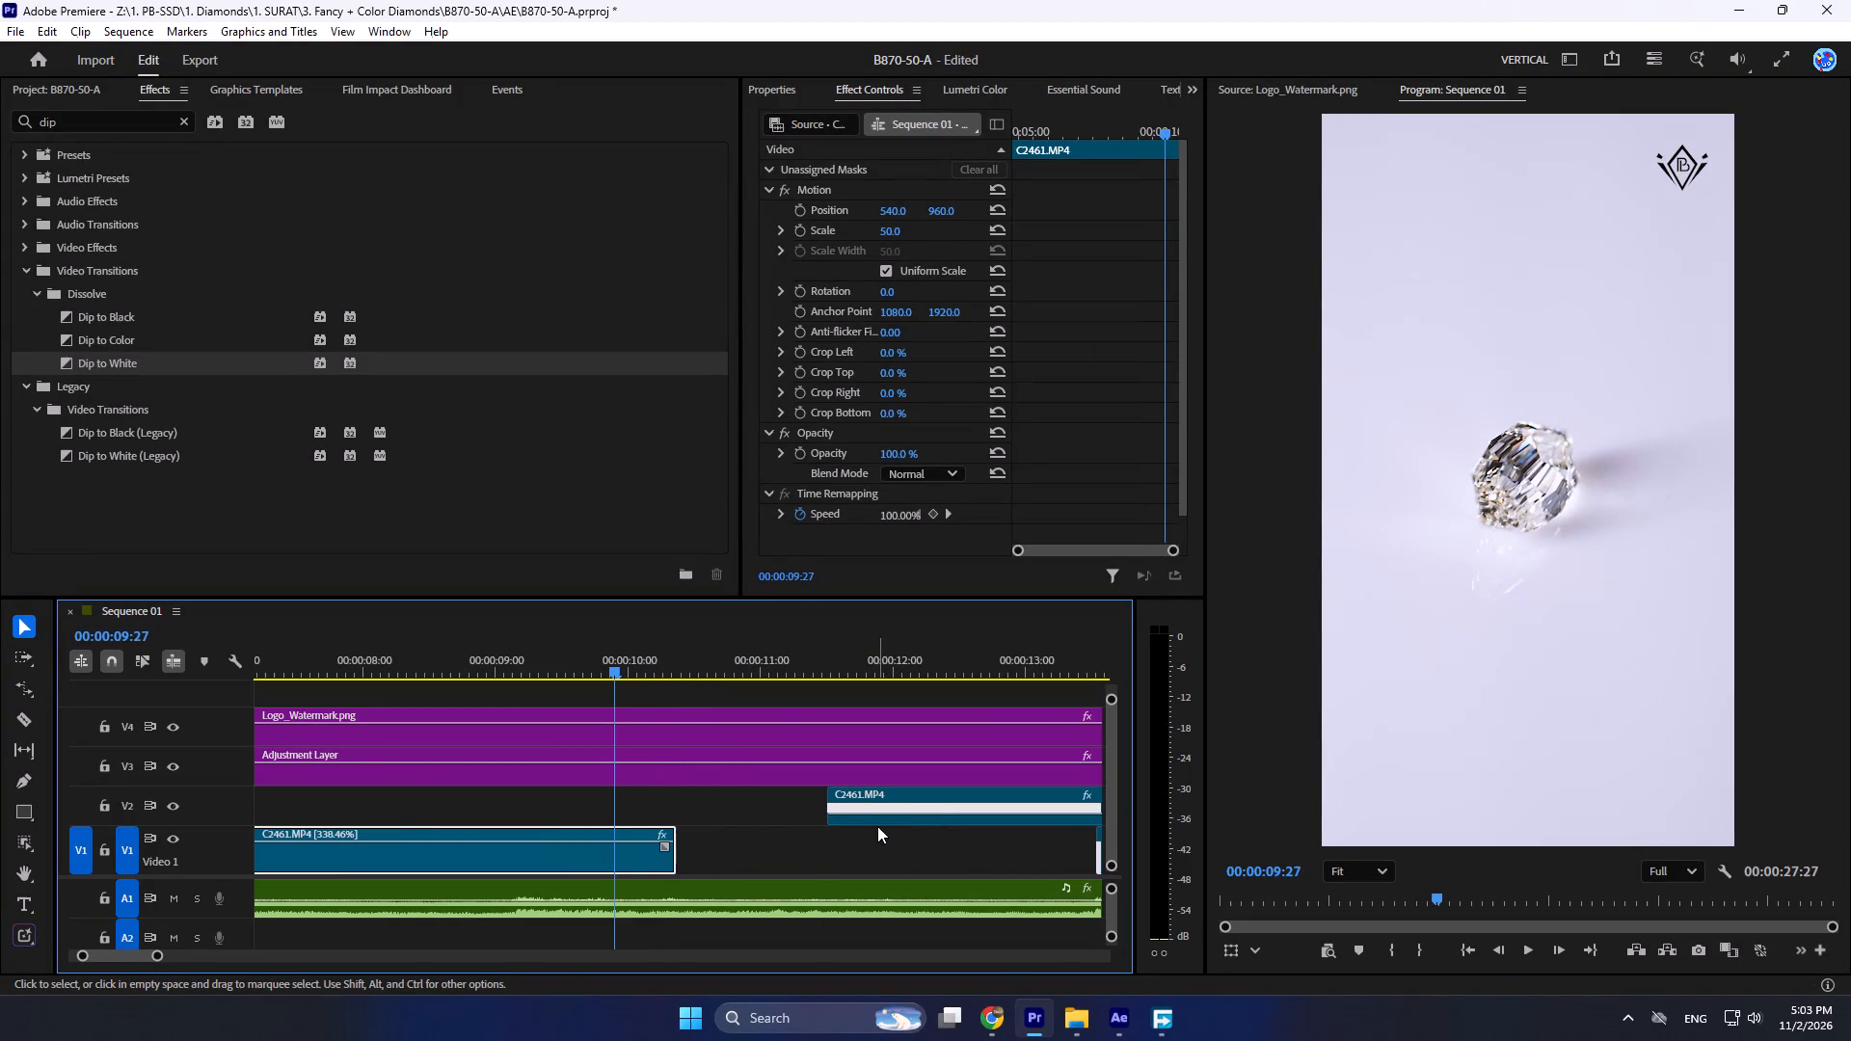
left_click_drag(875, 822, 662, 815)
scroll(651, 809, "up", 4, "alt")
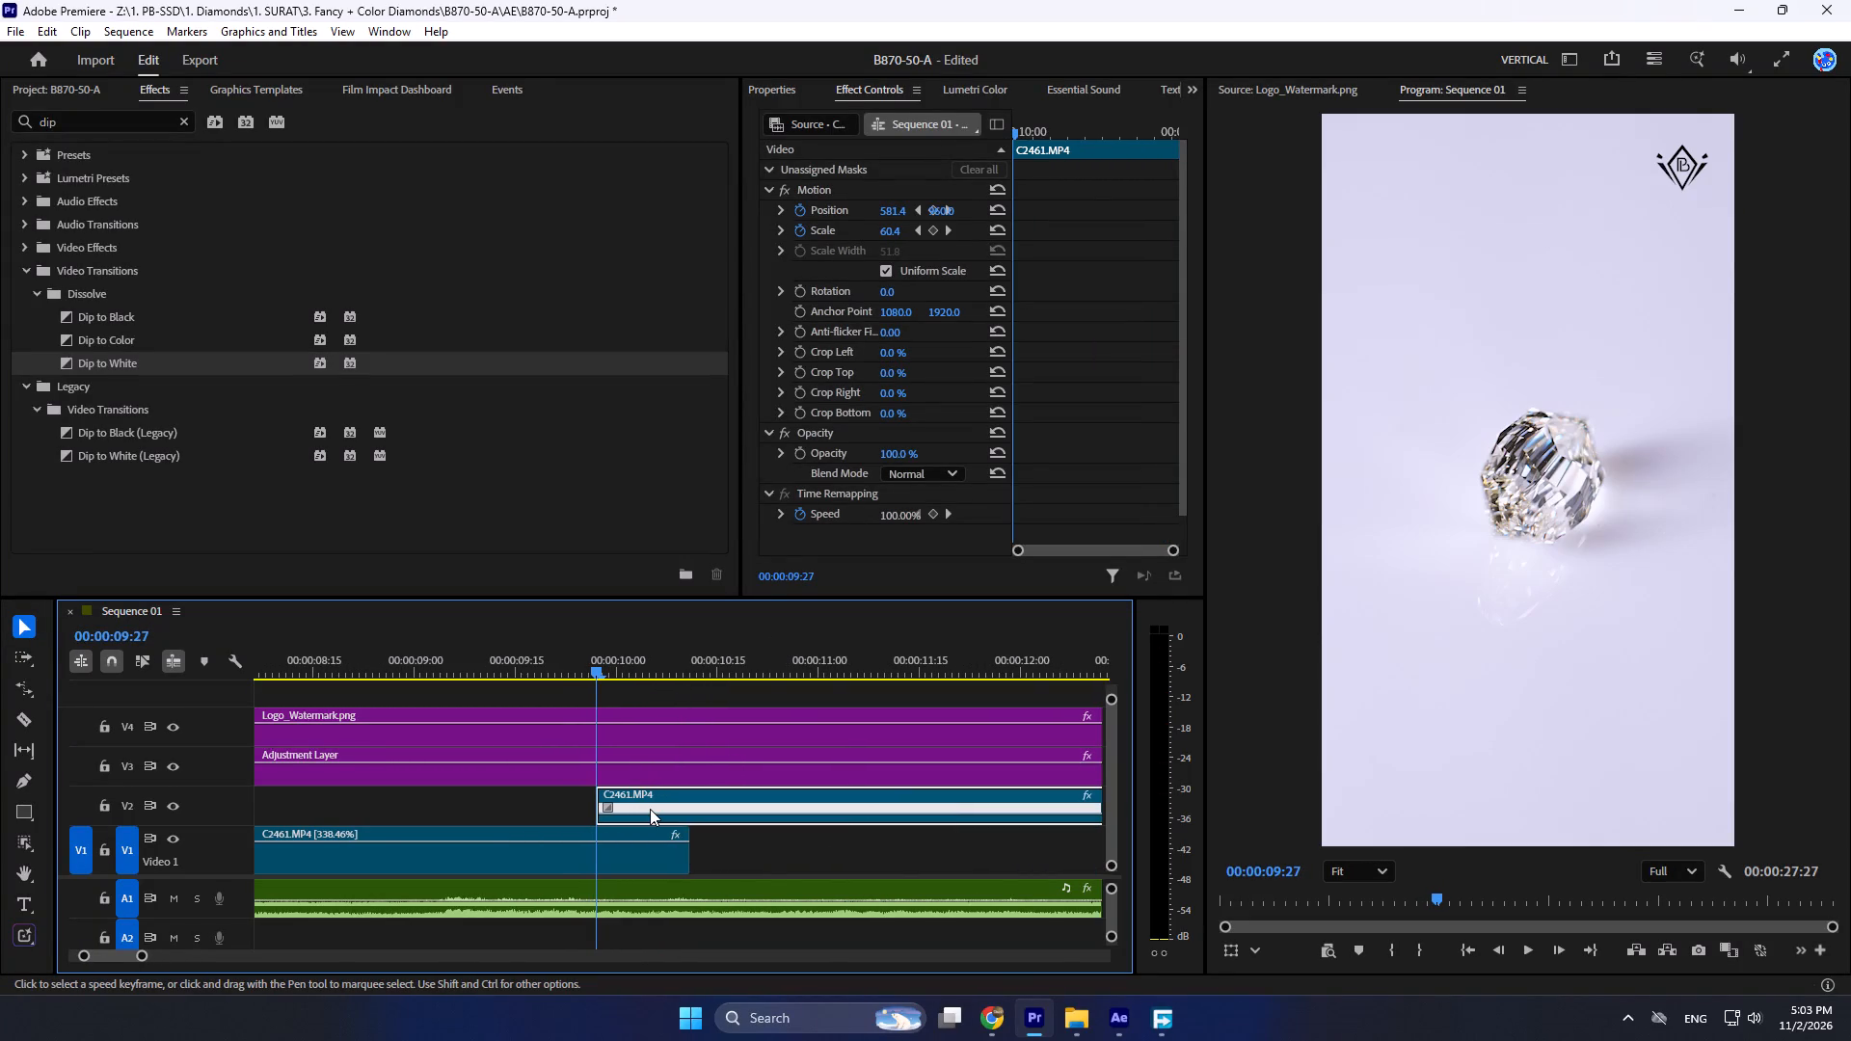
Compare the frames around the match, split the 338.46% C2461.MP4 clip at 00:00:09:27 and delete the part after the cut.
key("Left")
key("Right")
key("Left")
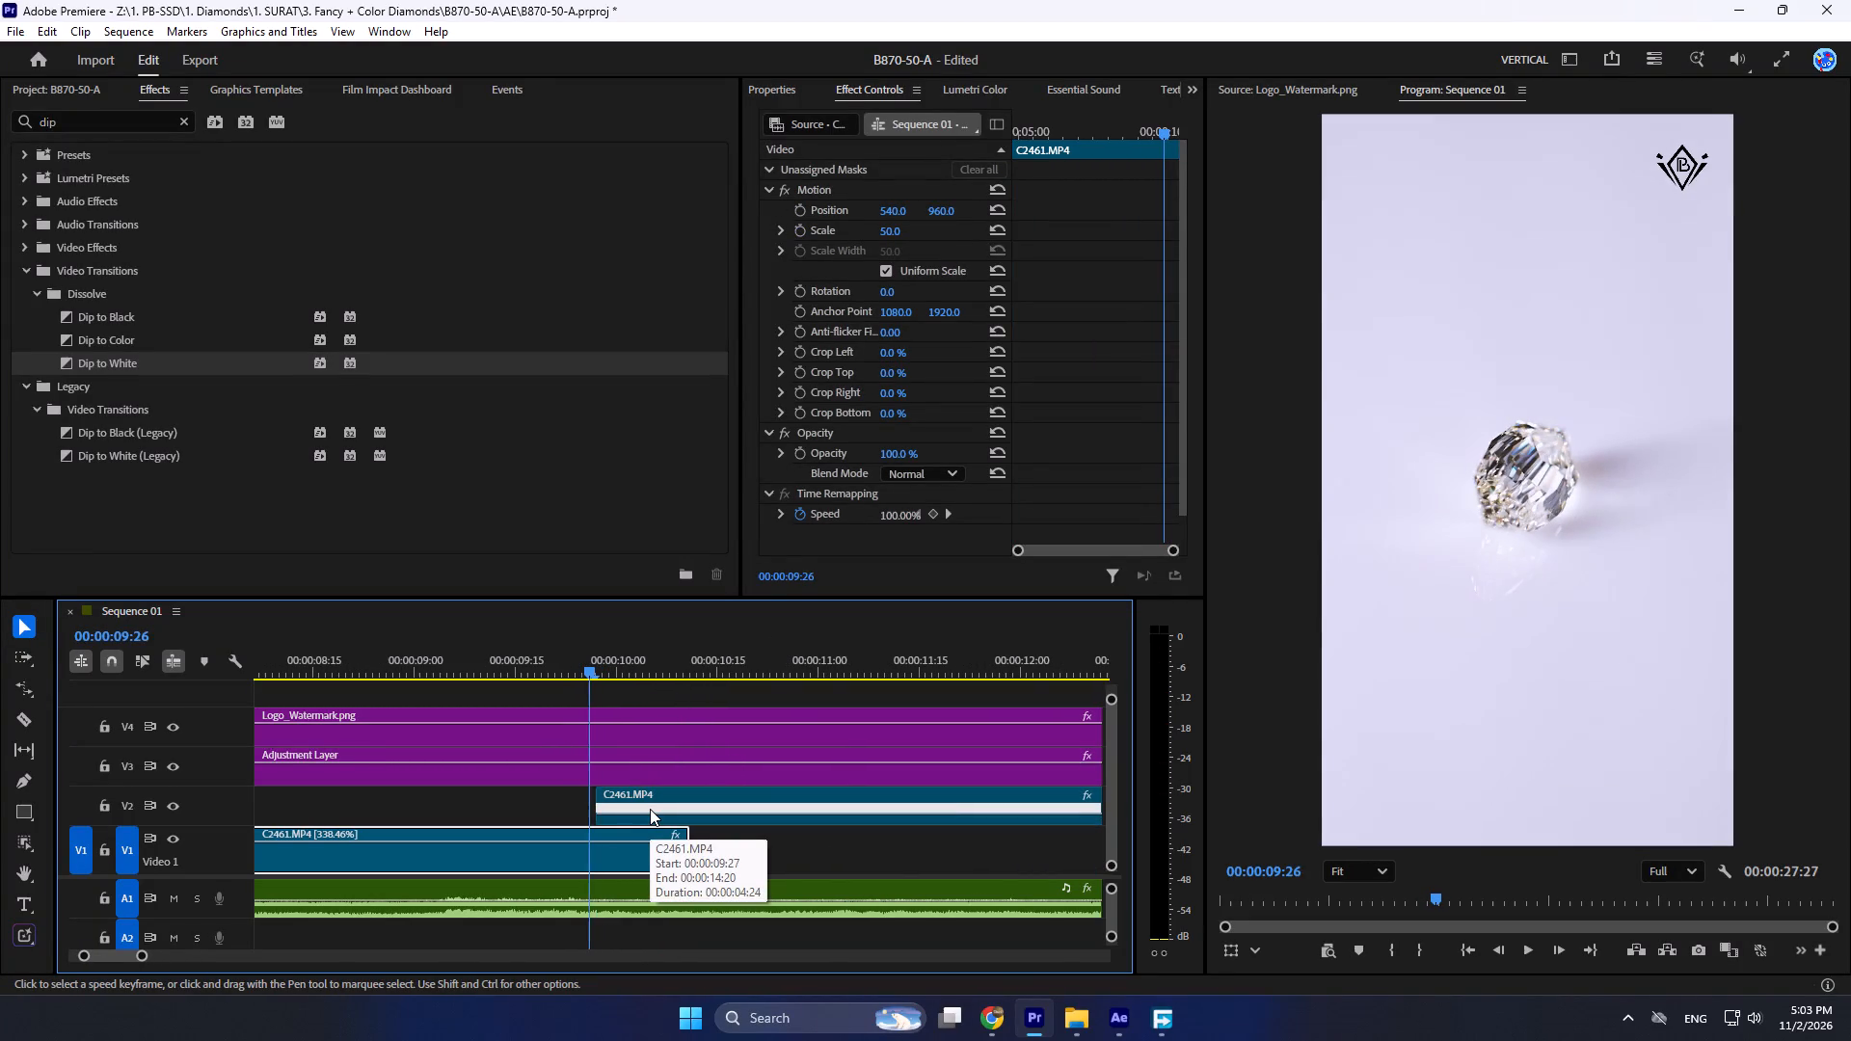
key("Right")
key("c")
left_click(594, 852)
key("v")
left_click(621, 860)
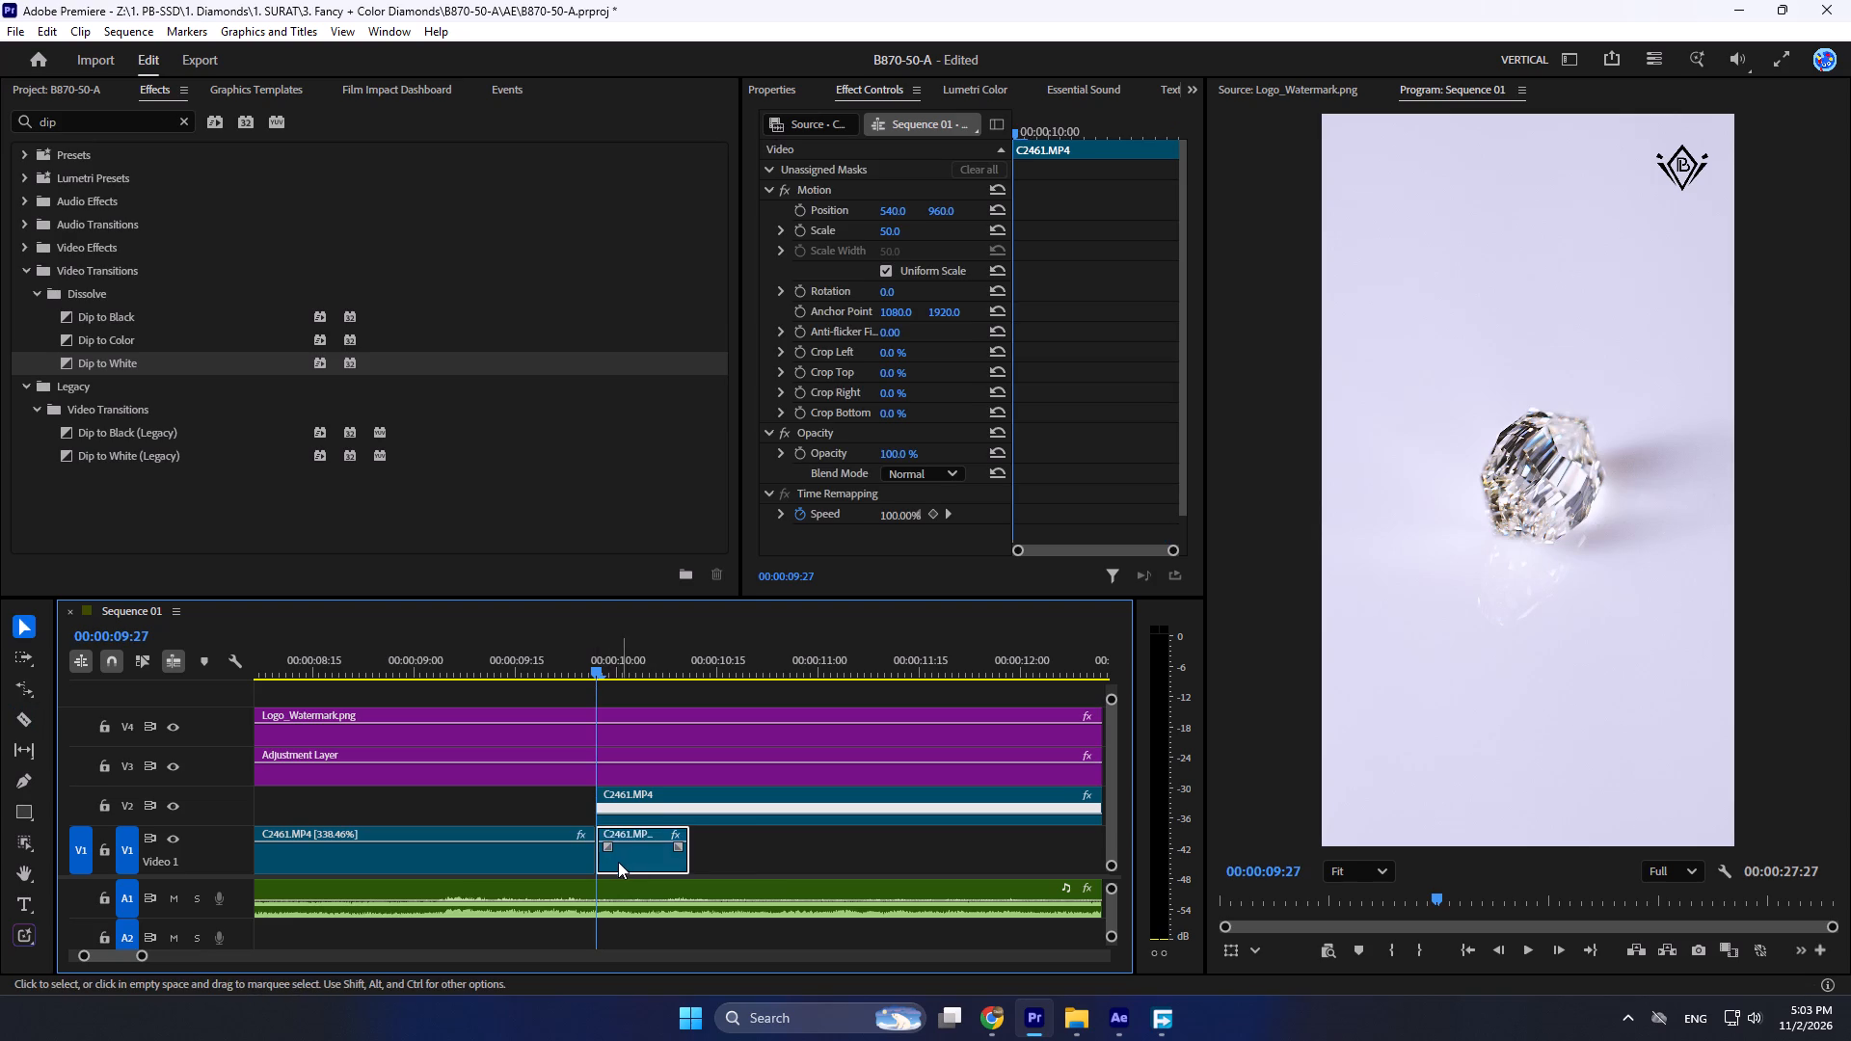
key("Delete")
Rate-stretch the 338.46% C2461.MP4 clip to 392.31% so it ends on the music beat at 00:00:09:06.
left_click(592, 861)
key("c")
left_click(592, 861)
type("er")
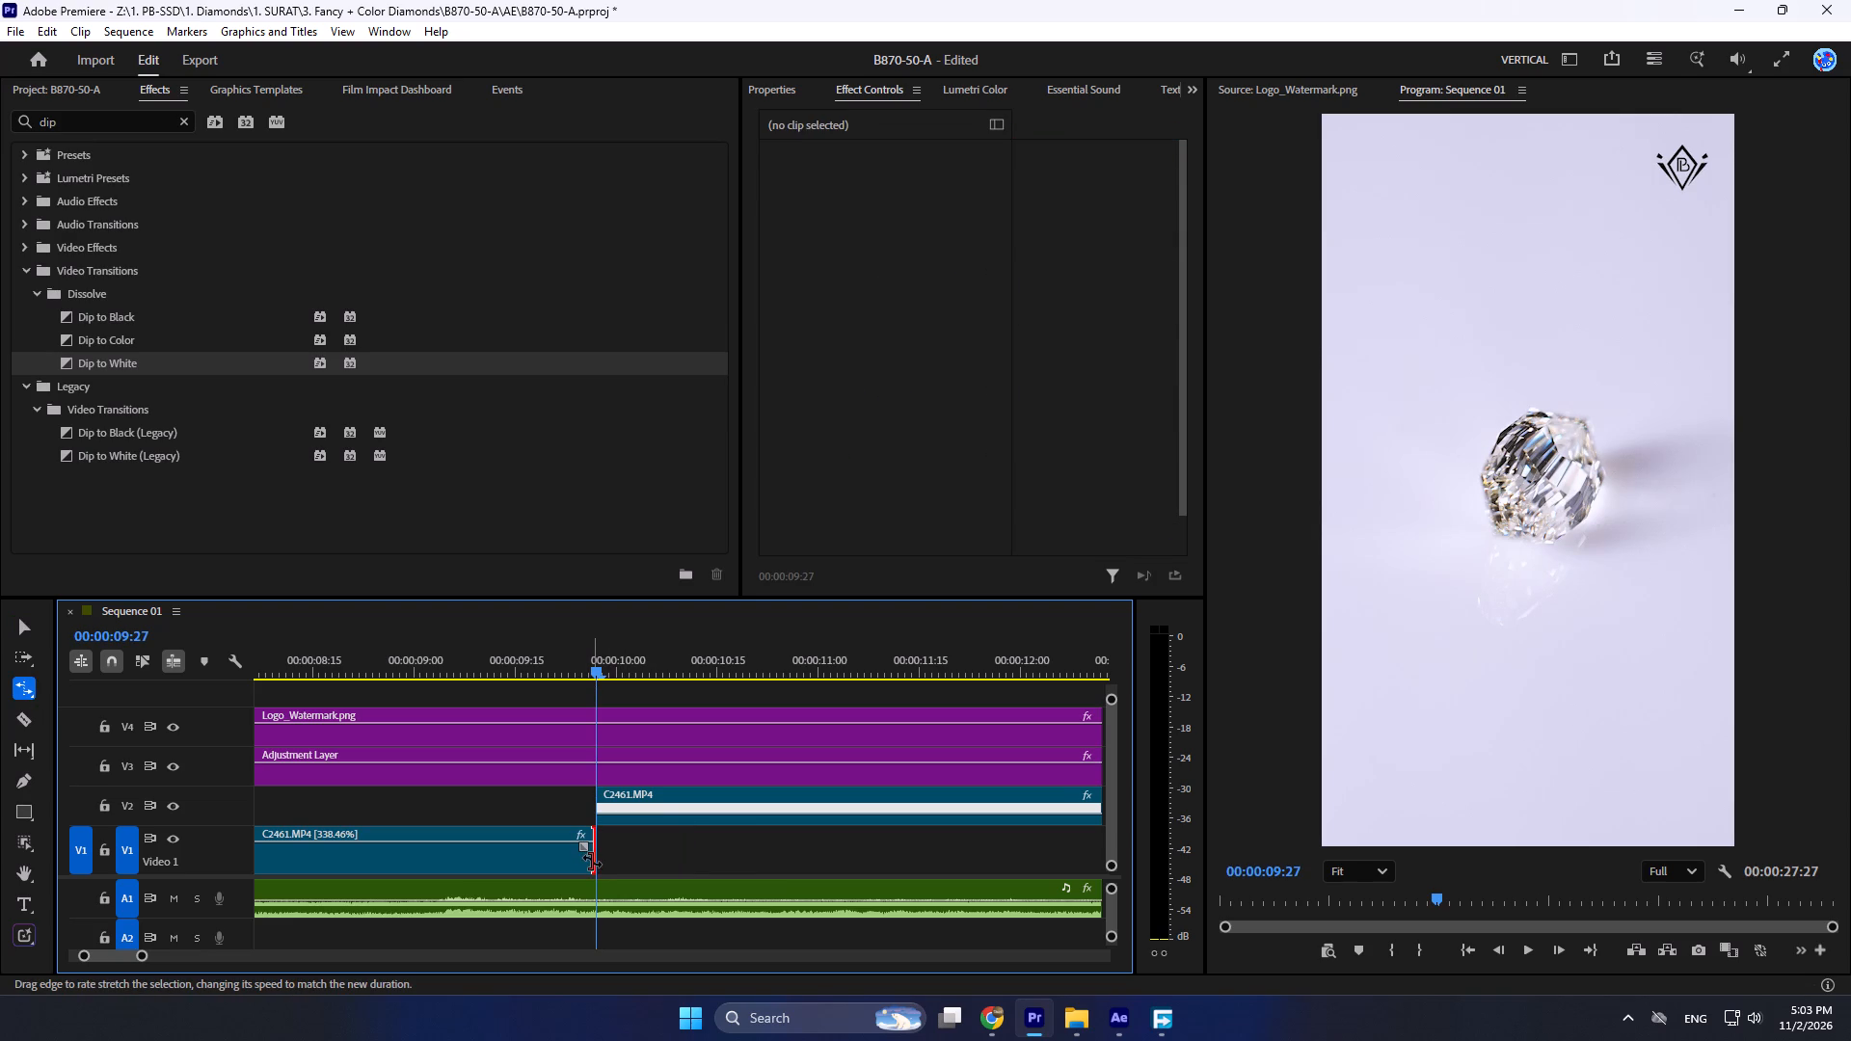
key("v")
key("r")
left_click_drag(597, 859, 445, 868)
key("v")
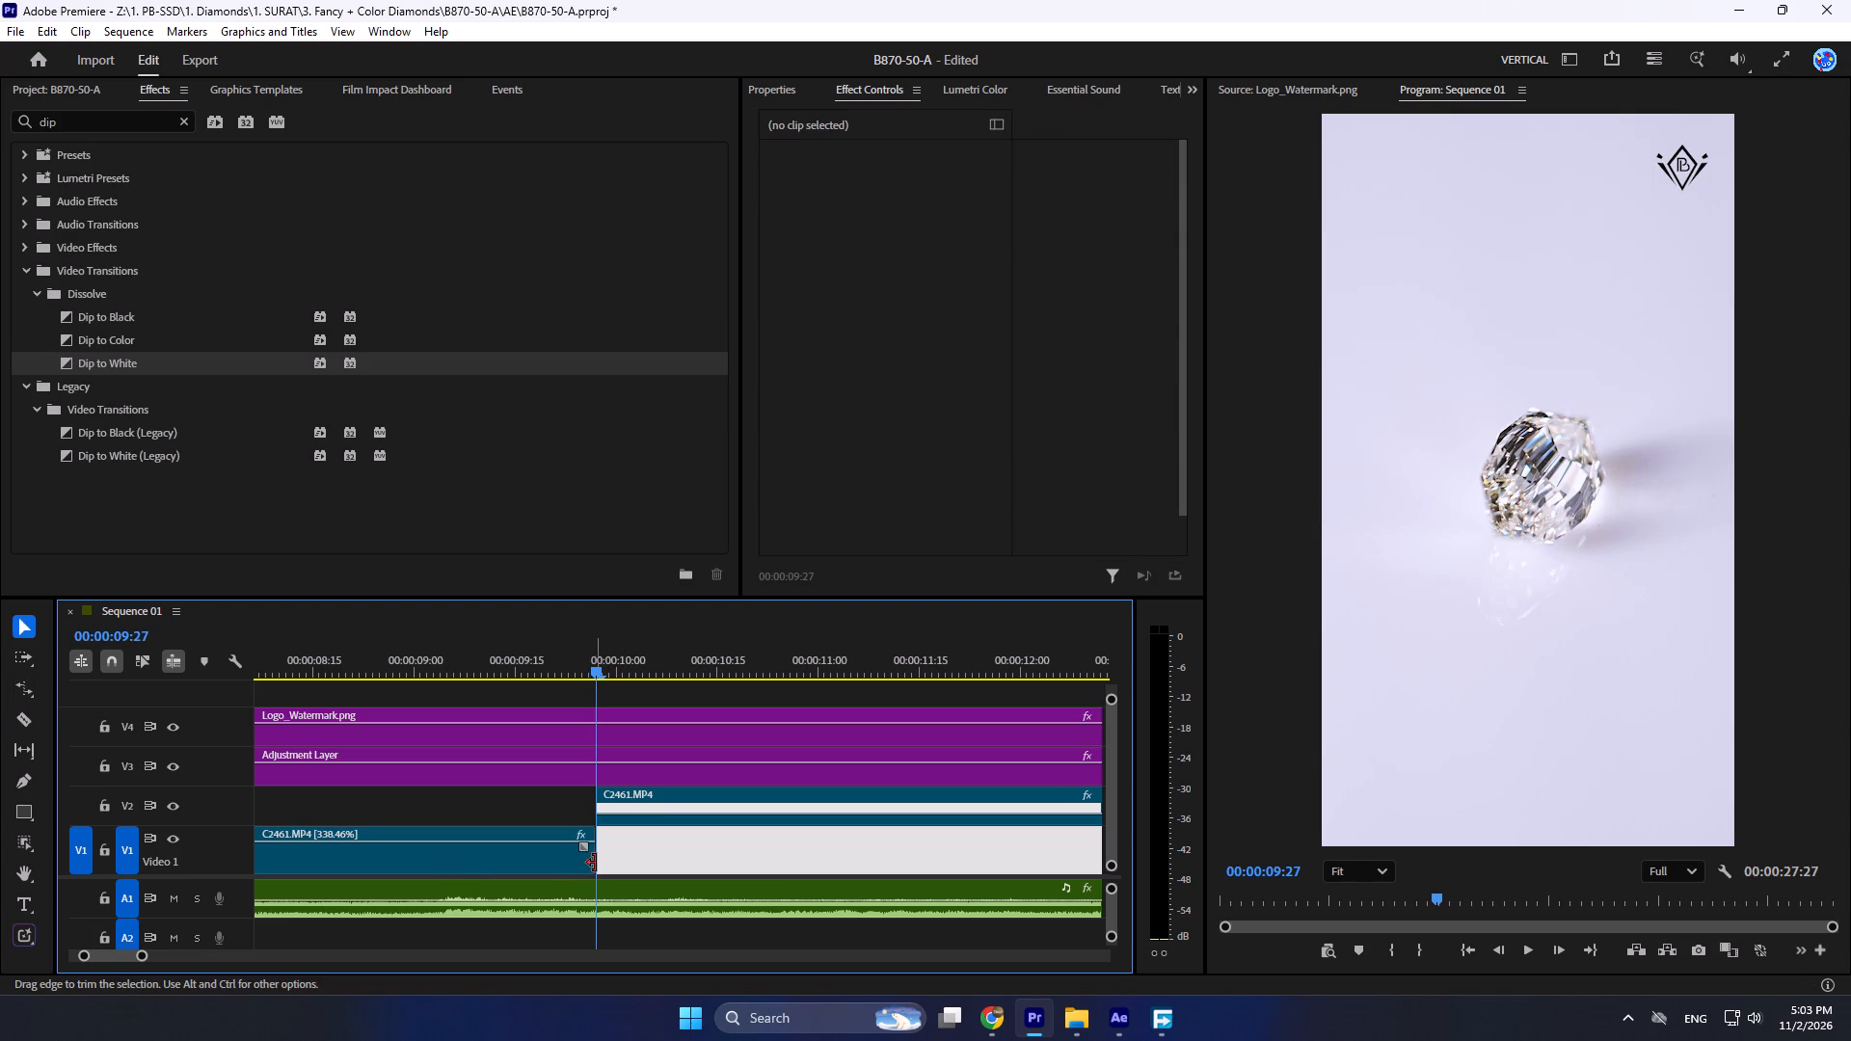
left_click(596, 864)
key("r")
left_click_drag(596, 862, 448, 910)
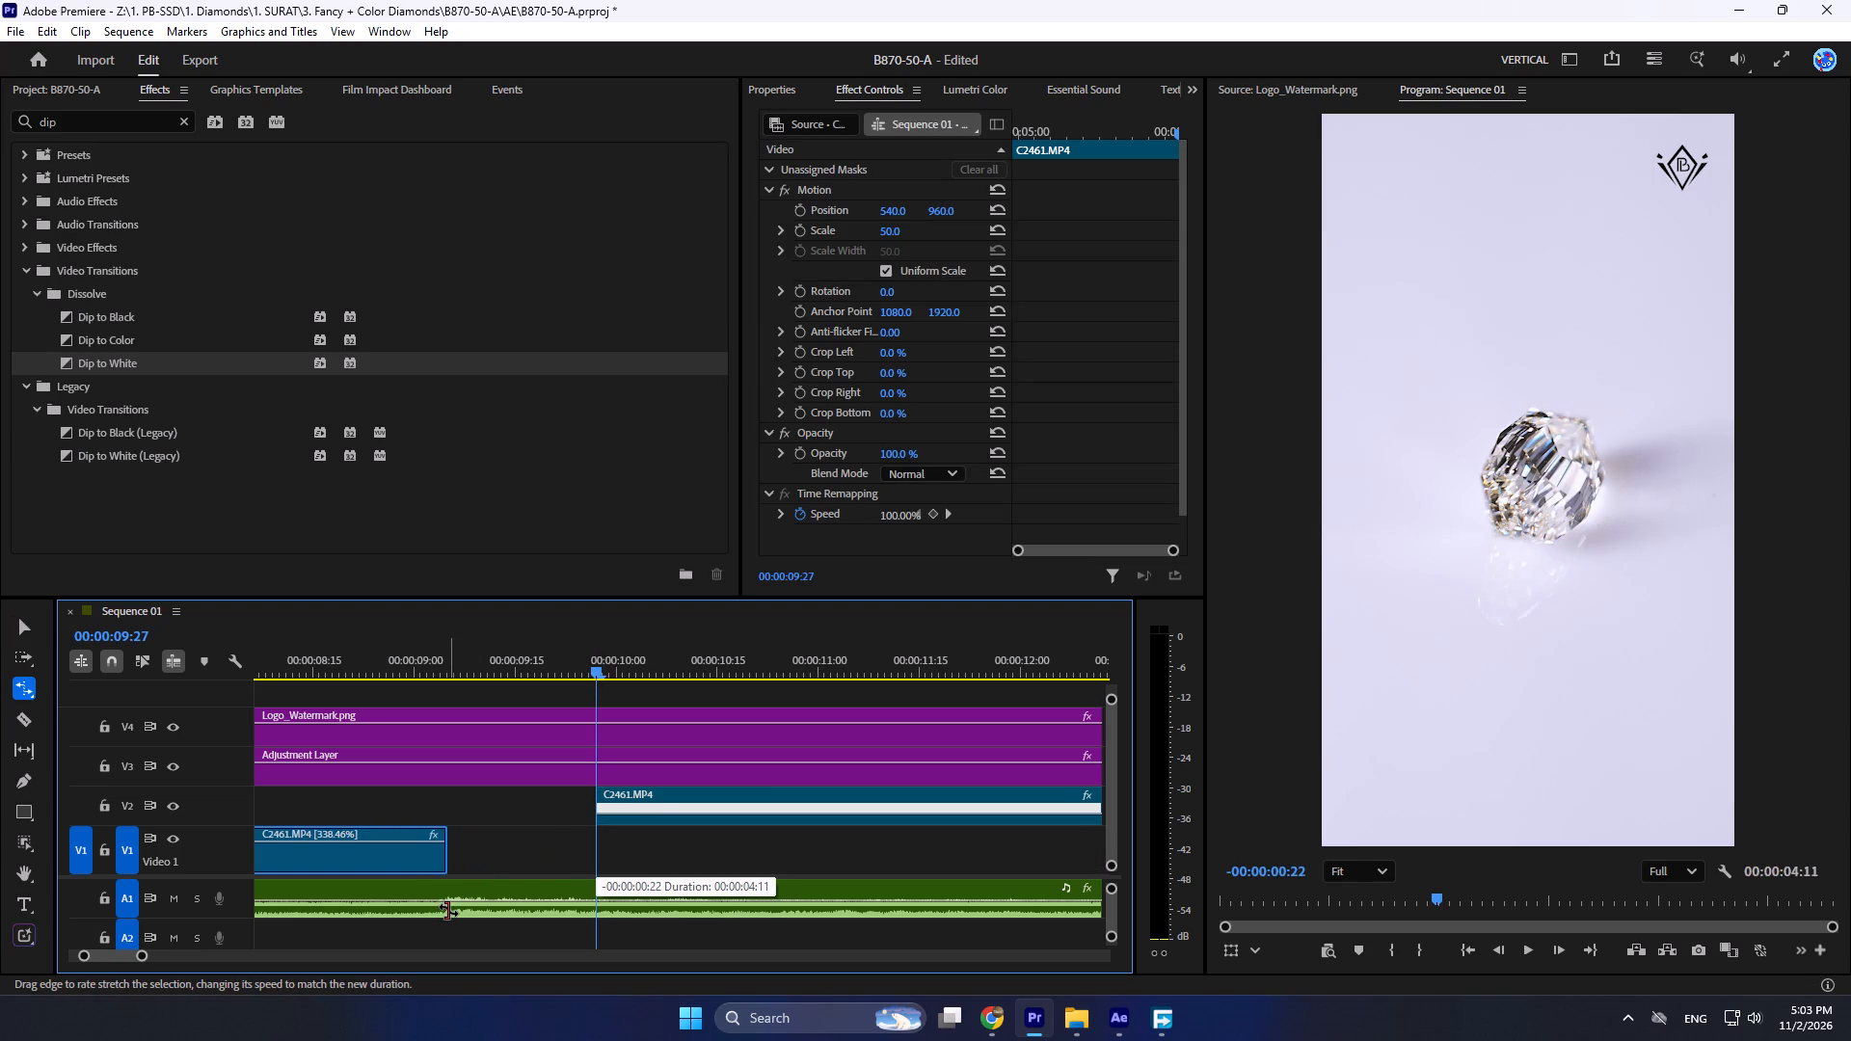
left_click_drag(448, 910, 453, 912)
key("v")
Move the V2 C2461.MP4 clip to start where the 392.31% clip ends, at 00:00:09:06.
left_click(496, 854)
left_click_drag(694, 824, 682, 820)
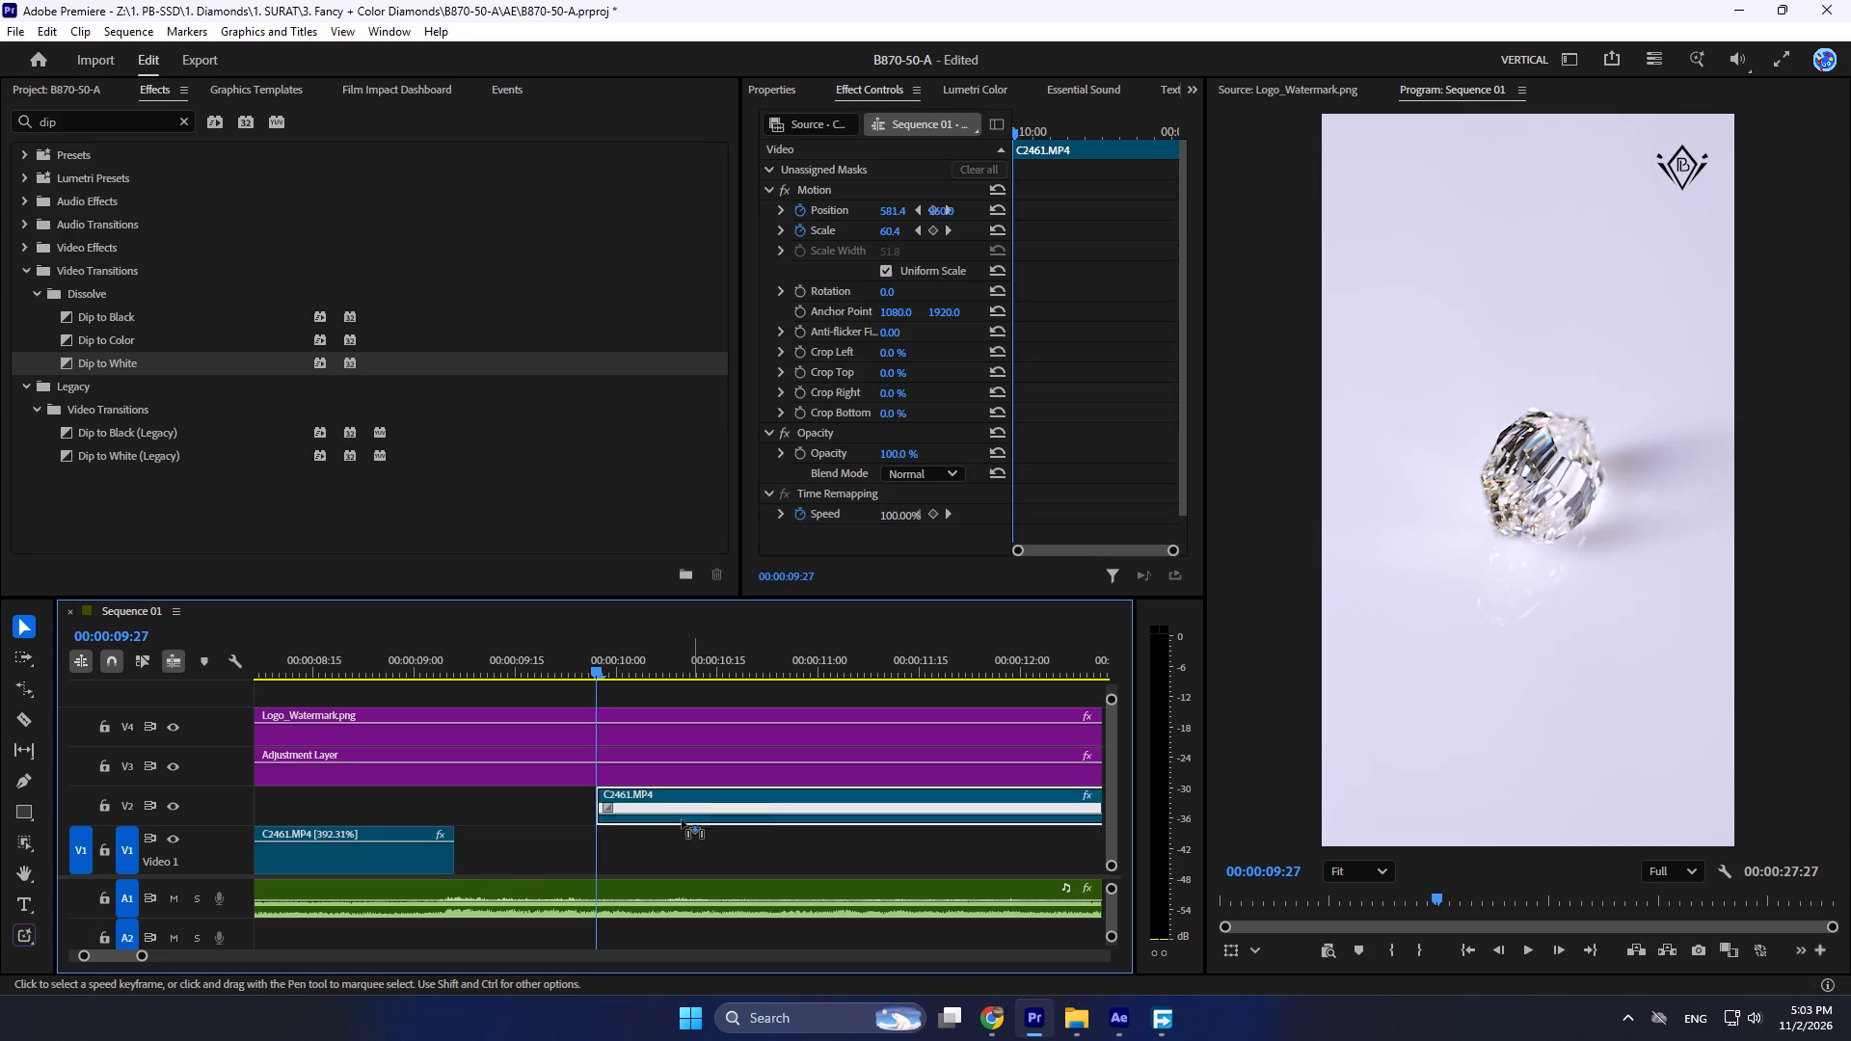
left_click_drag(682, 820, 557, 821)
scroll(590, 846, "down", 10, "alt")
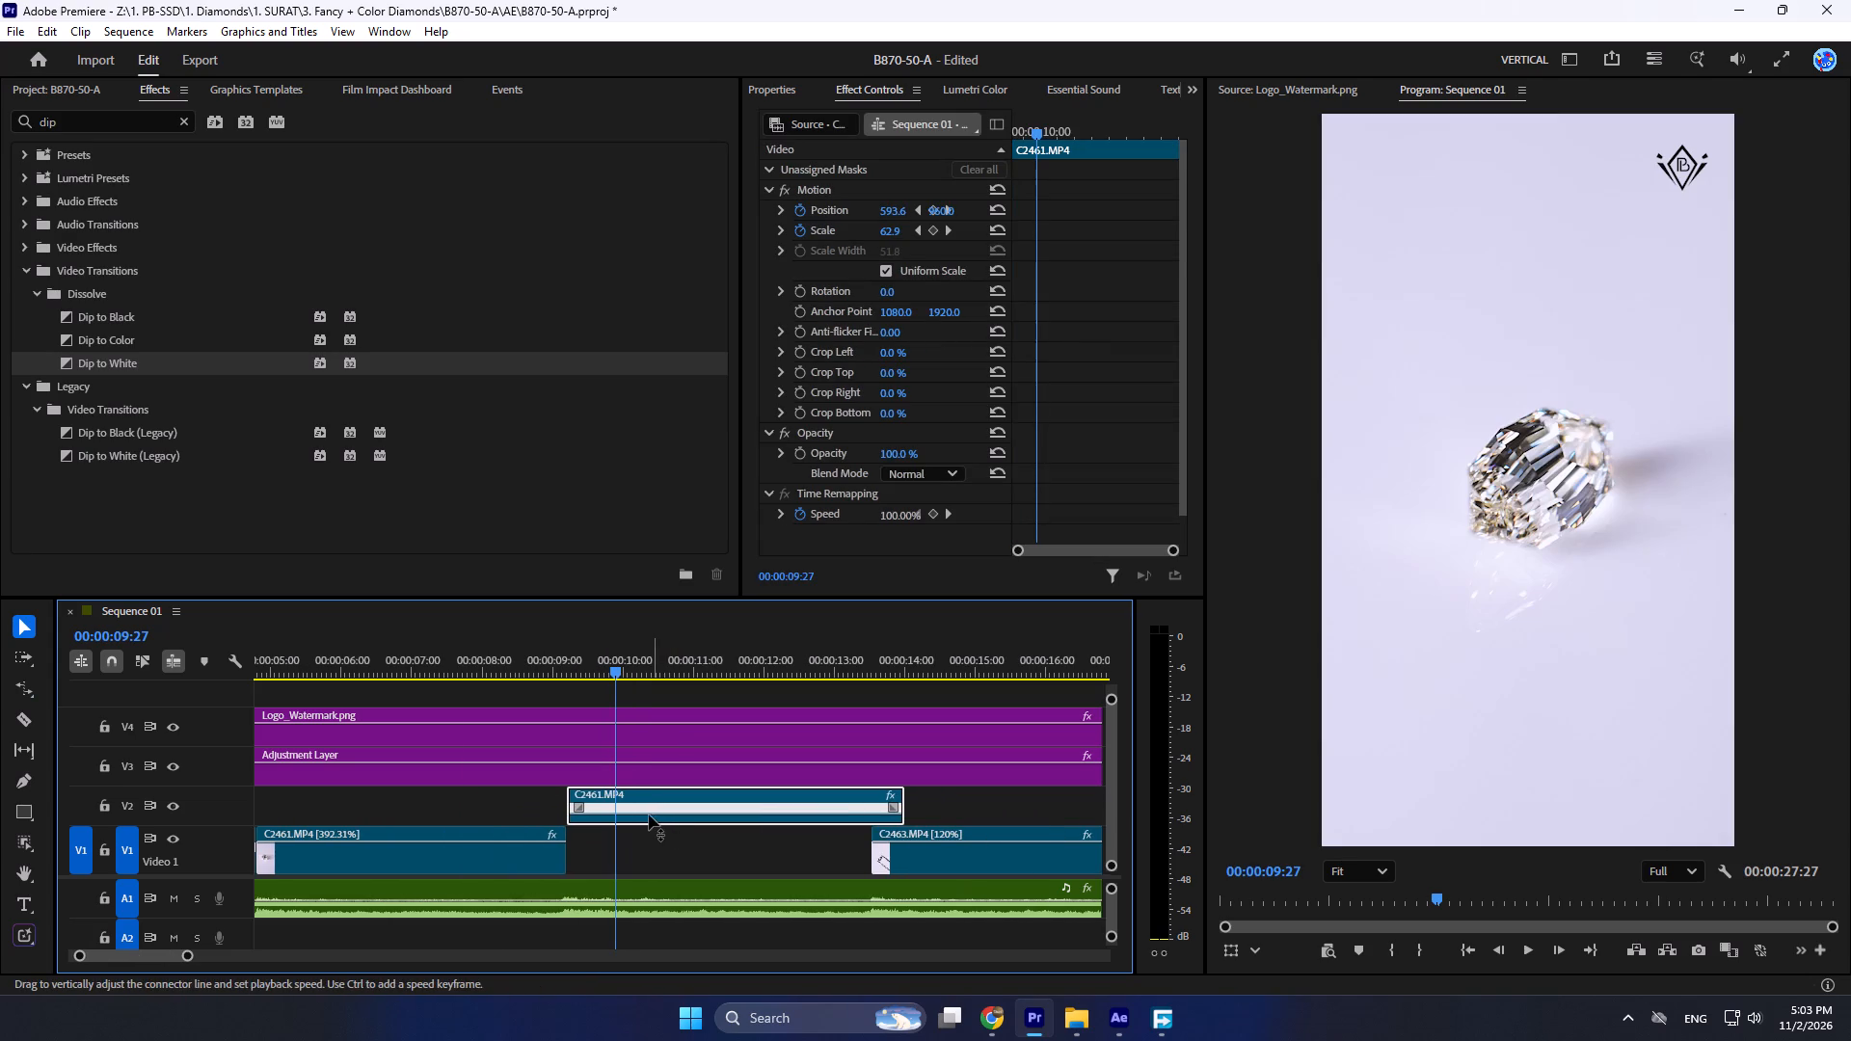
Set the V2 C2461.MP4 clip's Scale to 50 at its first frame, 00:00:09:06.
left_click_drag(608, 670, 575, 697)
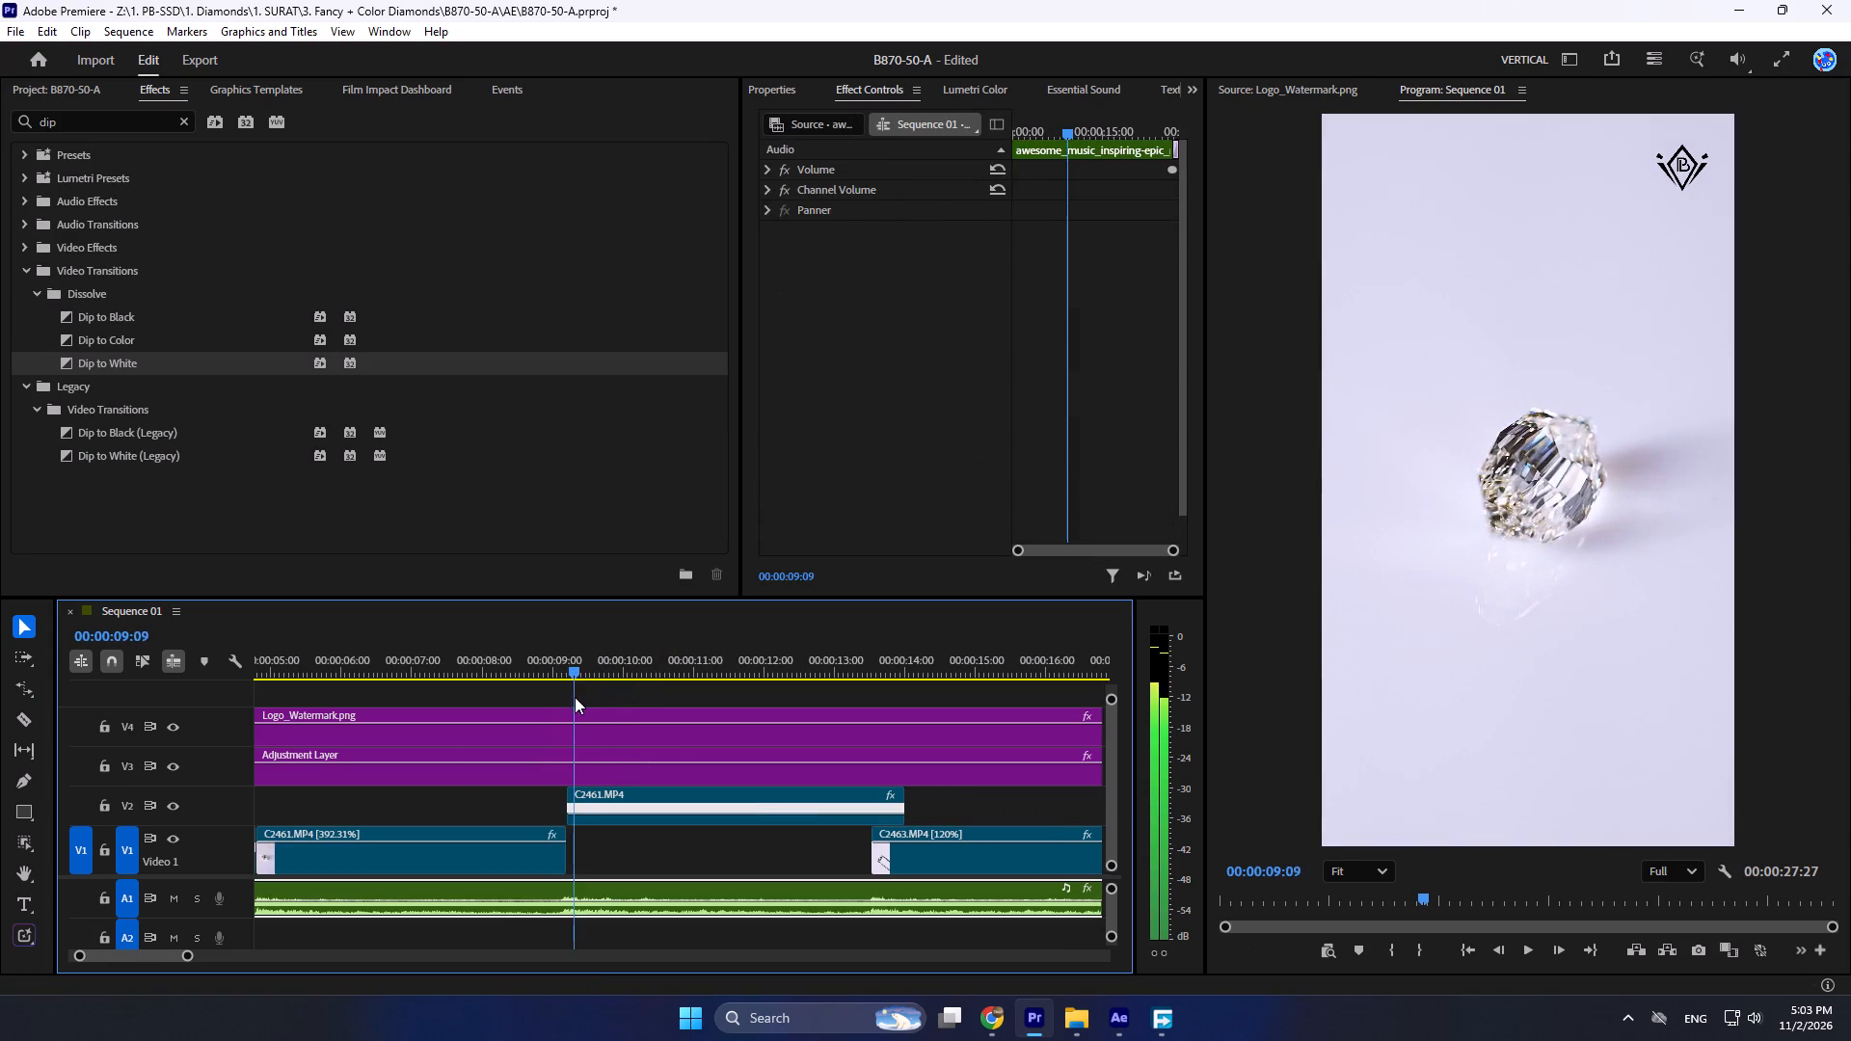
left_click_drag(575, 697, 573, 707)
scroll(586, 835, "up", 6, "alt")
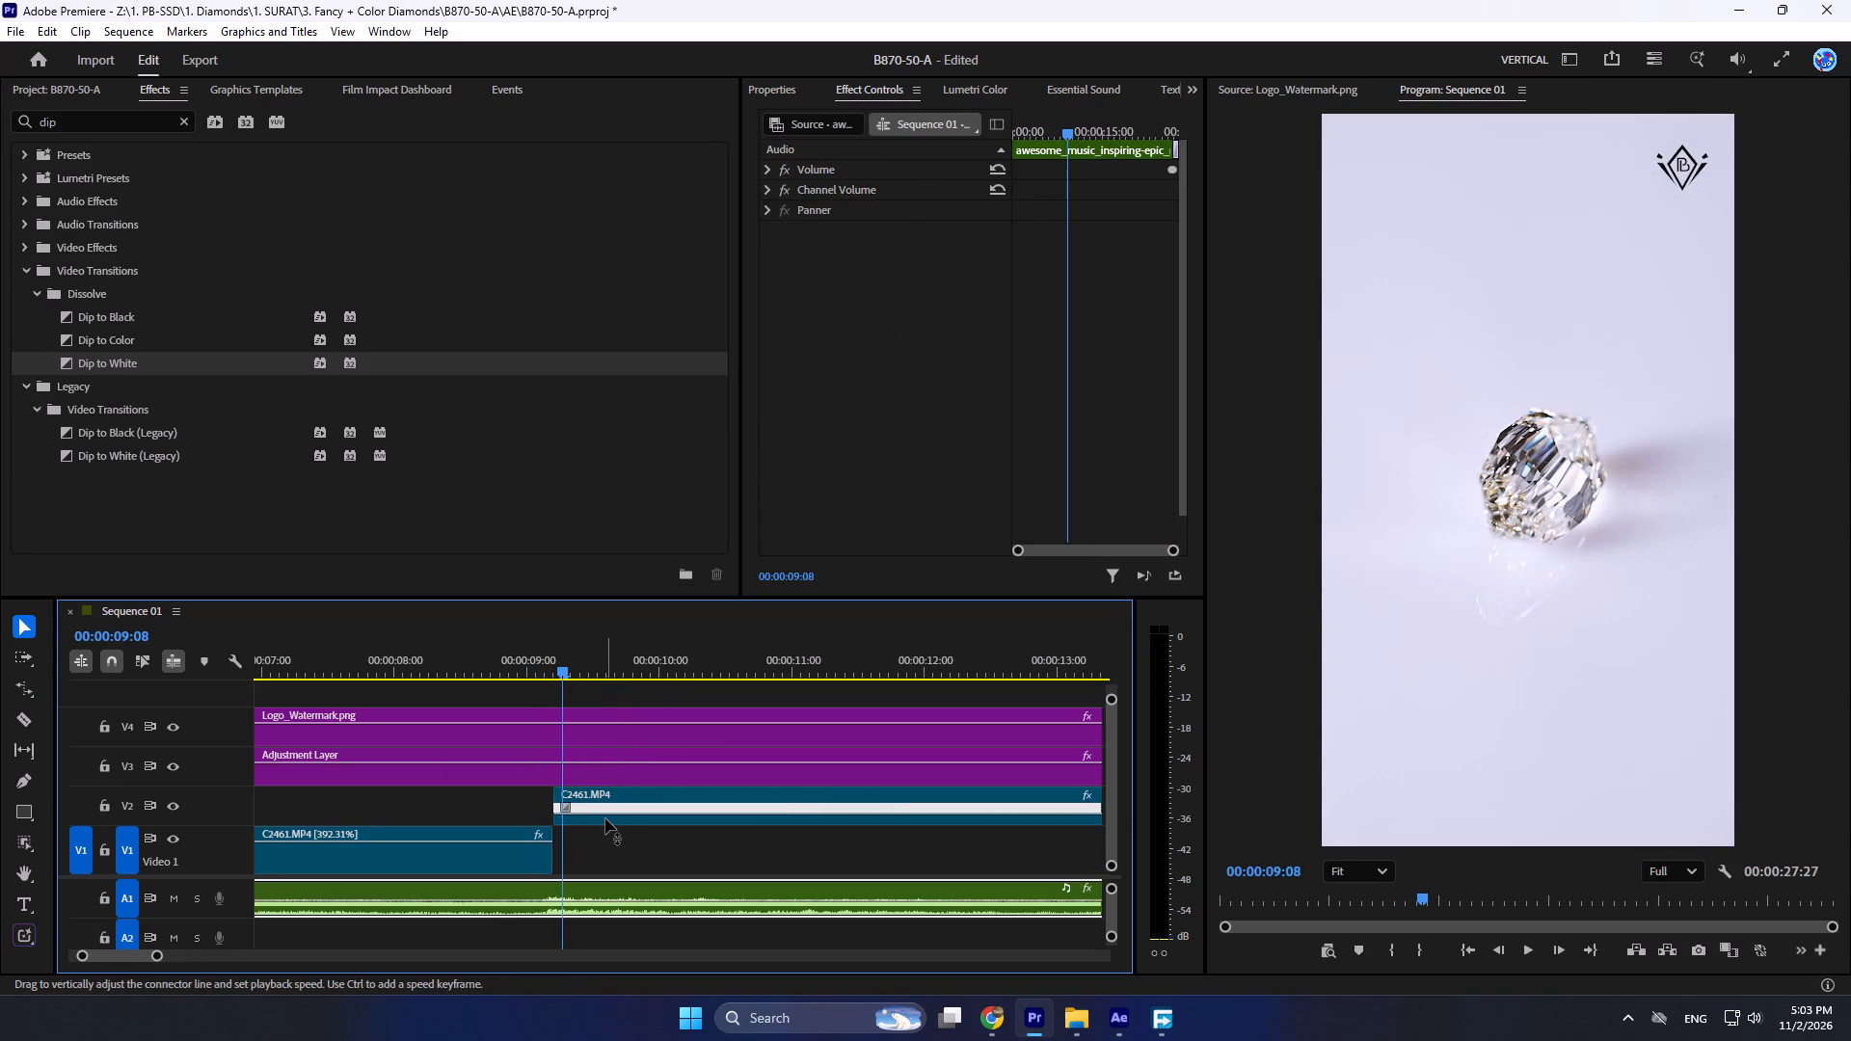
scroll(605, 818, "down", 6, "alt")
scroll(556, 835, "up", 4, "alt")
left_click(629, 817)
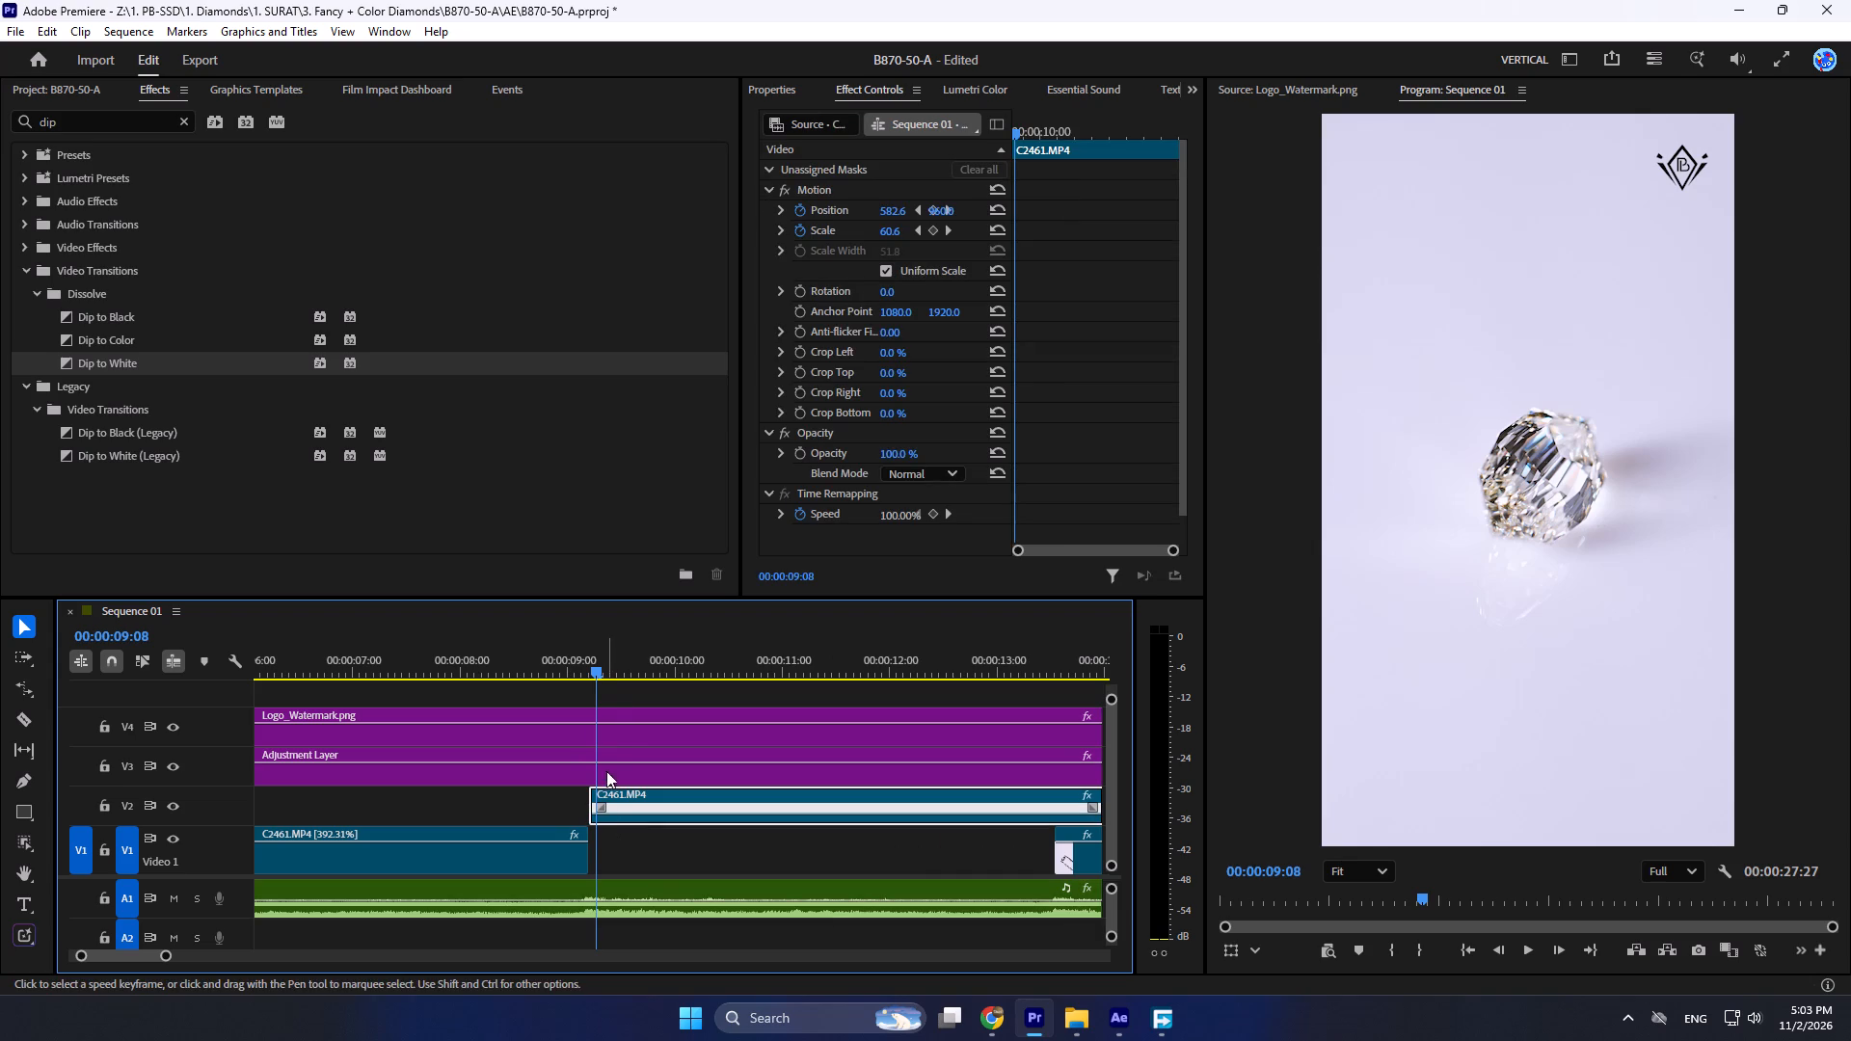
left_click_drag(597, 674, 585, 679)
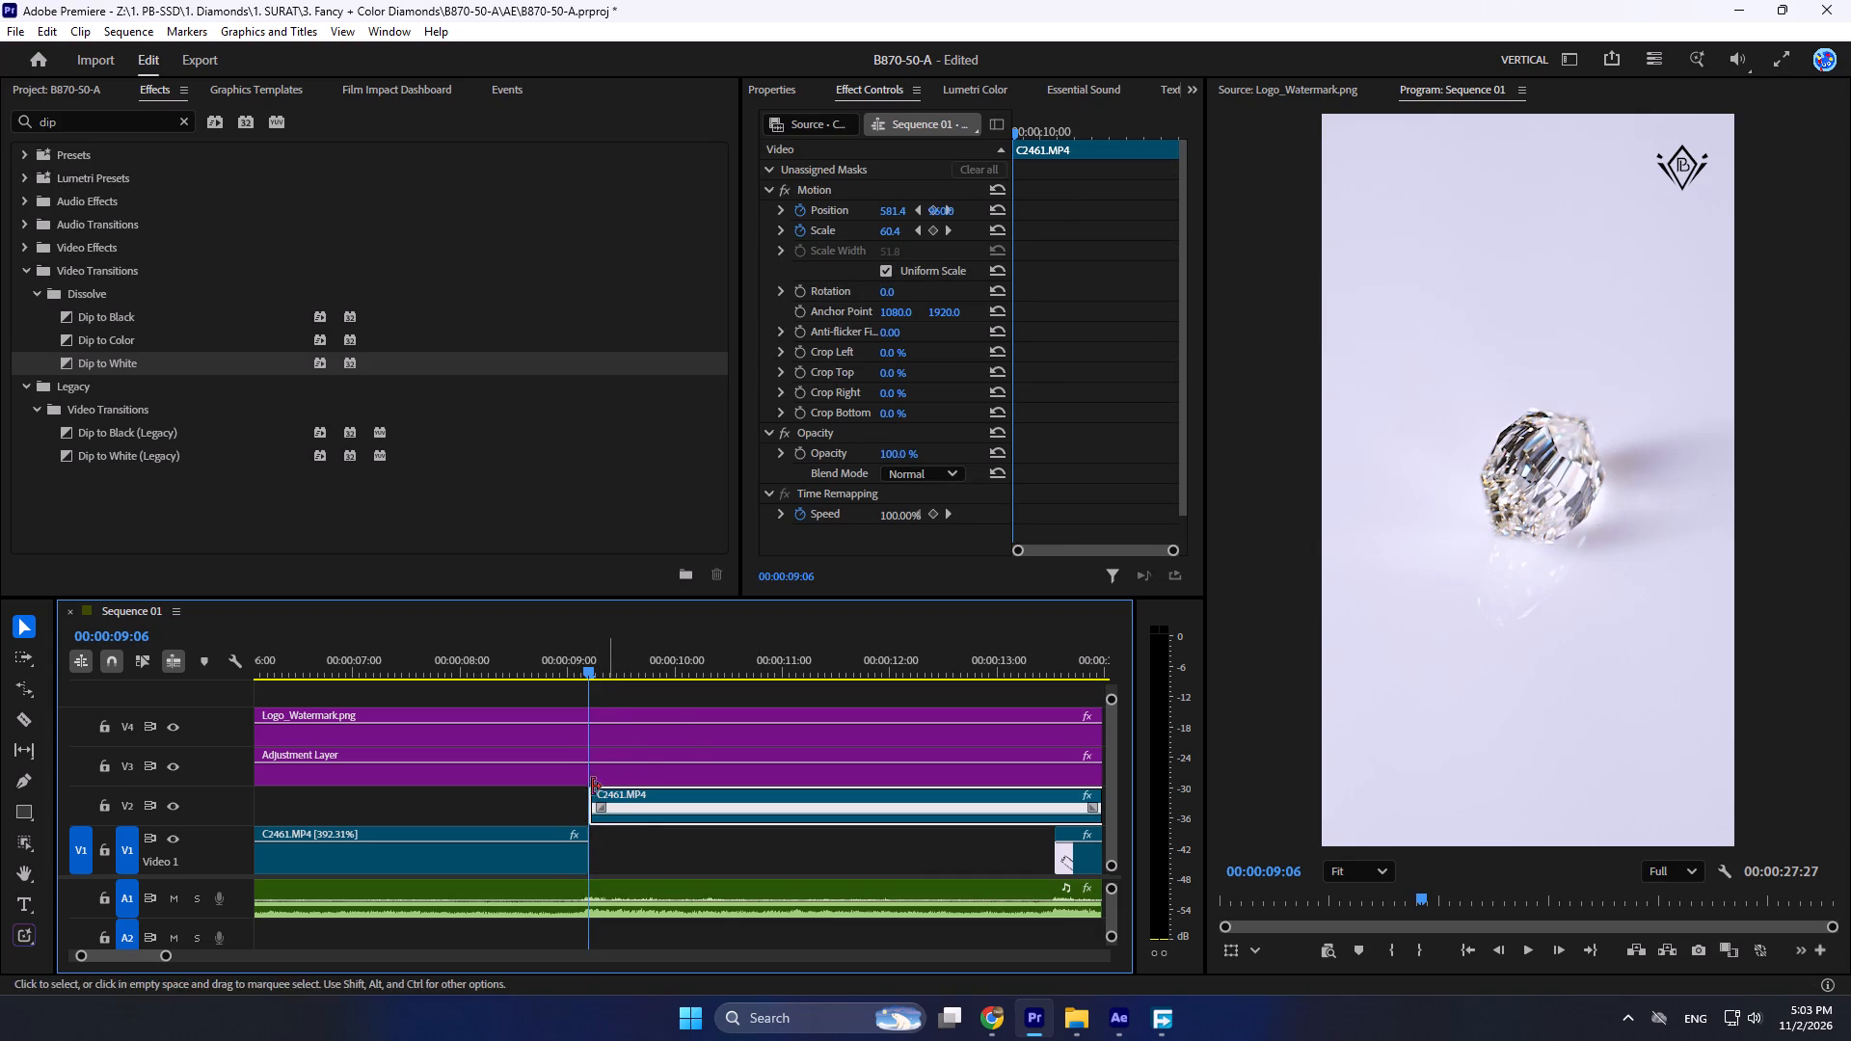
left_click(545, 850)
left_click(627, 807)
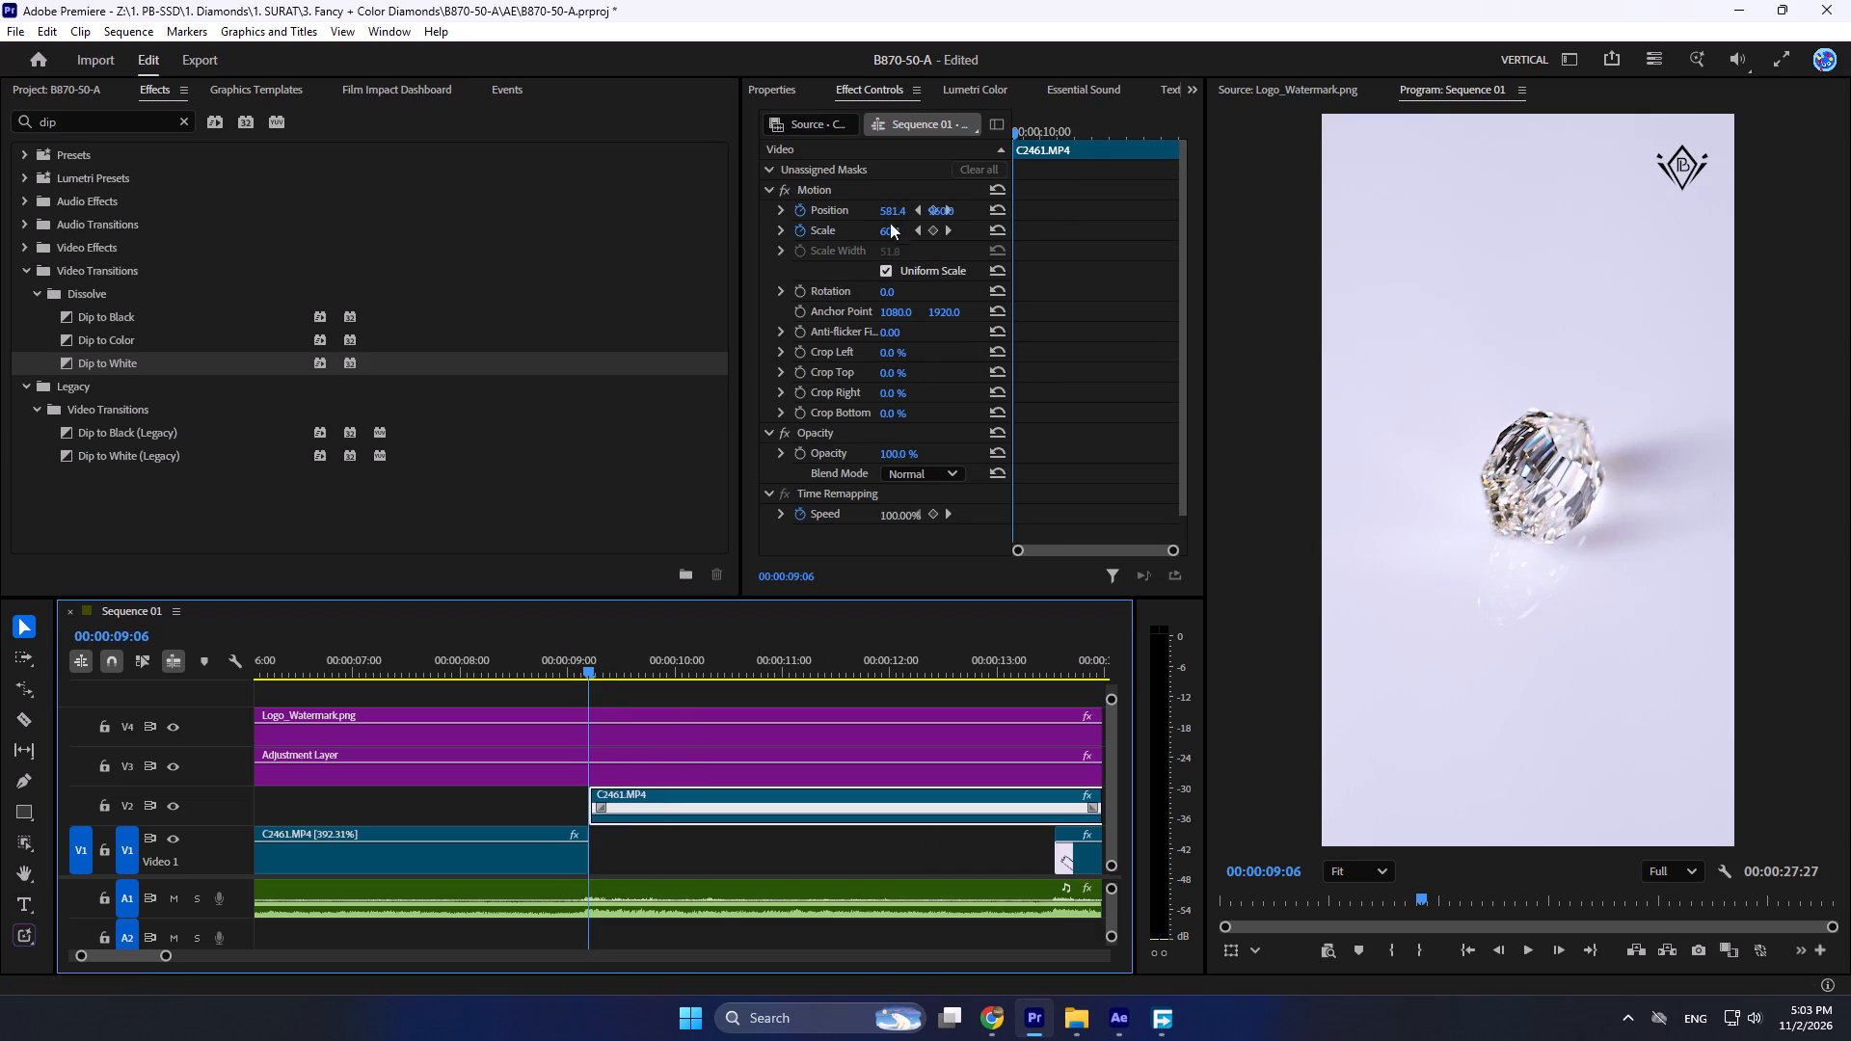
left_click(884, 234)
type("50")
key("Return")
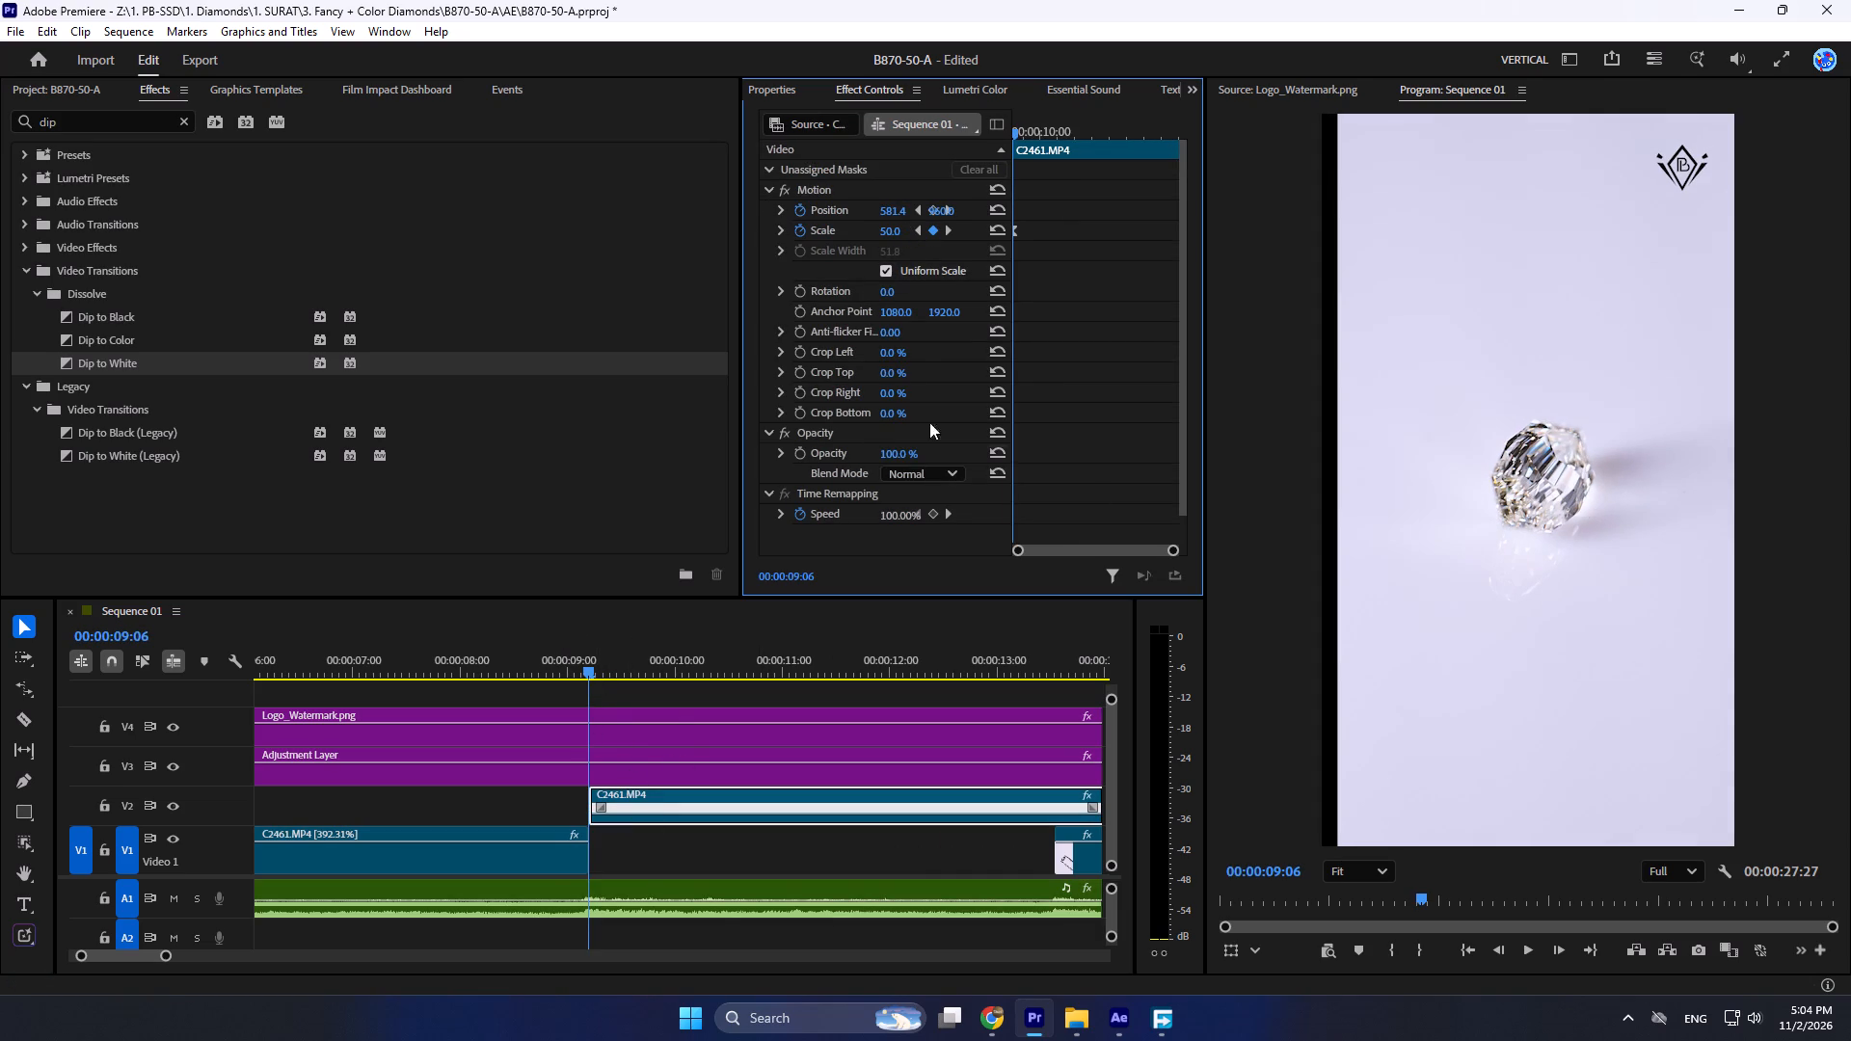
Set the V2 C2461.MP4 clip's horizontal Position to 540 at 00:00:09:06, matching the preceding V1 clip.
left_click(489, 841)
left_click(681, 811)
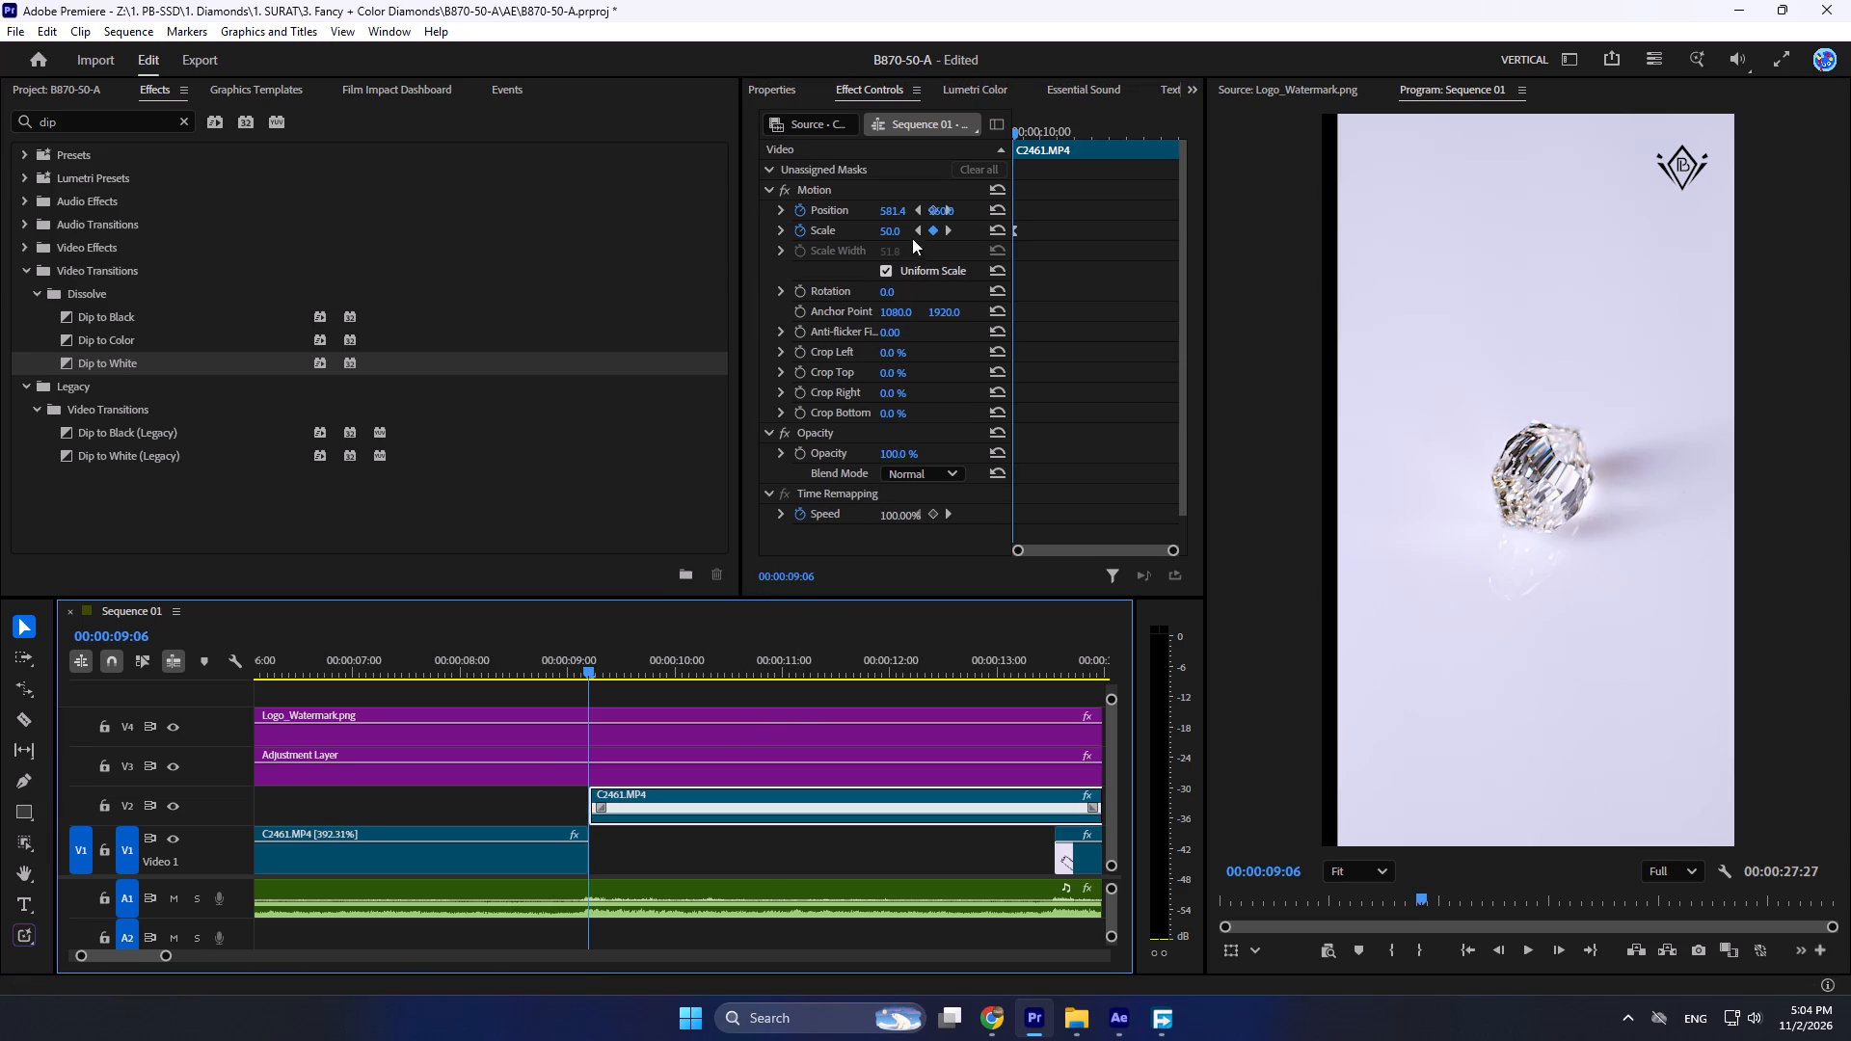
left_click(893, 210)
key("ctrl+z")
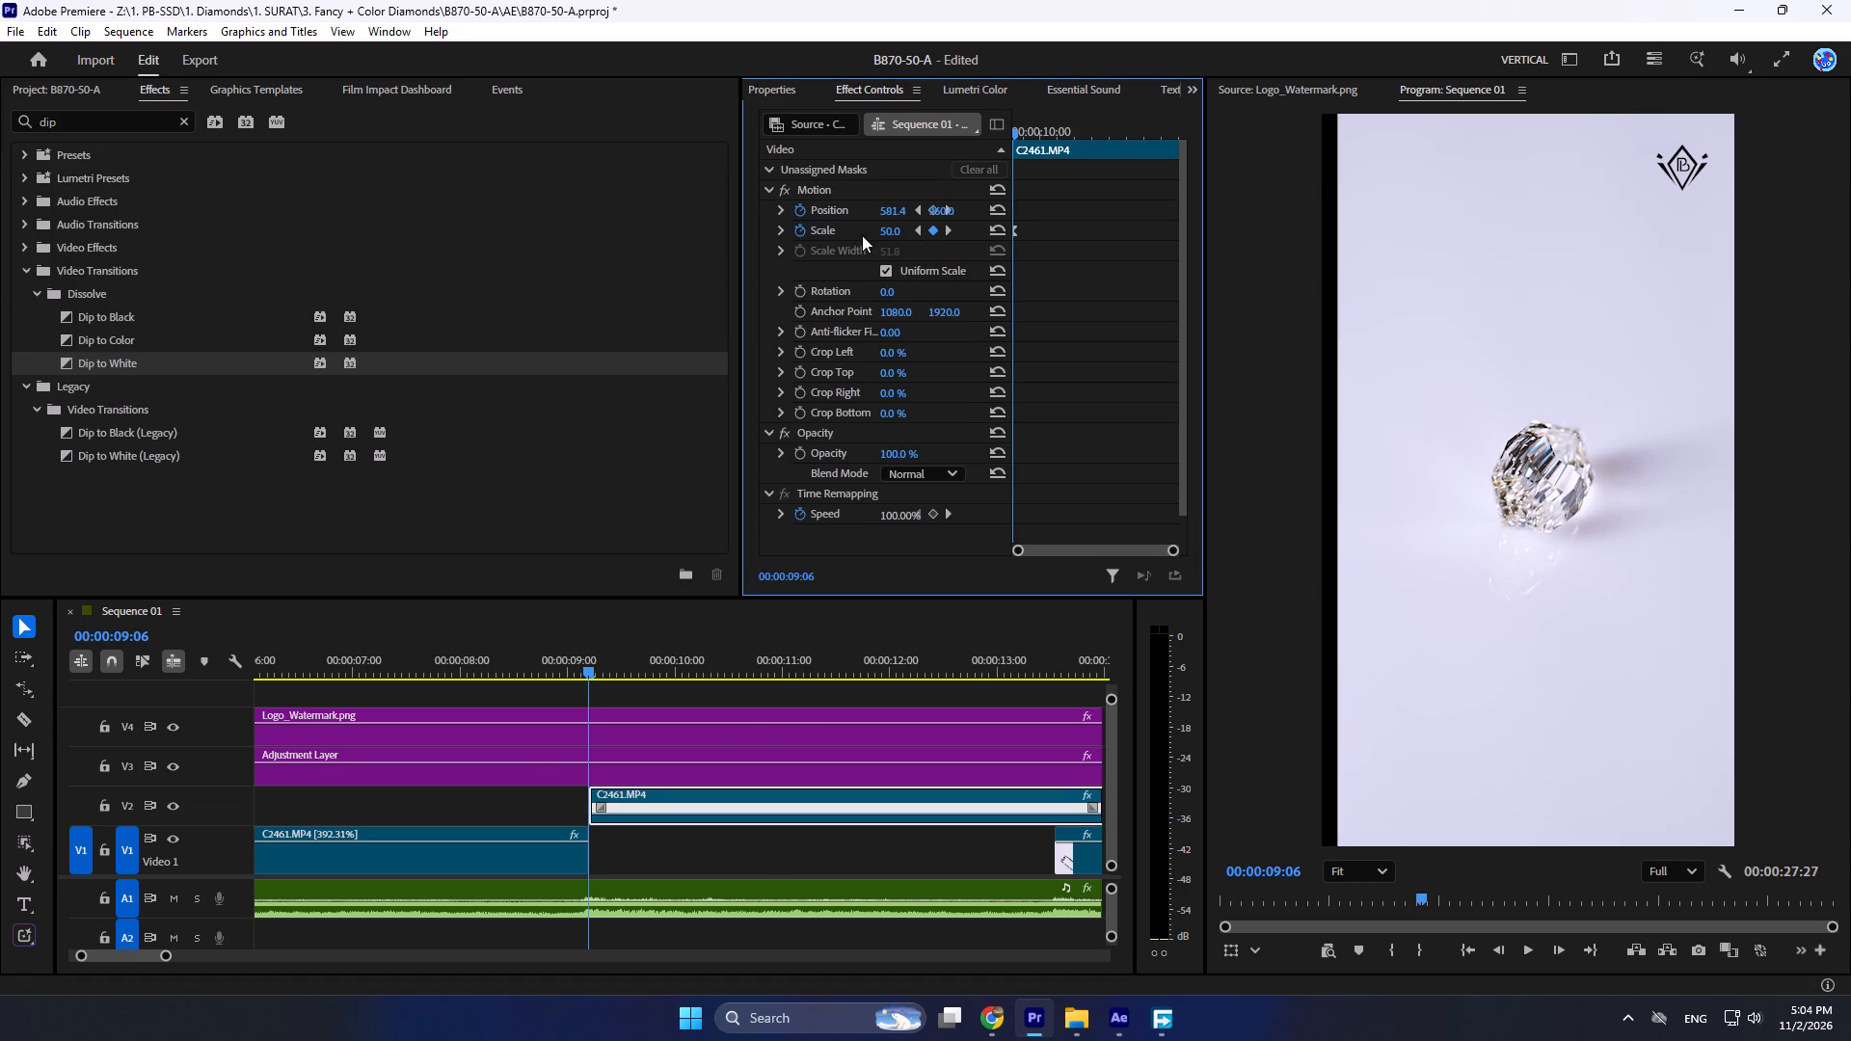
left_click(889, 208)
key("ctrl+z")
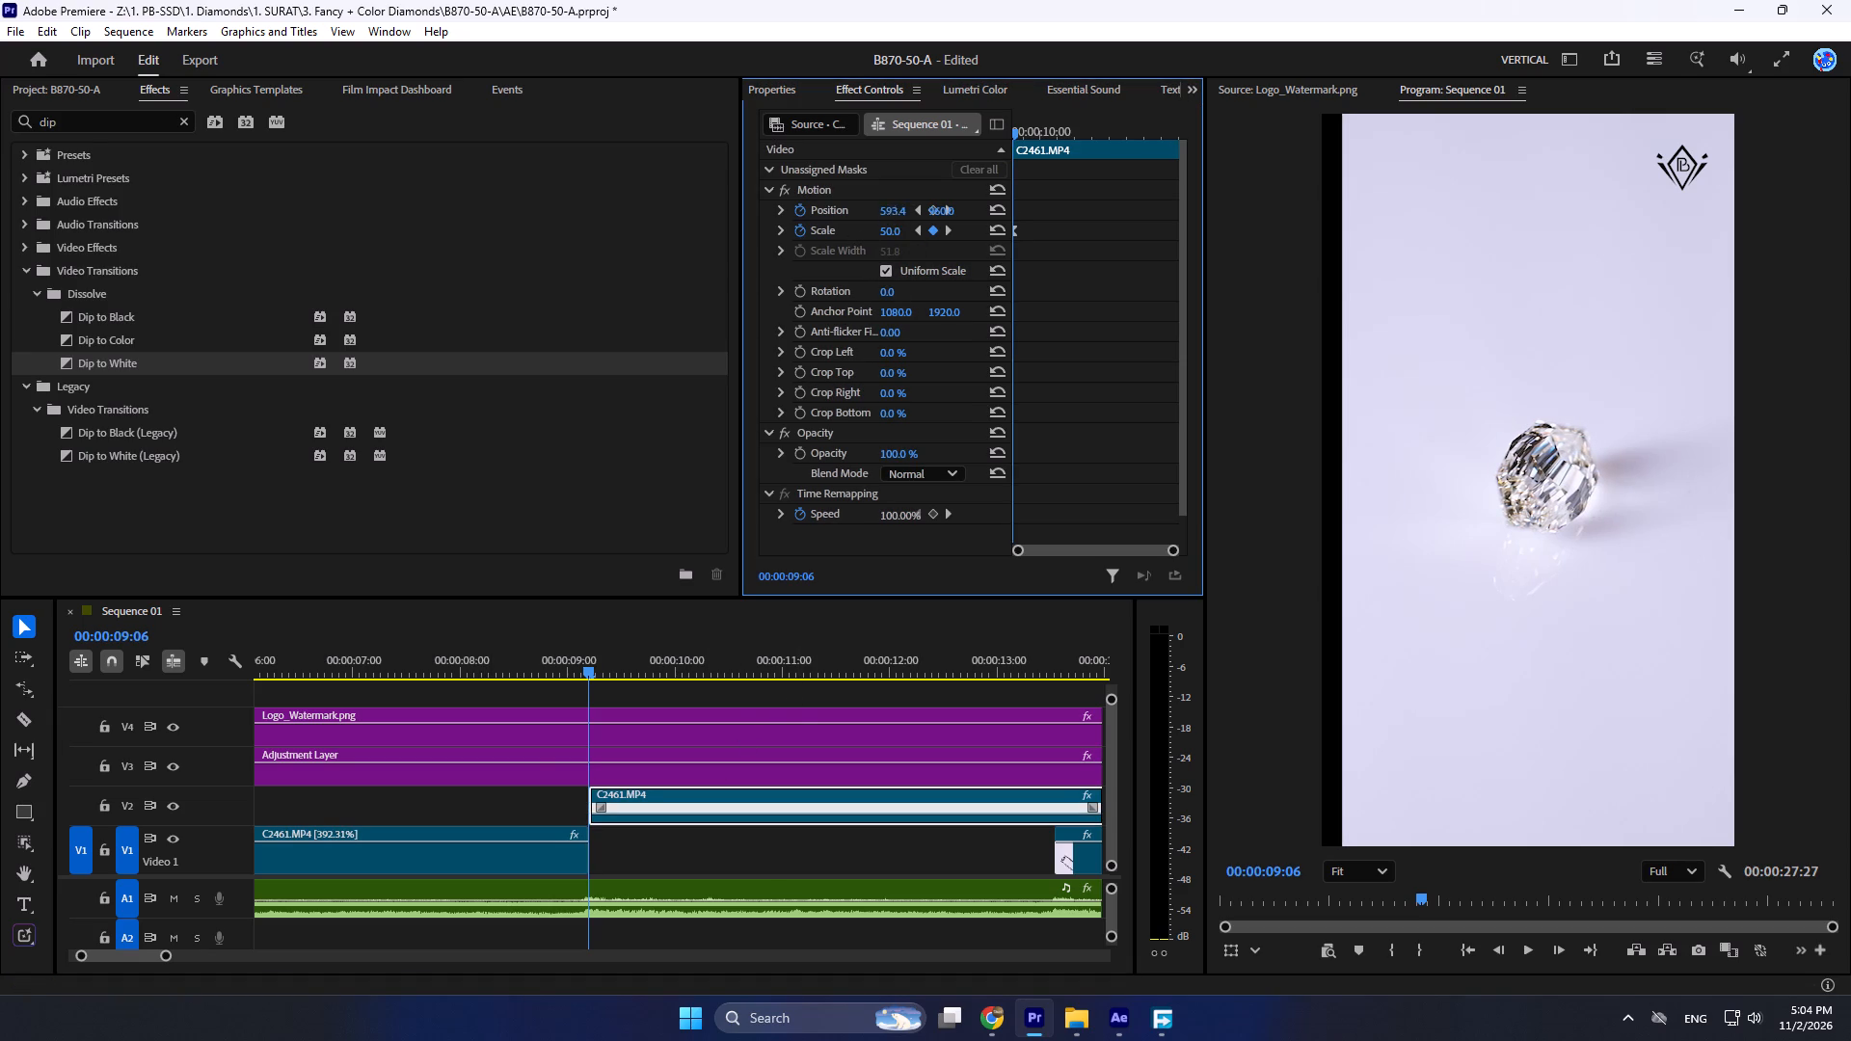
left_click(887, 204)
type("540")
key("Return")
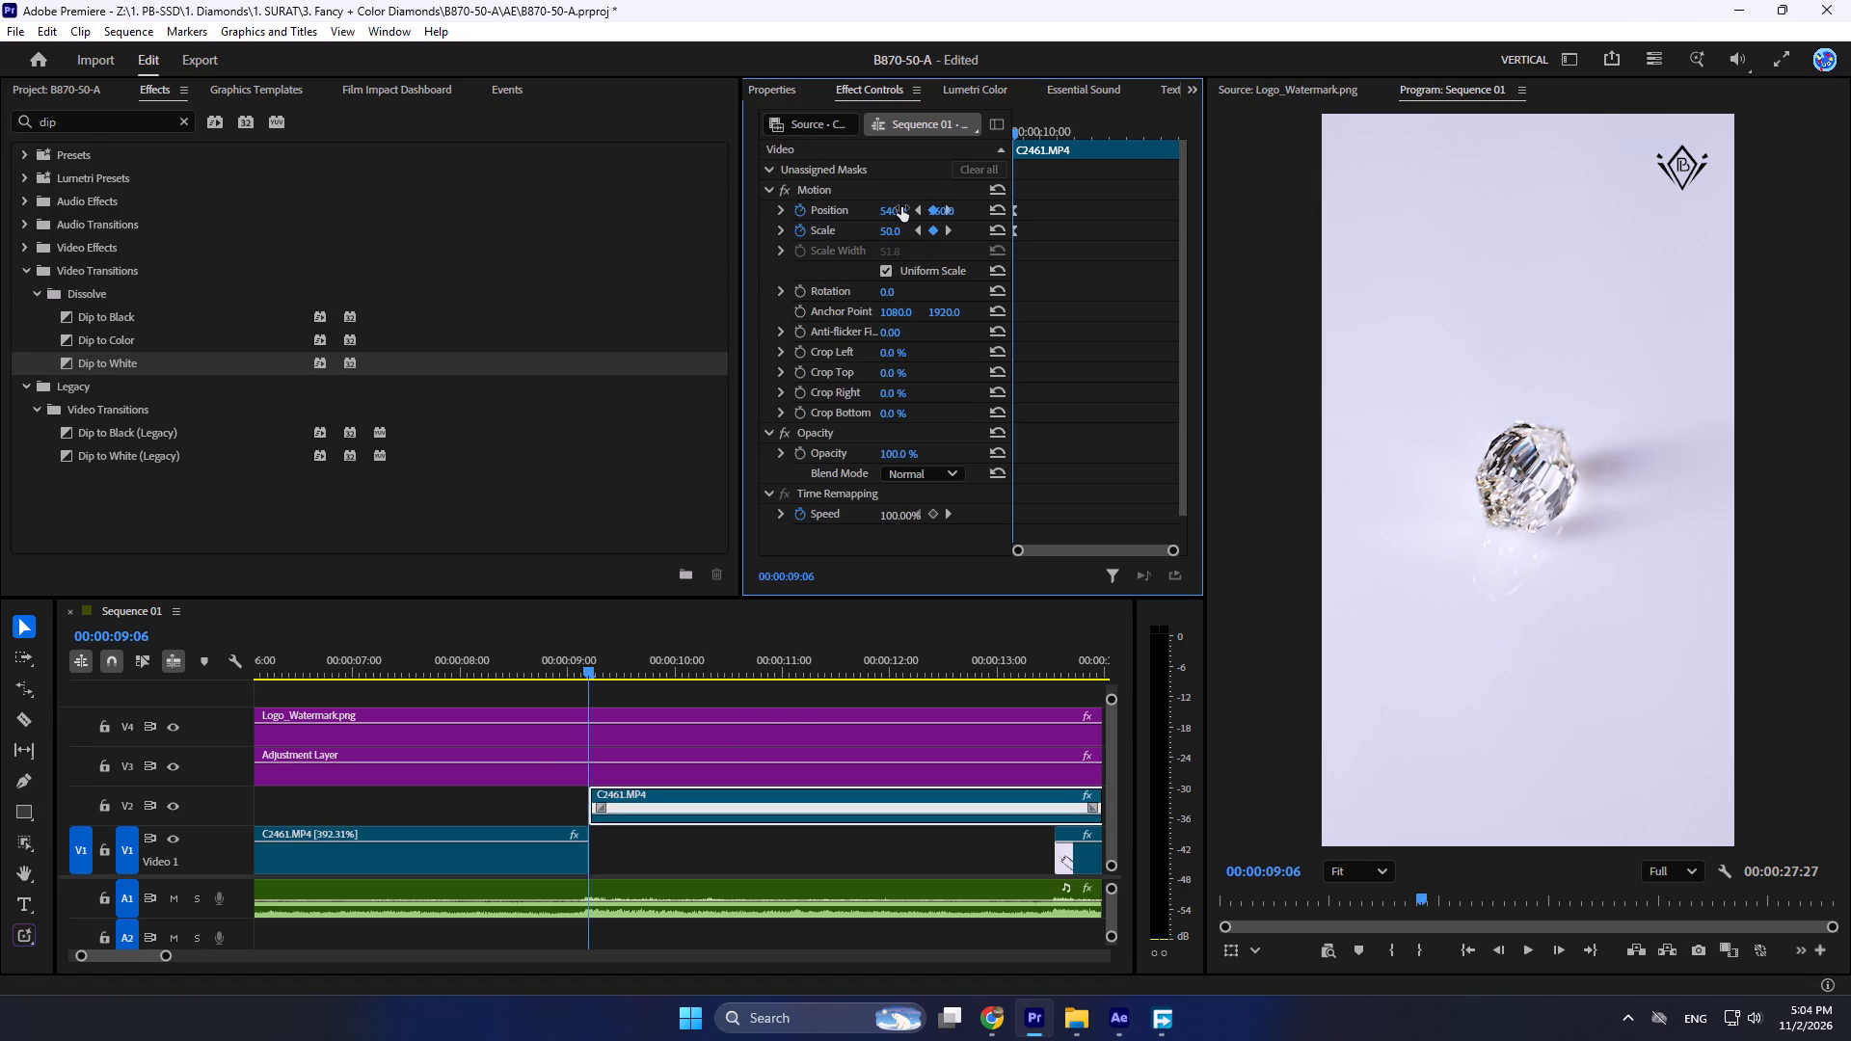
Rate-stretch the V2 C2461.MP4 clip to 110.77% so it ends where C2463.MP4 starts, and move it down to V1.
scroll(695, 809, "down", 5)
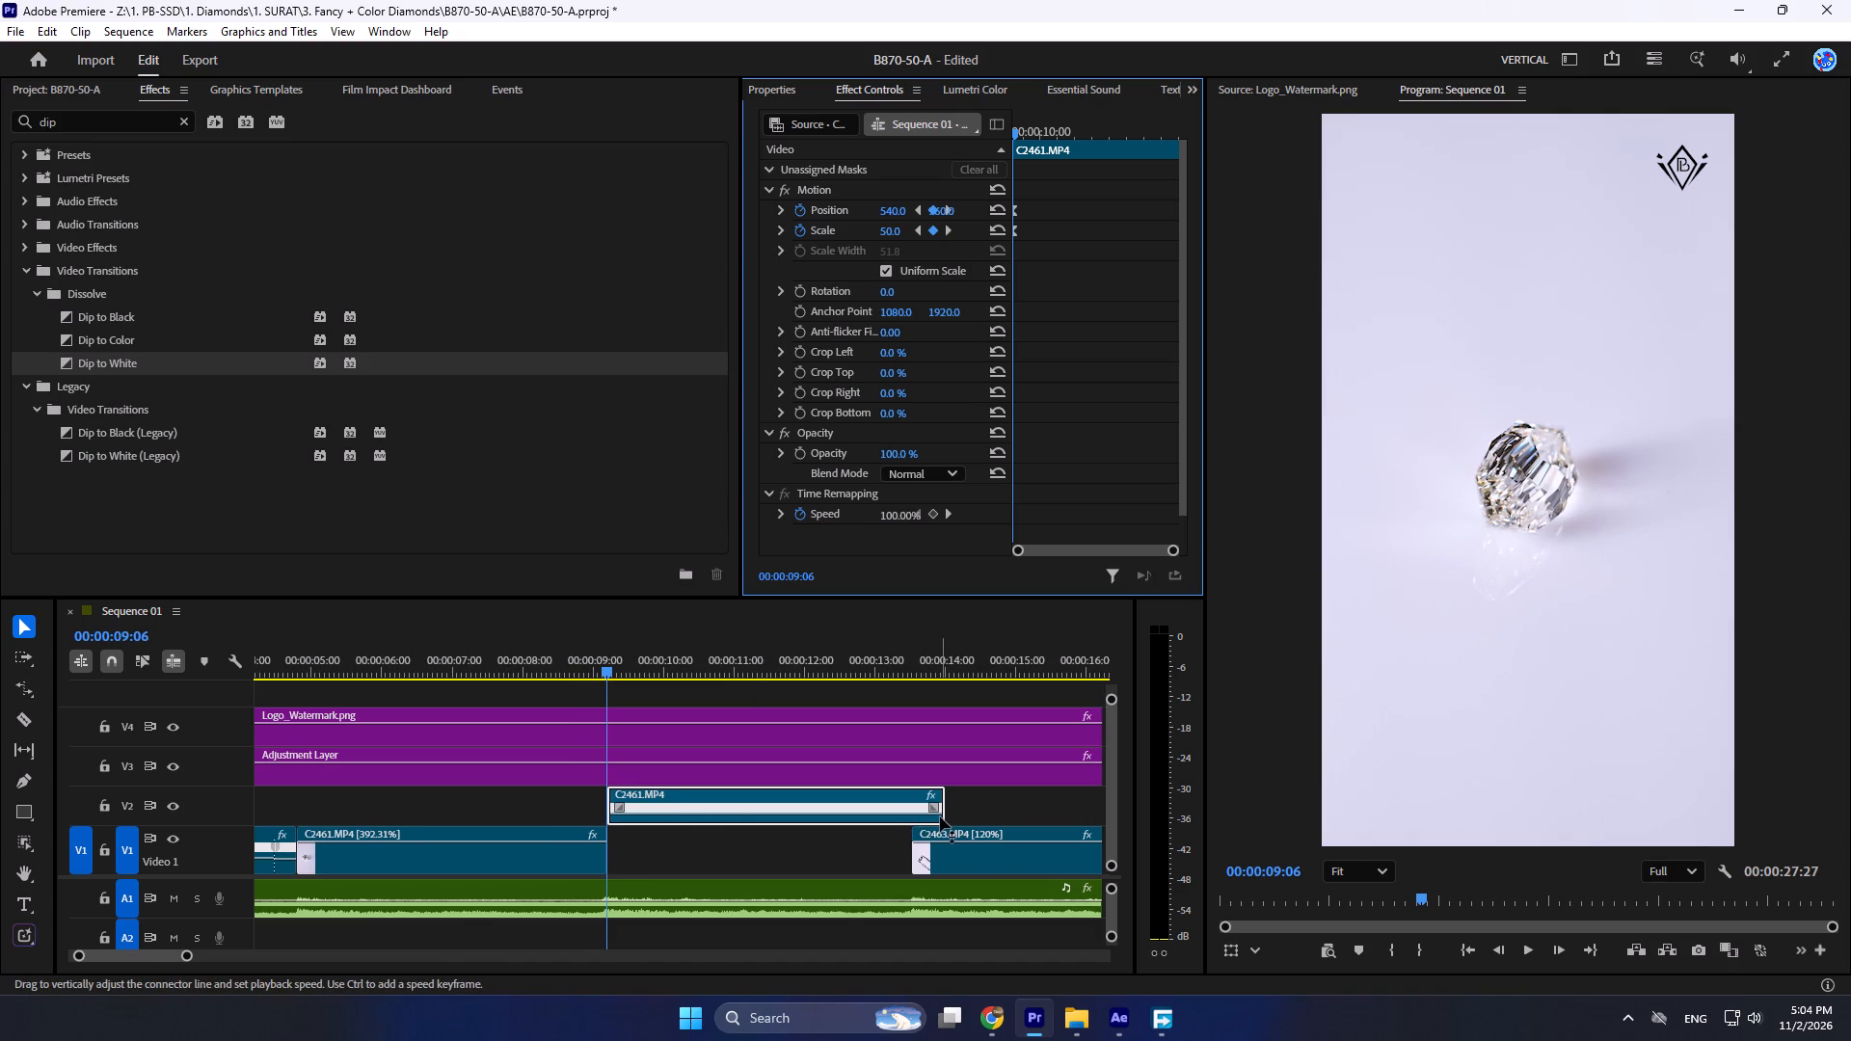
left_click(945, 812)
left_click(943, 788)
key("v")
key("r")
left_click_drag(943, 793, 909, 795)
key("v")
left_click_drag(749, 823, 746, 854)
Play and step through the join between the 392.31% and 110.77% C2461.MP4 clips to check the rotation continuity.
left_click_drag(603, 666, 576, 679)
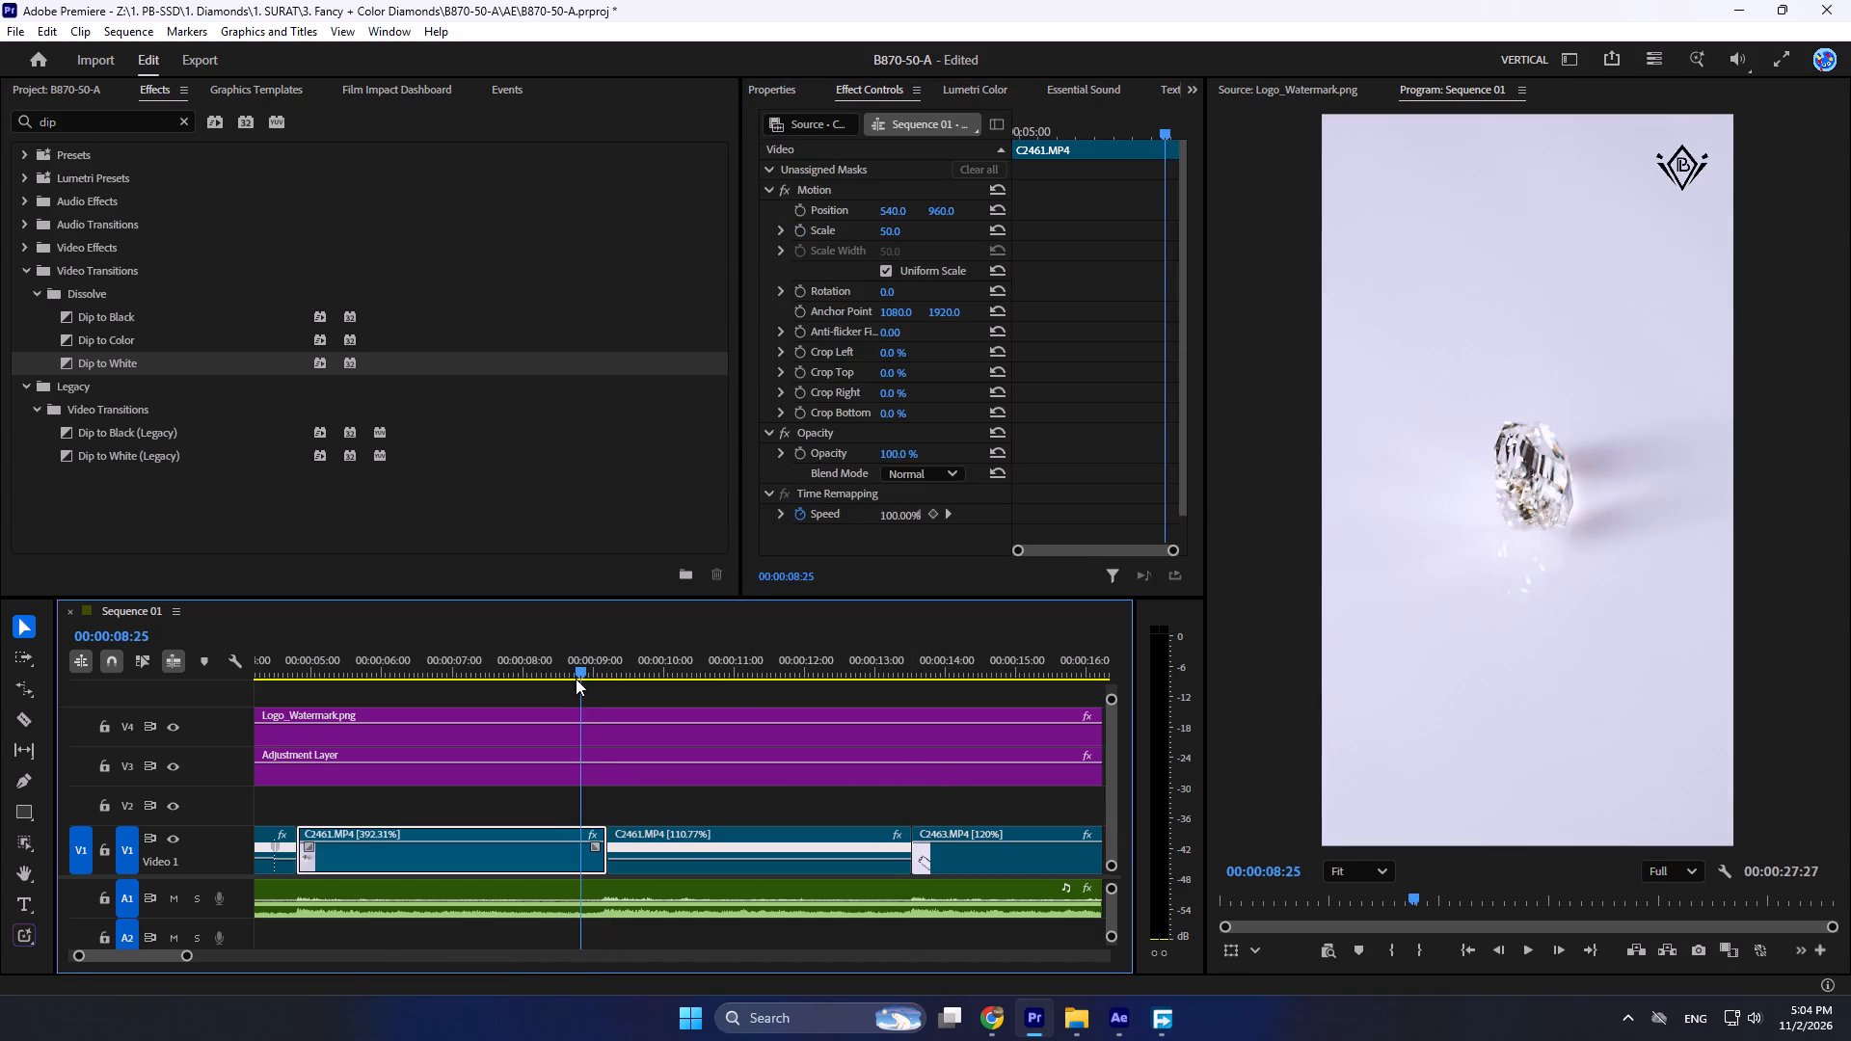
left_click_drag(576, 679, 576, 680)
key("space")
key("space")
scroll(789, 920, "up", 7, "alt")
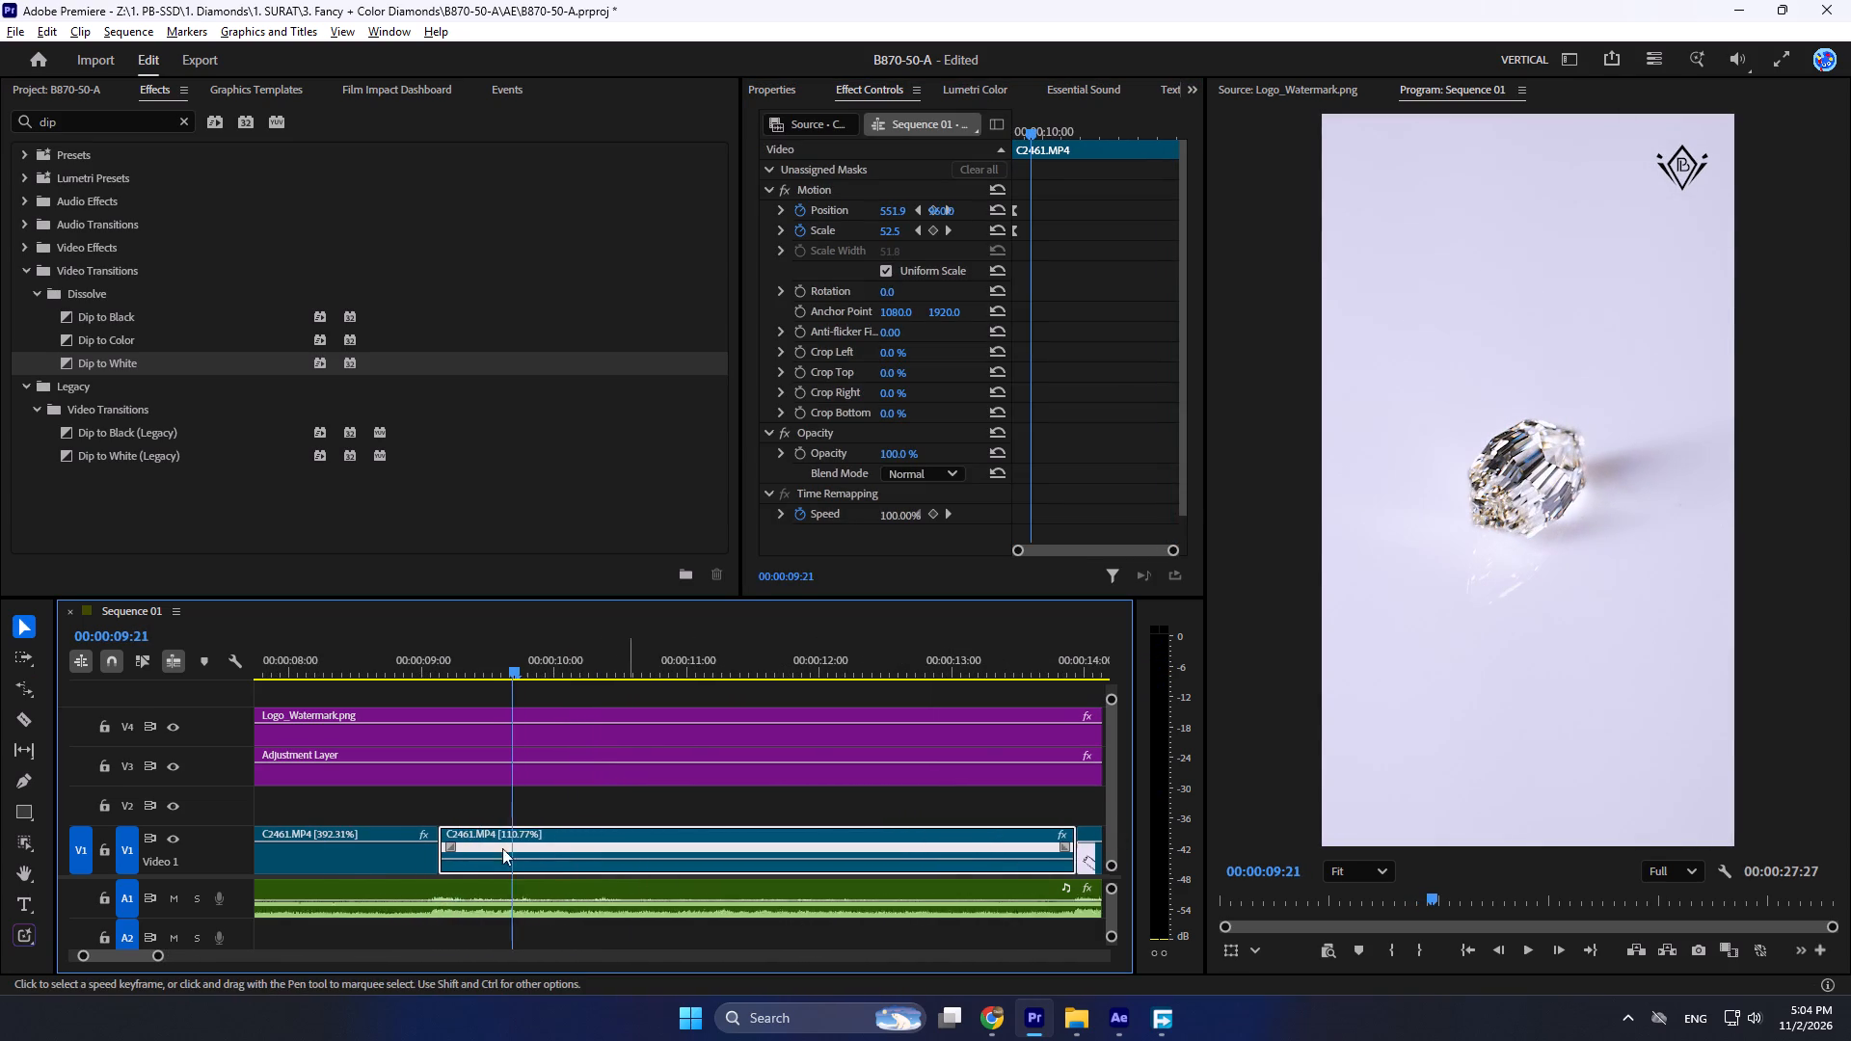
scroll(502, 848, "up", 8, "alt")
left_click_drag(418, 665, 409, 691)
key("Left")
key("Right")
key("Right")
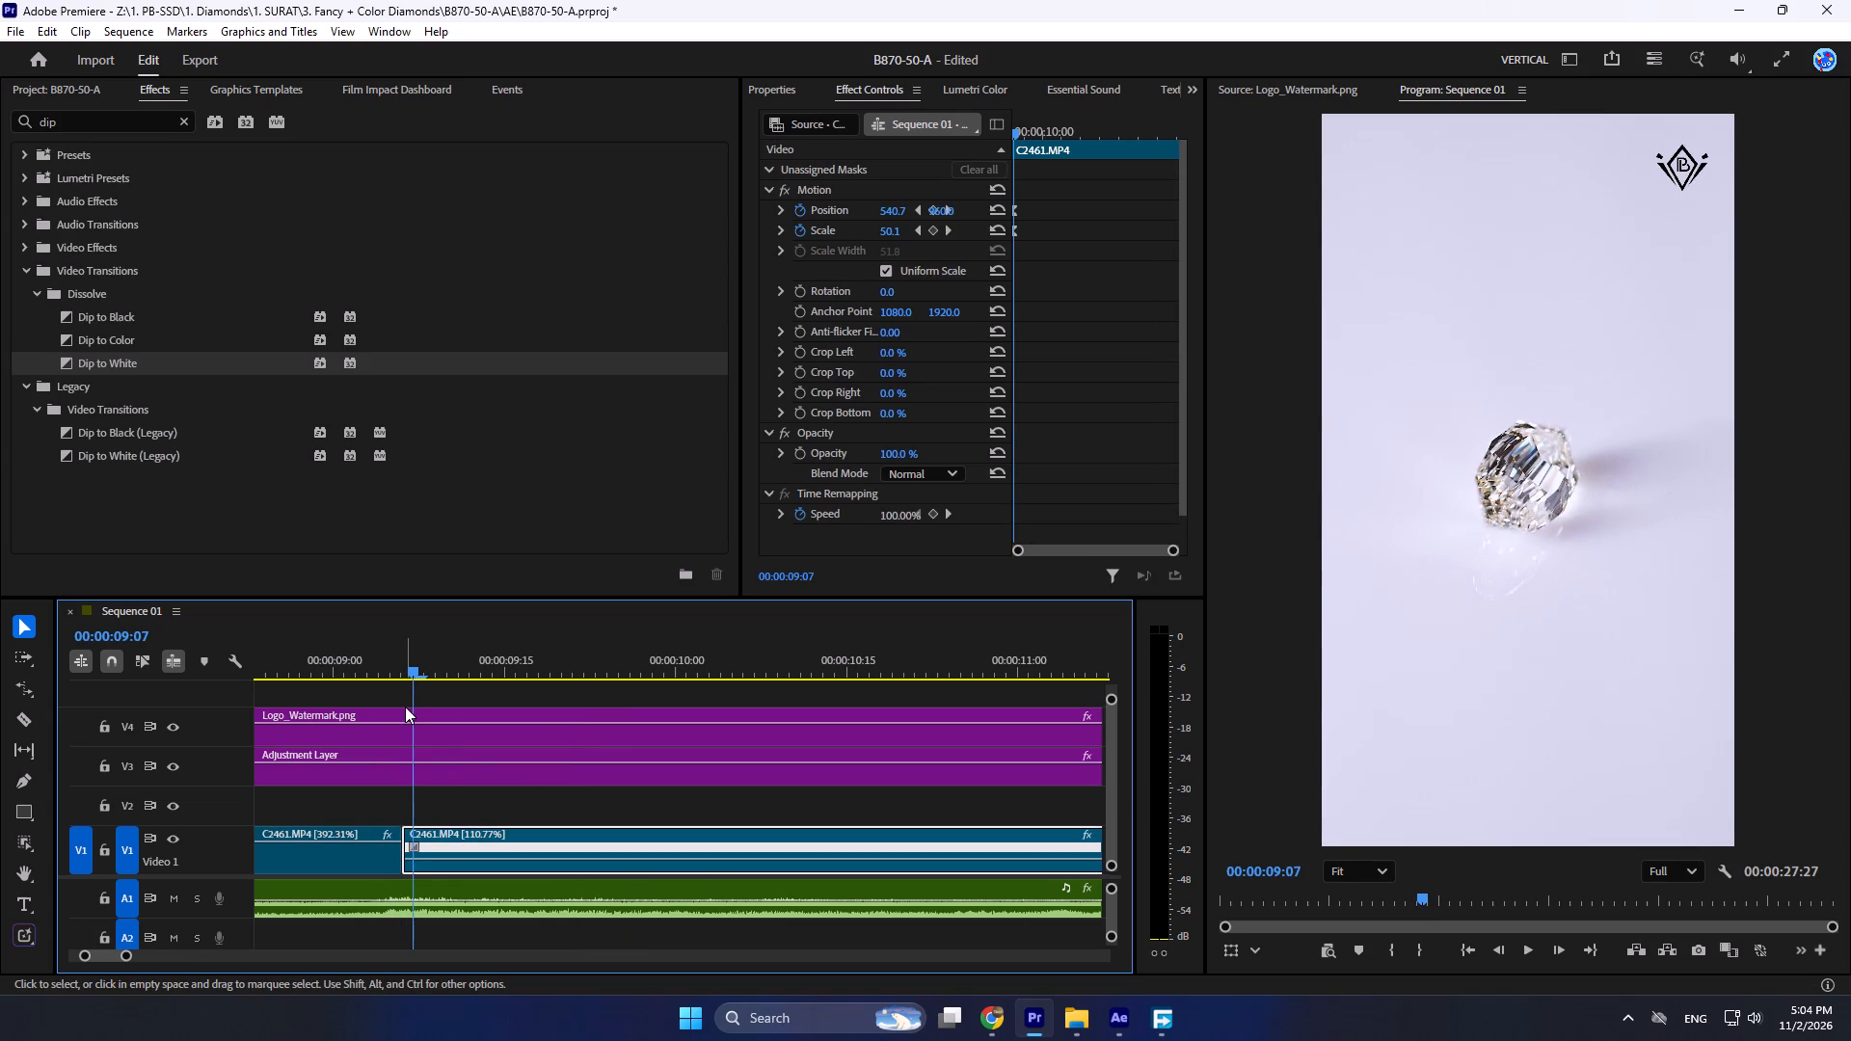
Split the 110.77% C2461.MP4 clip at 00:00:09:08 and delete the short part before the cut.
key("Right")
key("c")
left_click(429, 861)
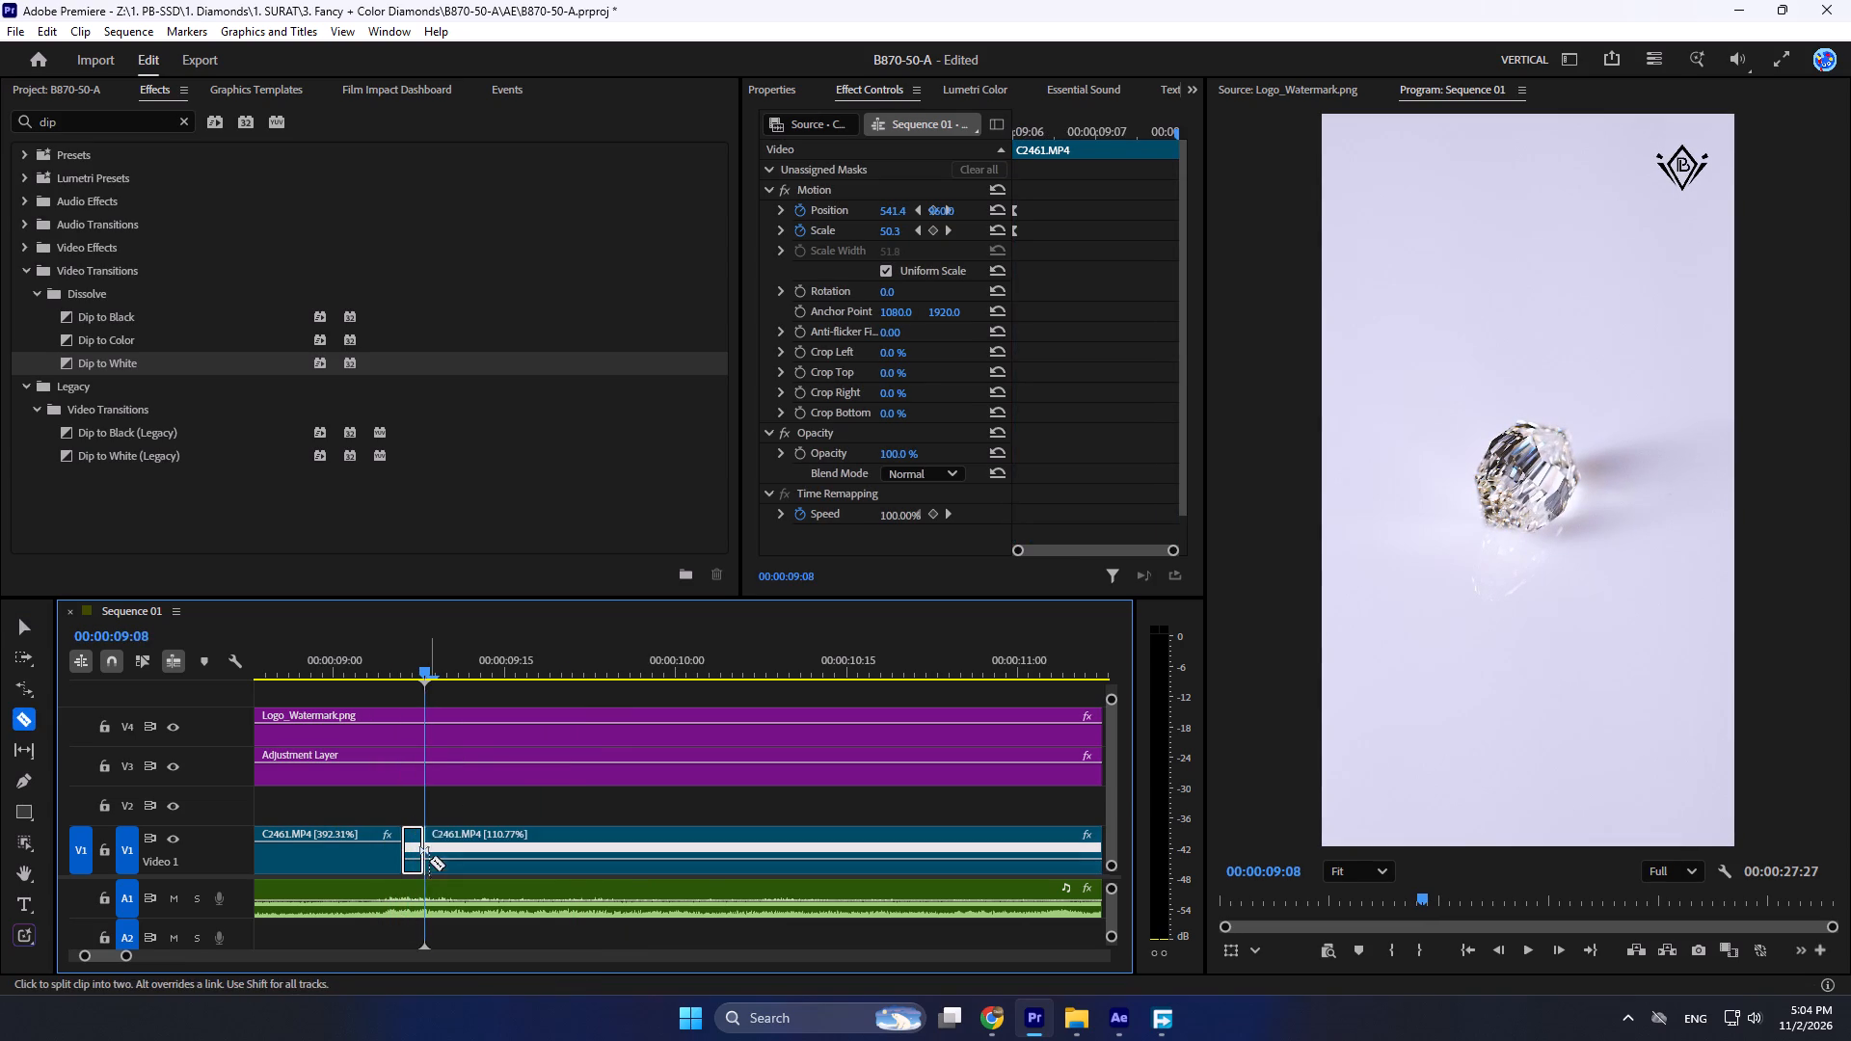
key("v")
left_click(411, 863)
key("Delete")
key("ctrl+z")
left_click(414, 863)
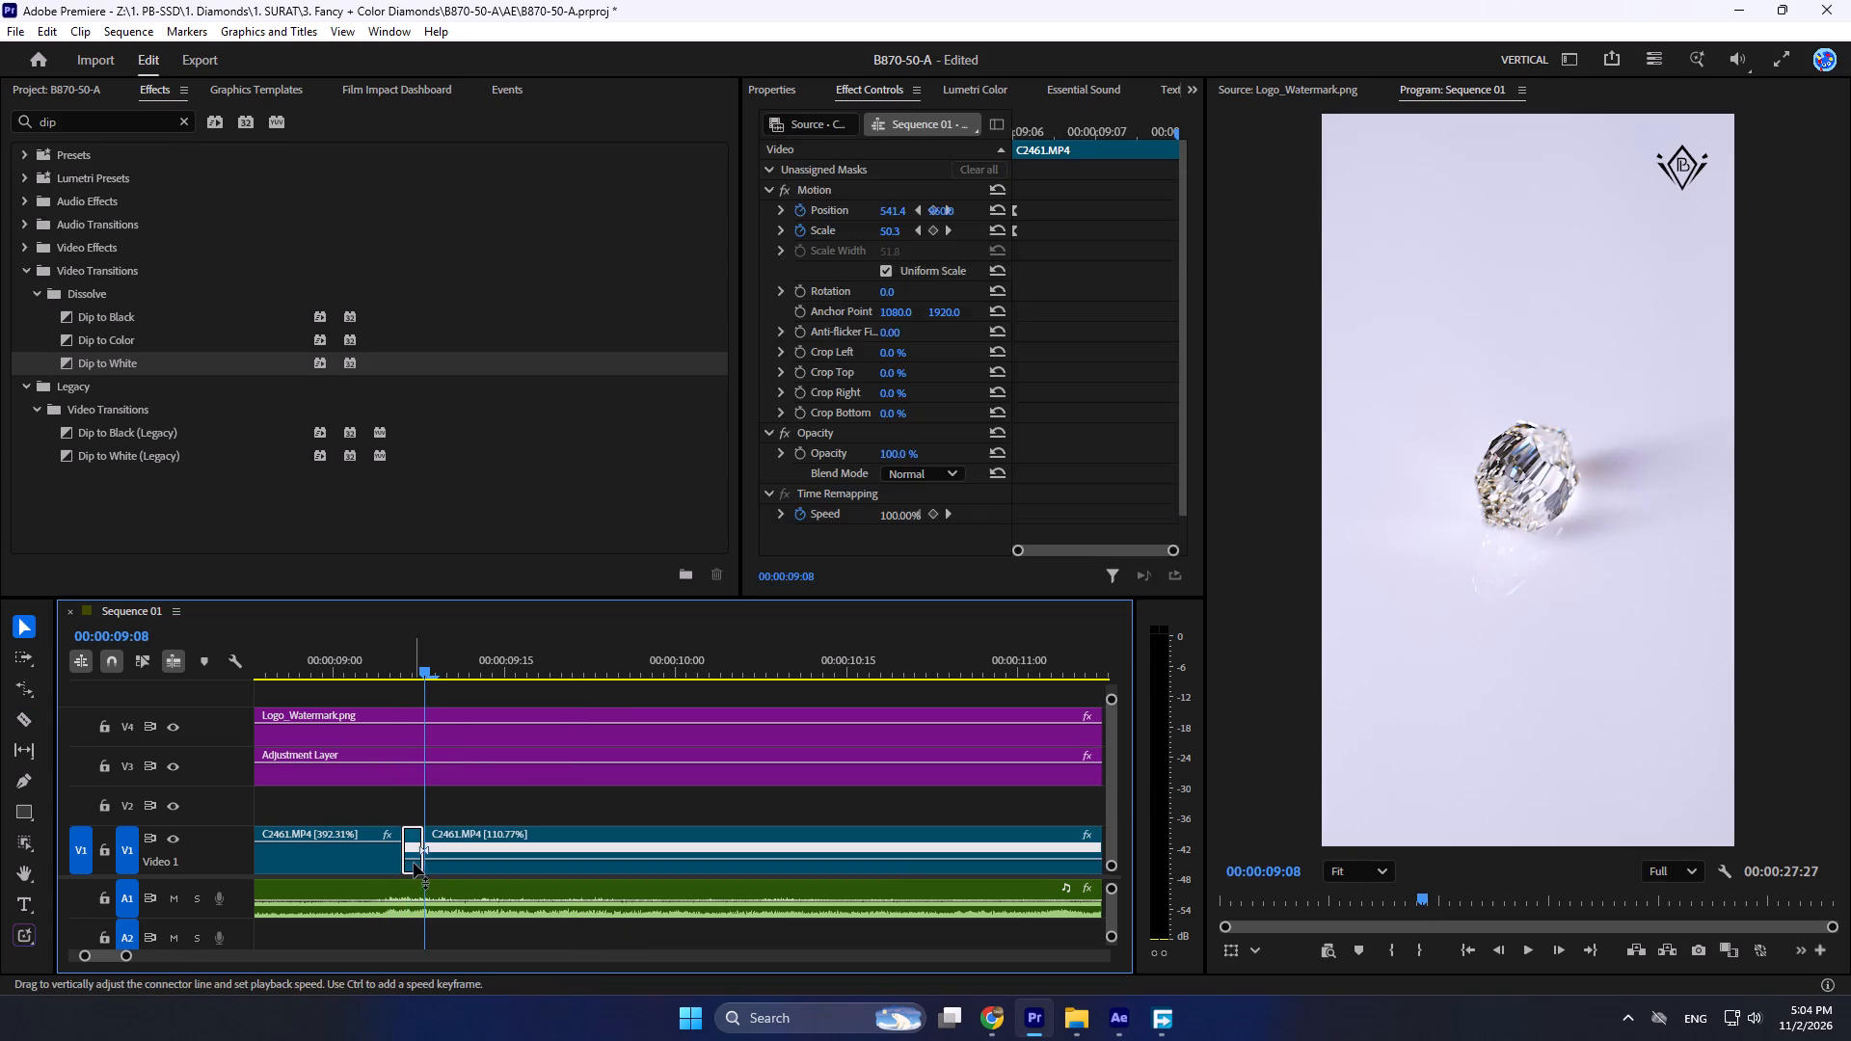
key("Delete")
Move the 110.77% C2461.MP4 clip back against the end of the 392.31% clip to close the gap.
left_click_drag(441, 867, 418, 865)
scroll(613, 814, "down", 3)
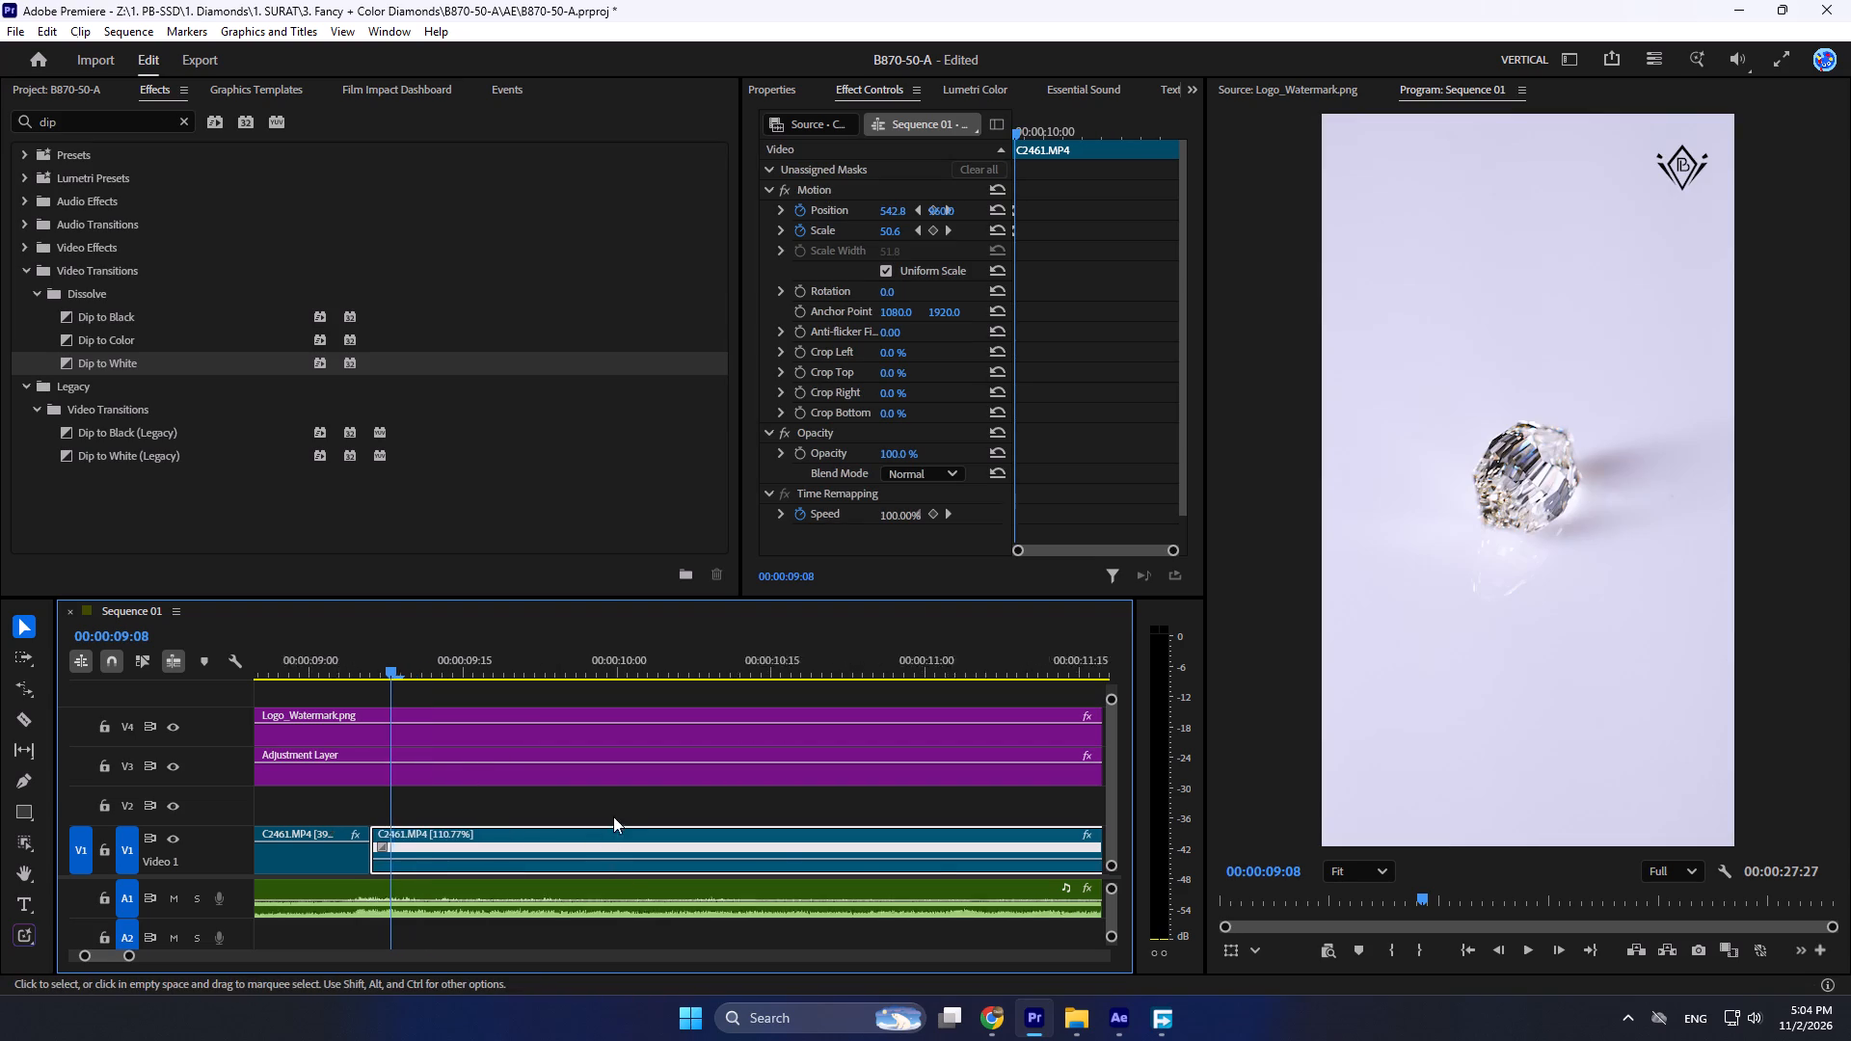
Extend the end of the 110.77% C2461.MP4 clip to the start of C2463.MP4, closing the gap between them.
scroll(613, 816, "down", 3)
scroll(668, 842, "down", 5, "alt")
scroll(1035, 849, "up", 5, "alt")
scroll(801, 844, "down", 8, "alt")
scroll(893, 839, "up", 5, "alt")
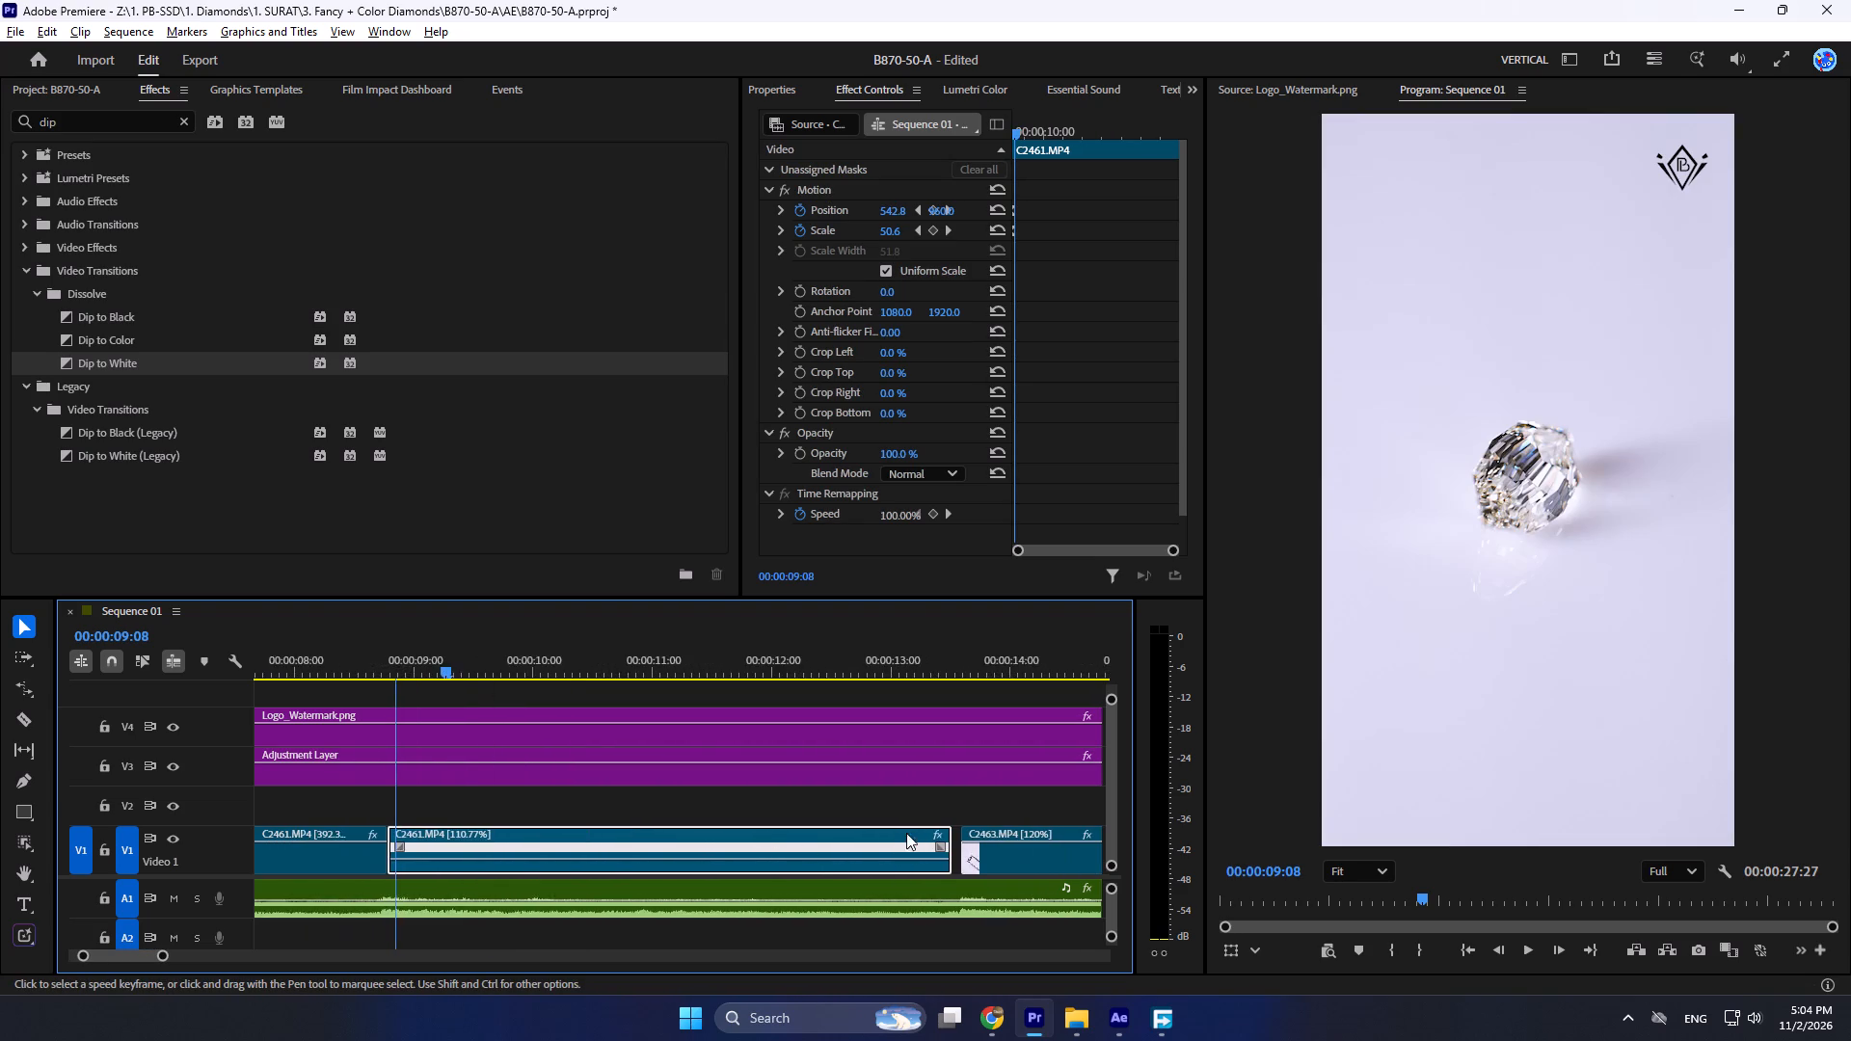
left_click(965, 832)
key("v")
key("r")
left_click_drag(965, 832, 979, 835)
key("v")
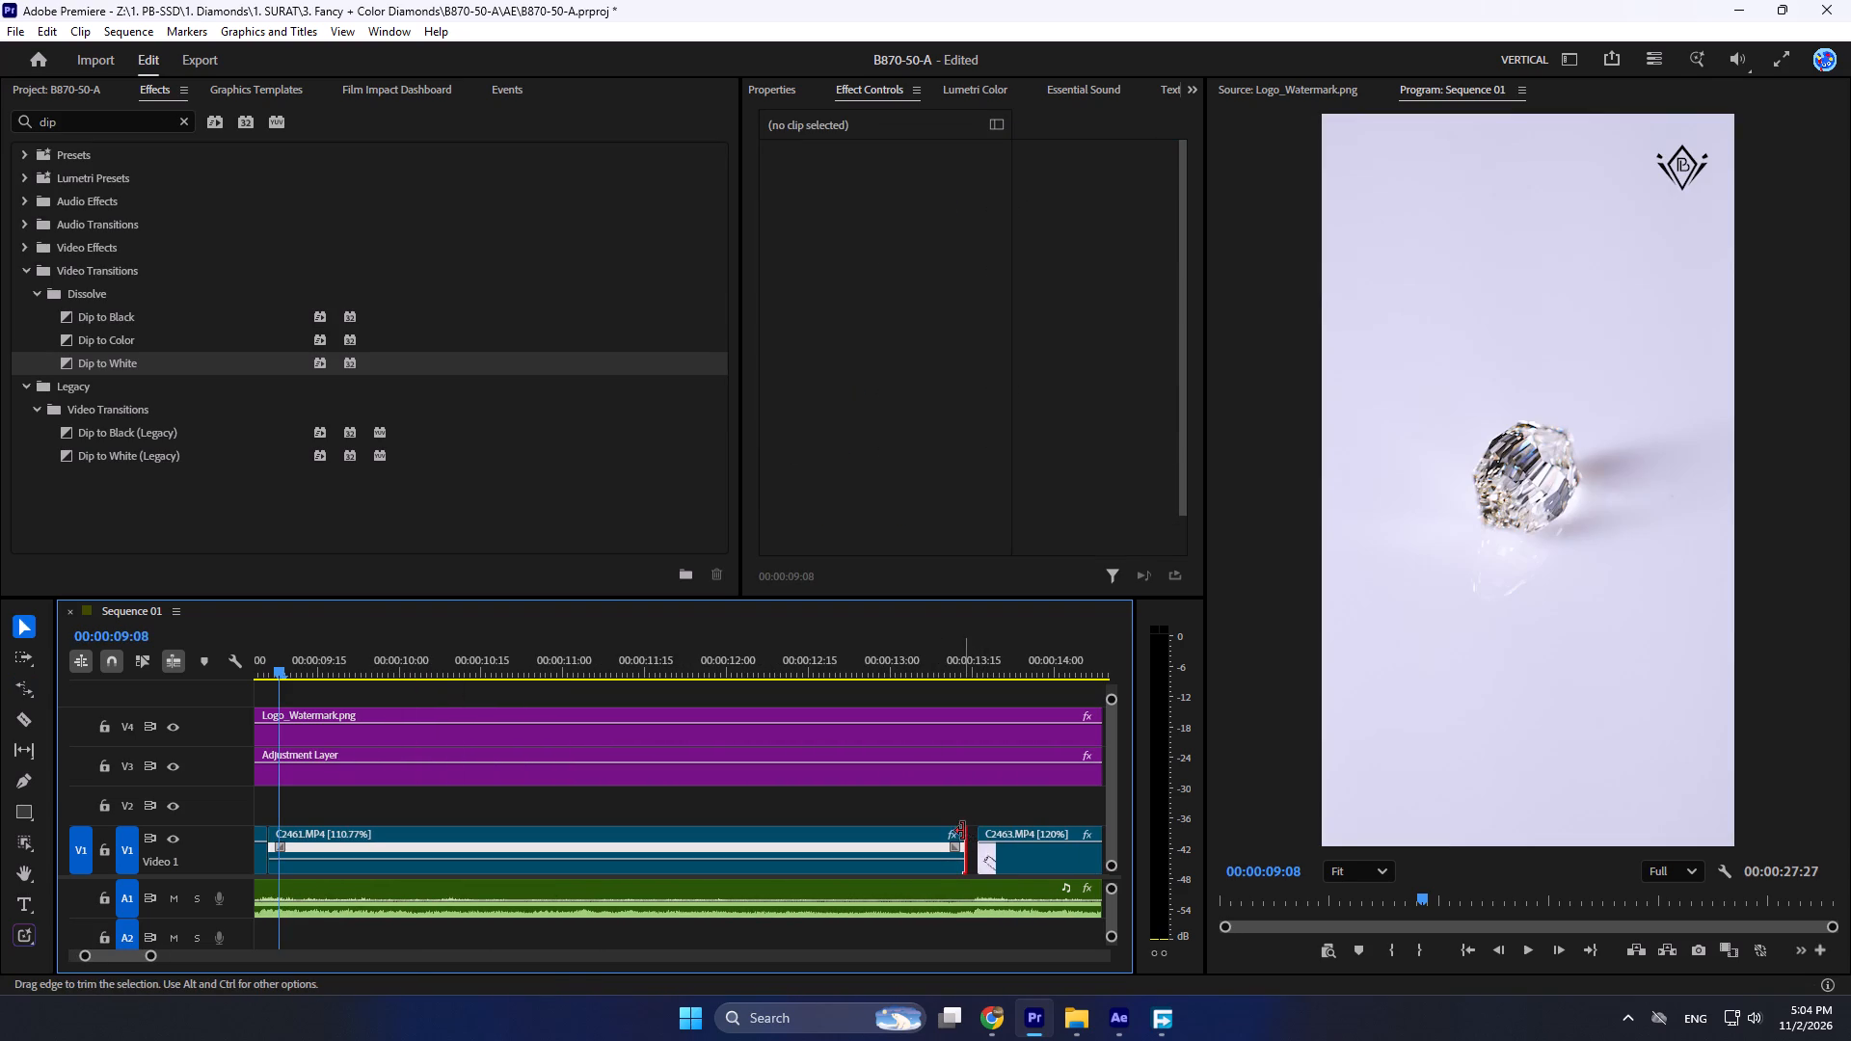
left_click_drag(963, 831, 977, 832)
Play from just before the 392.31% and 110.77% C2461.MP4 join through to the start of C2463.MP4.
left_click_drag(271, 668, 260, 673)
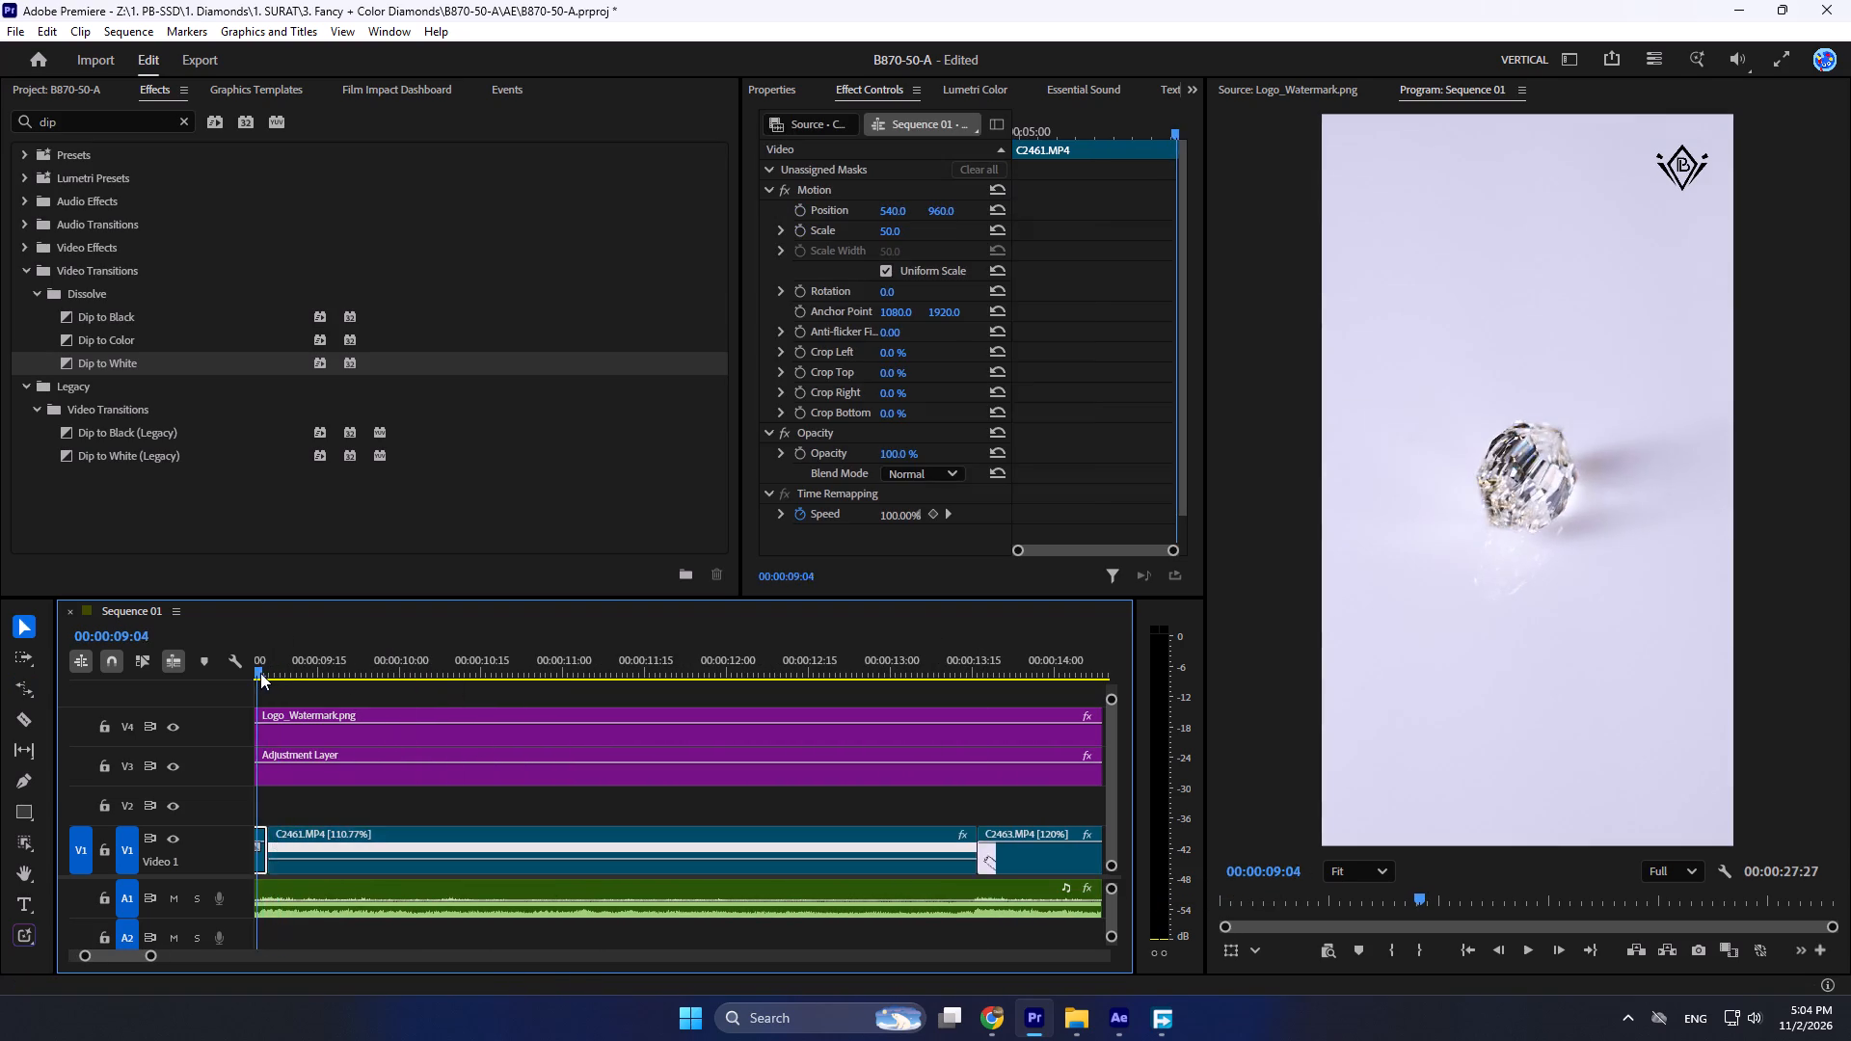
left_click_drag(260, 673, 236, 678)
key("space")
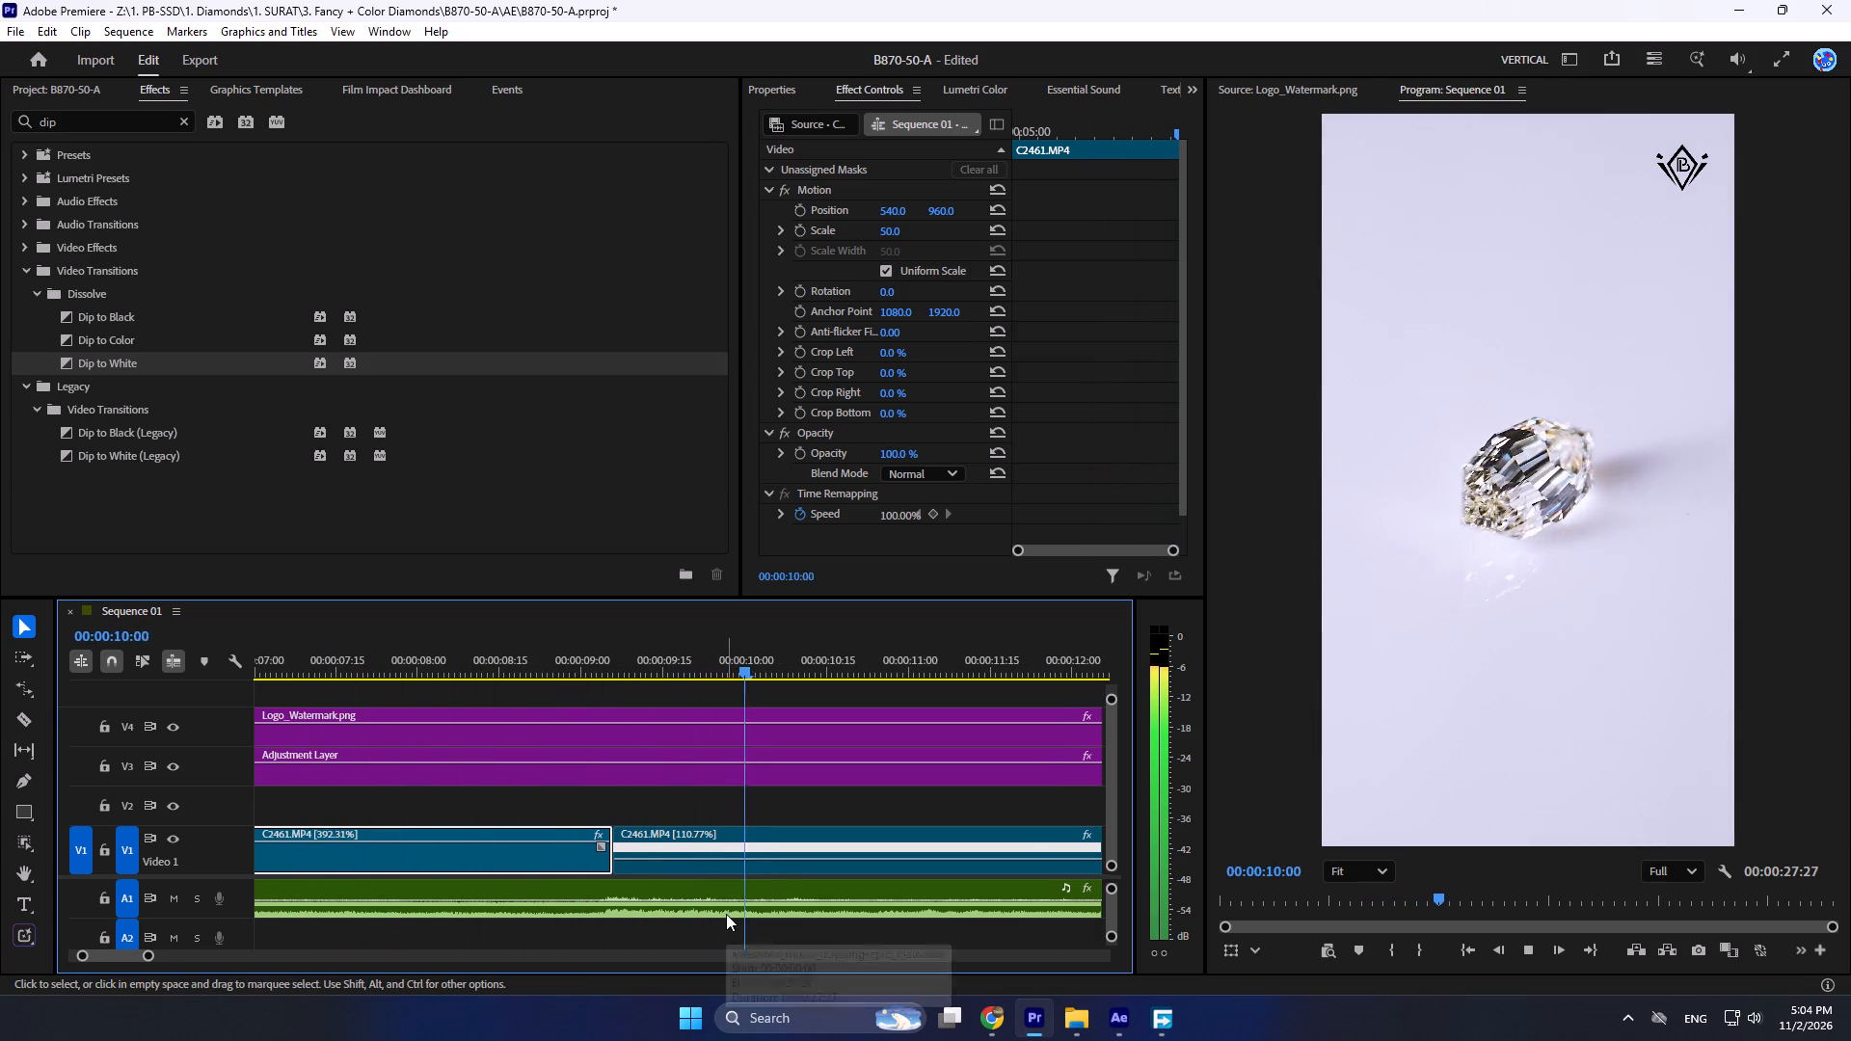
scroll(650, 895, "down", 15, "alt")
scroll(731, 870, "up", 3, "alt")
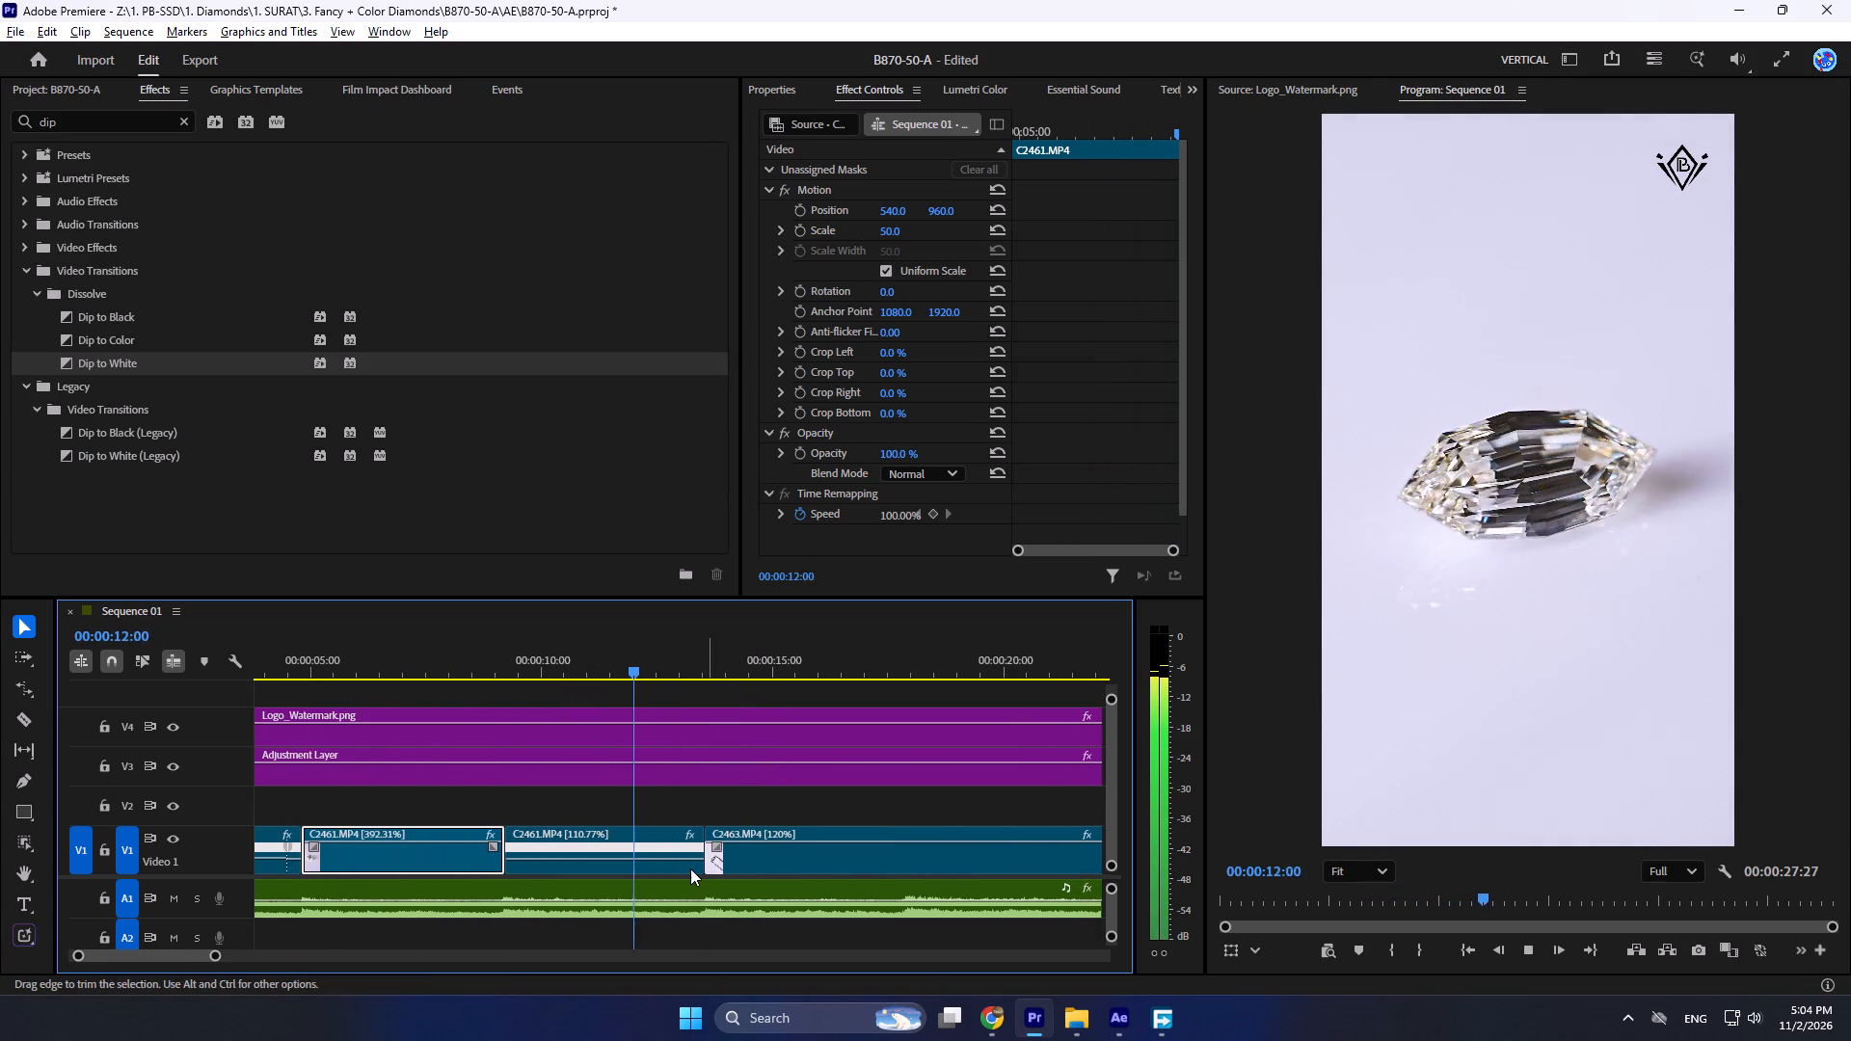
key("space")
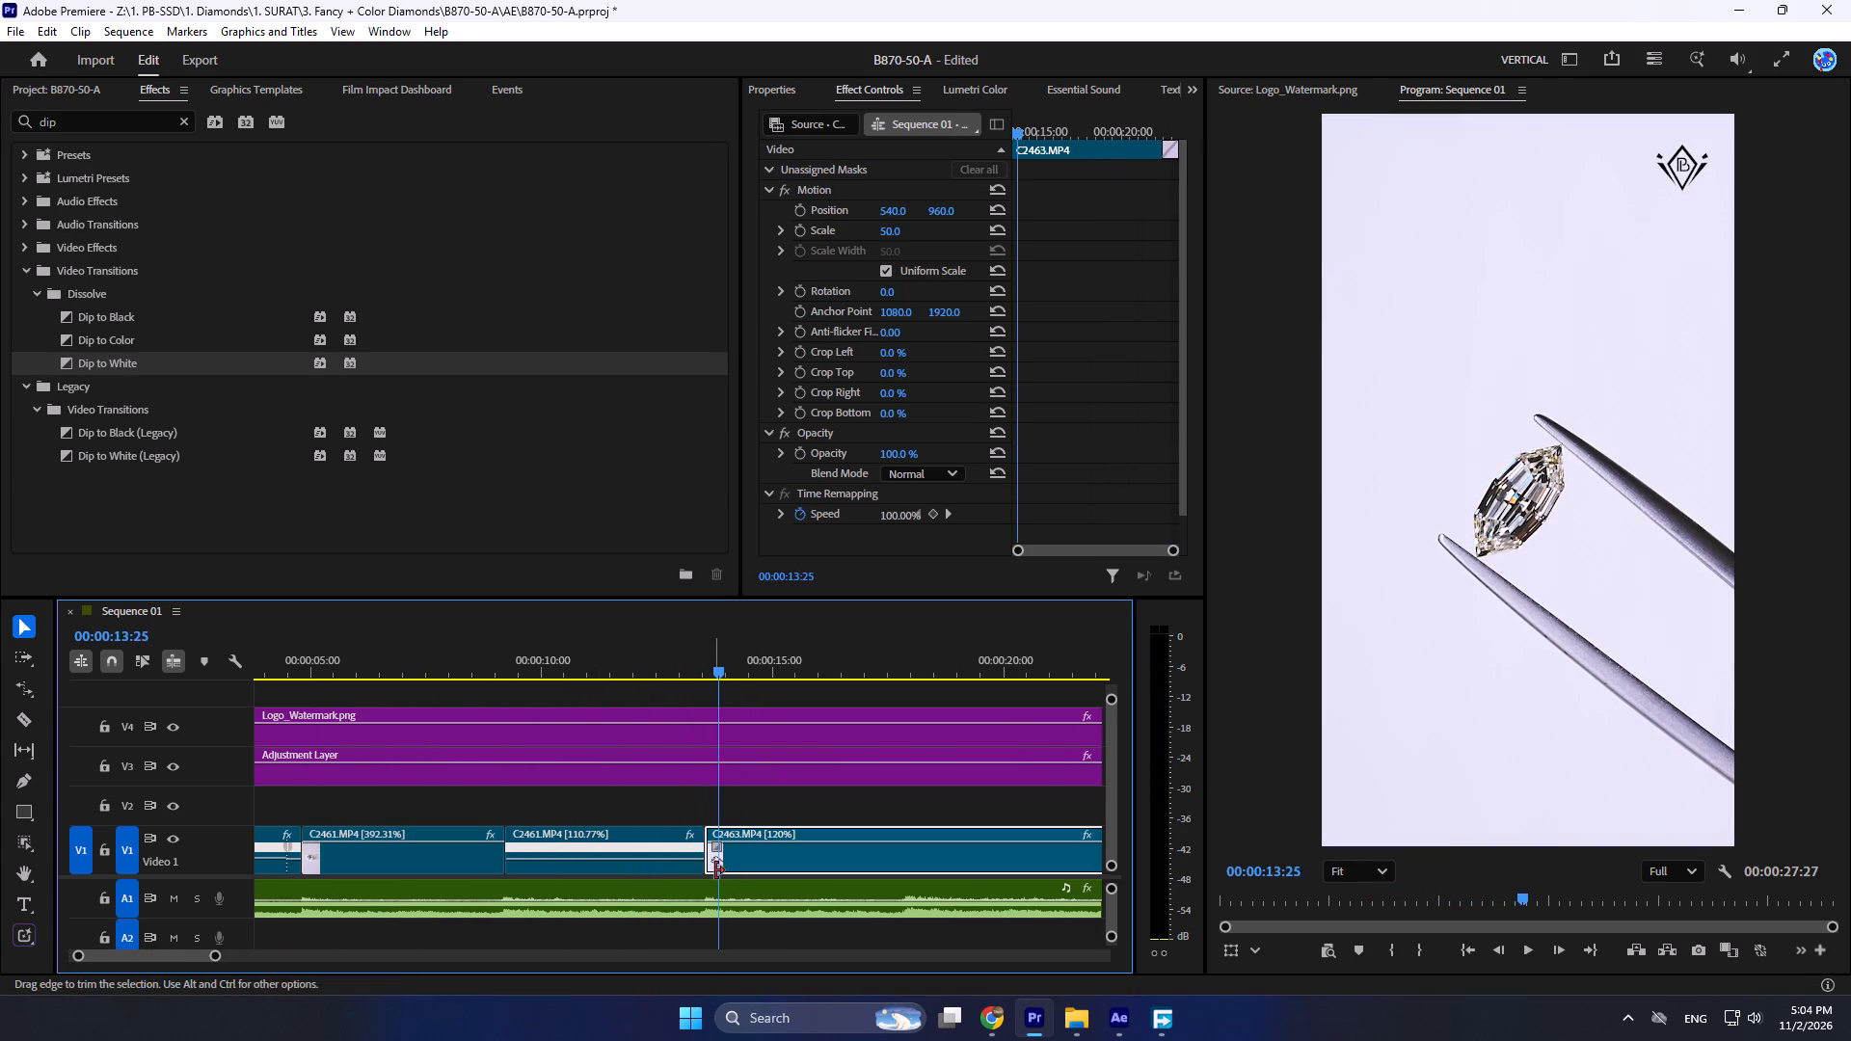
Apply the Film Impact Flash transition at the cut between the 110.77% C2461.MP4 clip and C2463.MP4.
left_click(67, 118)
left_click_drag(72, 126, 0, 119)
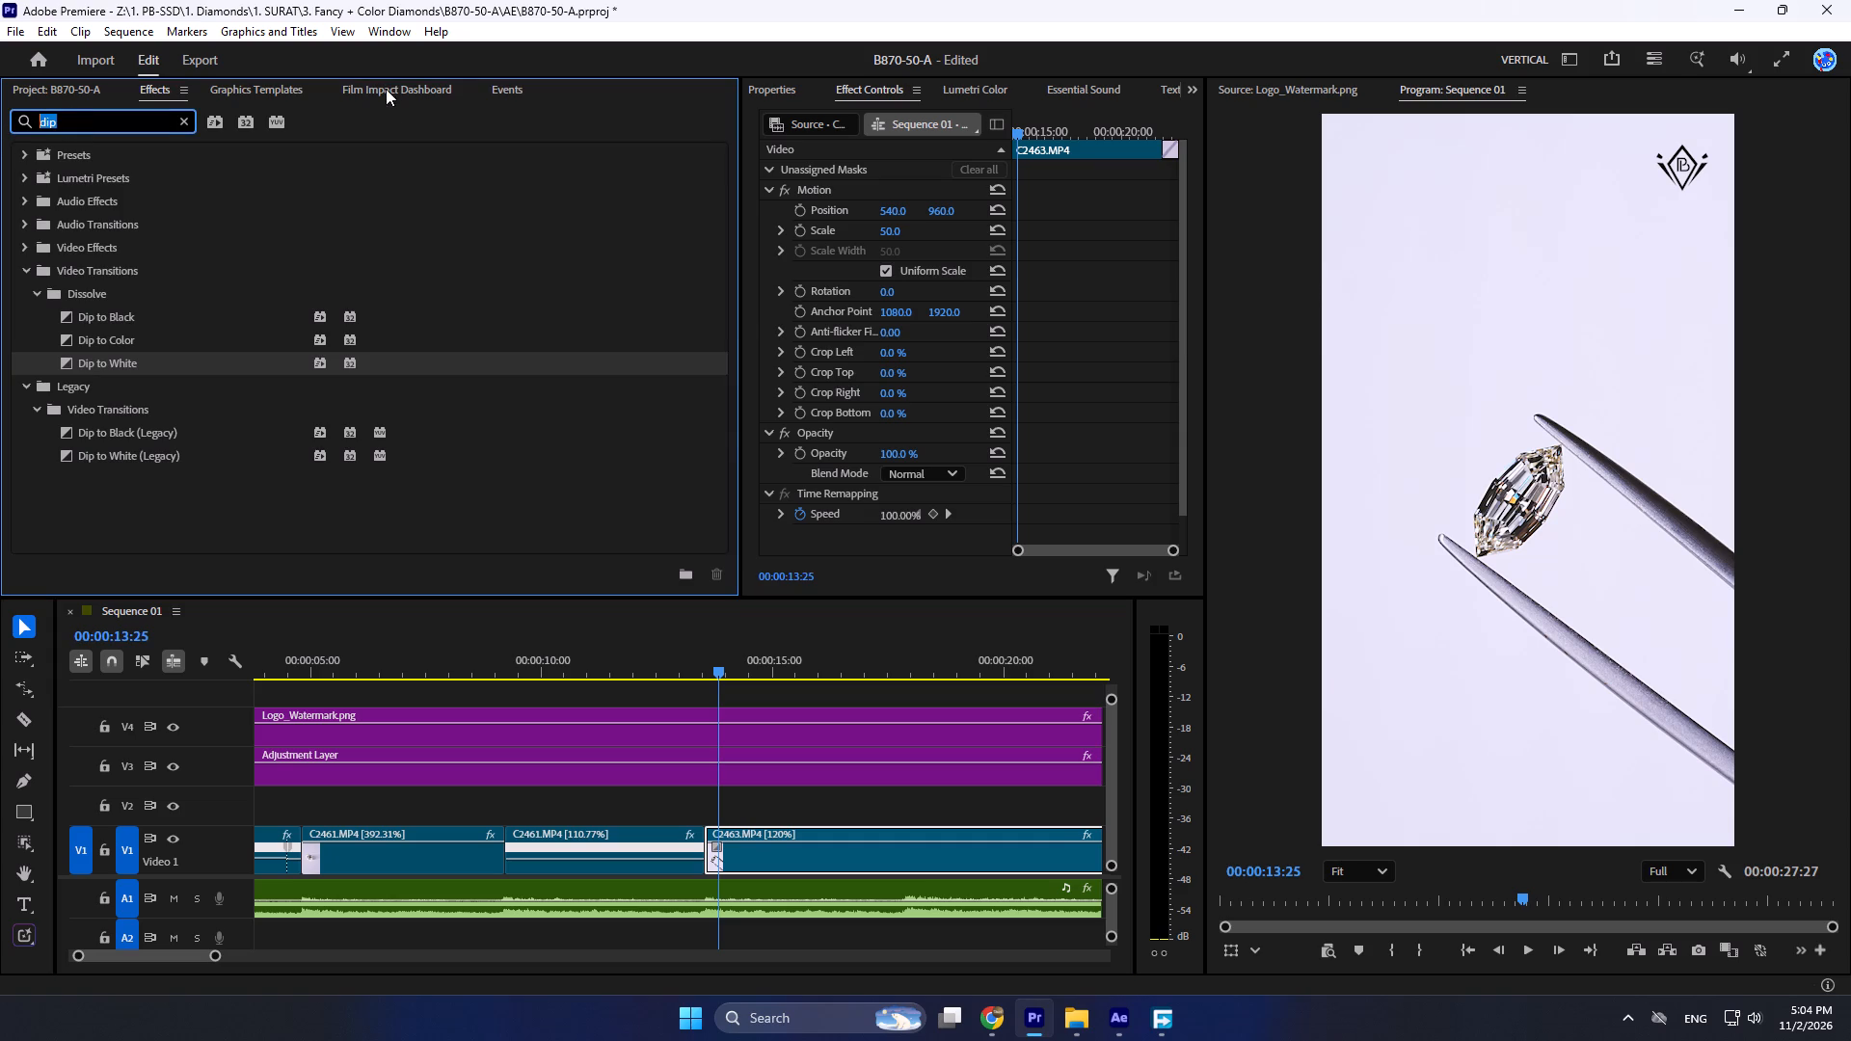
left_click(370, 88)
left_click_drag(751, 808, 708, 833)
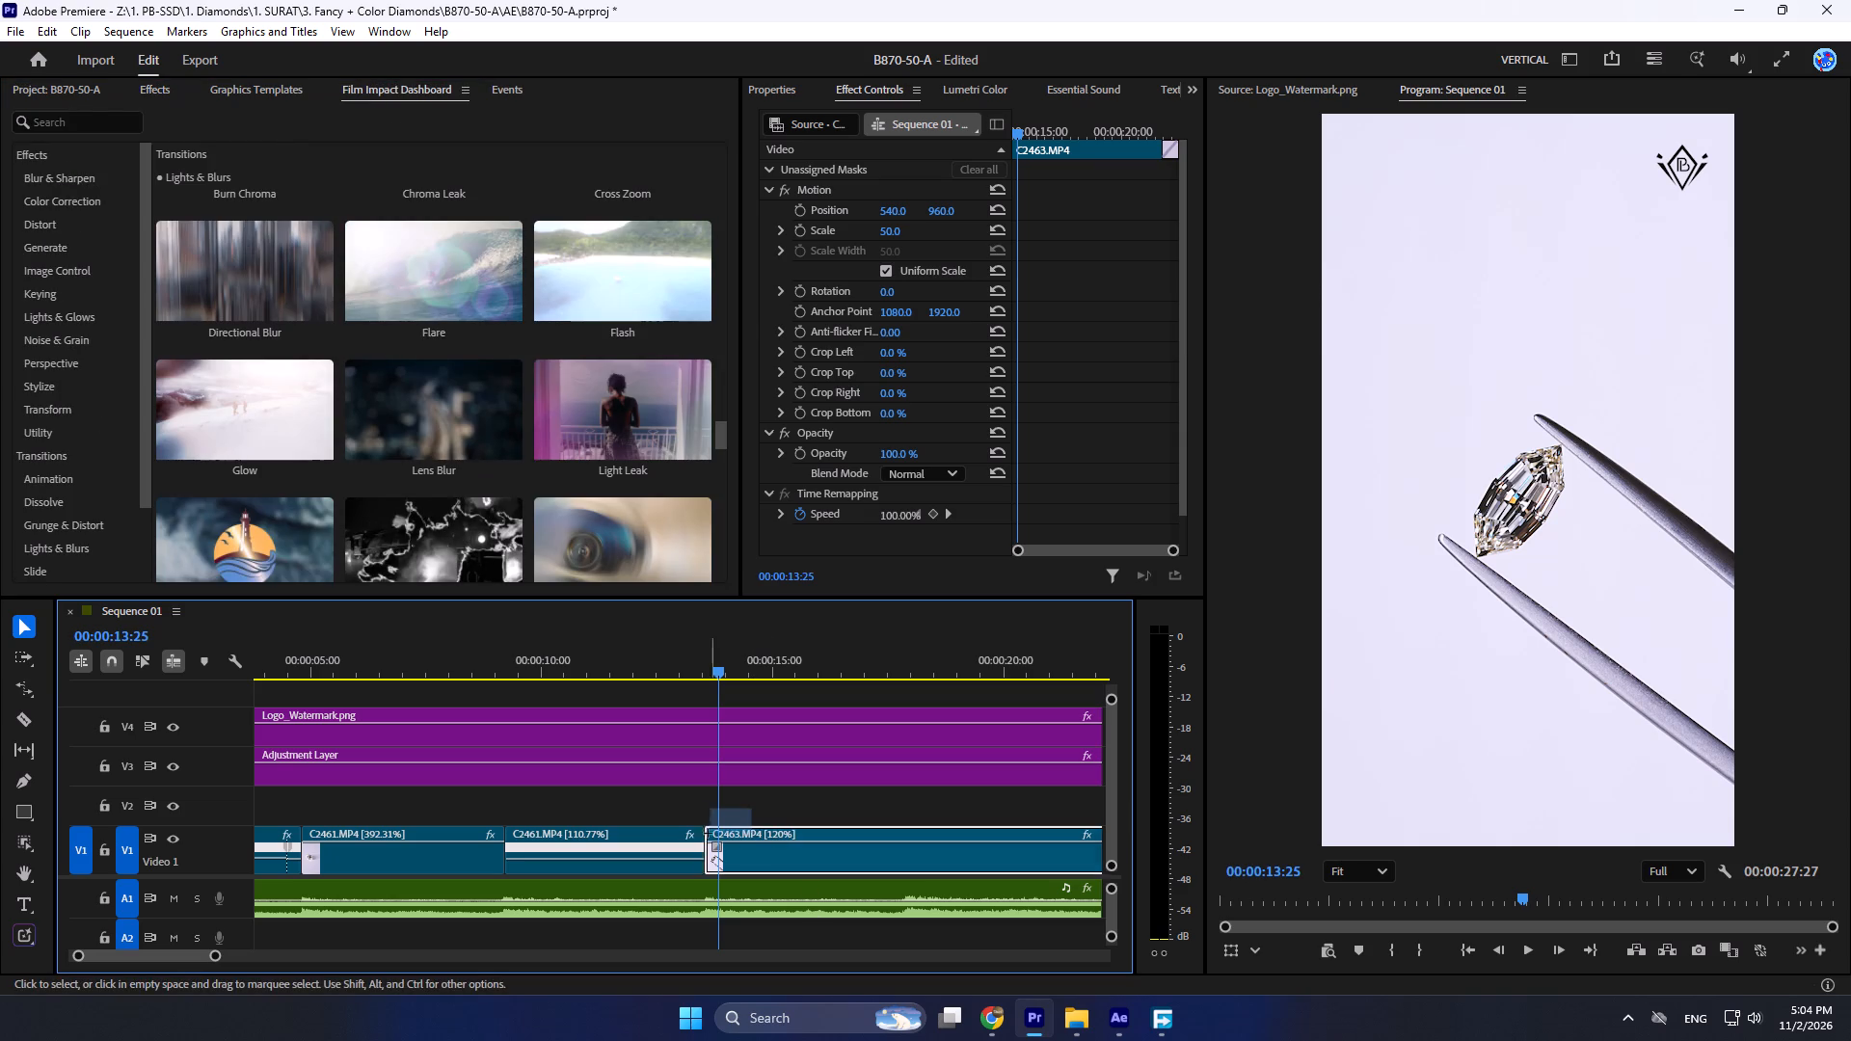
left_click_drag(708, 833, 703, 841)
left_click(622, 330)
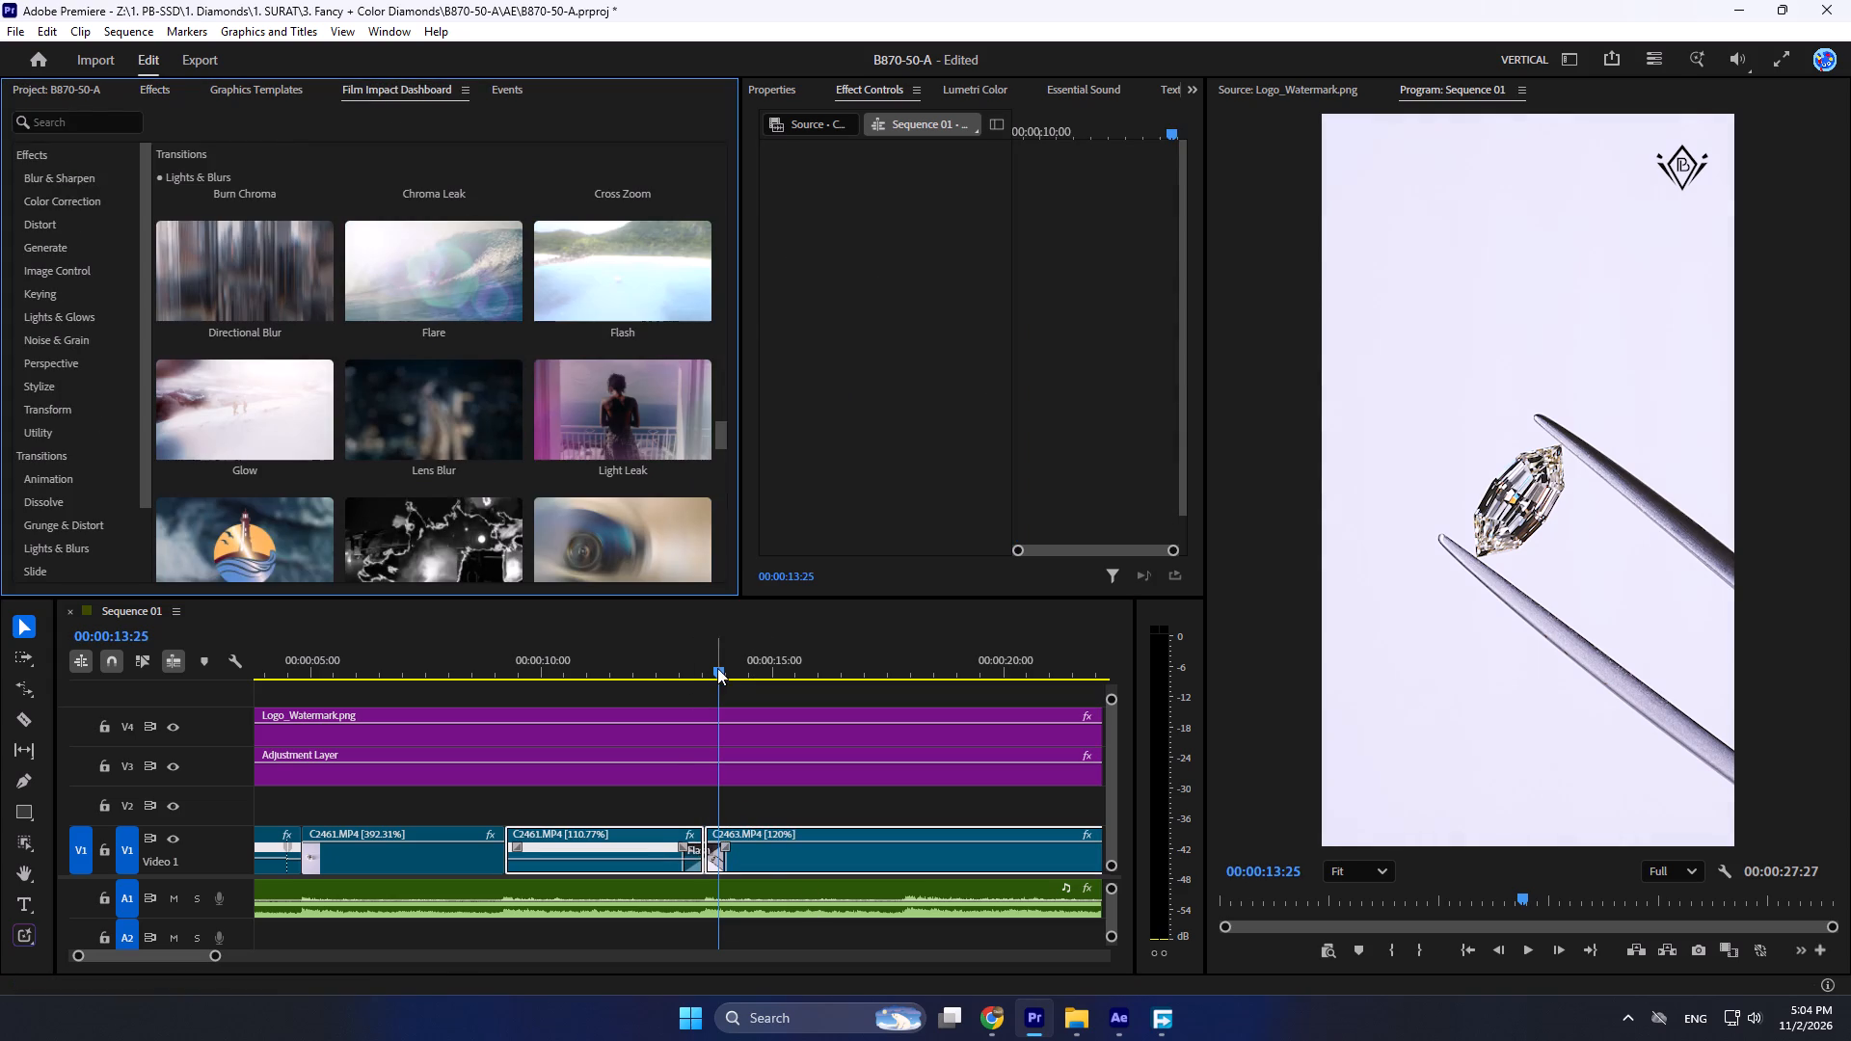
Preview the Flash transition between C2461.MP4 and C2463.MP4, and shorten its duration.
left_click_drag(717, 670, 663, 691)
key("space")
key("space")
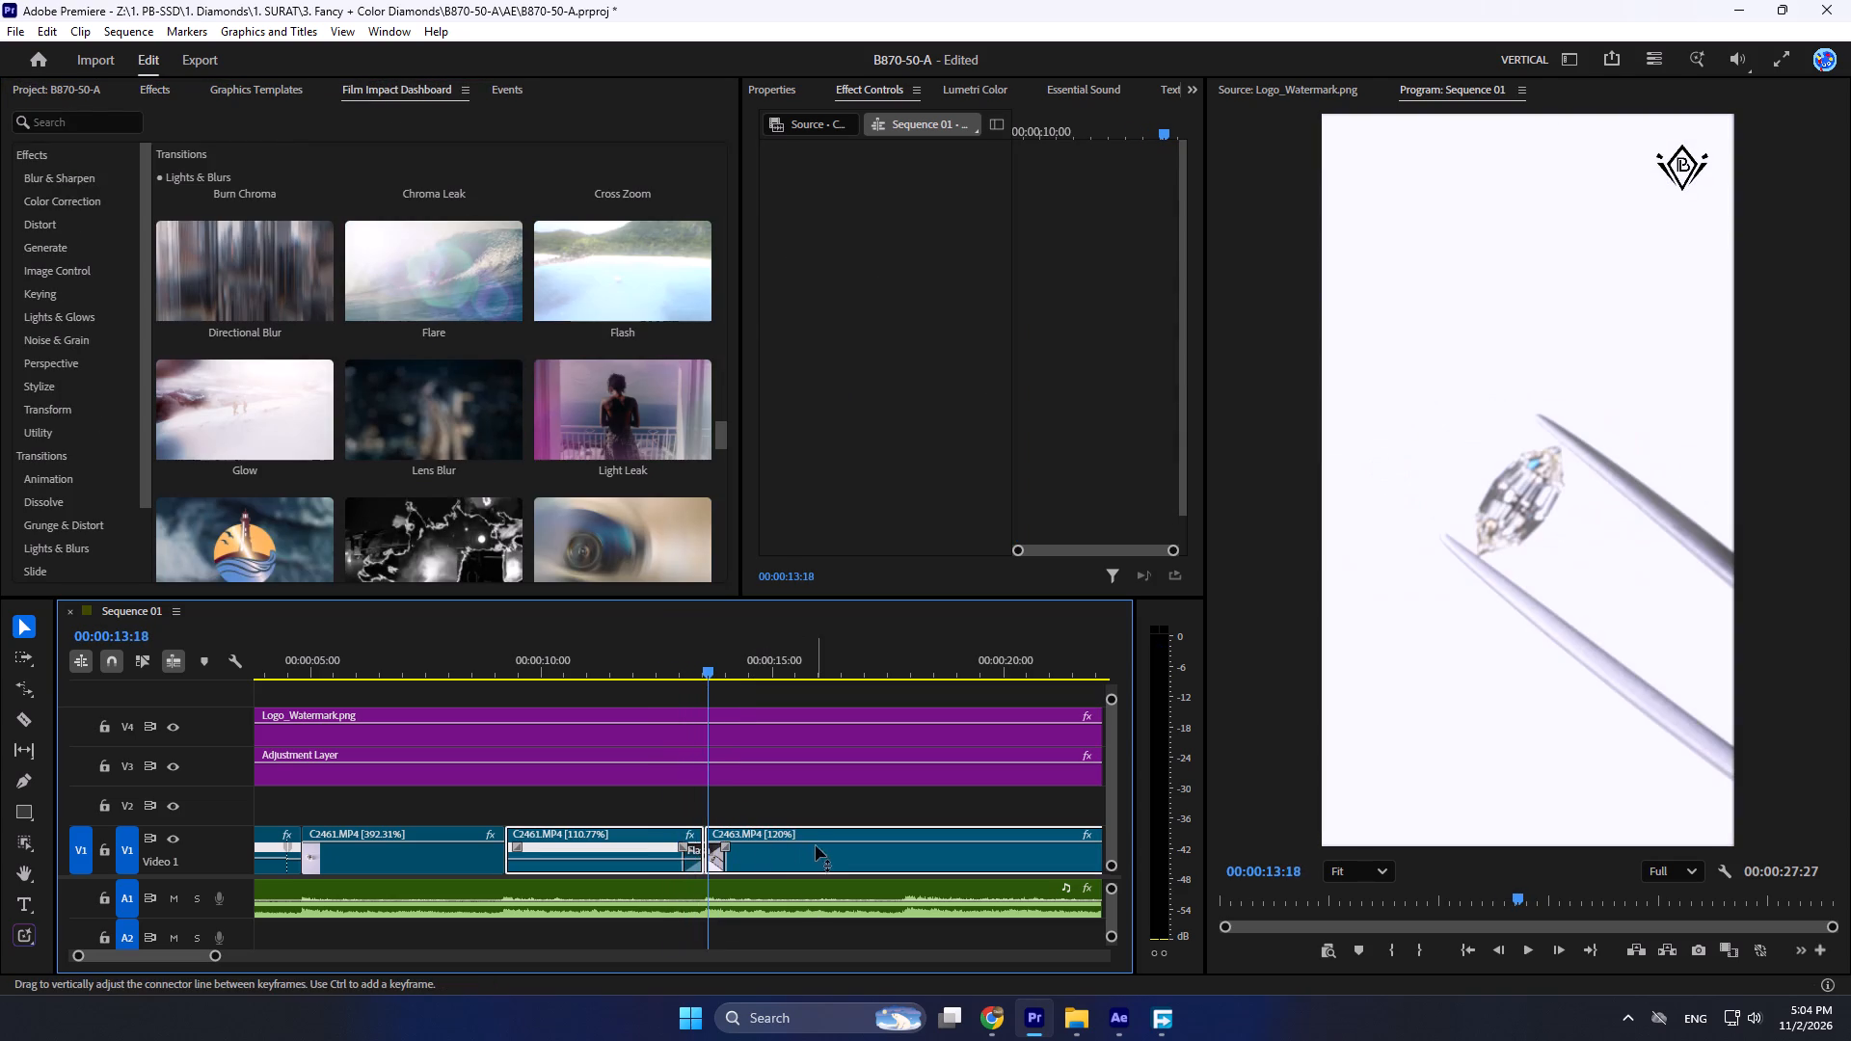
scroll(800, 846, "up", 5, "alt")
left_click_drag(686, 843, 670, 848)
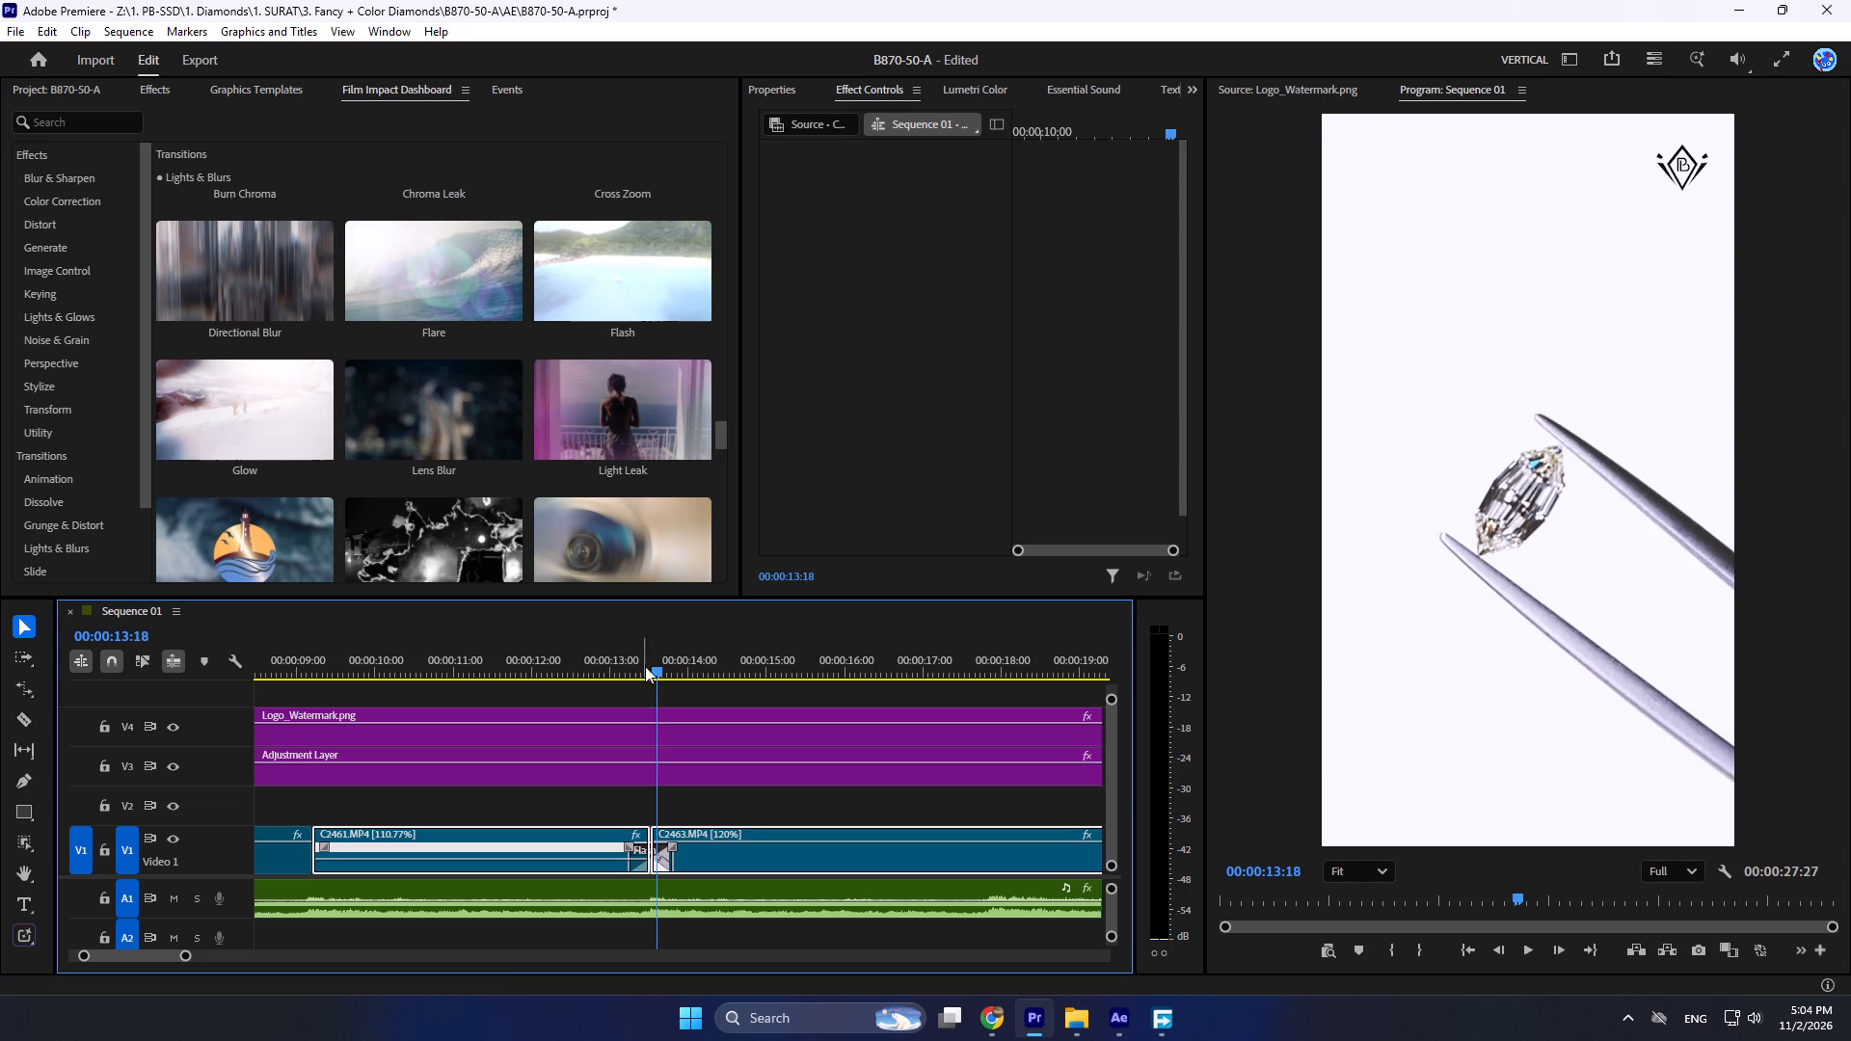
Play from just before the Flash transition through the C2463.MP4 clip to the logo ending.
left_click_drag(652, 672, 571, 696)
key("space")
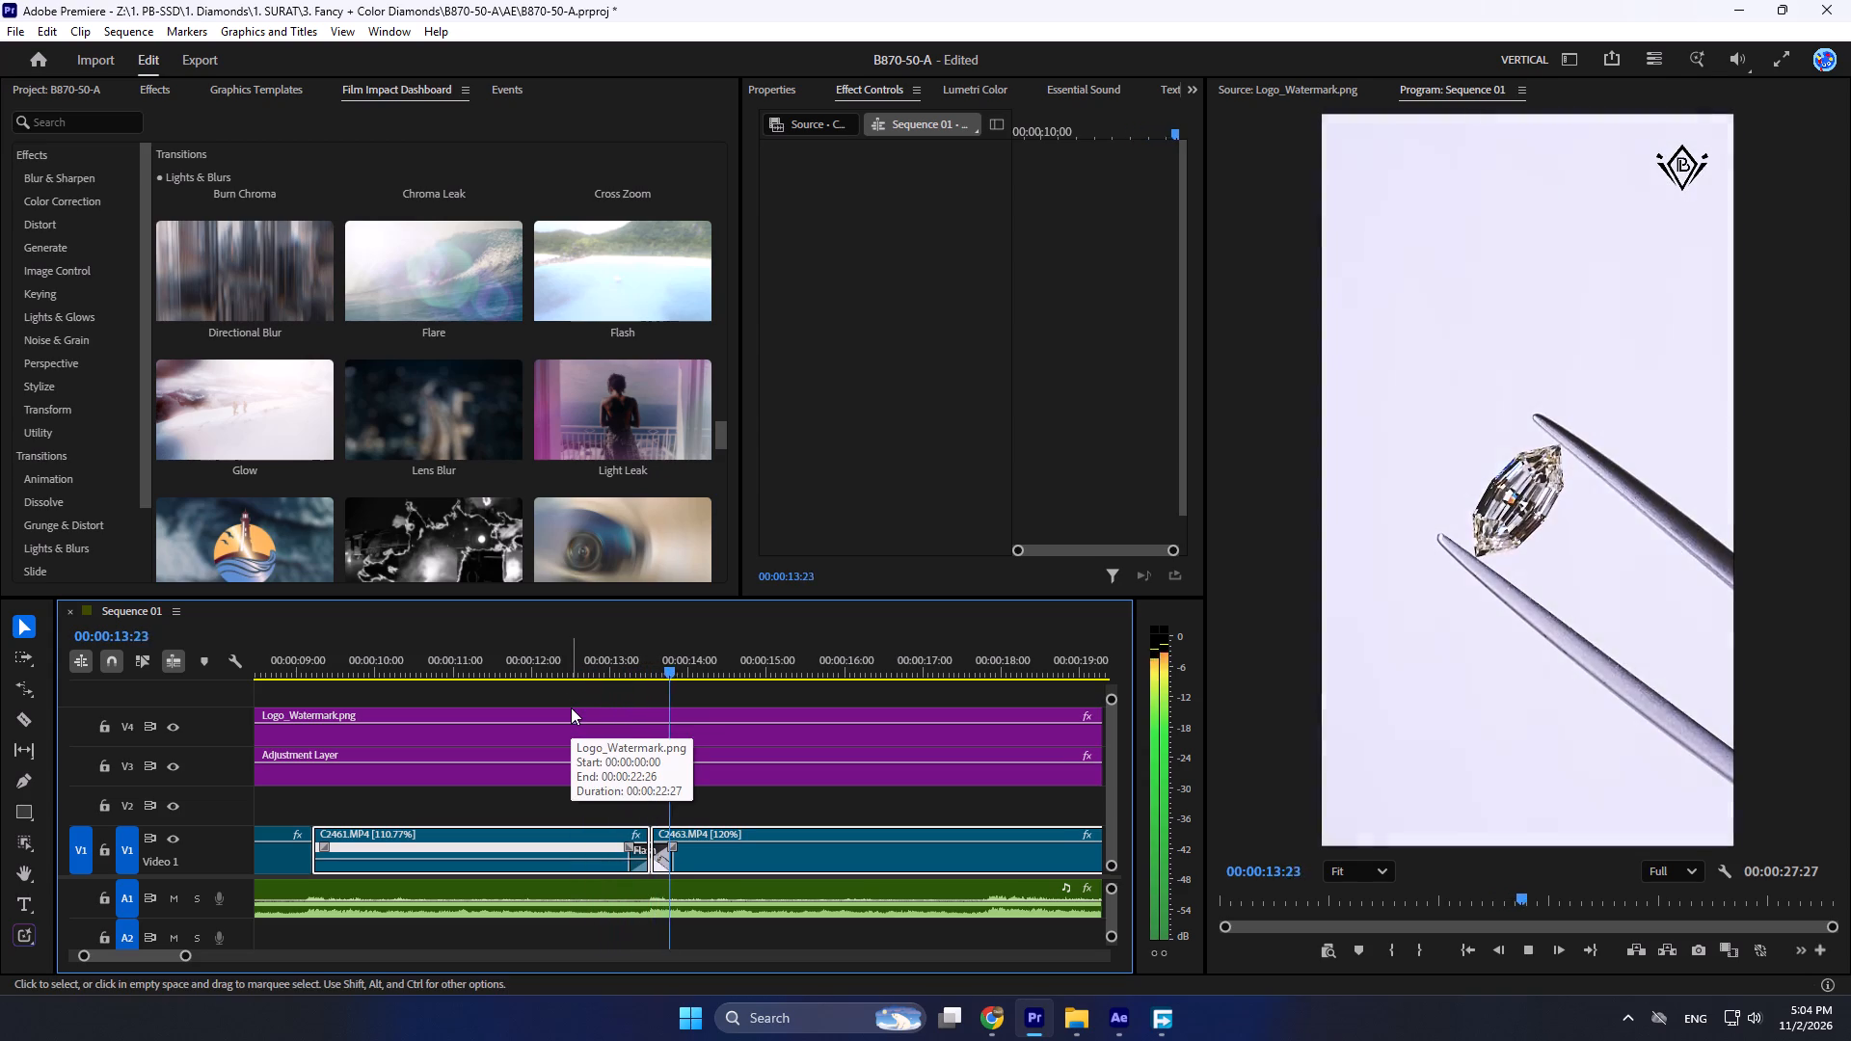
scroll(671, 743, "down", 12, "alt")
scroll(706, 776, "up", 5, "alt")
scroll(776, 738, "up", 4, "alt")
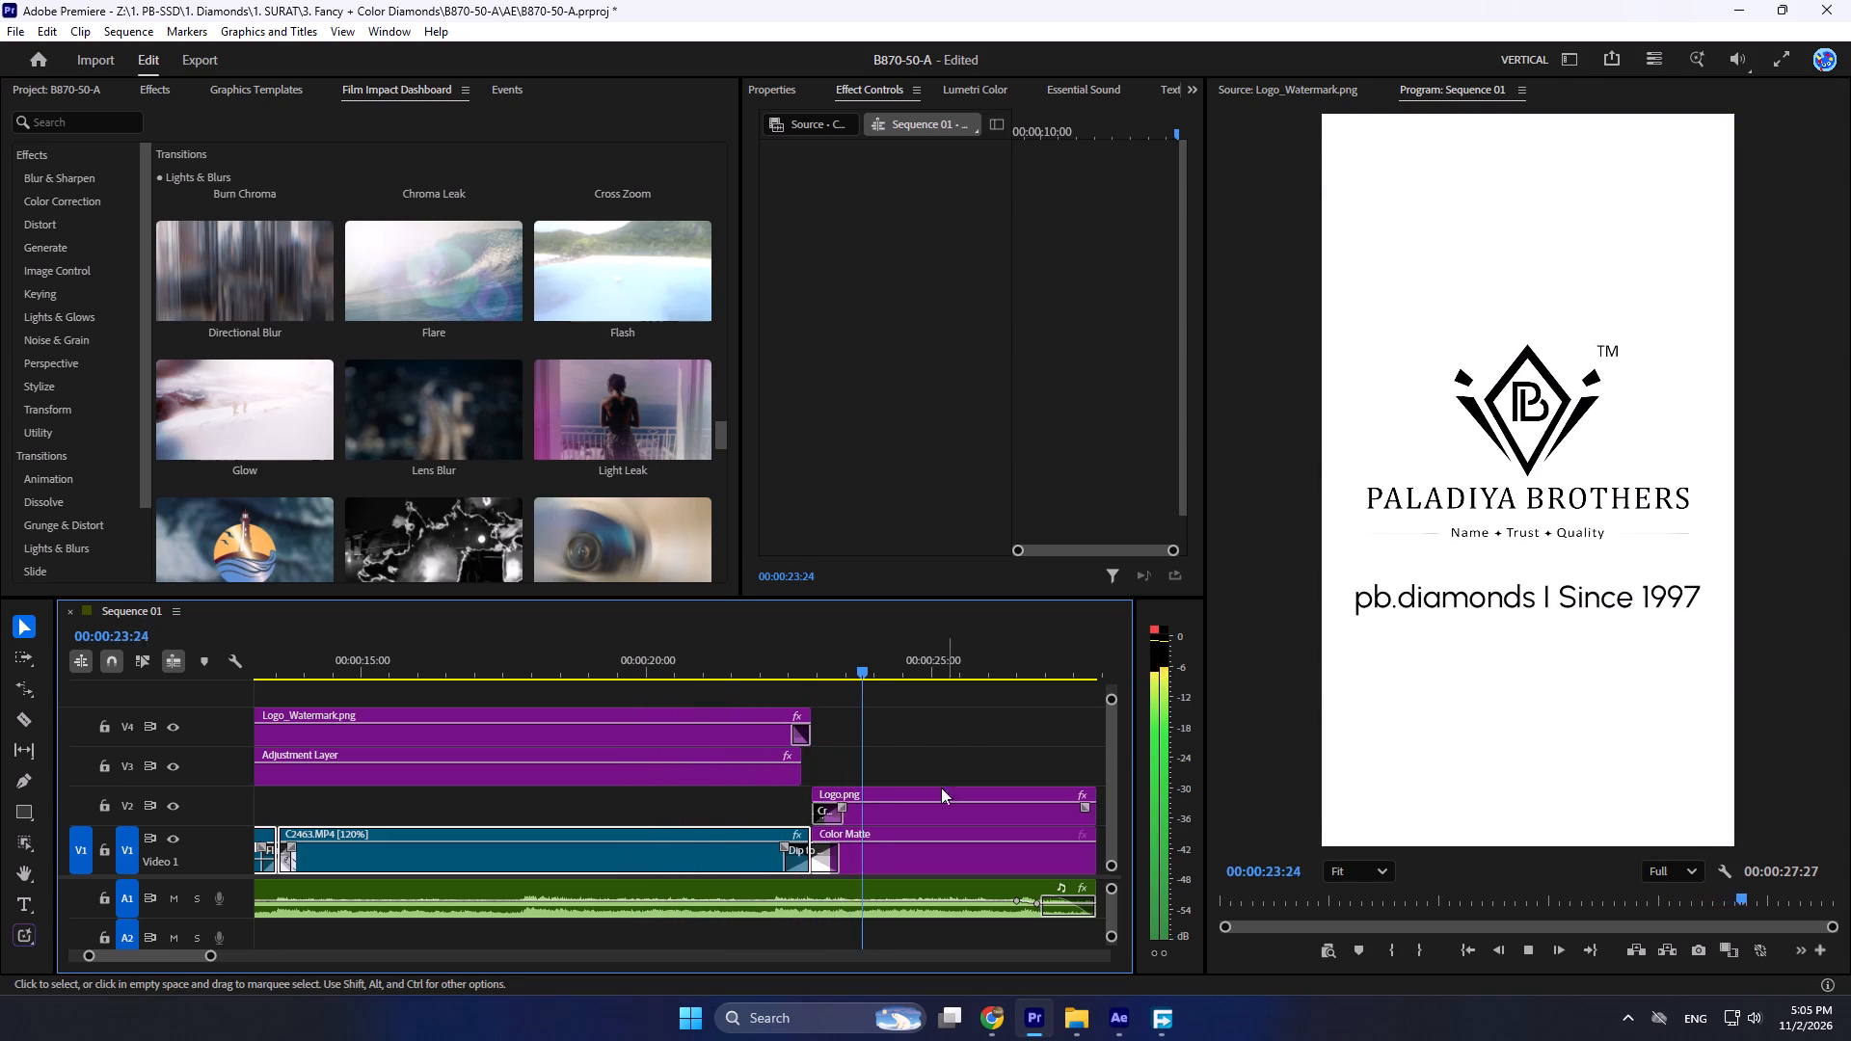
key("space")
Save the project.
key("ctrl+s")
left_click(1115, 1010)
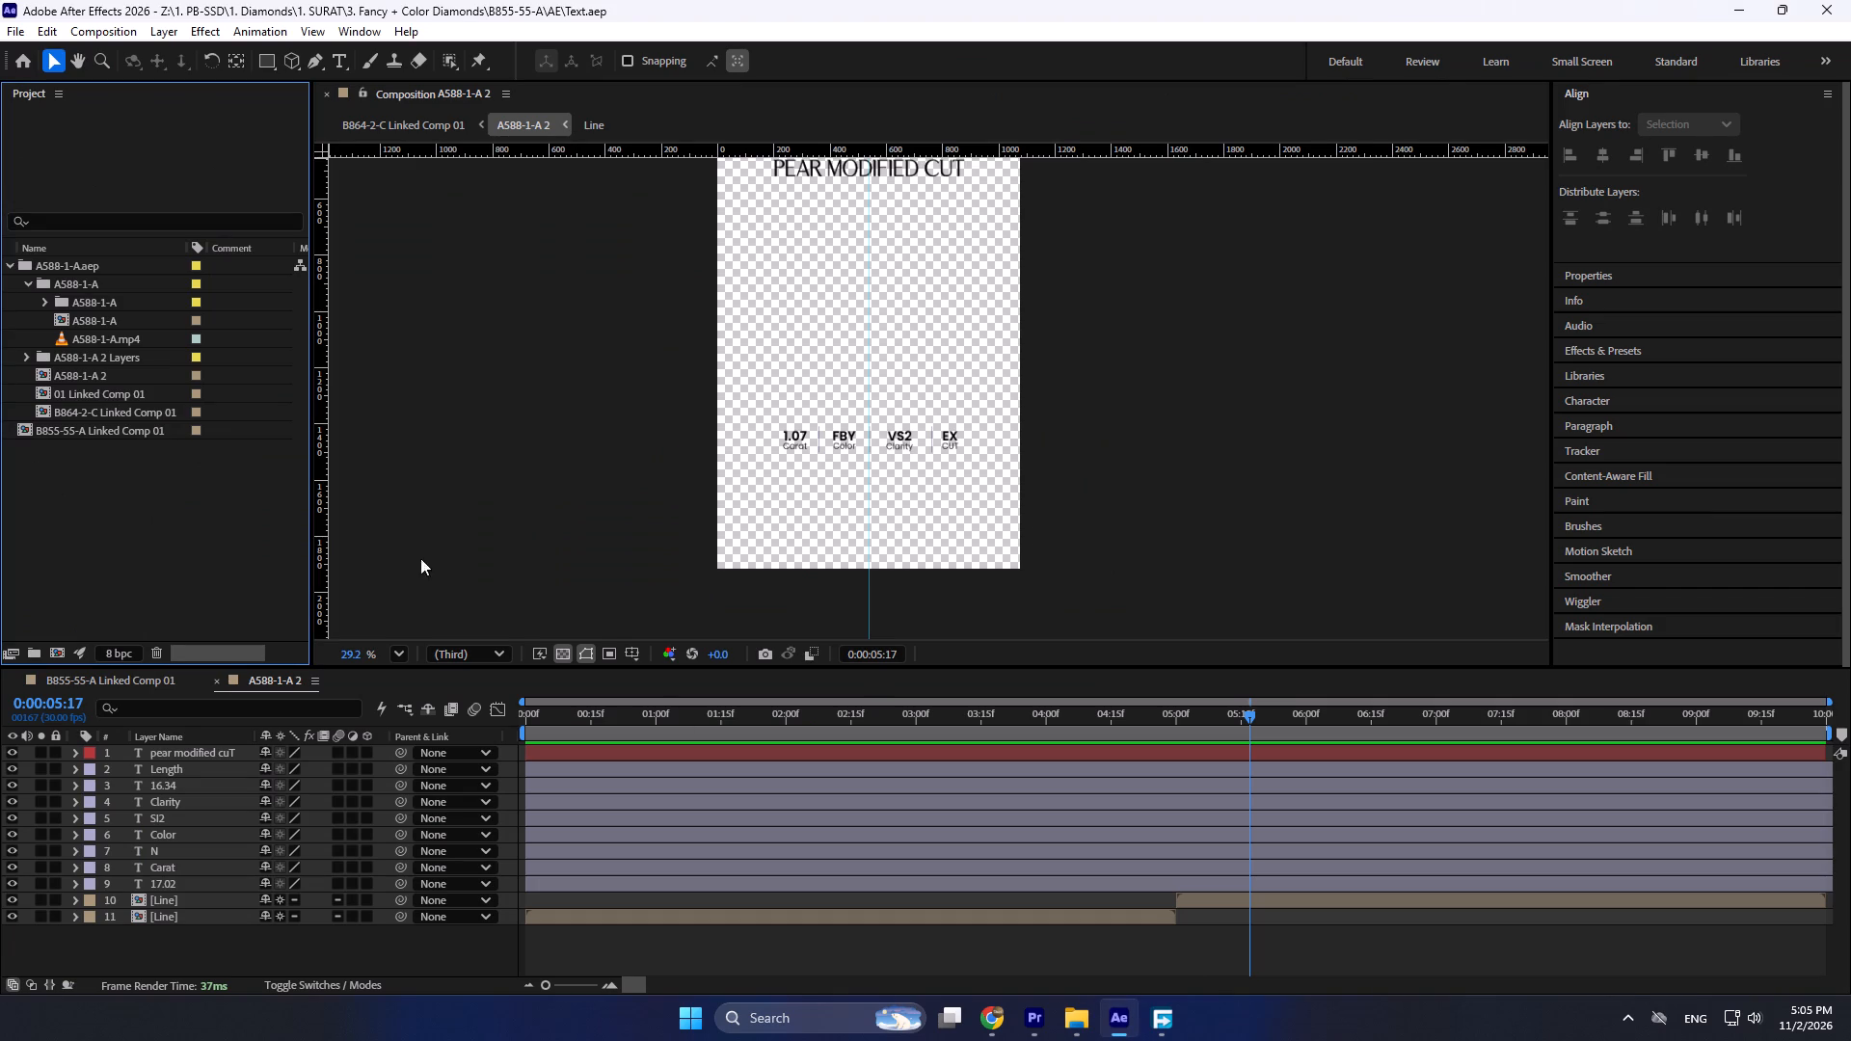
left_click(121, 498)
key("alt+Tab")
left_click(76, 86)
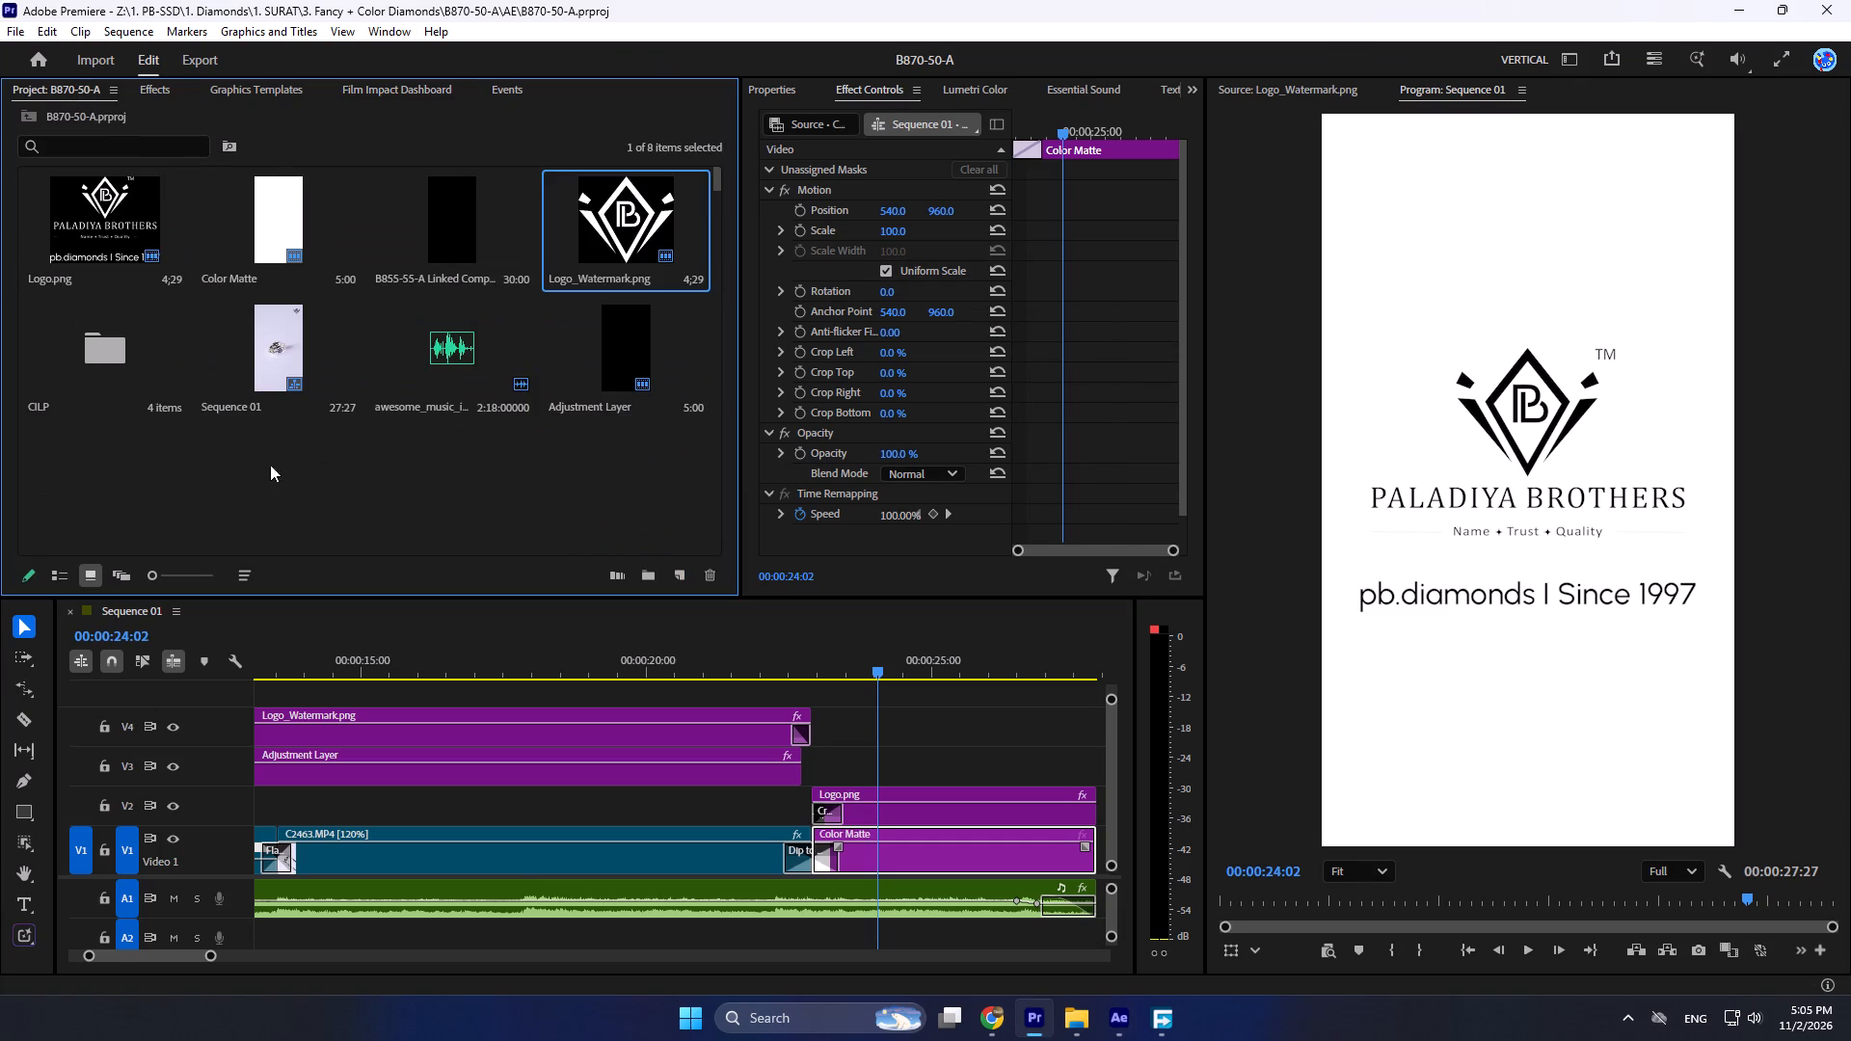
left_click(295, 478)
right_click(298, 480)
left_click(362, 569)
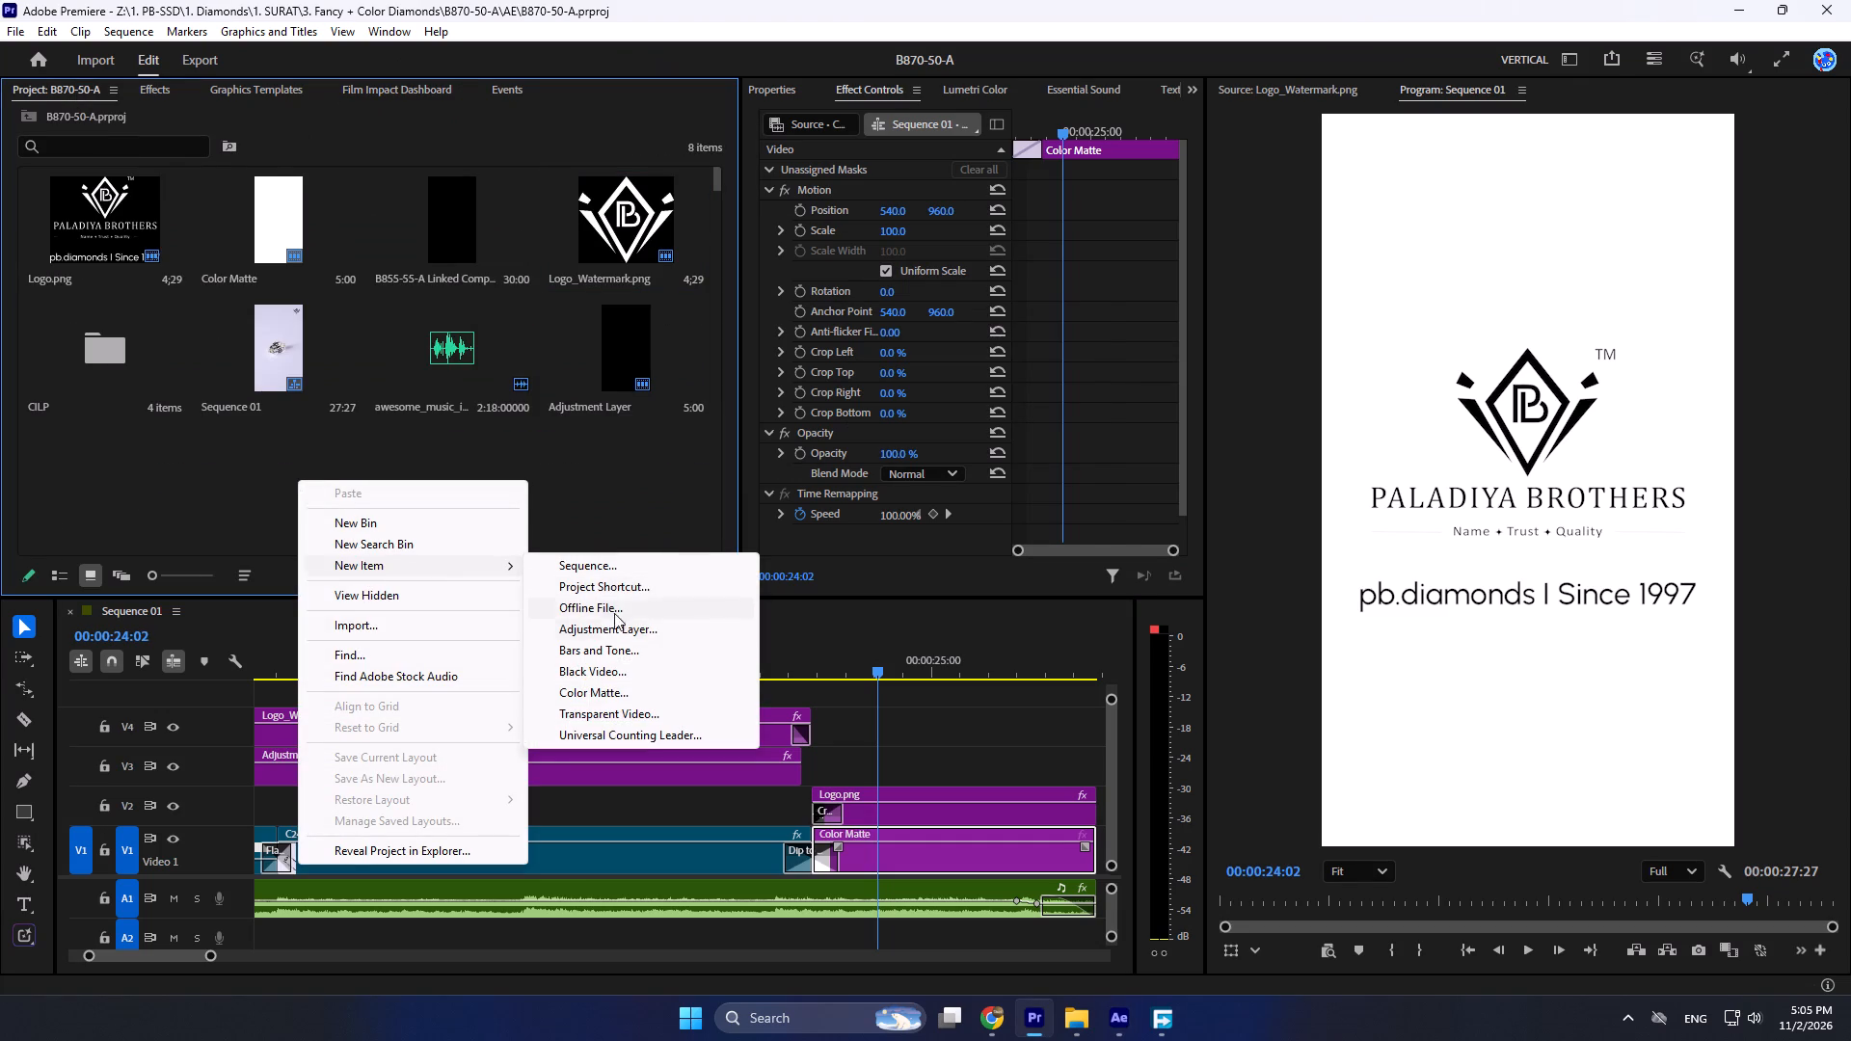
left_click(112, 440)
Create a new Dynamic Link After Effects composition at 1080 × 1920, 30.00 fps, with square pixels.
left_click(5, 28)
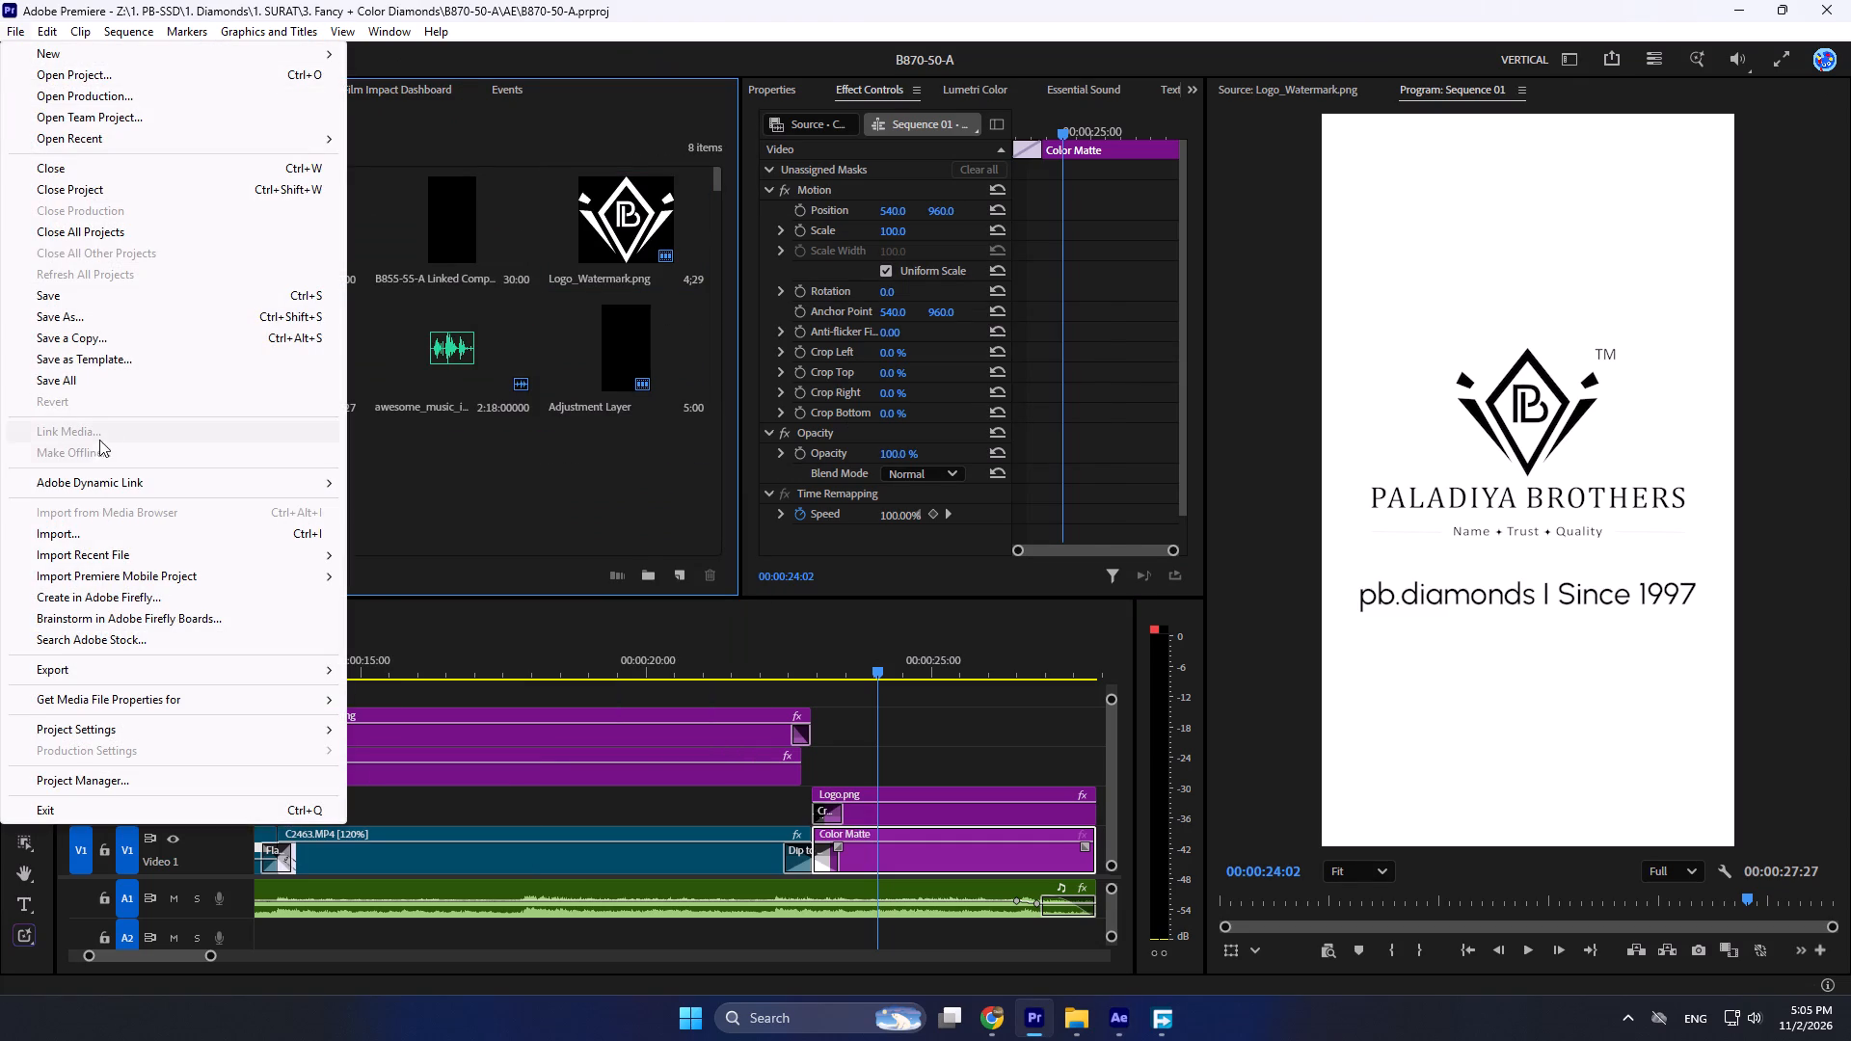
left_click(111, 485)
left_click(436, 509)
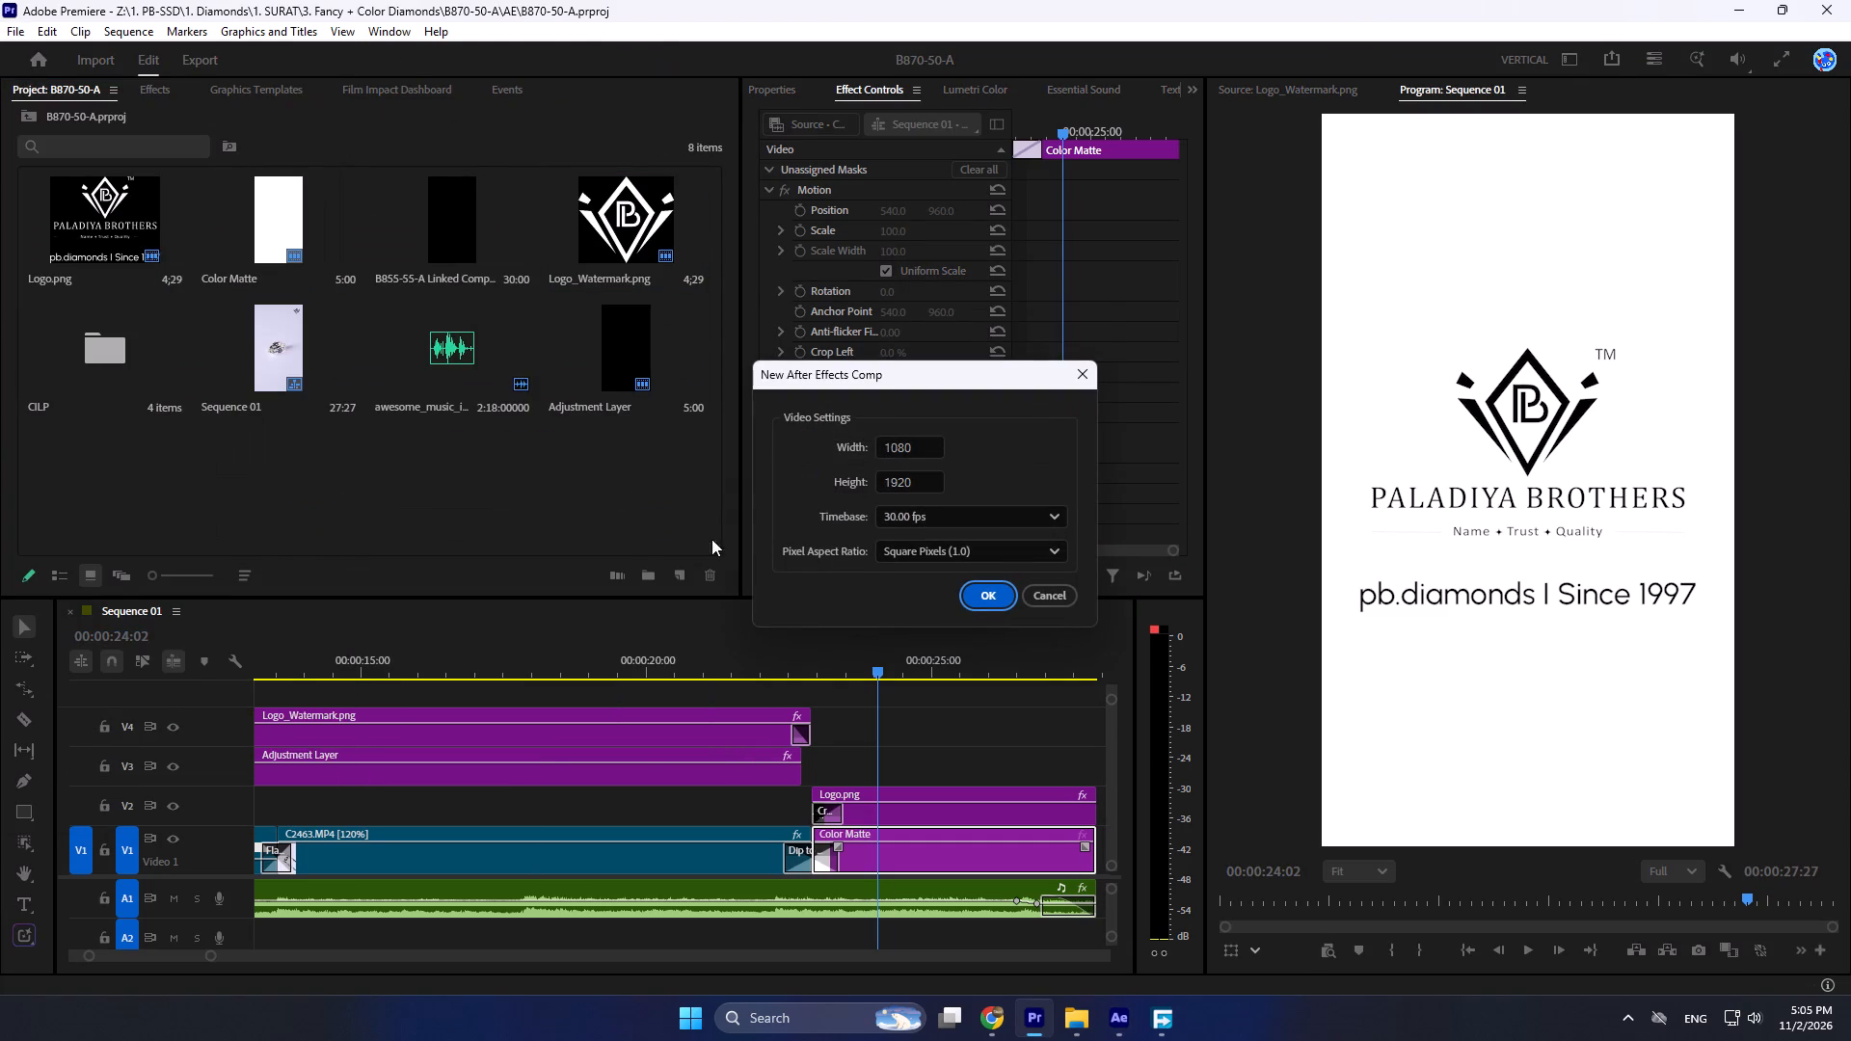
left_click(959, 595)
left_click(973, 596)
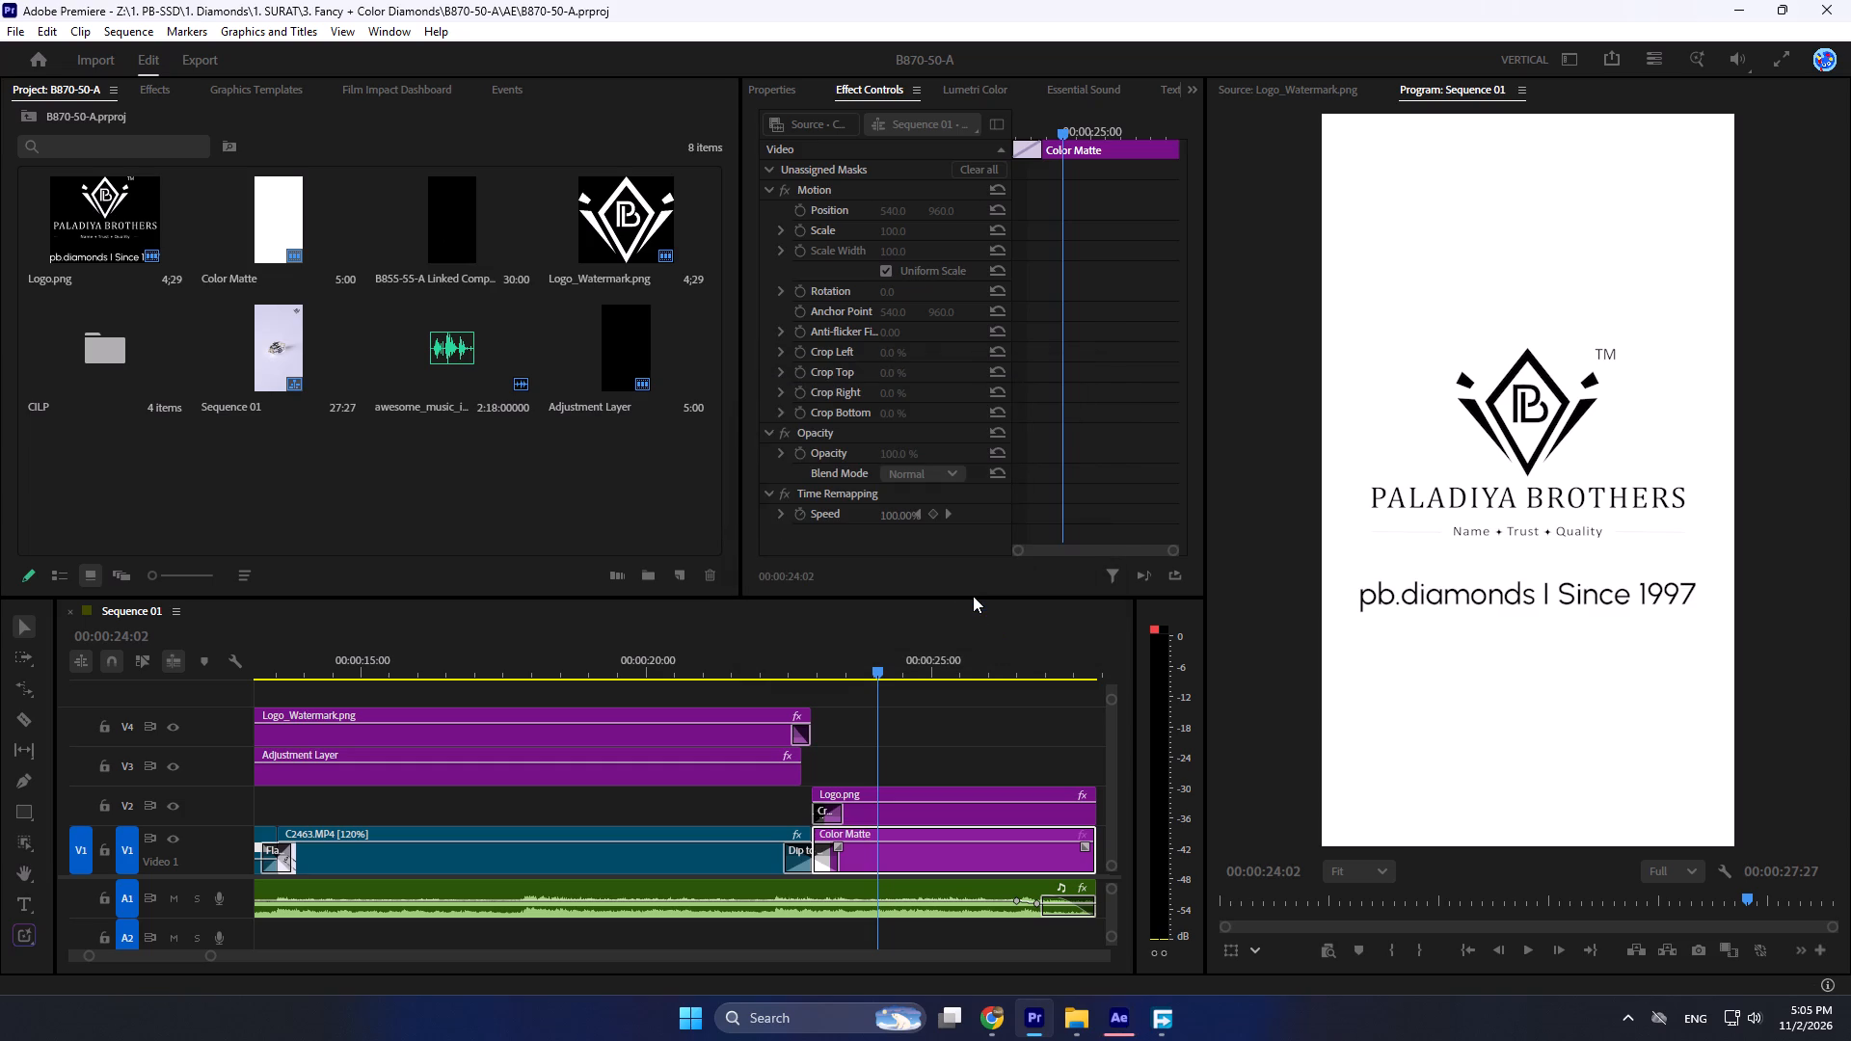
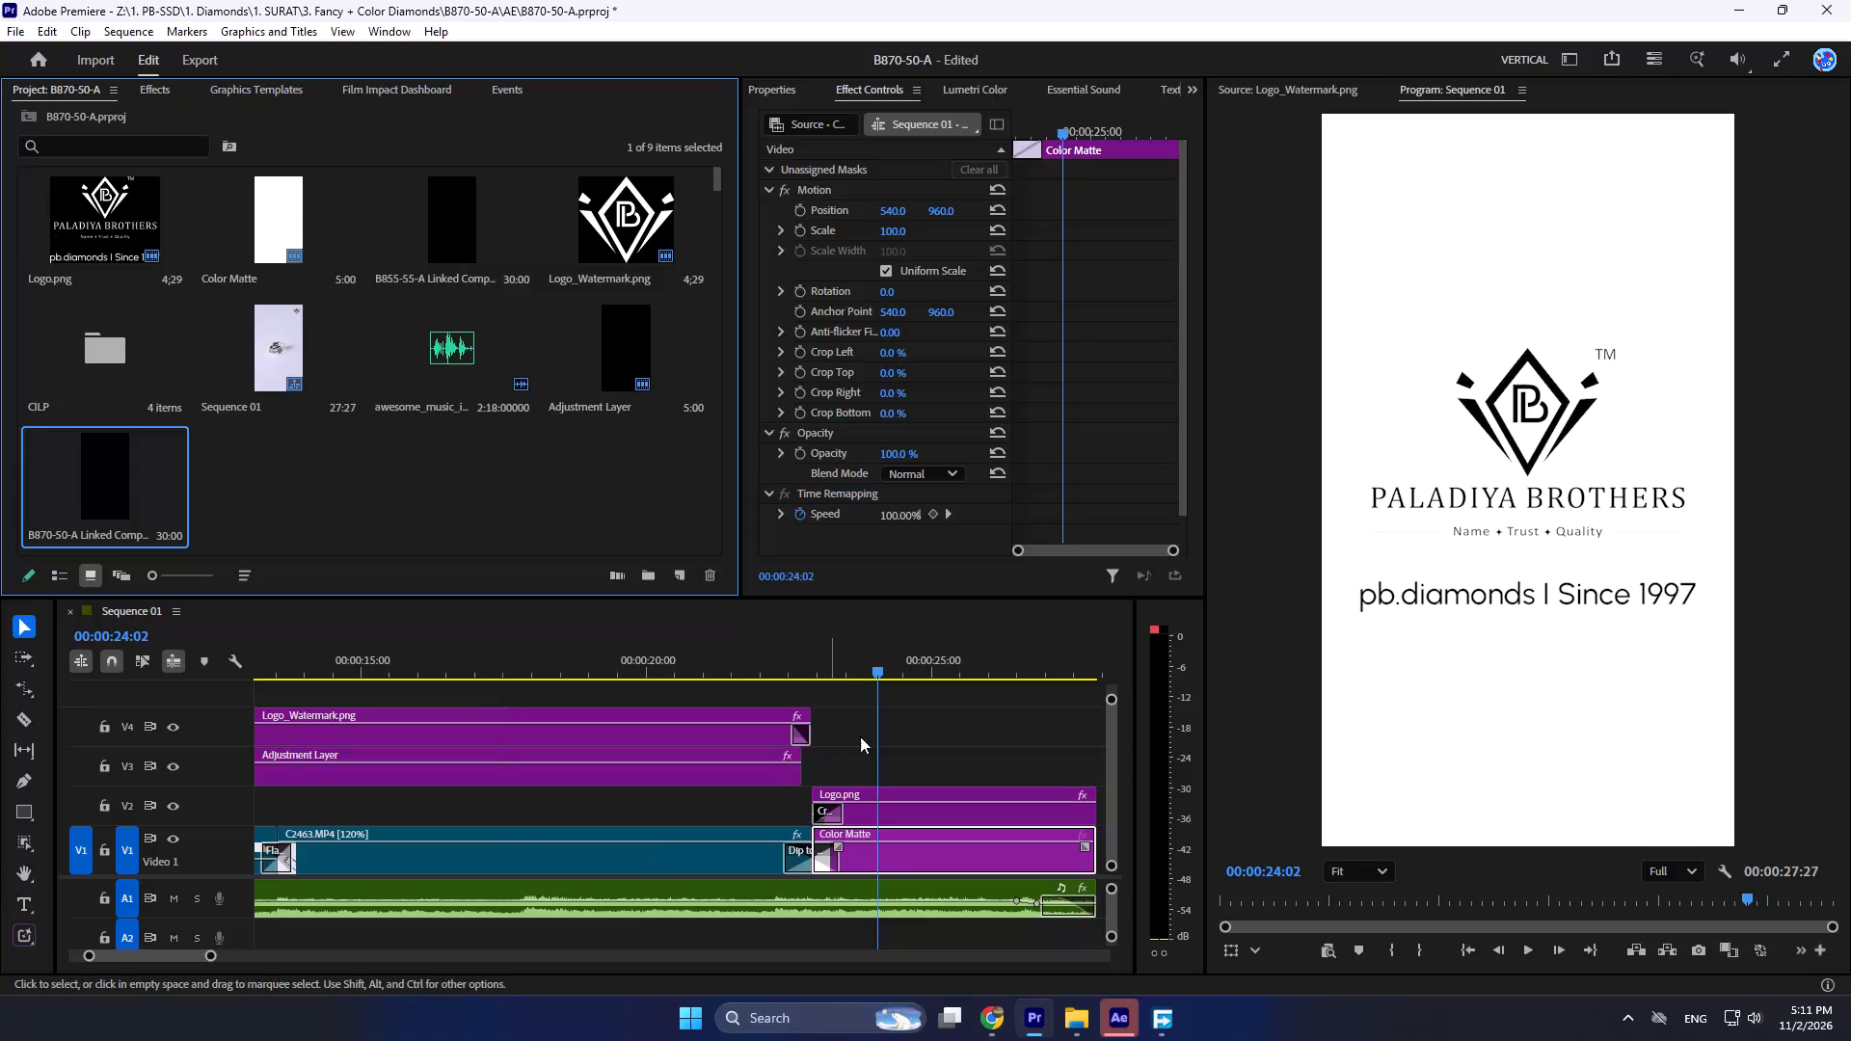
Trim the end of the Logo_Watermark.png clip on V4 to line up with the end of the Adjustment Layer.
left_click_drag(851, 724, 800, 714)
left_click(829, 713)
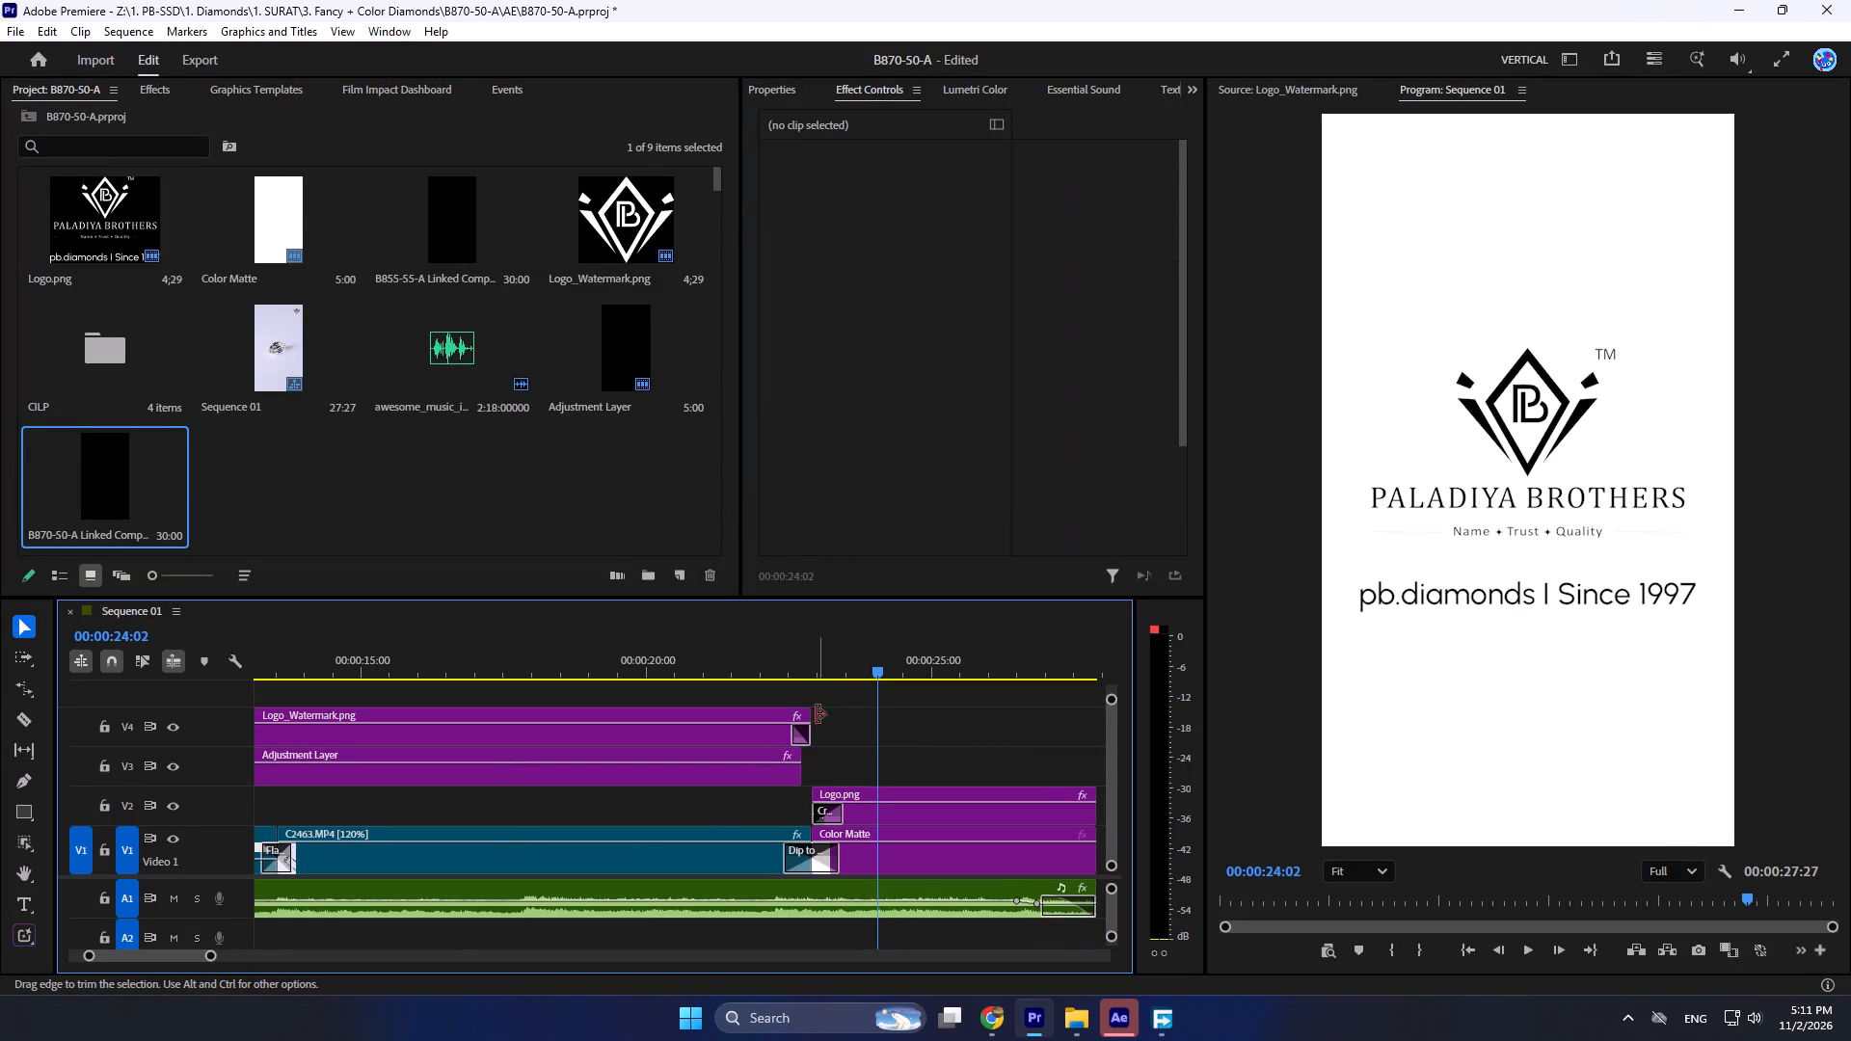
left_click_drag(807, 714, 798, 713)
left_click(820, 718)
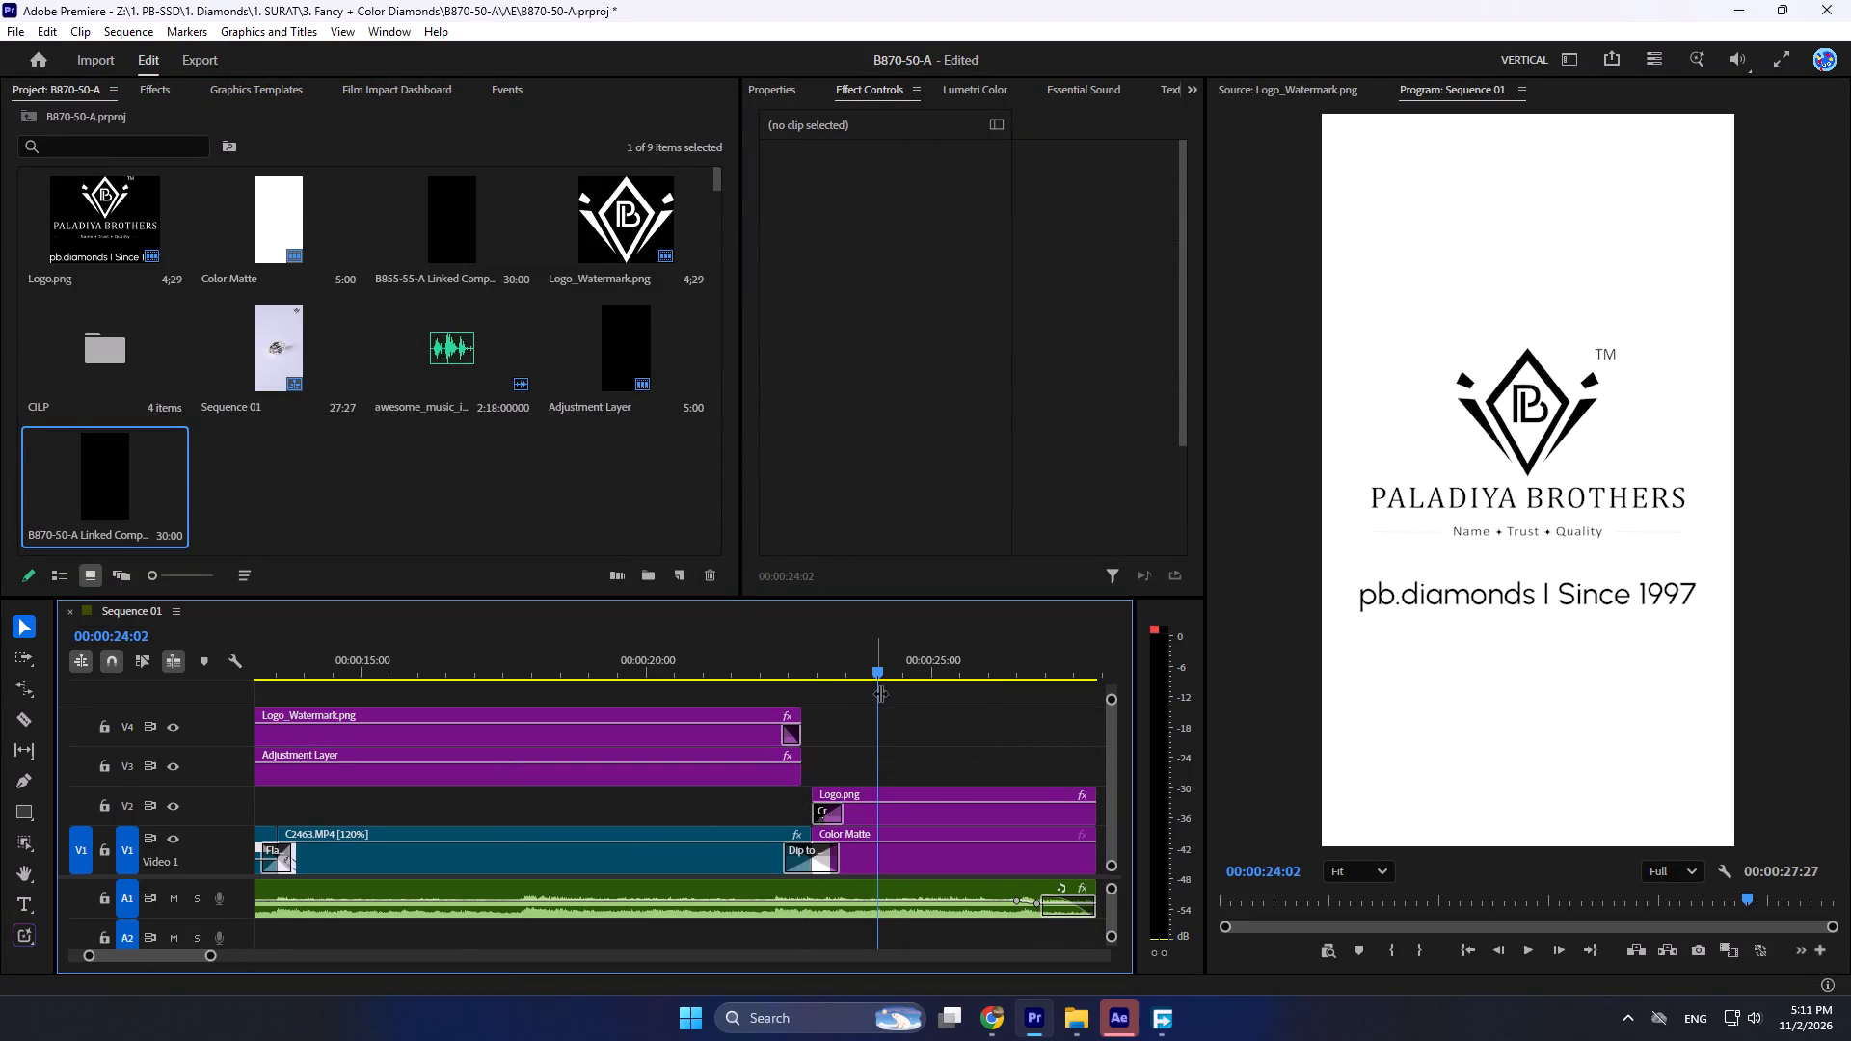
Scrub back through Sequence 01 and play it from the start into the C2463.MP4 clip to review the edit.
left_click_drag(882, 674, 786, 688)
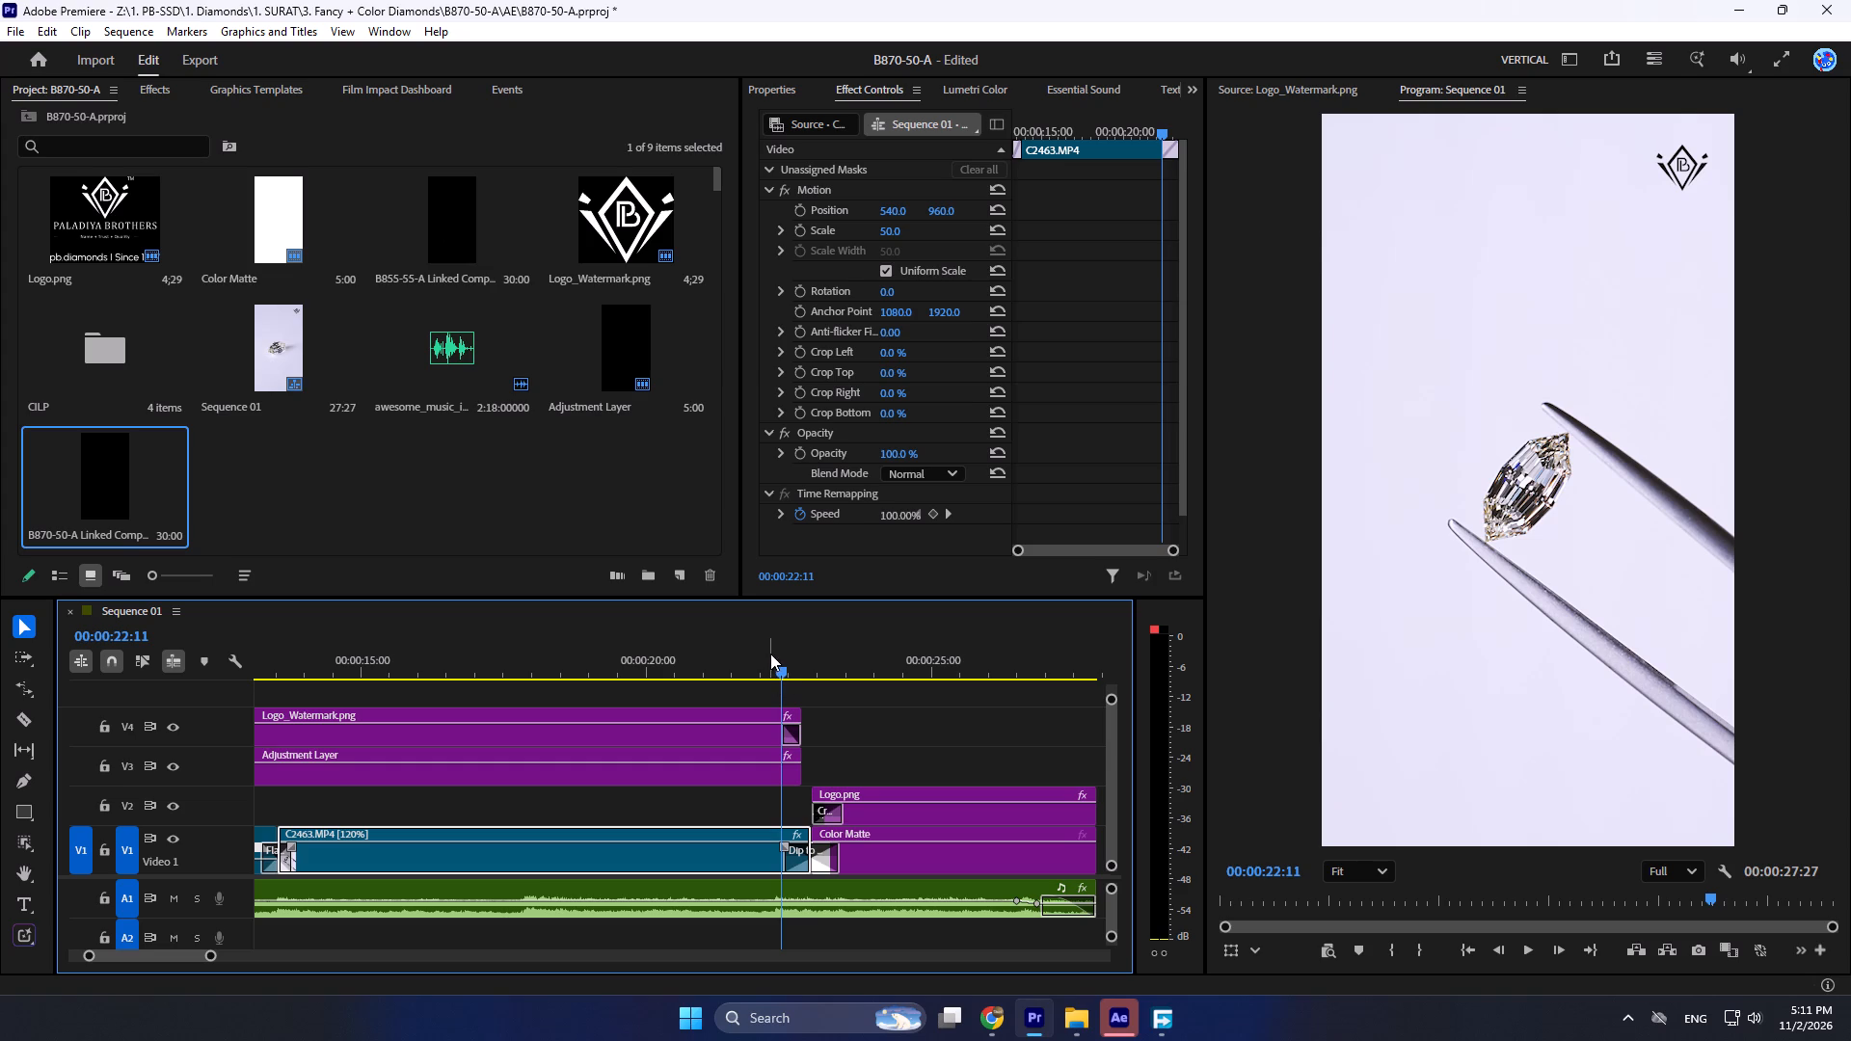
left_click_drag(780, 673, 564, 677)
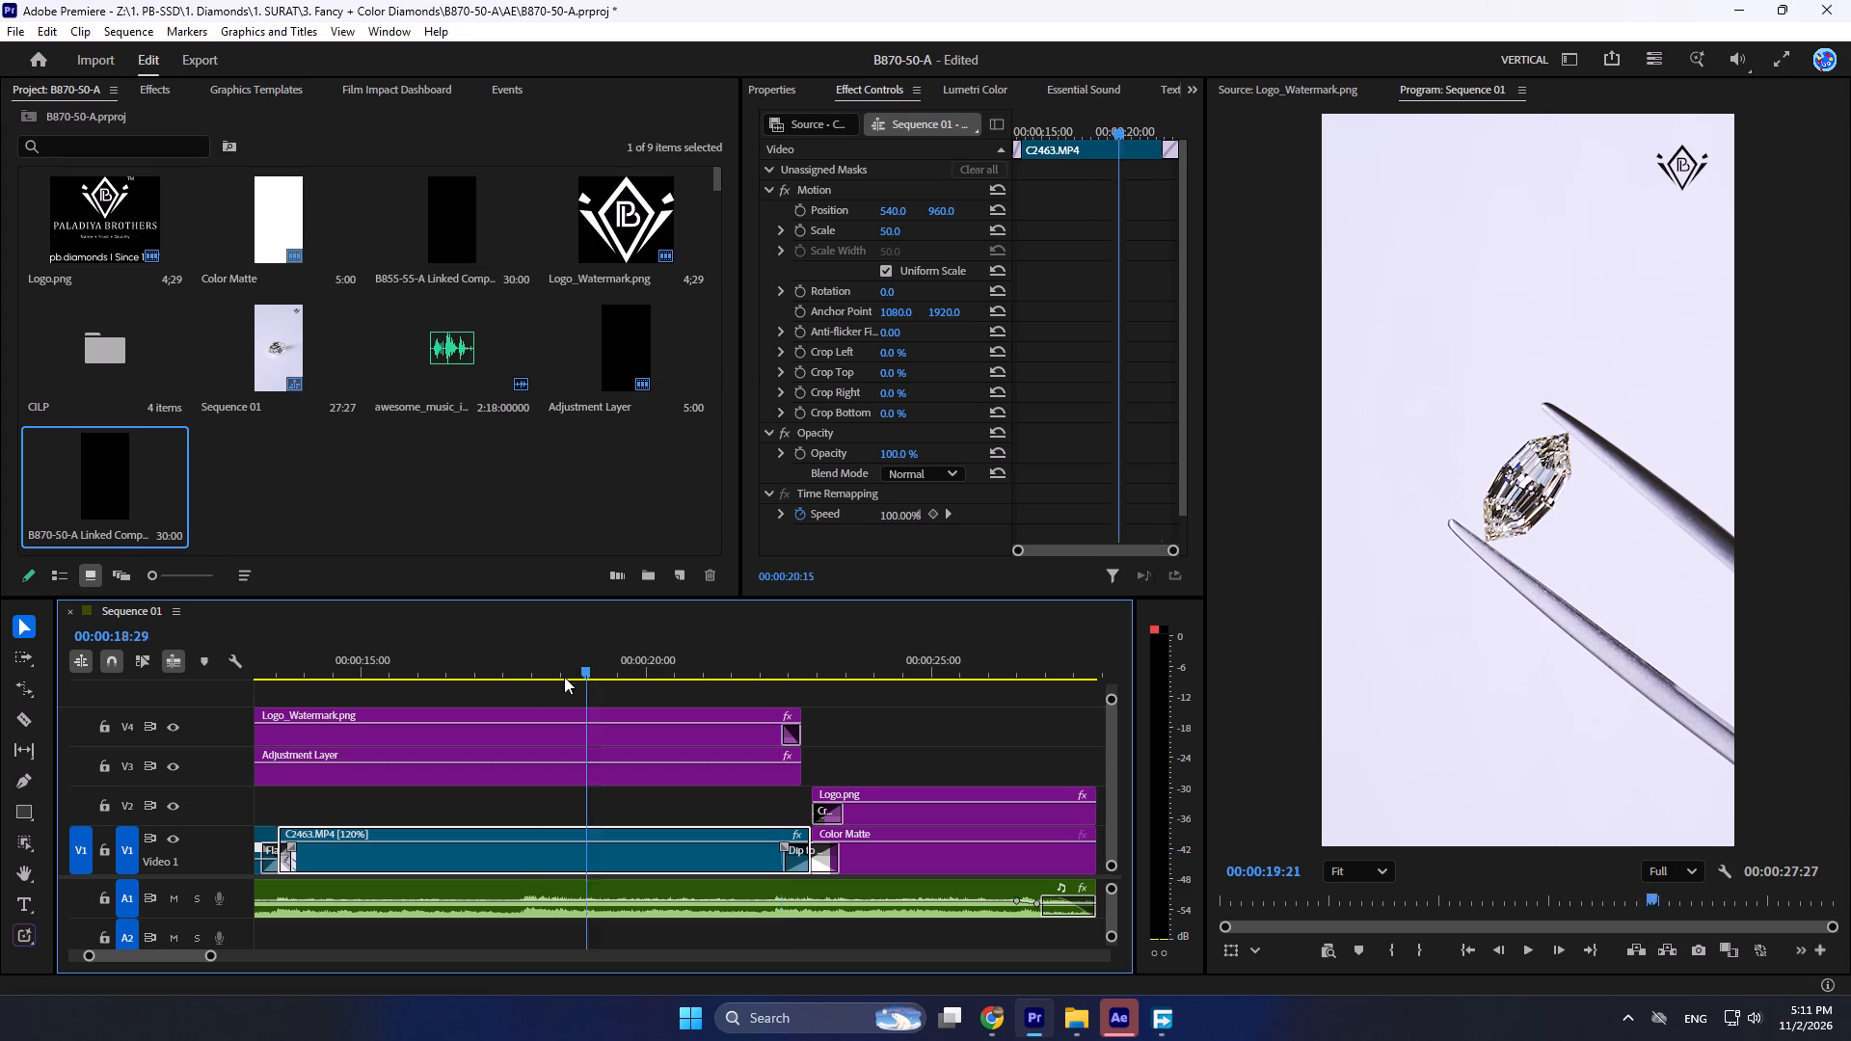
left_click_drag(564, 677, 288, 688)
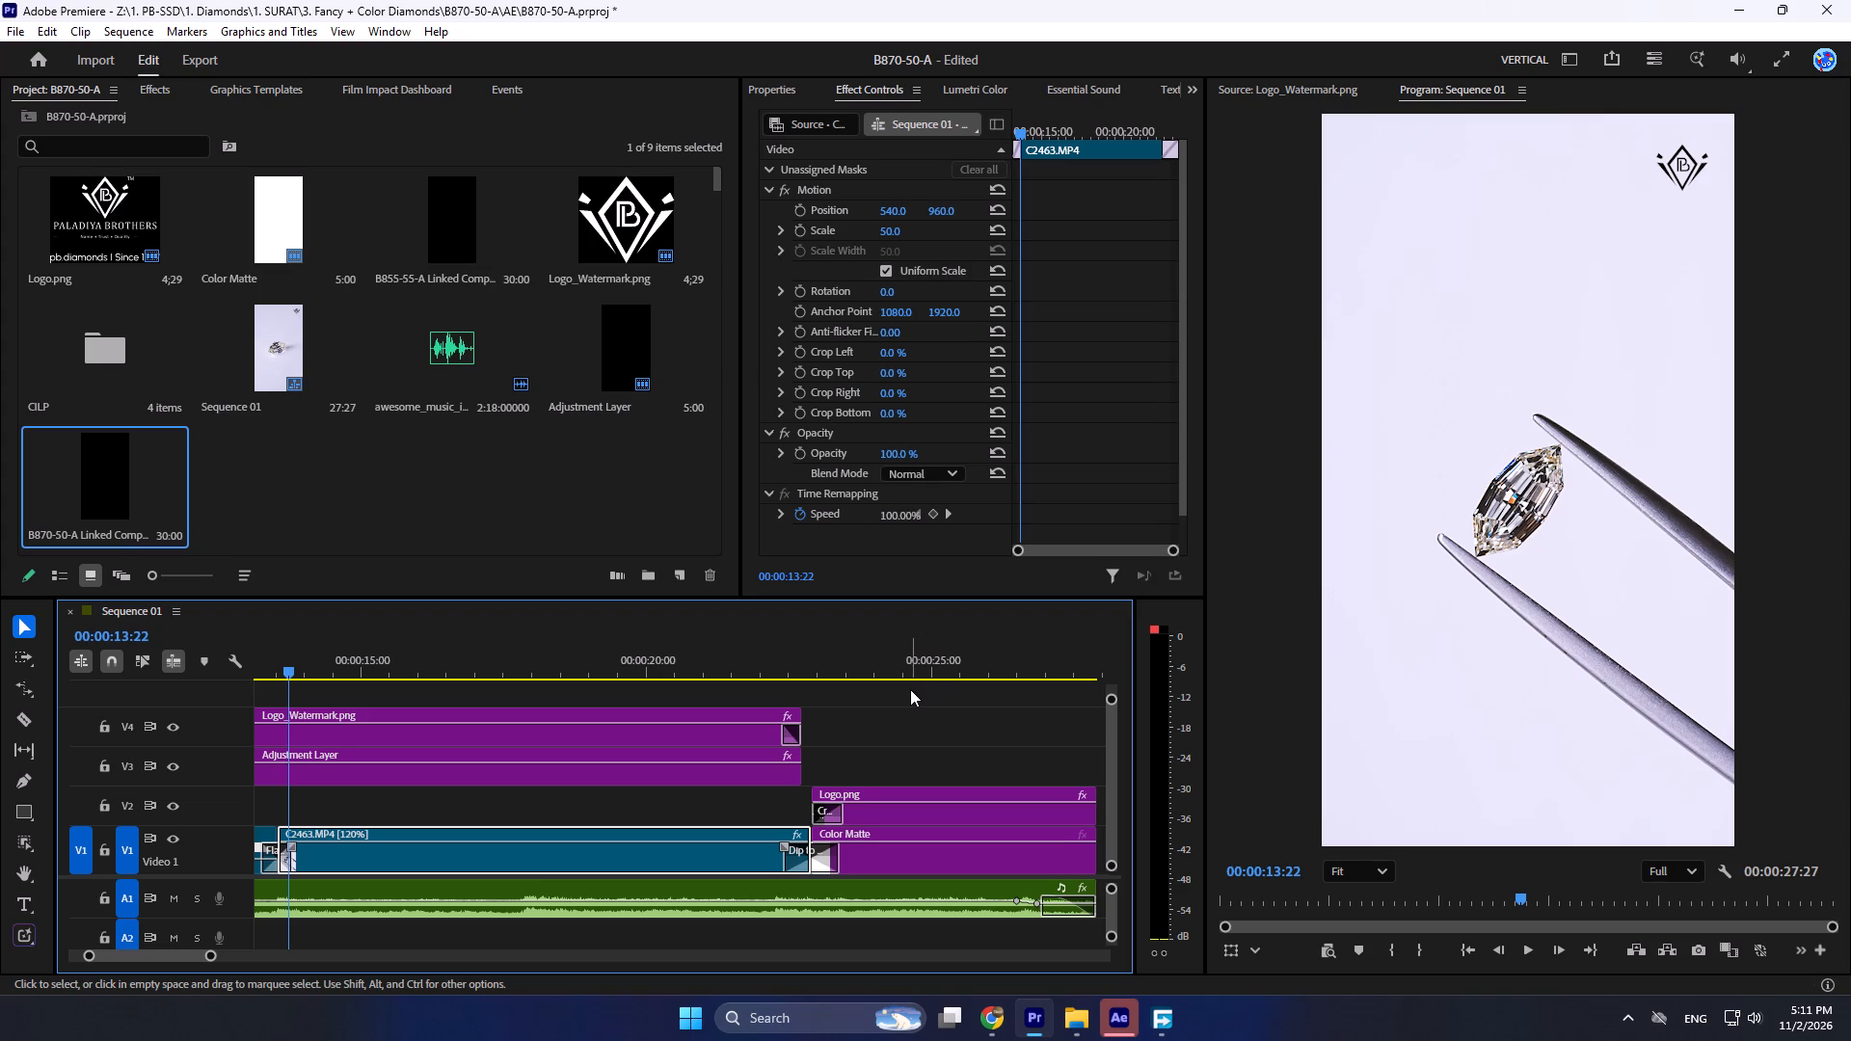
scroll(695, 850, "down", 7, "alt")
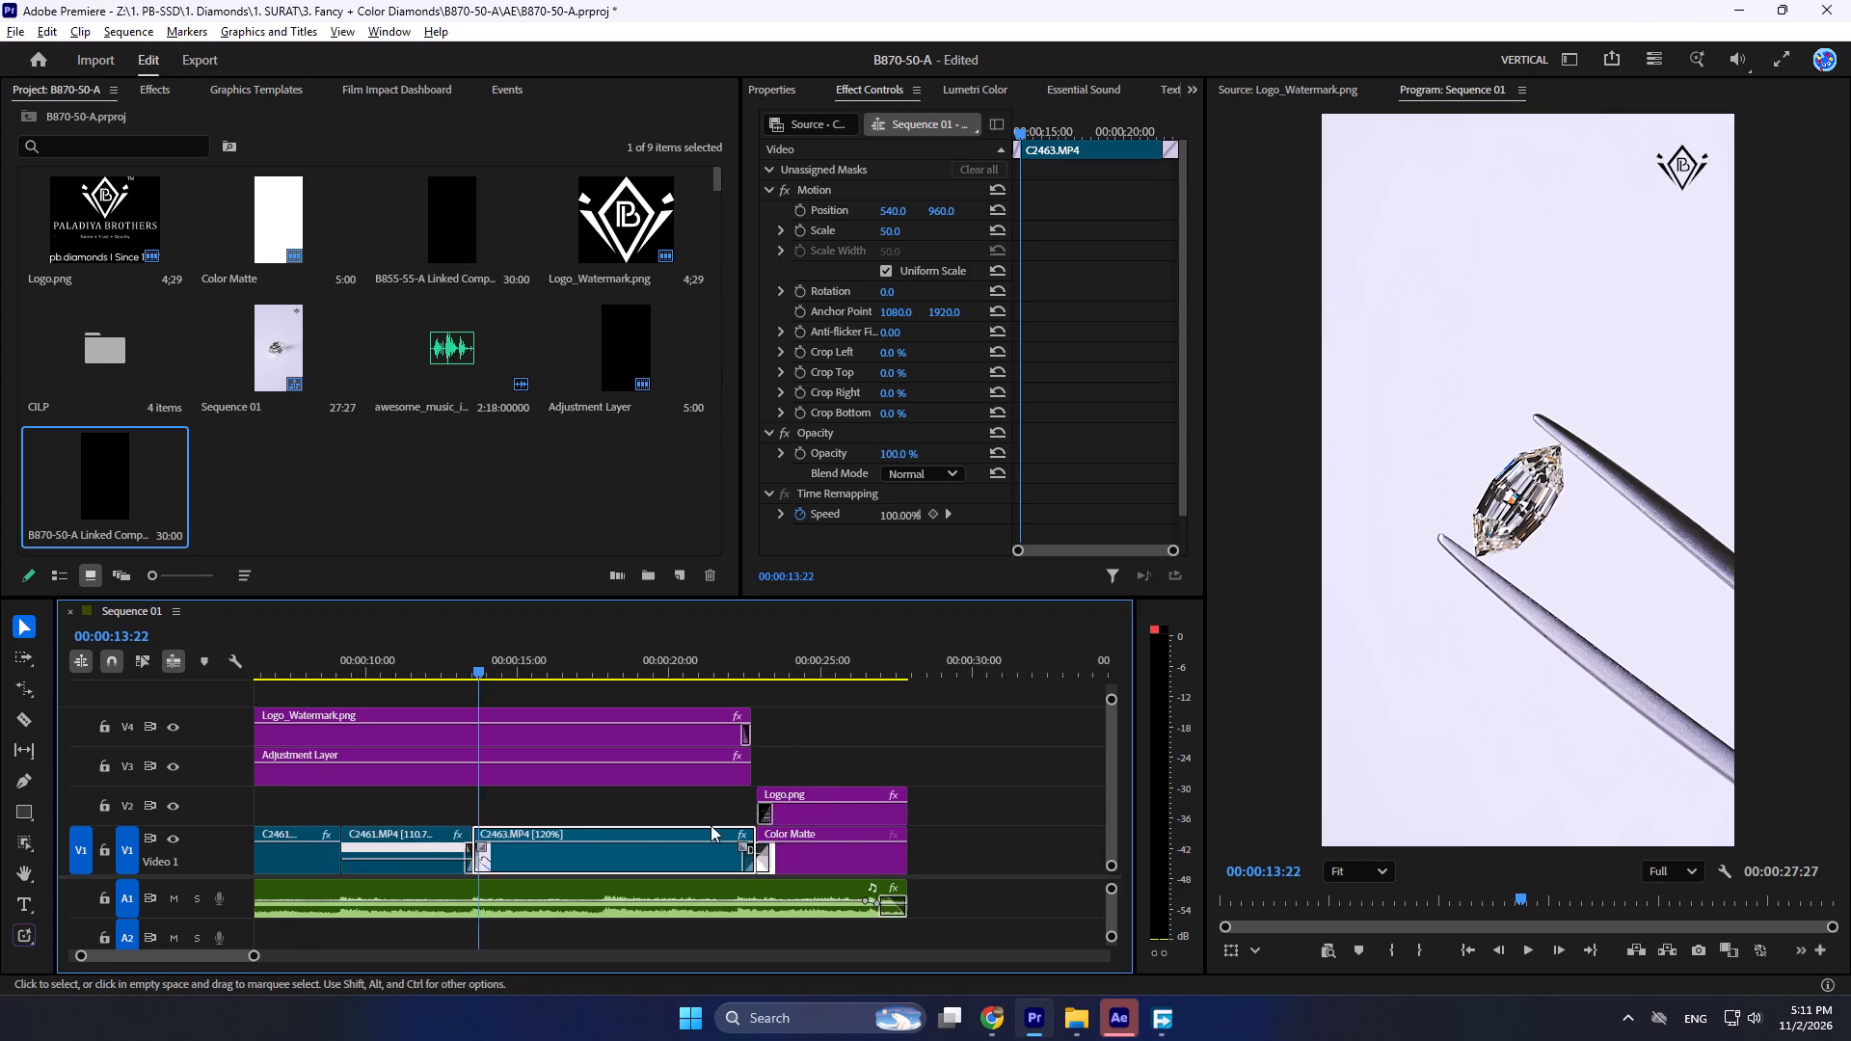
scroll(711, 825, "down", 5, "alt")
scroll(317, 806, "up", 5, "alt")
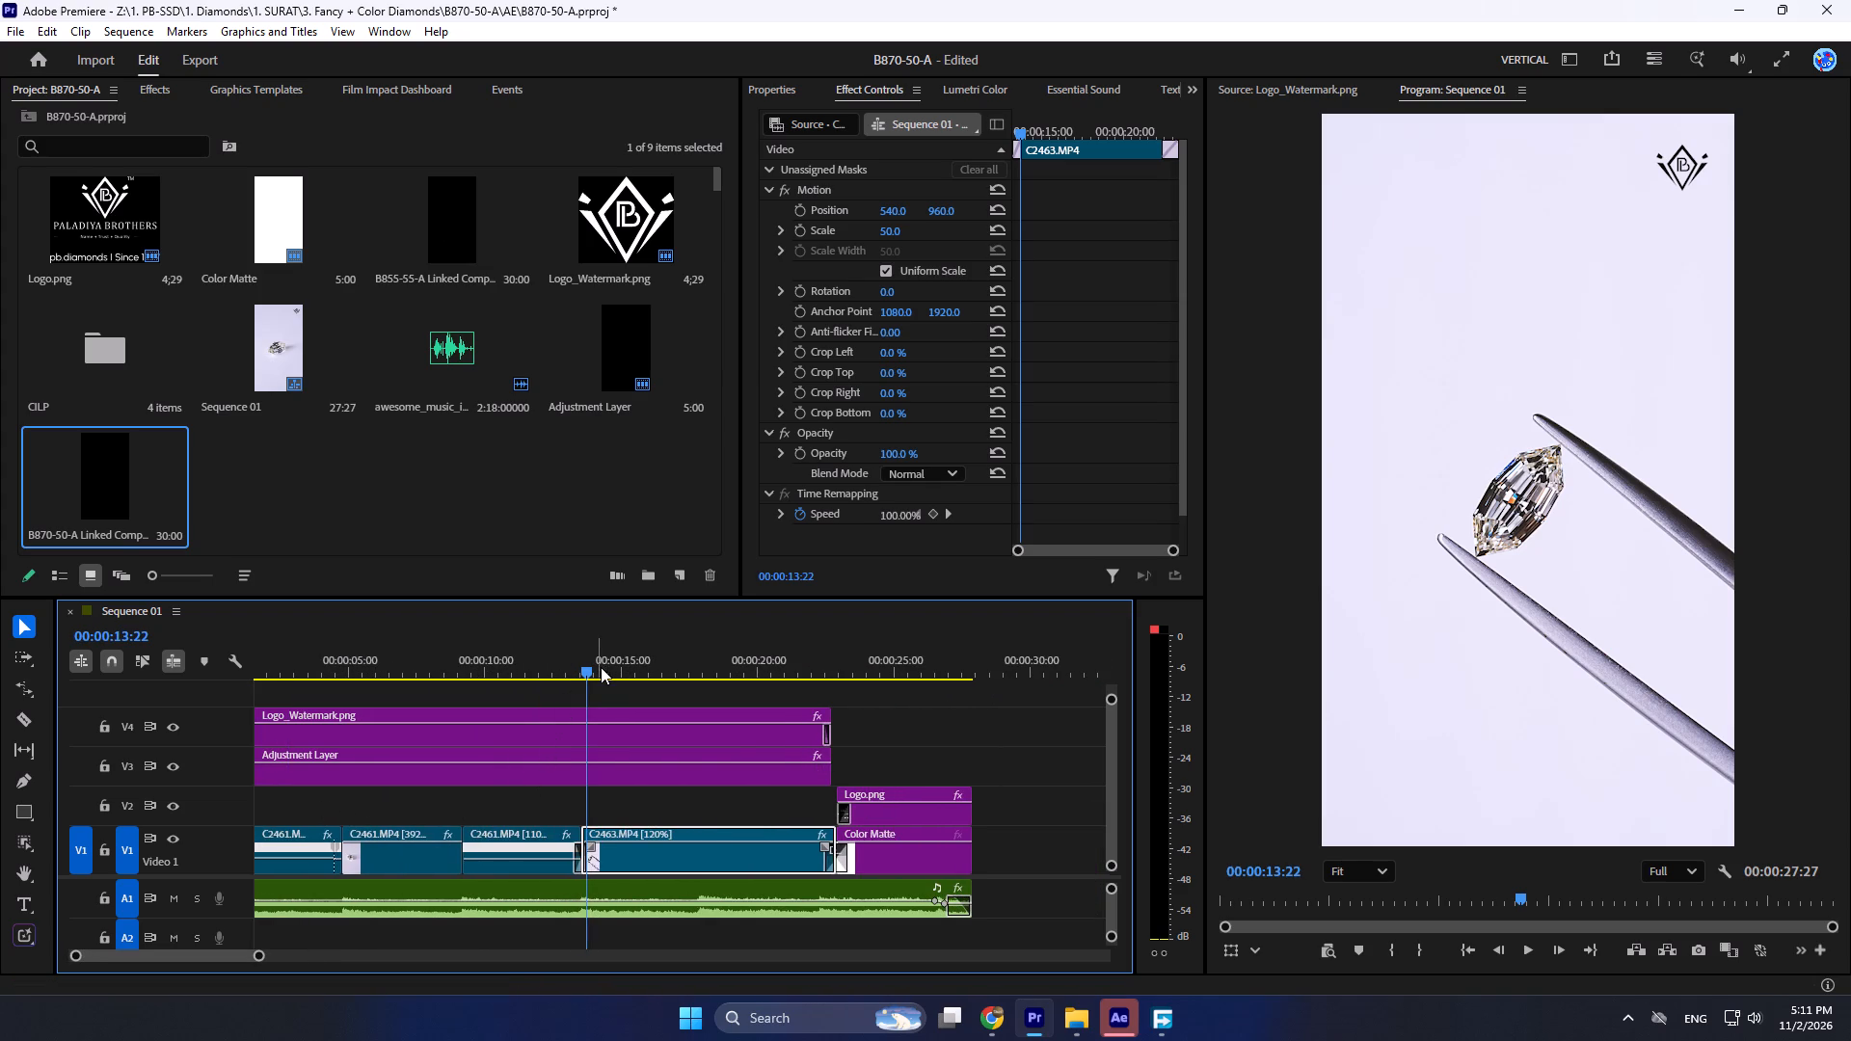
left_click_drag(580, 669, 531, 684)
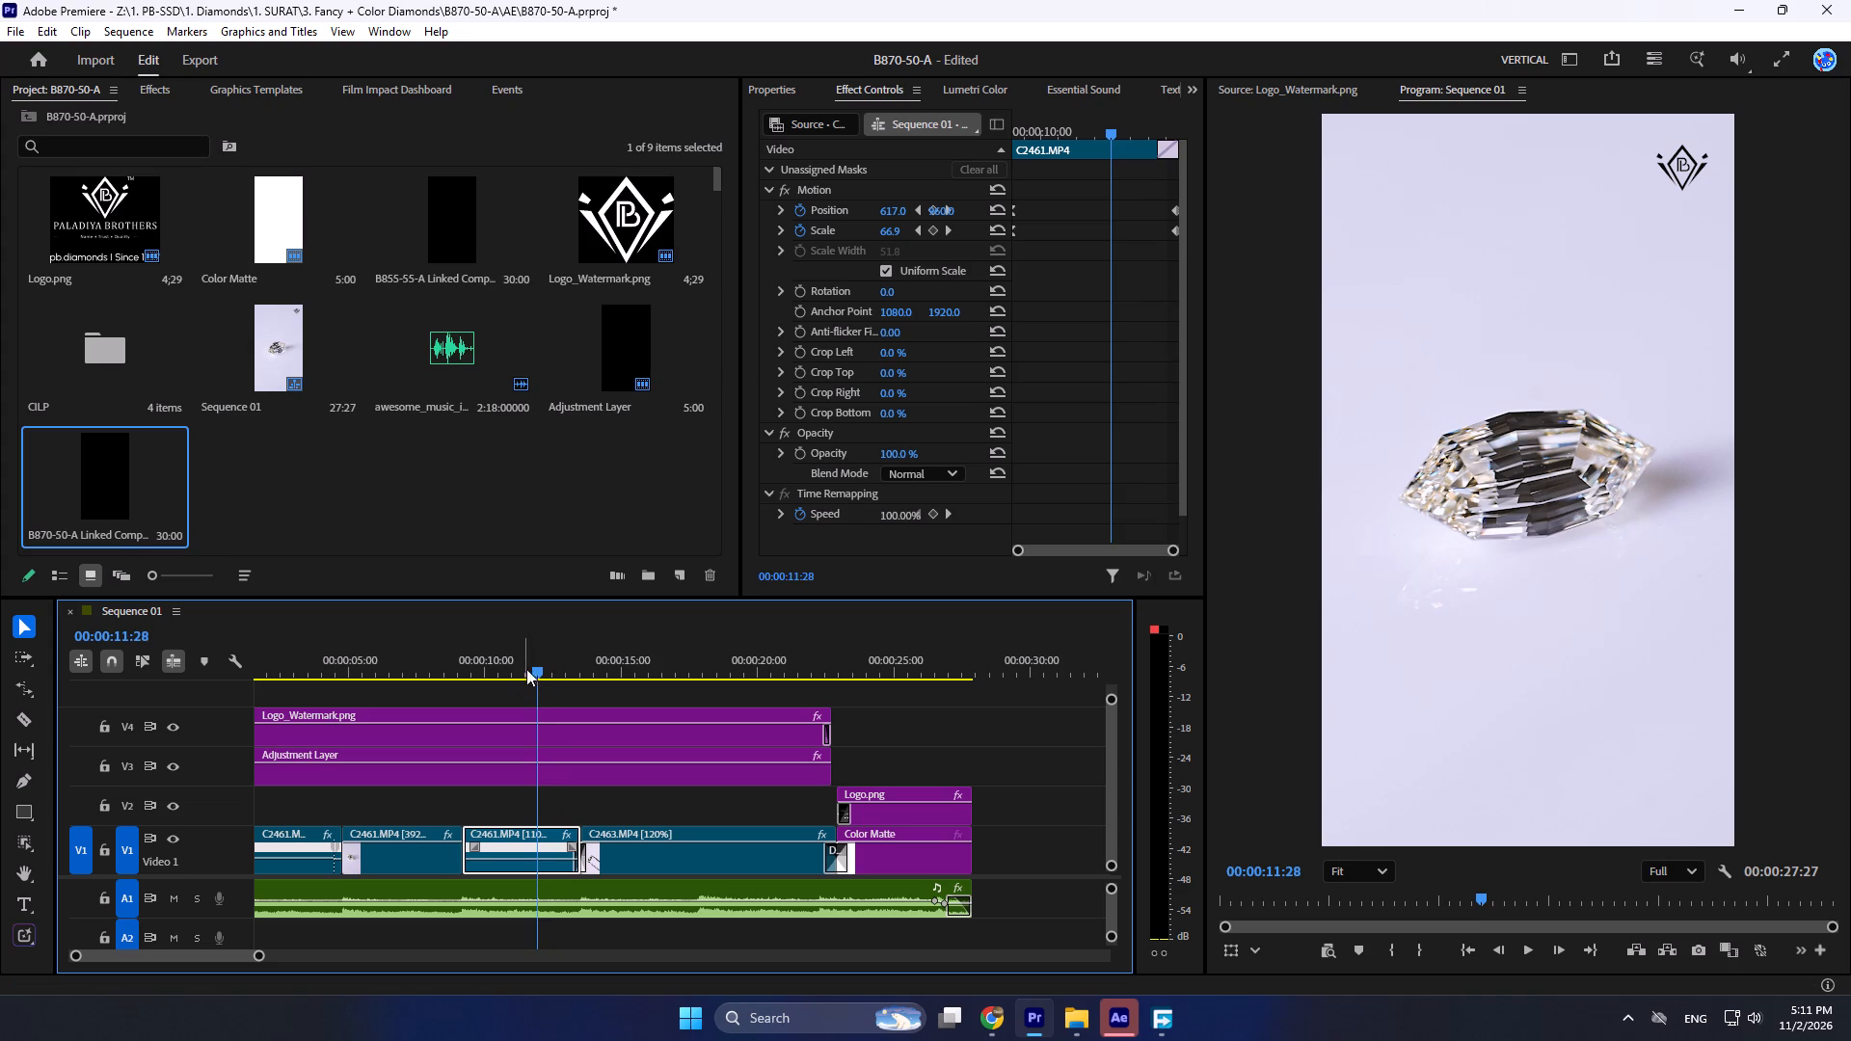
left_click_drag(536, 664, 242, 671)
key("space")
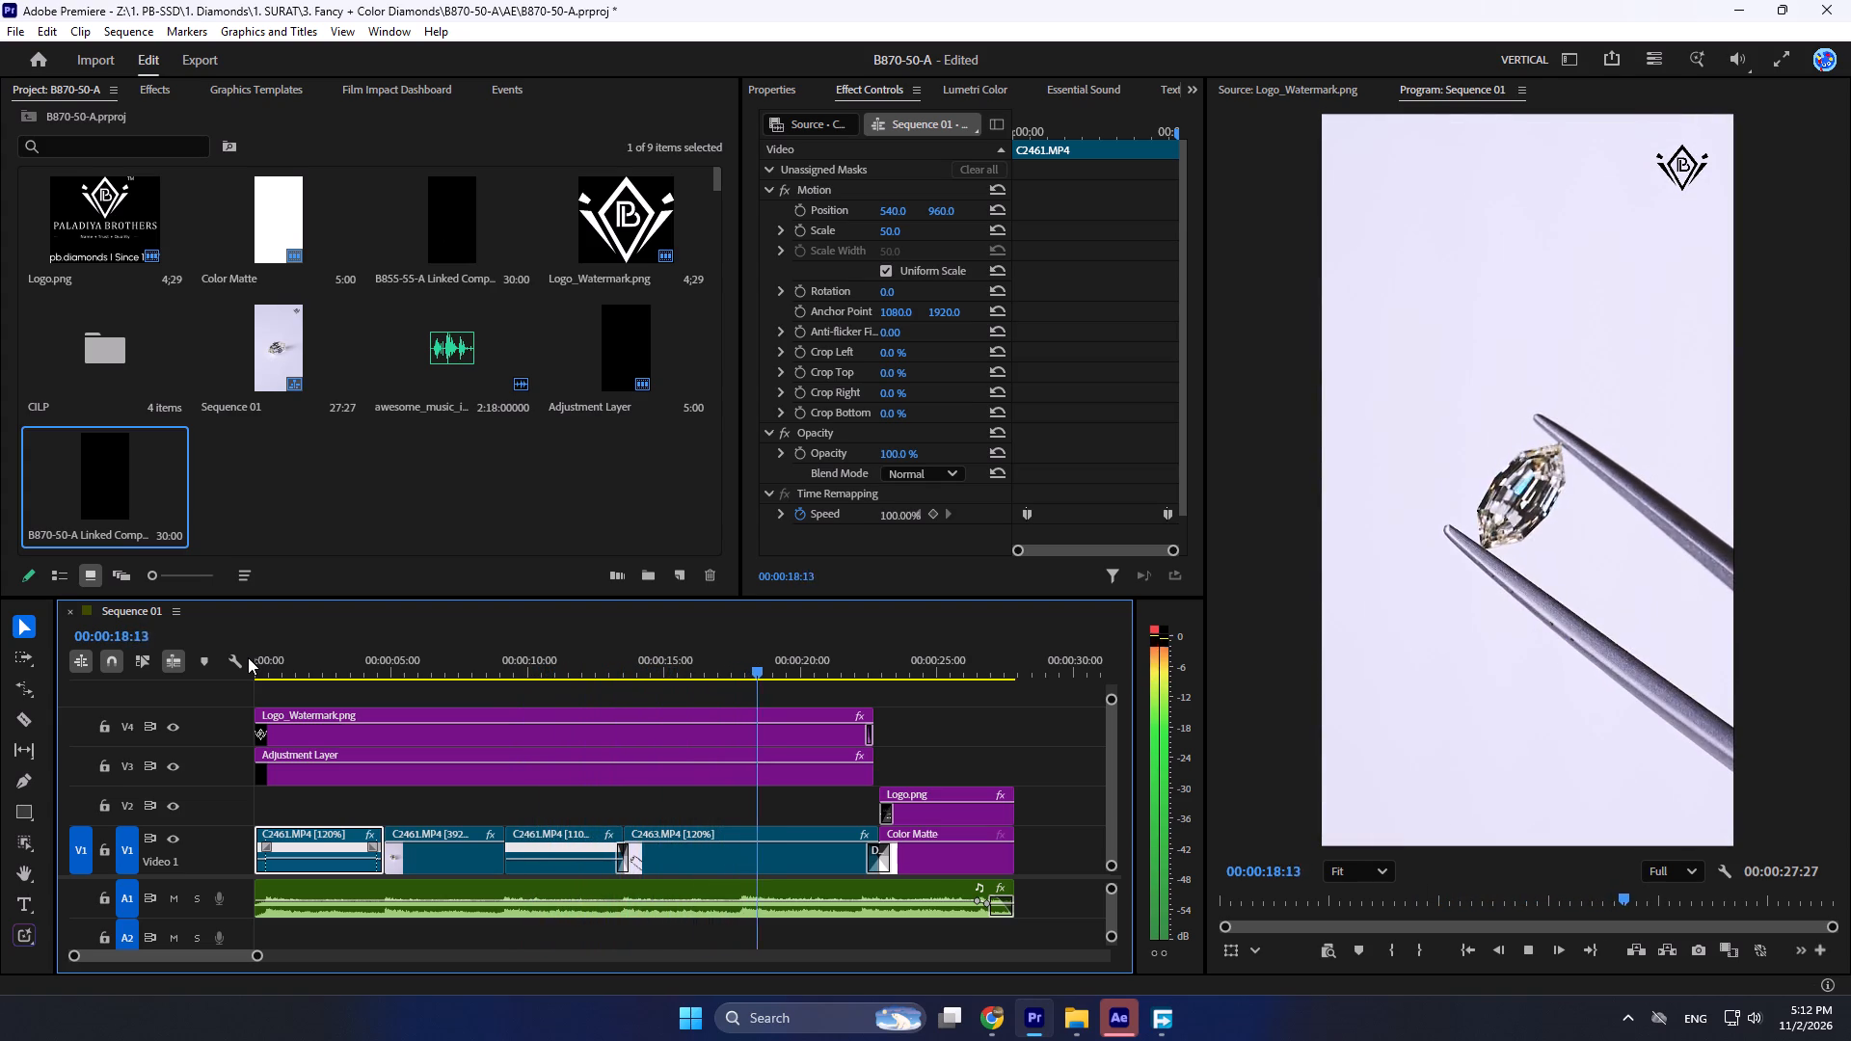
key("space")
Switch to After Effects and examine the existing A588-1-A 2 and B855-55-A Linked Comp 01 compositions.
left_click(1121, 1028)
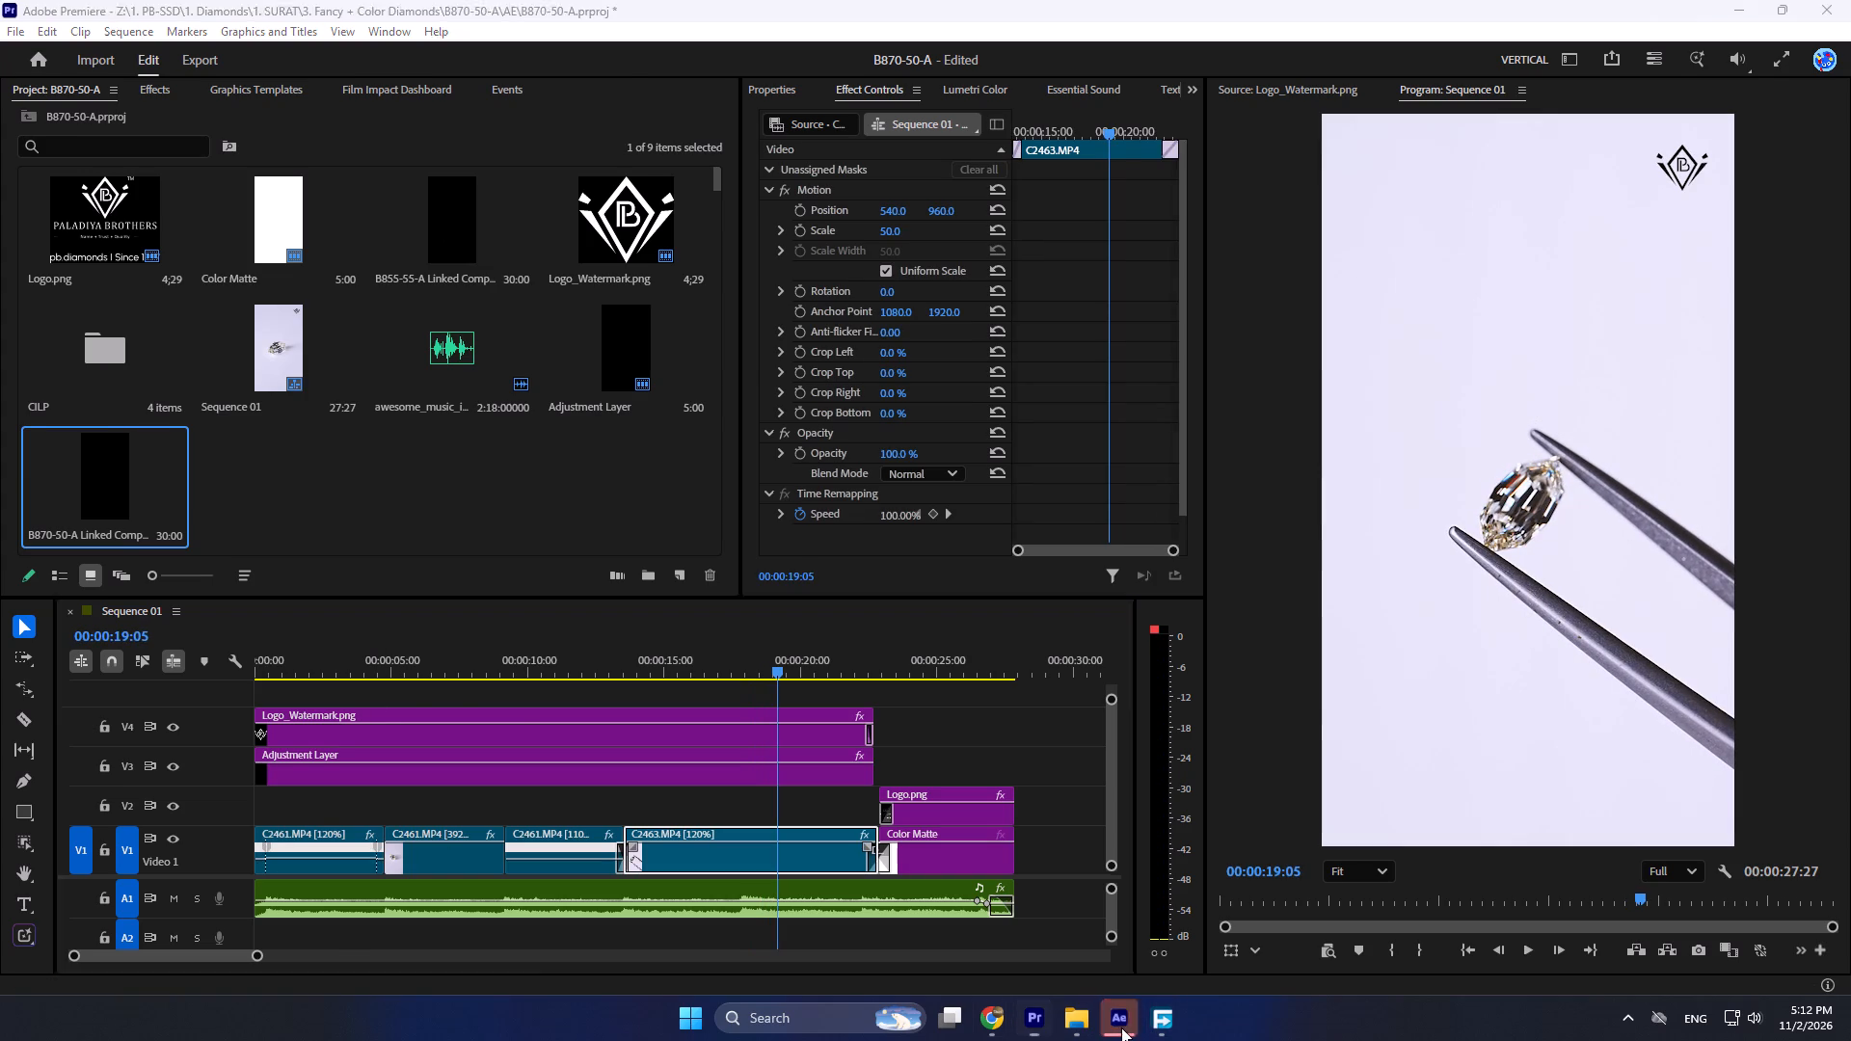
scroll(919, 472, "down", 7)
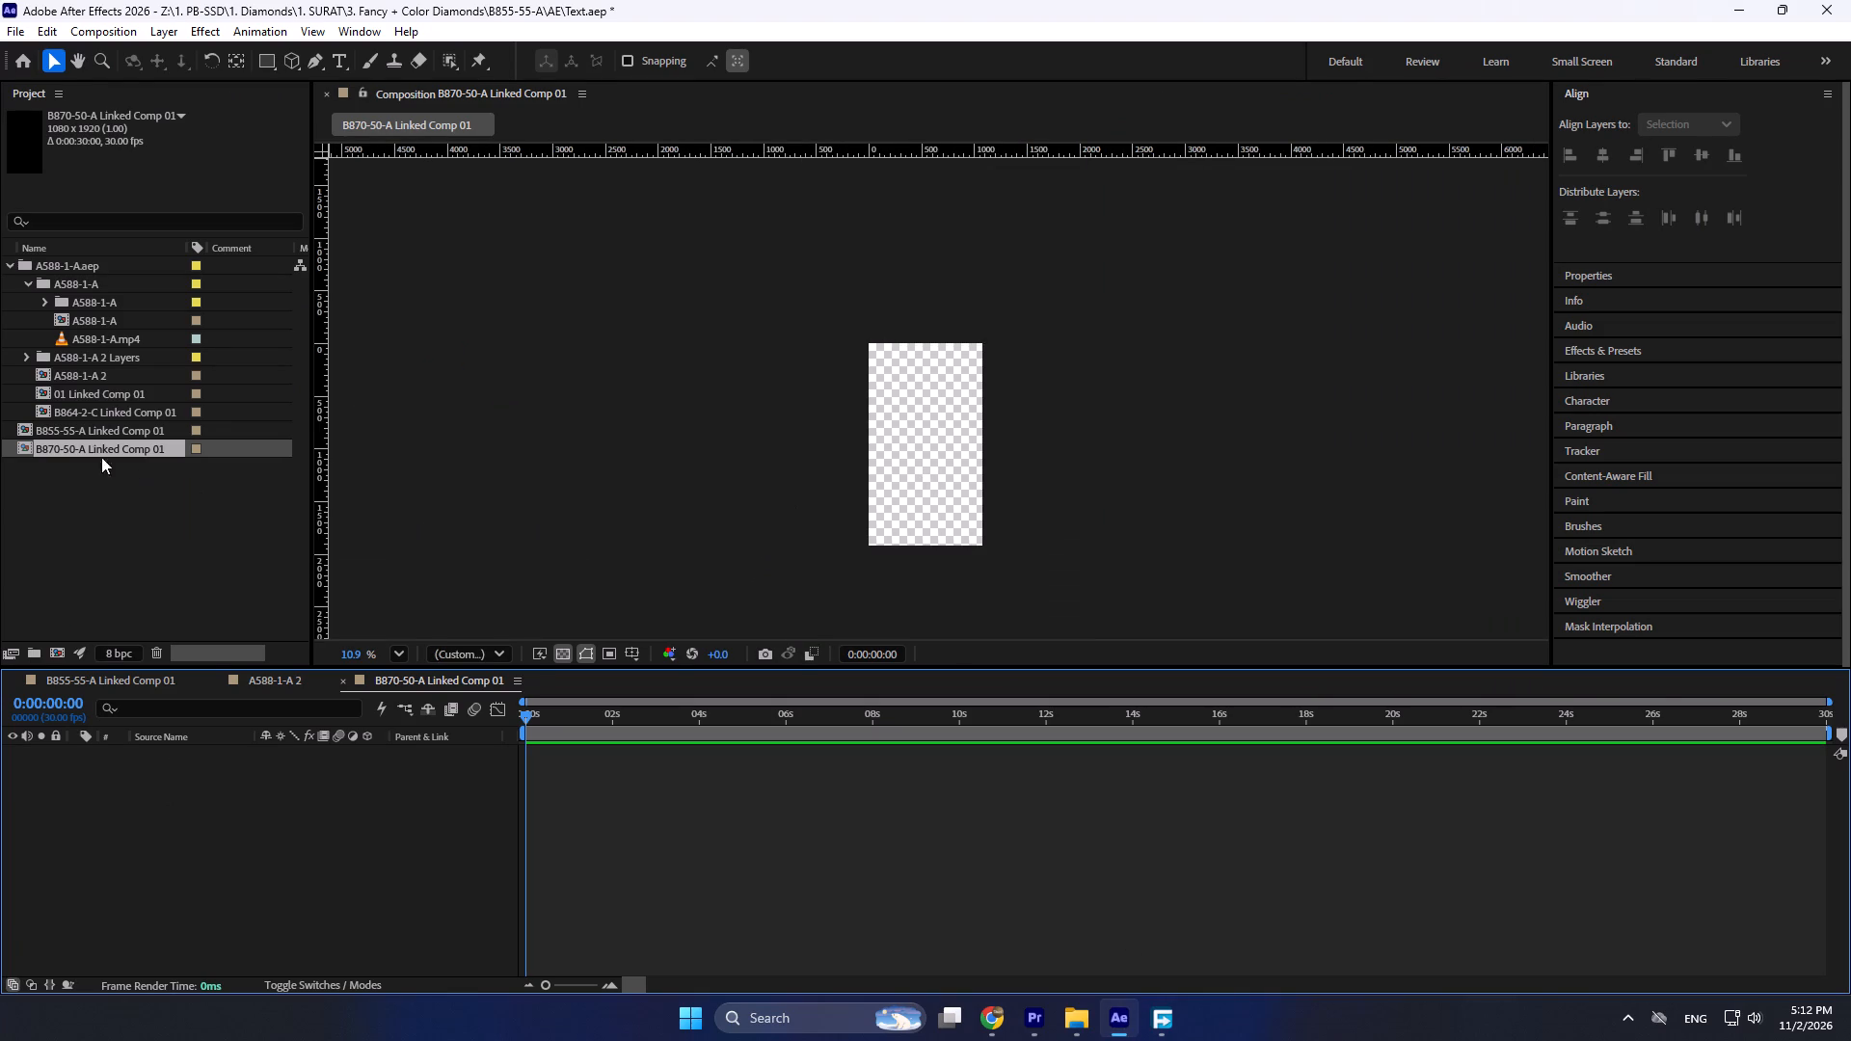
left_click(91, 427)
left_click(103, 408)
left_click(84, 433)
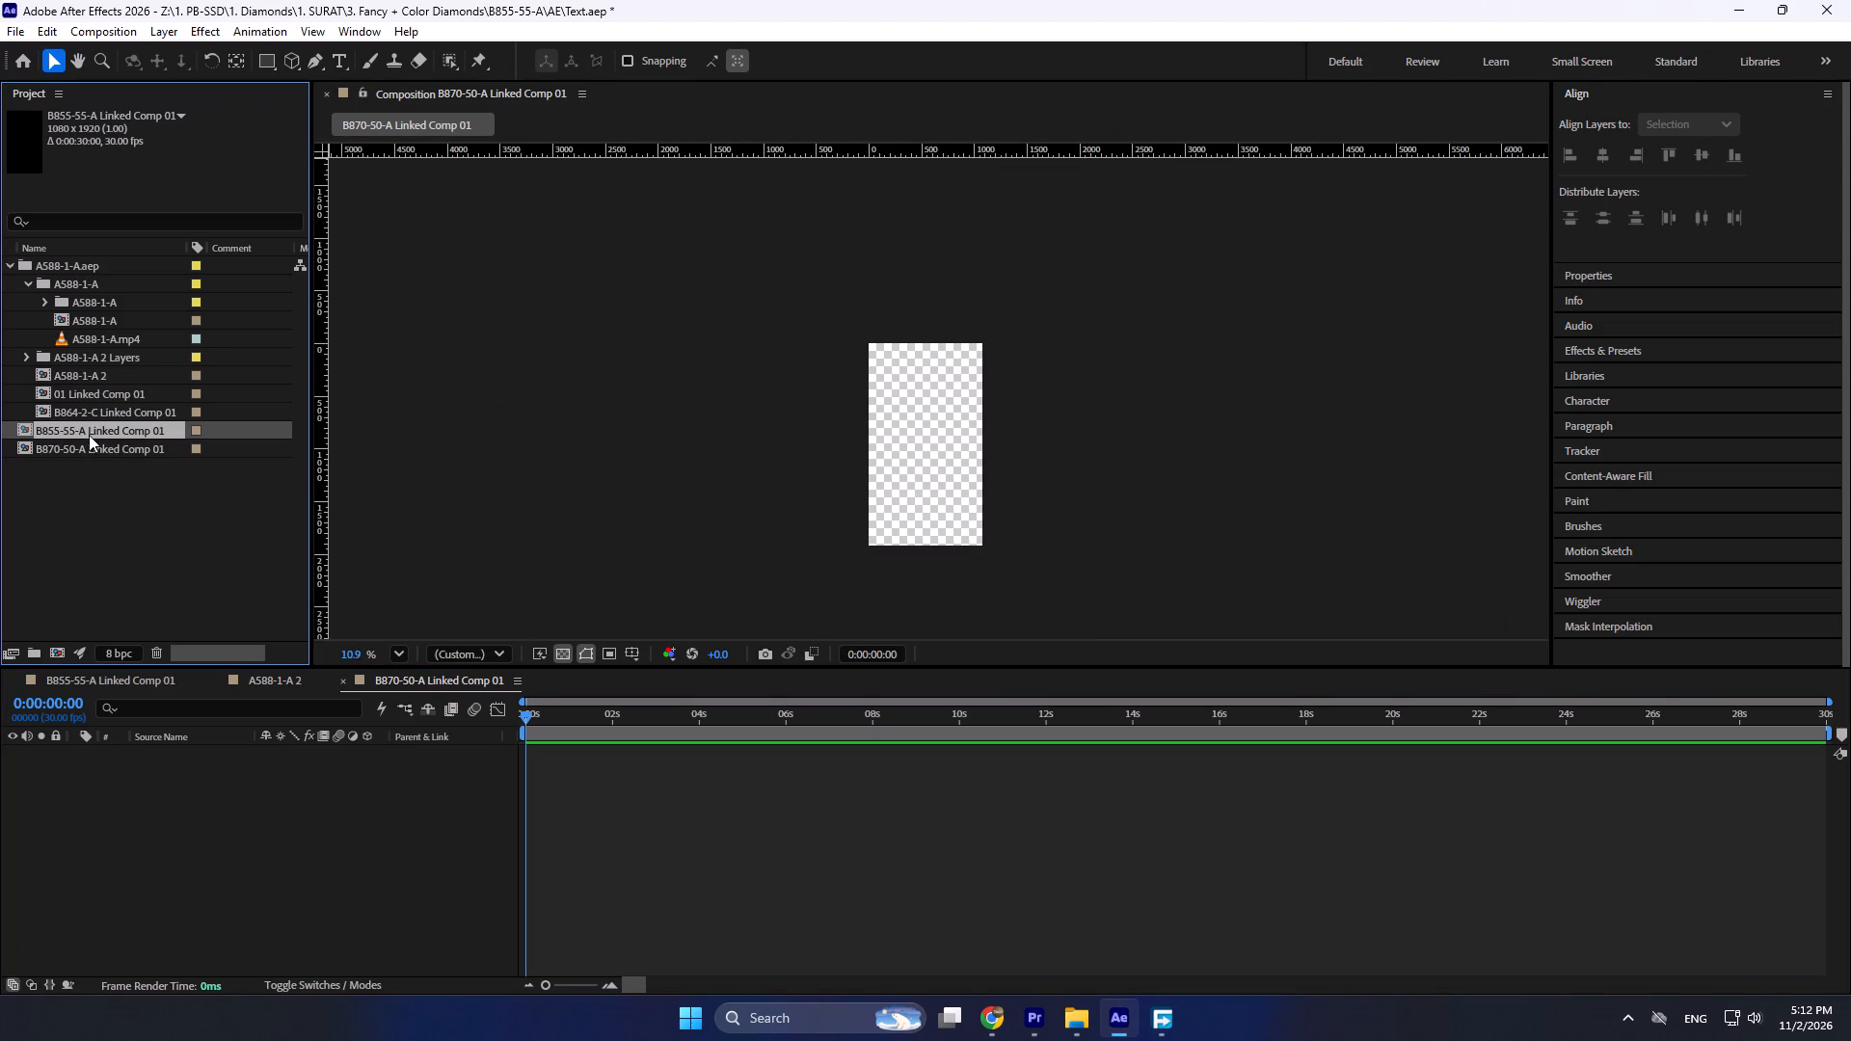
left_click(90, 445)
left_click(80, 335)
left_click(82, 322)
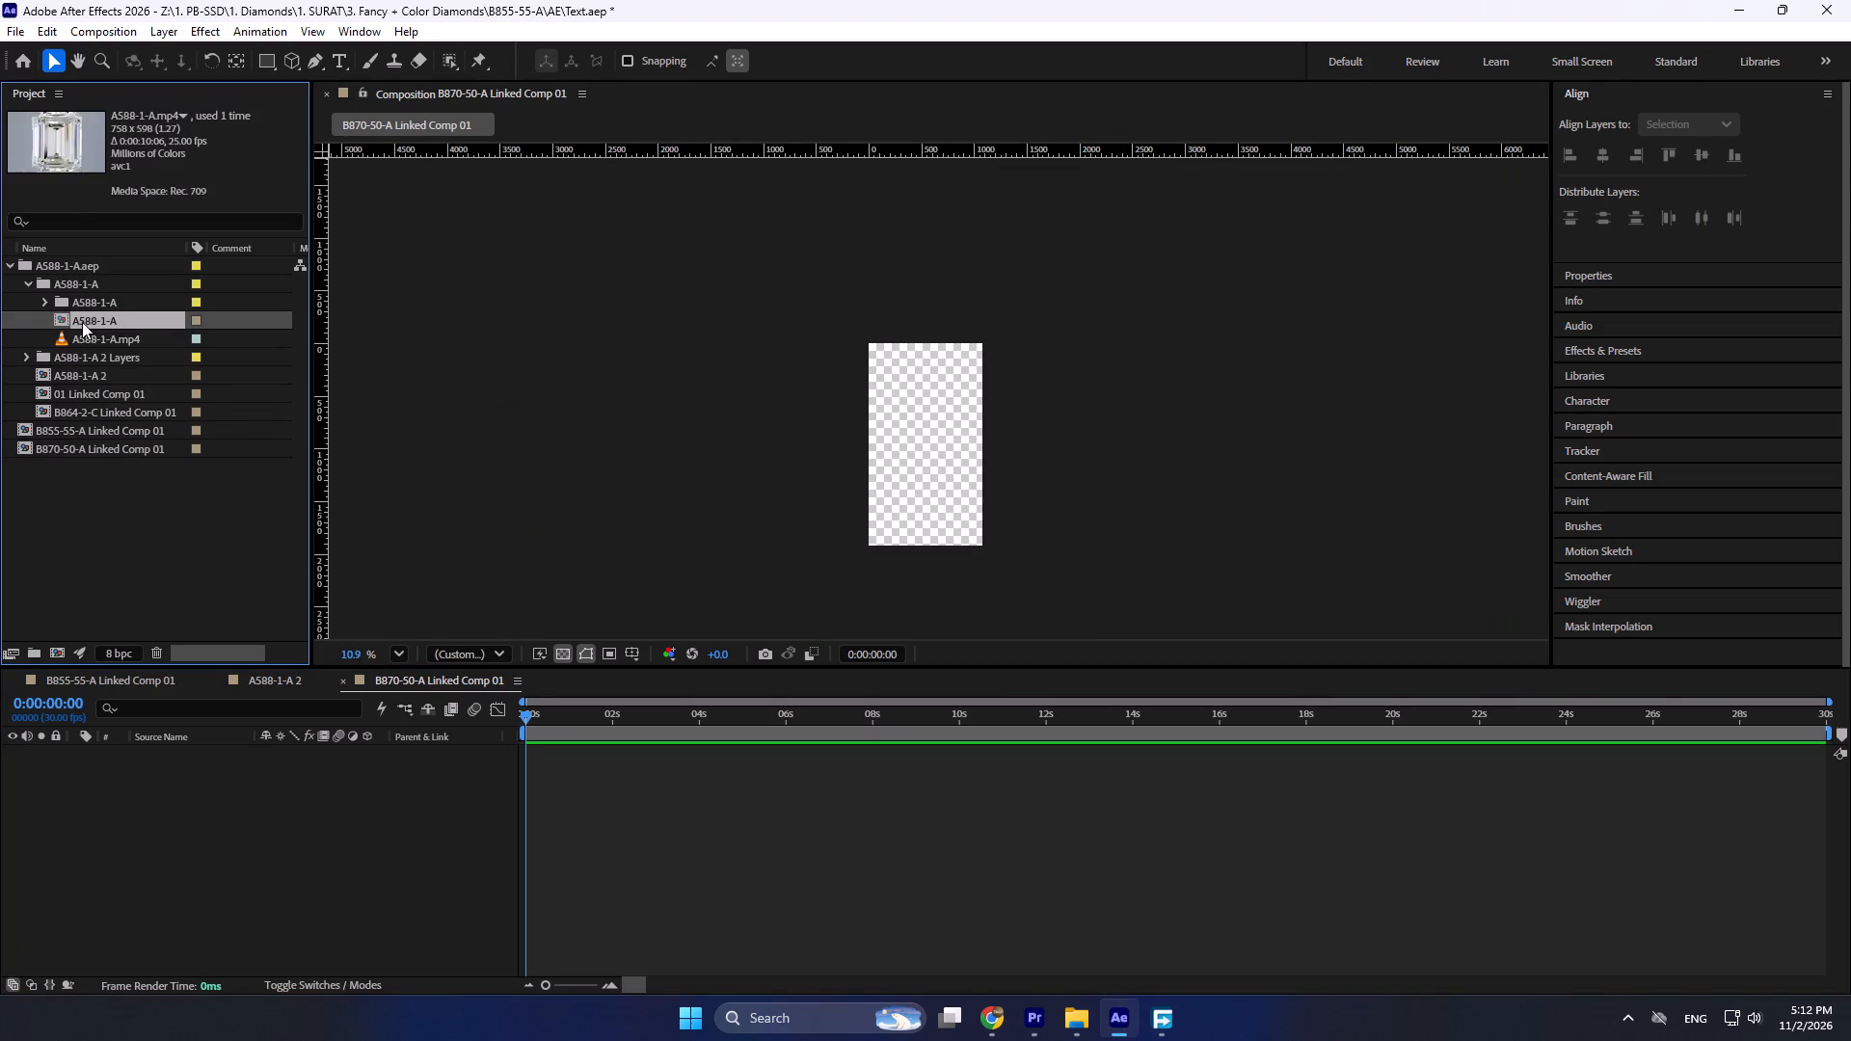
left_click(84, 374)
double_click(91, 372)
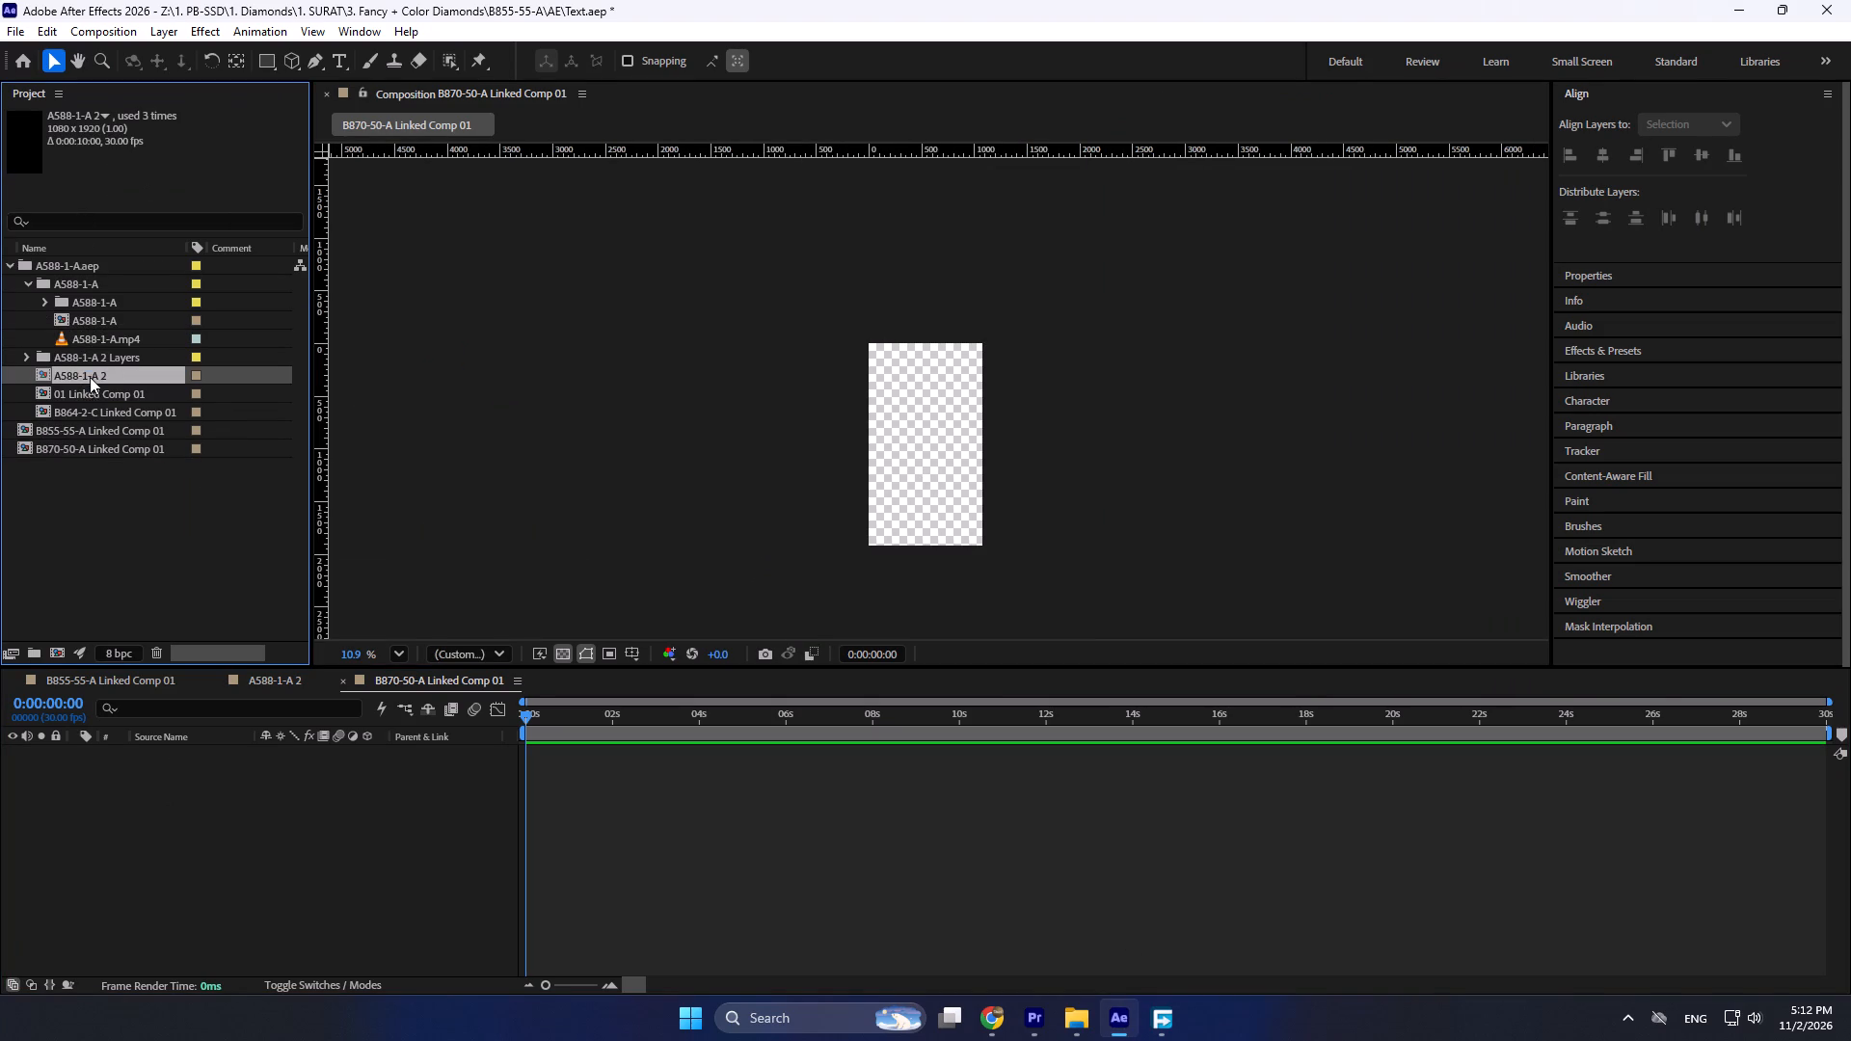
double_click(90, 376)
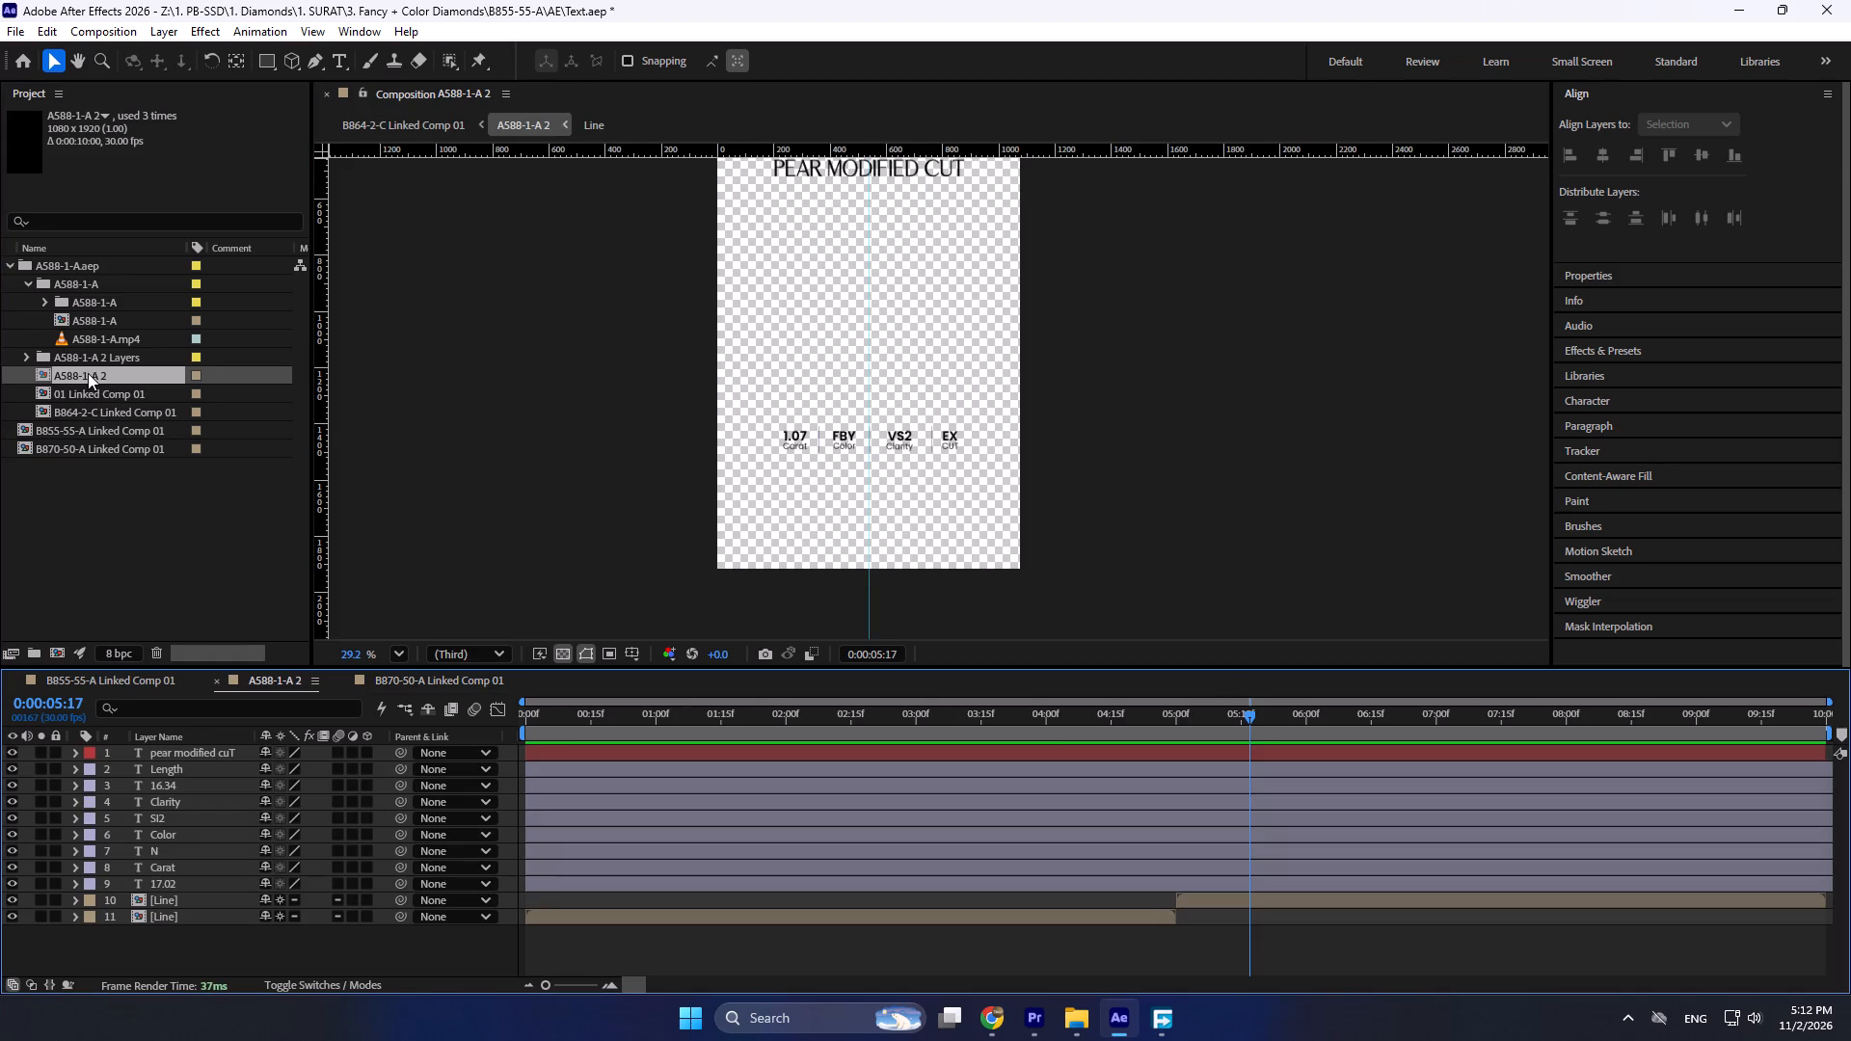
left_click(88, 373)
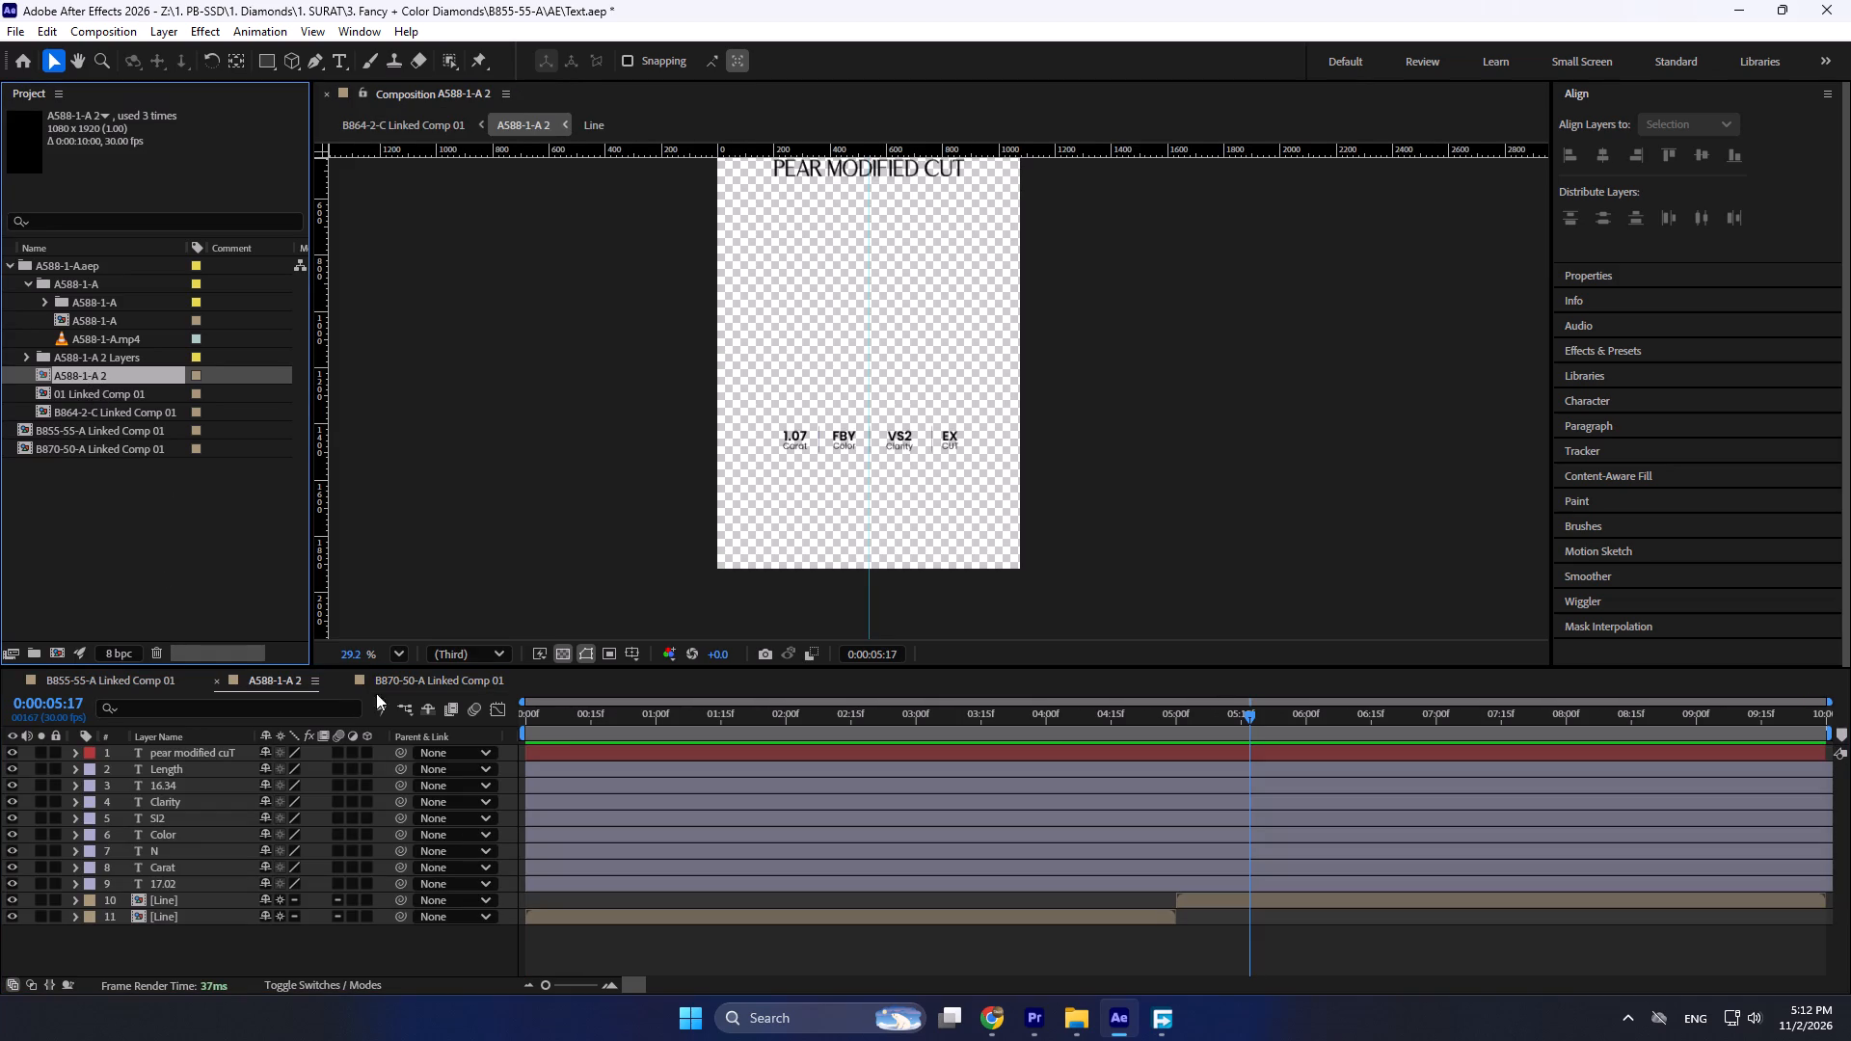
left_click(397, 683)
left_click(121, 674)
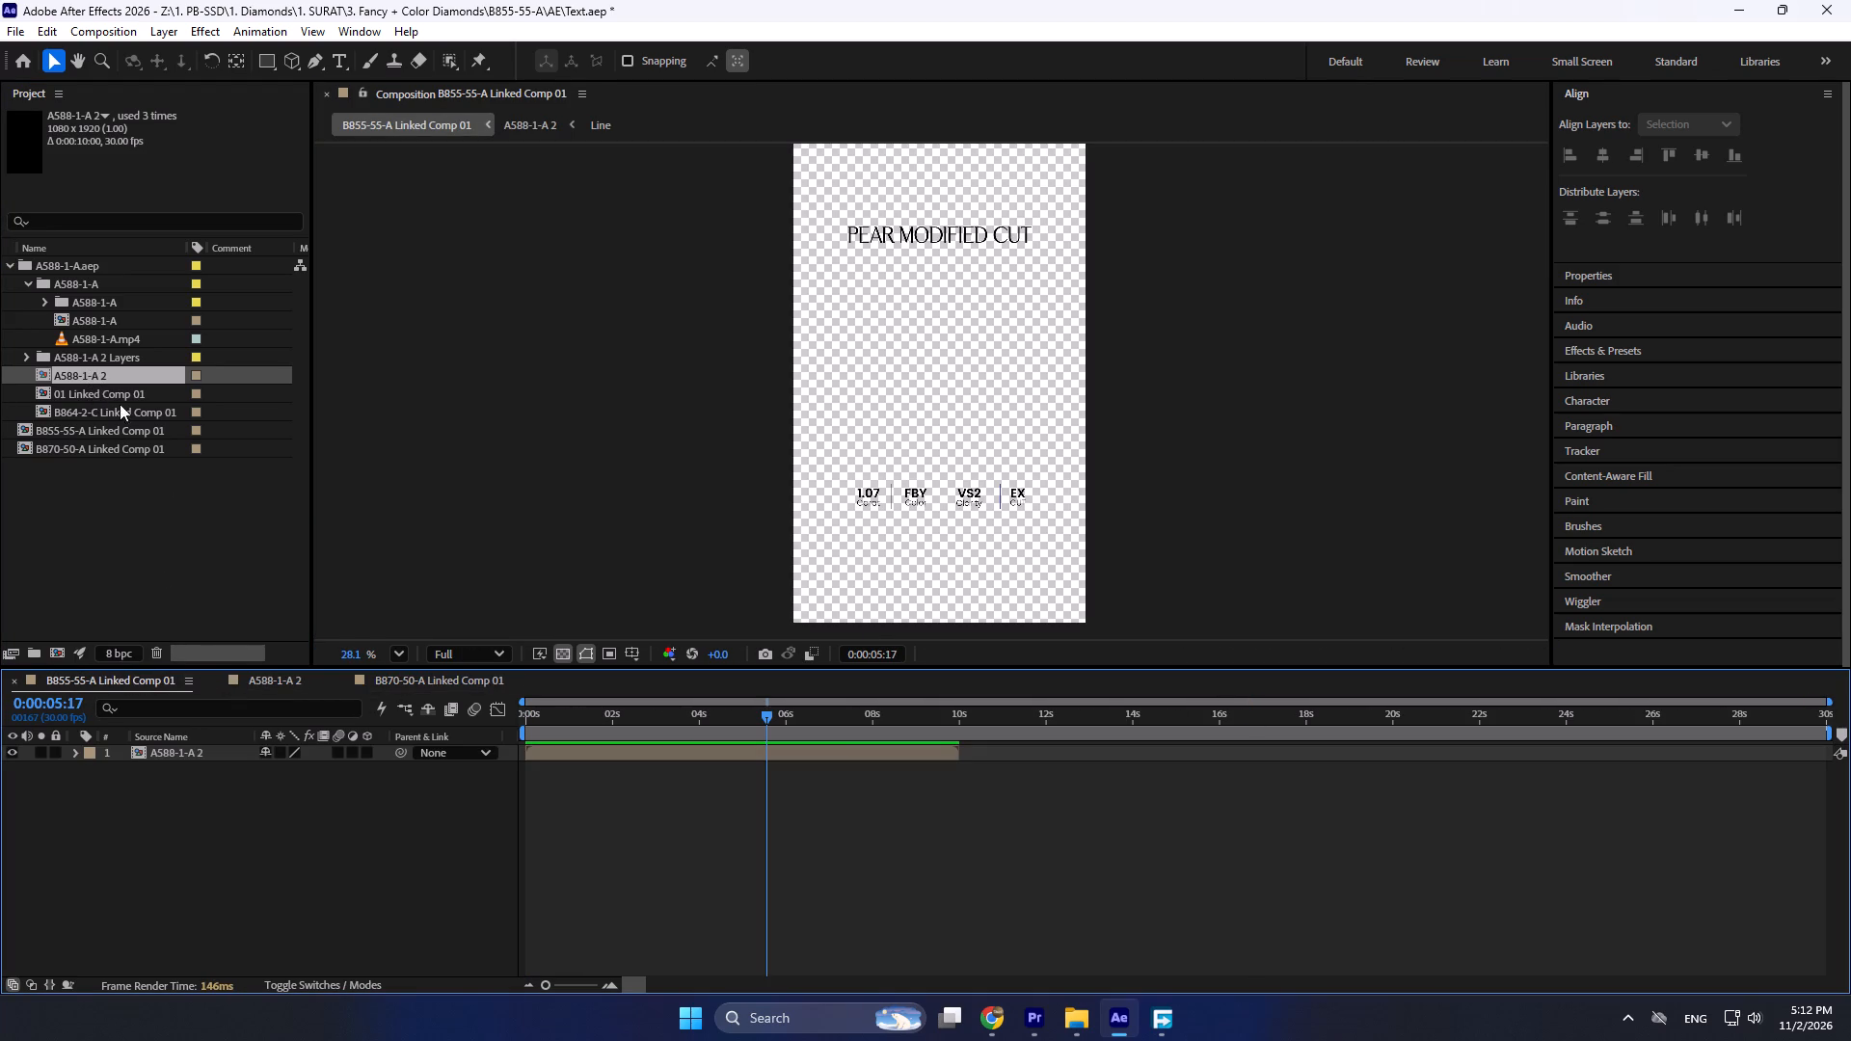
Add the A588-1-A 2 composition as a layer in B870-50-A Linked Comp 01, starting at 0 seconds.
left_click(385, 679)
left_click_drag(100, 379, 113, 420)
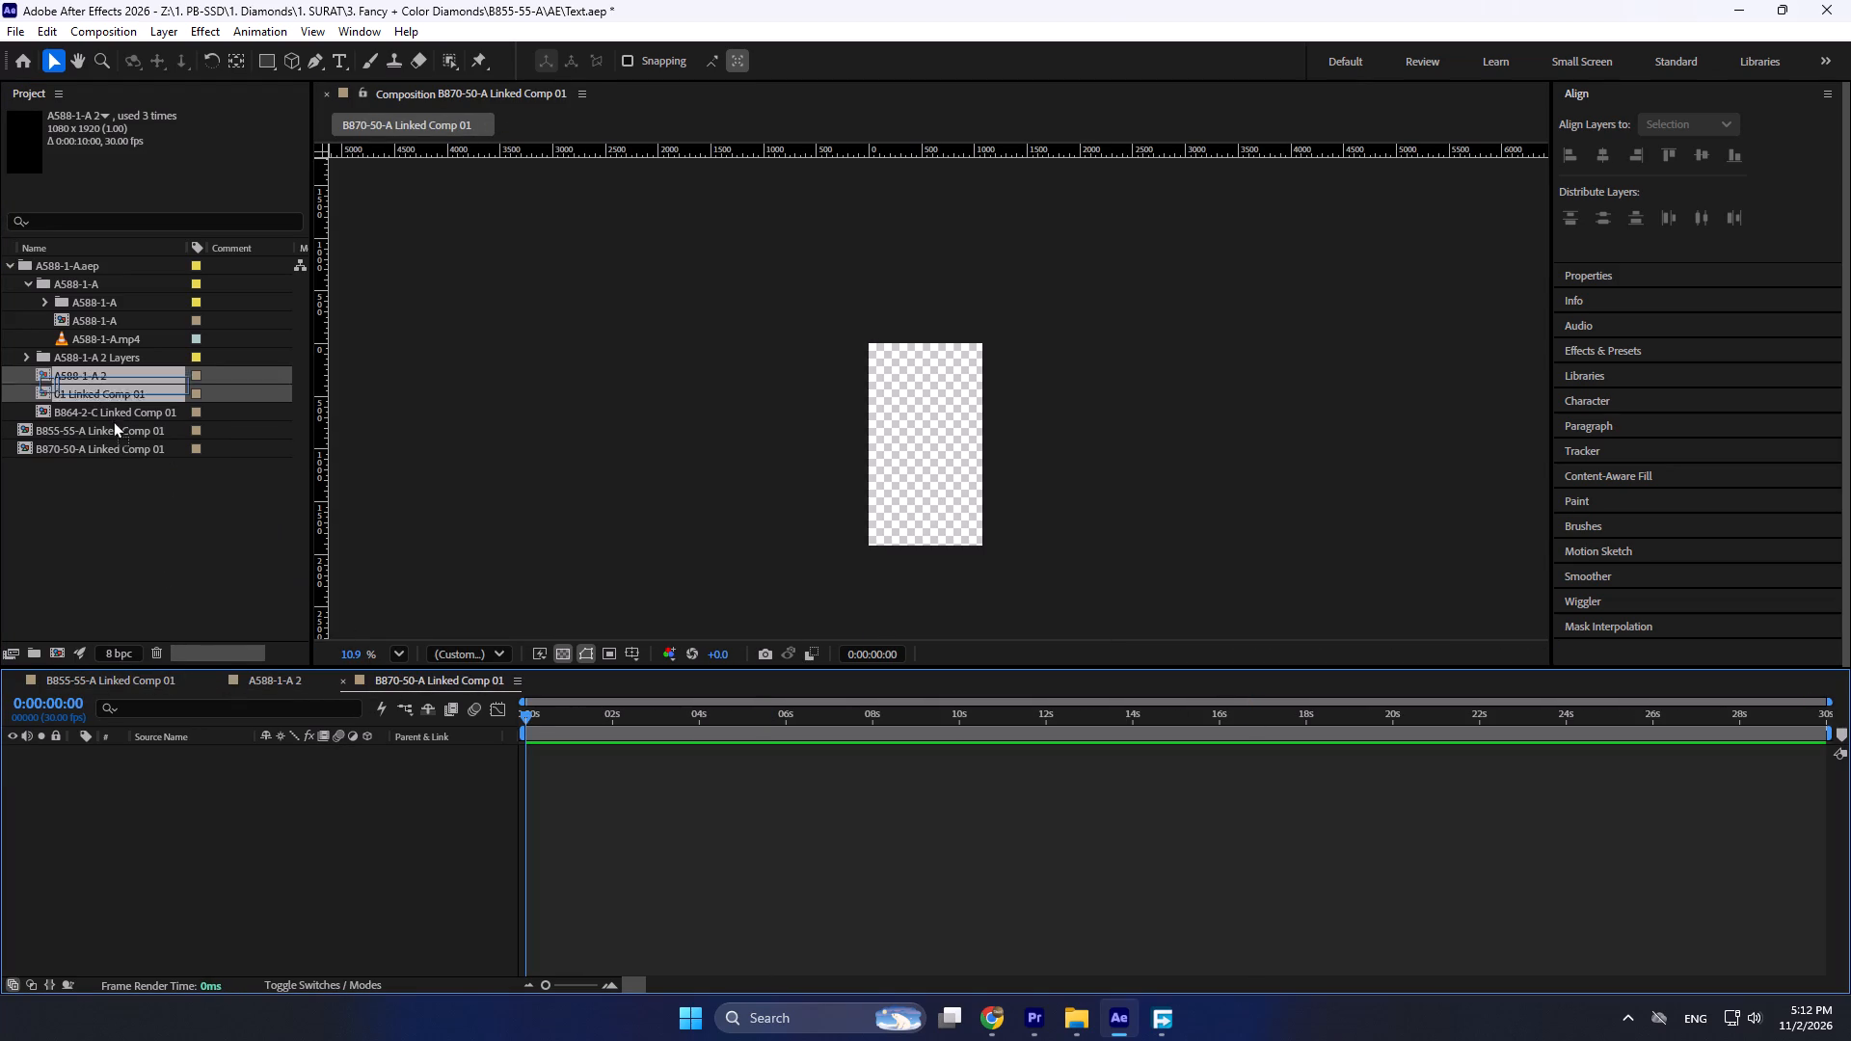
left_click_drag(113, 420, 225, 995)
left_click_drag(100, 374, 200, 790)
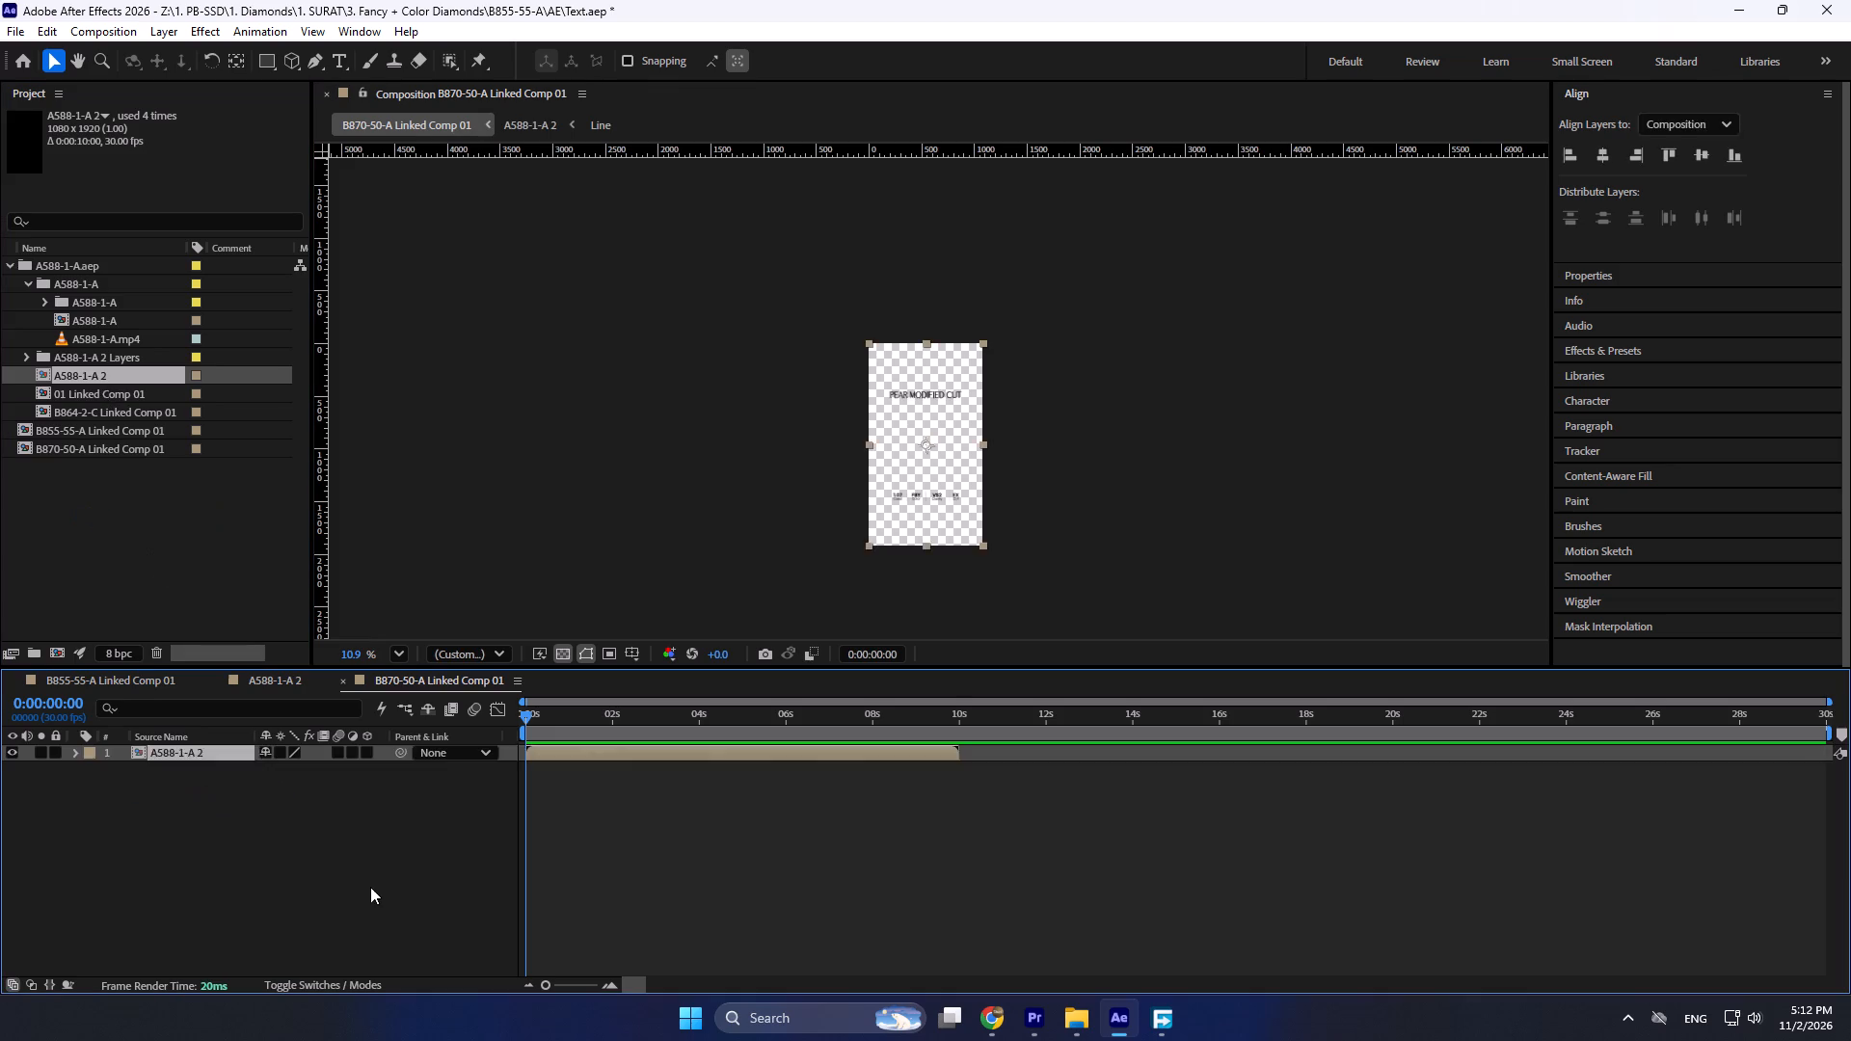
left_click(371, 887)
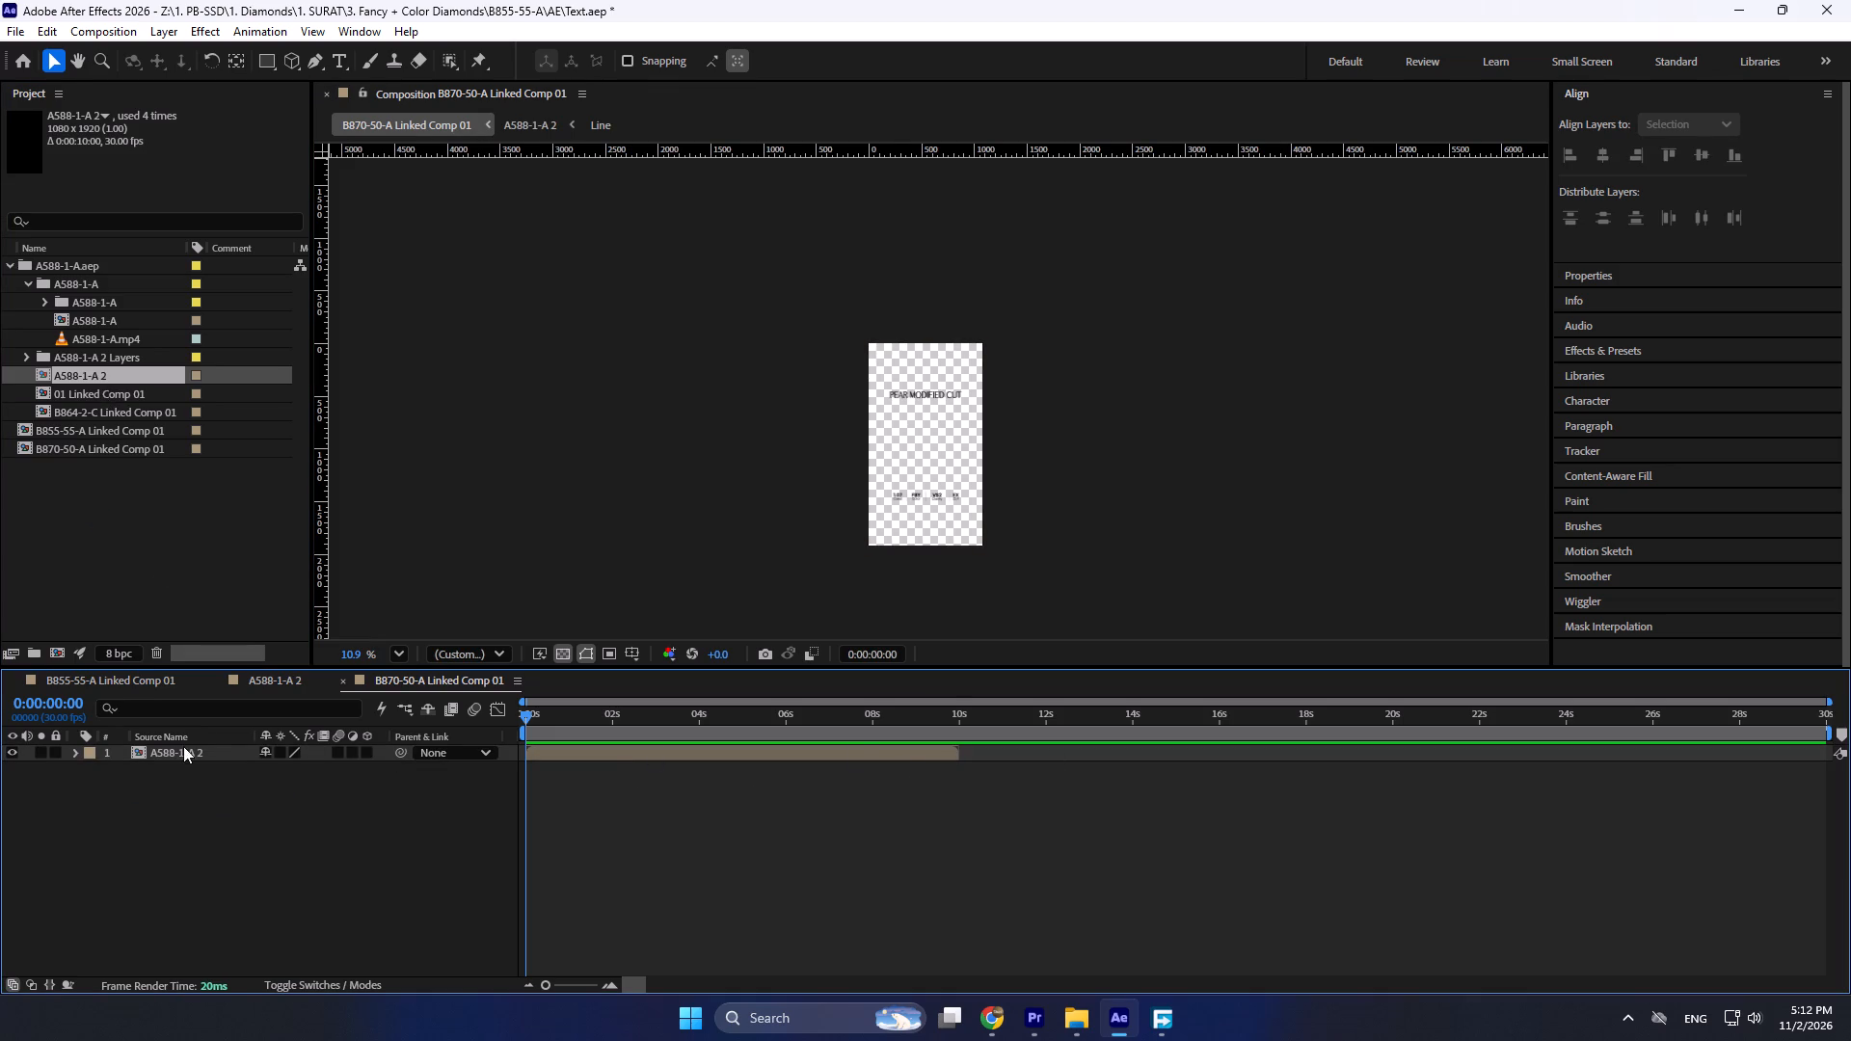
Set the A588-1-A 2 composition's duration to 0:00:15:00 and extend its layer in B870-50-A Linked Comp 01 to match.
left_click(186, 750)
right_click(113, 371)
left_click(168, 383)
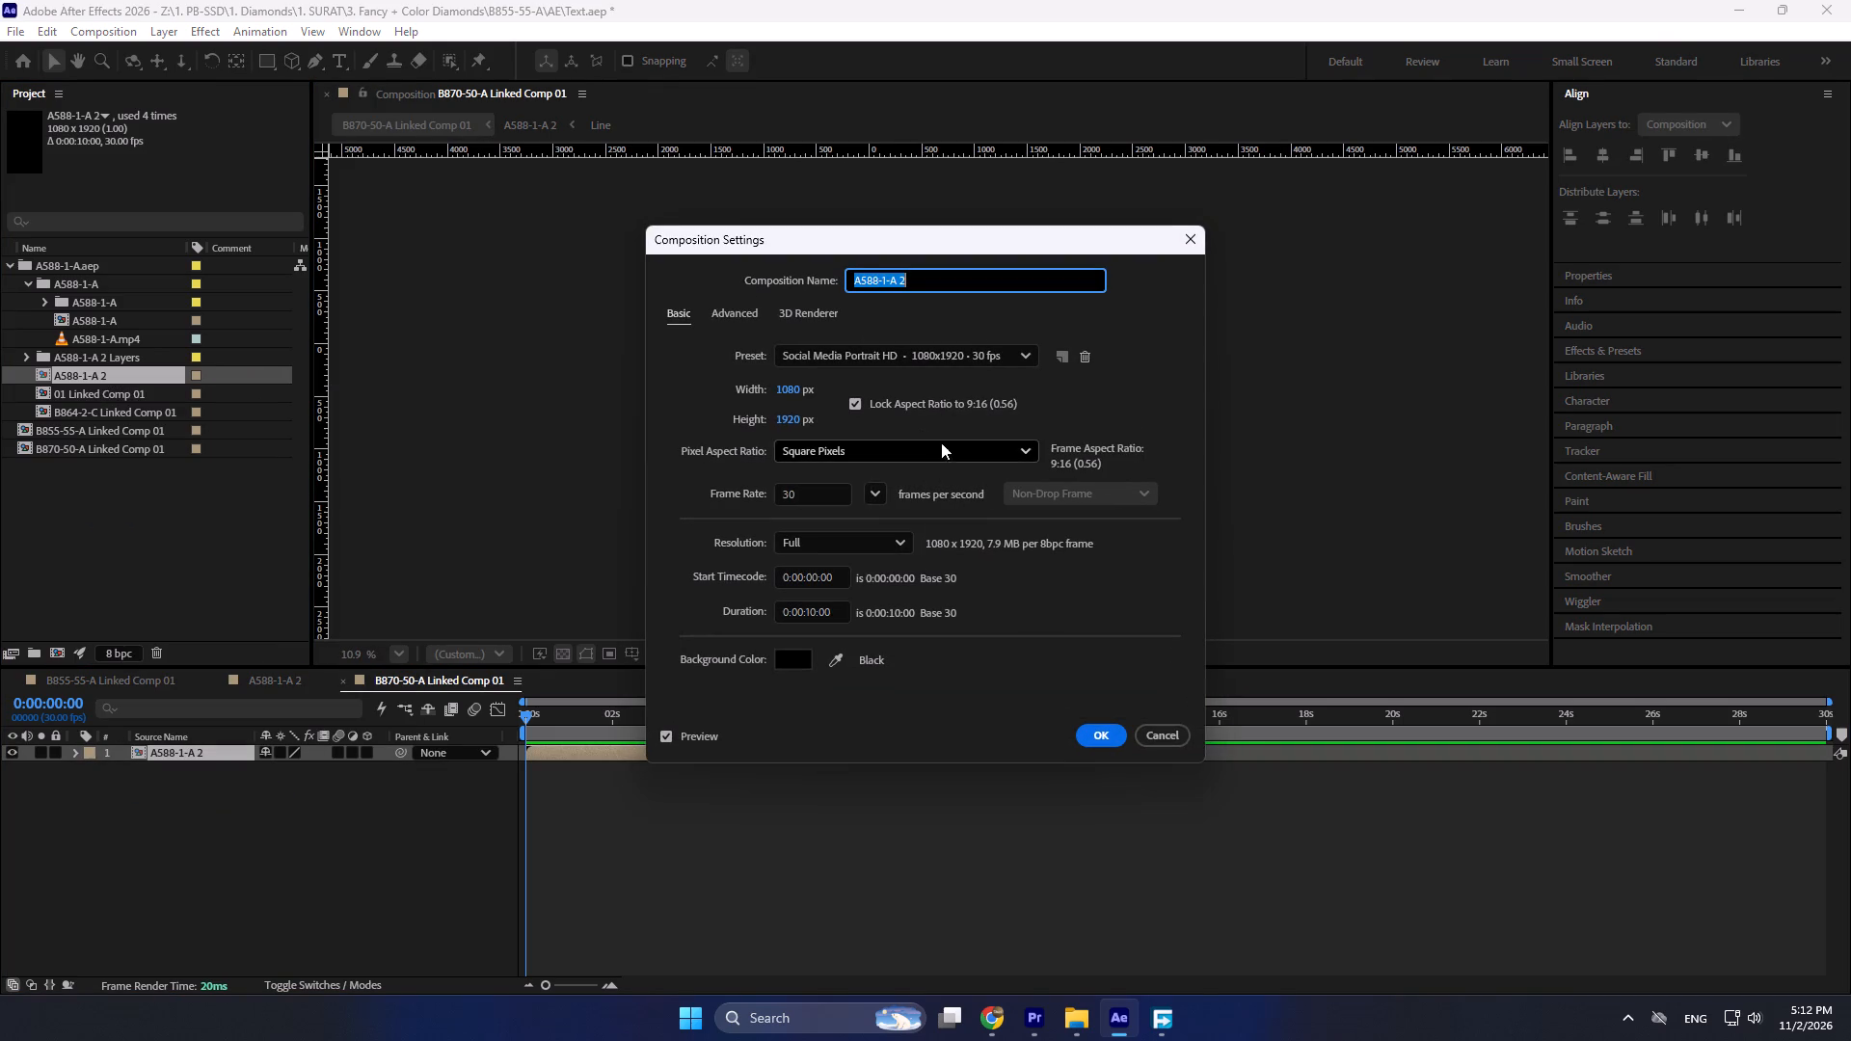
left_click(818, 614)
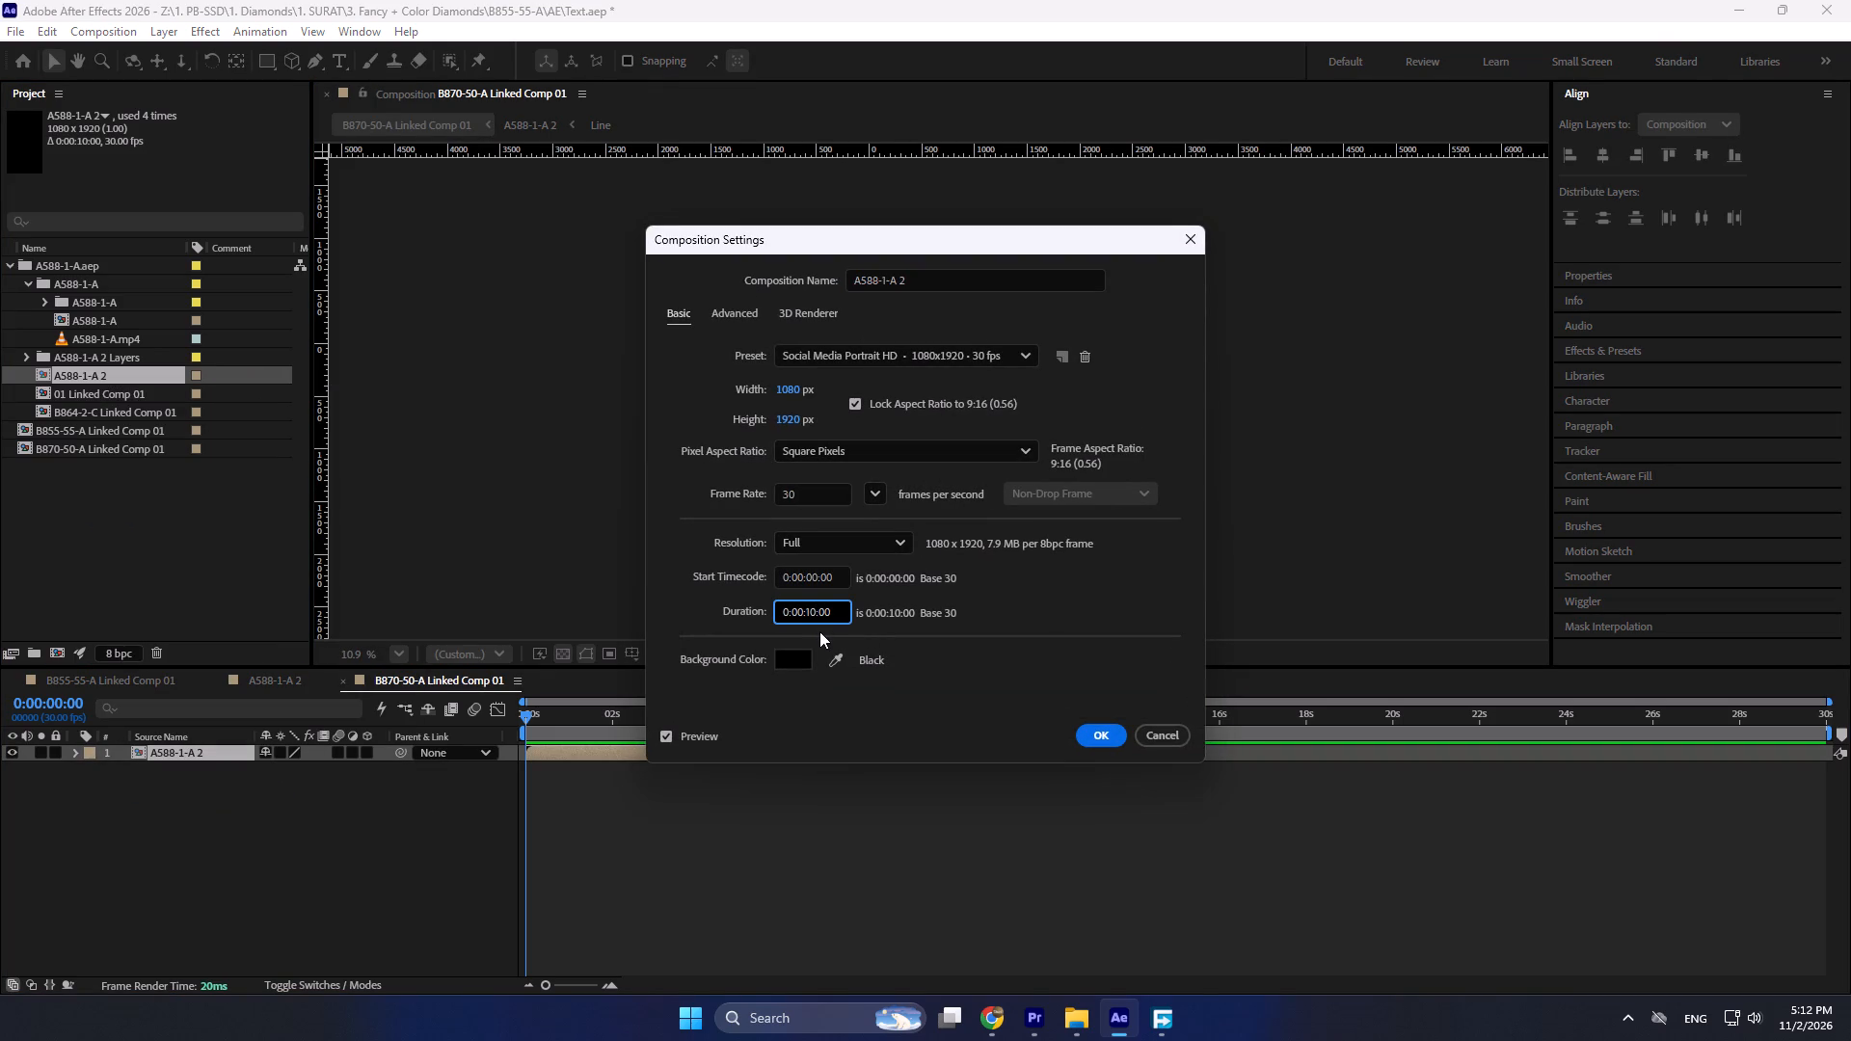
key("Left")
key("BackSpace")
key("5")
key("Return")
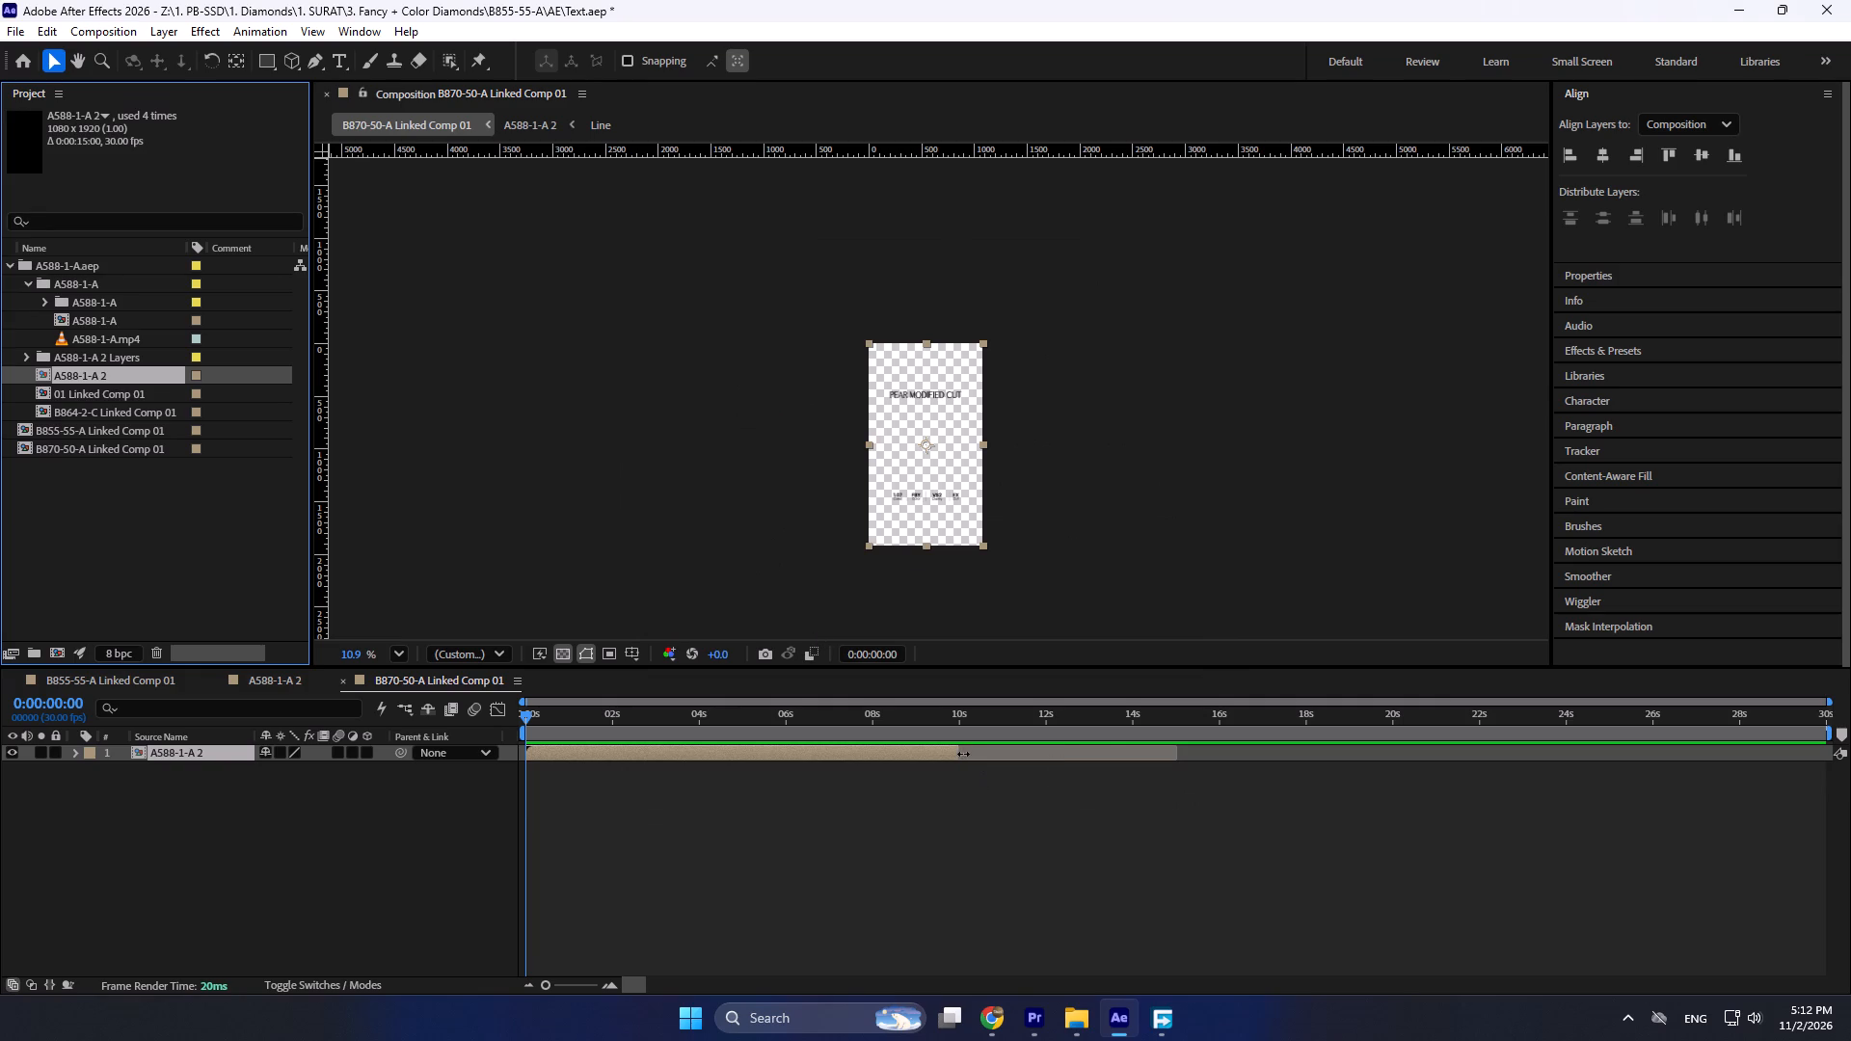
left_click_drag(962, 755, 1433, 746)
Inside A588-1-A 2, extend the text layers from Length down to 17.02 to the 15-second end of the composition.
double_click(138, 746)
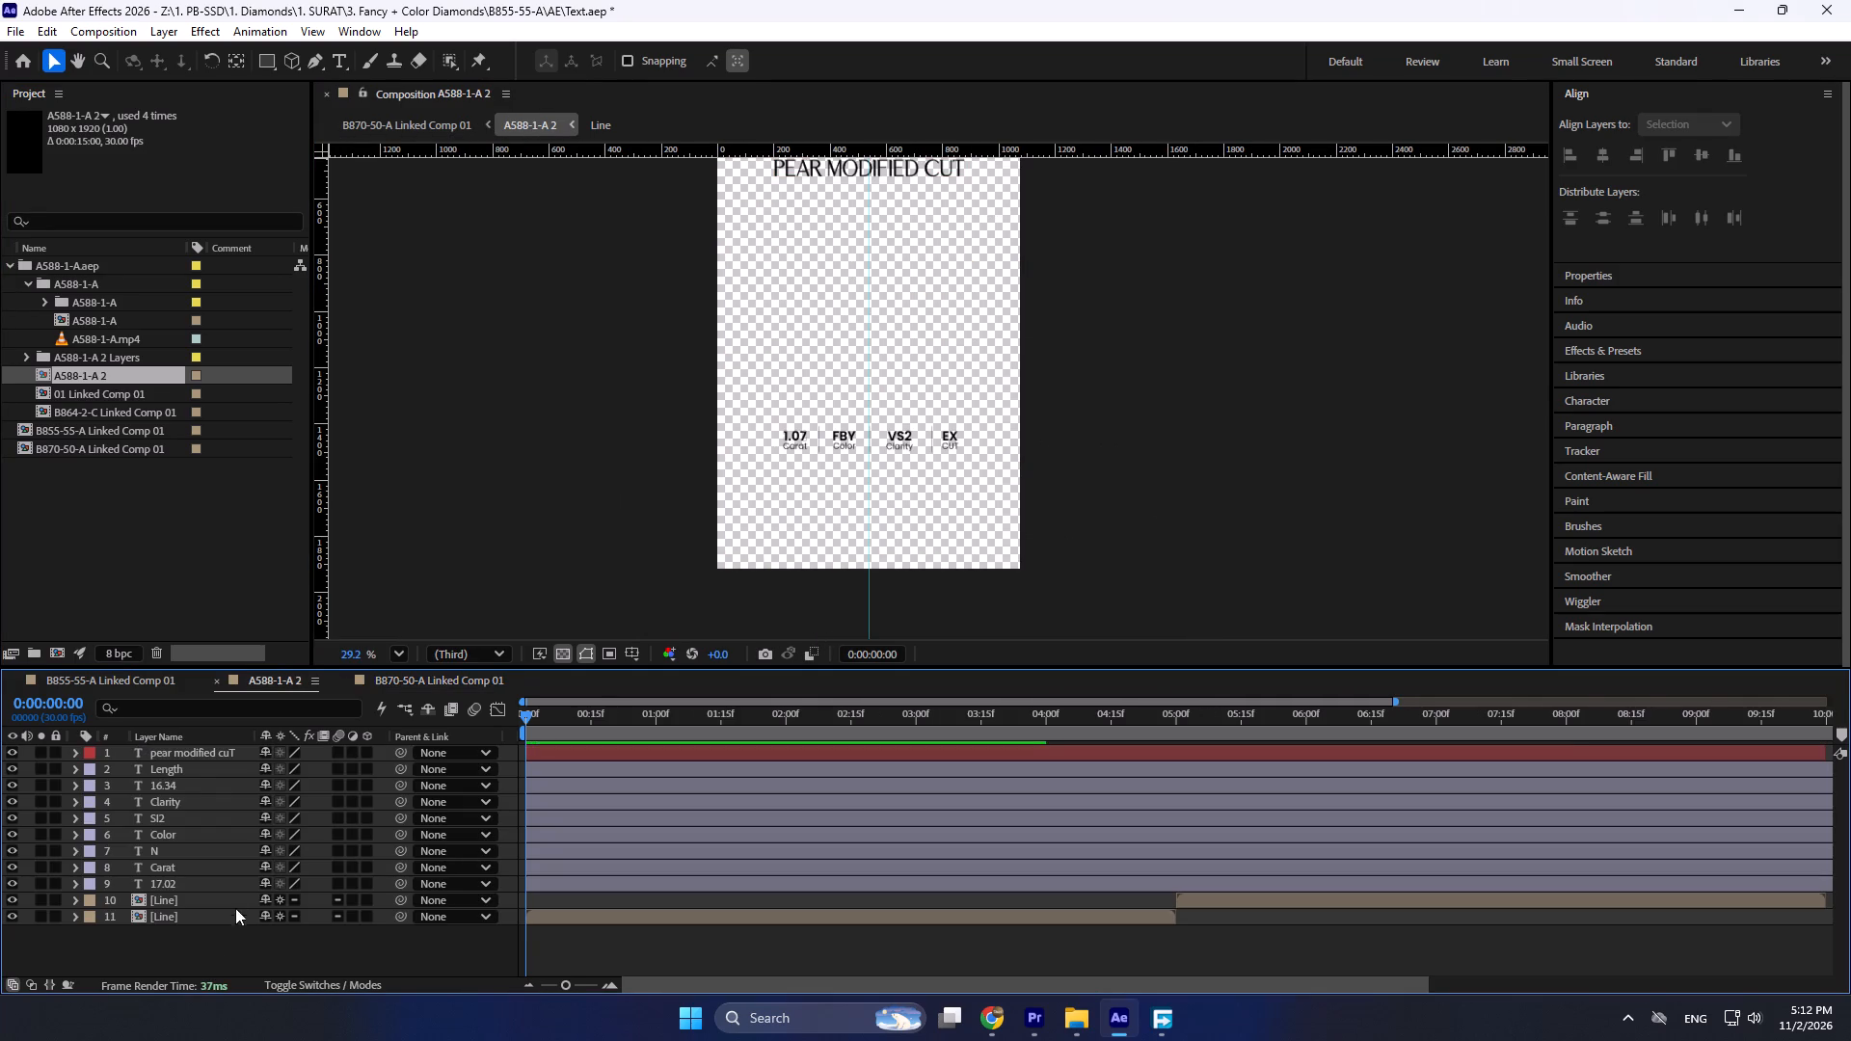
left_click_drag(210, 935, 166, 705)
scroll(1005, 883, "down", 6, "alt")
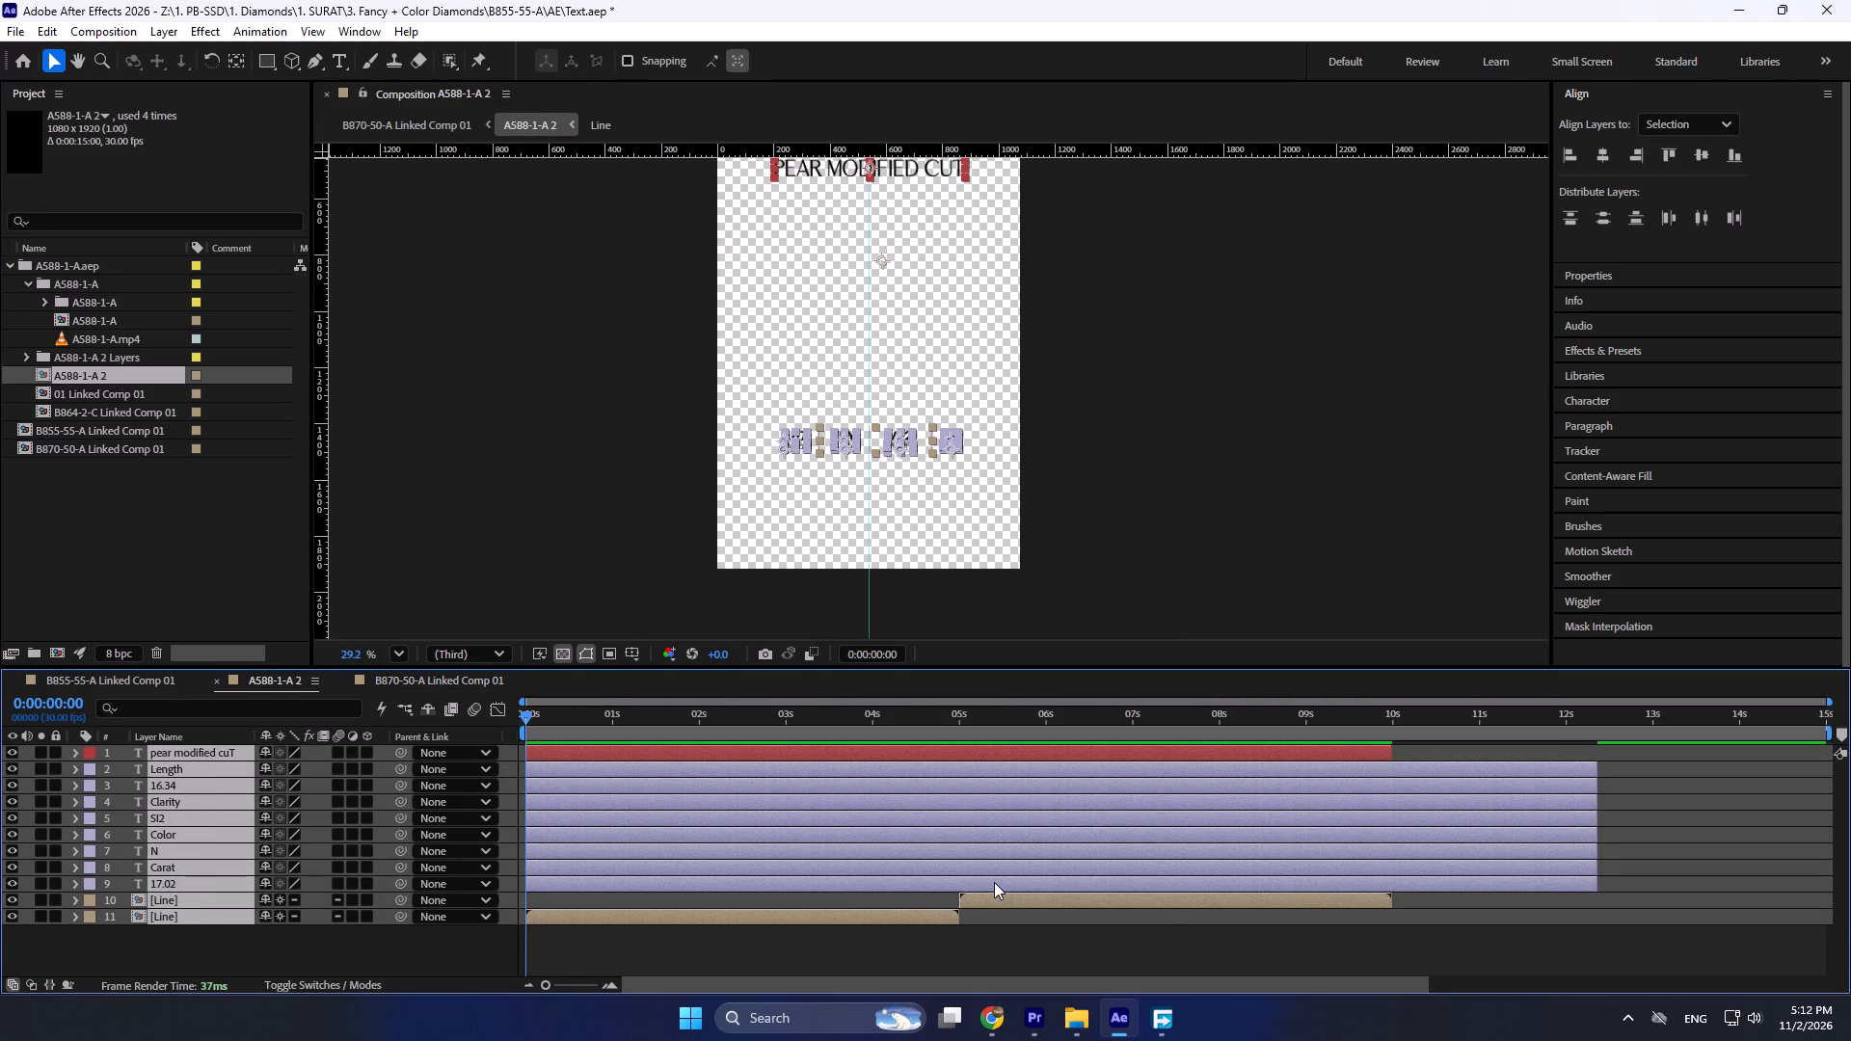
left_click_drag(1600, 773, 1850, 743)
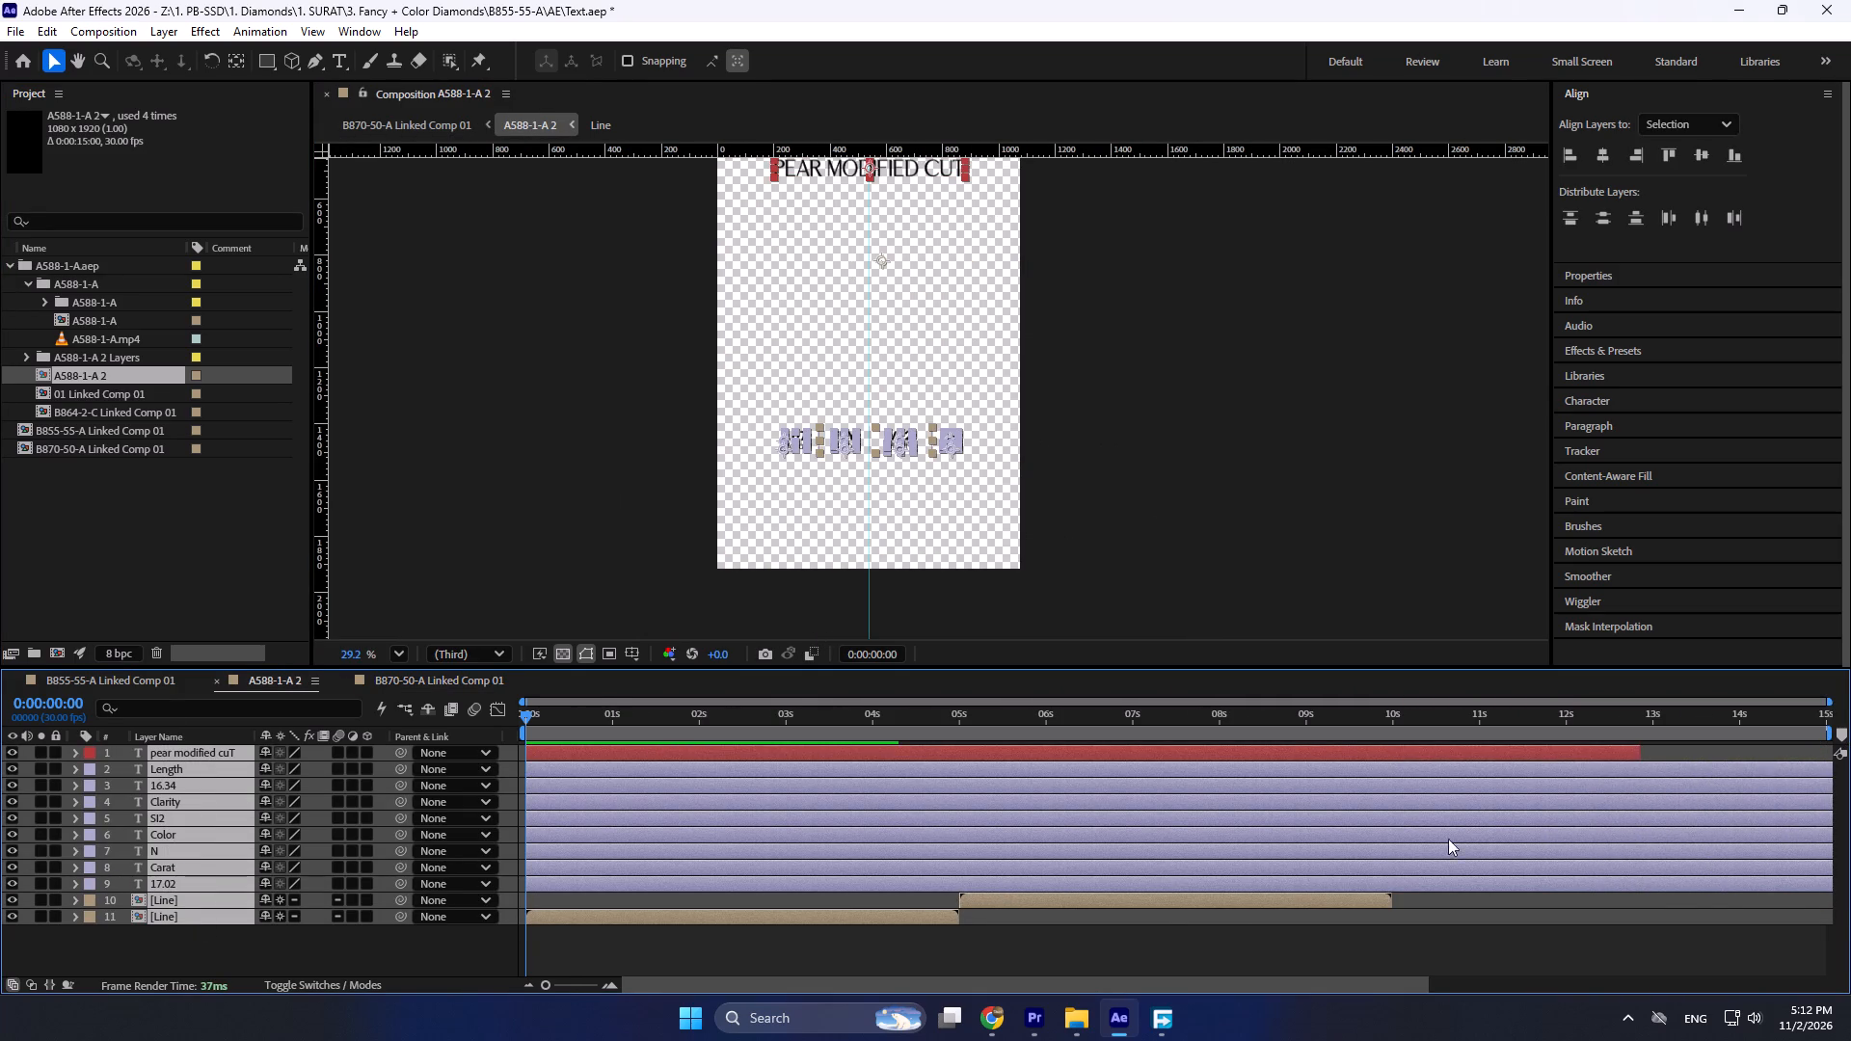
left_click(1223, 959)
Duplicate the second Line layer and move the copy to start at 10 seconds, directly following the original.
left_click(1203, 906)
key("ctrl+d")
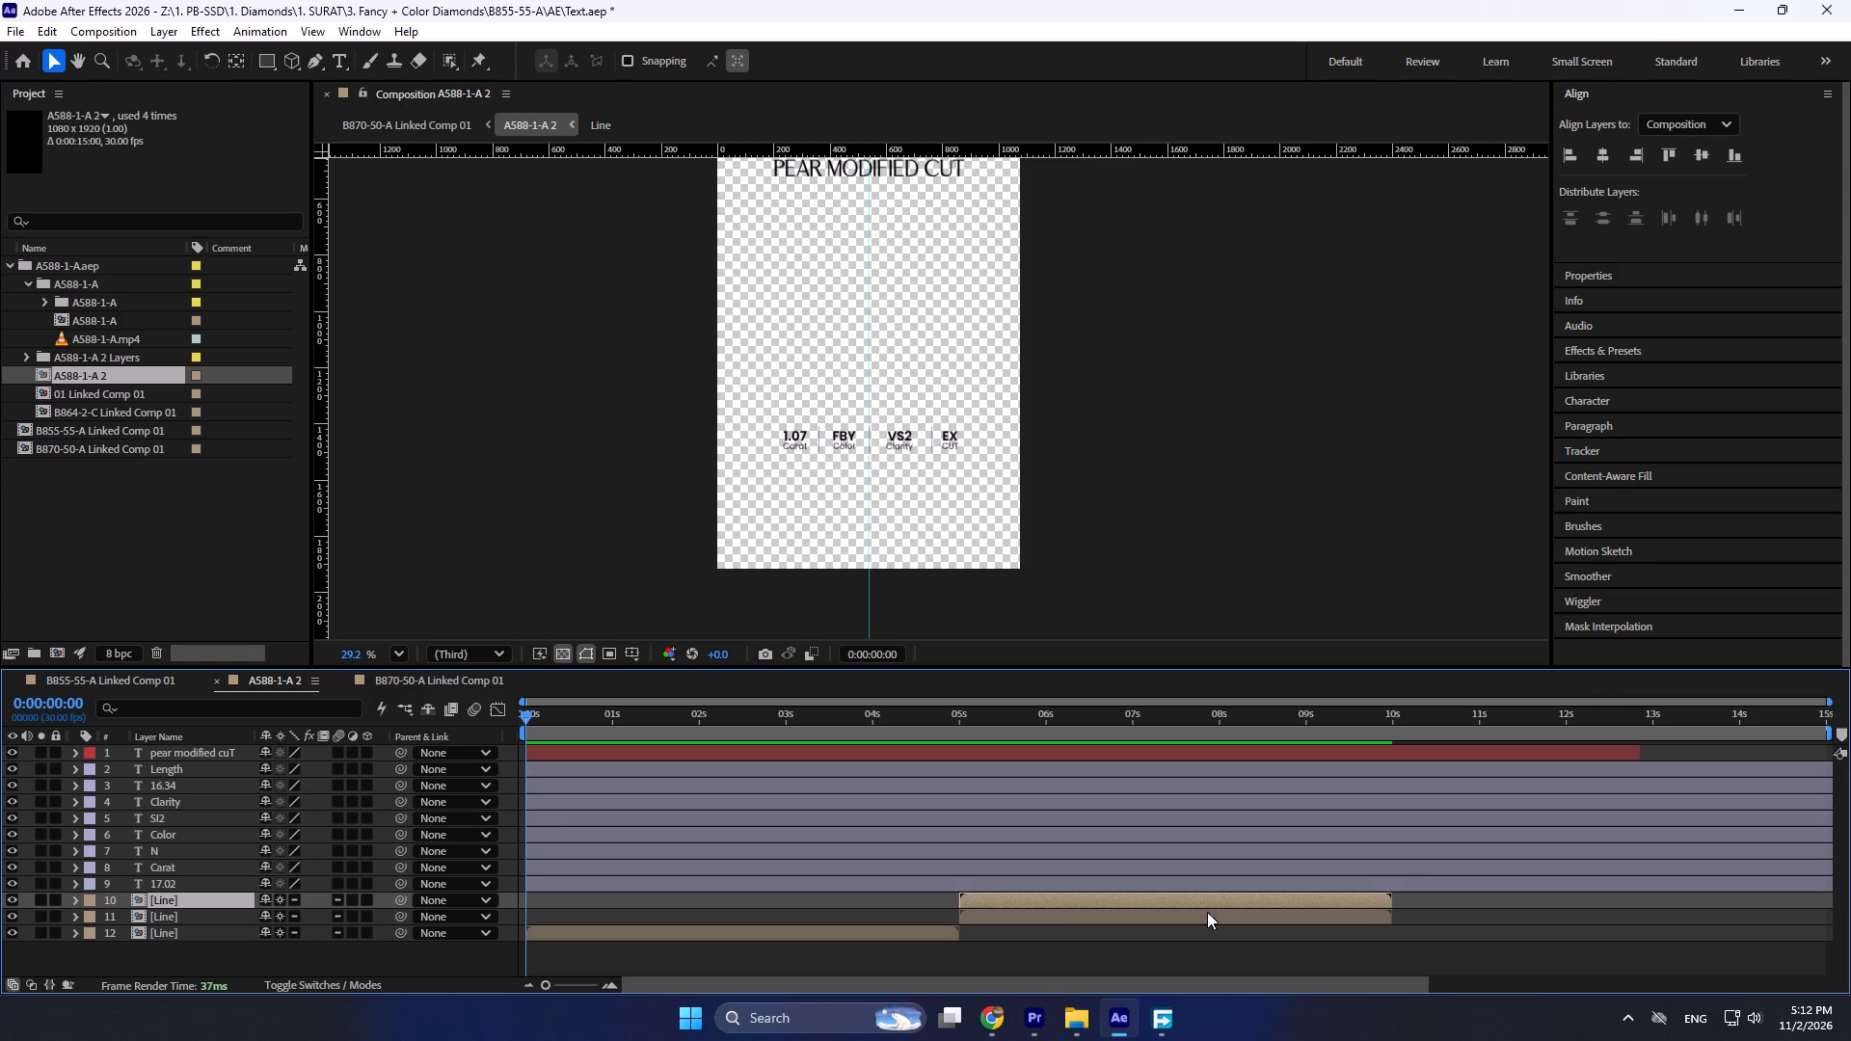
left_click_drag(1055, 905, 1487, 888)
Extend the pear modified cut title layer to the 15-second end of the A588-1-A 2 composition.
left_click_drag(1636, 749, 1850, 739)
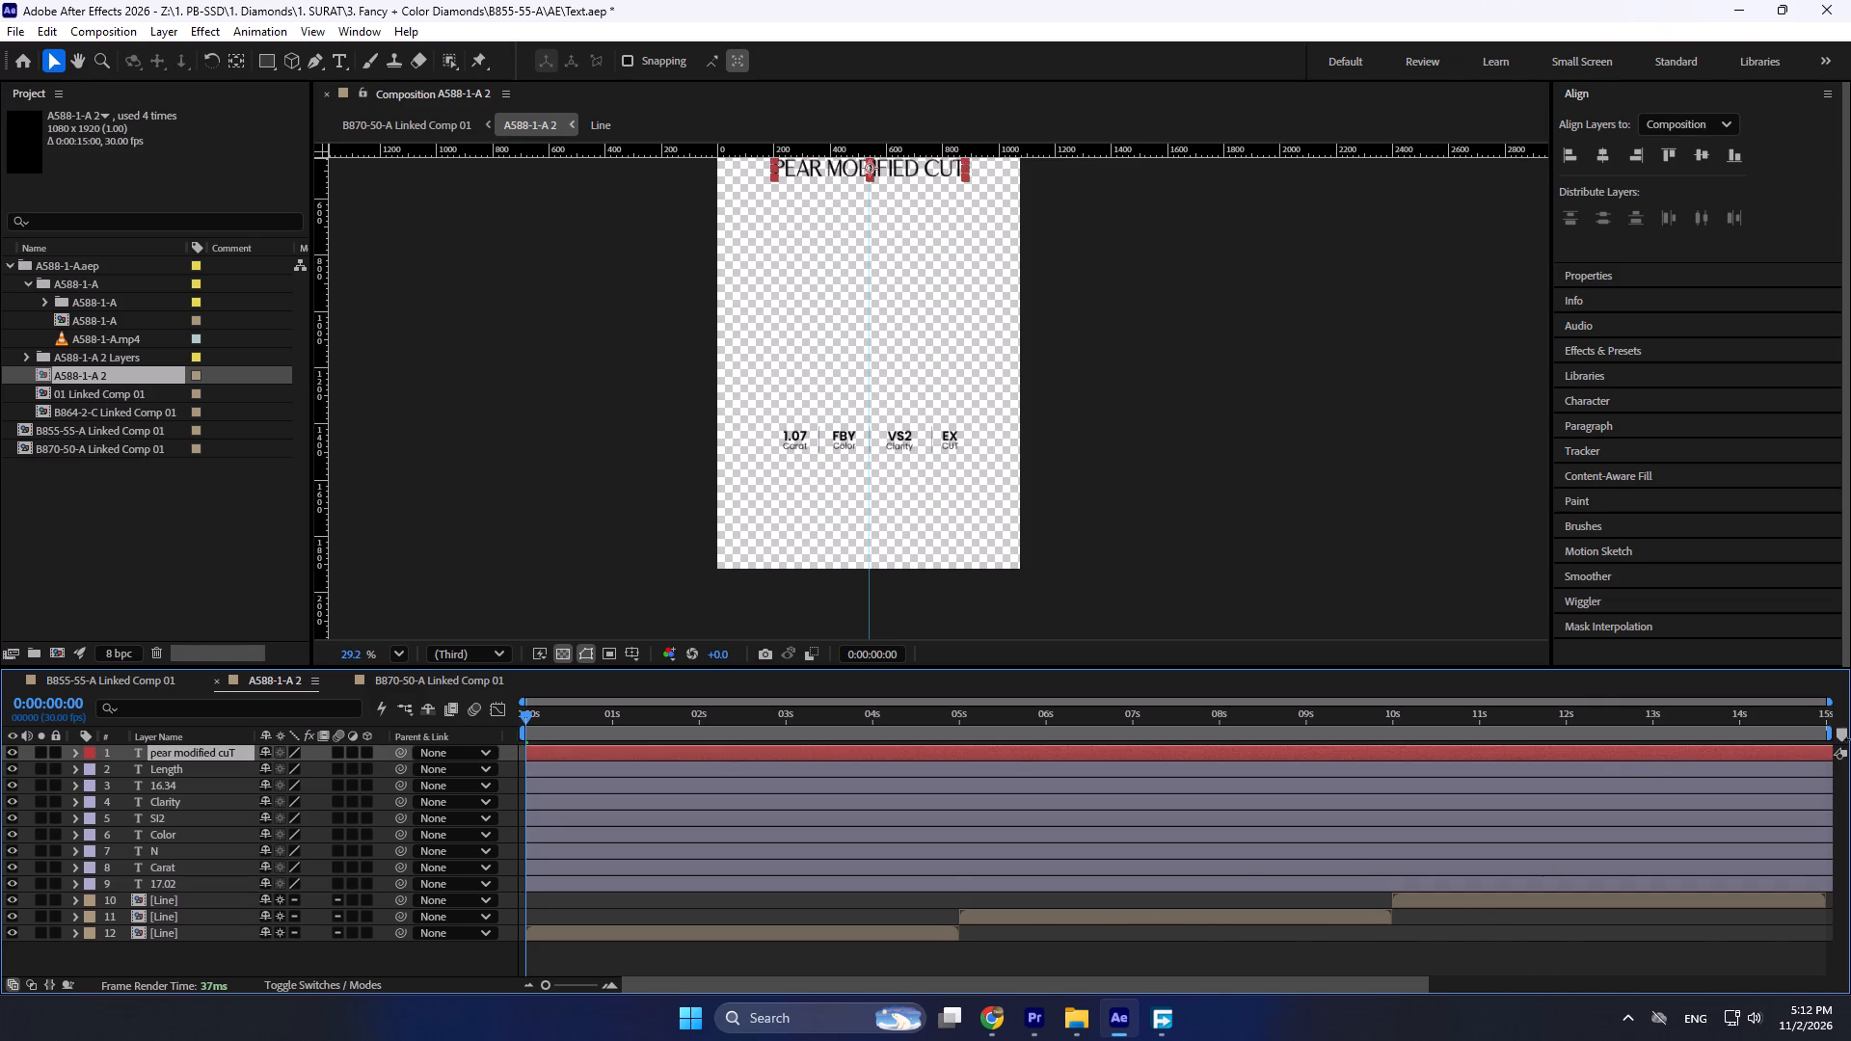
left_click_drag(1850, 739, 1850, 731)
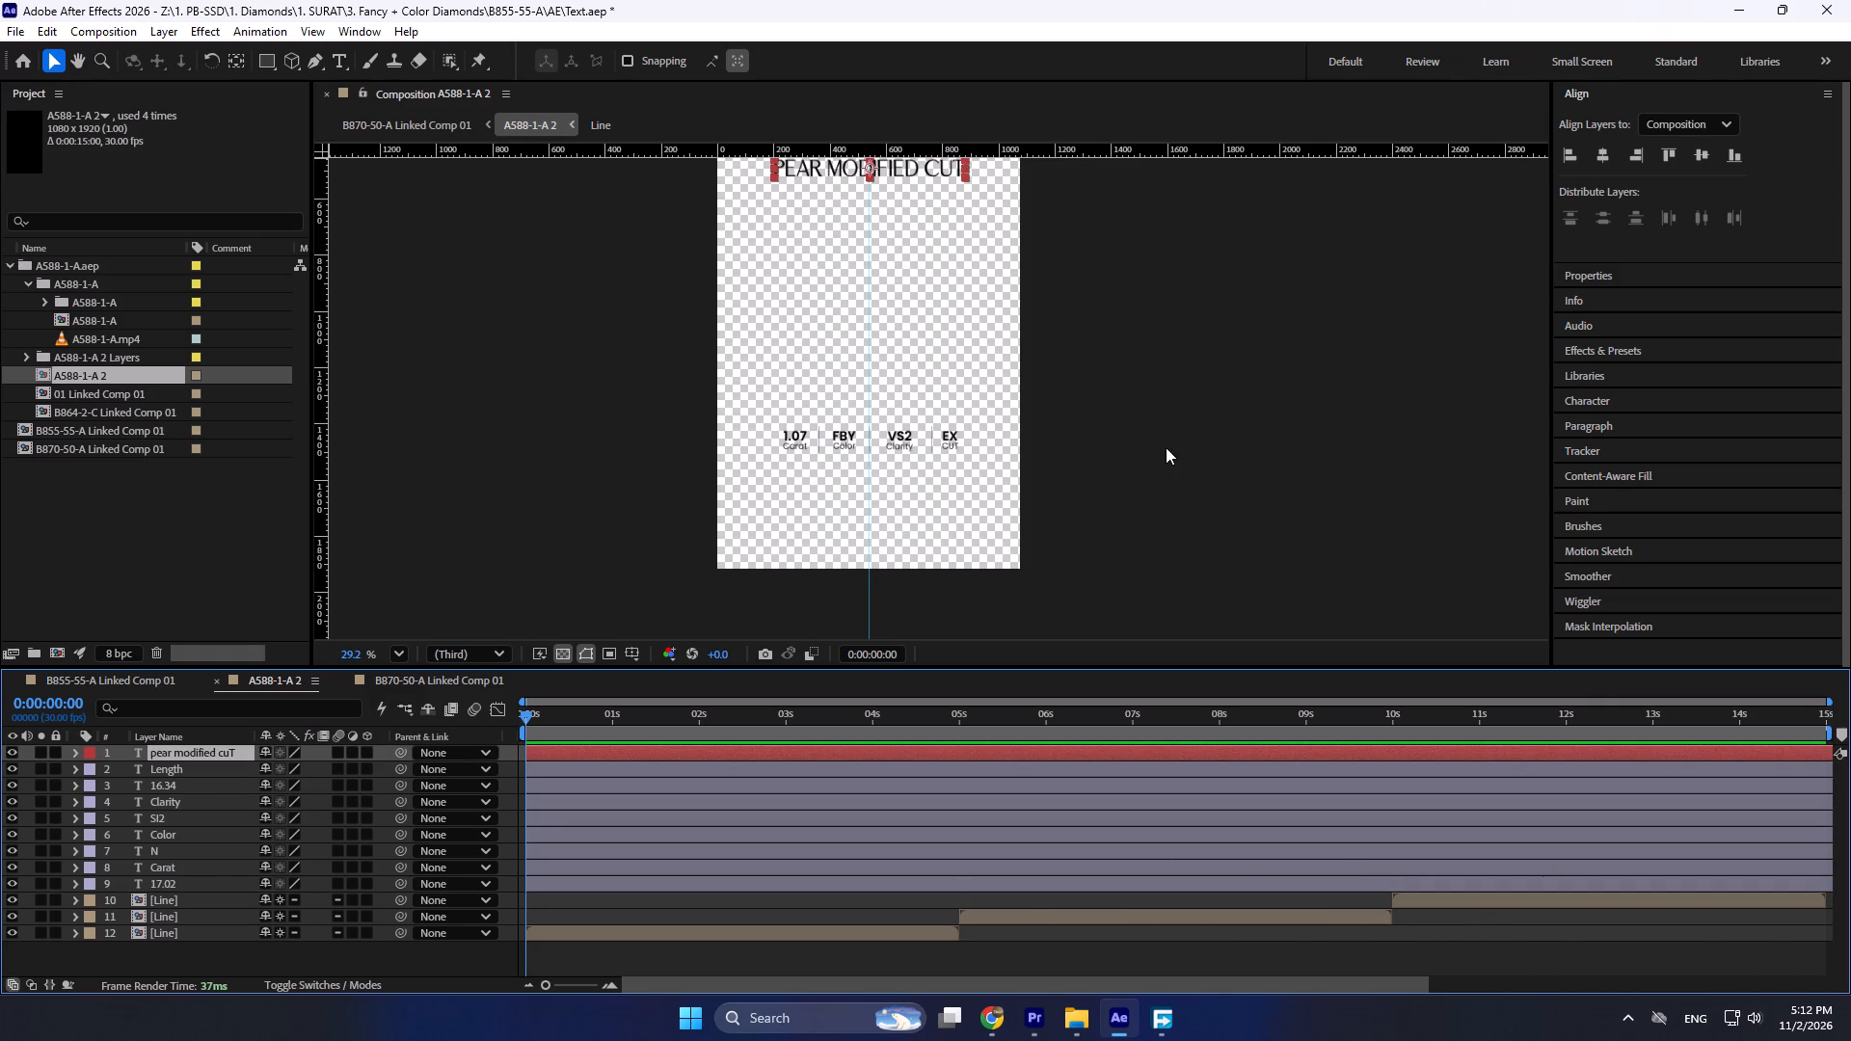
left_click(1166, 447)
scroll(1147, 489, "down", 4)
scroll(1007, 291, "up", 5)
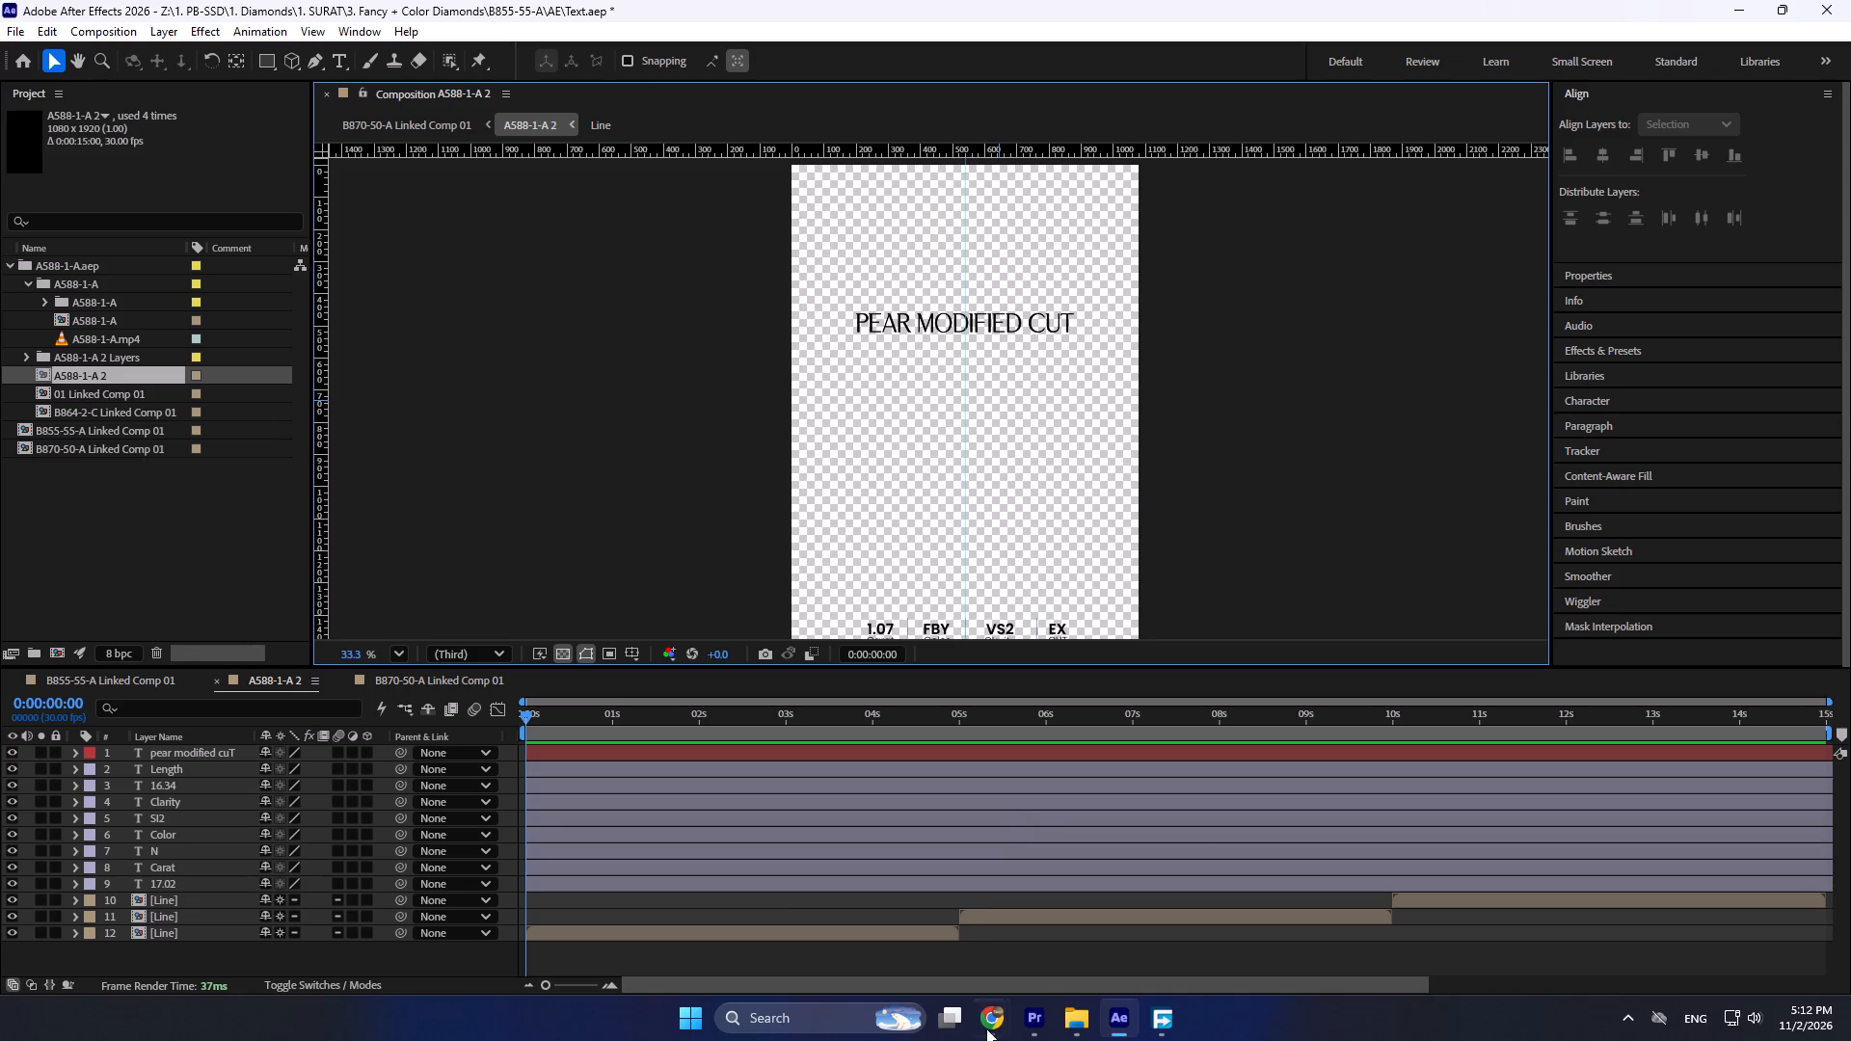
Close the spare New Tab browser window, switch to the main Chrome window and open a new tab.
left_click(991, 1029)
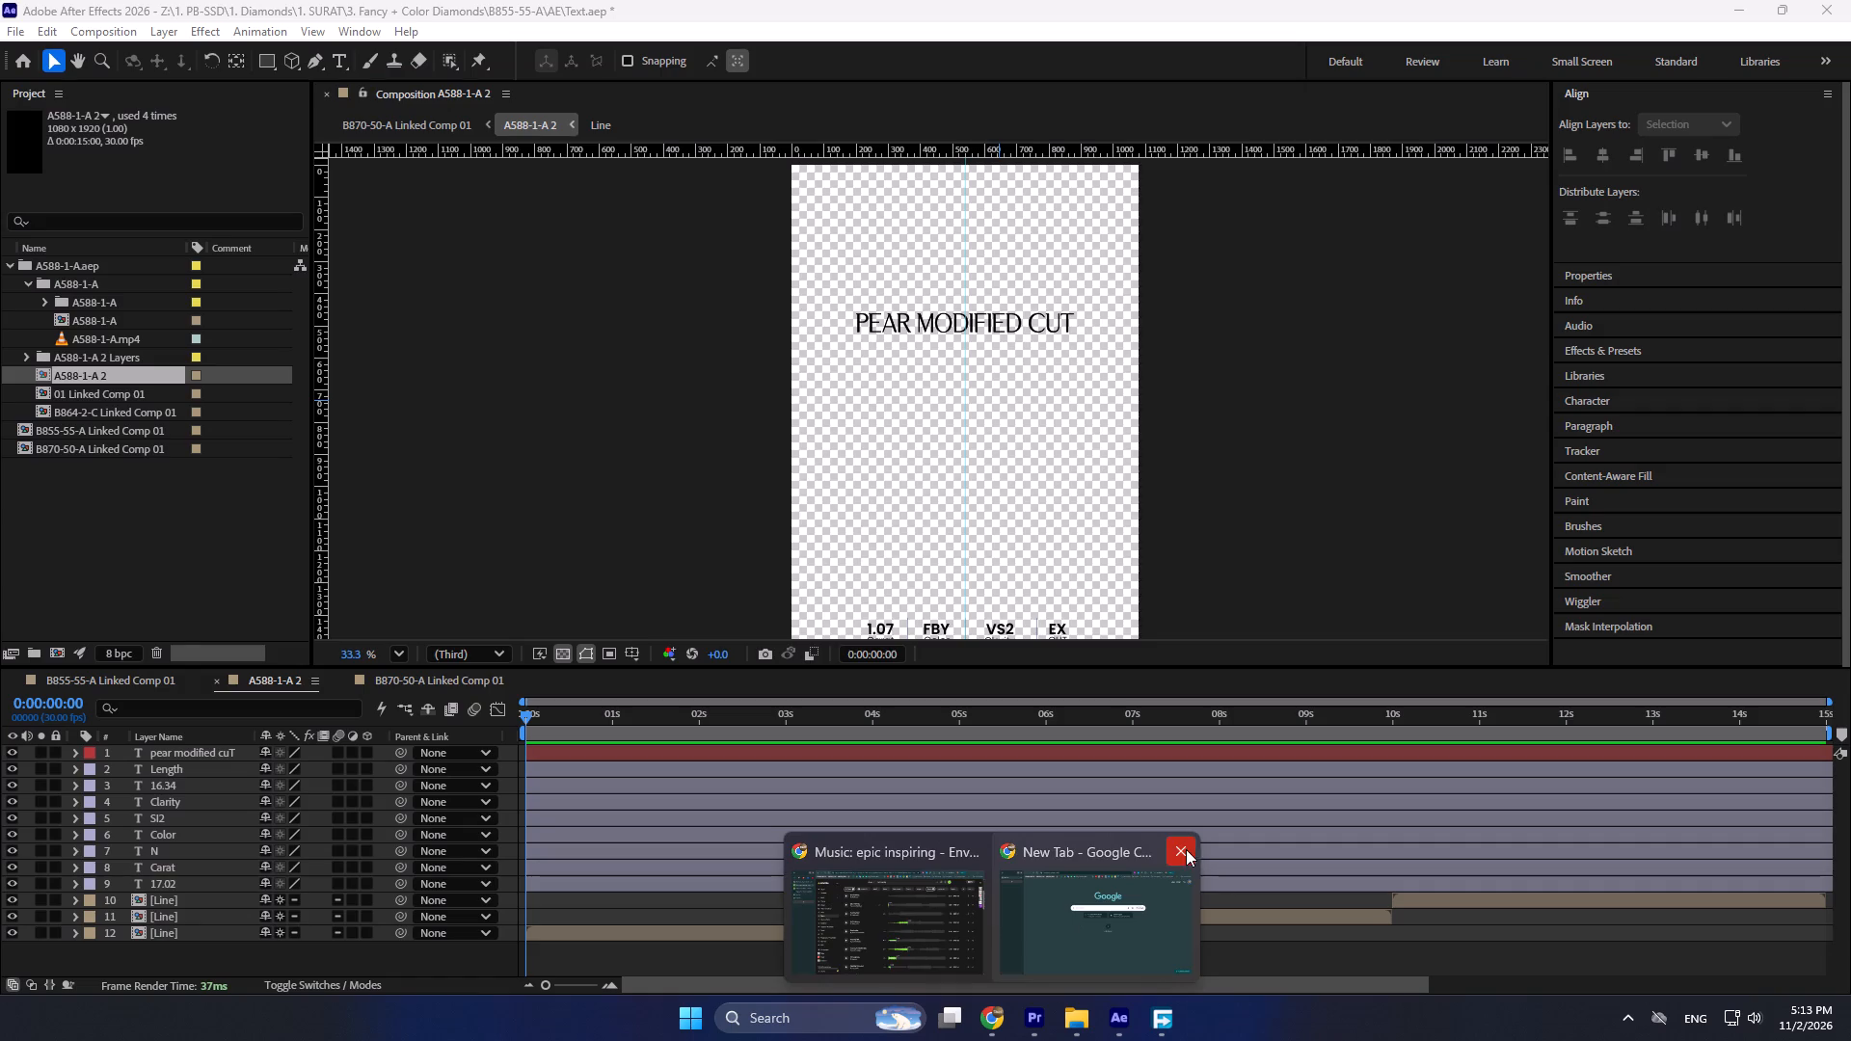
left_click(1186, 849)
left_click(992, 896)
left_click(86, 302)
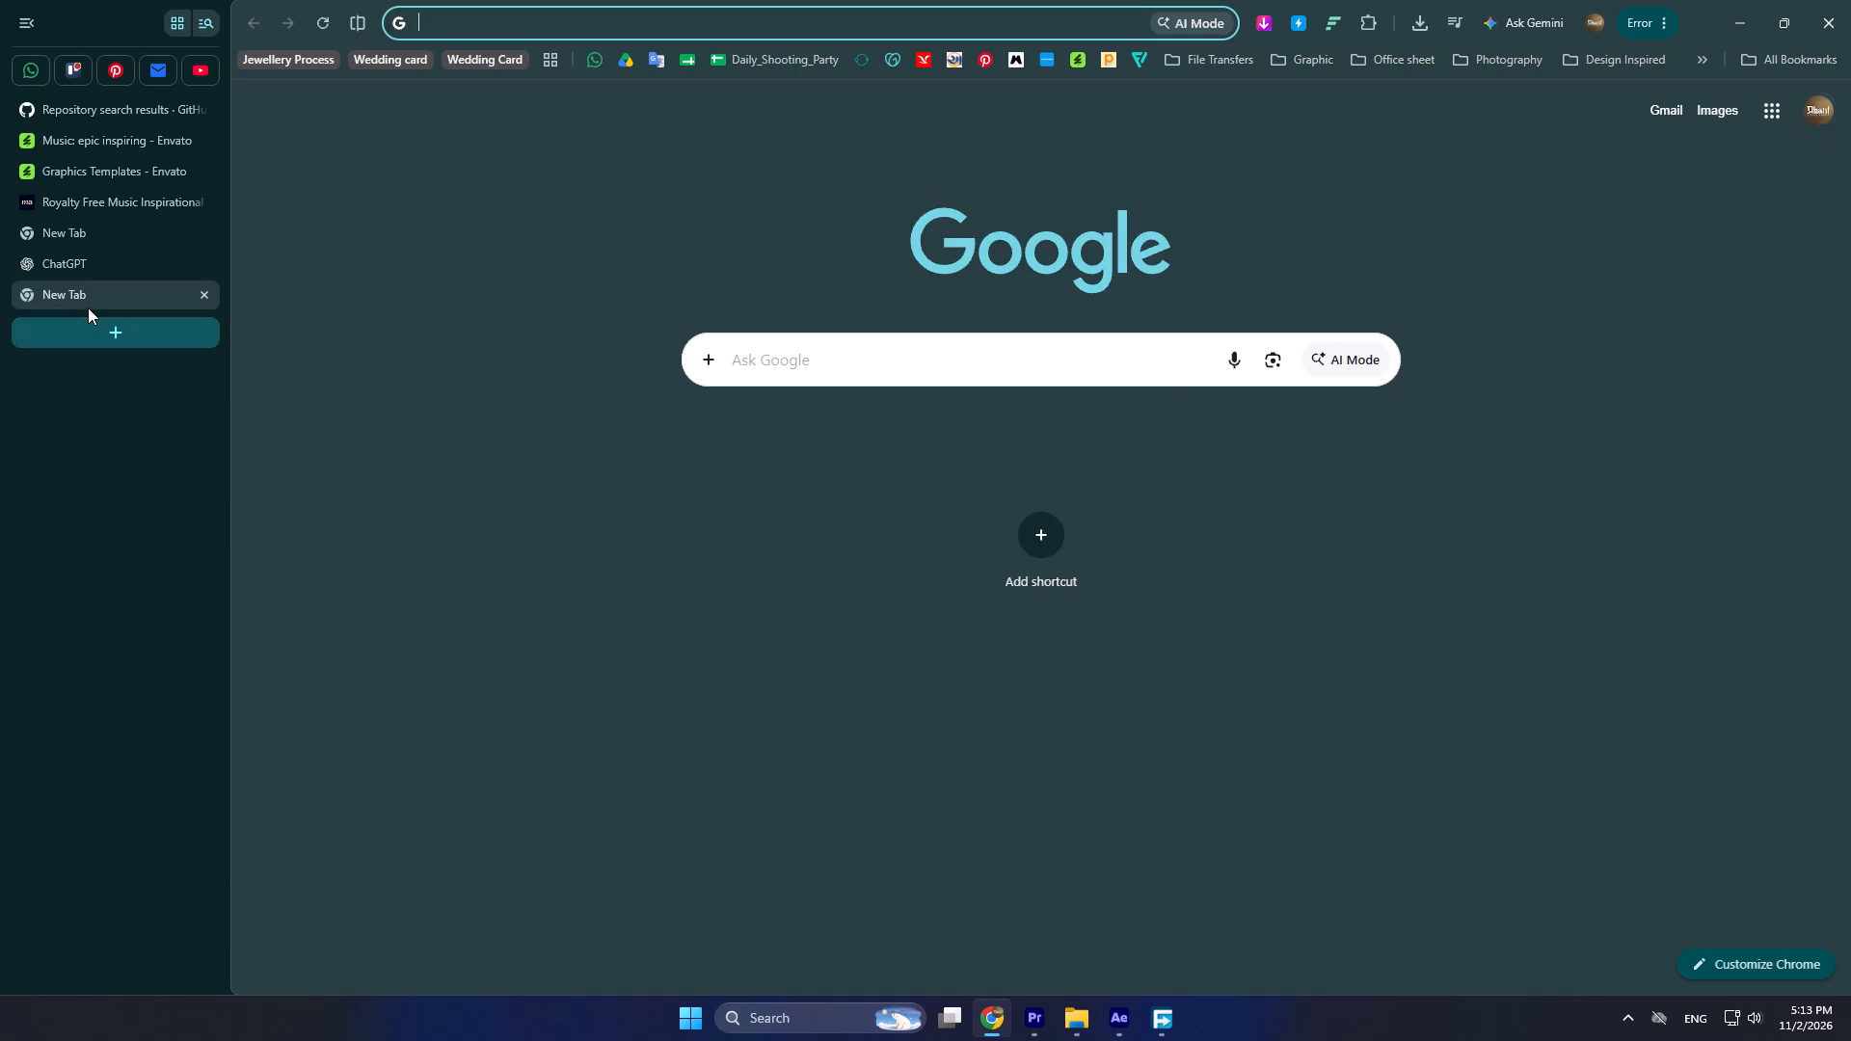
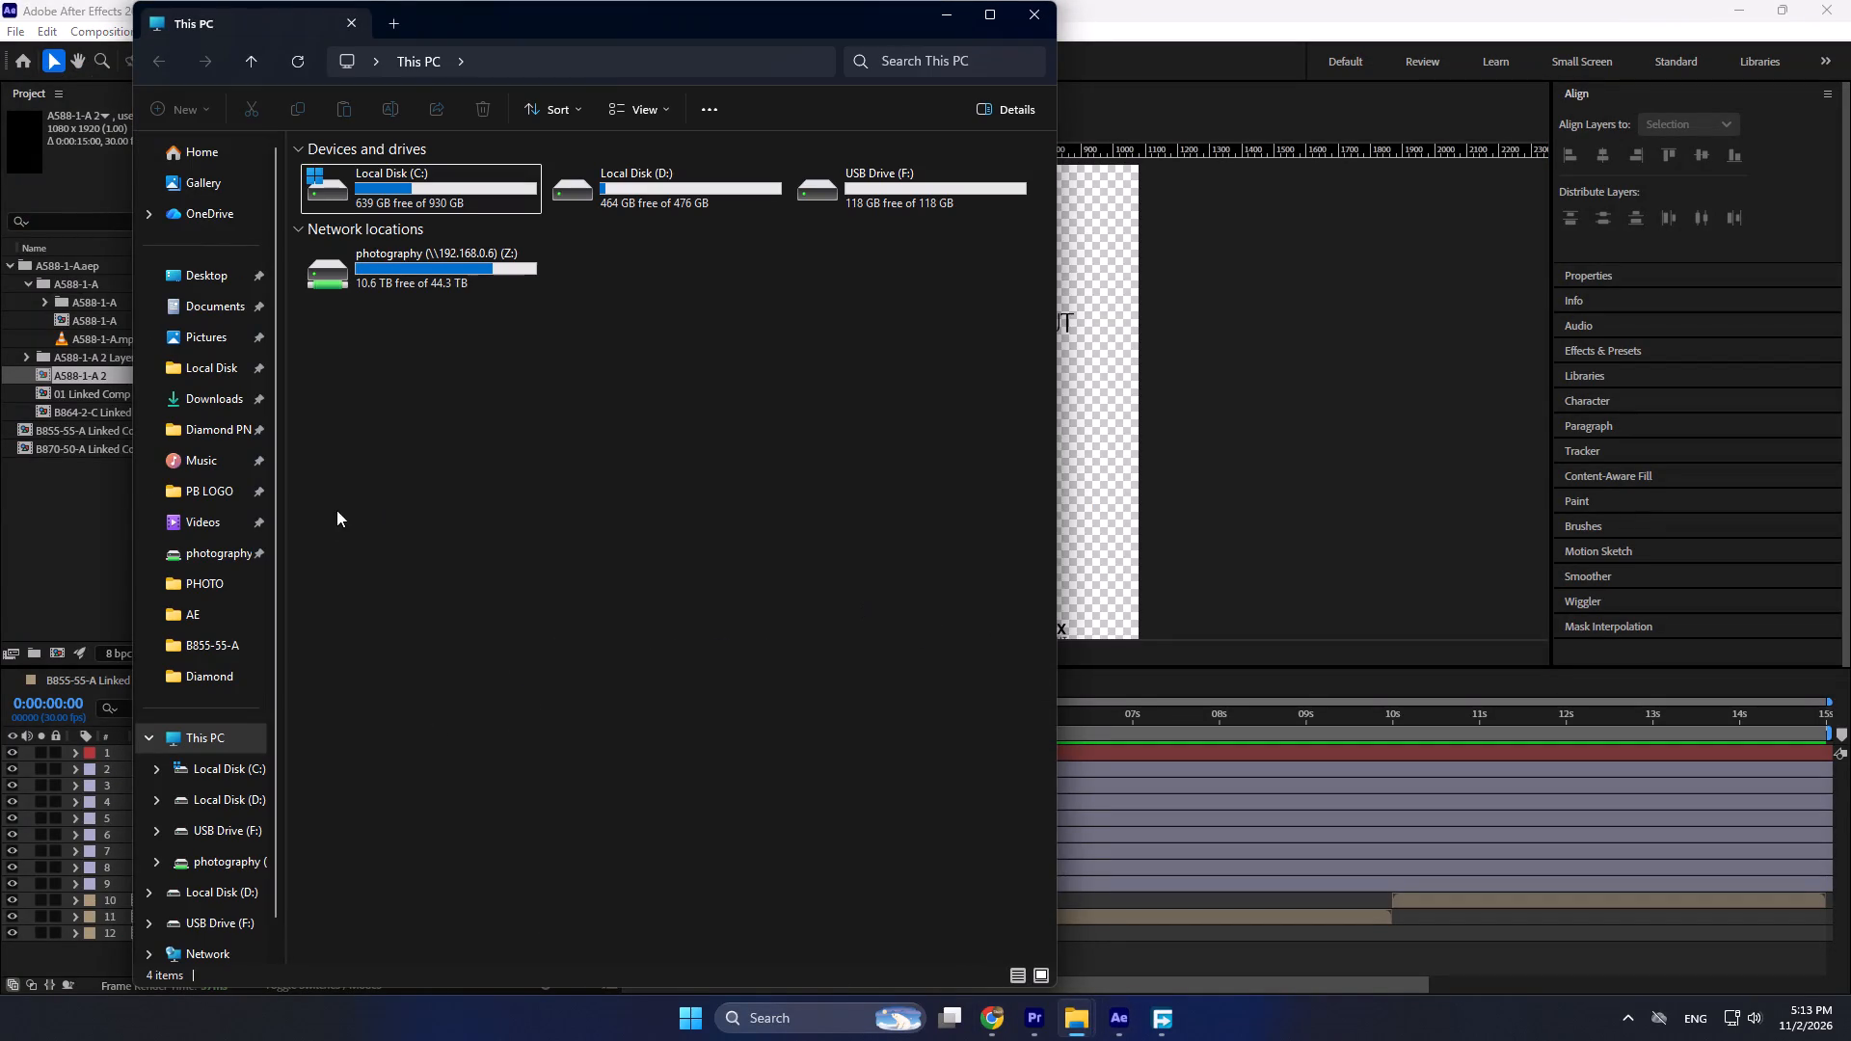
Open the STONE DETAILS text file from the B870-50-A folder inside 3. Fancy + Color Diamonds.
left_click(204, 639)
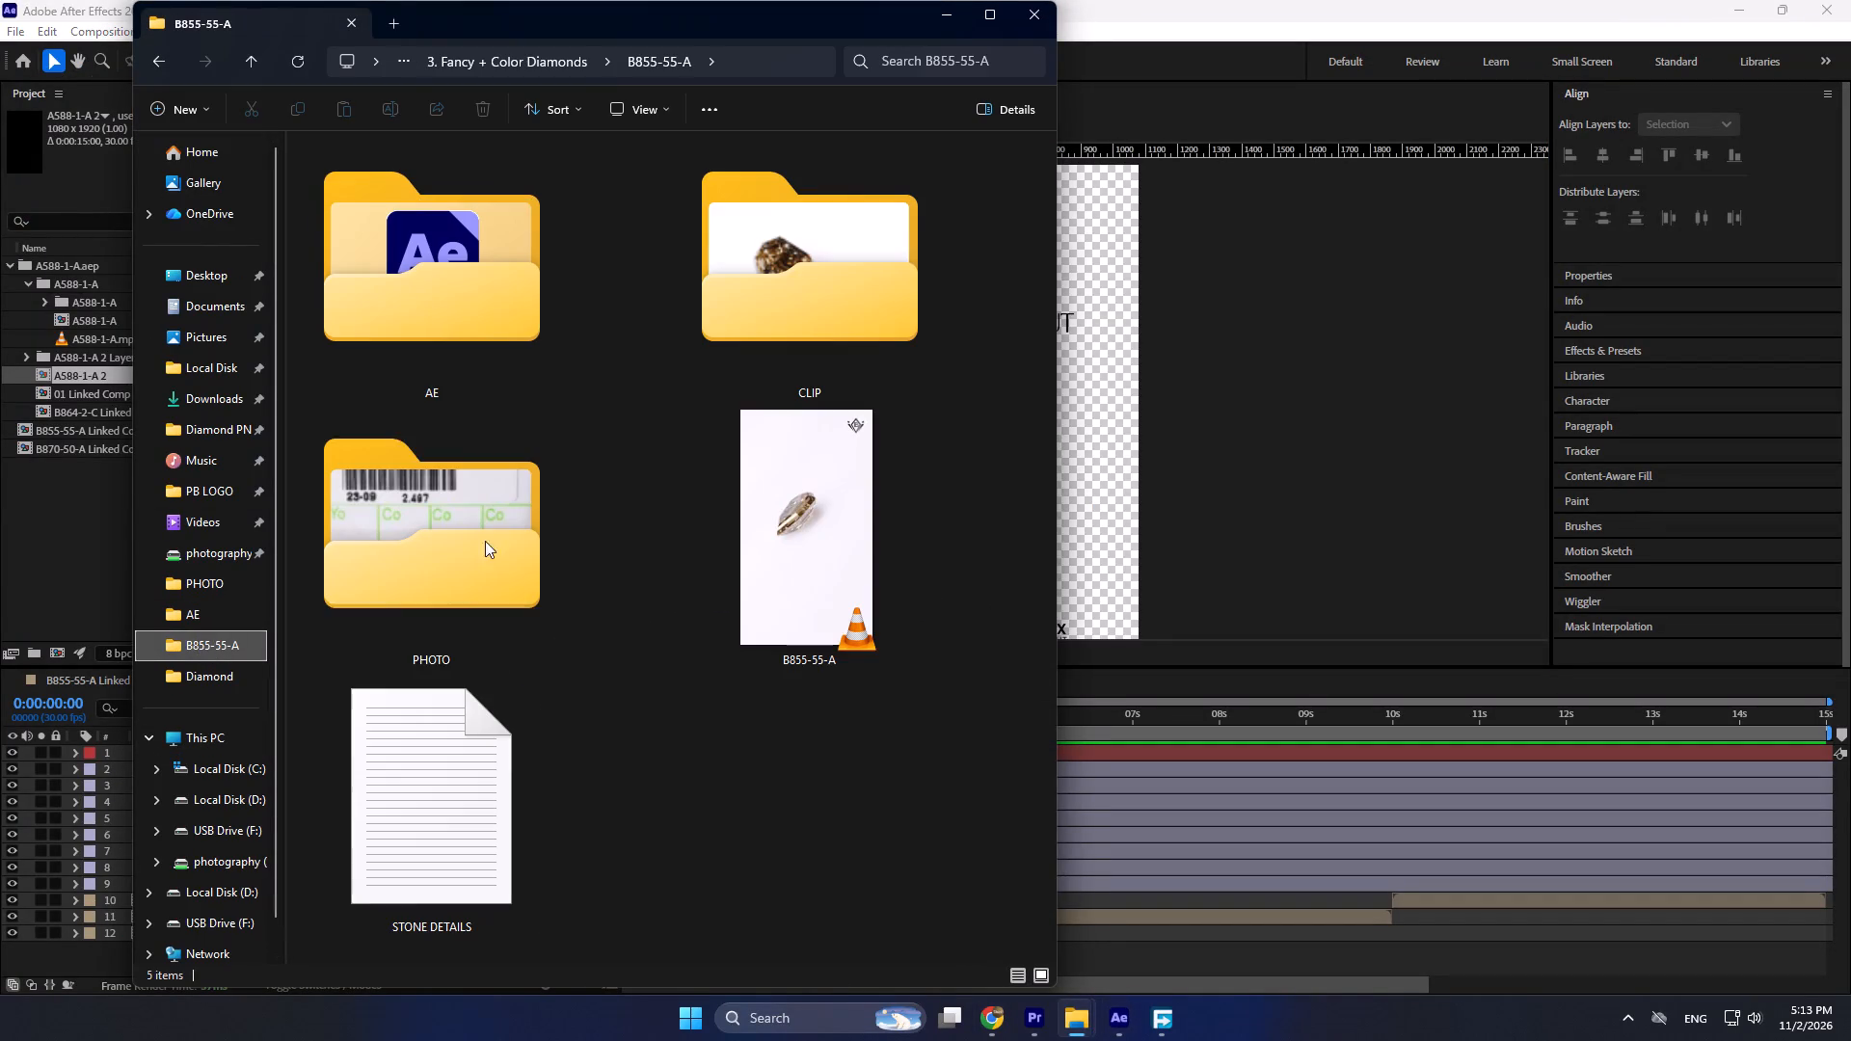
left_click(521, 59)
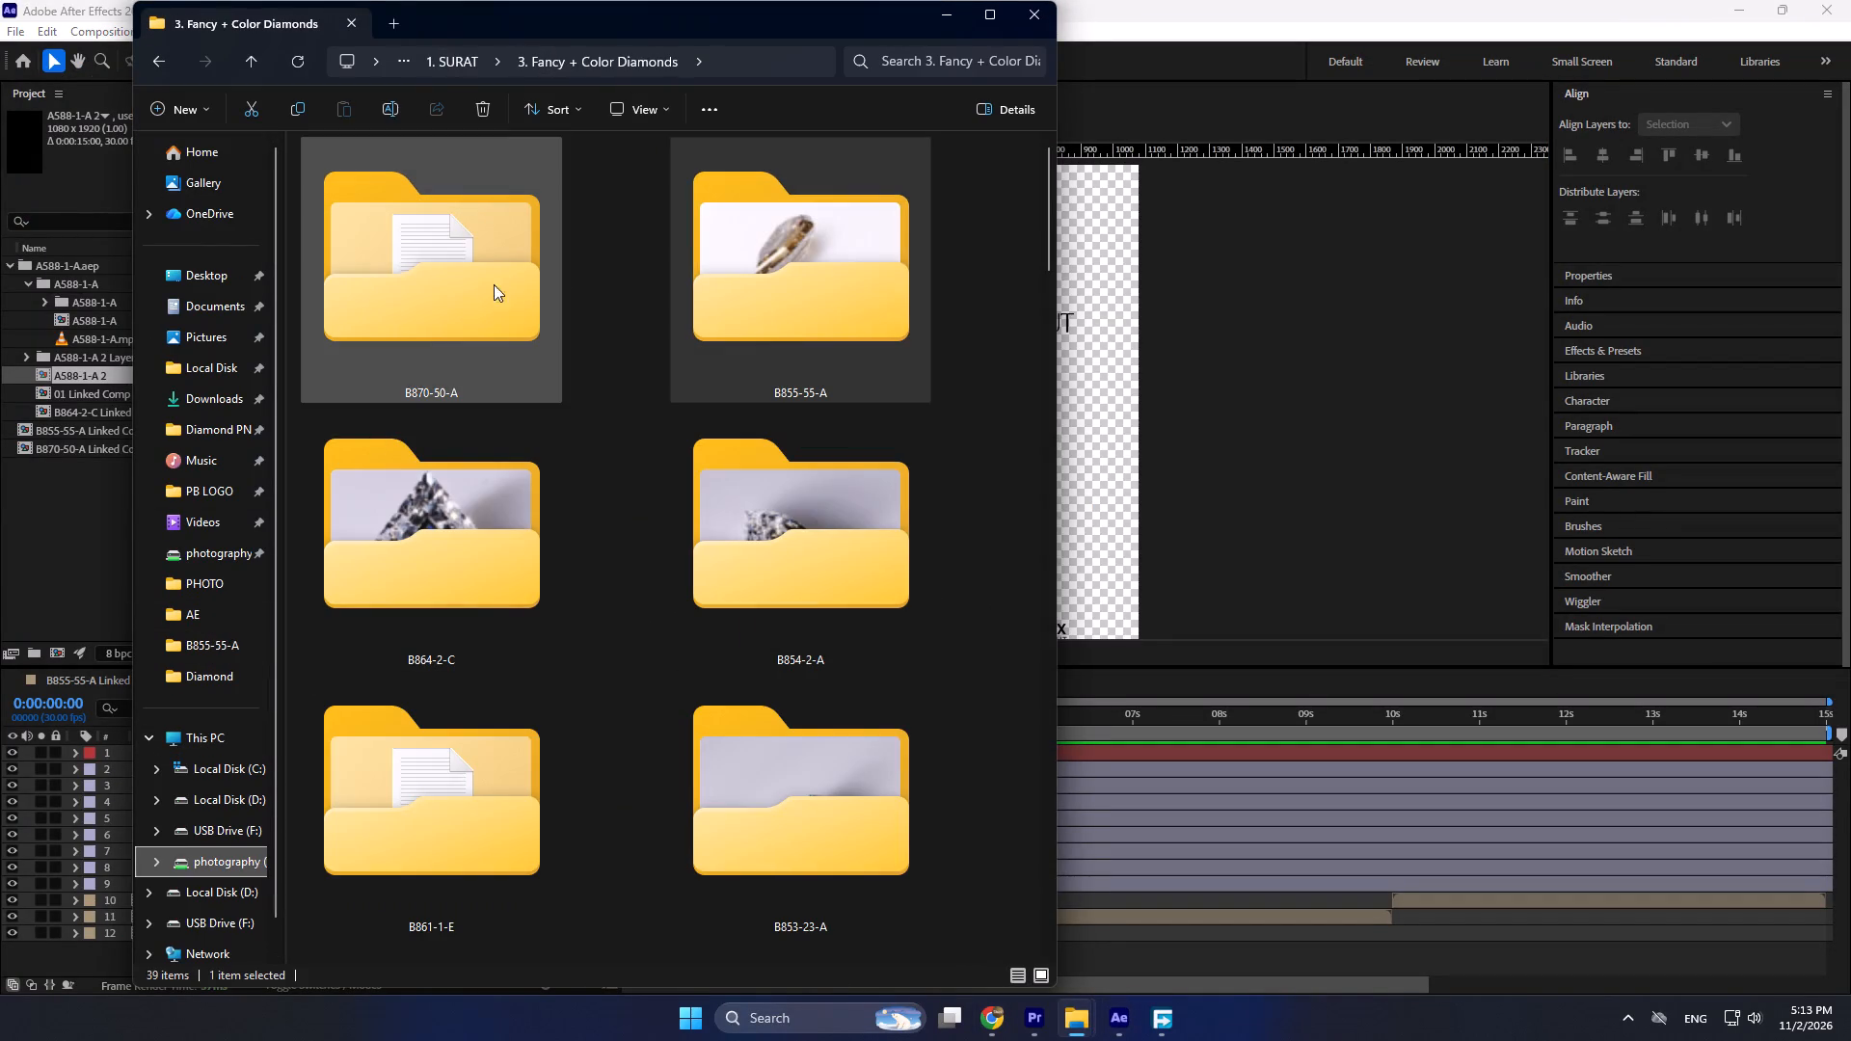
double_click(478, 288)
double_click(832, 524)
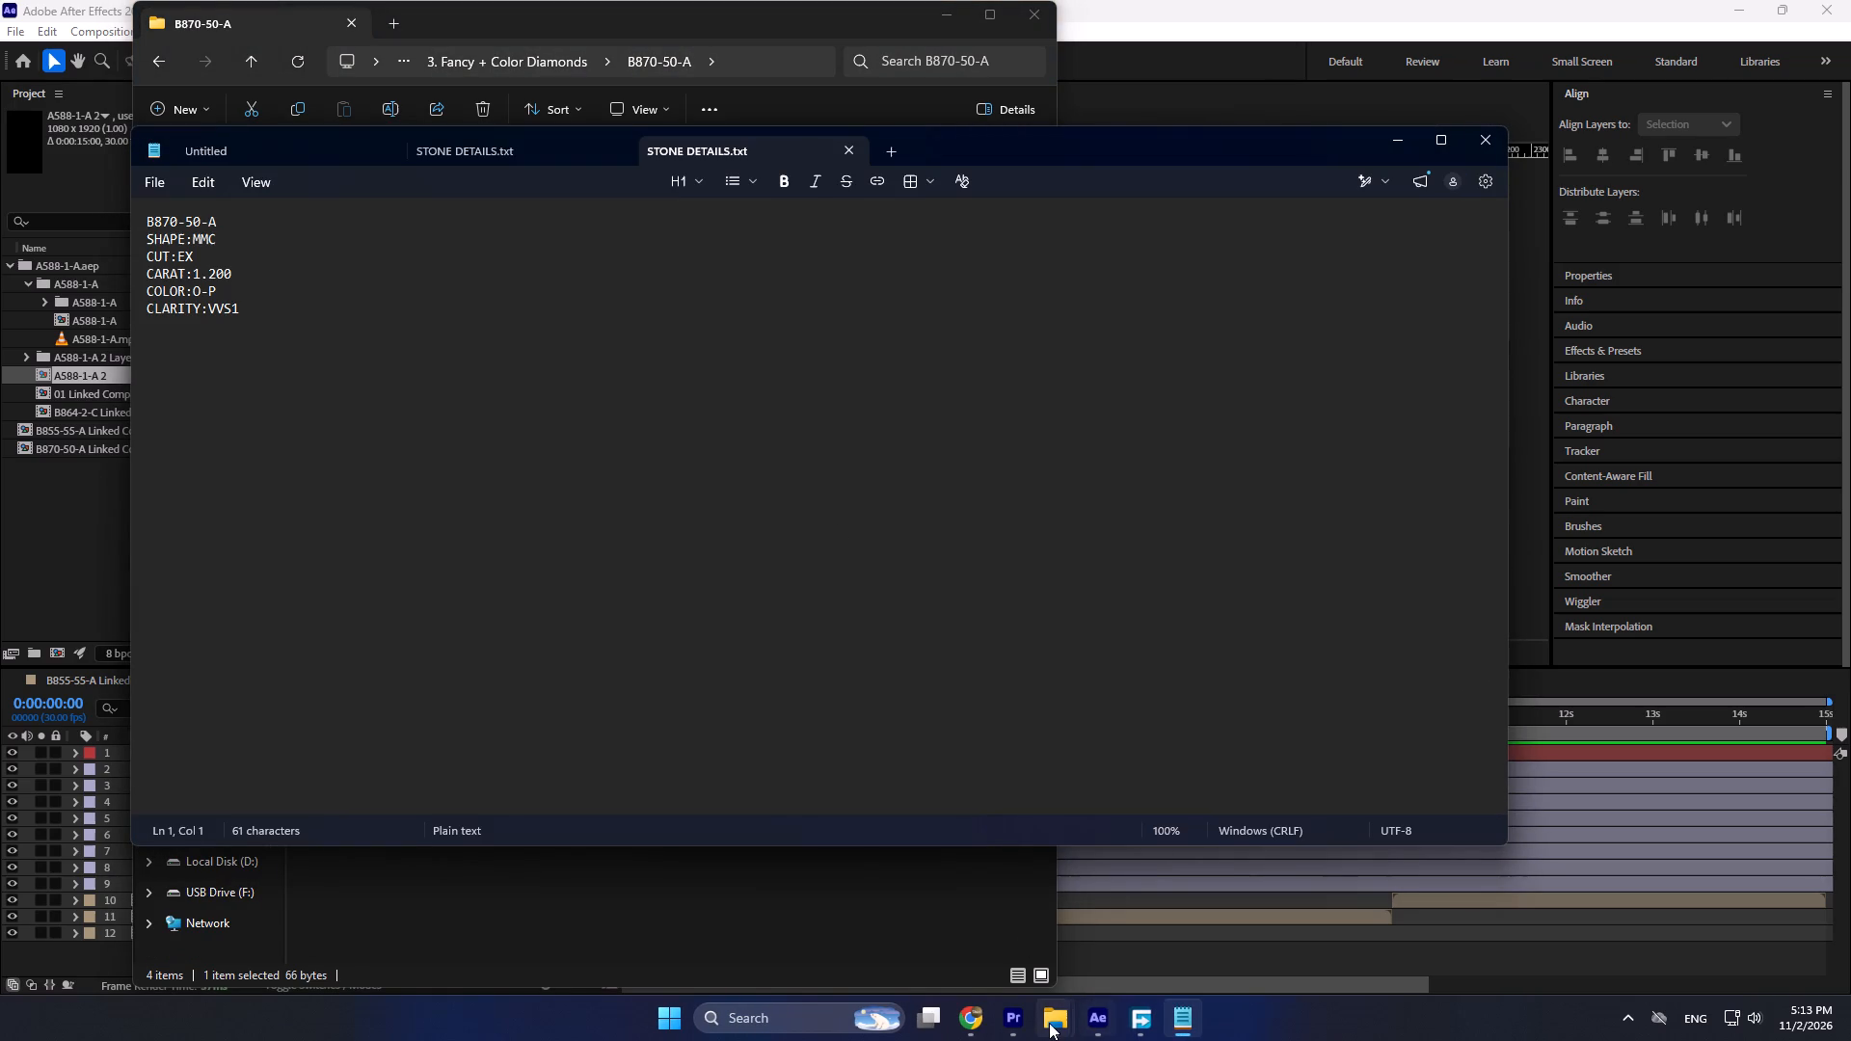
Switch to Chrome and select the MMC shape on the Paladiya Brothers diamond search page.
left_click(974, 1021)
left_click(972, 1017)
left_click(972, 1025)
left_click(482, 375)
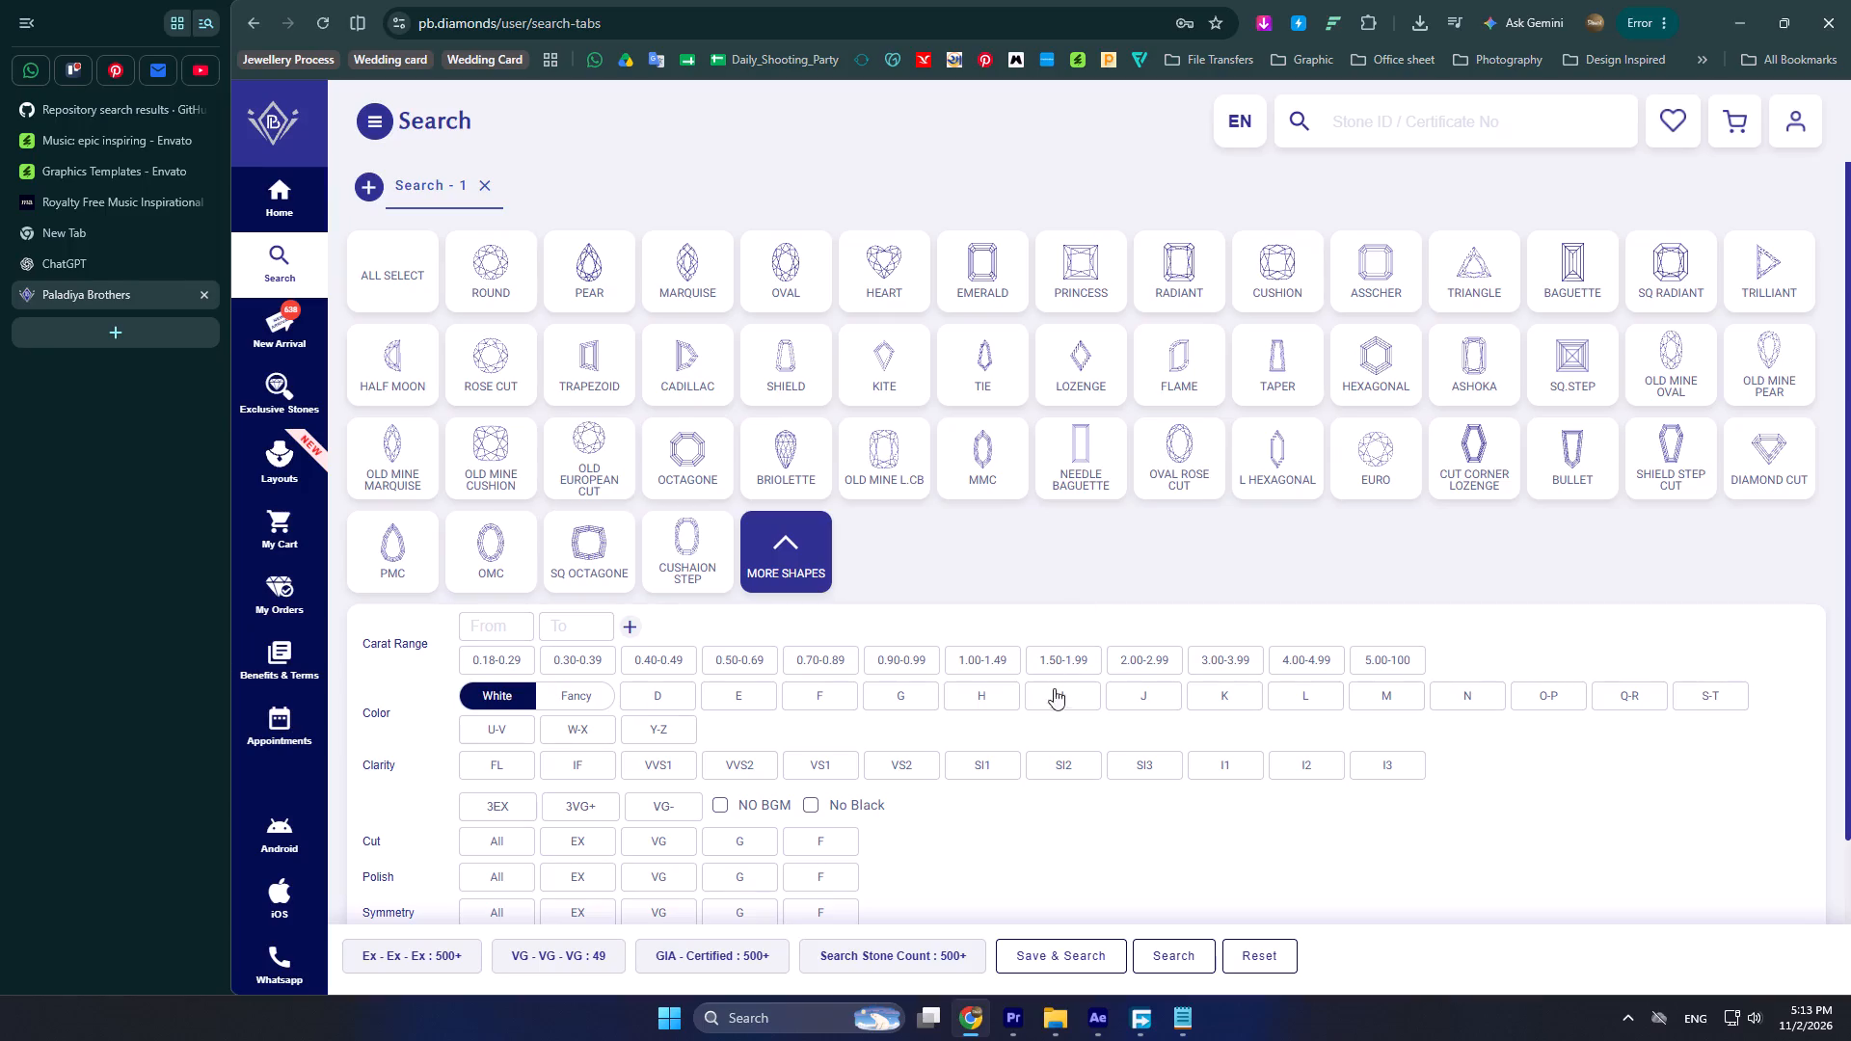
left_click(979, 458)
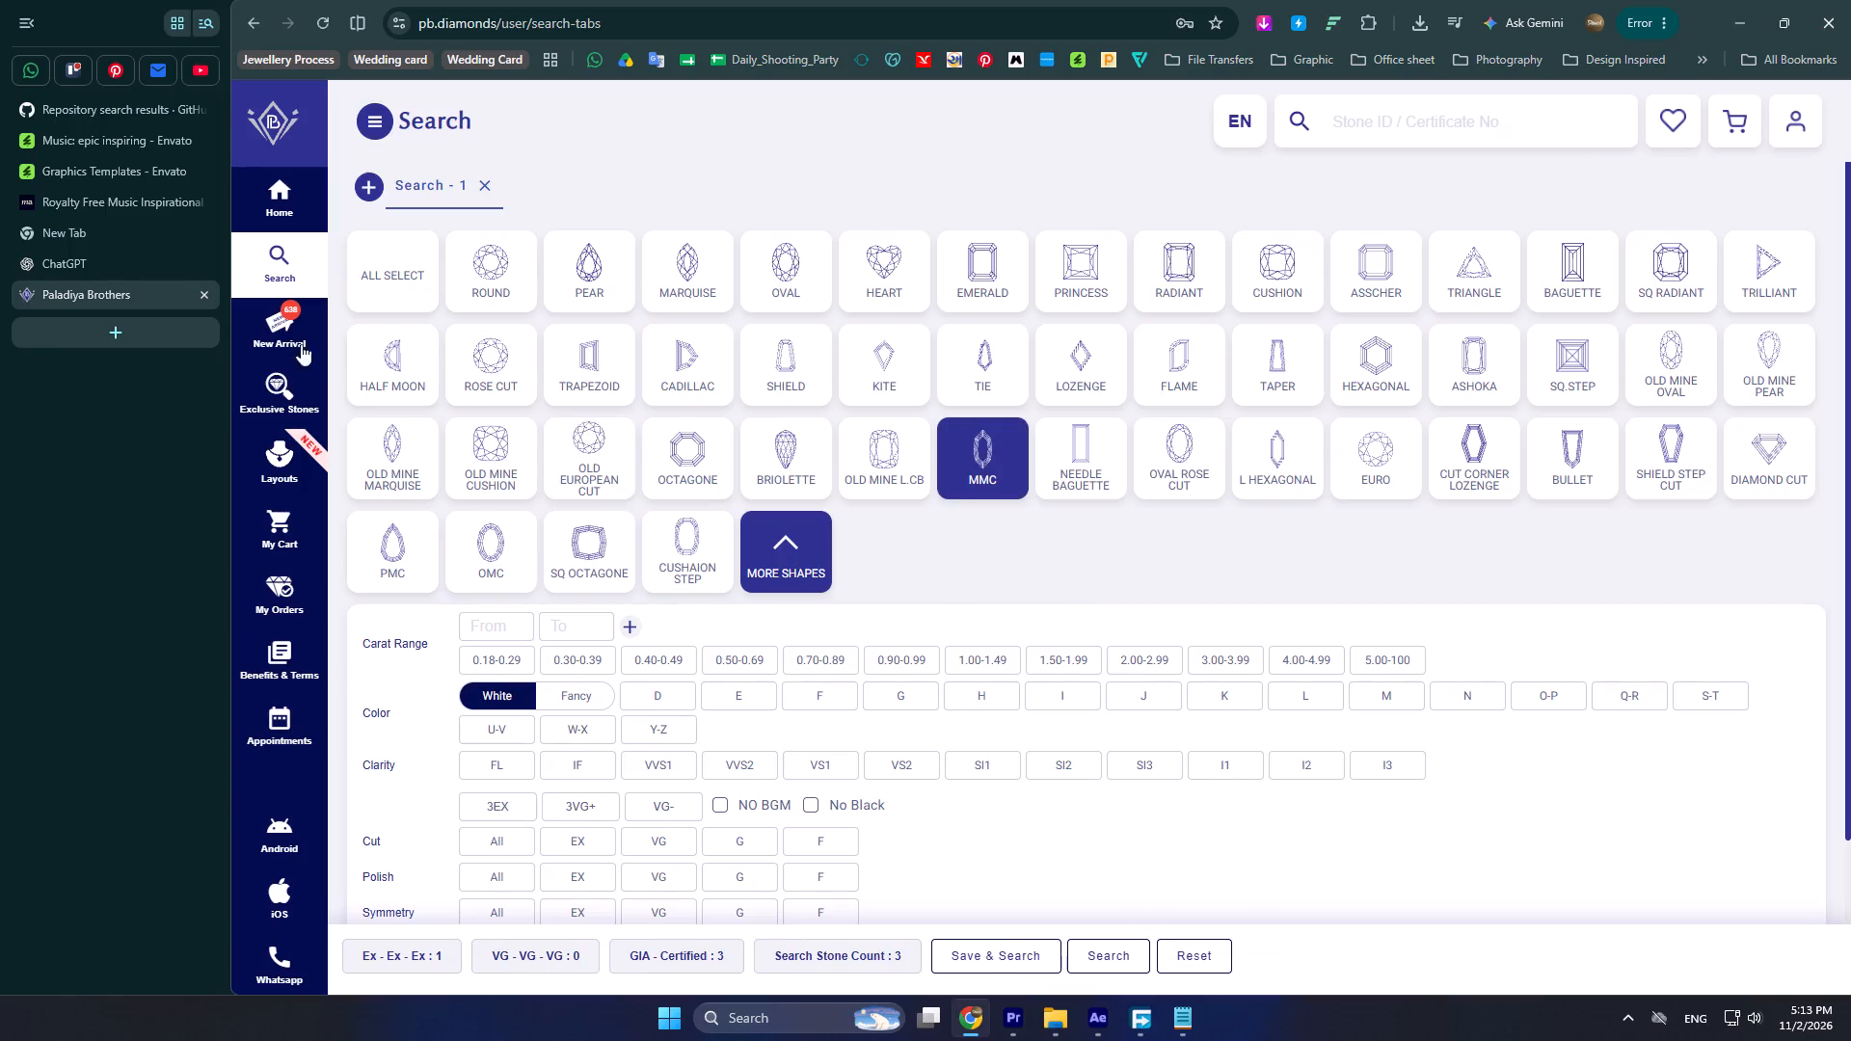
Compose the phrase "marquise modified cut" in a new browser tab's address field and copy it.
left_click(97, 337)
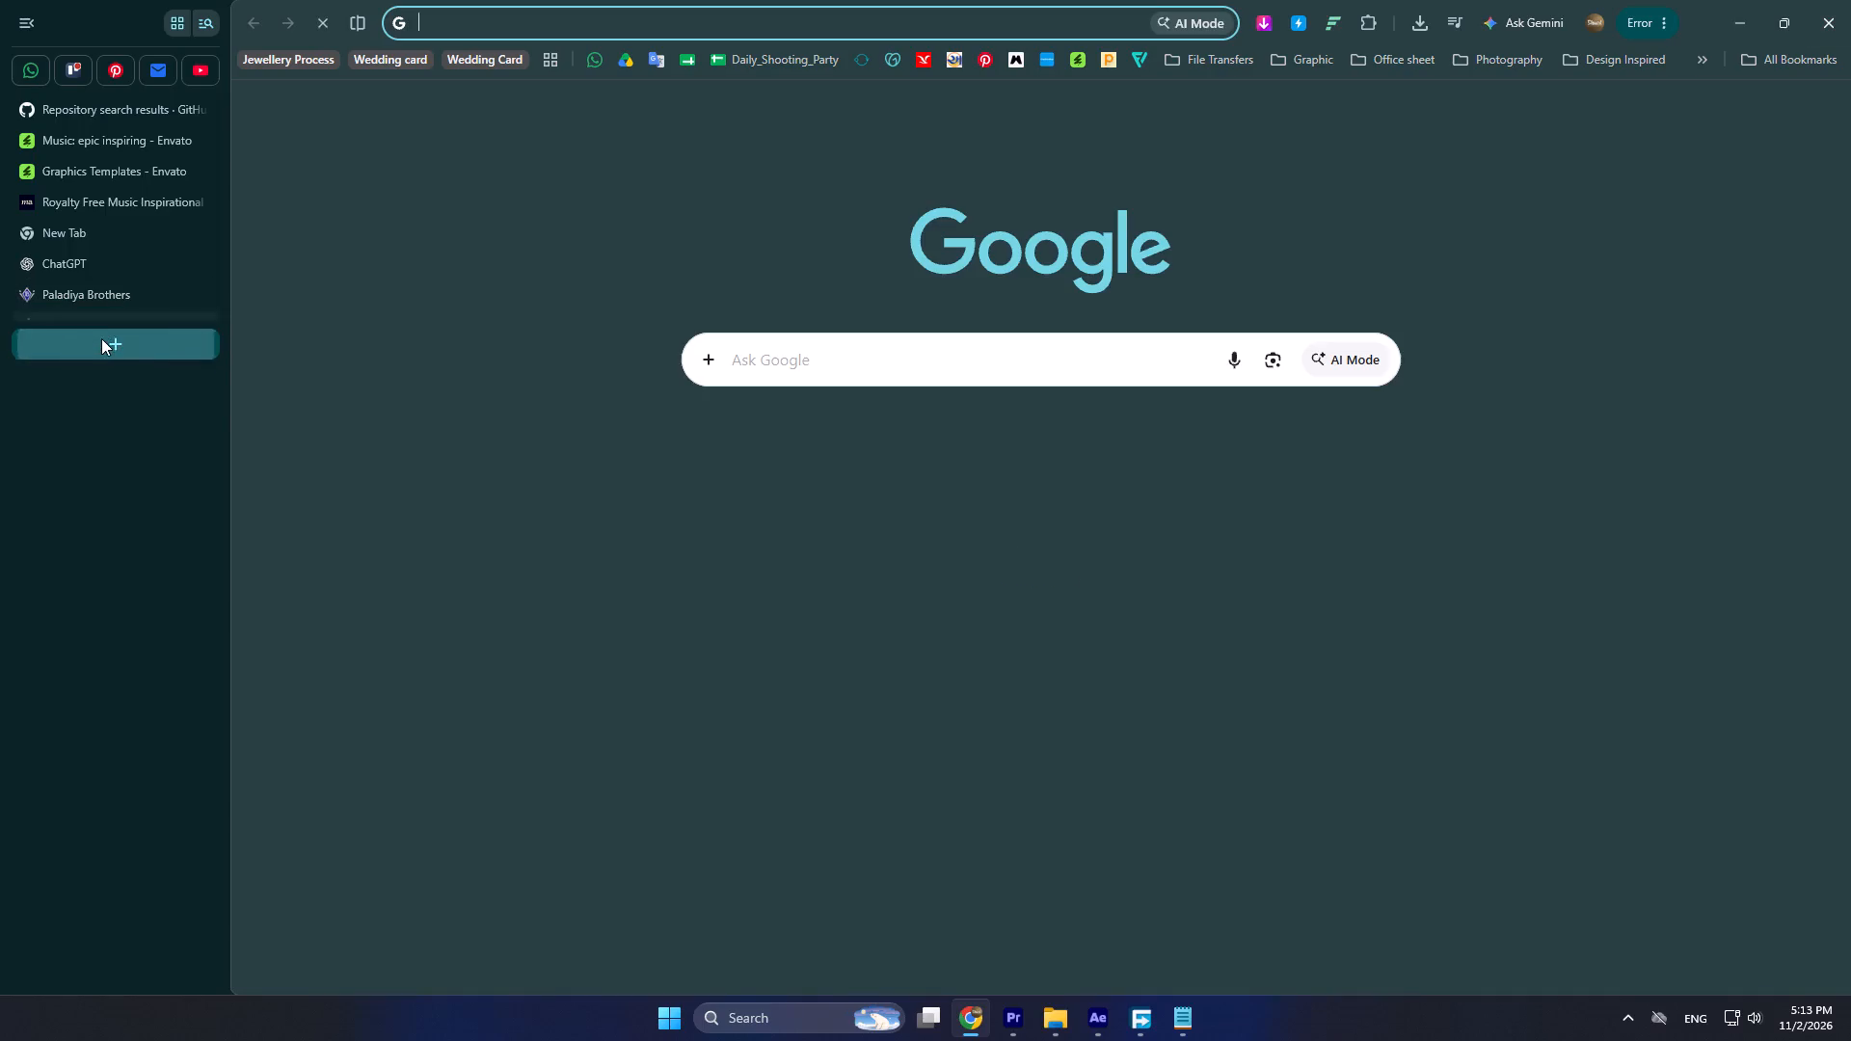
type("marquies")
key("Down")
key("BackSpace")
key("BackSpace")
key("BackSpace")
key("BackSpace")
key("BackSpace")
key("BackSpace")
key("BackSpace")
key("BackSpace")
key("BackSpace")
key("BackSpace")
key("BackSpace")
key("BackSpace")
key("BackSpace")
key("BackSpace")
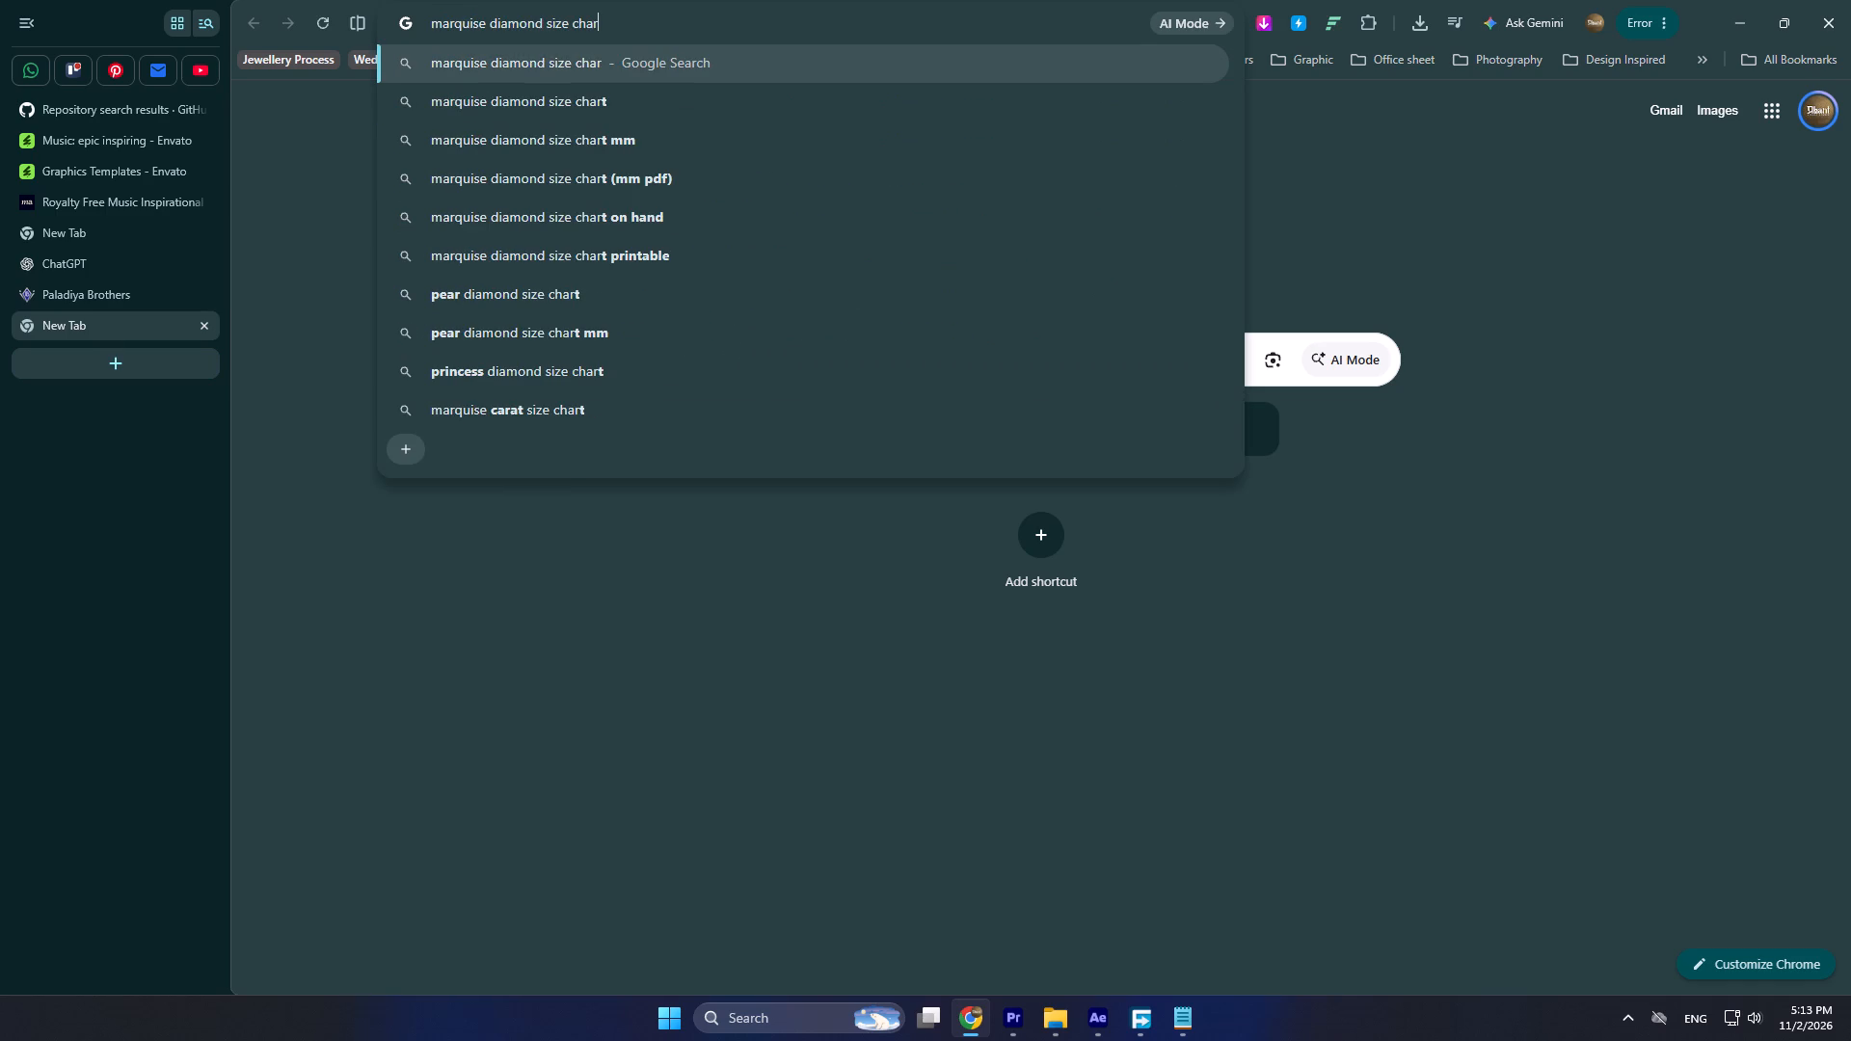
key("BackSpace")
key("BackSpace")
key("BackSpace")
key("BackSpace")
type("modi")
key("Right")
key("BackSpace")
key("BackSpace")
key("BackSpace")
key("BackSpace")
key("BackSpace")
key("BackSpace")
key("BackSpace")
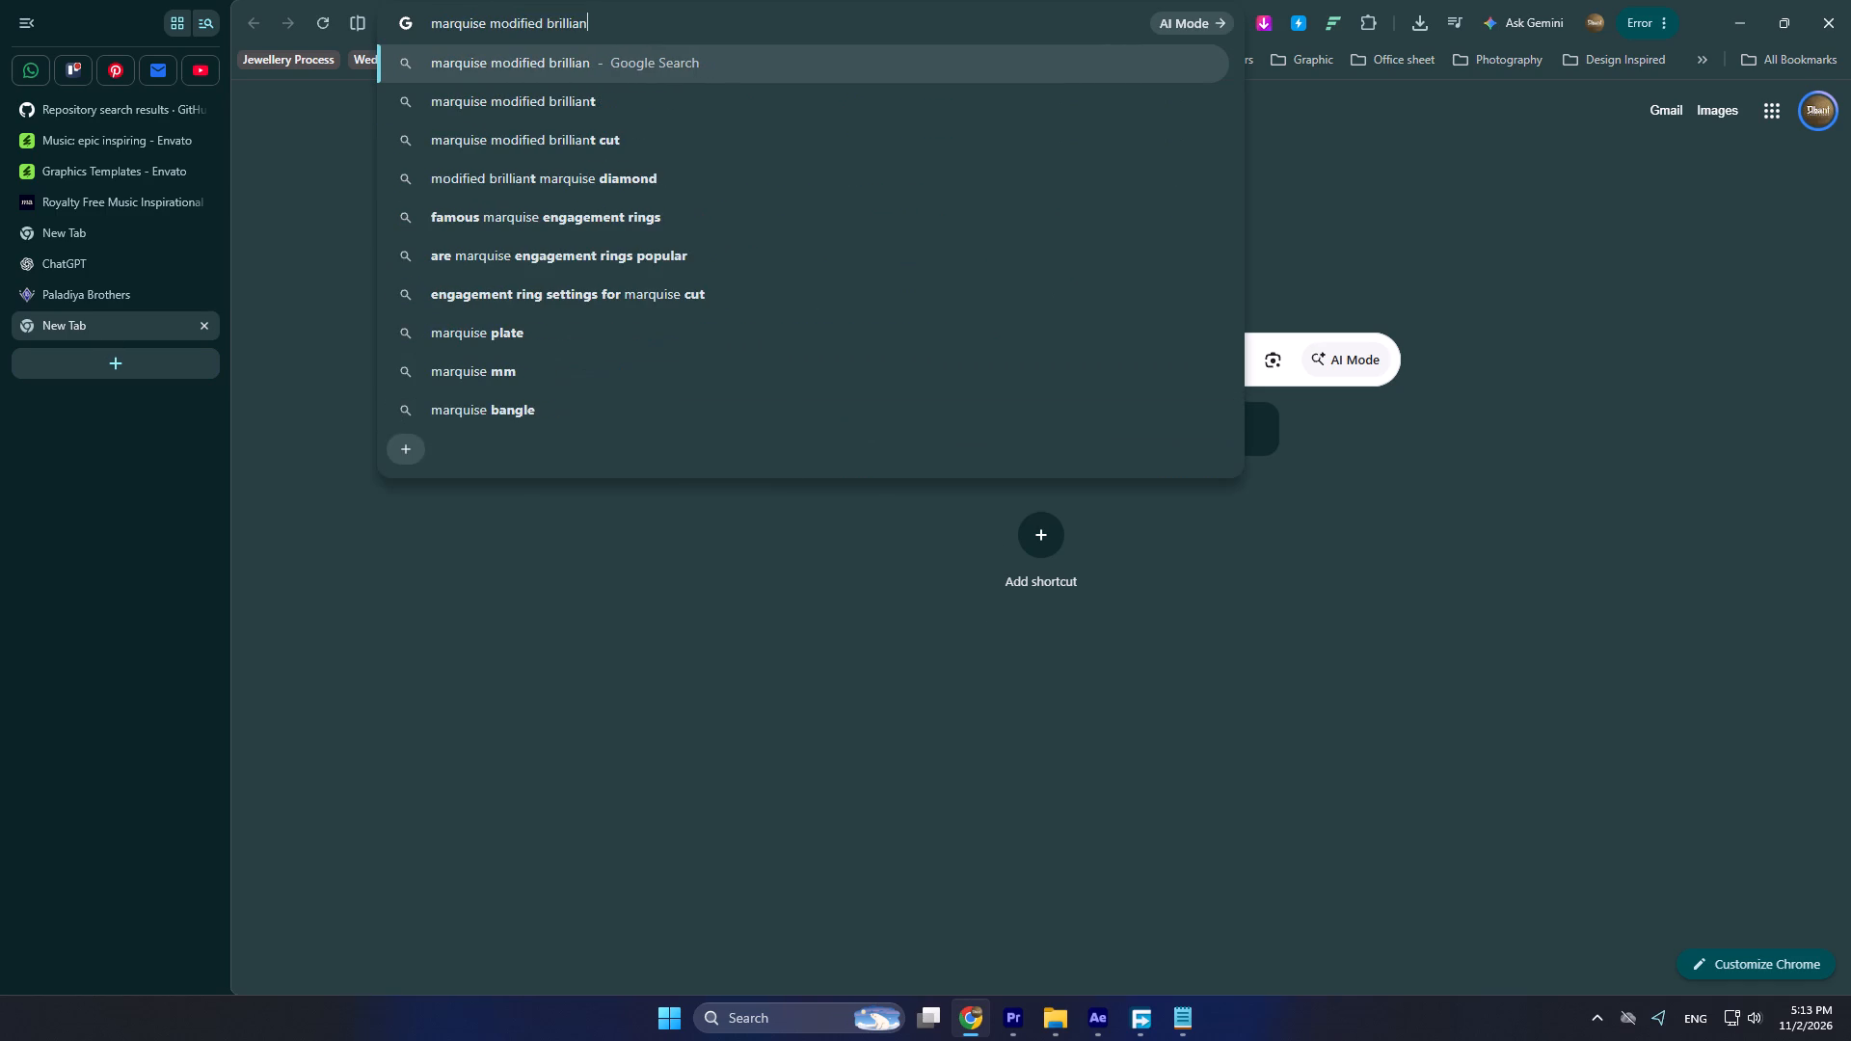
key("BackSpace")
key("BackSpace")
type("cut")
key("ctrl+a")
key("ctrl+c")
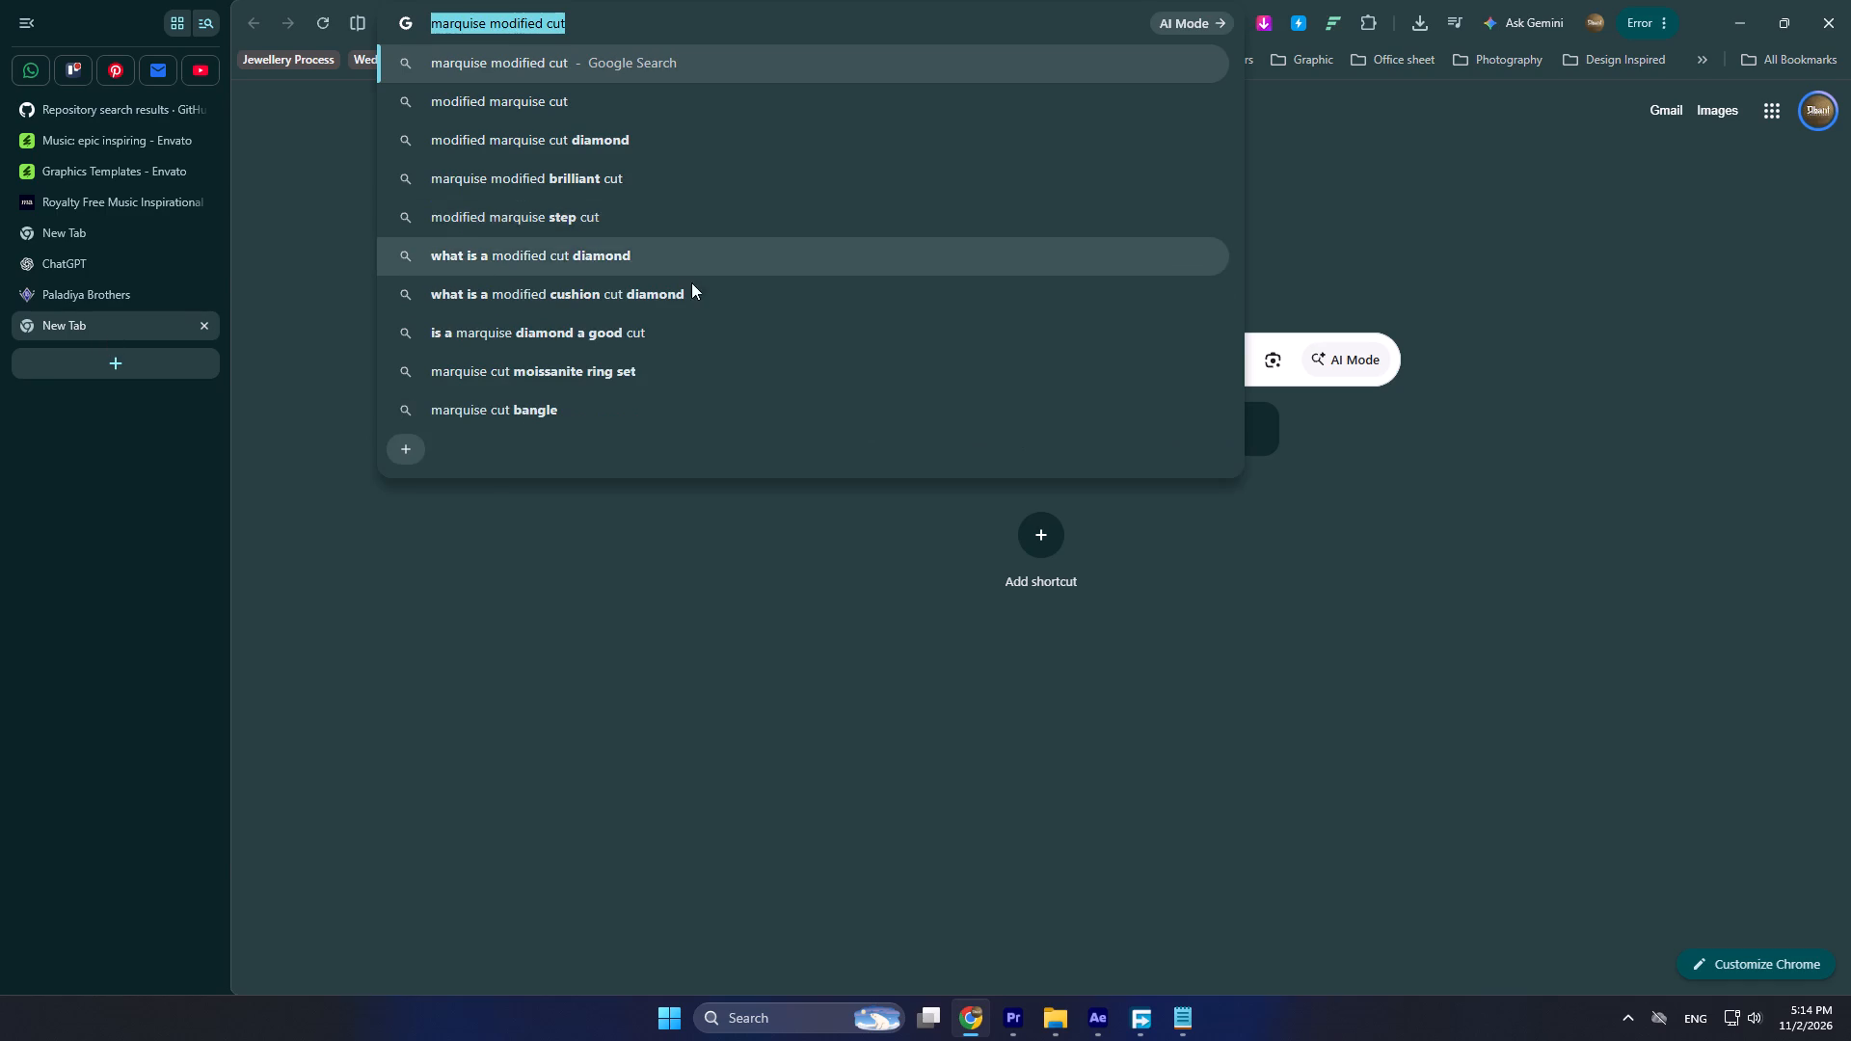
Switch to After Effects and replace the PEAR MODIFIED CUT title text with the copied "marquise modified cut".
key("alt+Tab")
key("alt+Tab")
left_click(1110, 412, "alt")
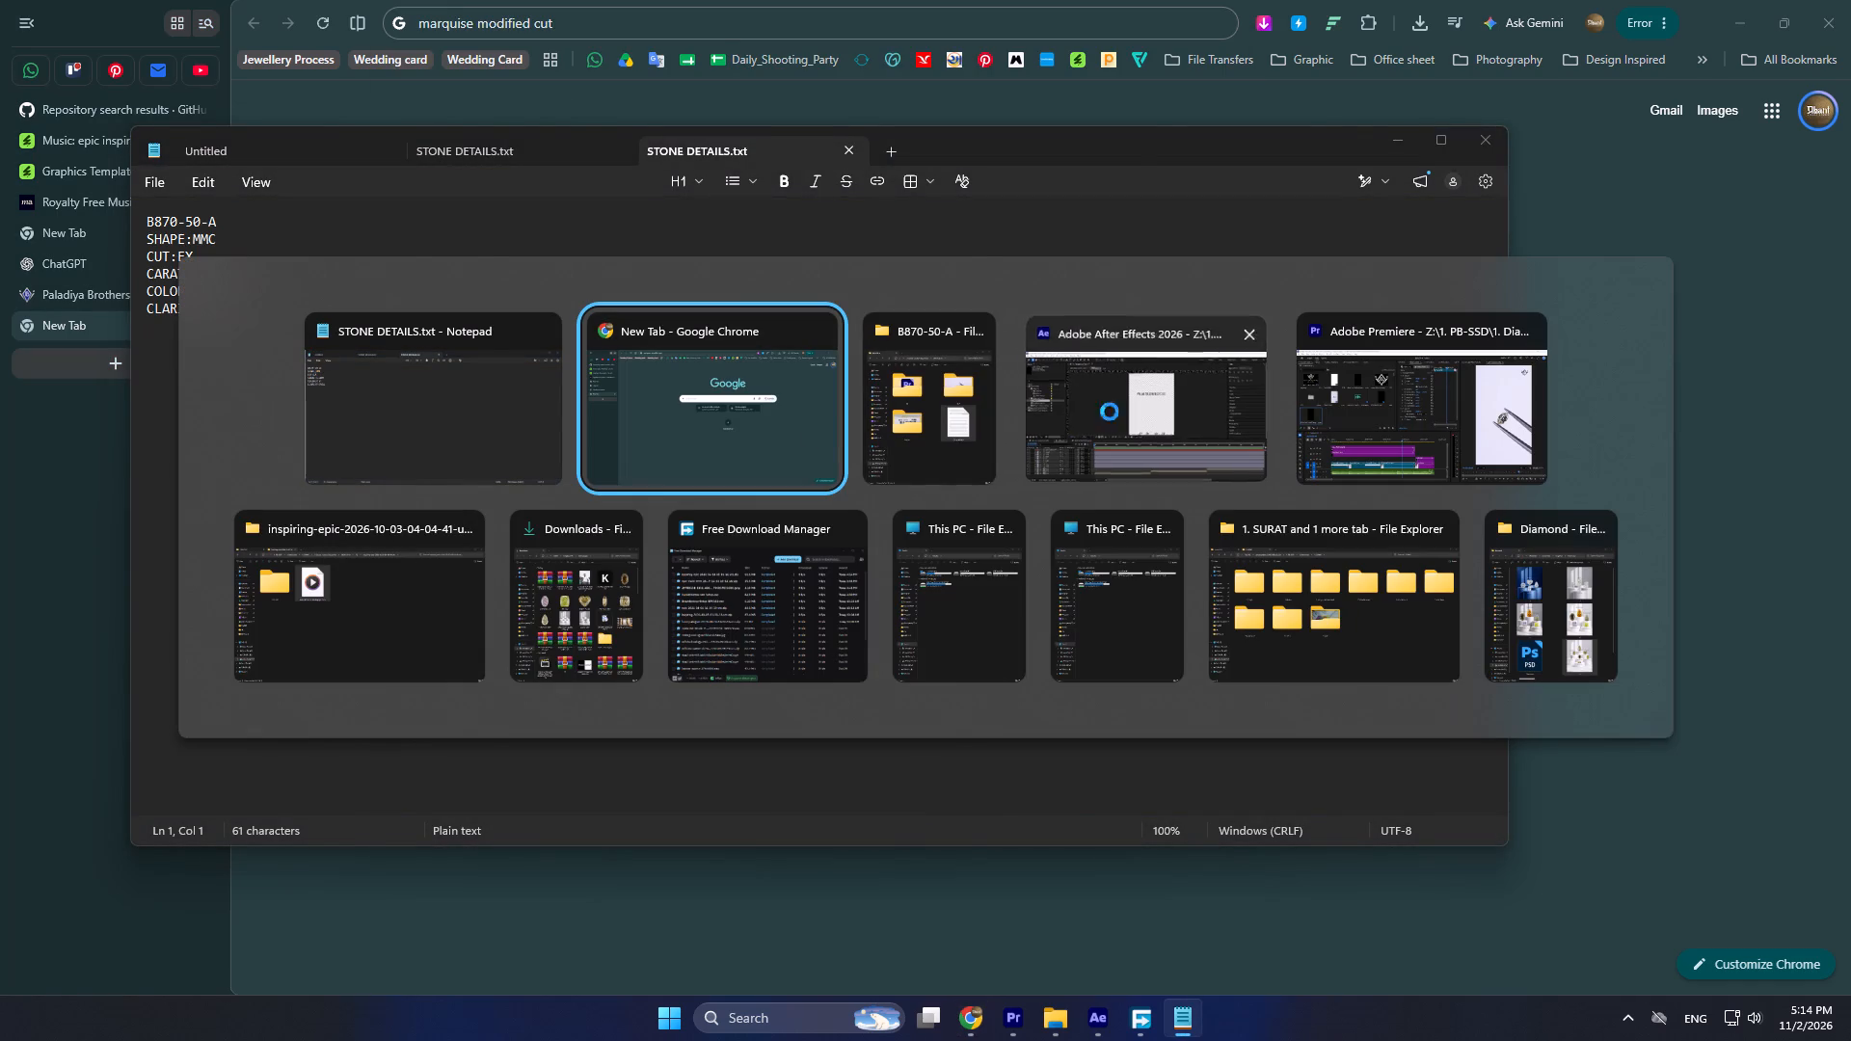
double_click(999, 321)
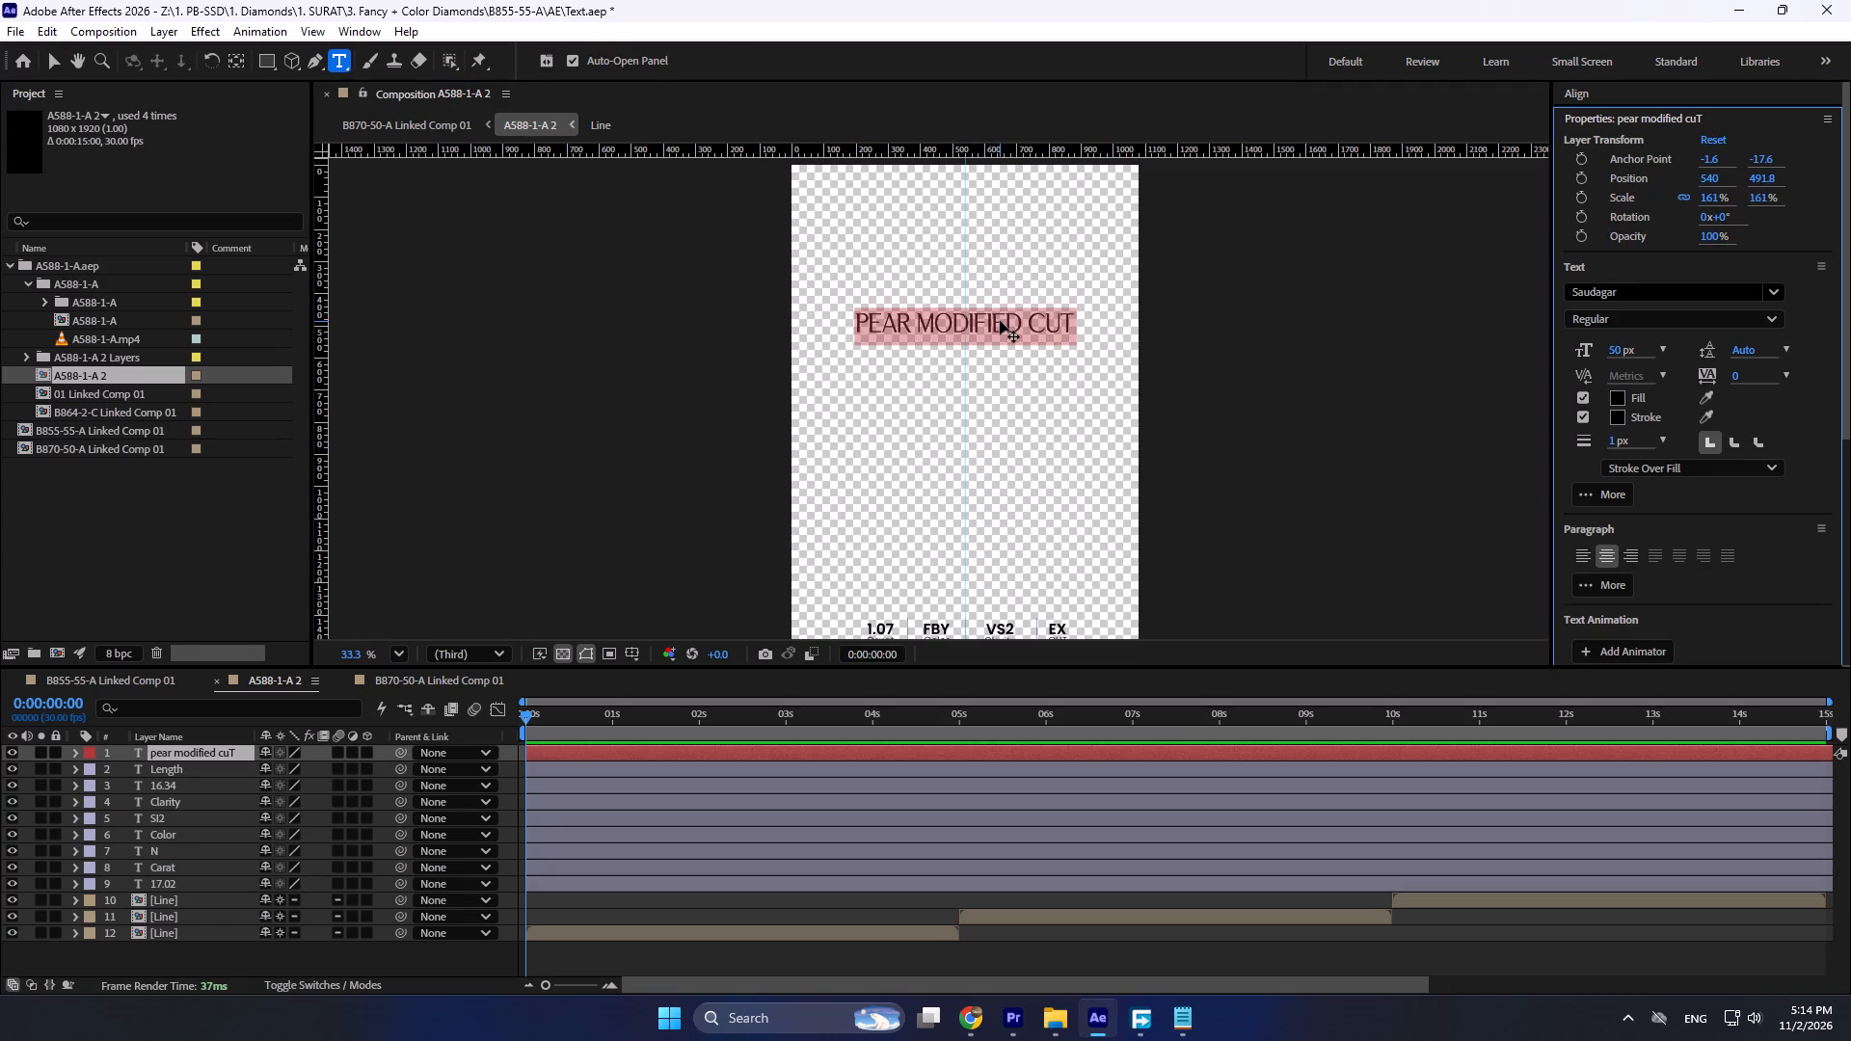
key("ctrl+v")
left_click(55, 64)
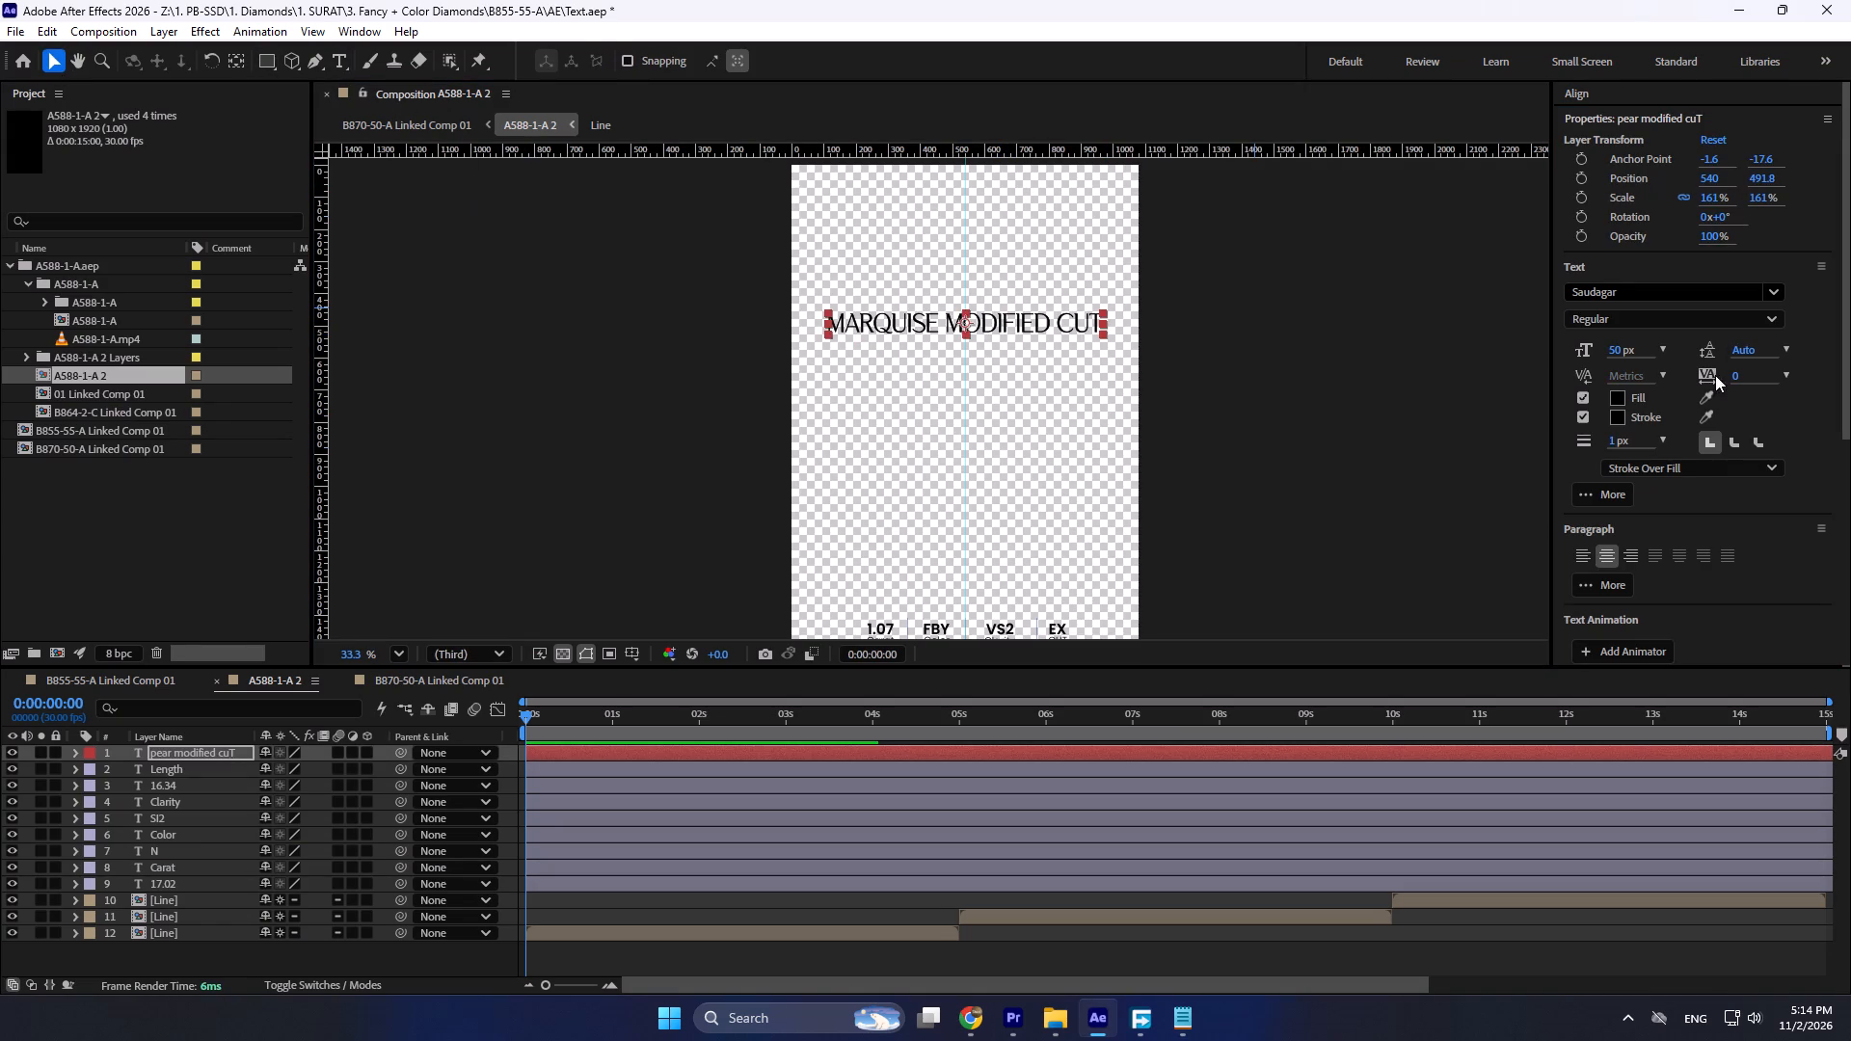
Align the marquise modified cut title layer horizontally to centre in the A588-1-A 2 composition.
scroll(1623, 588, "down", 5)
left_click(1591, 344)
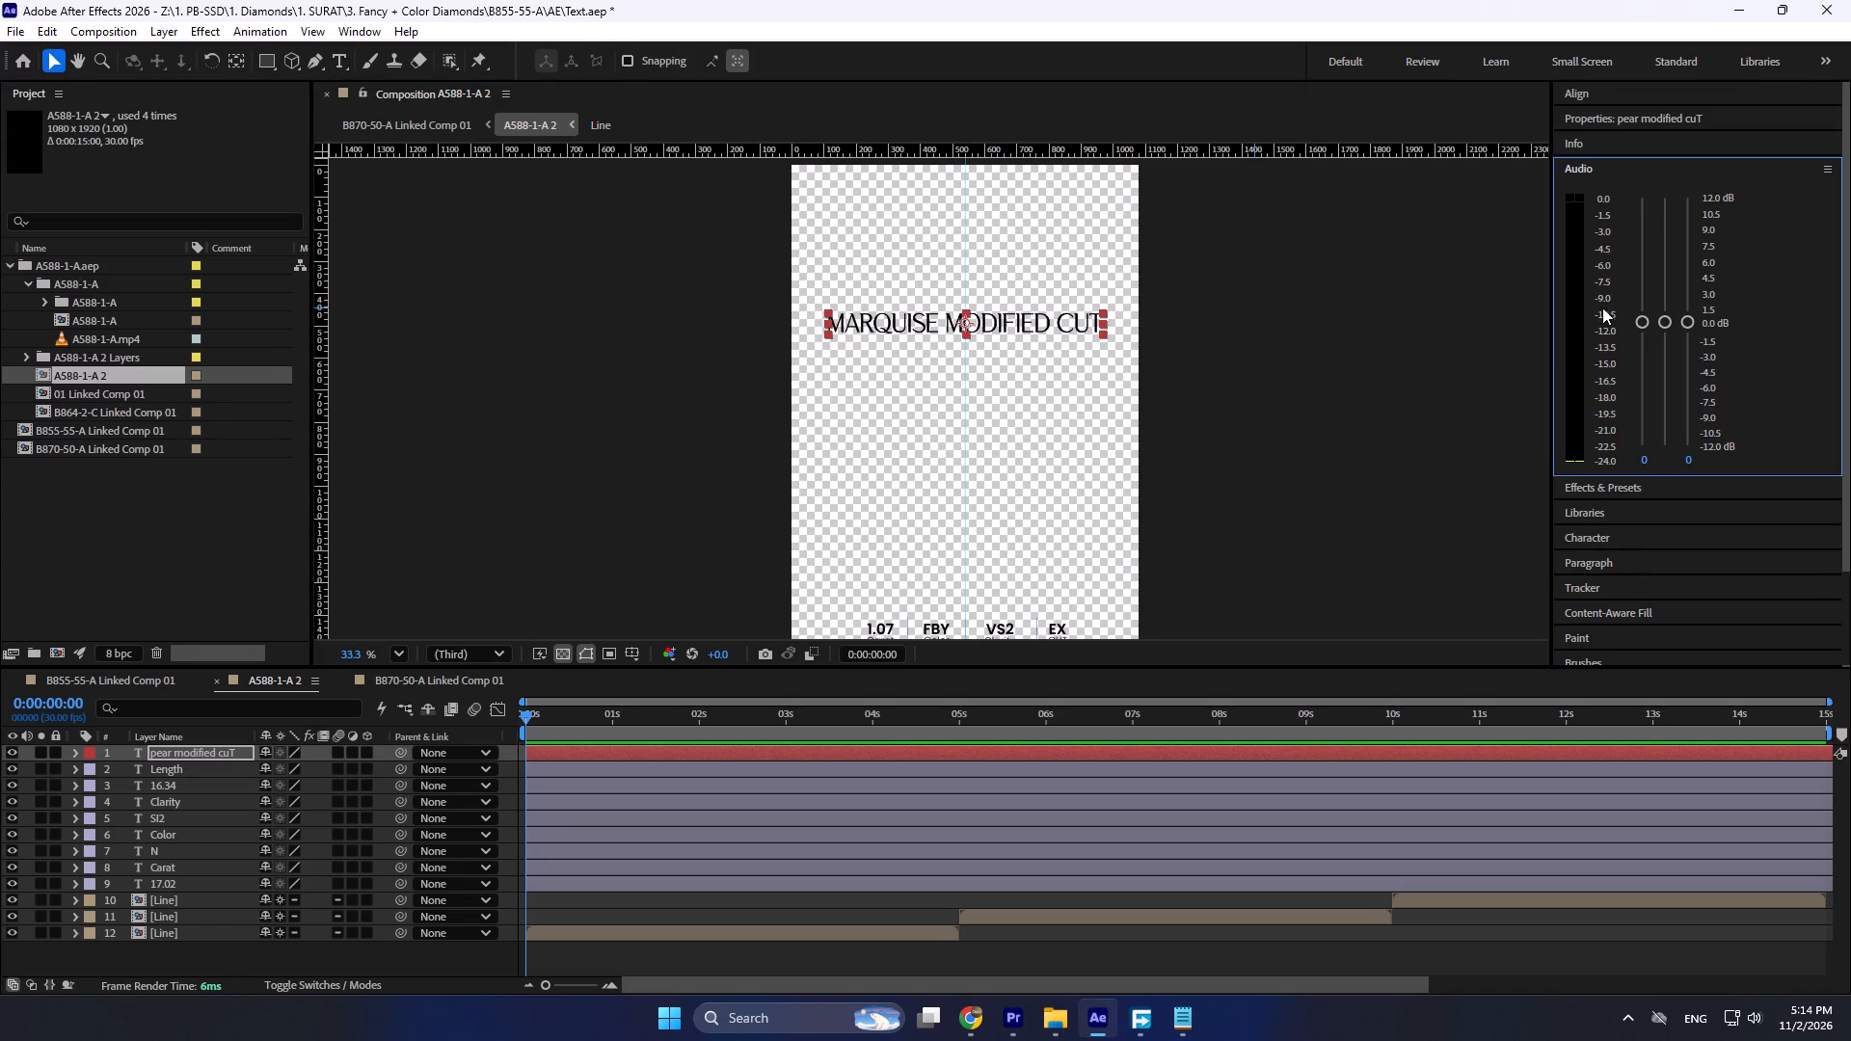
scroll(1594, 288, "up", 6)
left_click(1568, 94)
left_click(1609, 147)
left_click(1388, 450)
Check the carat weight in the STONE DETAILS notes and change the value above the Carat label to 1.20.
scroll(1063, 552, "down", 3)
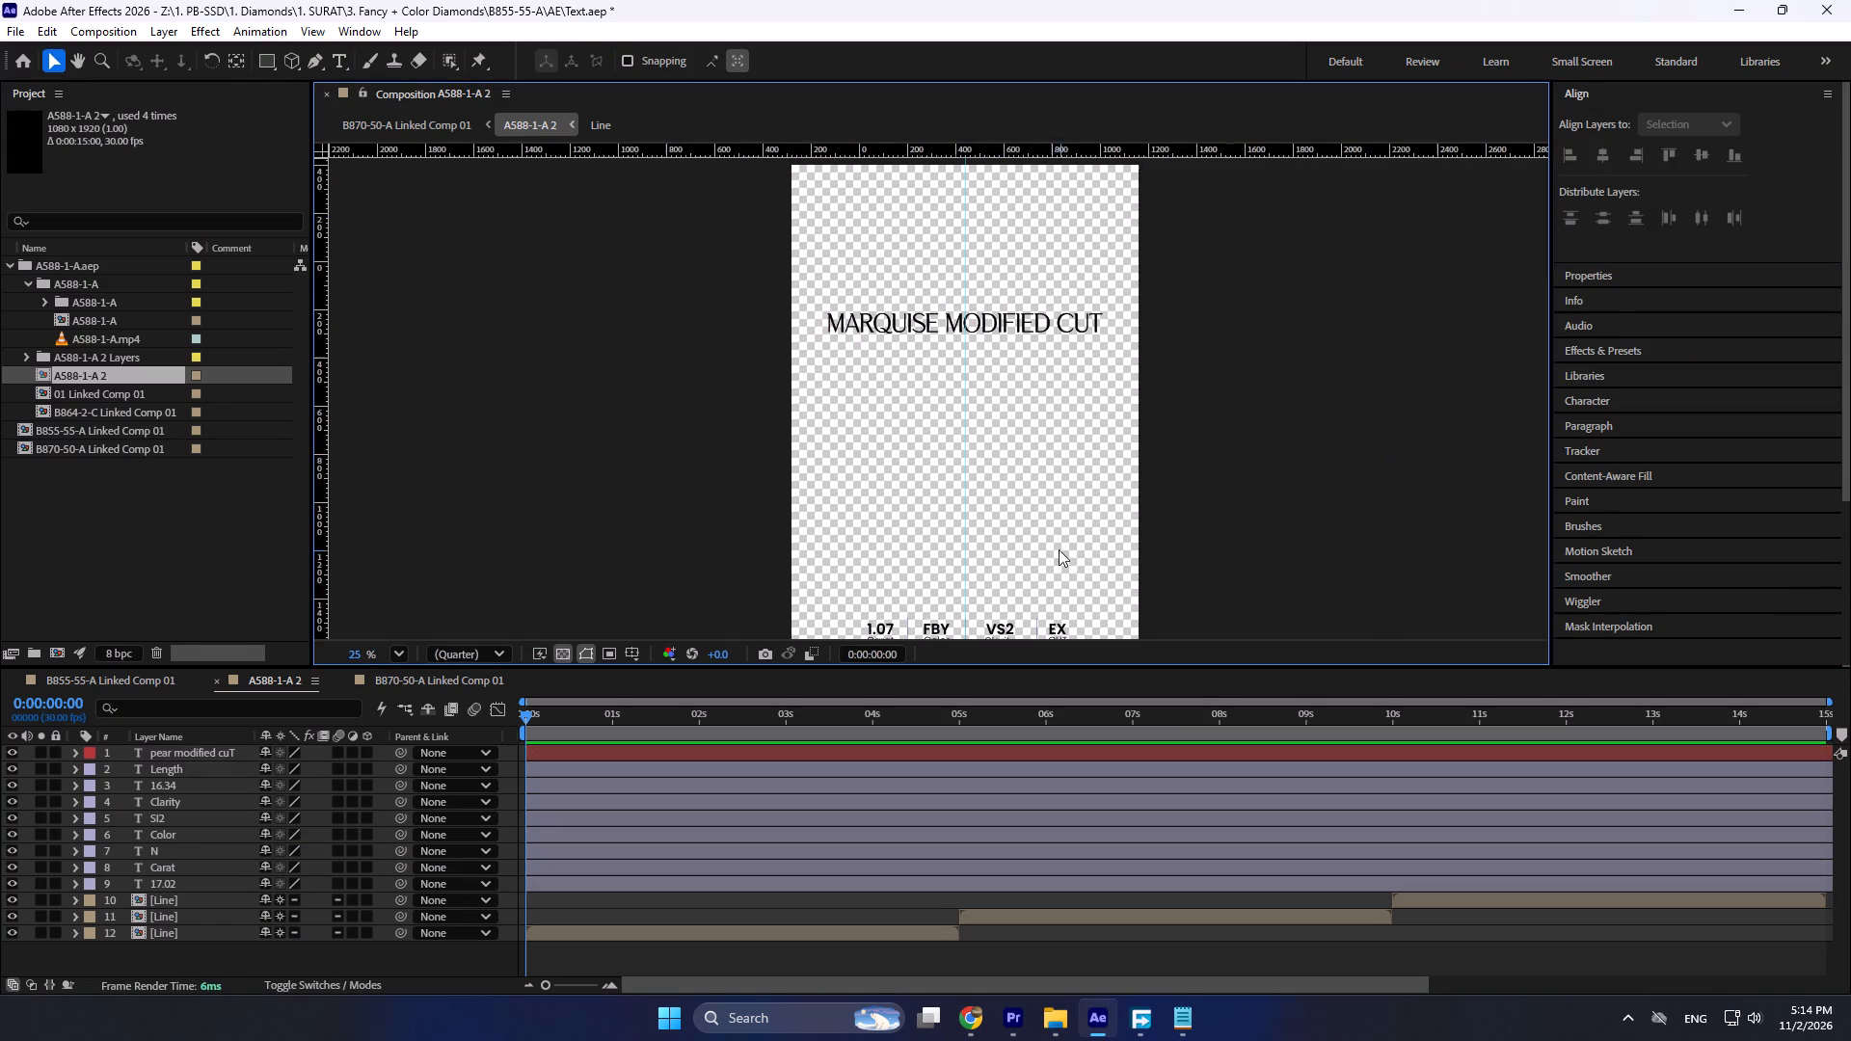
scroll(1059, 549, "down", 3)
scroll(994, 576, "up", 11)
key("alt+Tab")
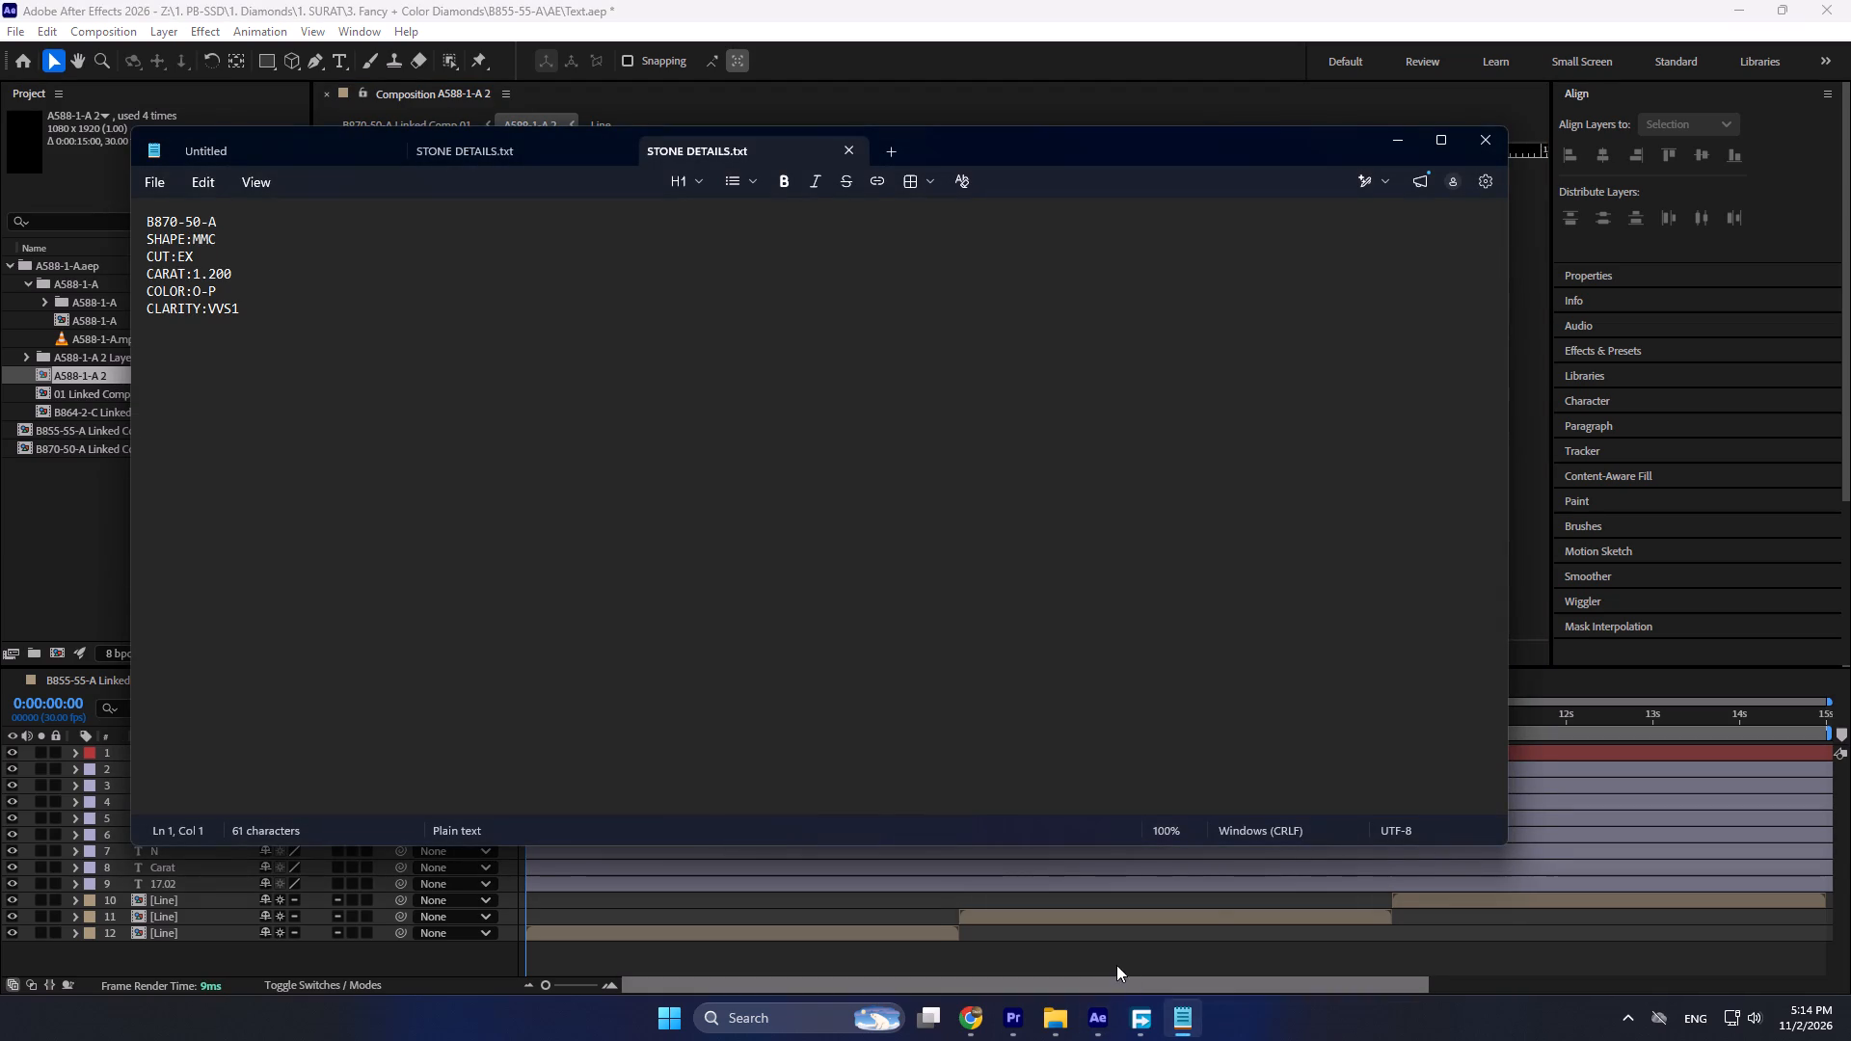
key("alt+Tab")
scroll(836, 619, "up", 5)
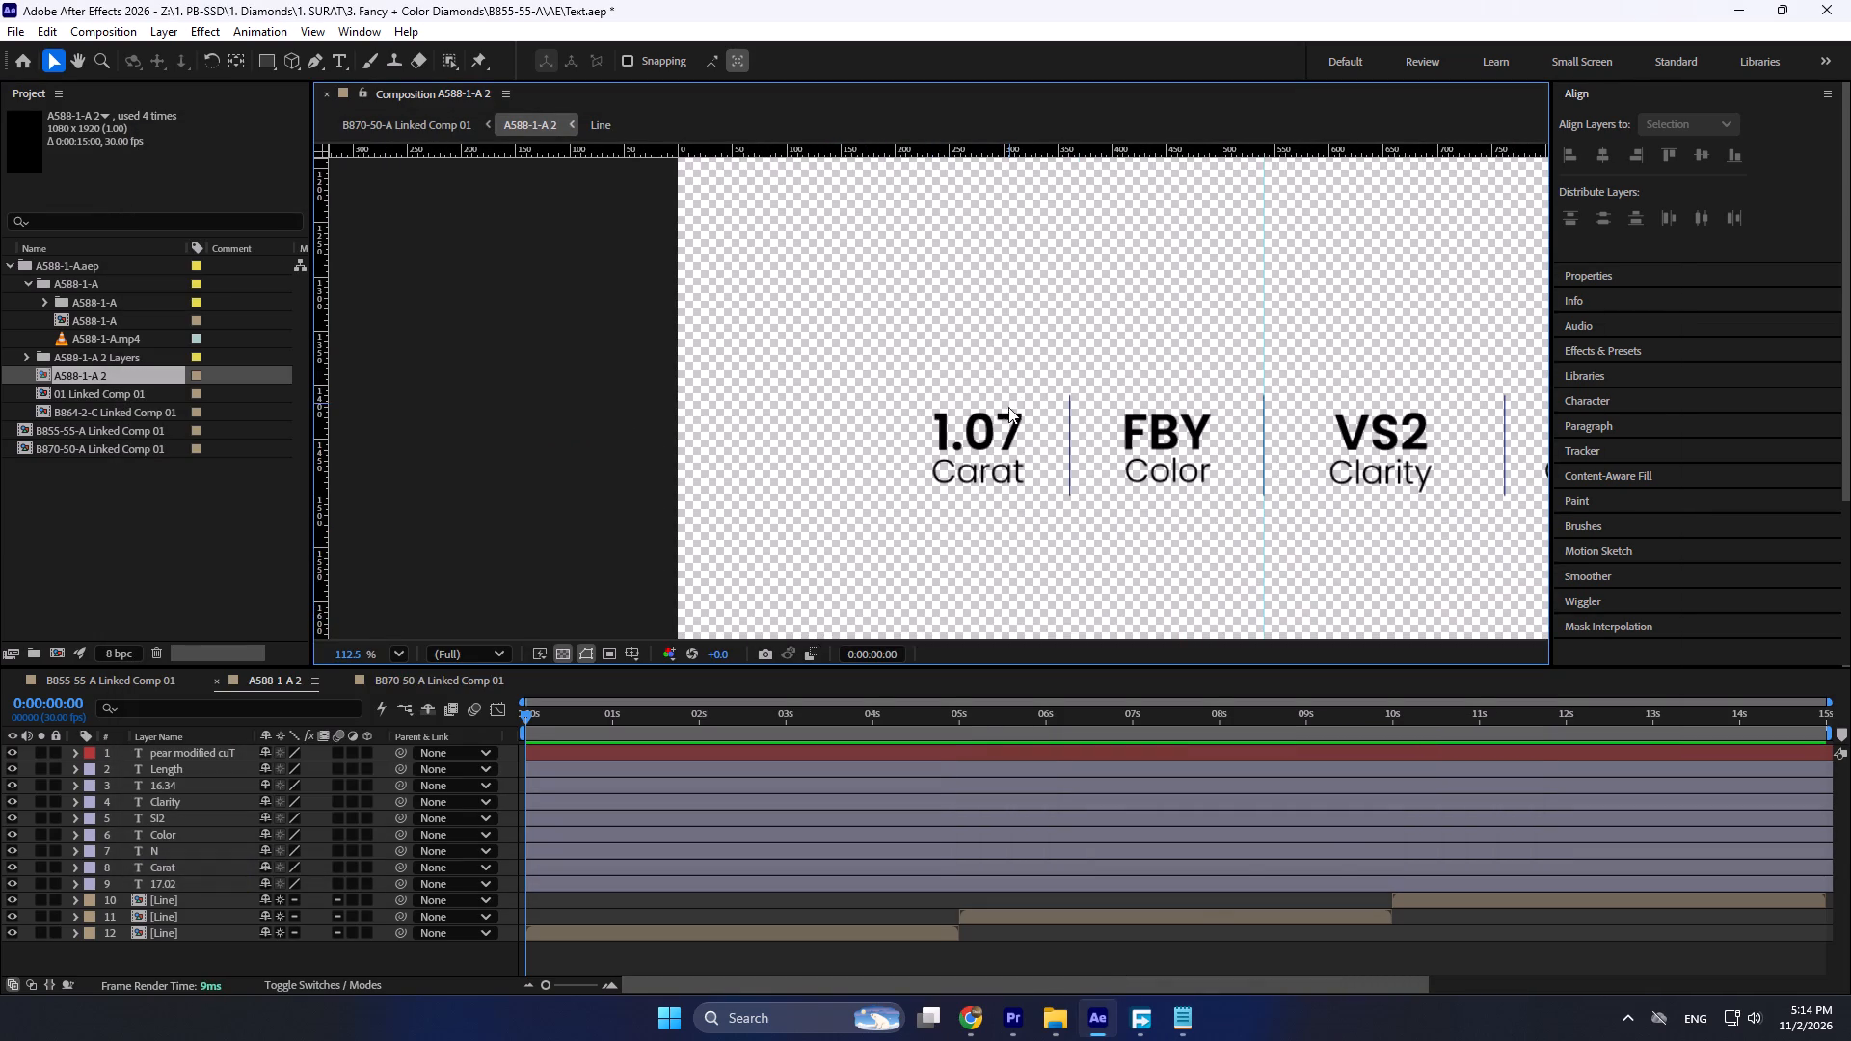
double_click(1008, 421)
type("1.20")
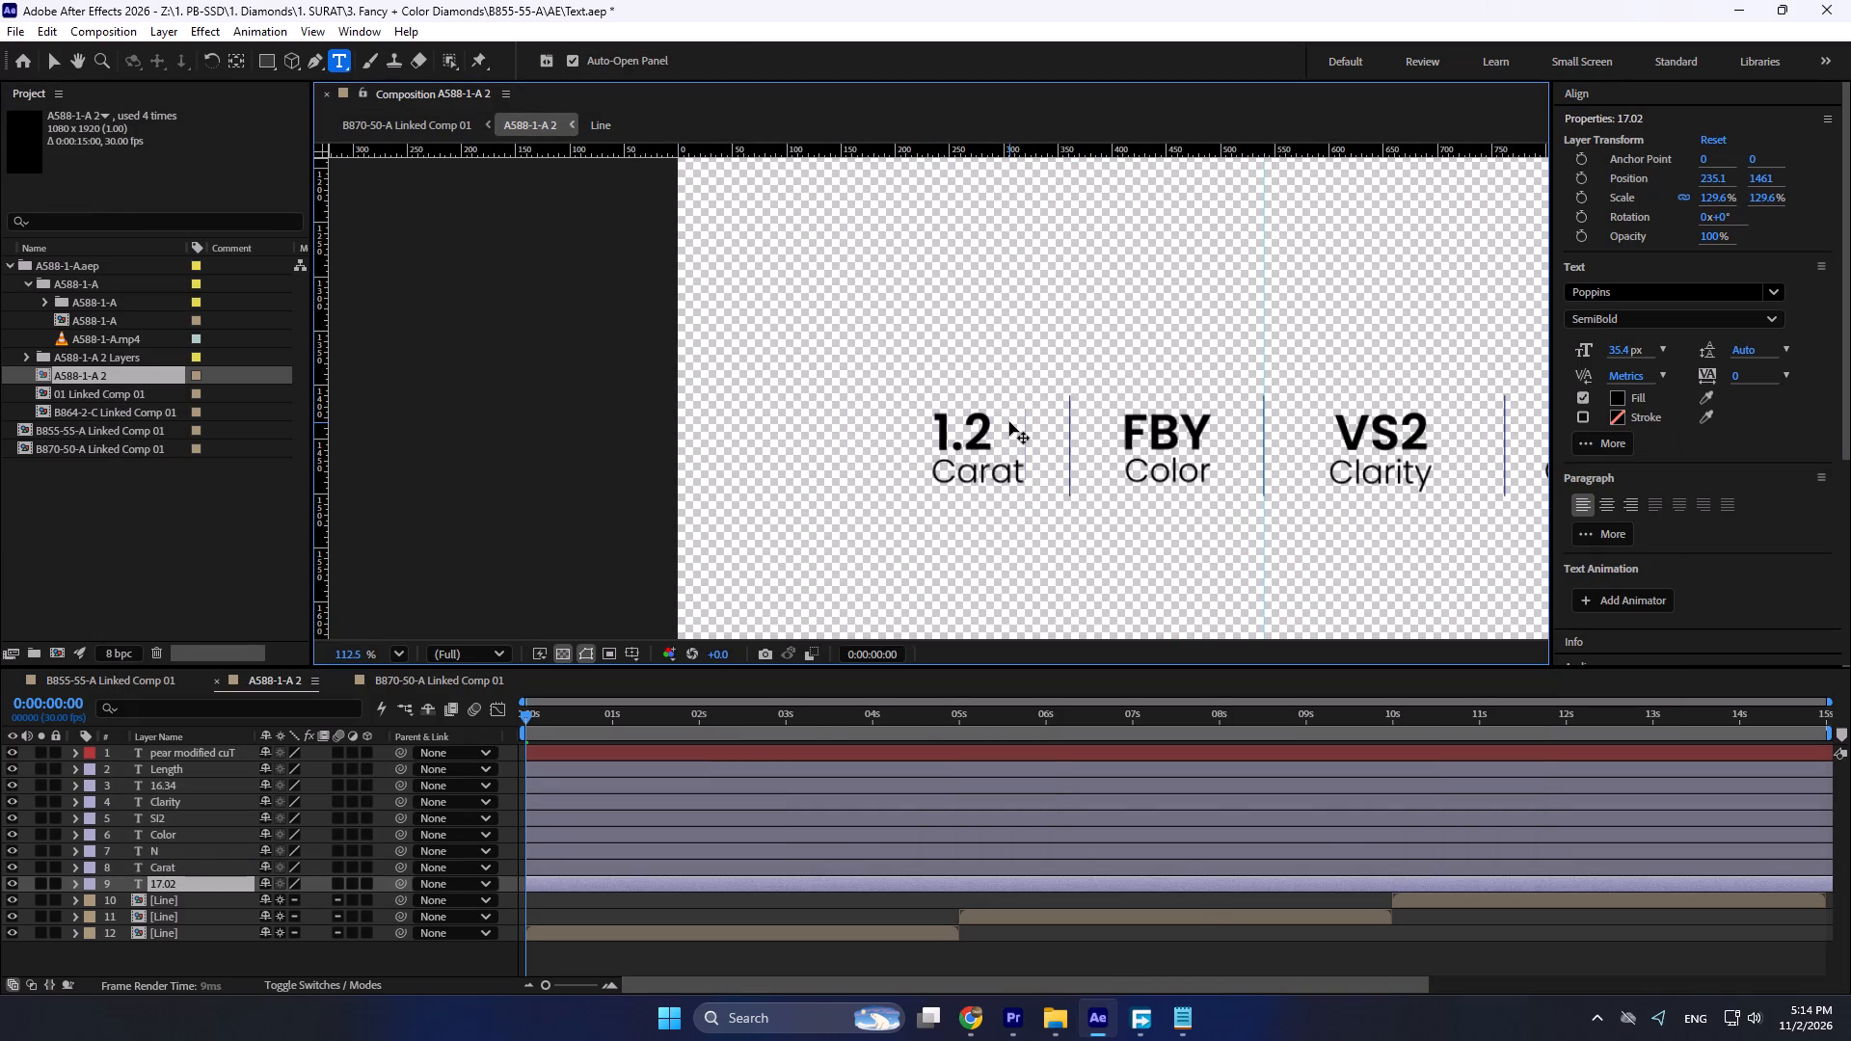
left_click(44, 65)
left_click(1033, 544)
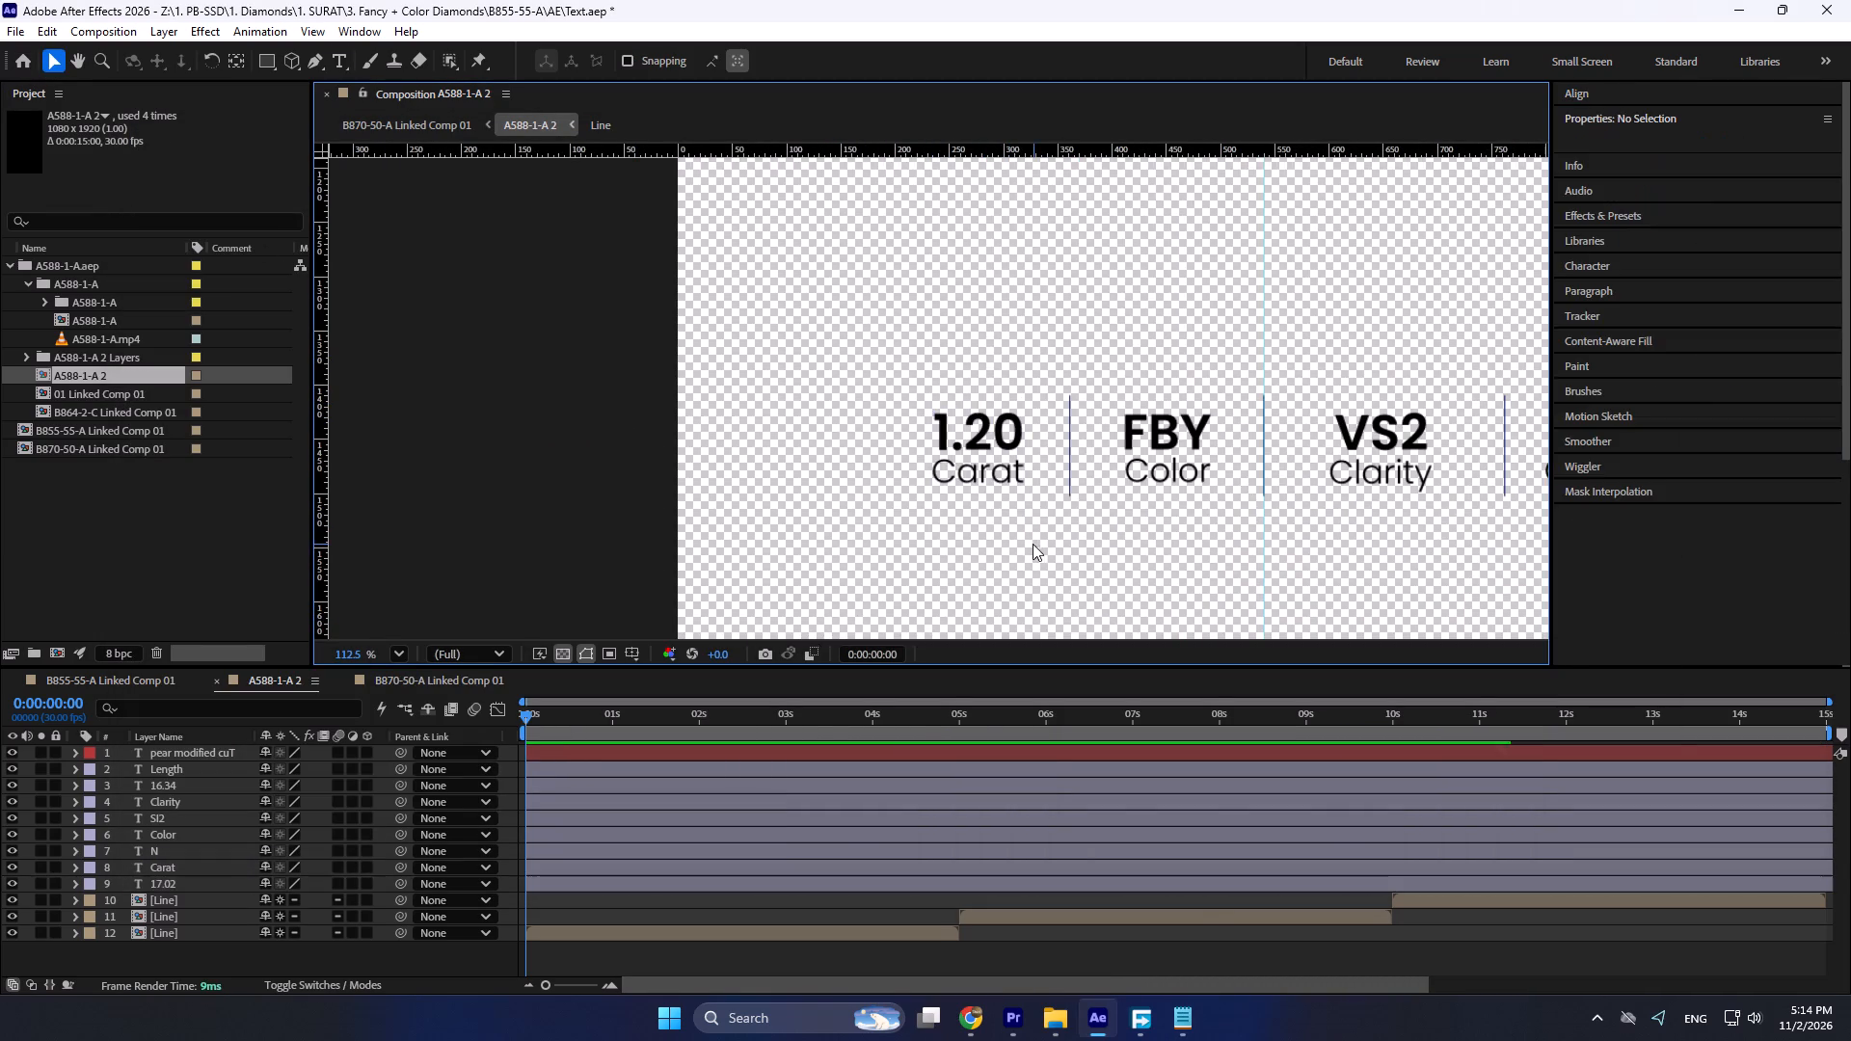
Lock the three Line layers and align the 1.20 value and Carat label on their horizontal centres.
left_click_drag(997, 550, 943, 351)
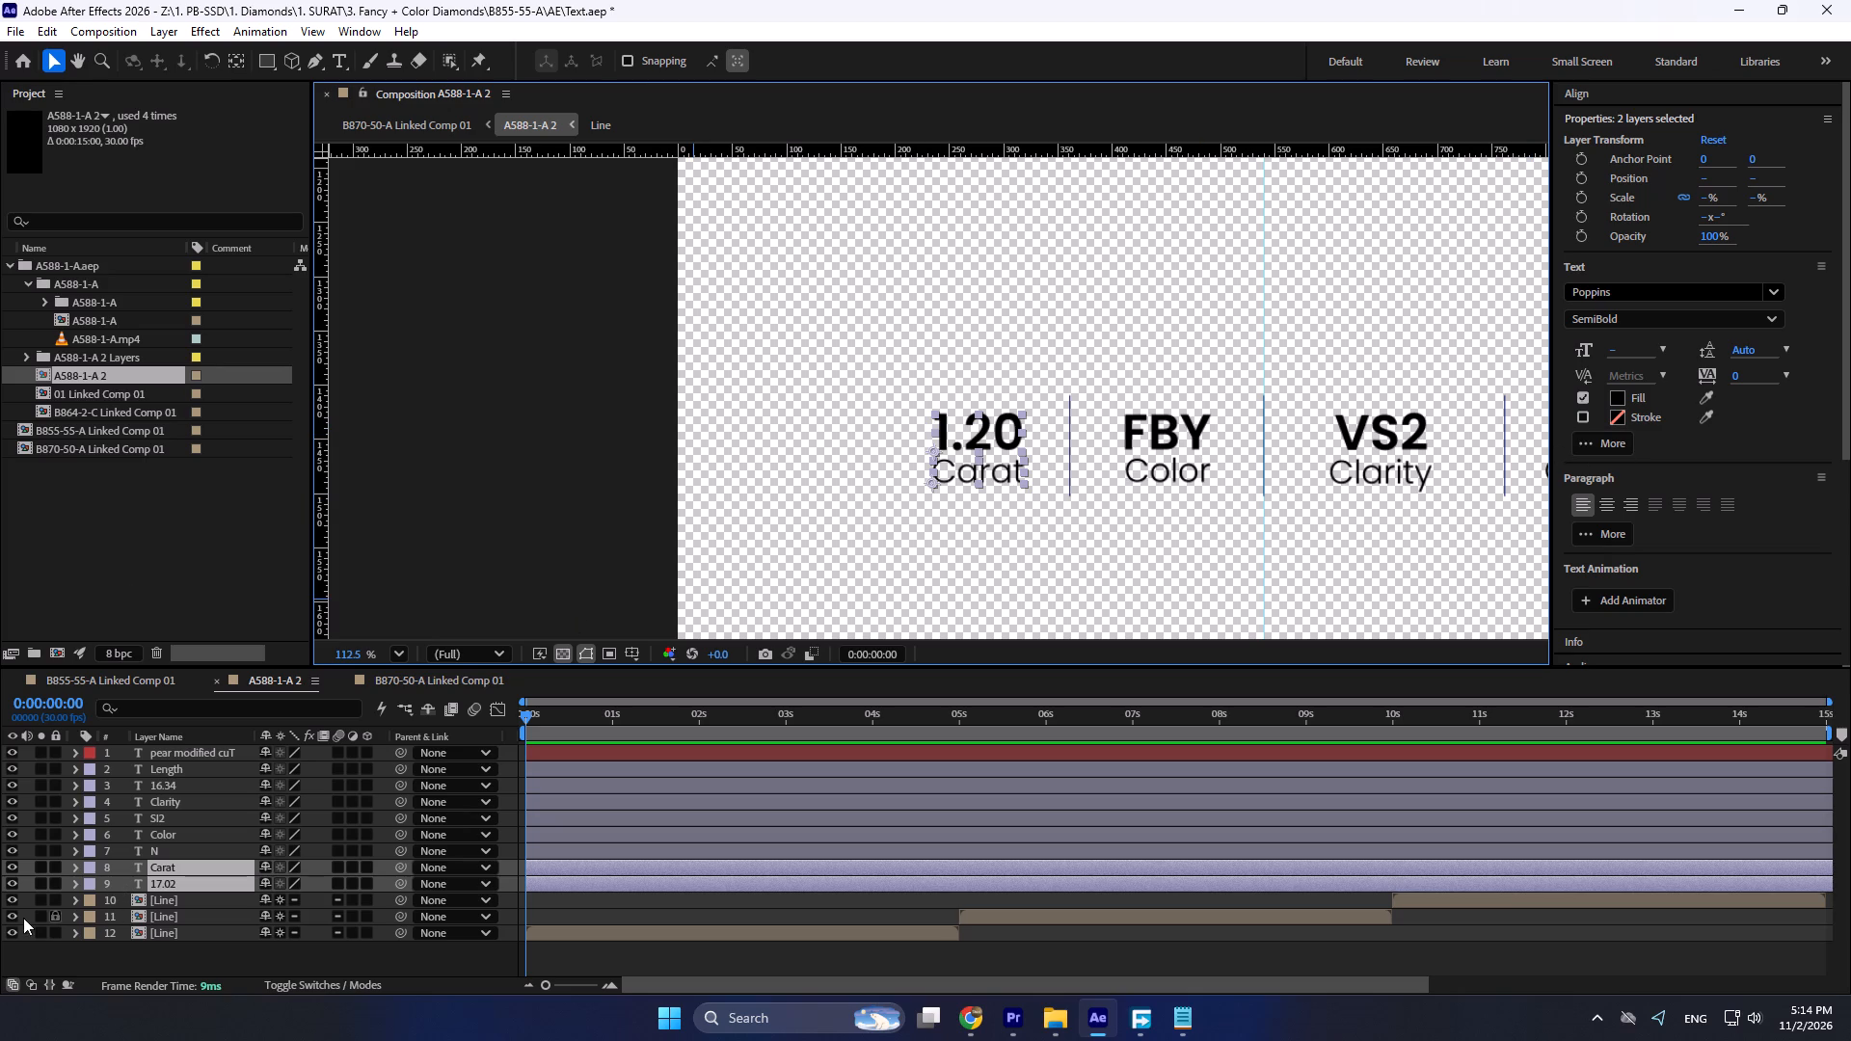
left_click_drag(59, 901, 53, 937)
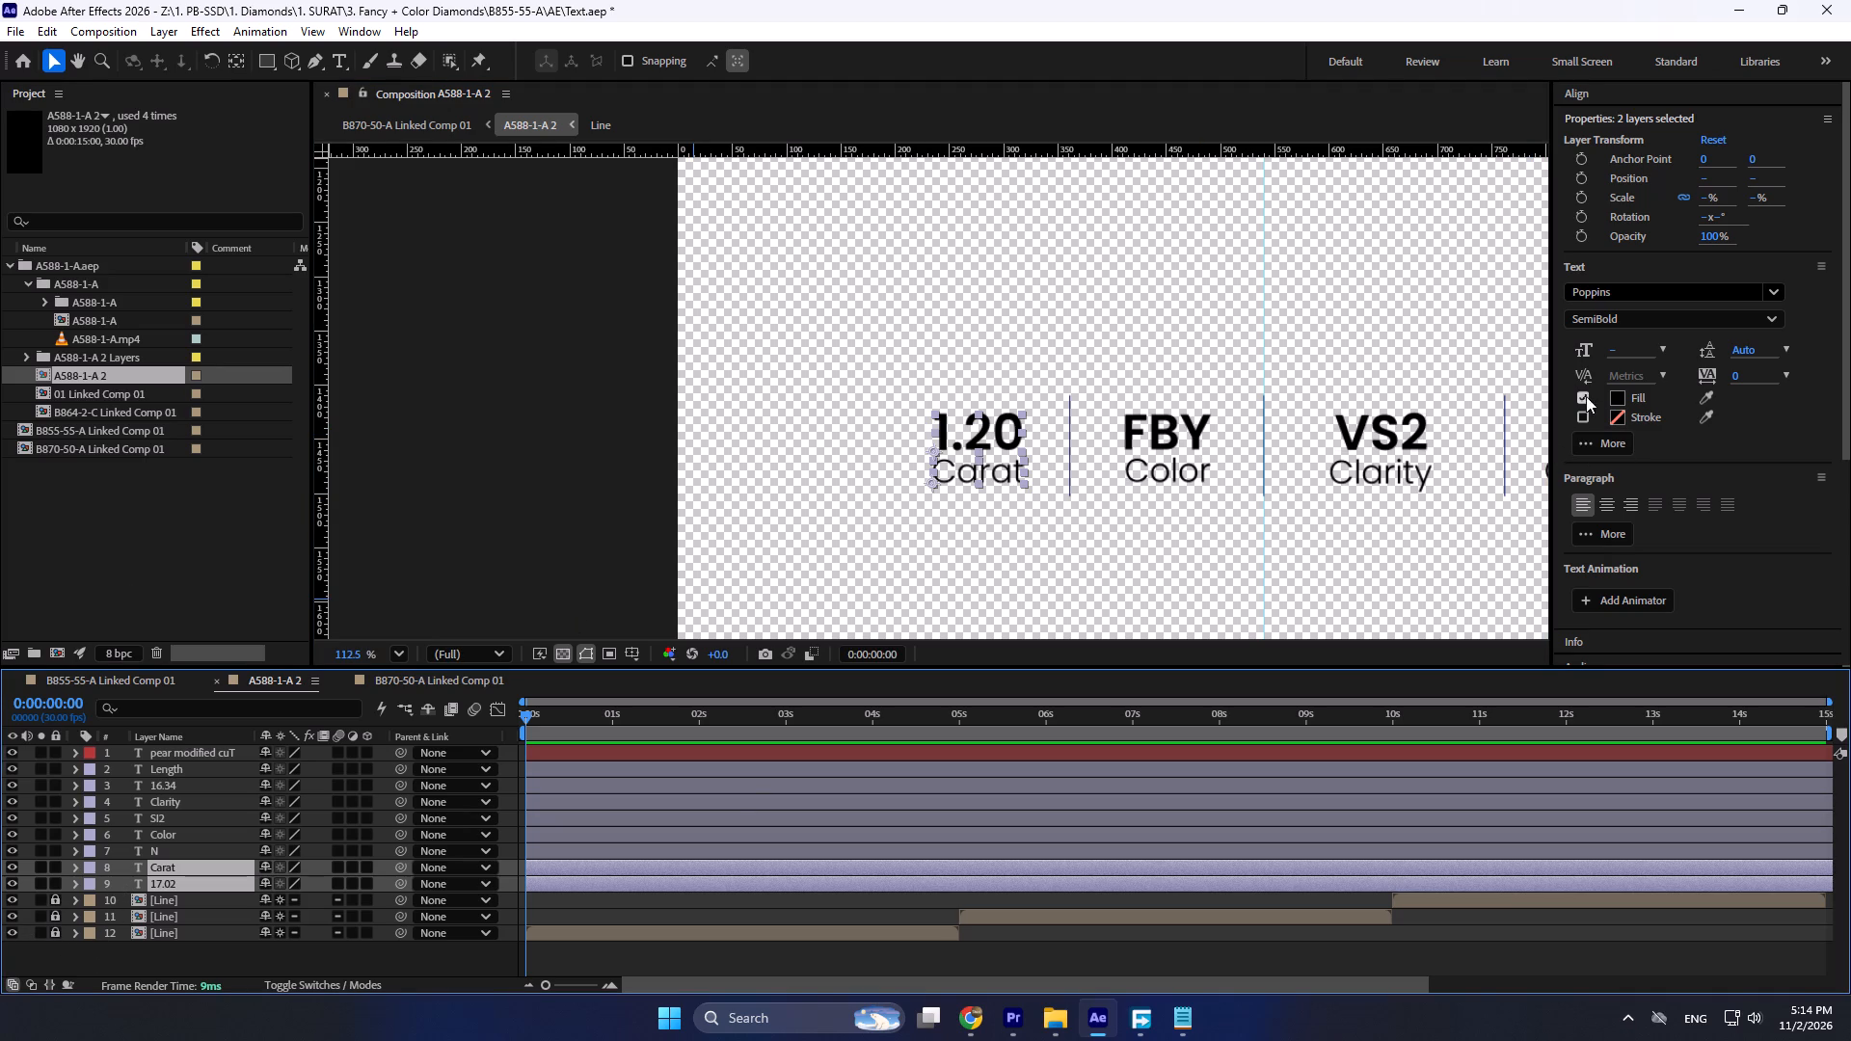
left_click(1575, 91)
left_click(1608, 150)
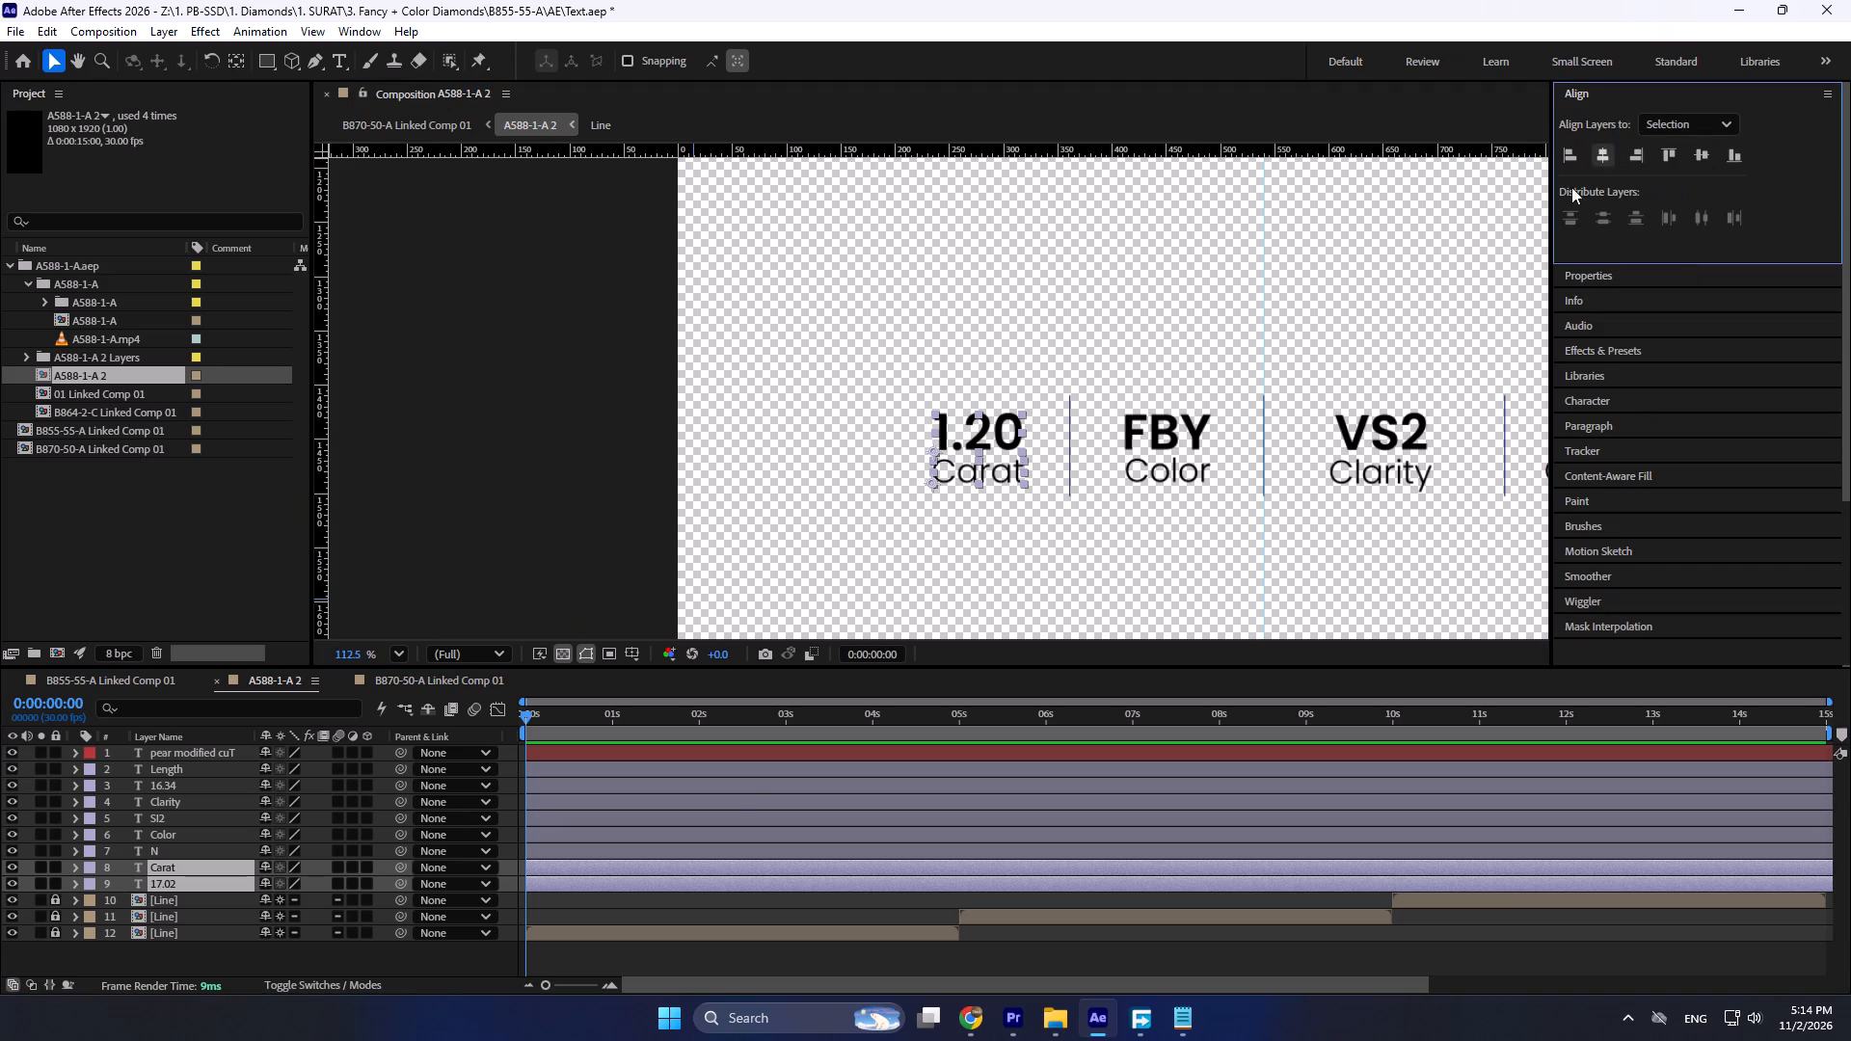
left_click(1155, 539)
Check the colour in the STONE DETAILS notes and change the value above the Color label to O-P.
key("alt+Tab")
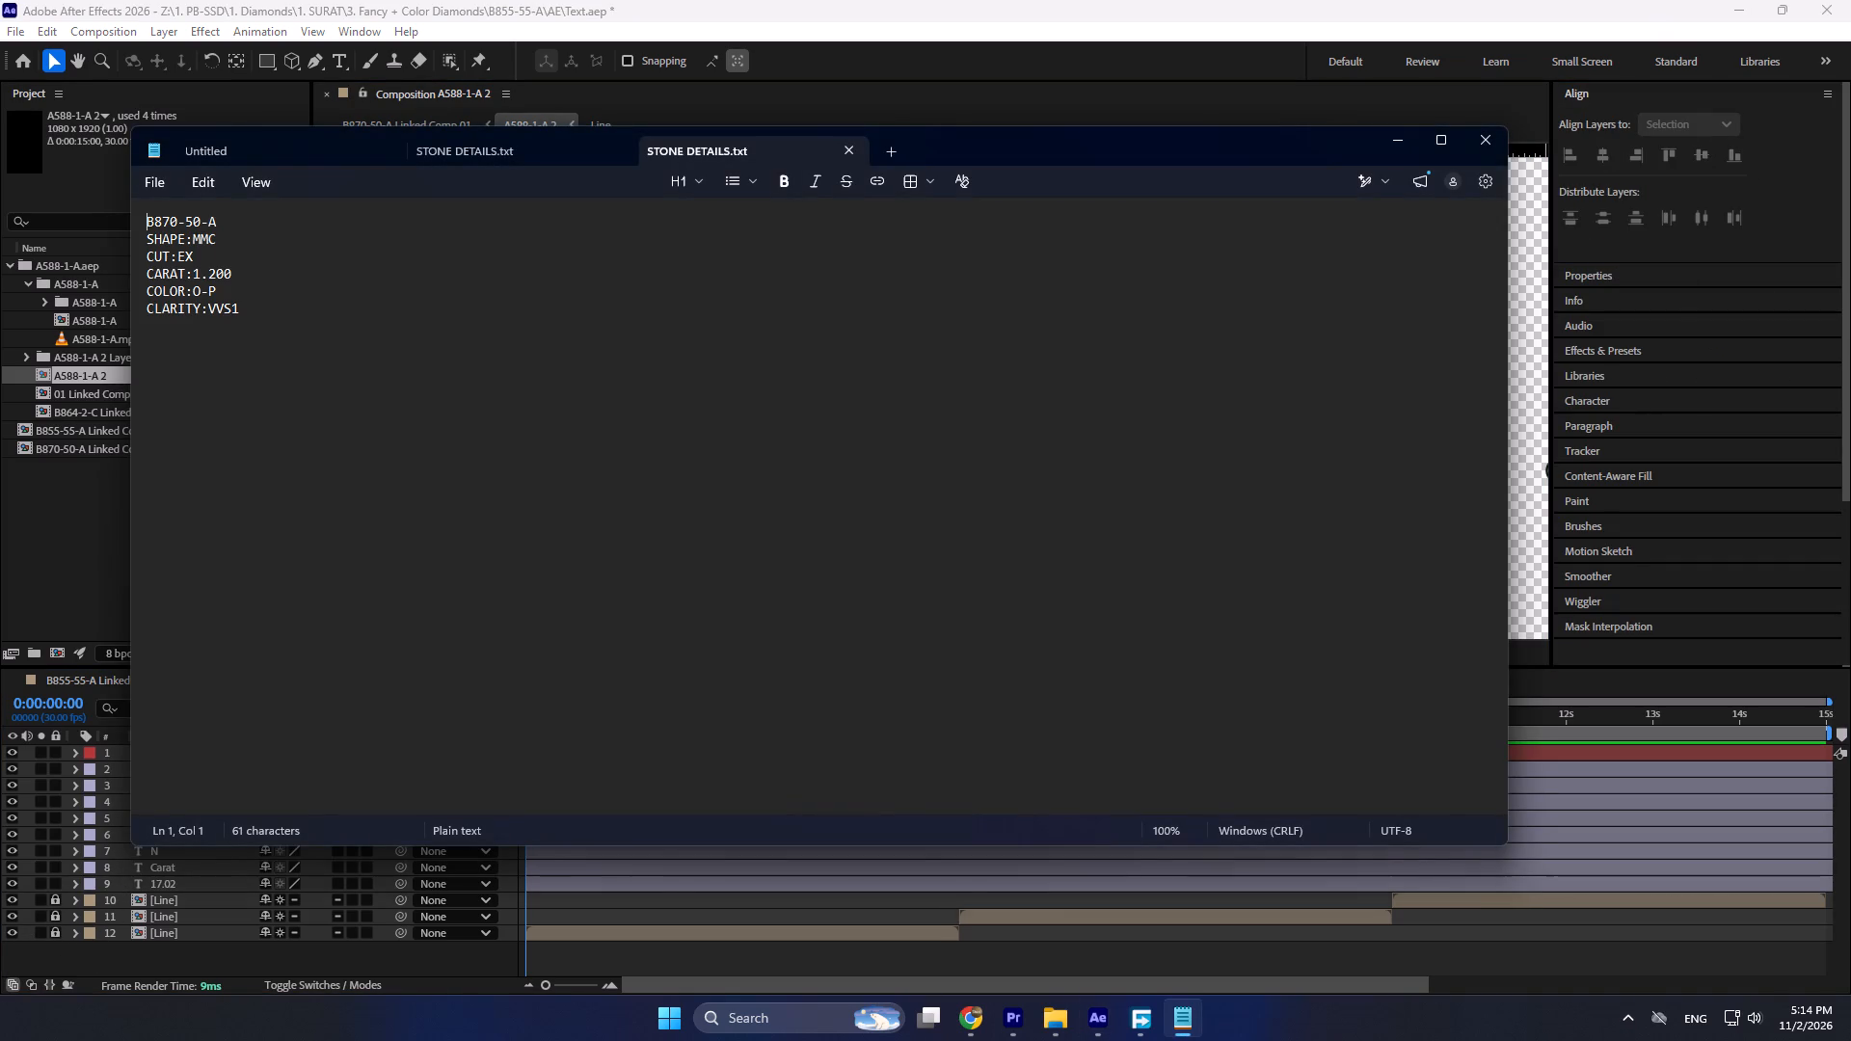
key("alt+Tab")
double_click(1168, 434)
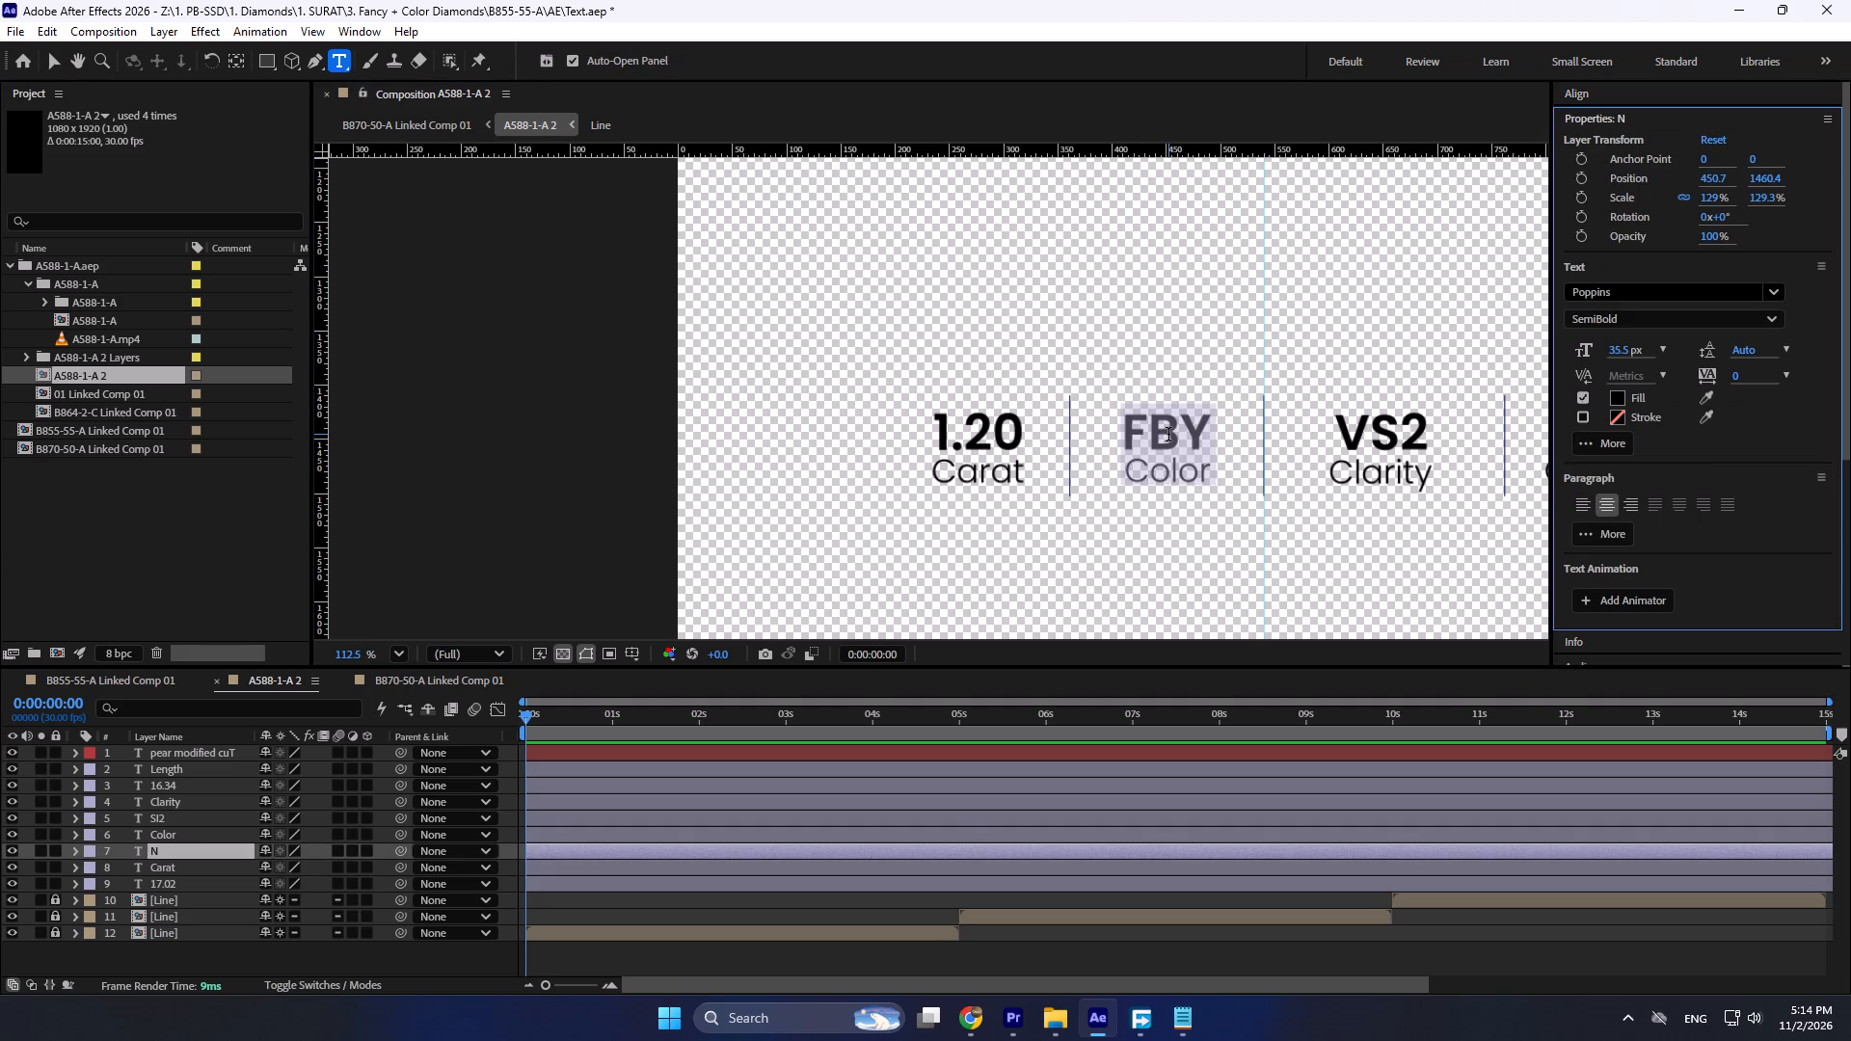
type("O-")
key("shift+p")
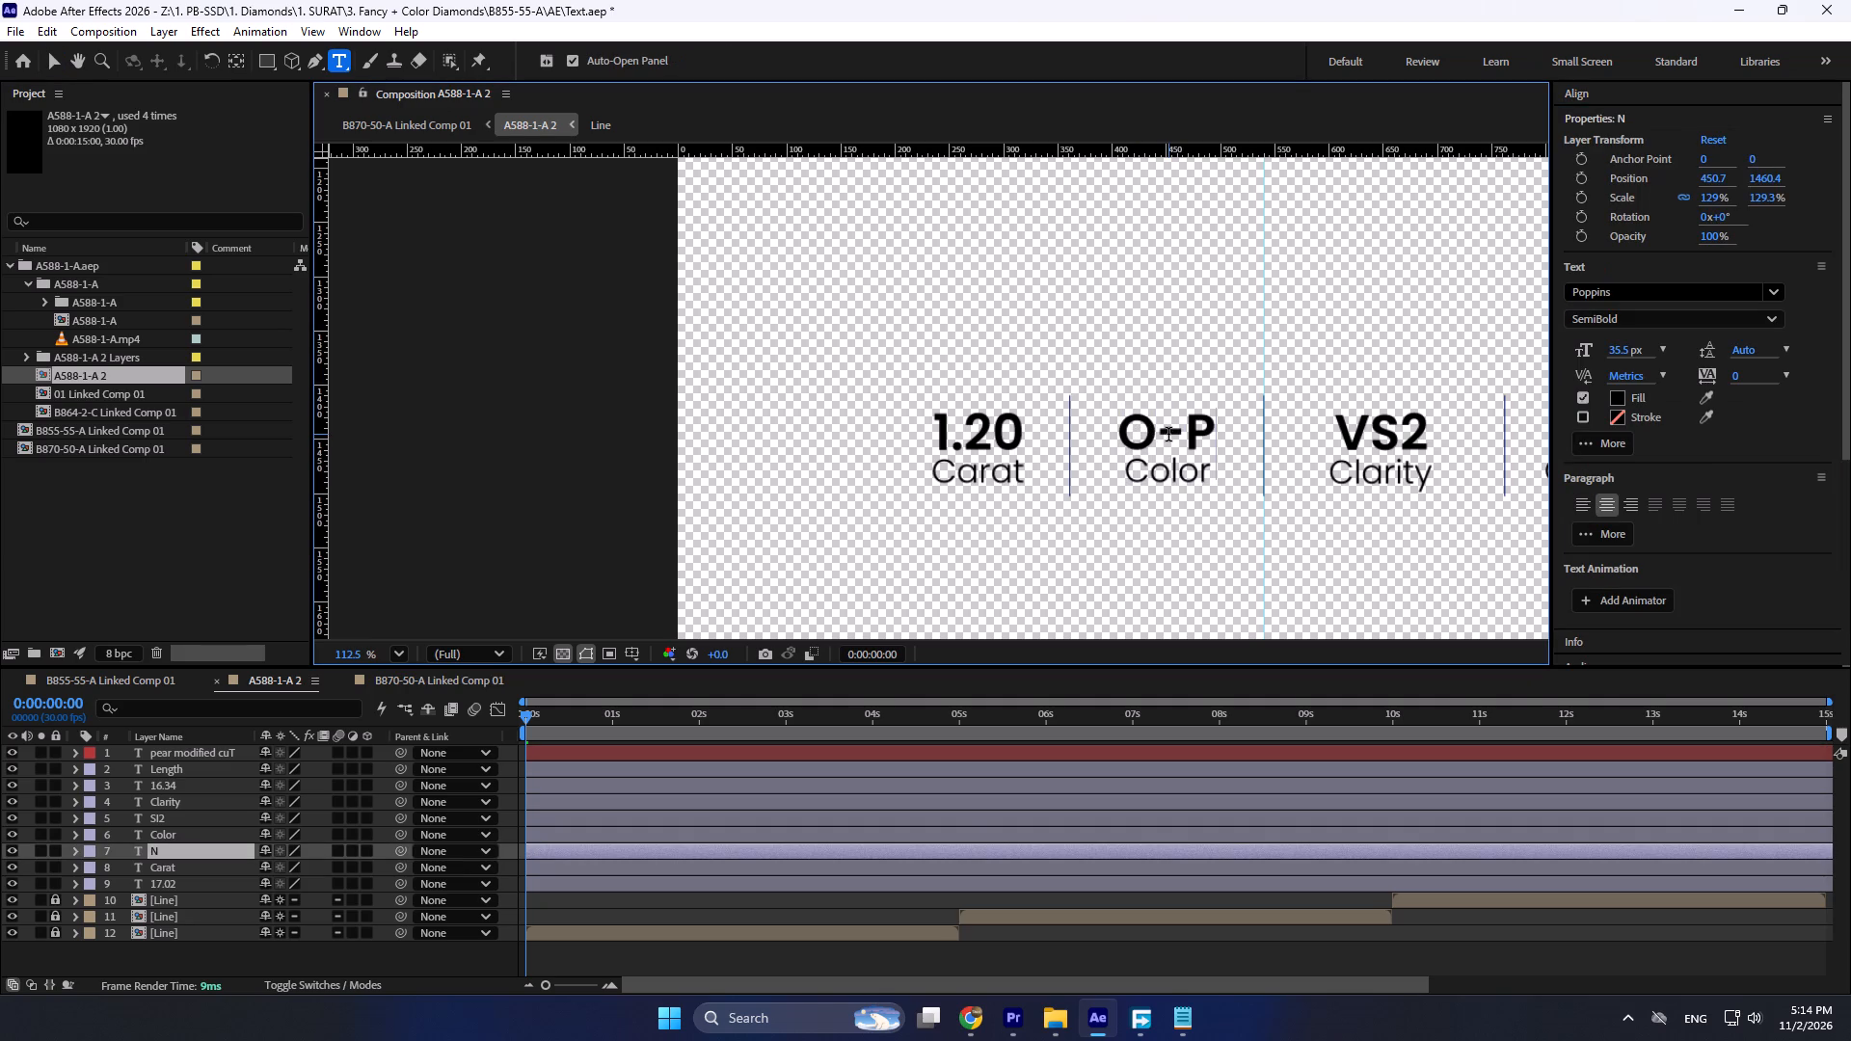
left_click(49, 57)
left_click(1182, 327)
Align the O-P value and the Color label on their horizontal centres.
left_click_drag(1176, 340, 1149, 496)
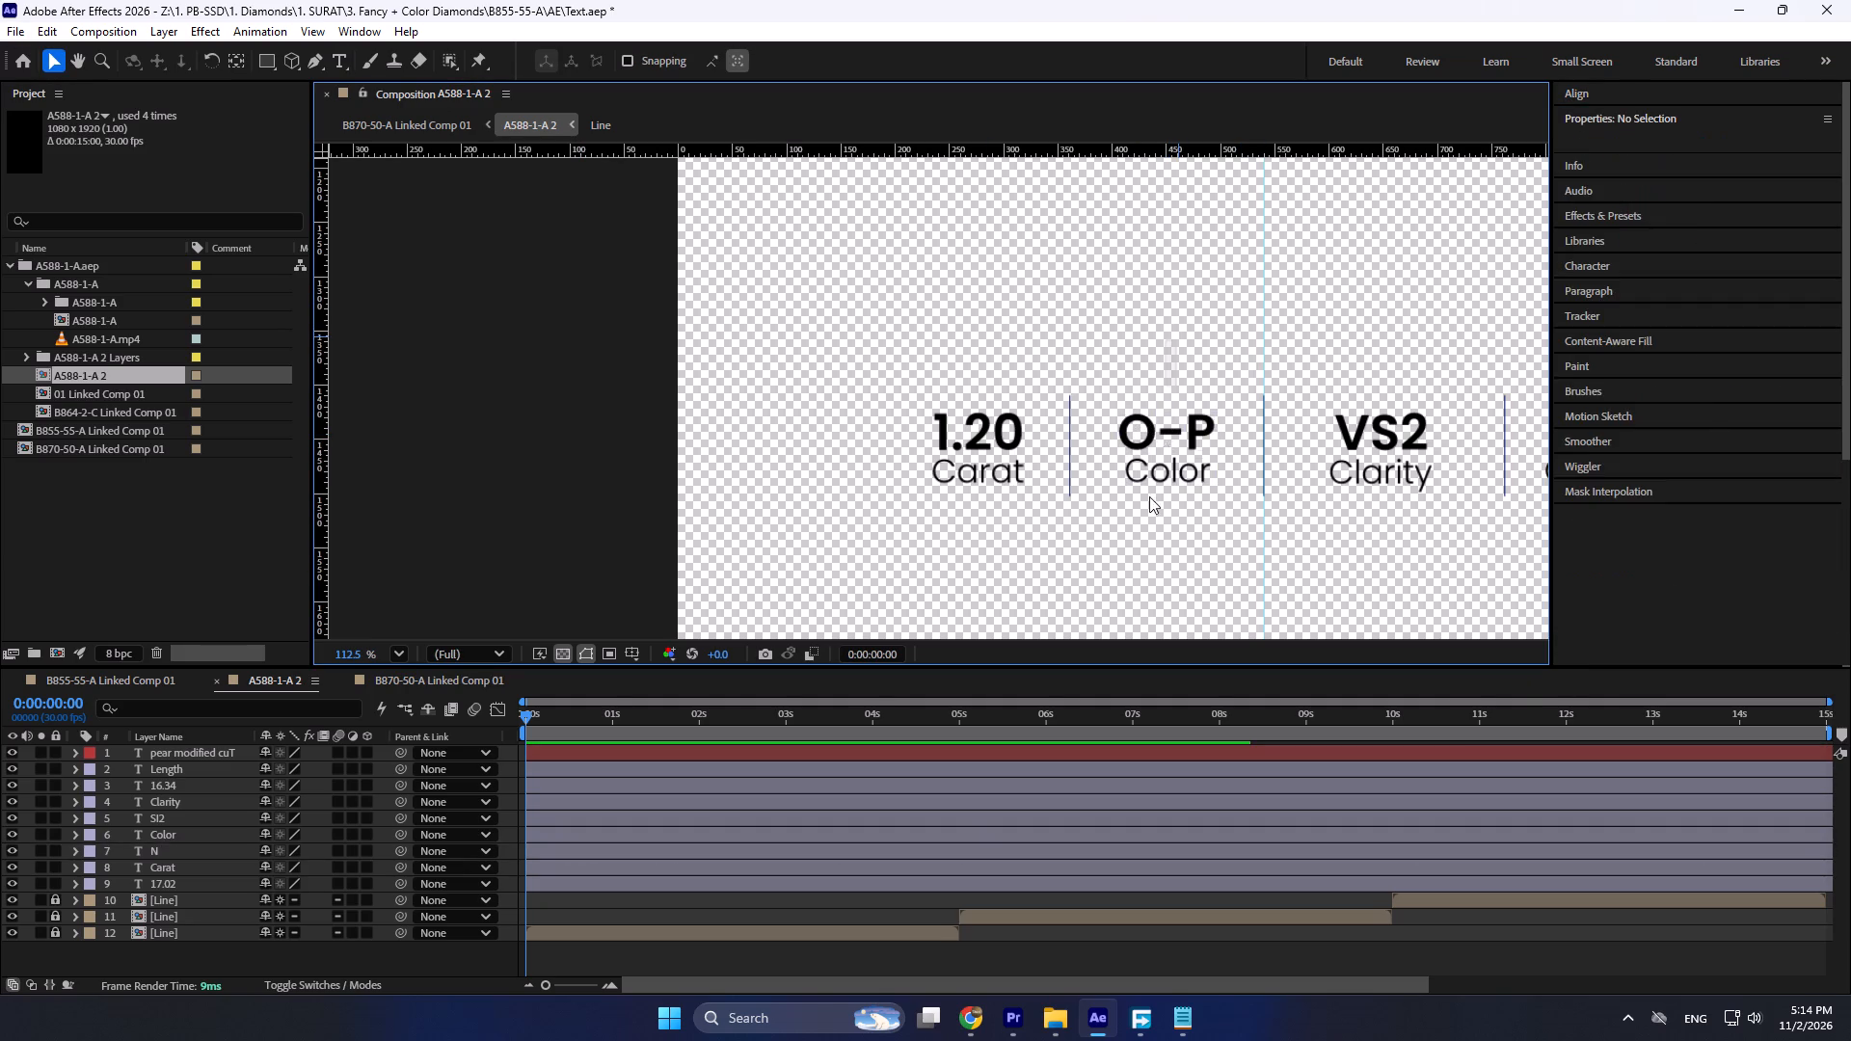
left_click_drag(1149, 496, 1139, 566)
scroll(1639, 602, "down", 6)
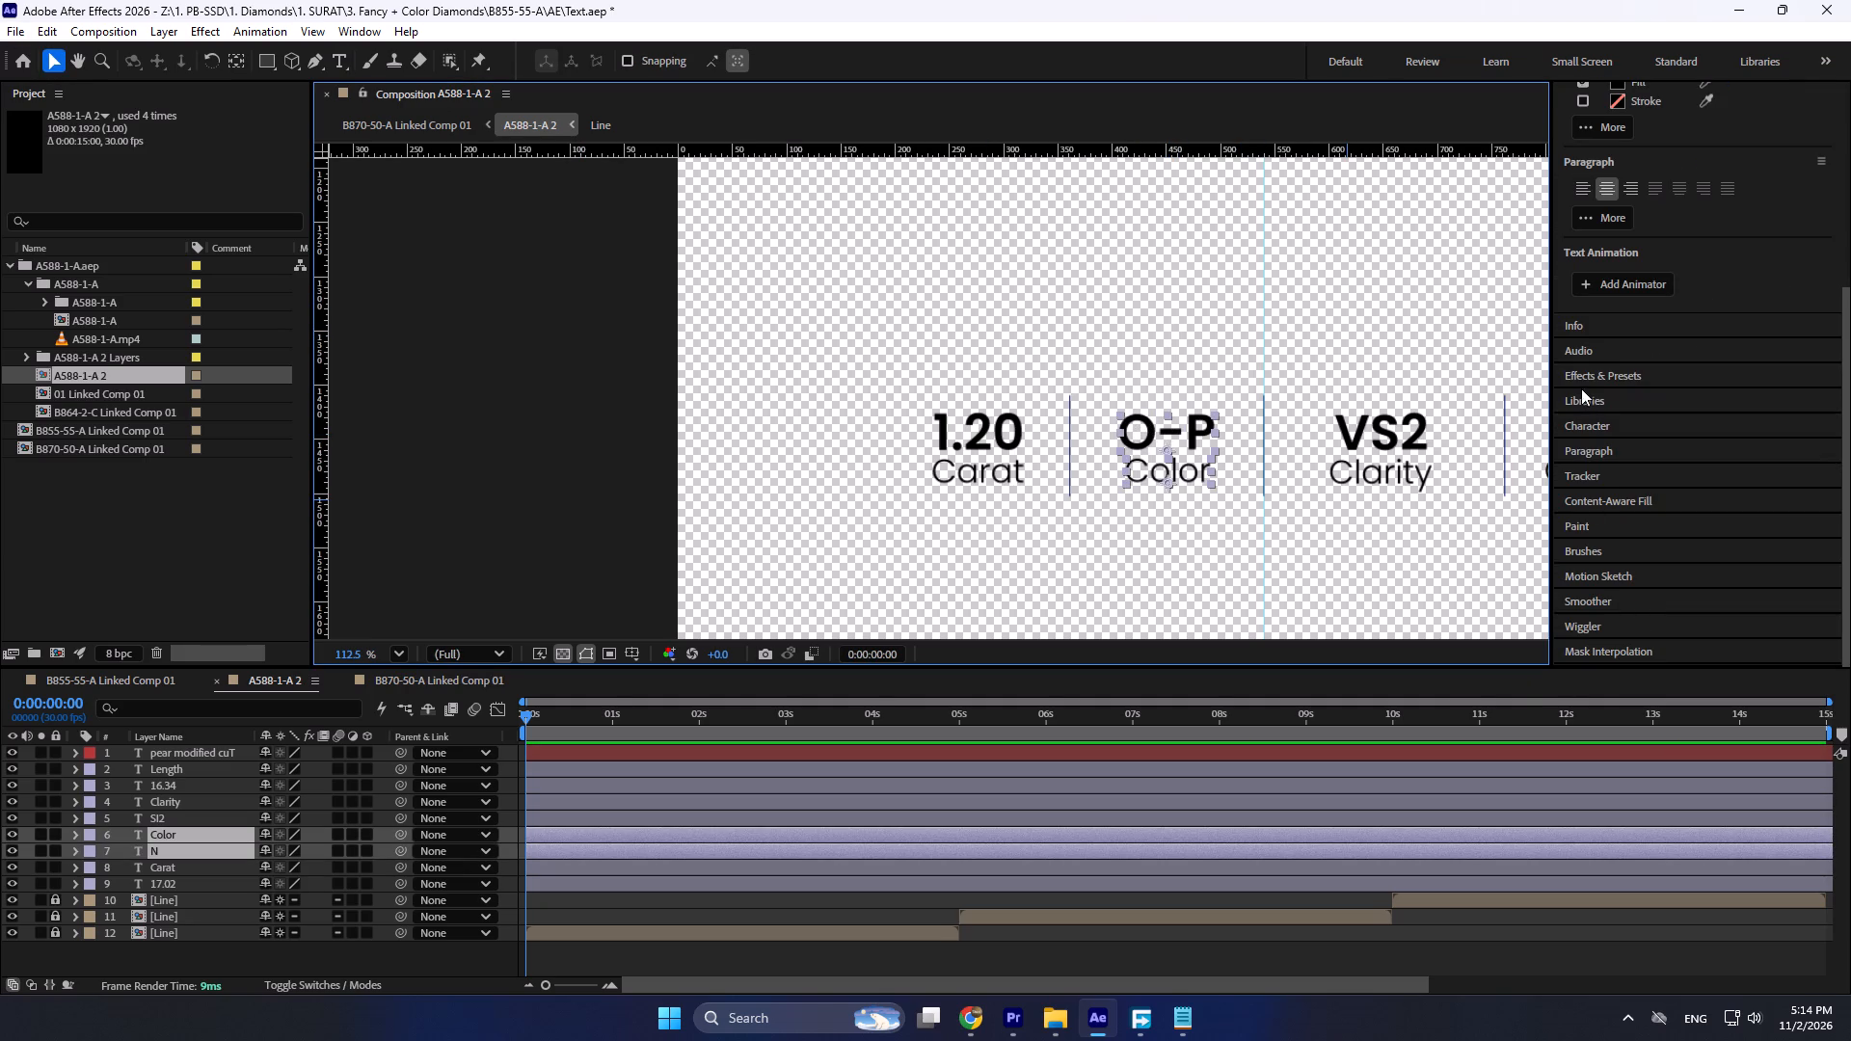
left_click(1584, 350)
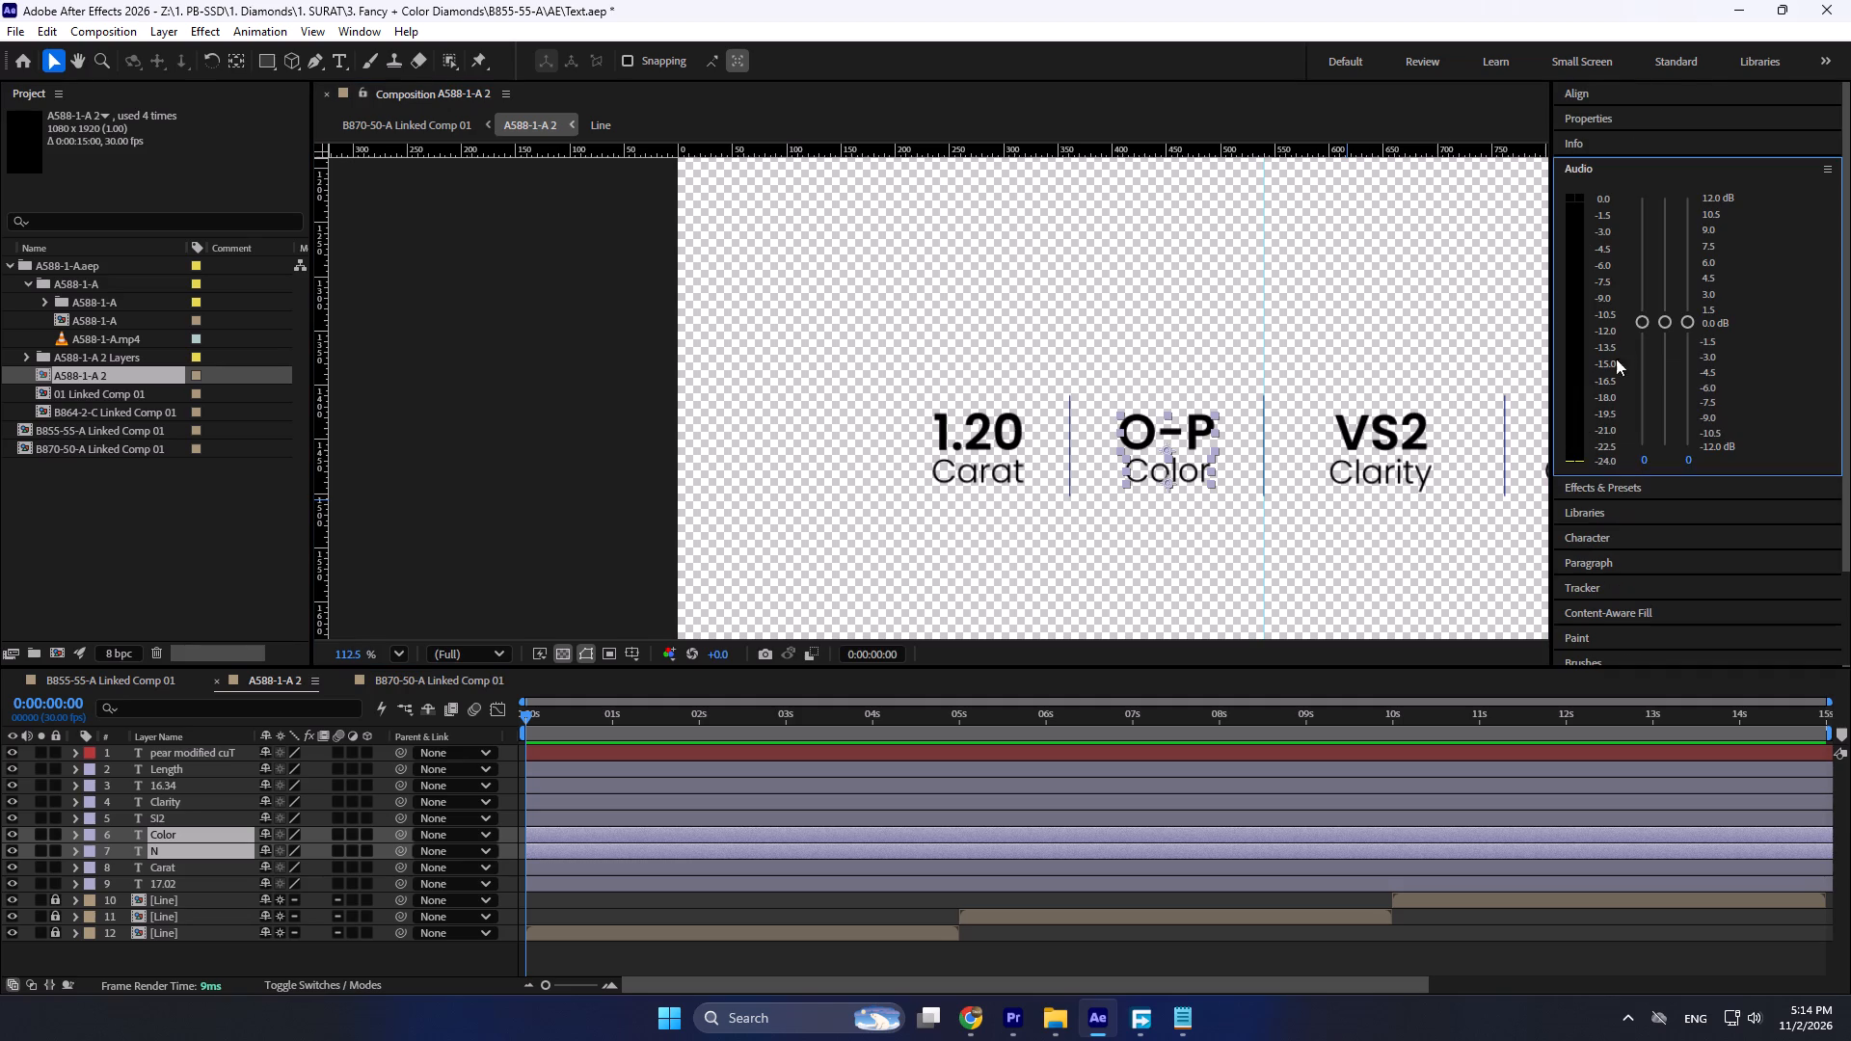
left_click(1579, 141)
left_click(1586, 98)
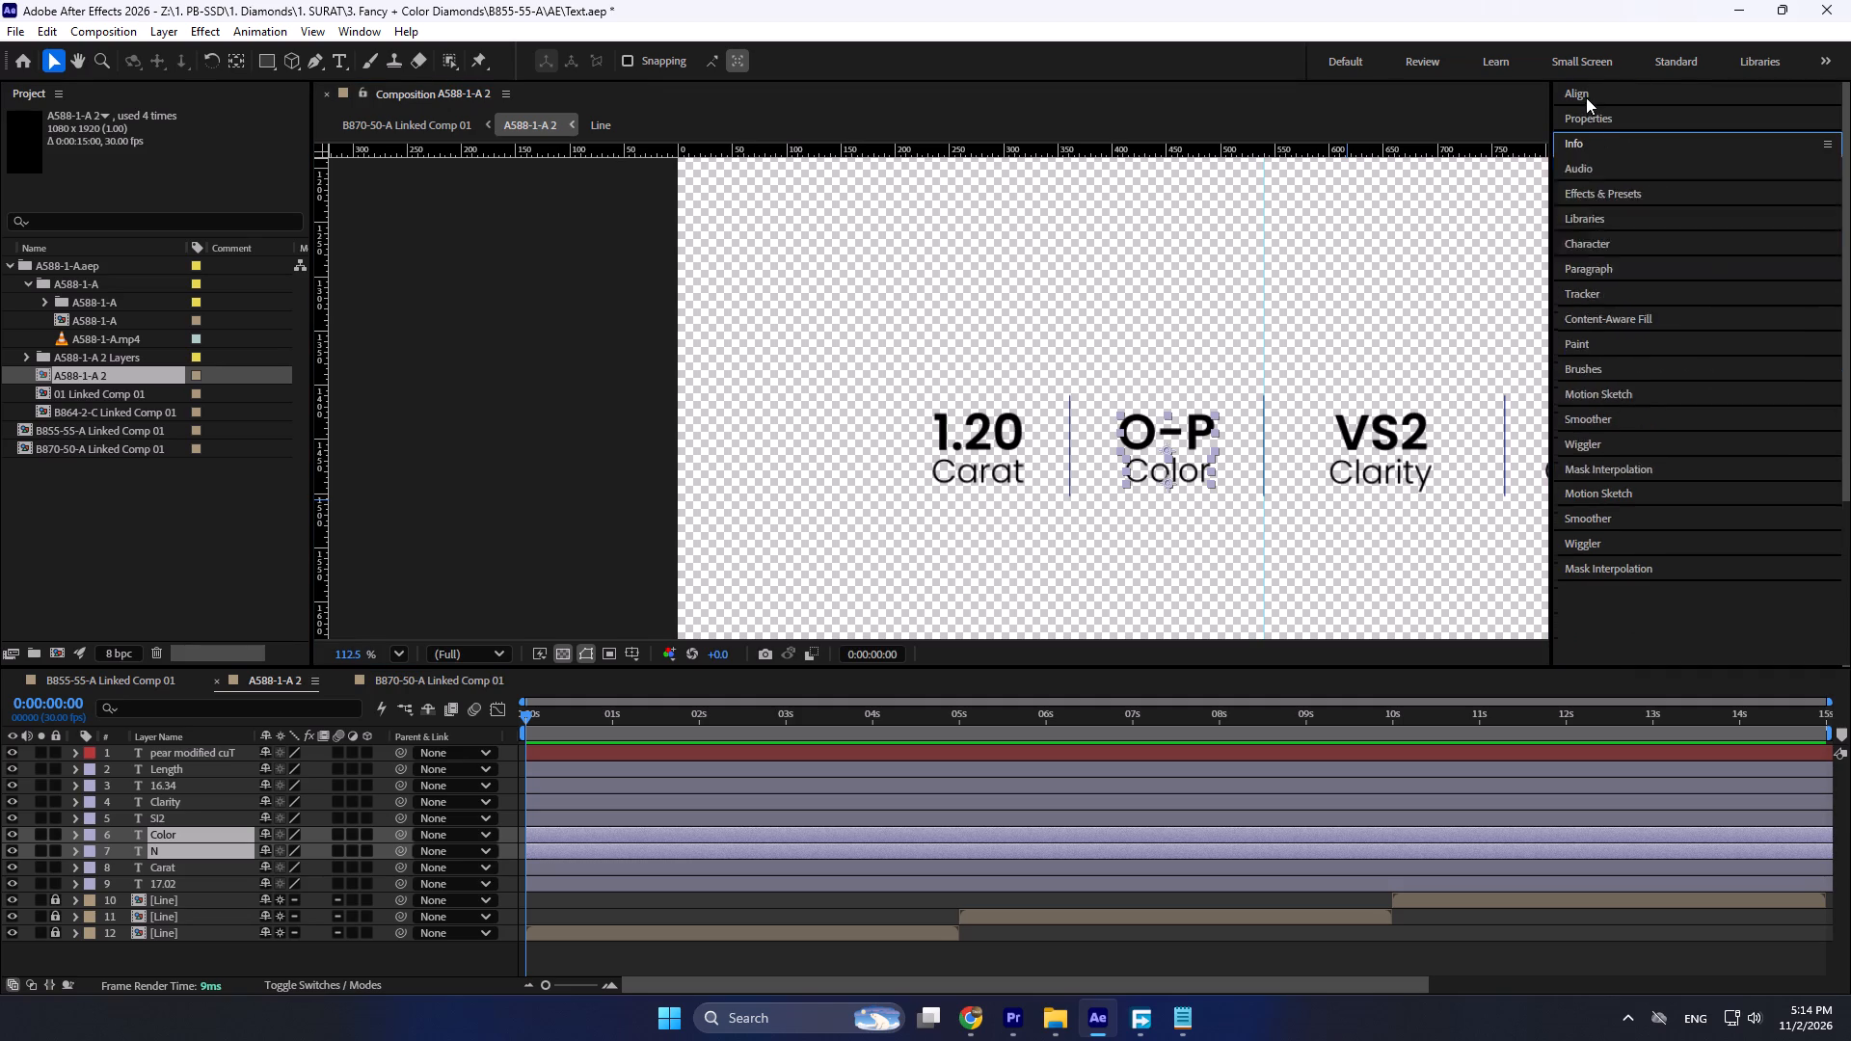
left_click(1600, 148)
left_click(1215, 278)
Check the clarity in the STONE DETAILS notes and change the value above the Clarity label to VVS1.
key("alt+Tab")
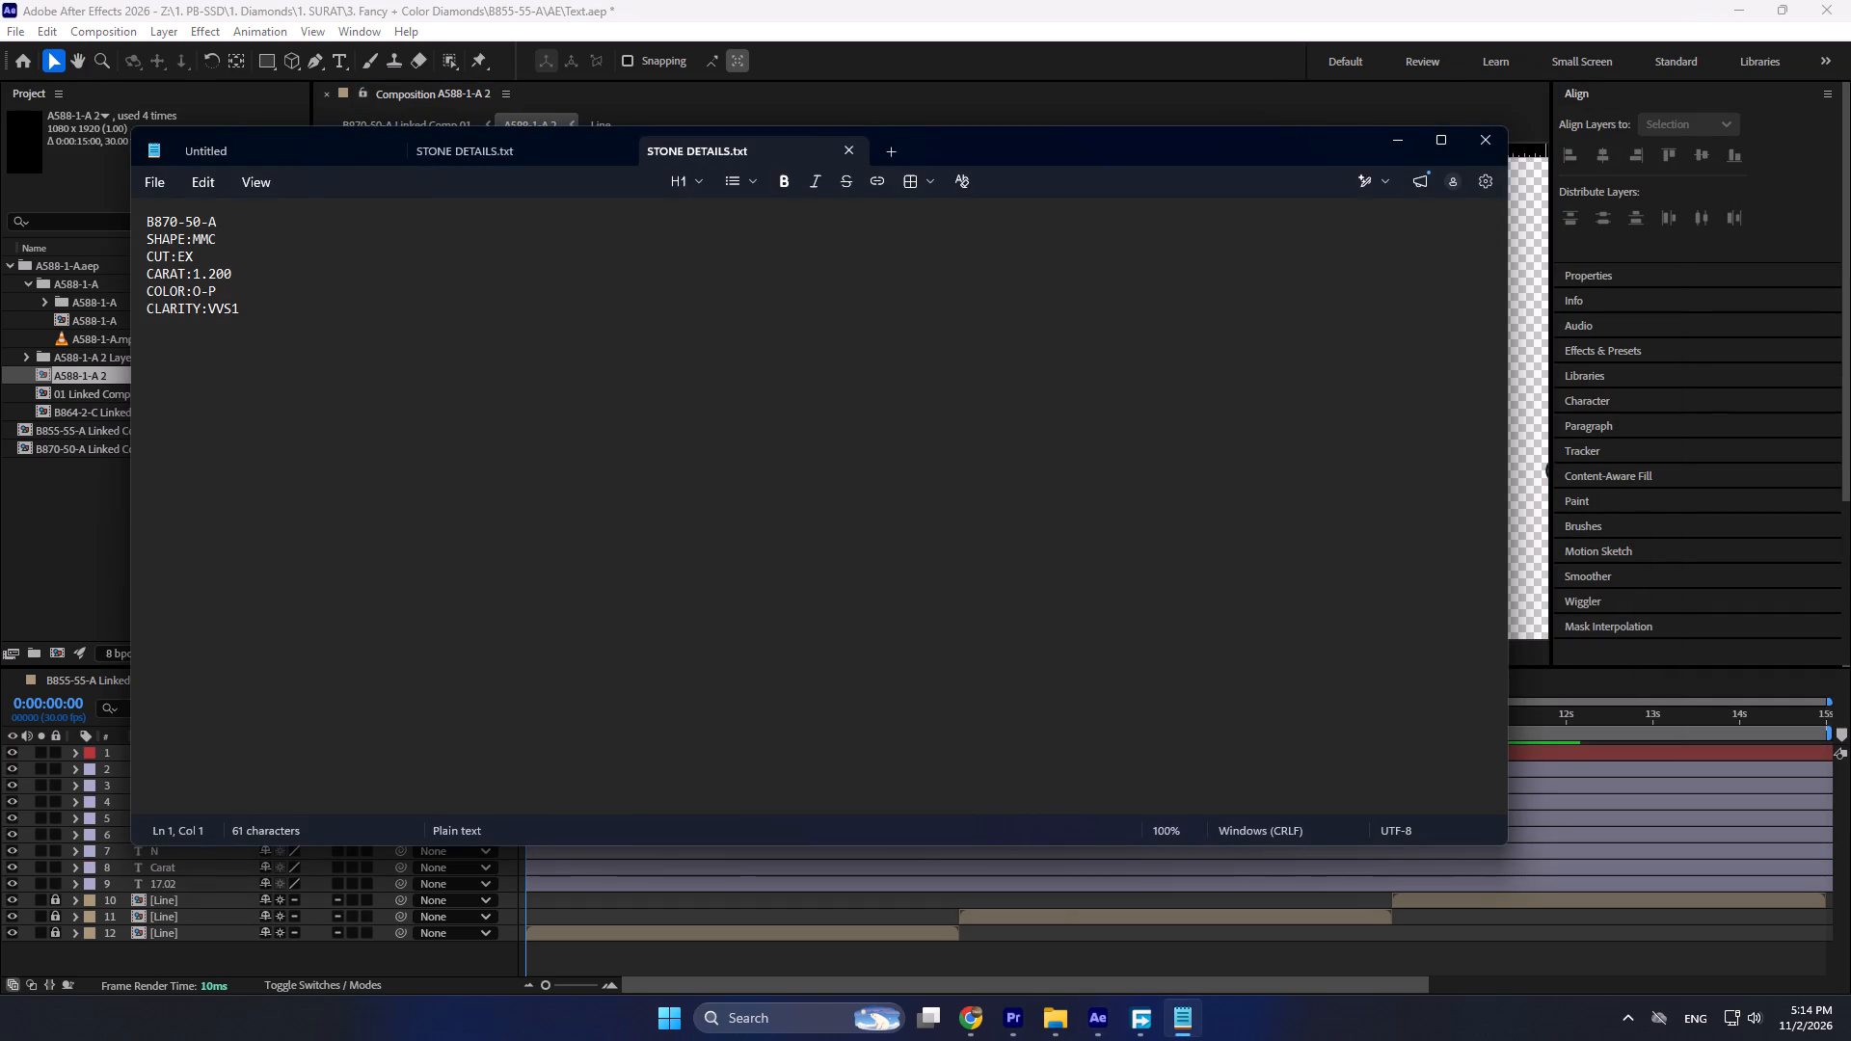
key("alt+Tab")
double_click(1354, 440)
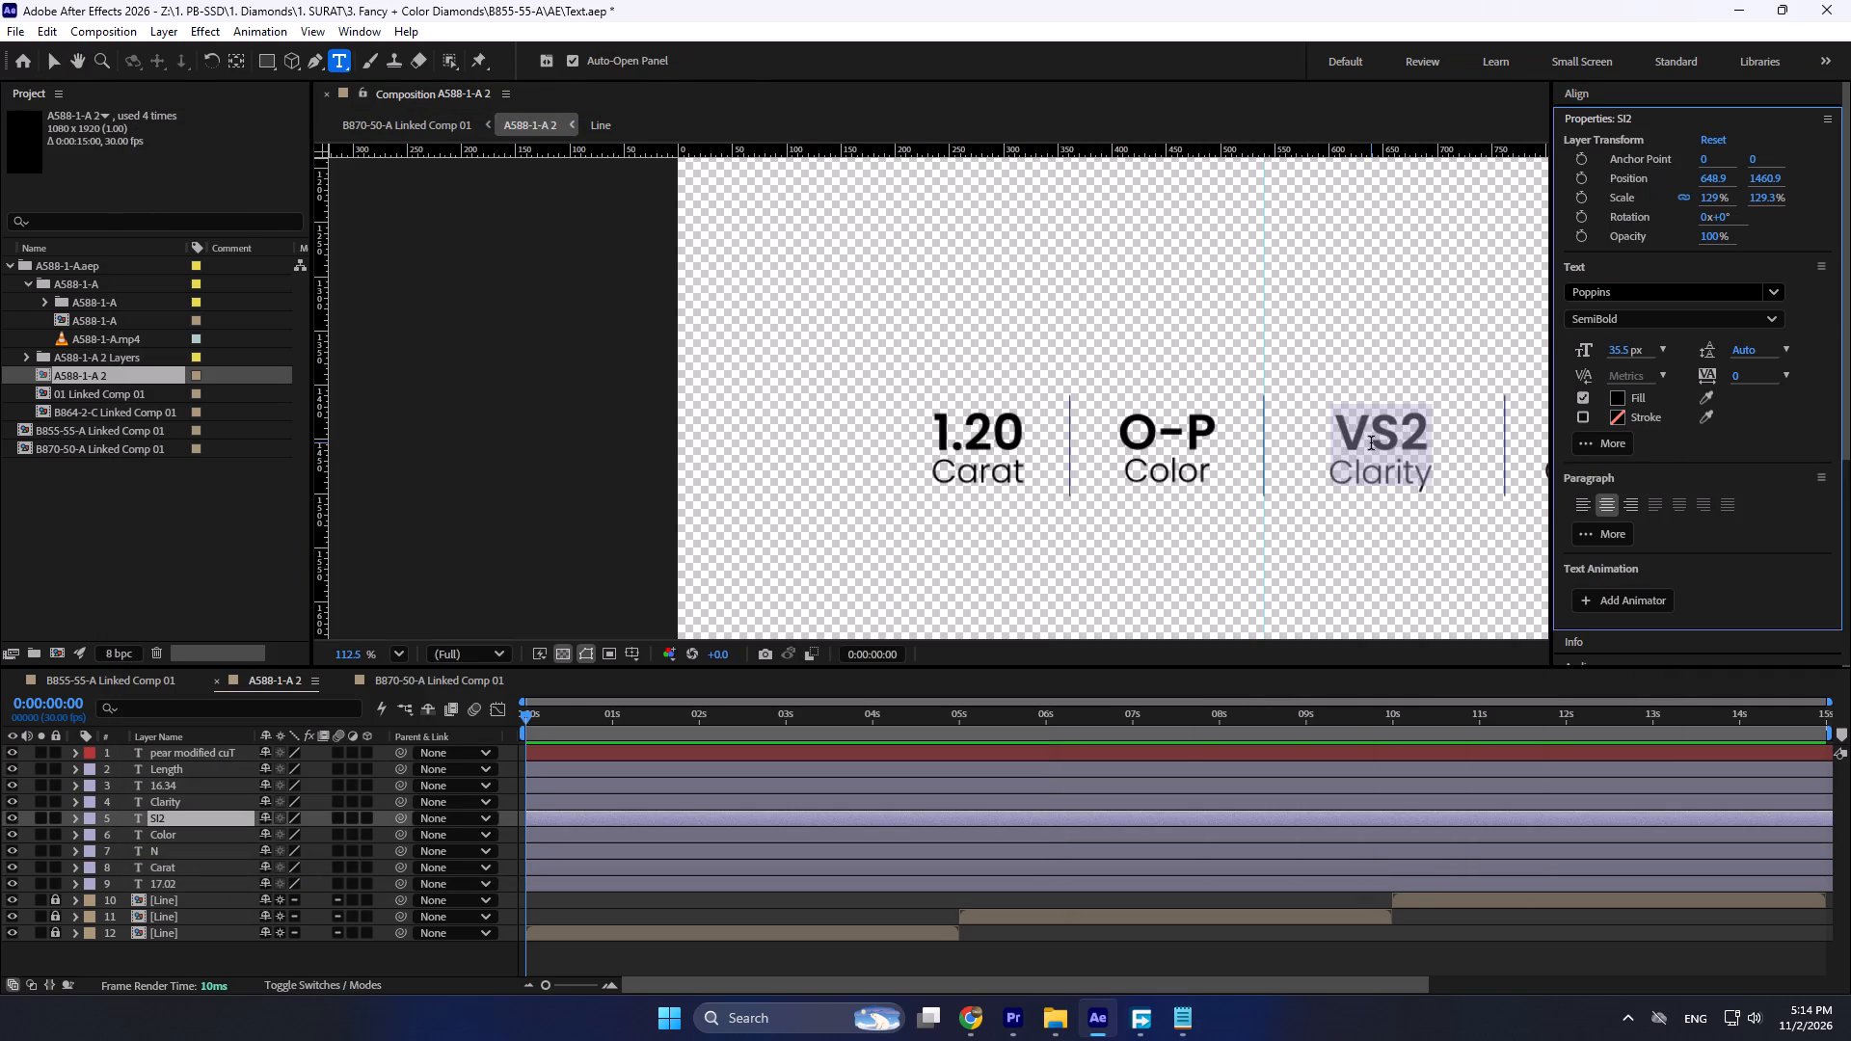
type("VVS1")
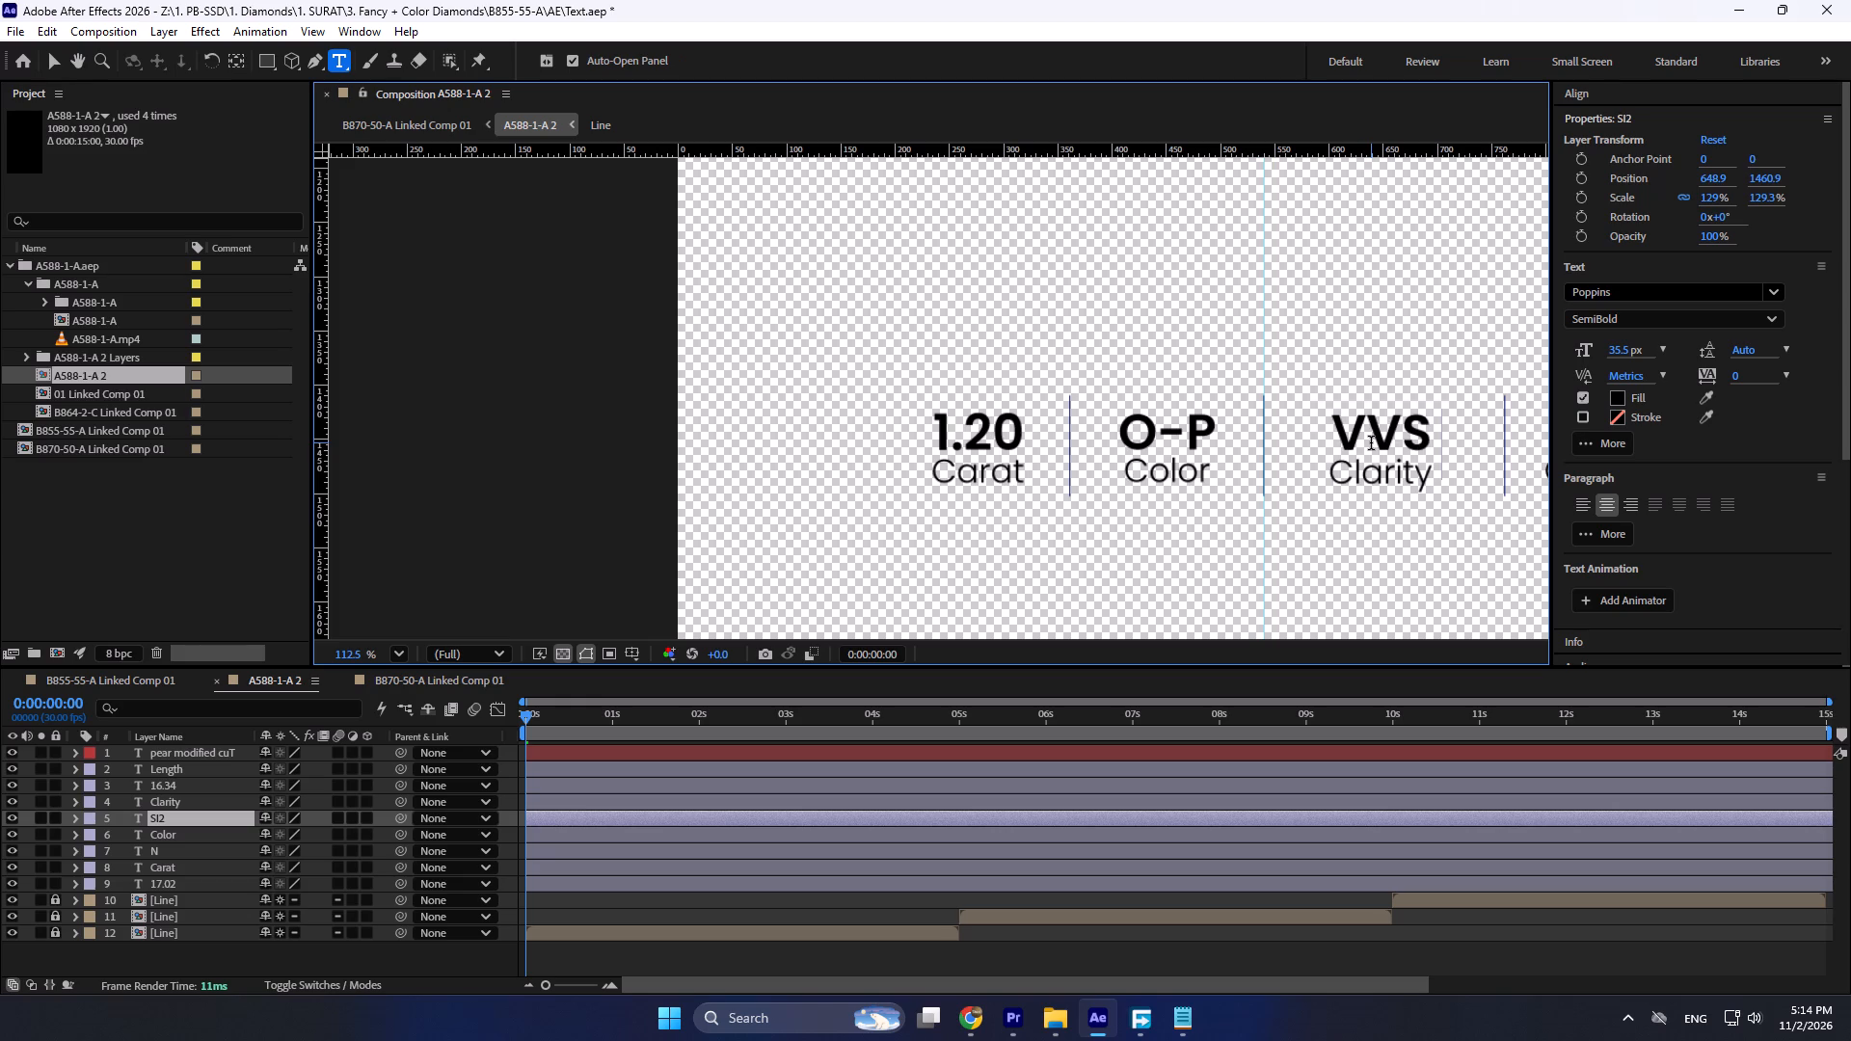
left_click(47, 61)
left_click(1362, 307)
Align the VVS1 value and the Clarity label on their horizontal centres.
left_click_drag(1385, 311, 1350, 450)
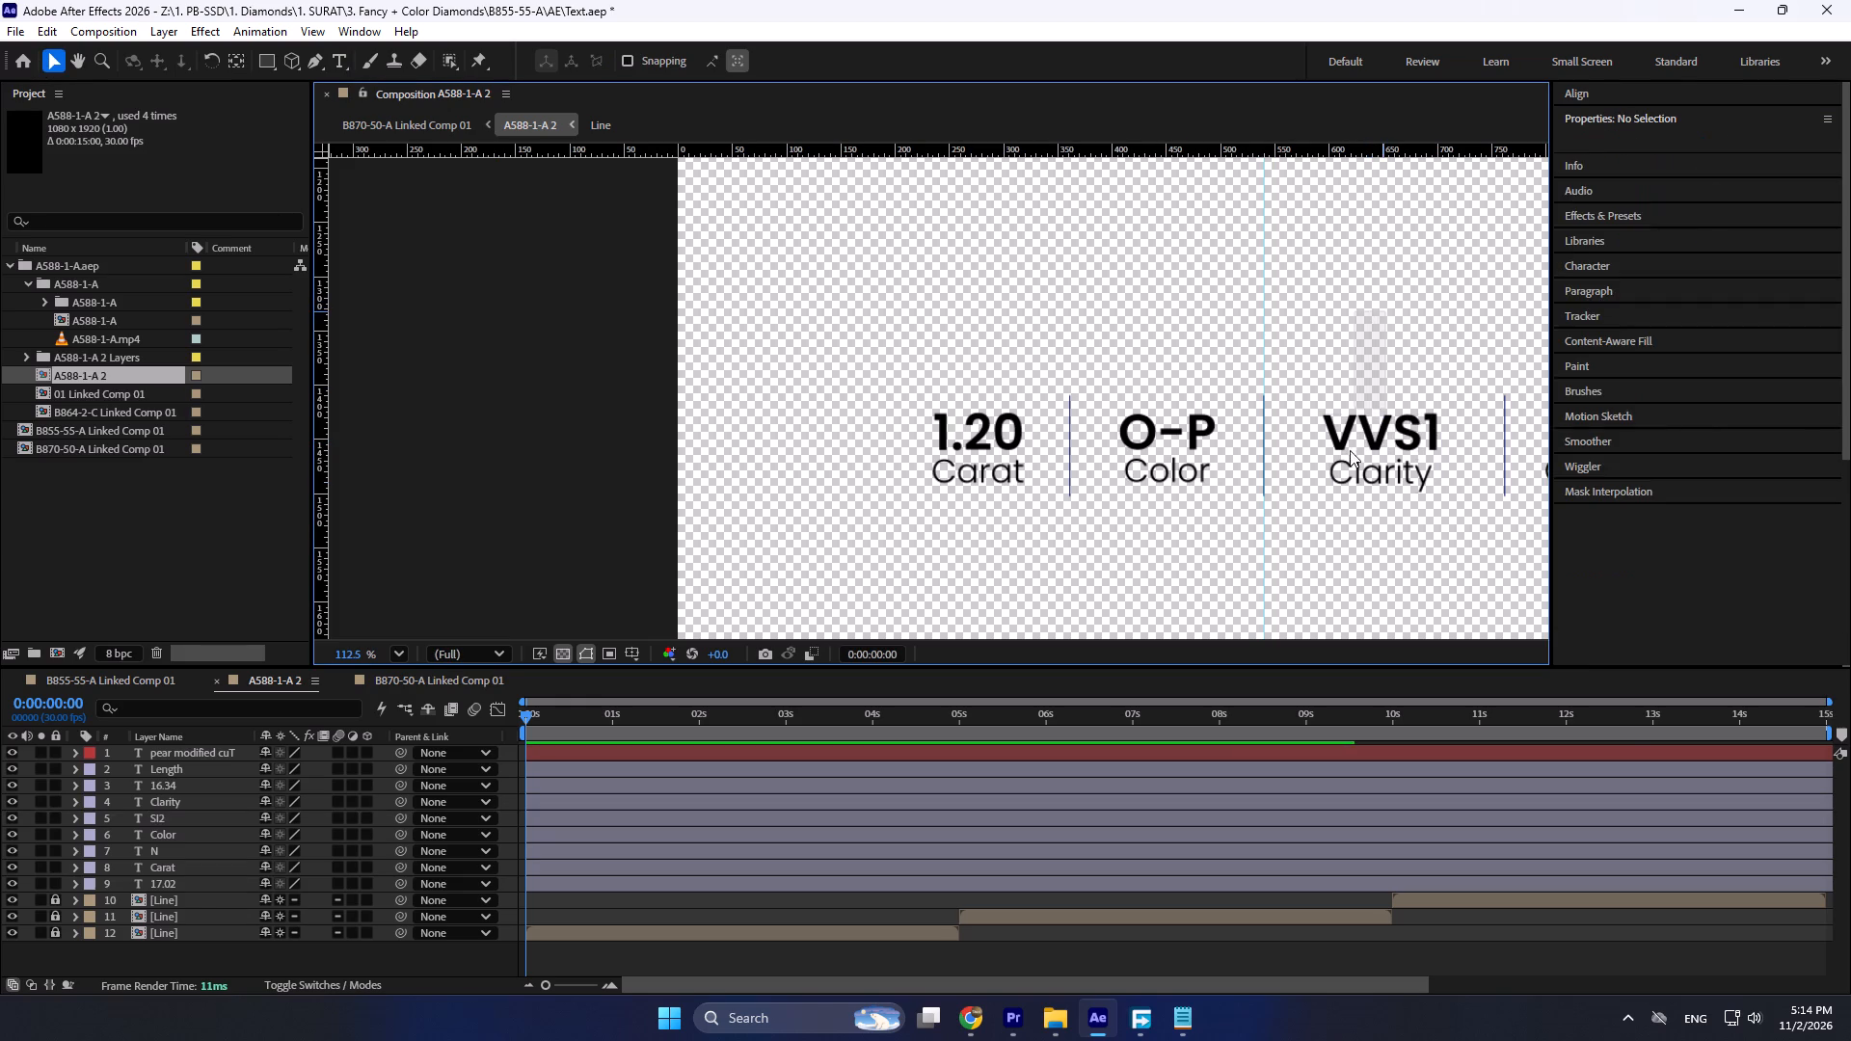
left_click_drag(1350, 450, 1344, 509)
left_click(1587, 92)
left_click(1602, 155)
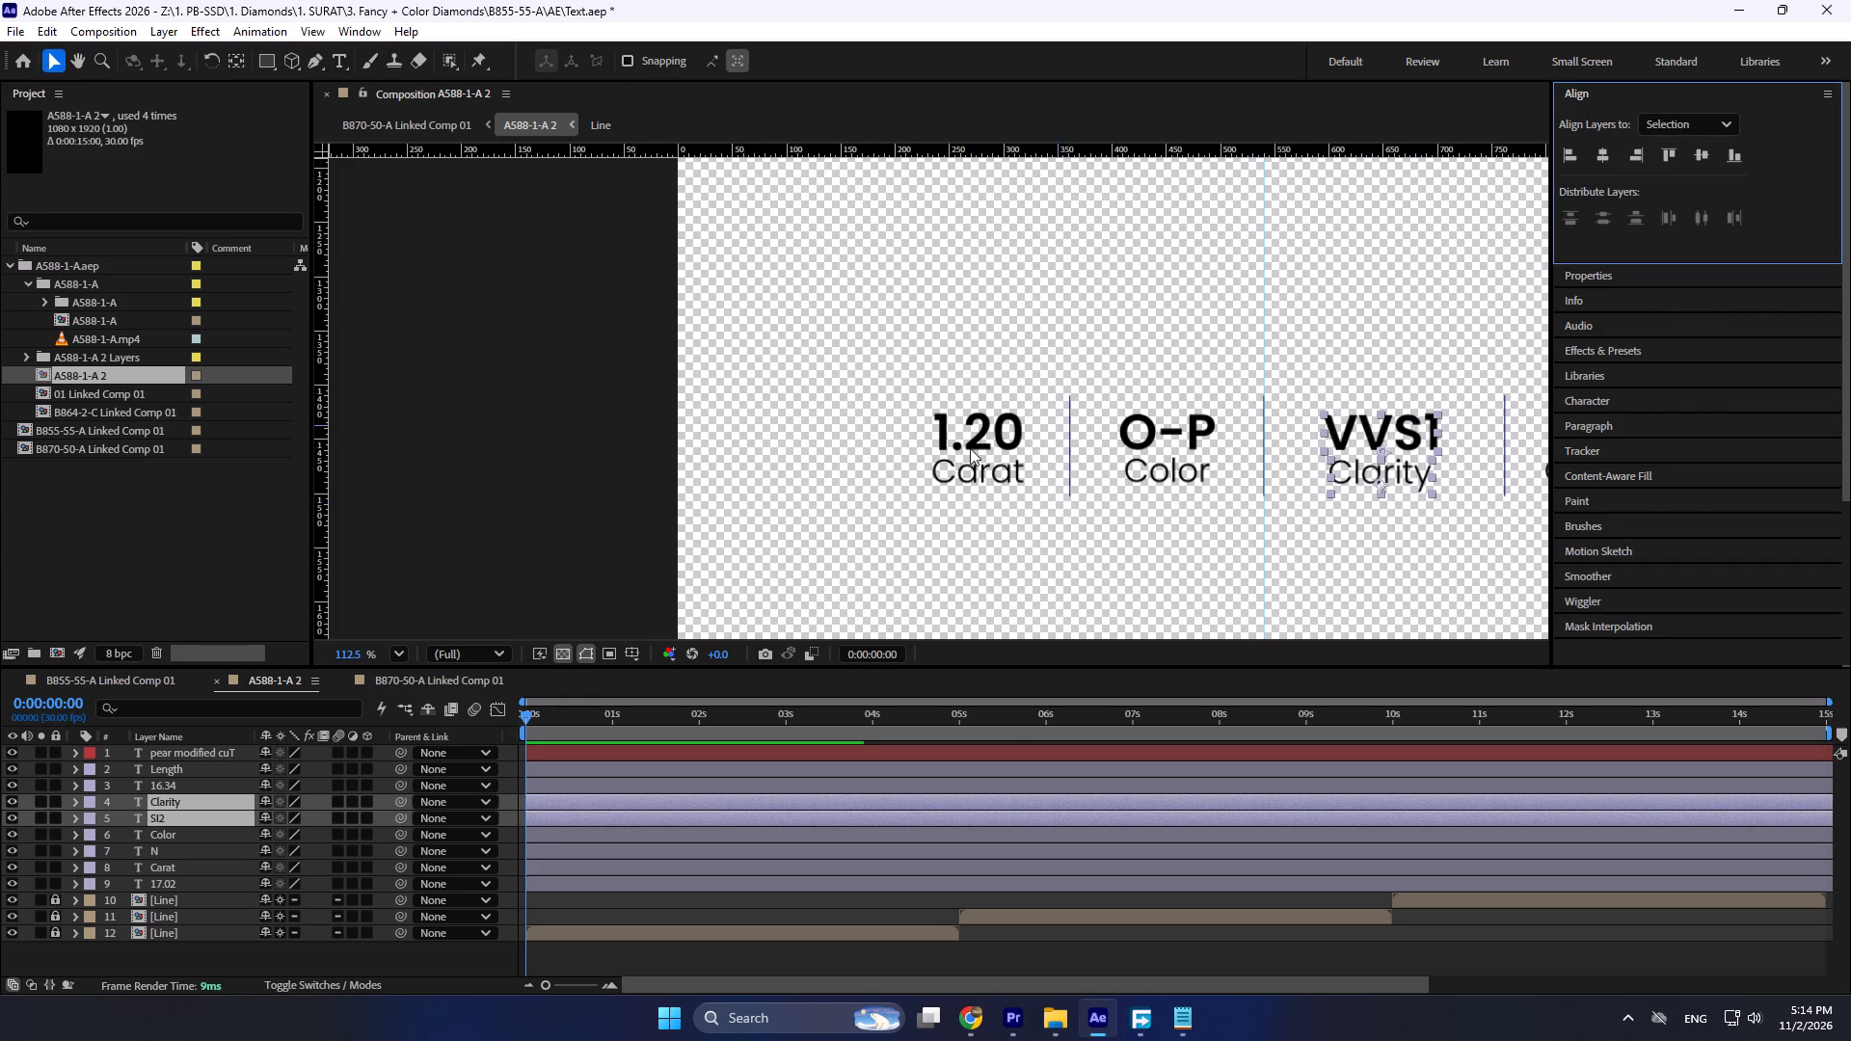
Compare the composition's title and its carat, color, clarity and cut values with the STONE DETAILS notes.
scroll(951, 454, "down", 7)
scroll(1167, 463, "up", 11)
key("alt+Tab")
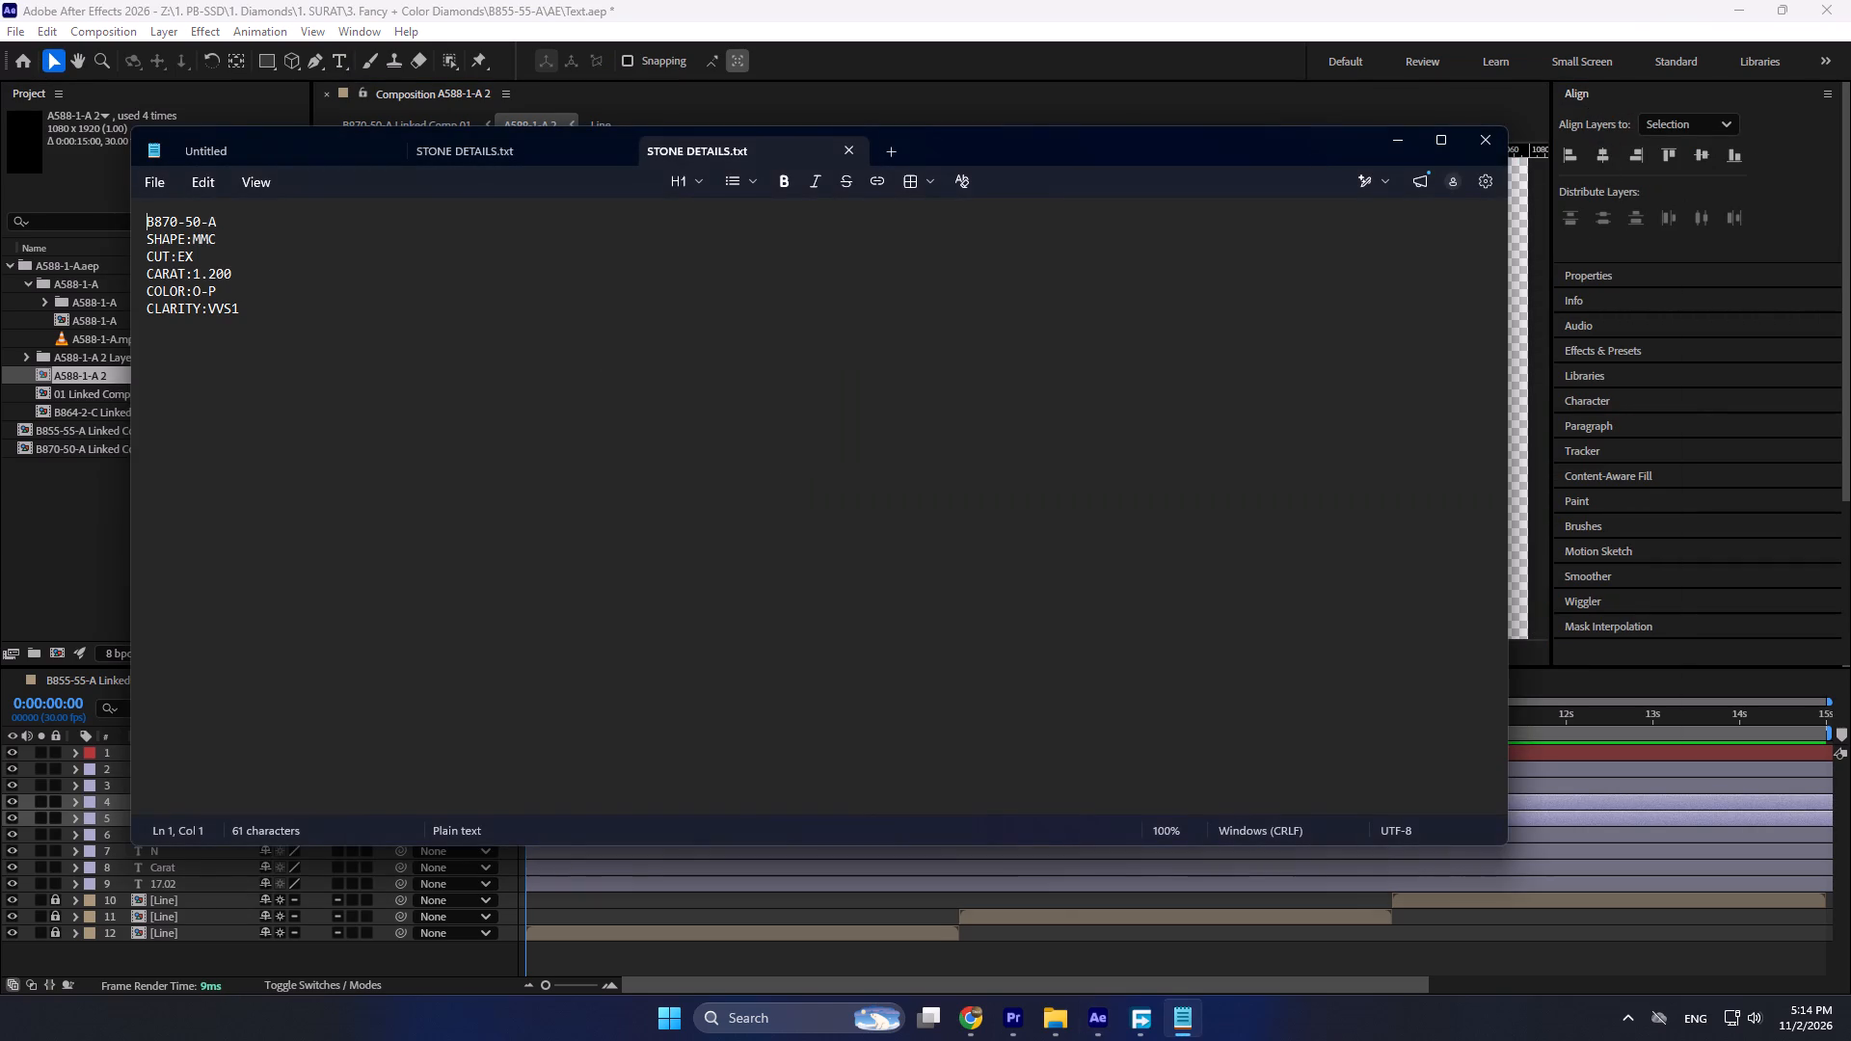
key("alt+Tab")
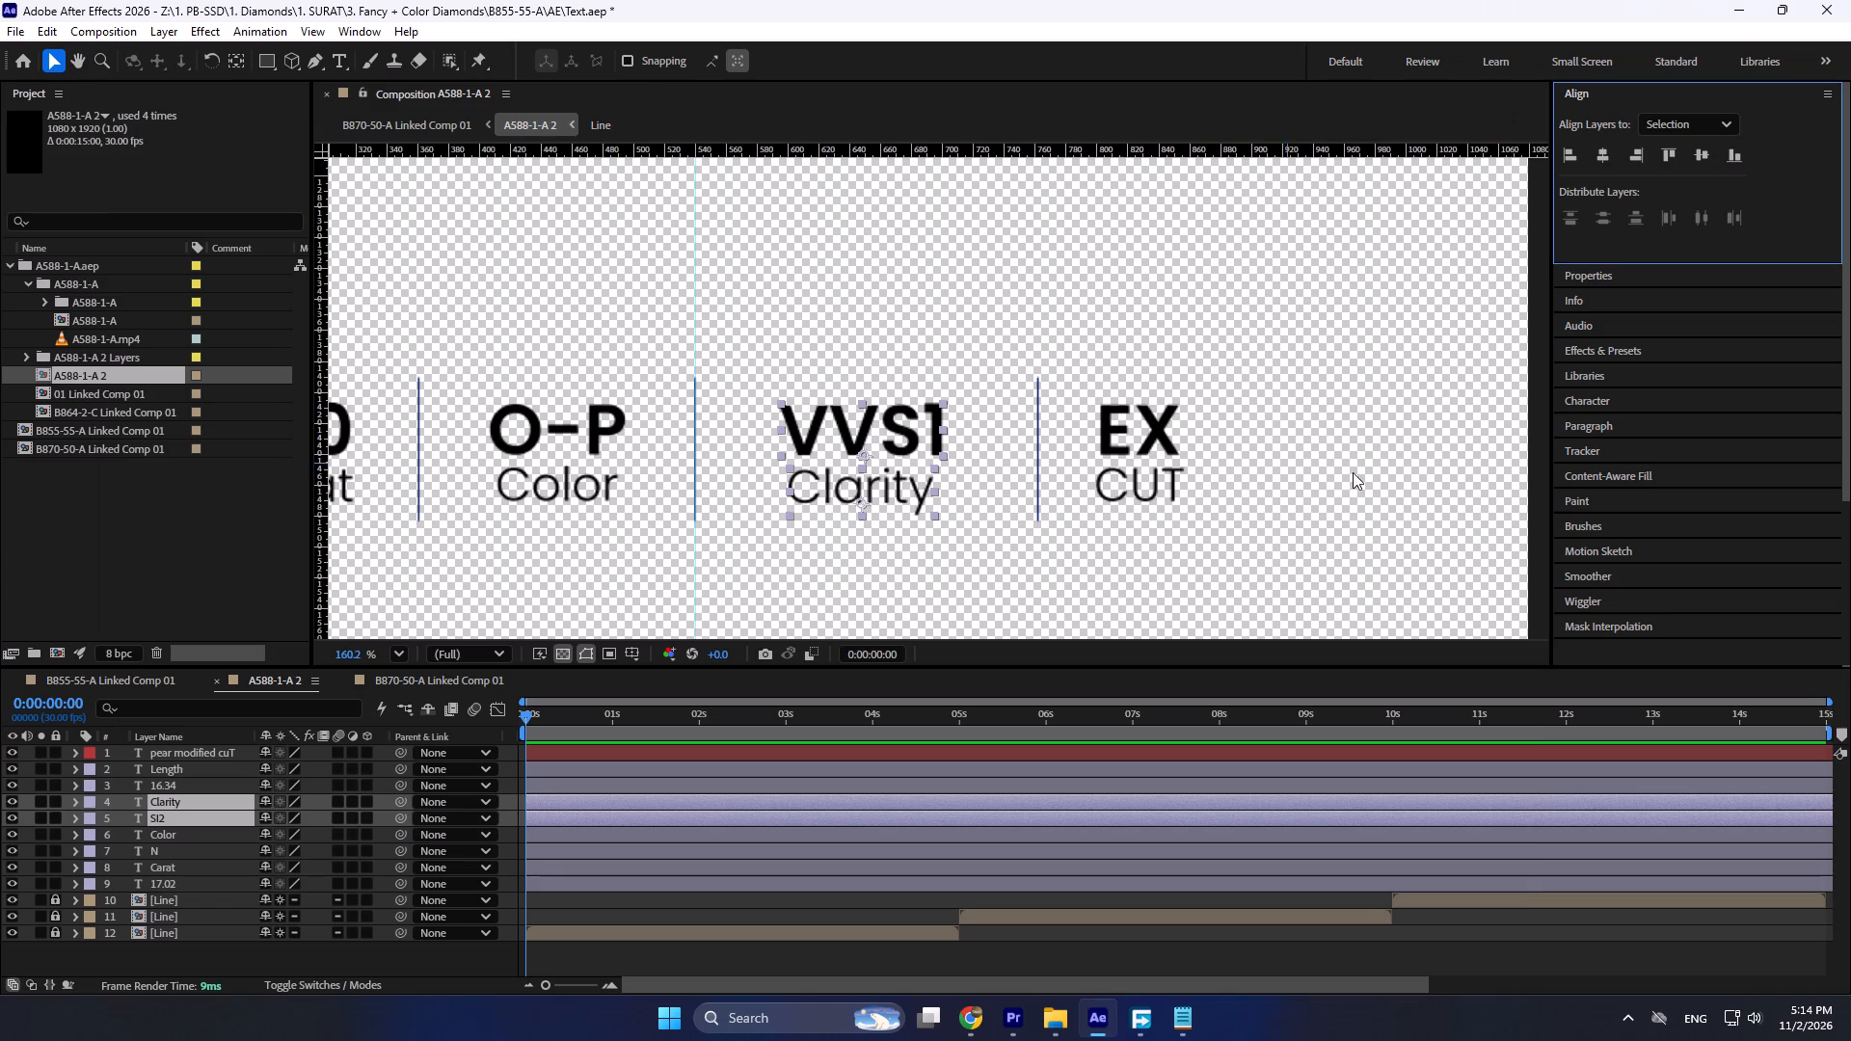
left_click(1402, 478)
scroll(1194, 472, "down", 15)
scroll(1189, 314, "up", 6)
scroll(1177, 424, "down", 4)
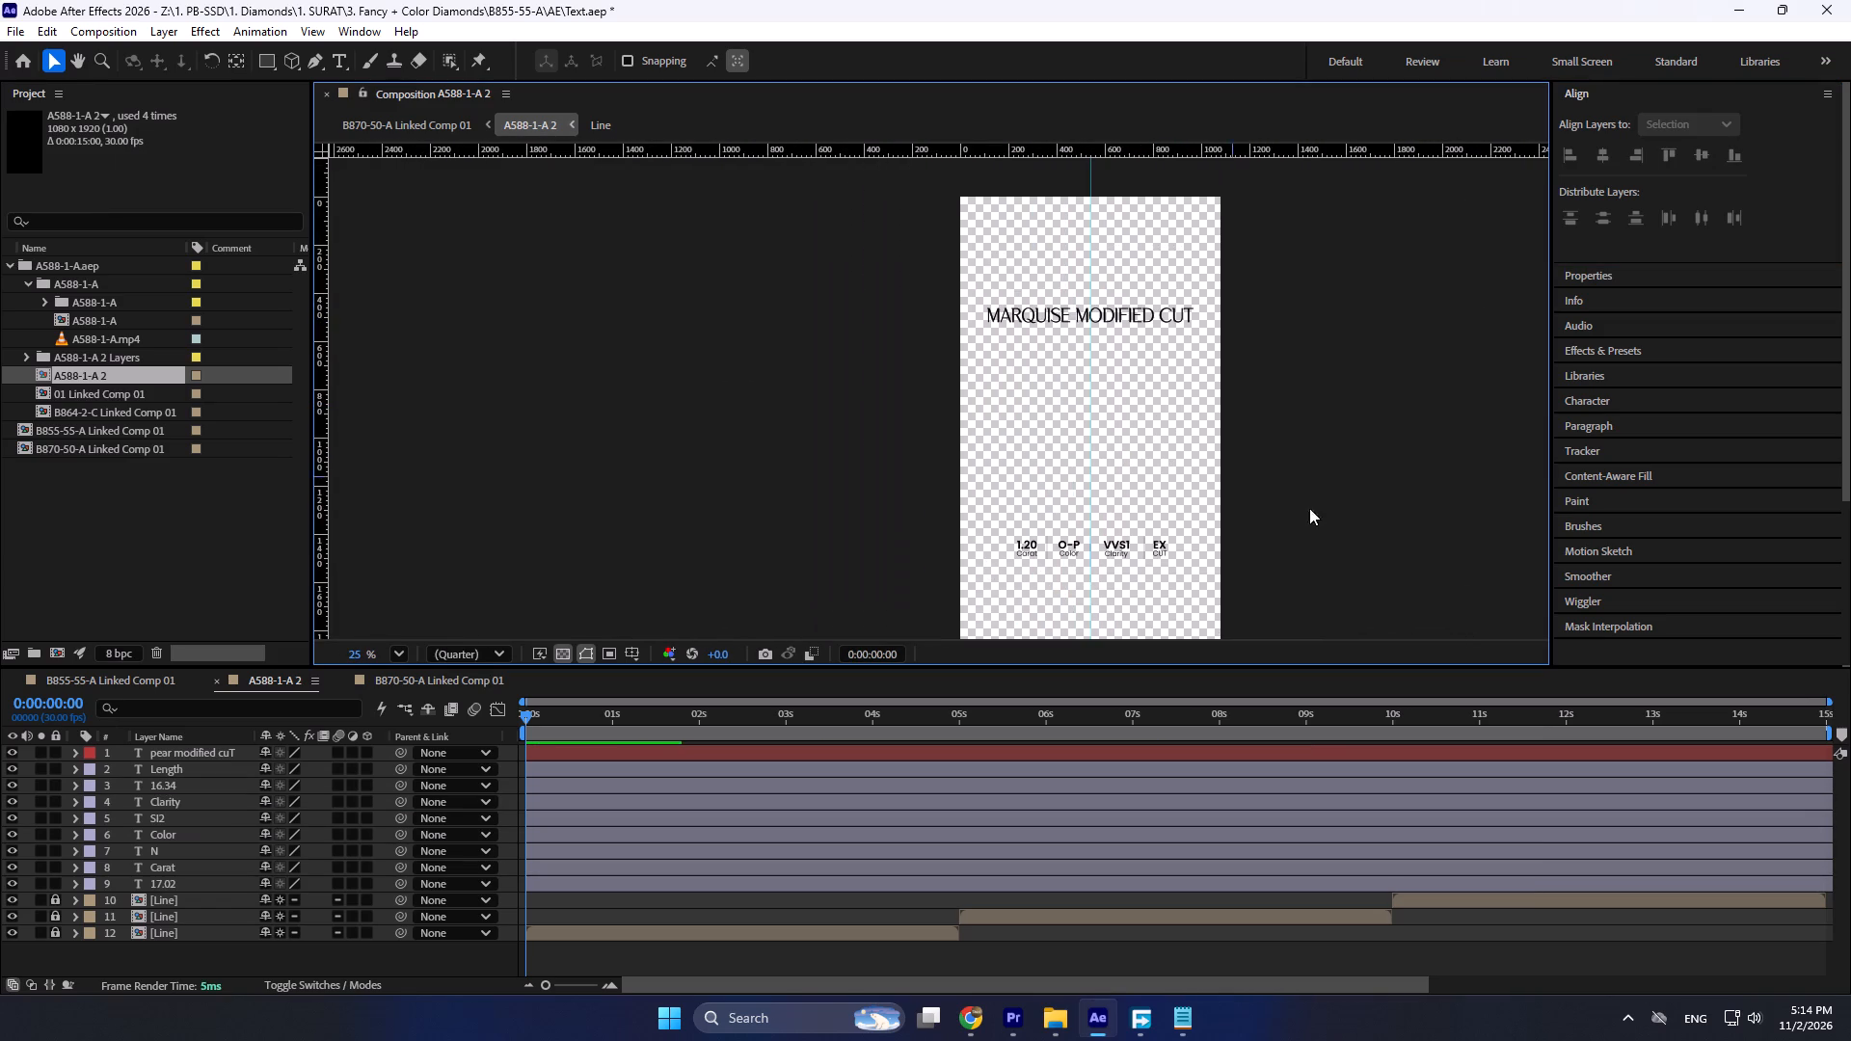
left_click(1330, 515)
key("alt+Tab")
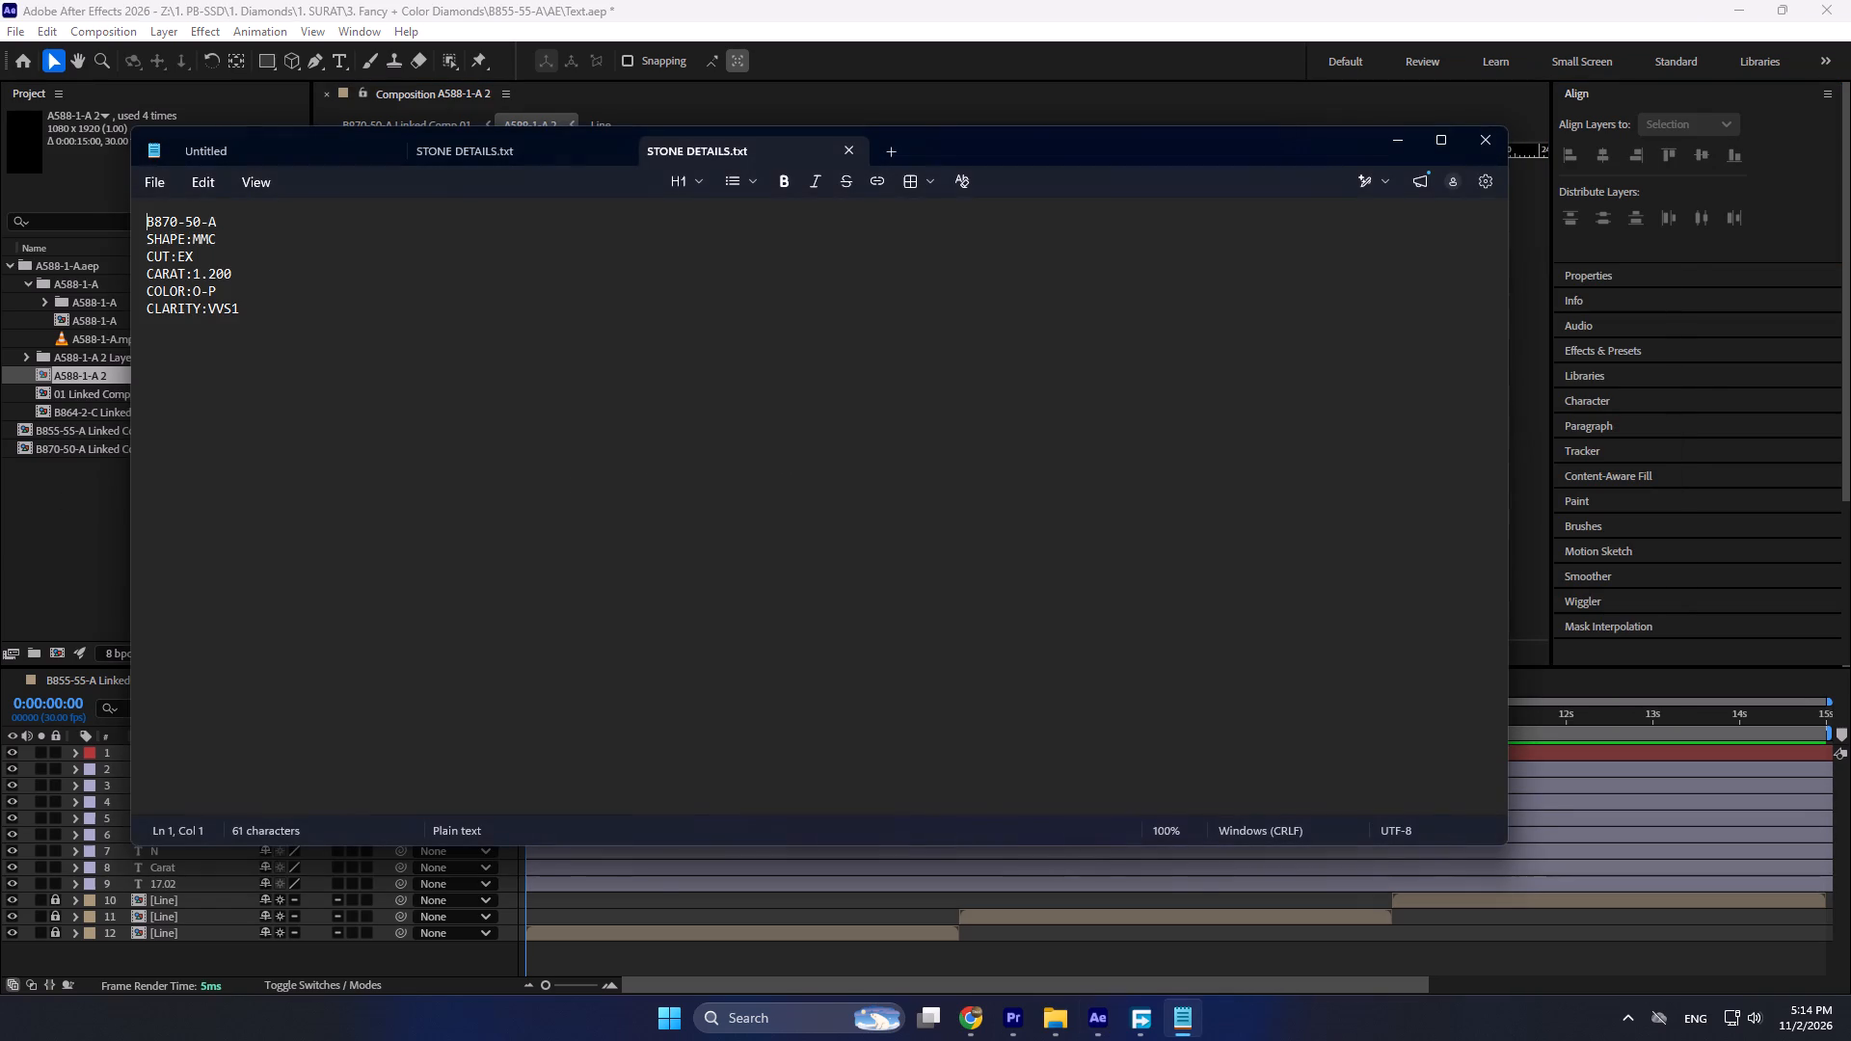
Close the STONE DETAILS notes, Free Download Manager and the This PC, 1. SURAT and Diamond folder windows.
left_click(1487, 142)
key("alt+Tab")
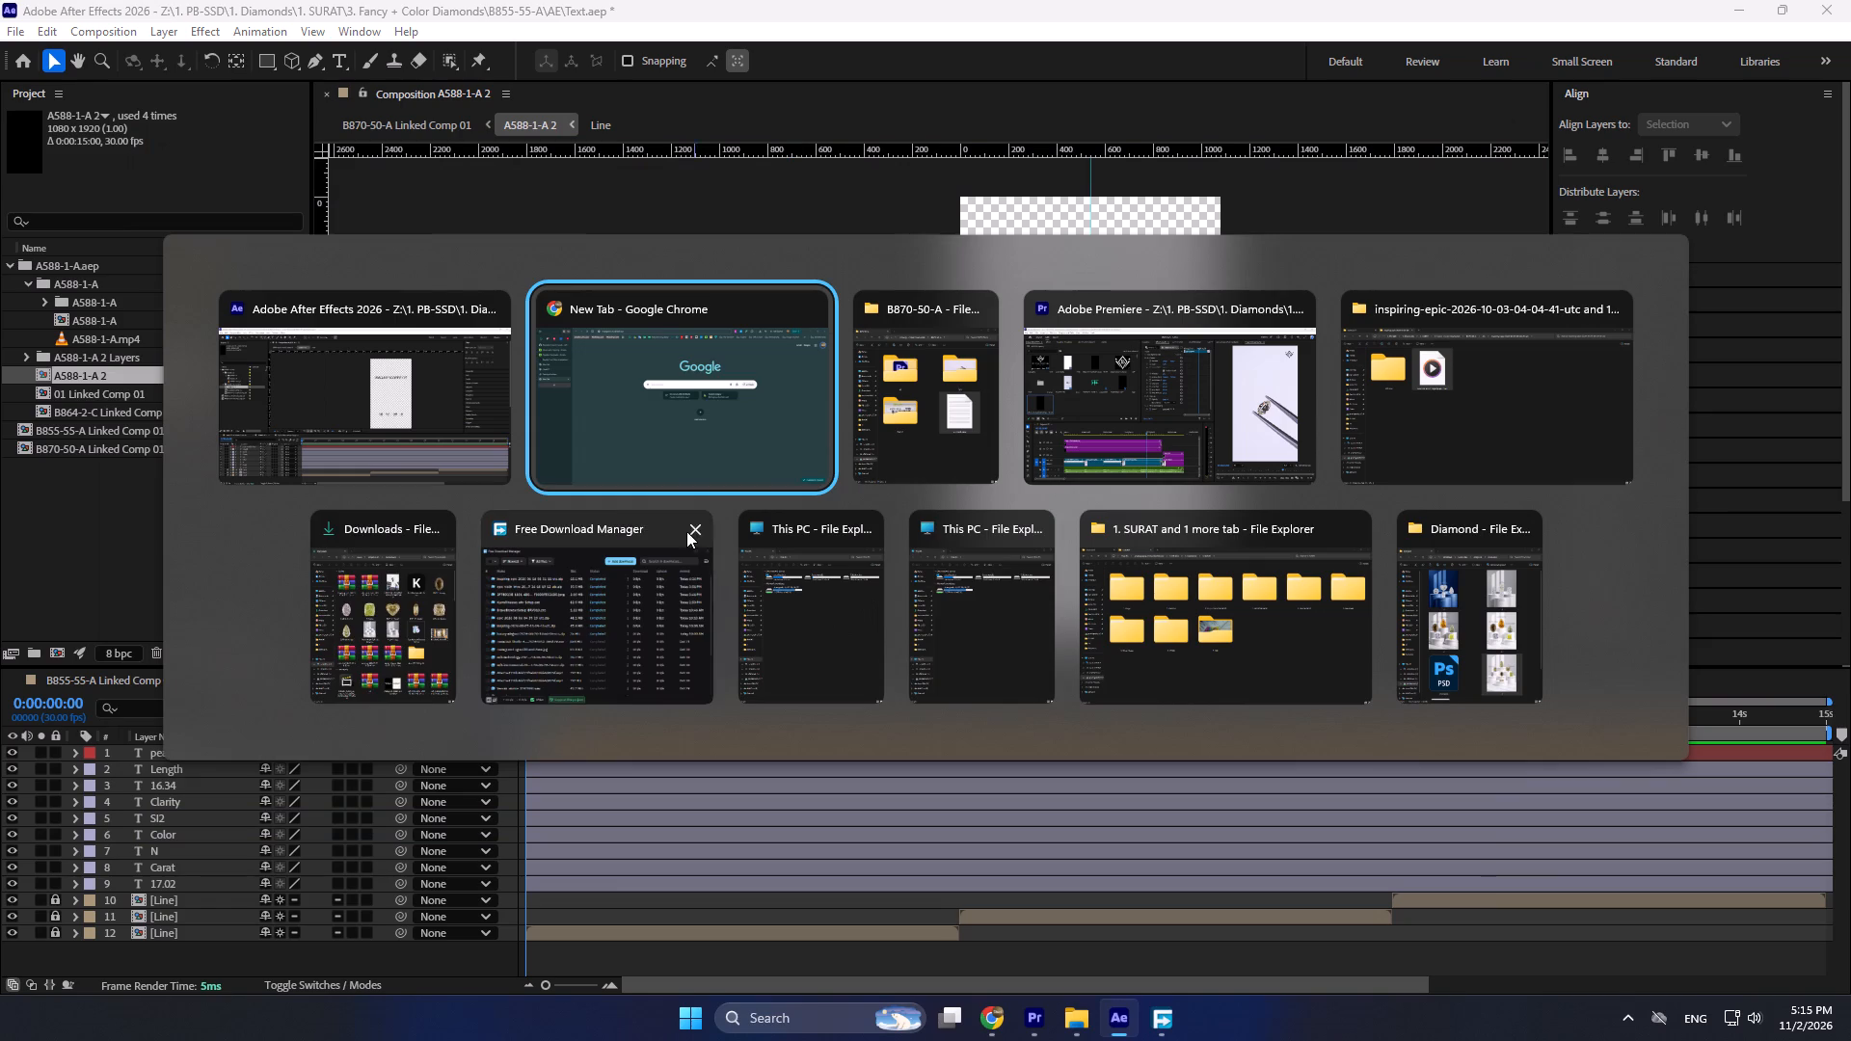
left_click(687, 530, "alt")
left_click(744, 531, "alt")
left_click(815, 526, "alt")
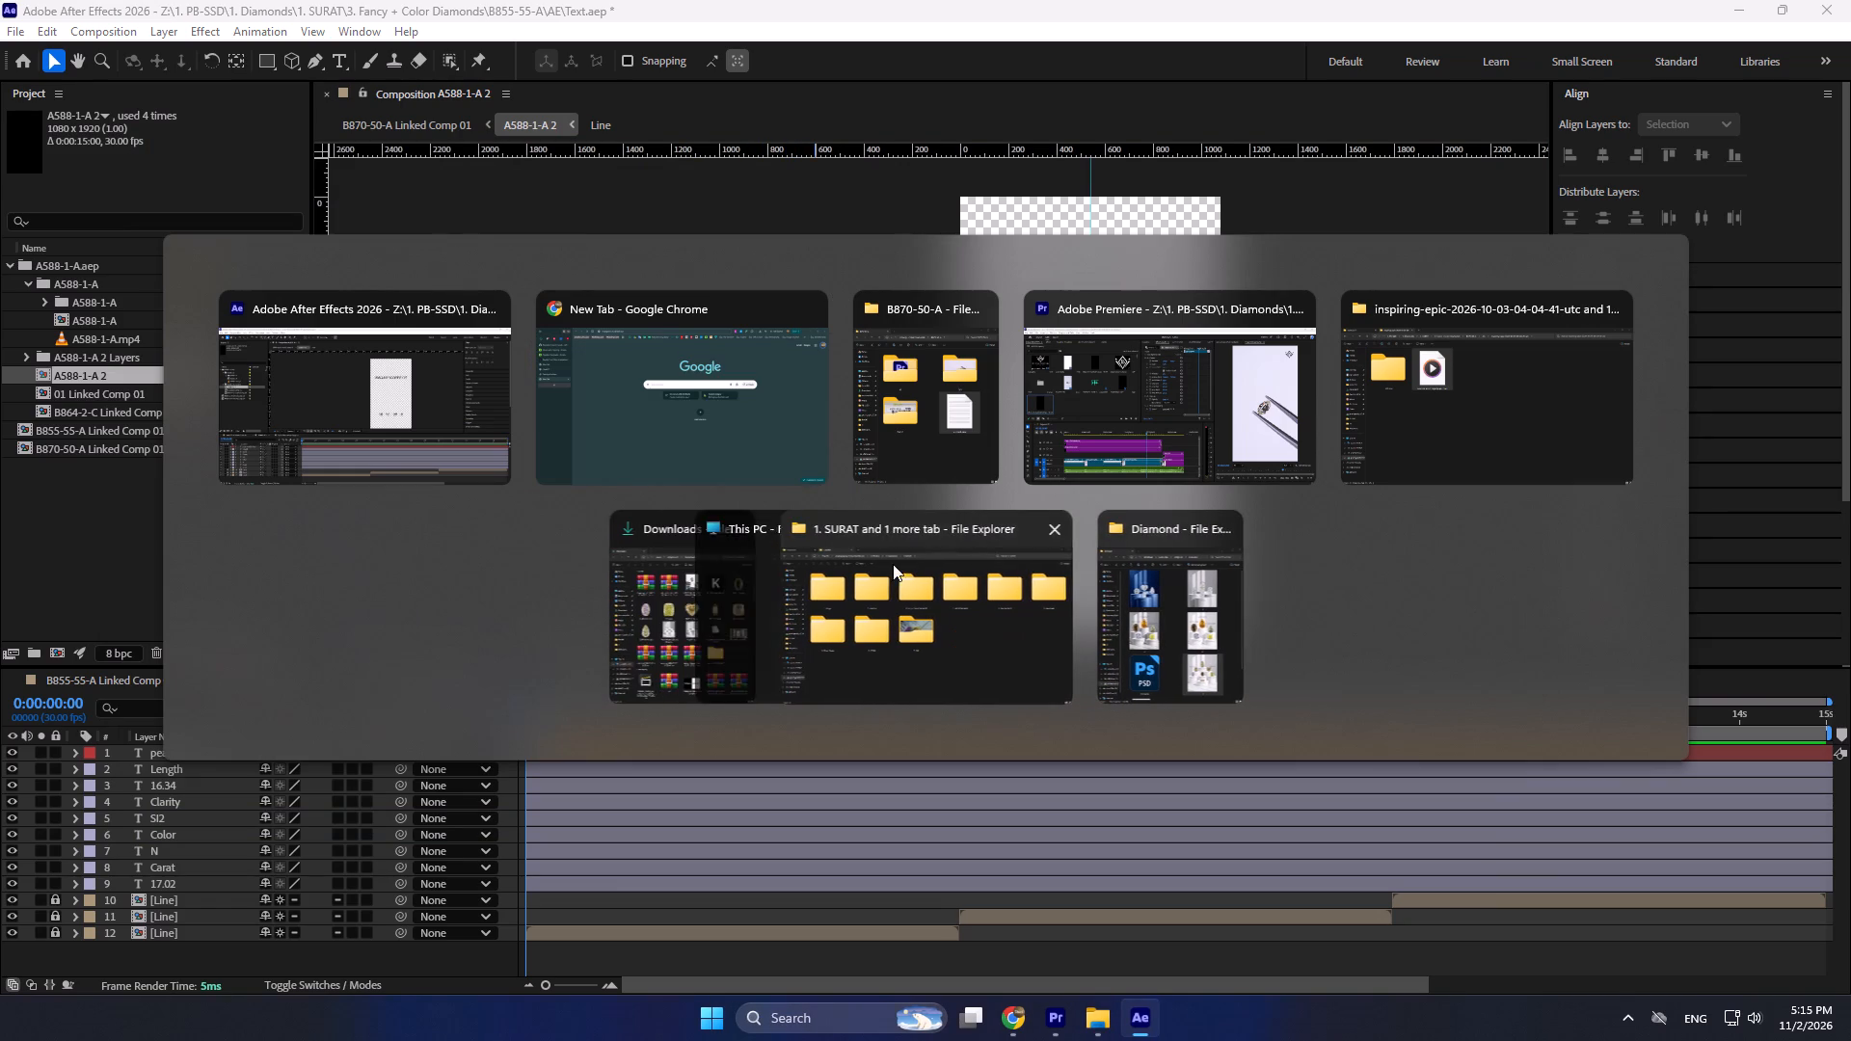
left_click(1048, 527, "alt")
left_click(1061, 528, "alt")
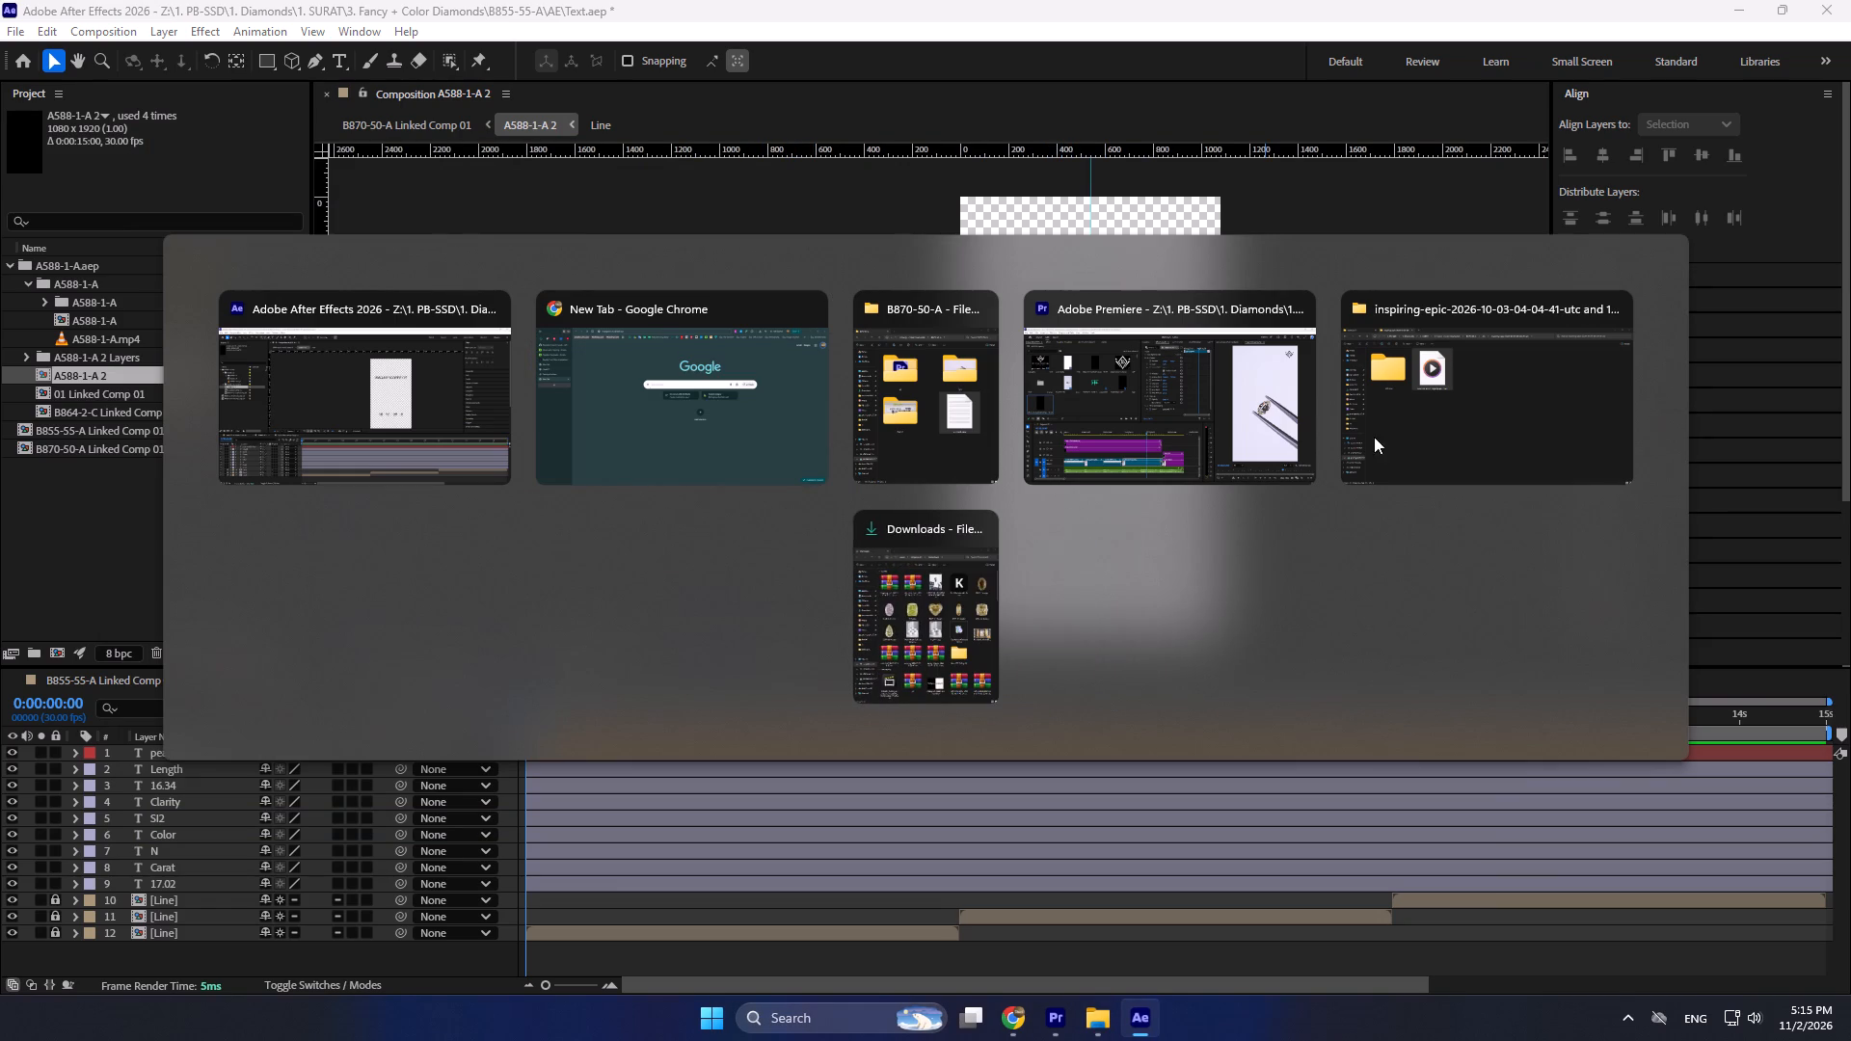
Switch to Premiere and place the B870-50-A linked comp on track V5, starting at about 3.5 seconds.
left_click(1140, 412, "alt")
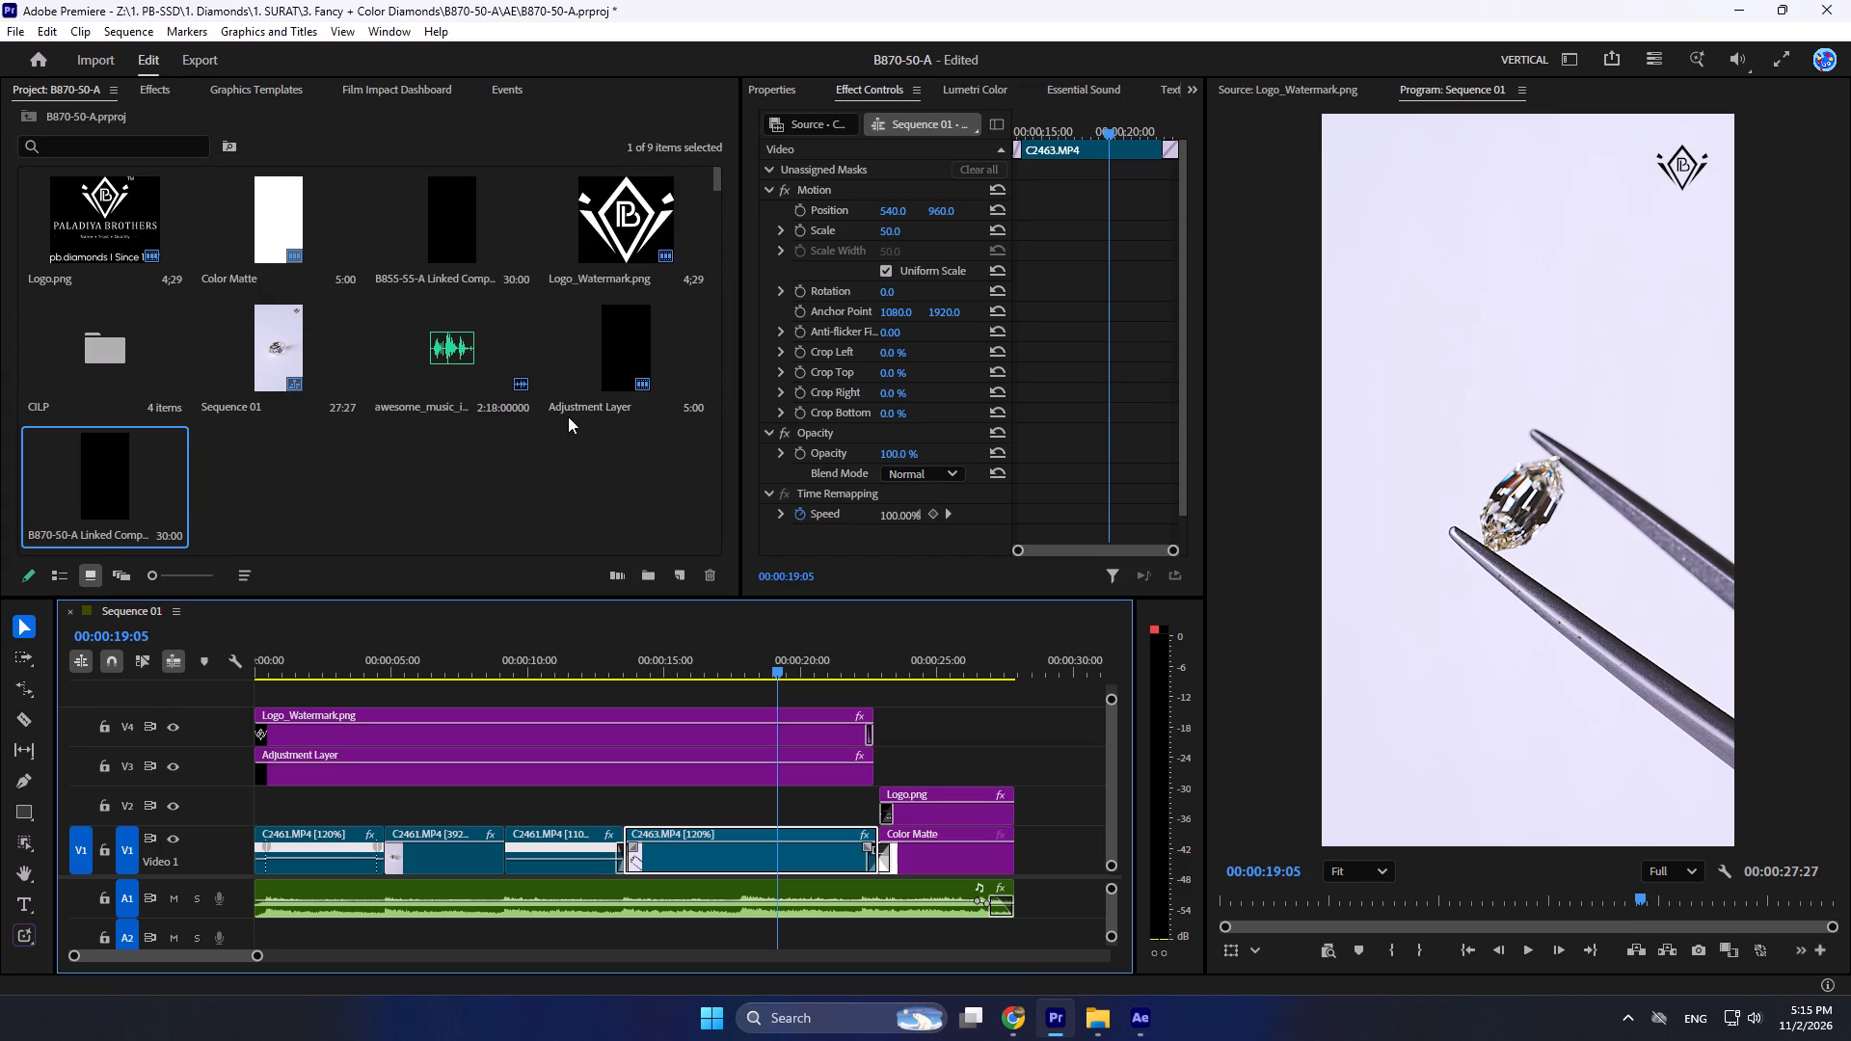
left_click_drag(130, 496, 349, 689)
scroll(727, 763, "down", 5, "alt")
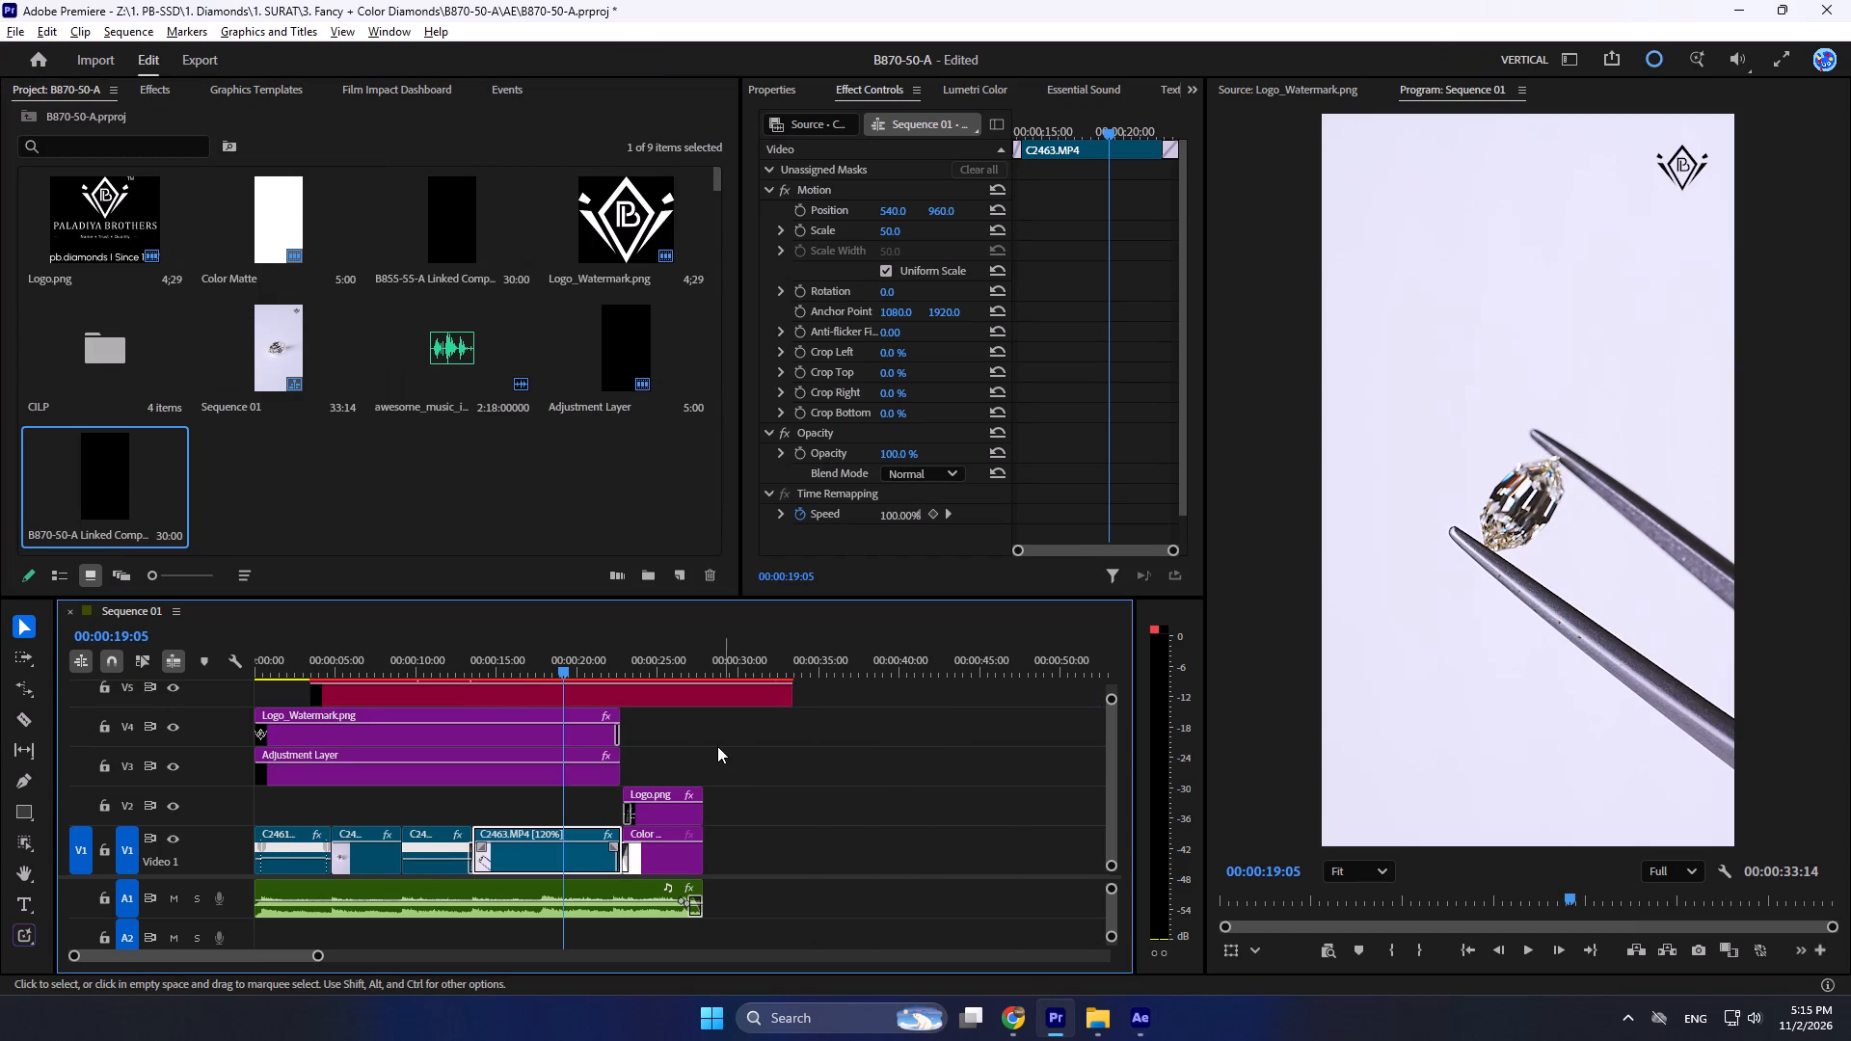
Split the linked comp clip at 00:00:18:09 and delete the part after the cut.
left_click_drag(560, 667, 425, 669)
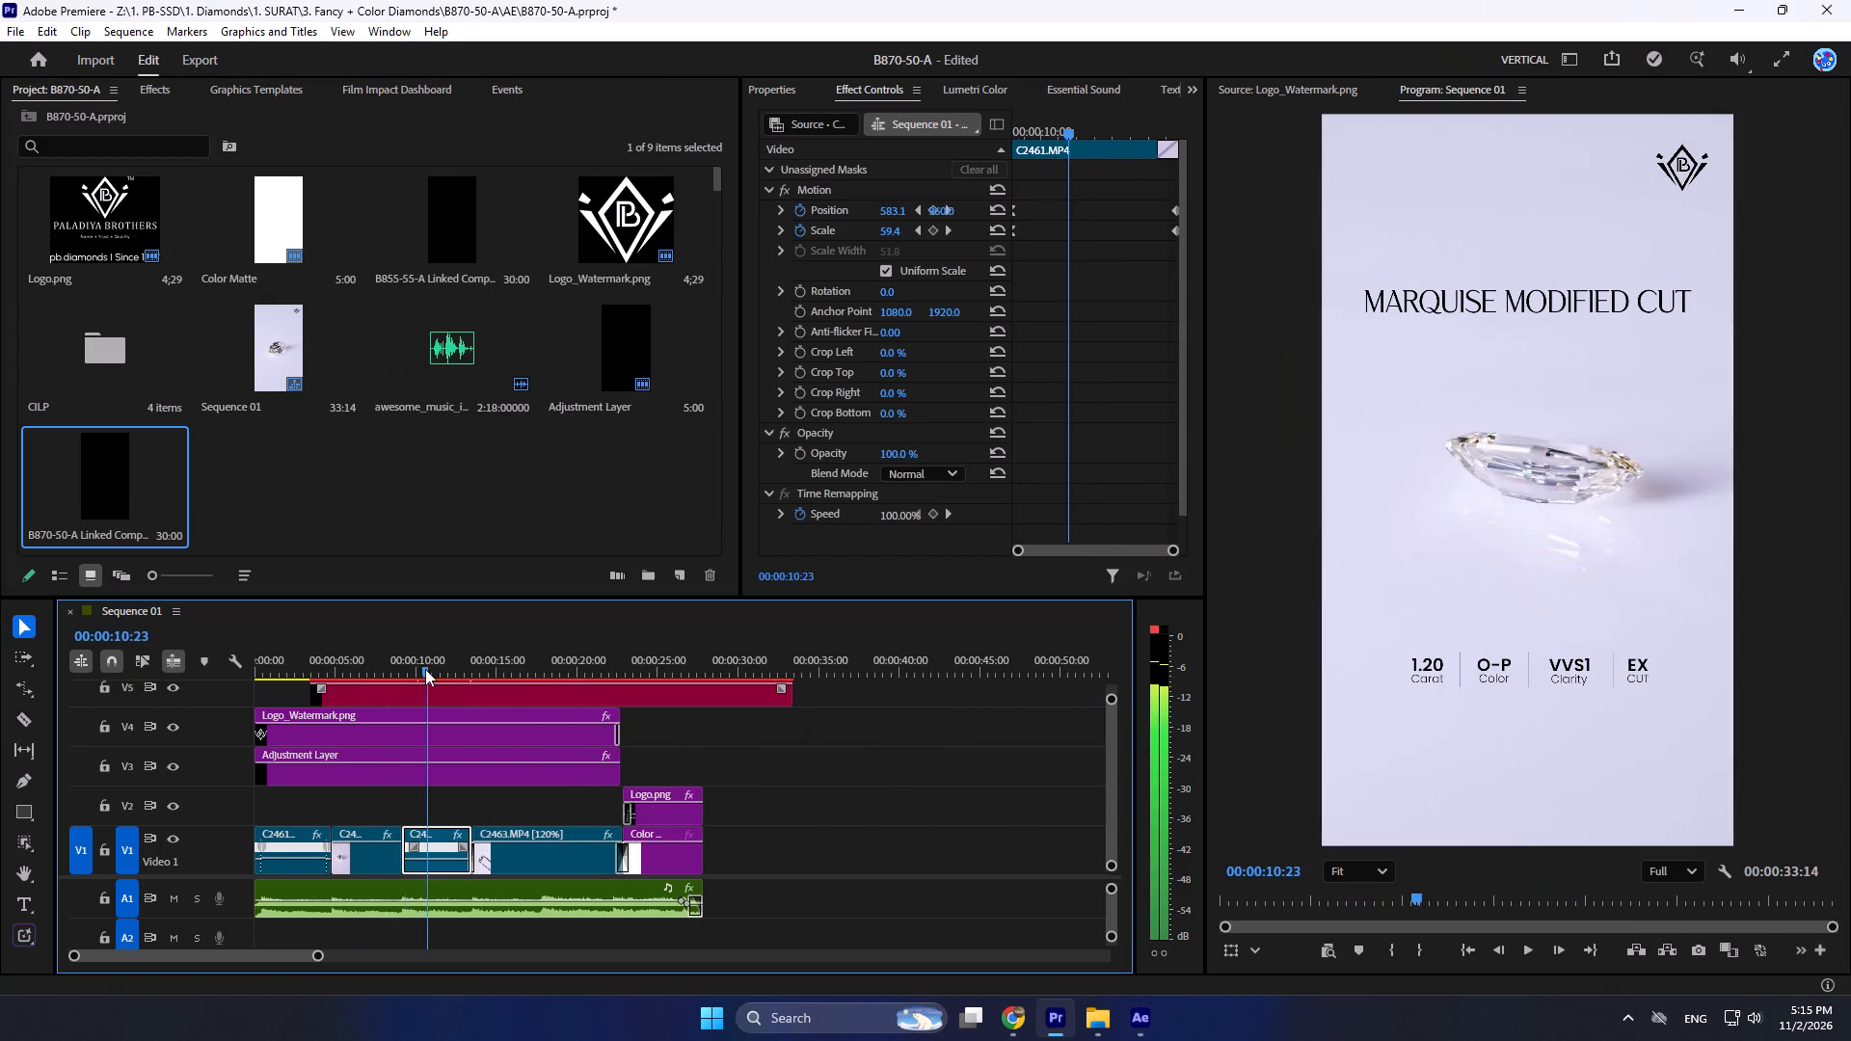
left_click_drag(425, 669, 554, 691)
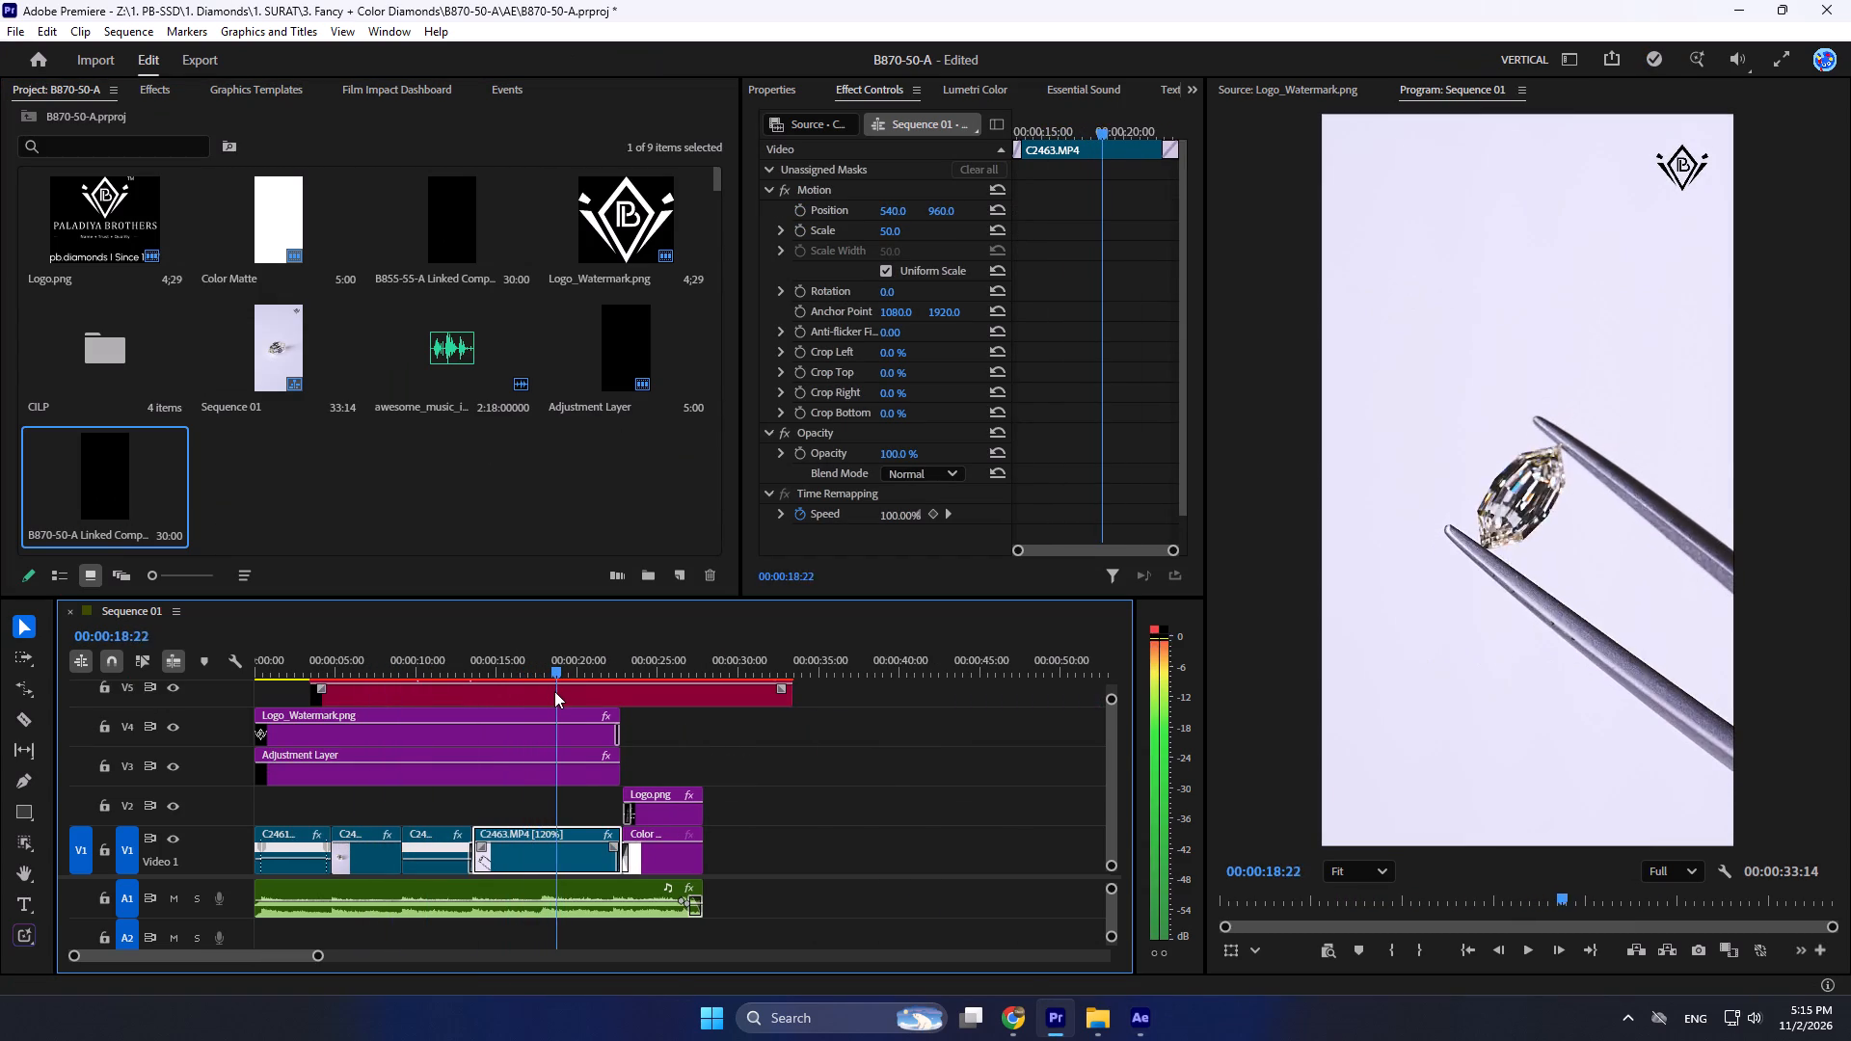
left_click_drag(554, 691, 547, 694)
key("c")
left_click(546, 697)
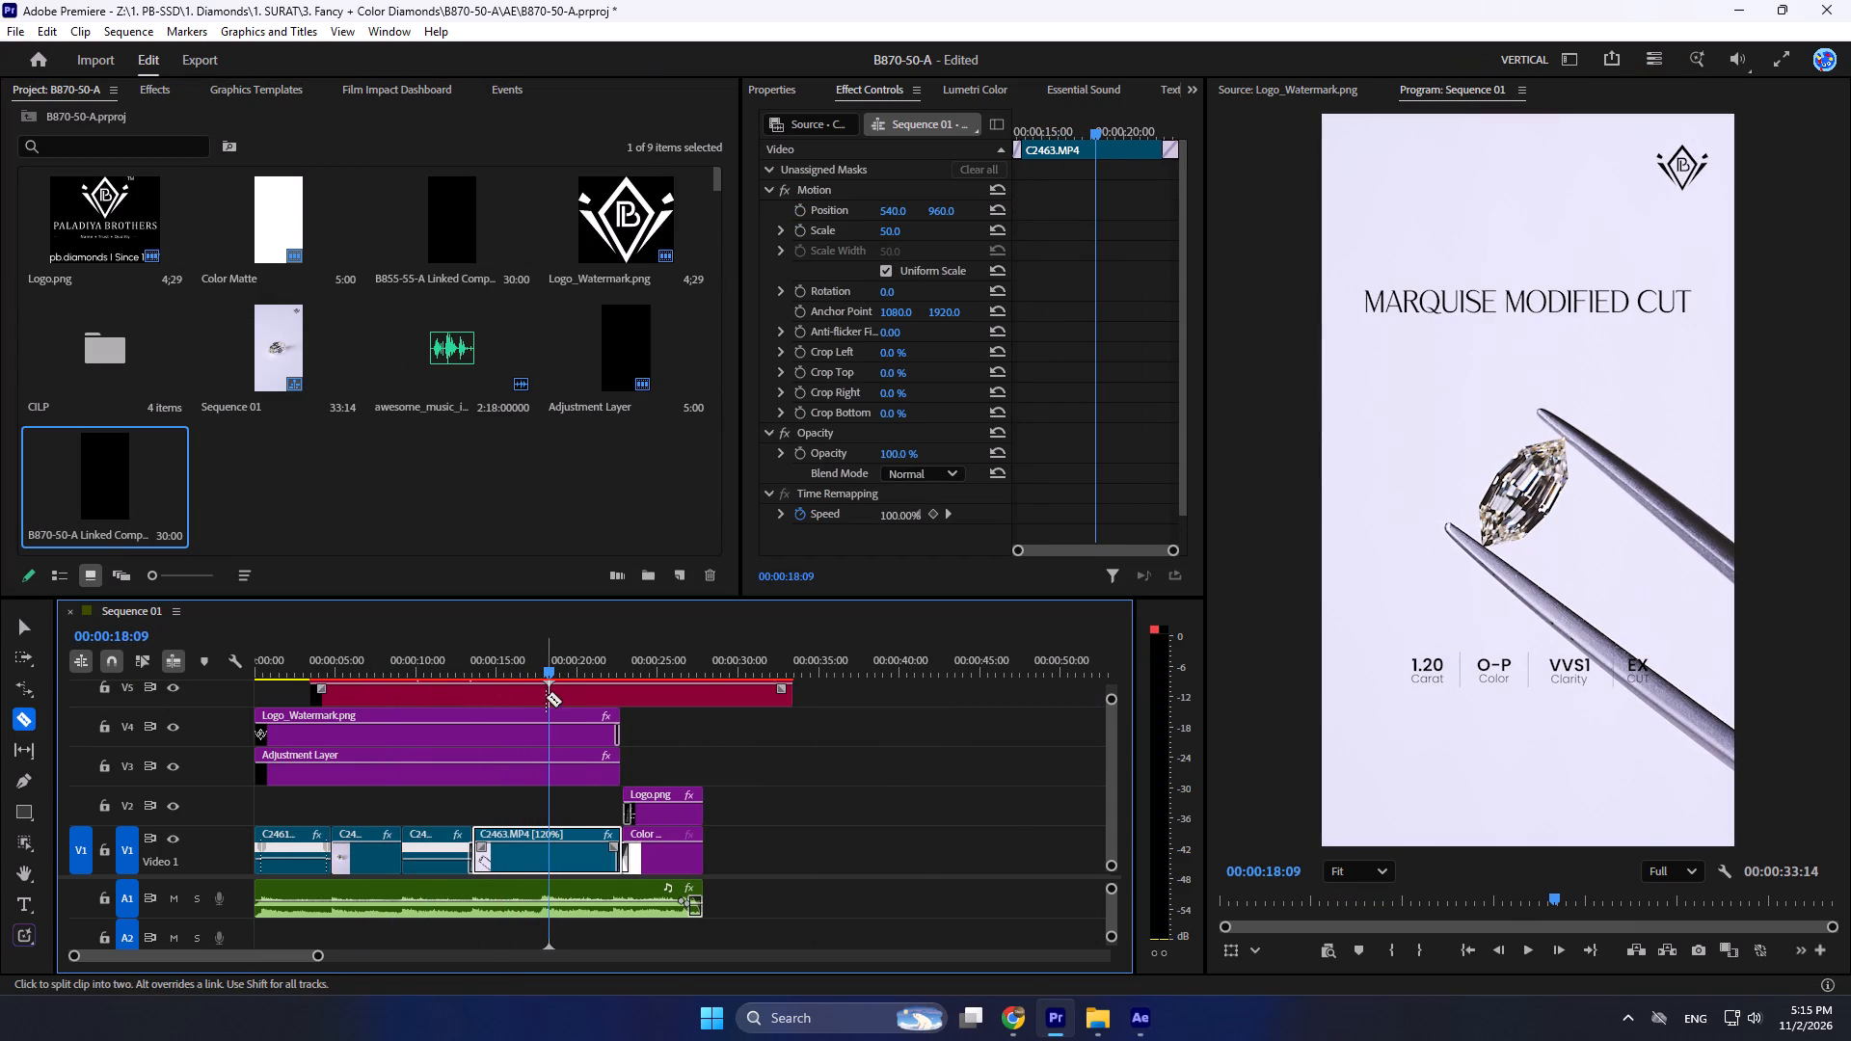
key("v")
left_click(571, 697)
key("Delete")
Move the linked comp clip down to track V2 and shift it to start at about 7.5 seconds.
left_click_drag(435, 697, 415, 802)
scroll(646, 829, "down", 5, "alt")
scroll(346, 810, "up", 4, "alt")
left_click_drag(255, 957, 211, 960)
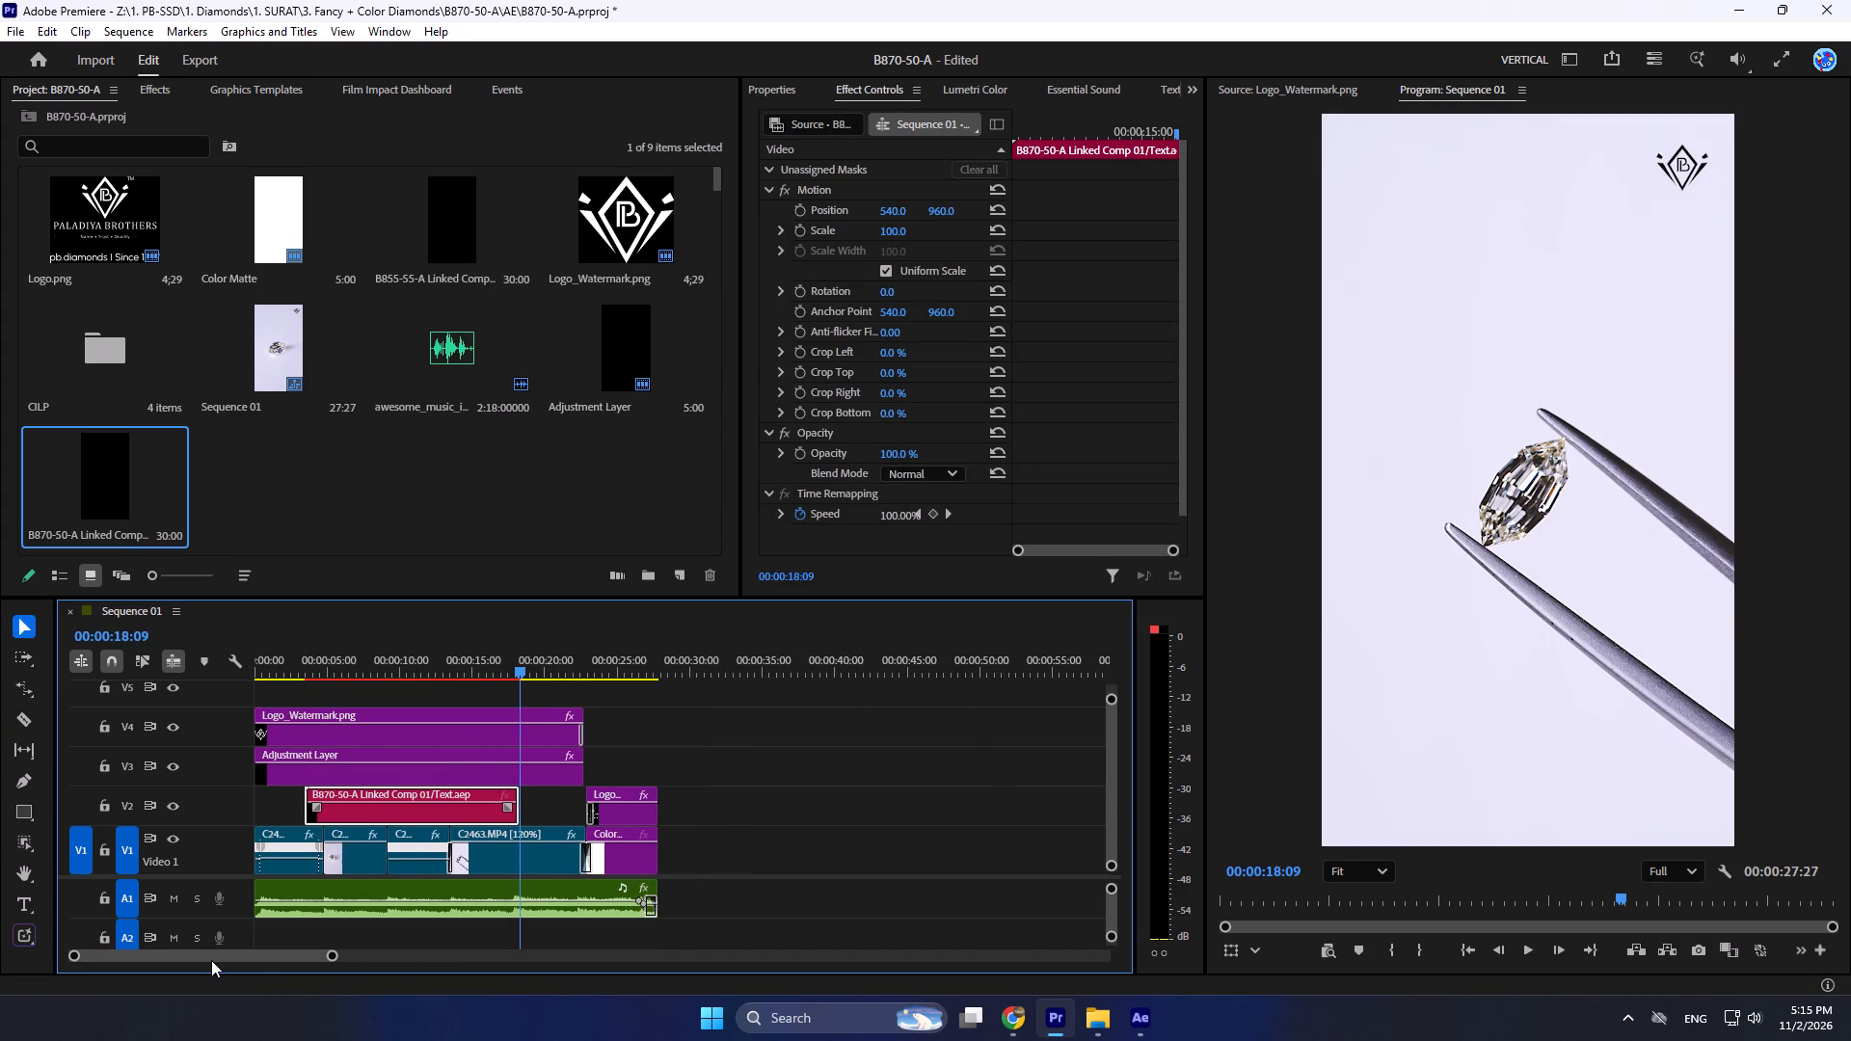
left_click_drag(211, 960, 202, 961)
scroll(348, 856, "up", 4, "alt")
left_click_drag(365, 815, 440, 820)
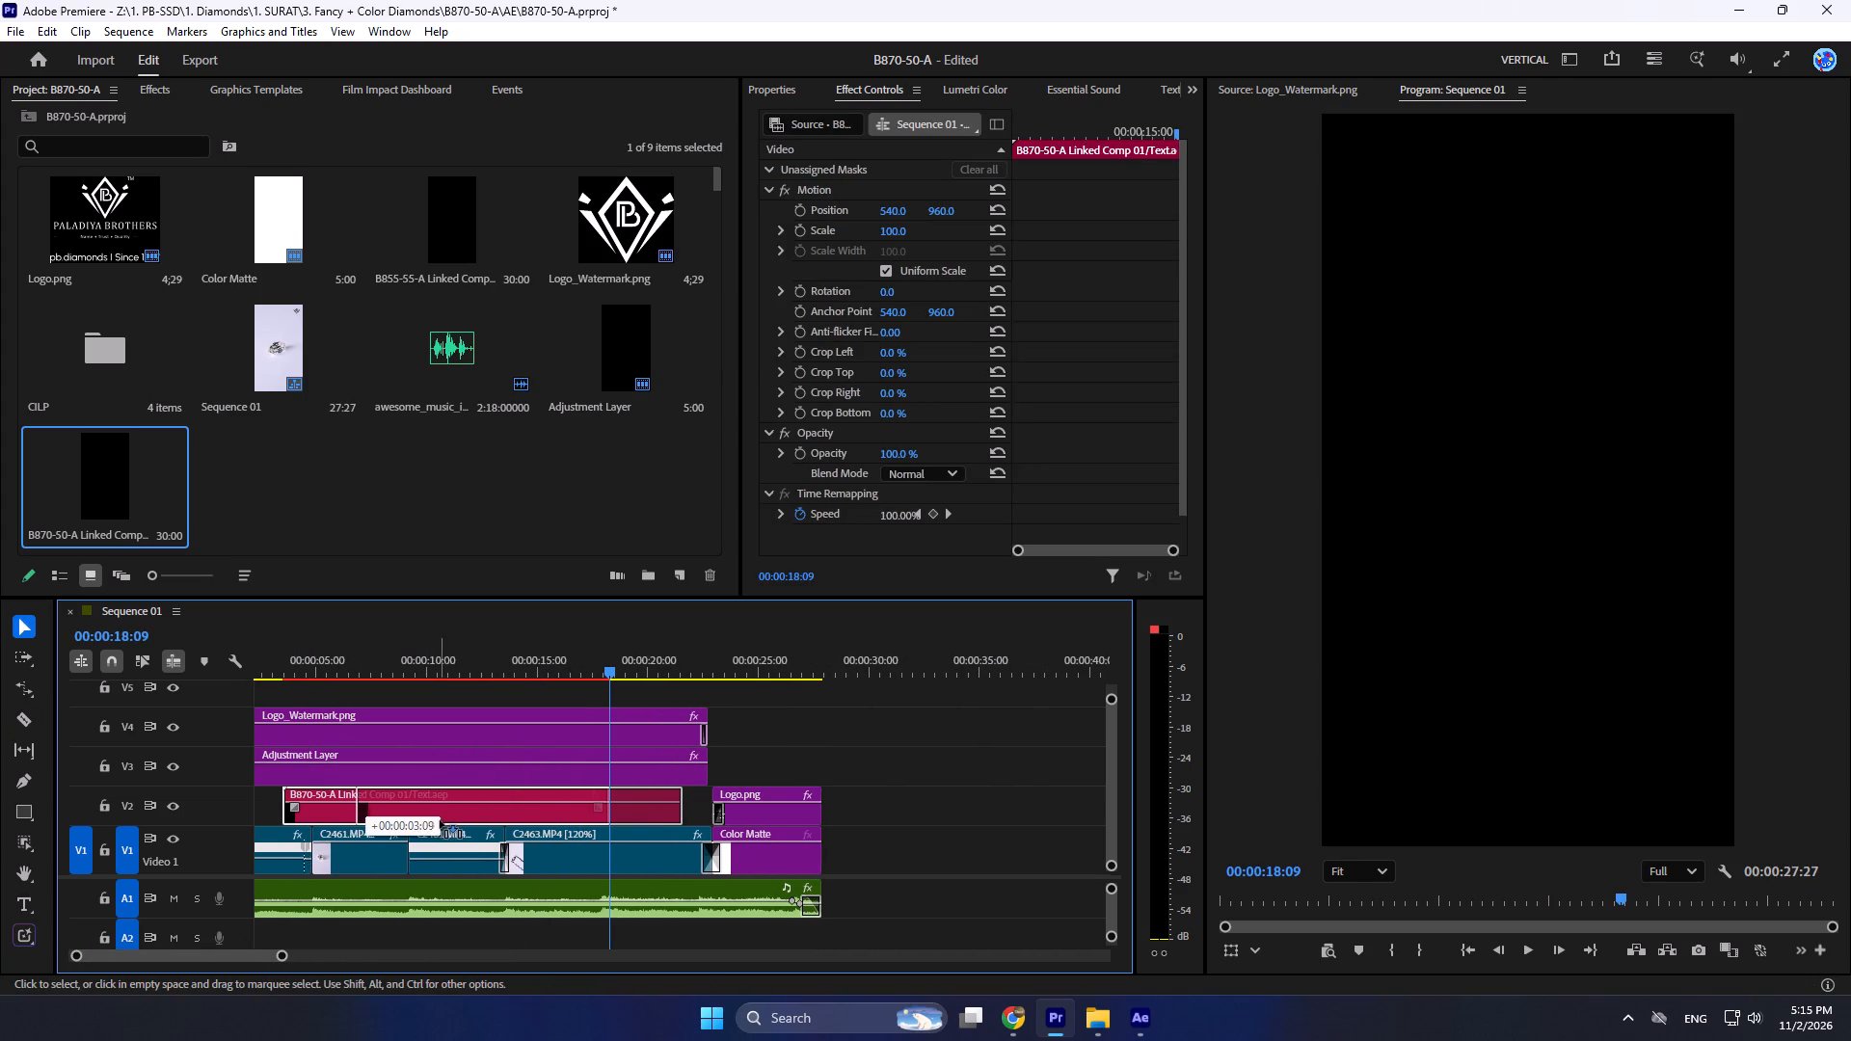
left_click_drag(440, 820, 451, 821)
scroll(414, 822, "up", 5, "alt")
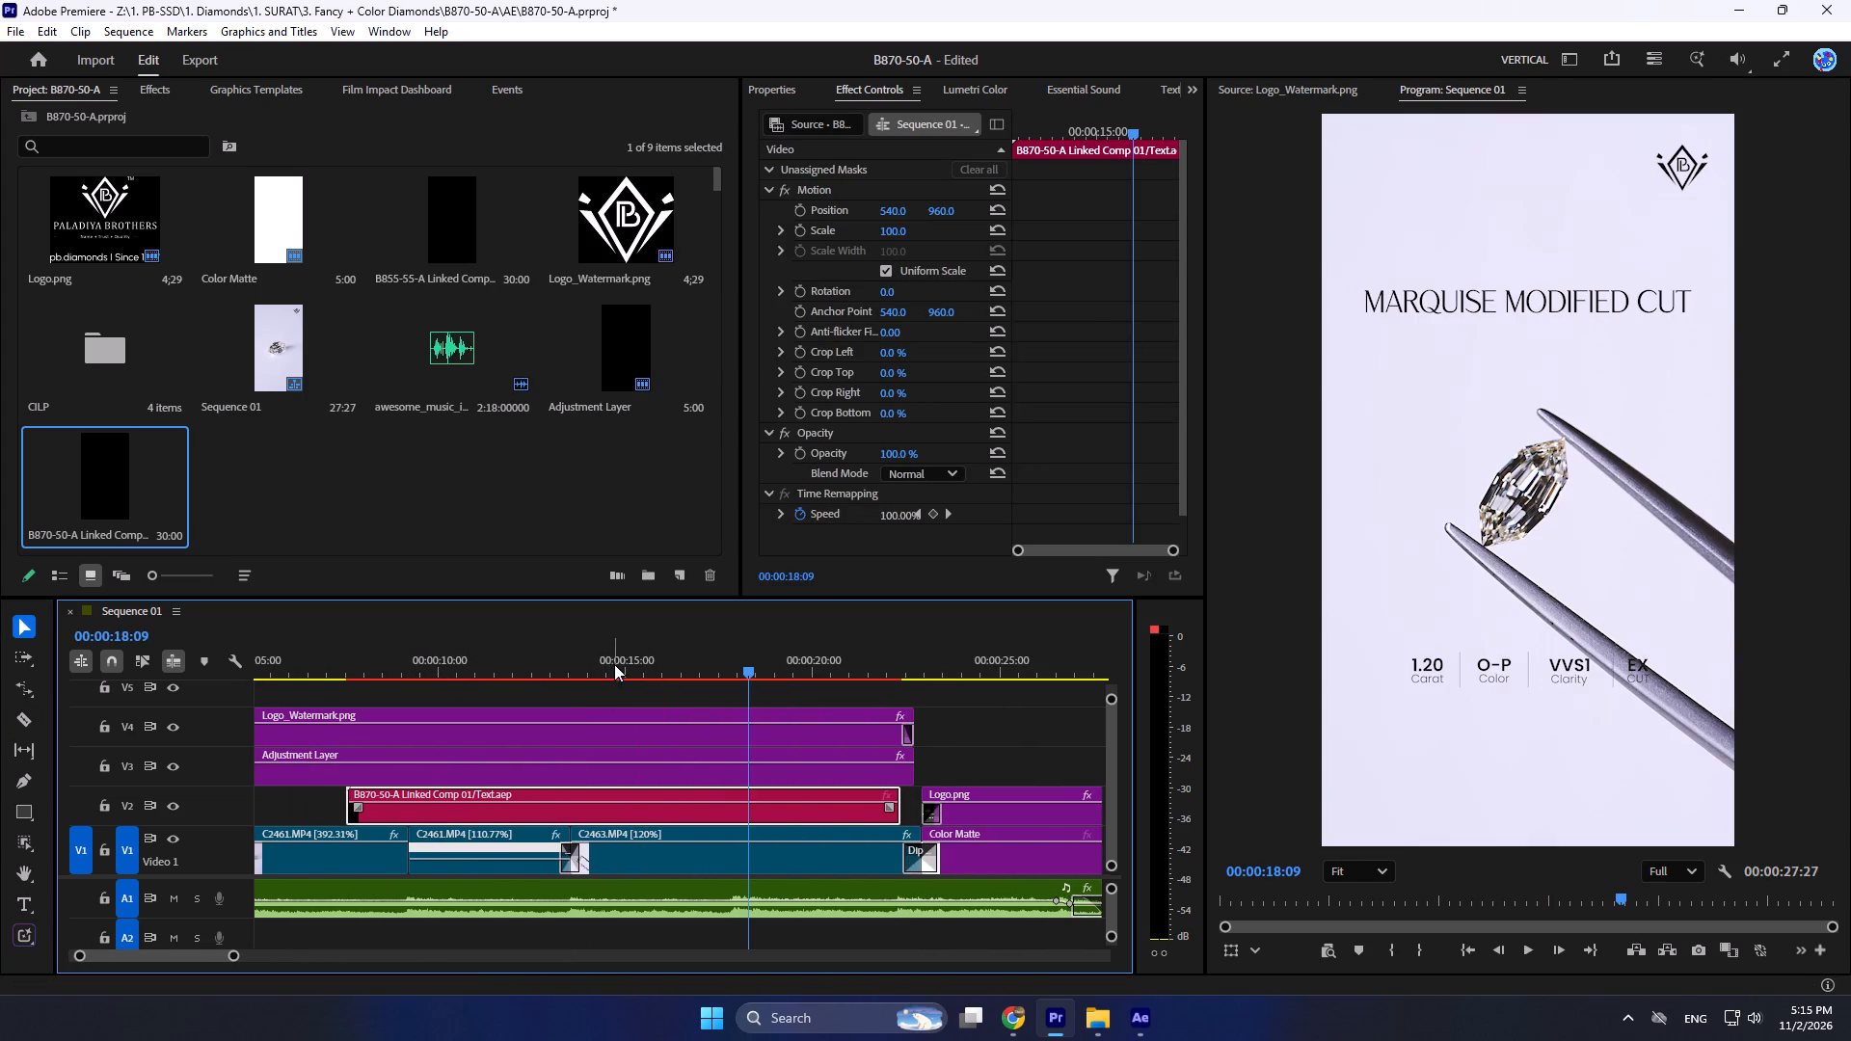
Split the linked comp clip at 00:00:08:22 and delete the part before the cut.
left_click_drag(609, 655, 362, 679)
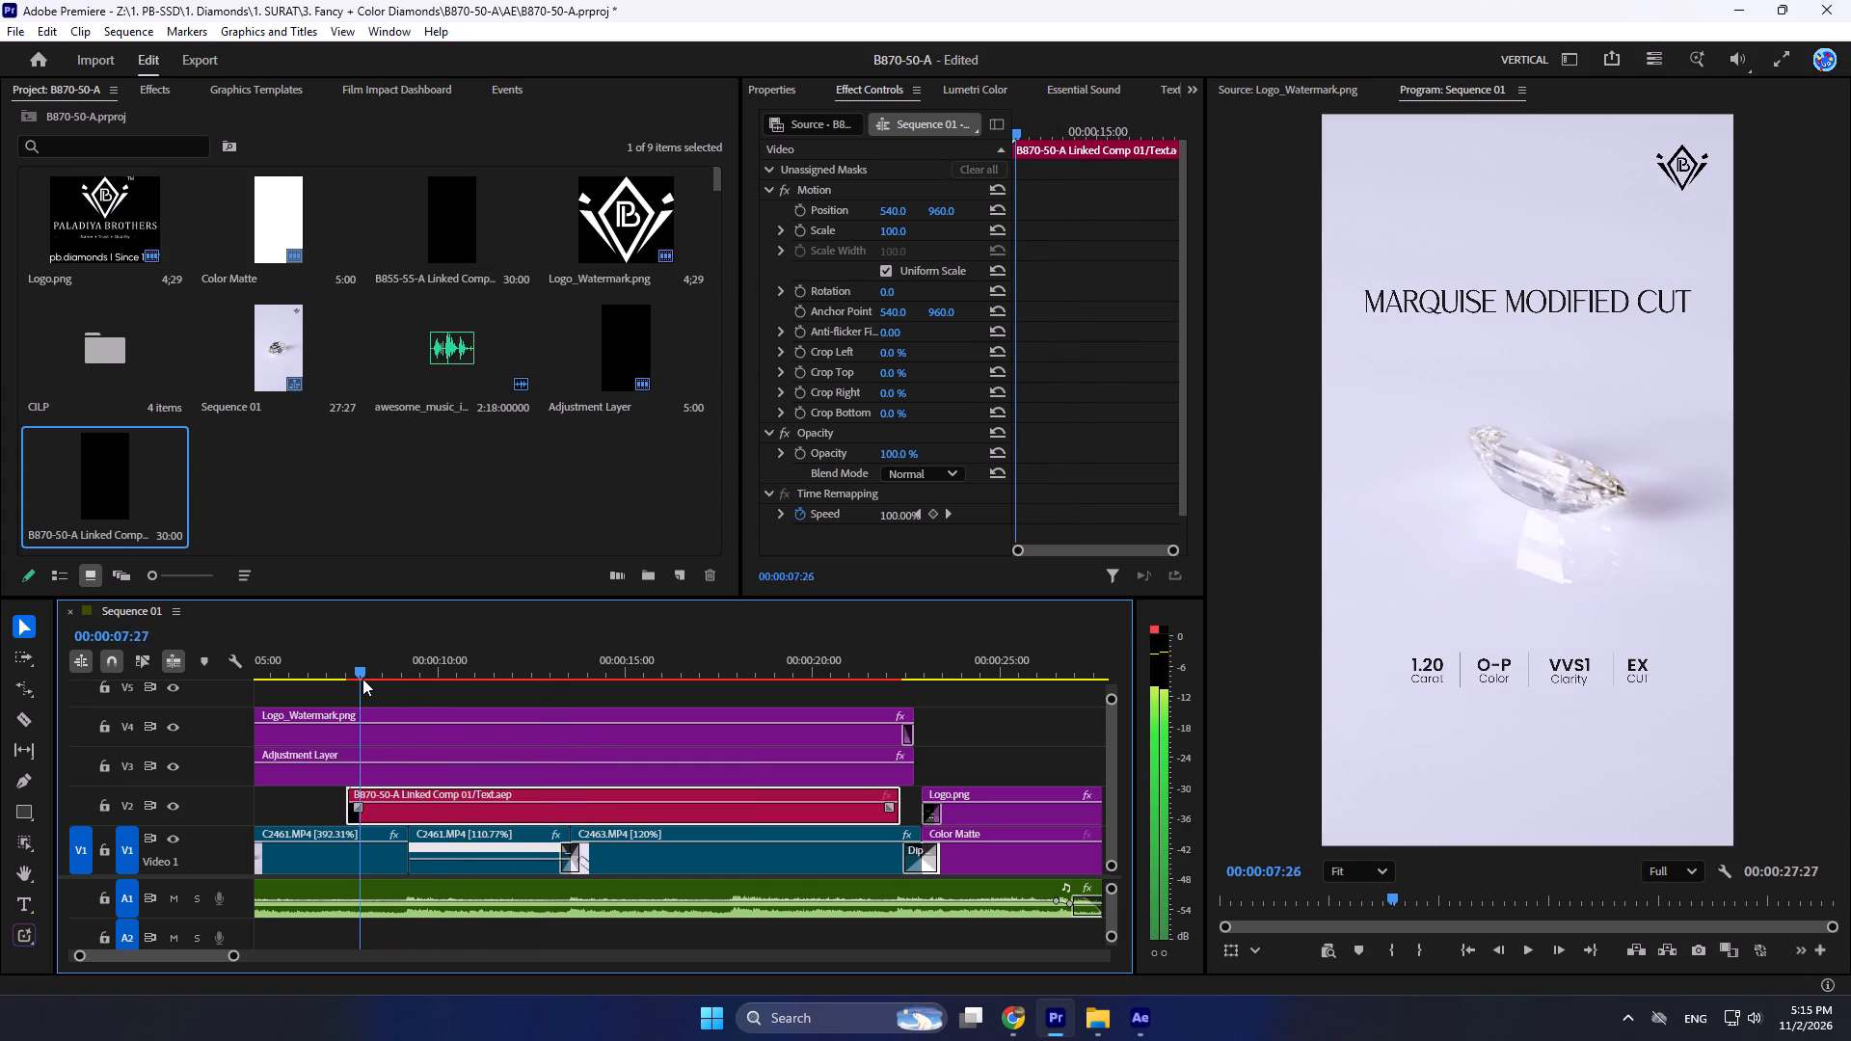
left_click_drag(362, 679, 400, 691)
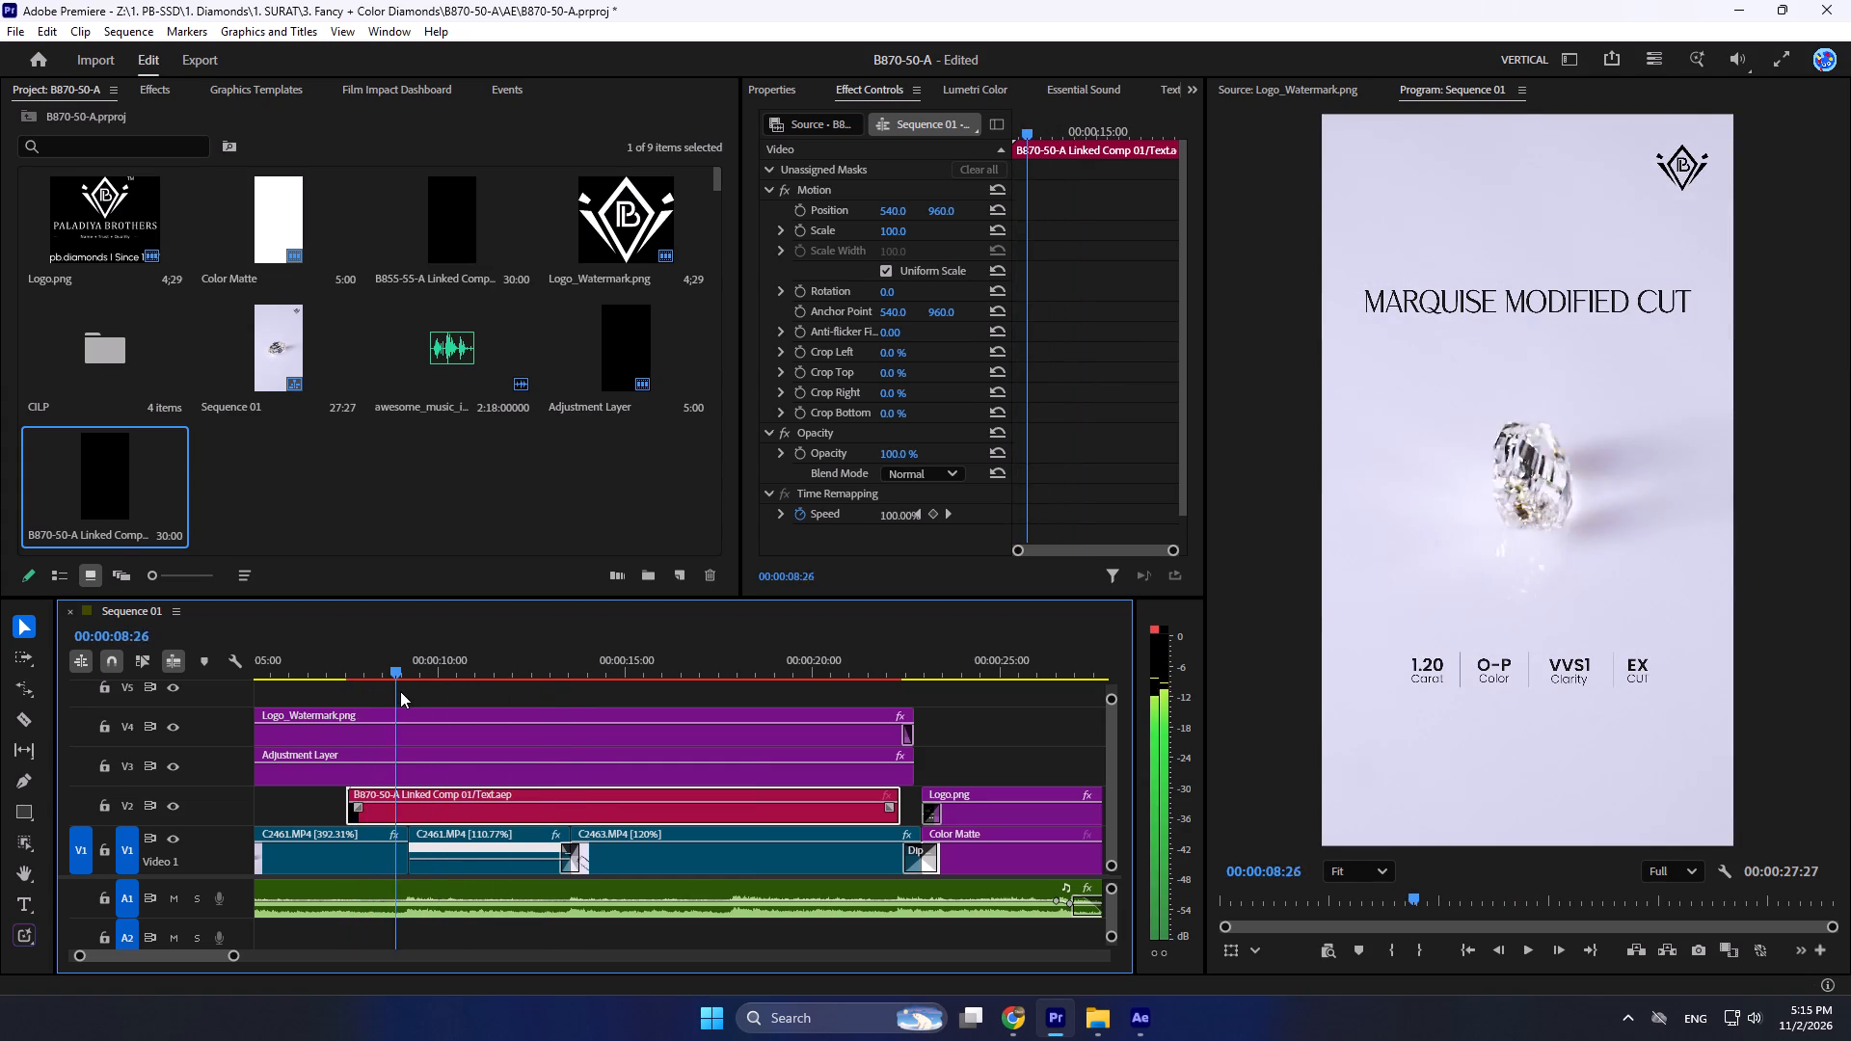
left_click_drag(400, 691, 394, 702)
key("c")
left_click(389, 811)
key("v")
left_click(377, 814)
key("Delete")
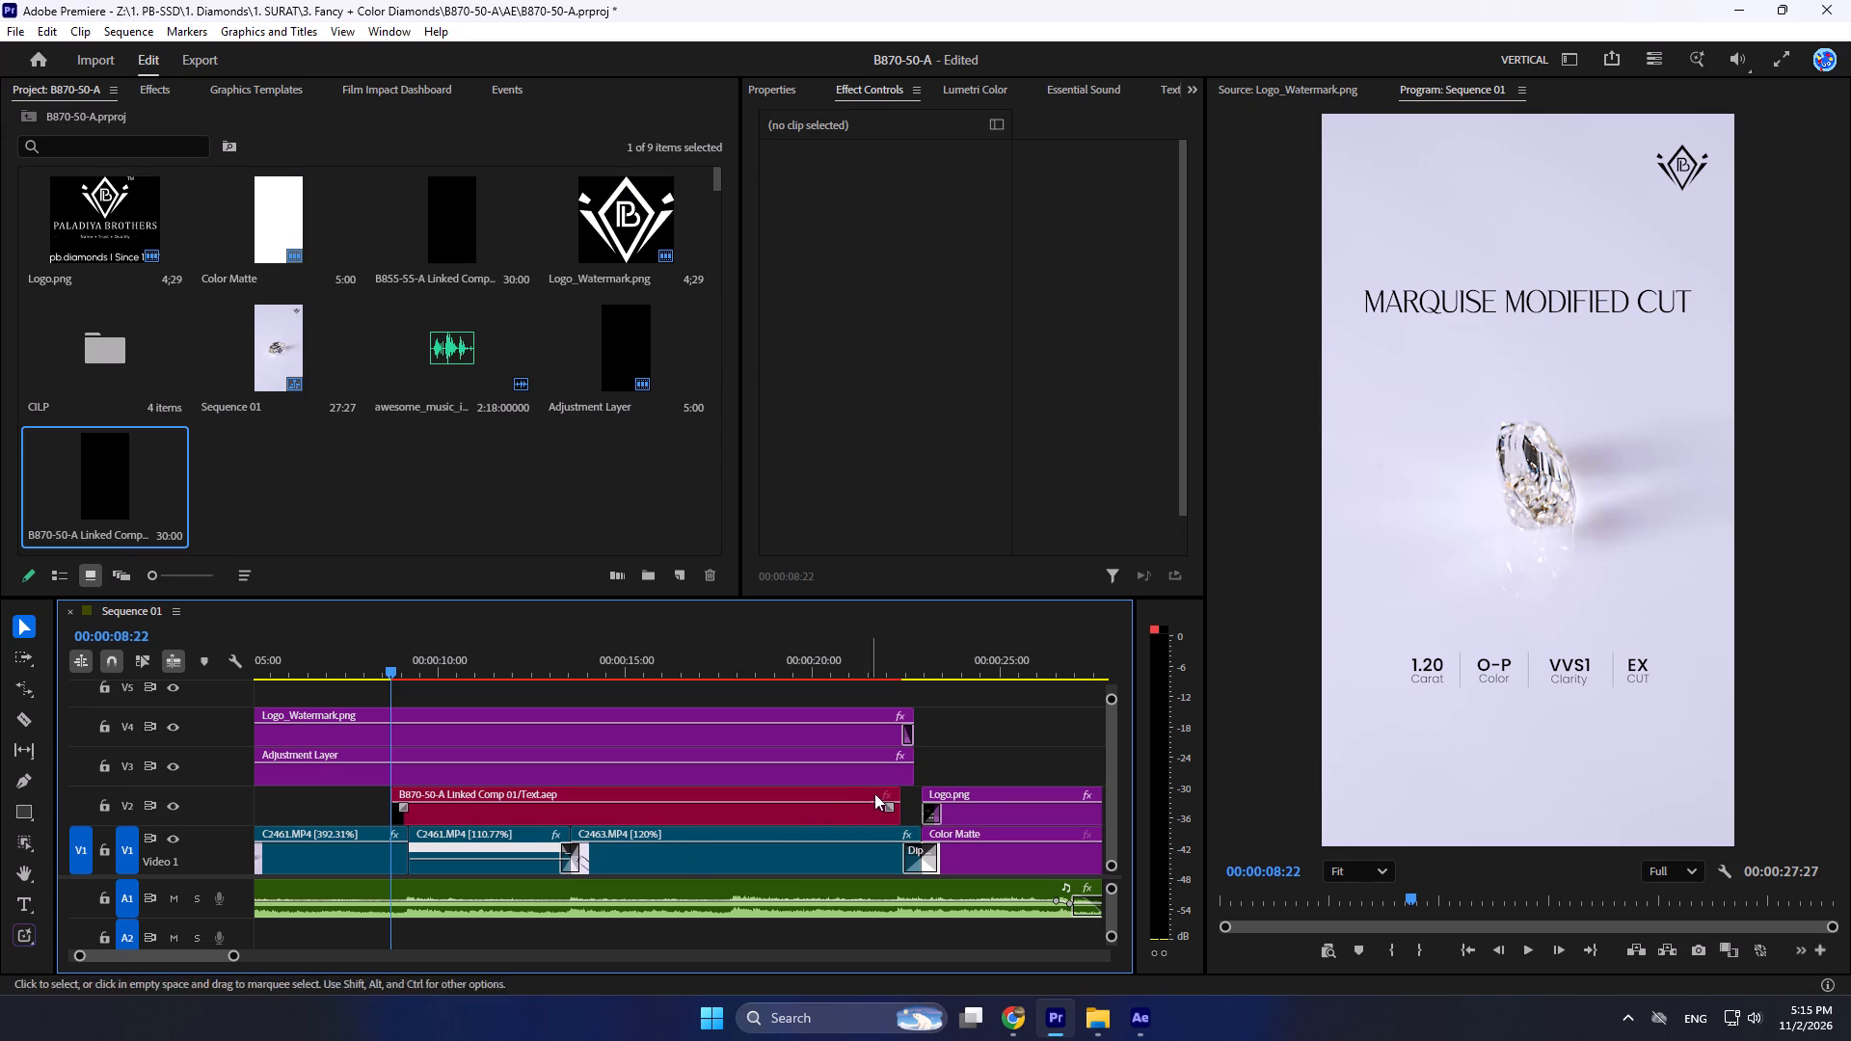
Trim the end of the linked comp clip back to a duration of 00:00:04:15.
left_click_drag(898, 791, 561, 816)
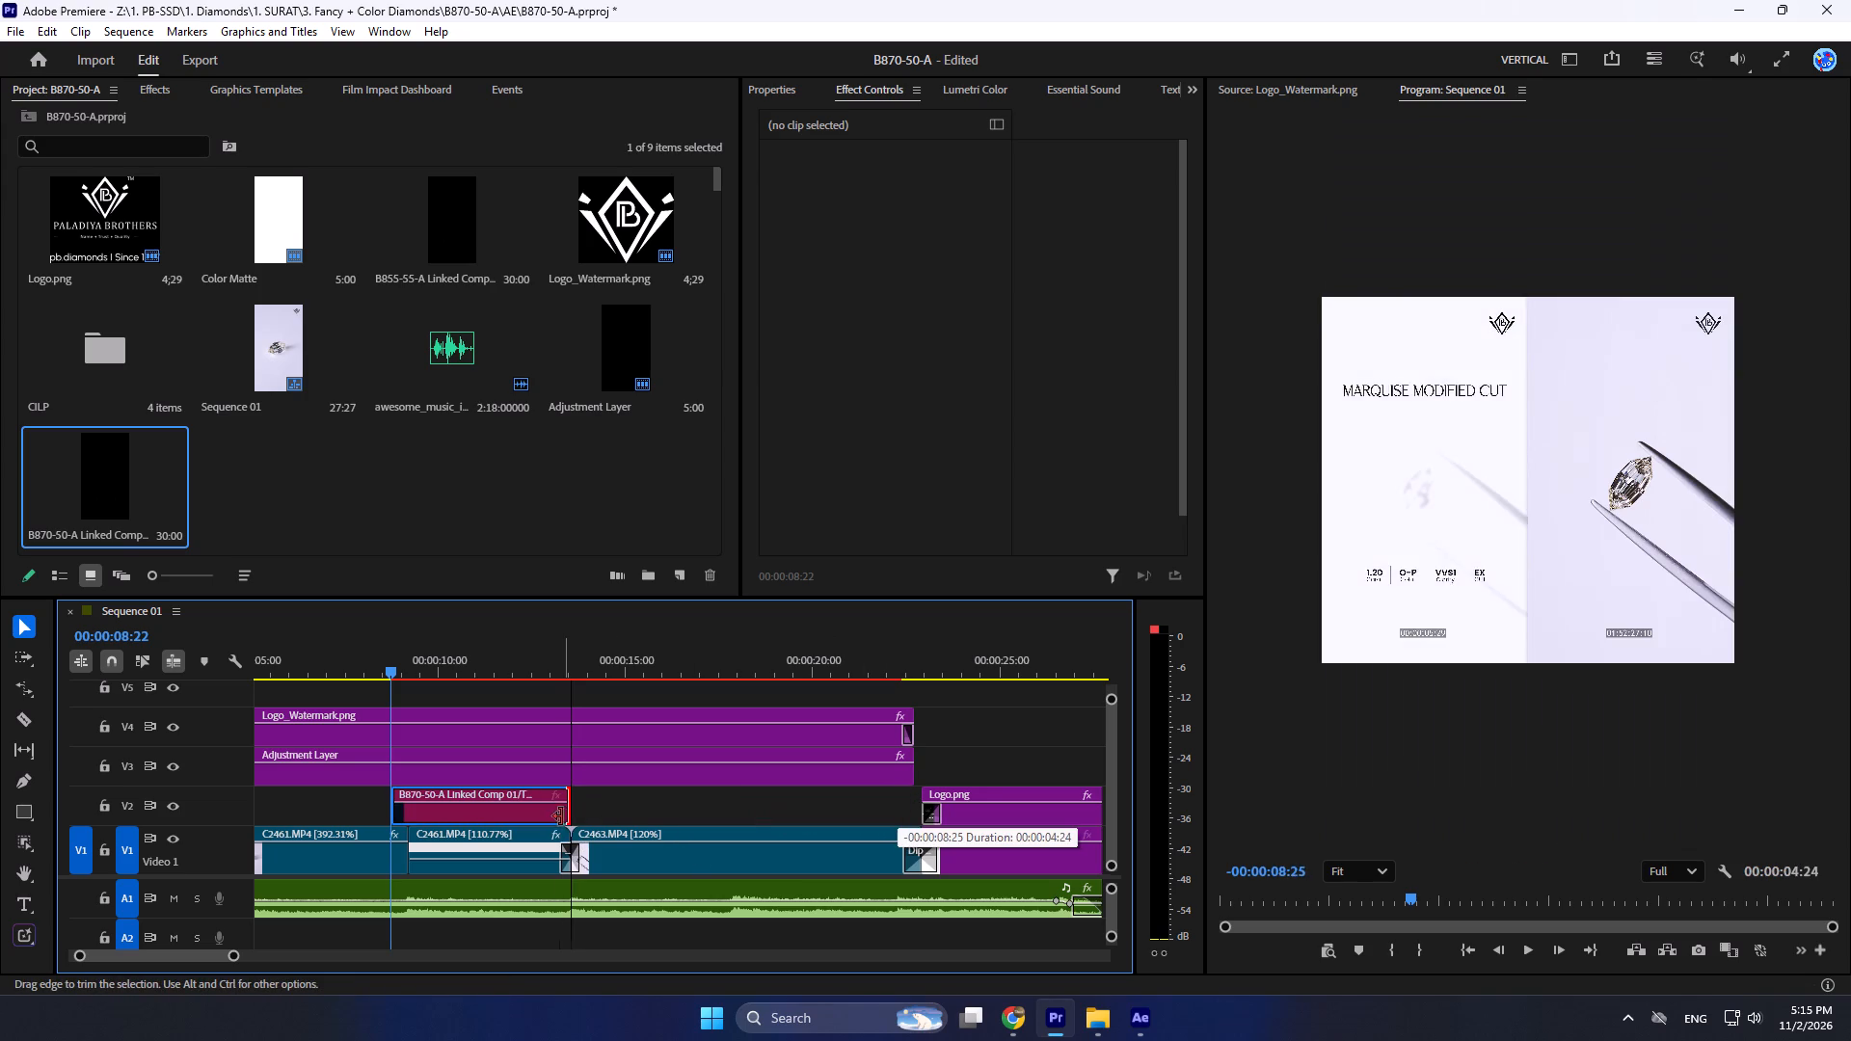
left_click_drag(561, 816, 558, 816)
Add Cross Dissolves to the linked comp clip, about 20 frames at its start and about 8 frames at its end.
scroll(371, 811, "up", 9, "alt")
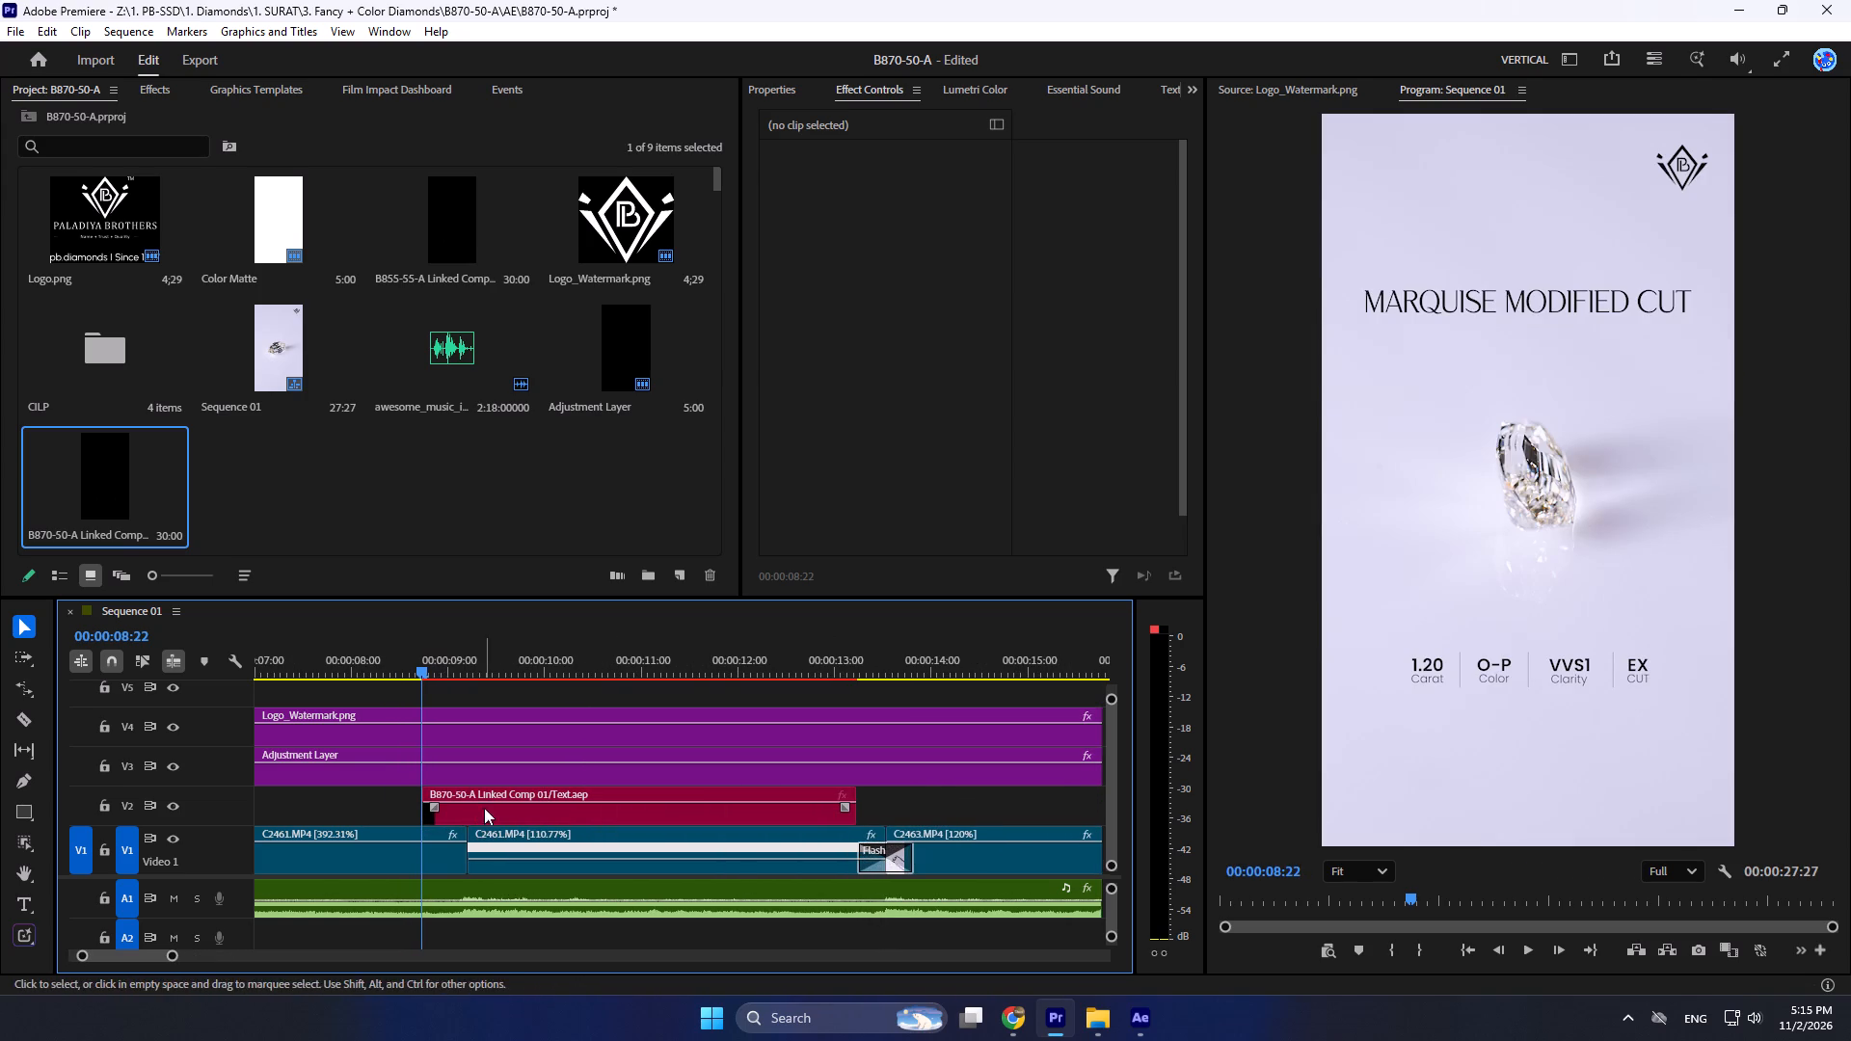
left_click_drag(431, 811, 487, 817)
key("space")
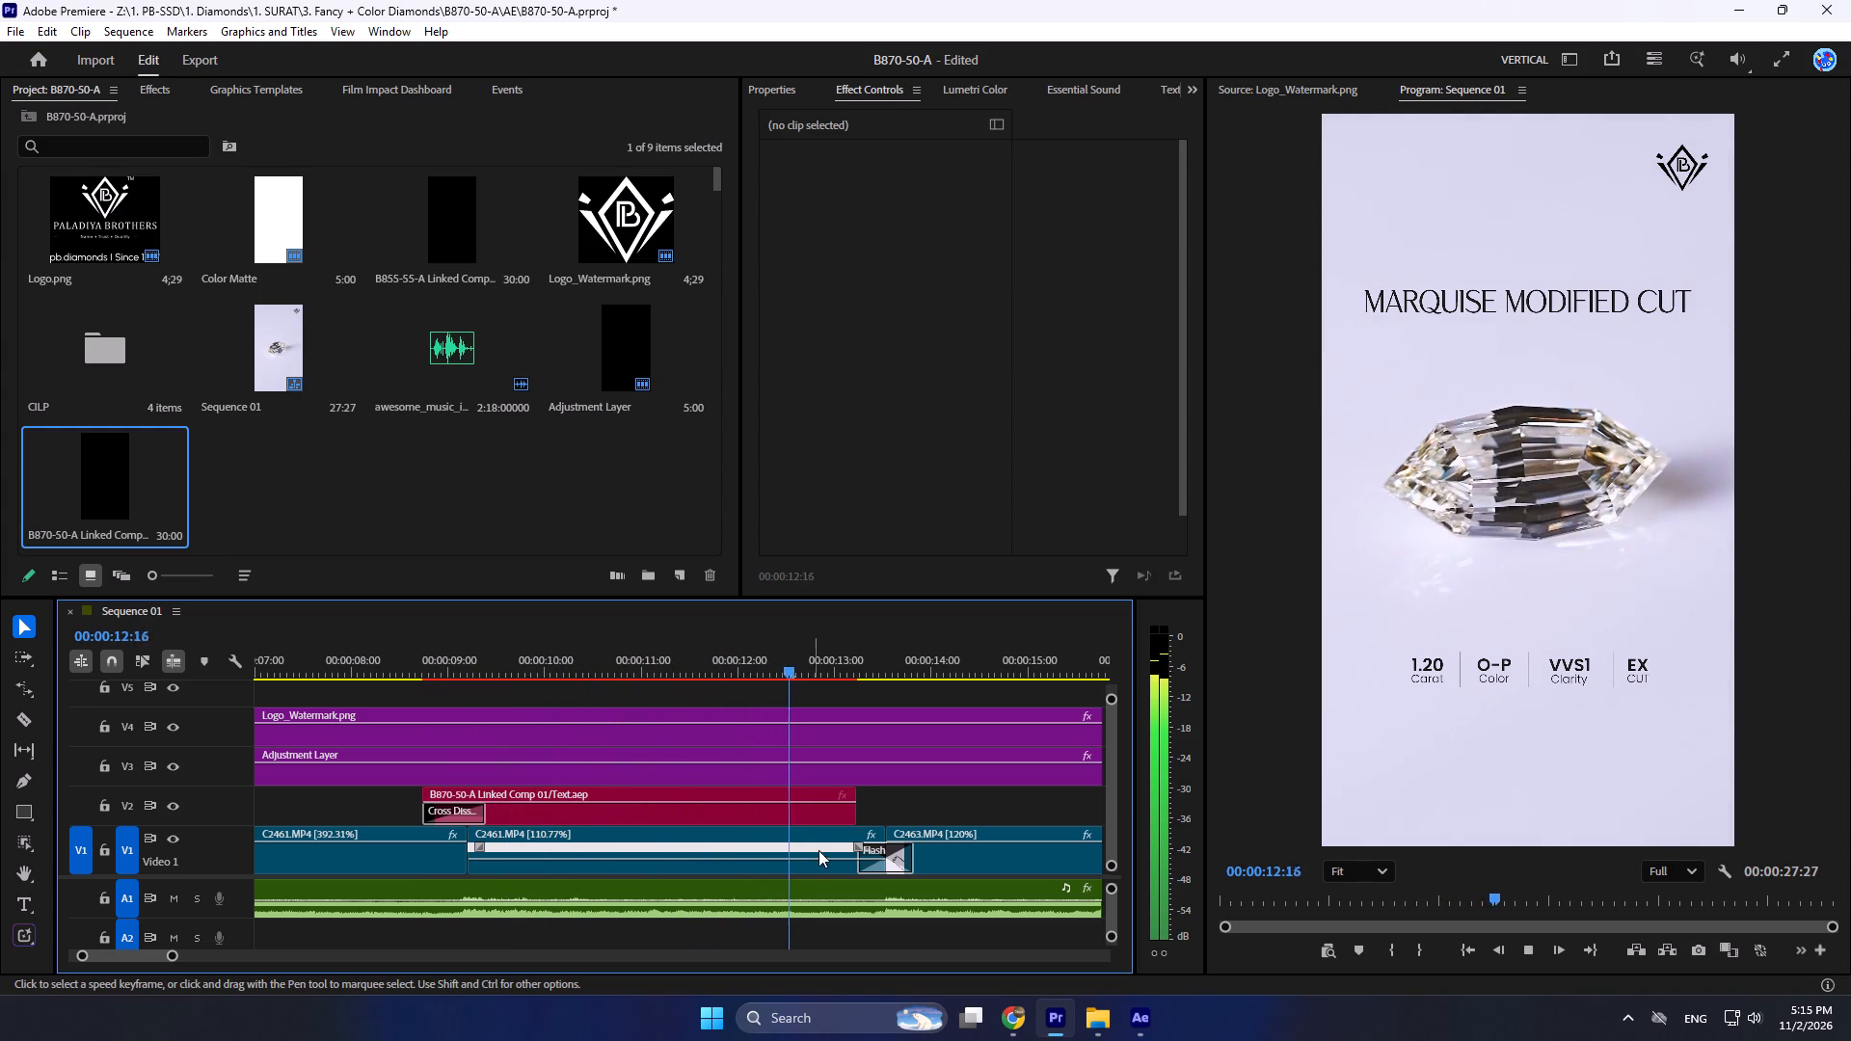
key("space")
left_click_drag(847, 810, 827, 813)
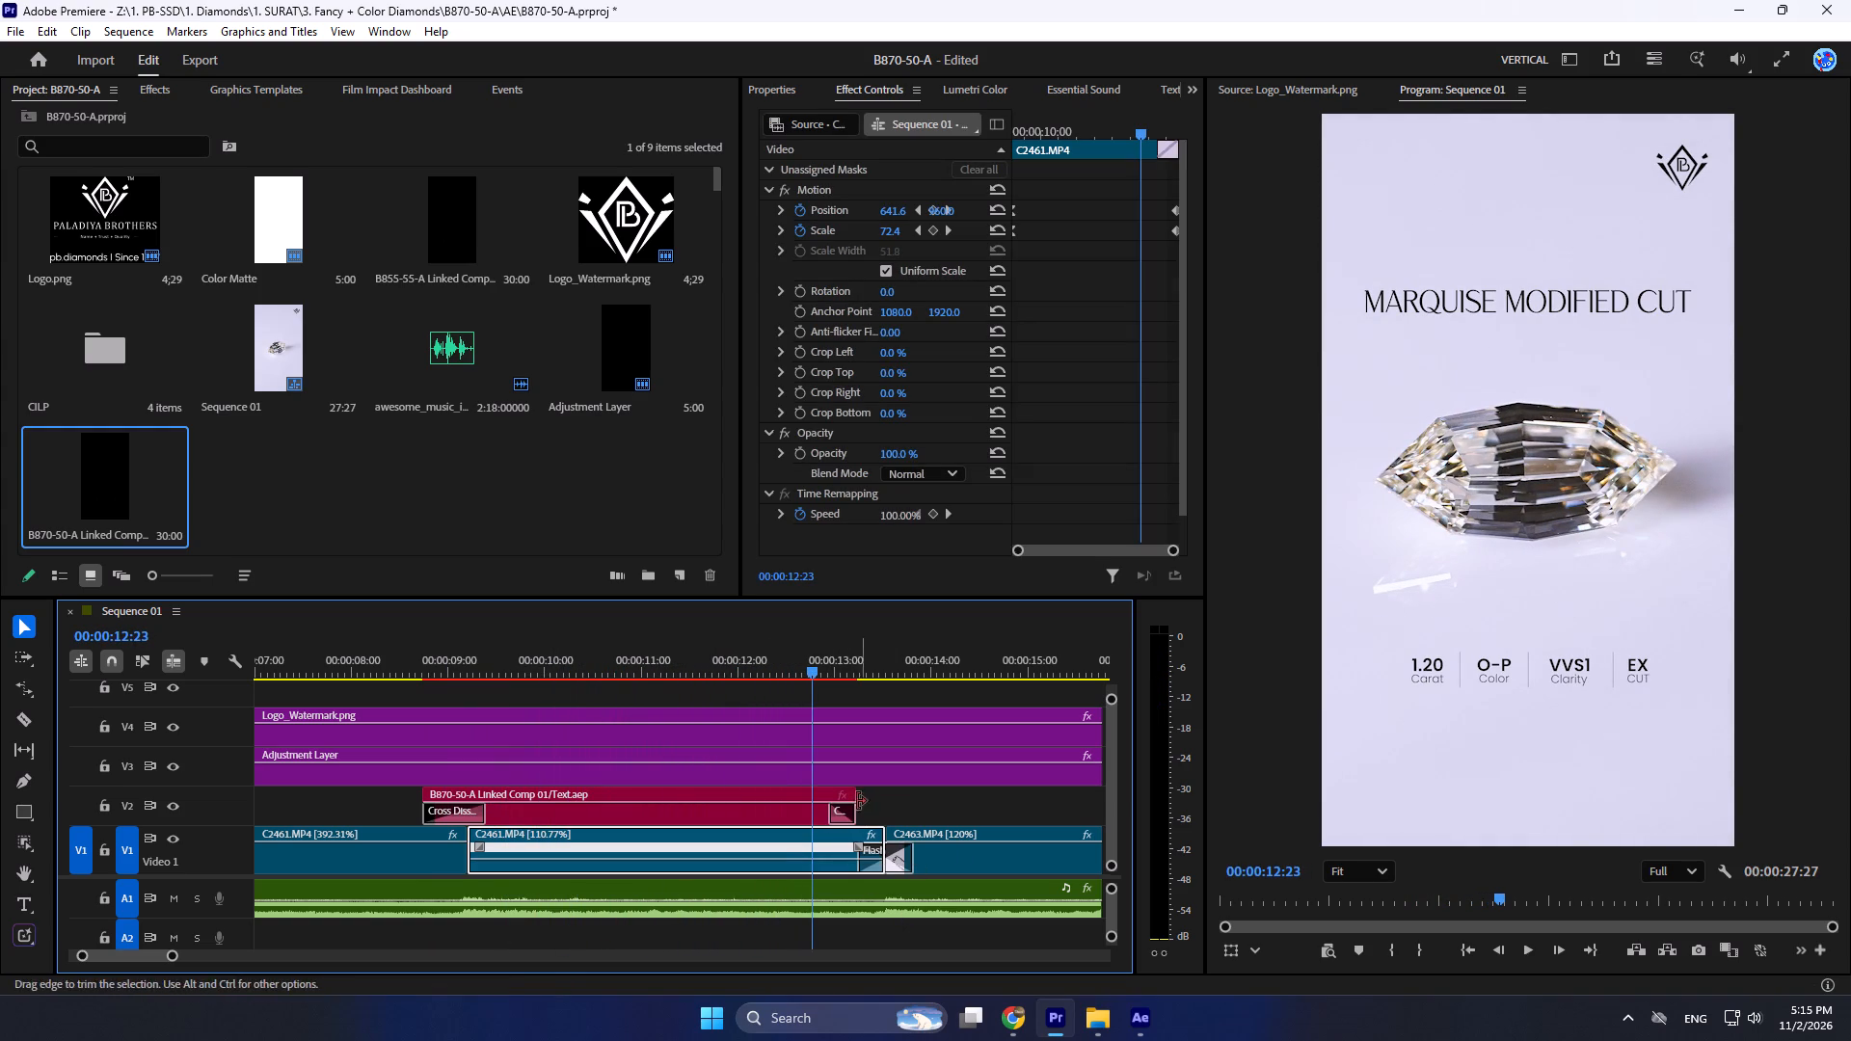
Extend the linked comp clip's end to about 00:00:13:10 and play back the passage into the tweezers shot.
left_click_drag(853, 790, 860, 794)
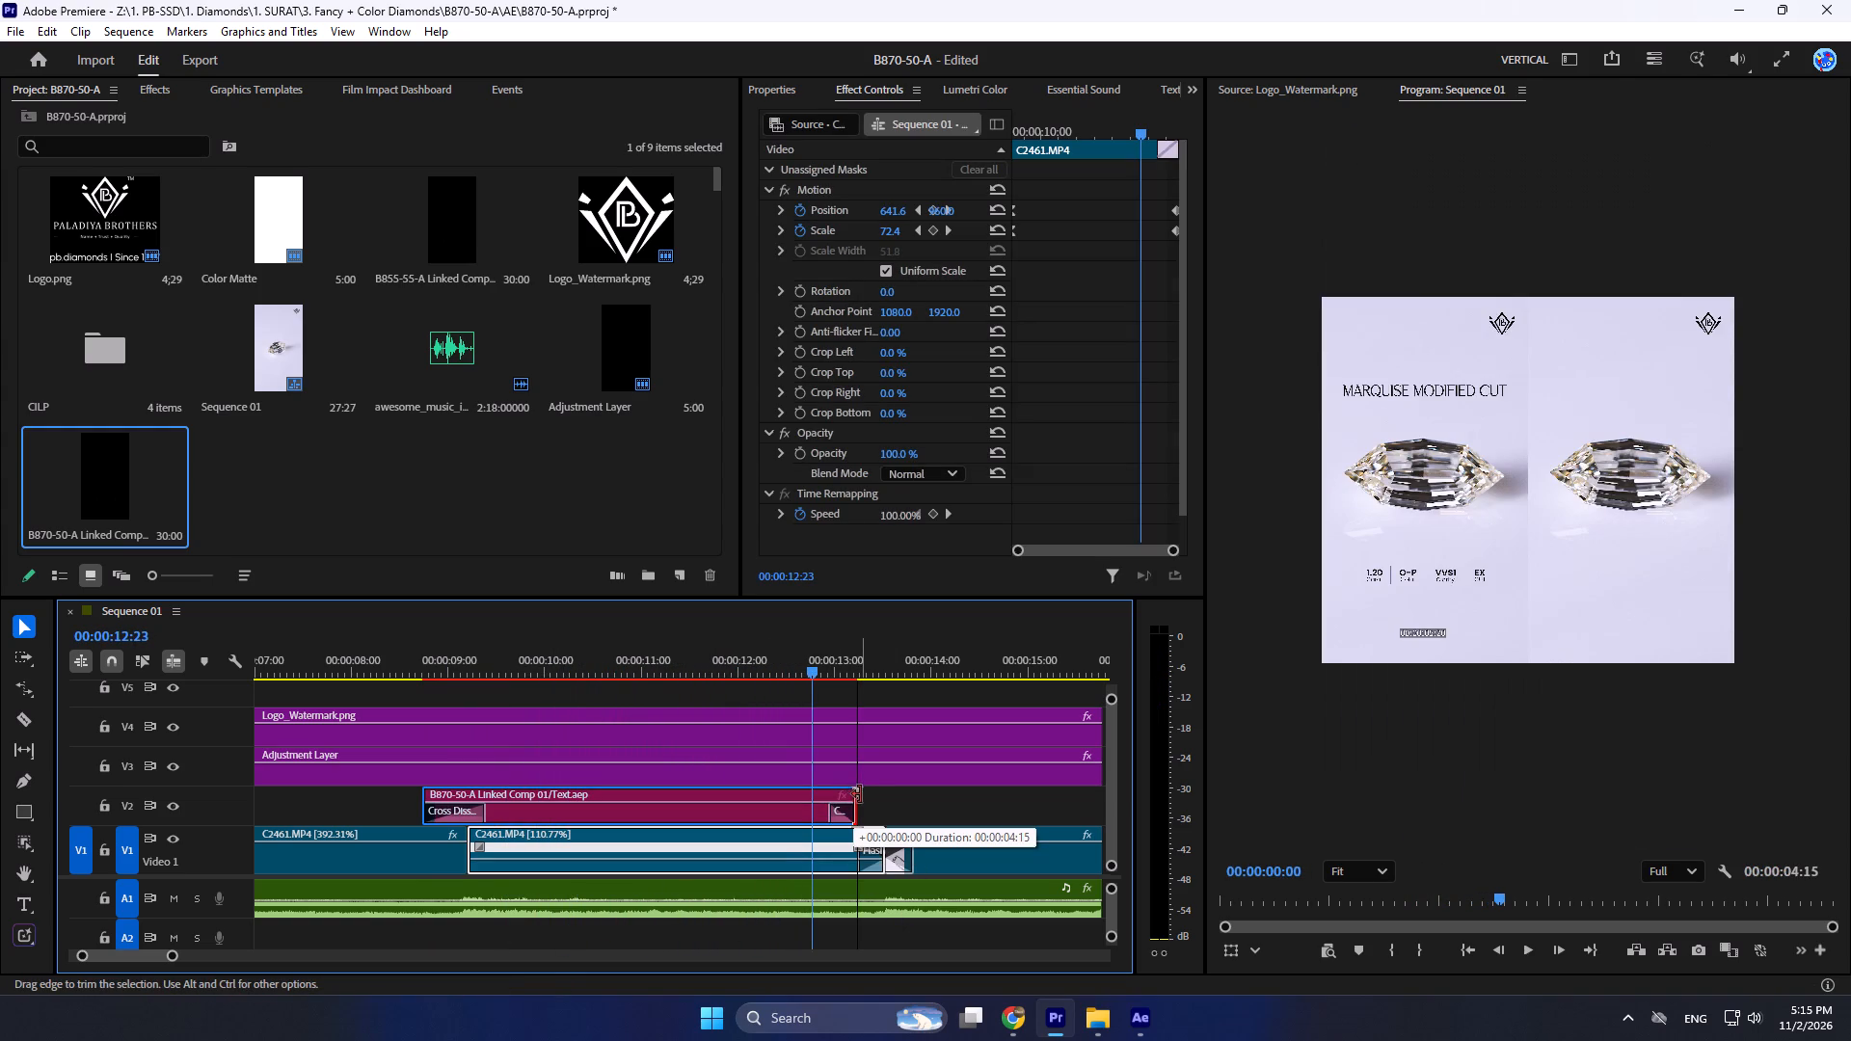
left_click_drag(860, 794, 864, 796)
key("space")
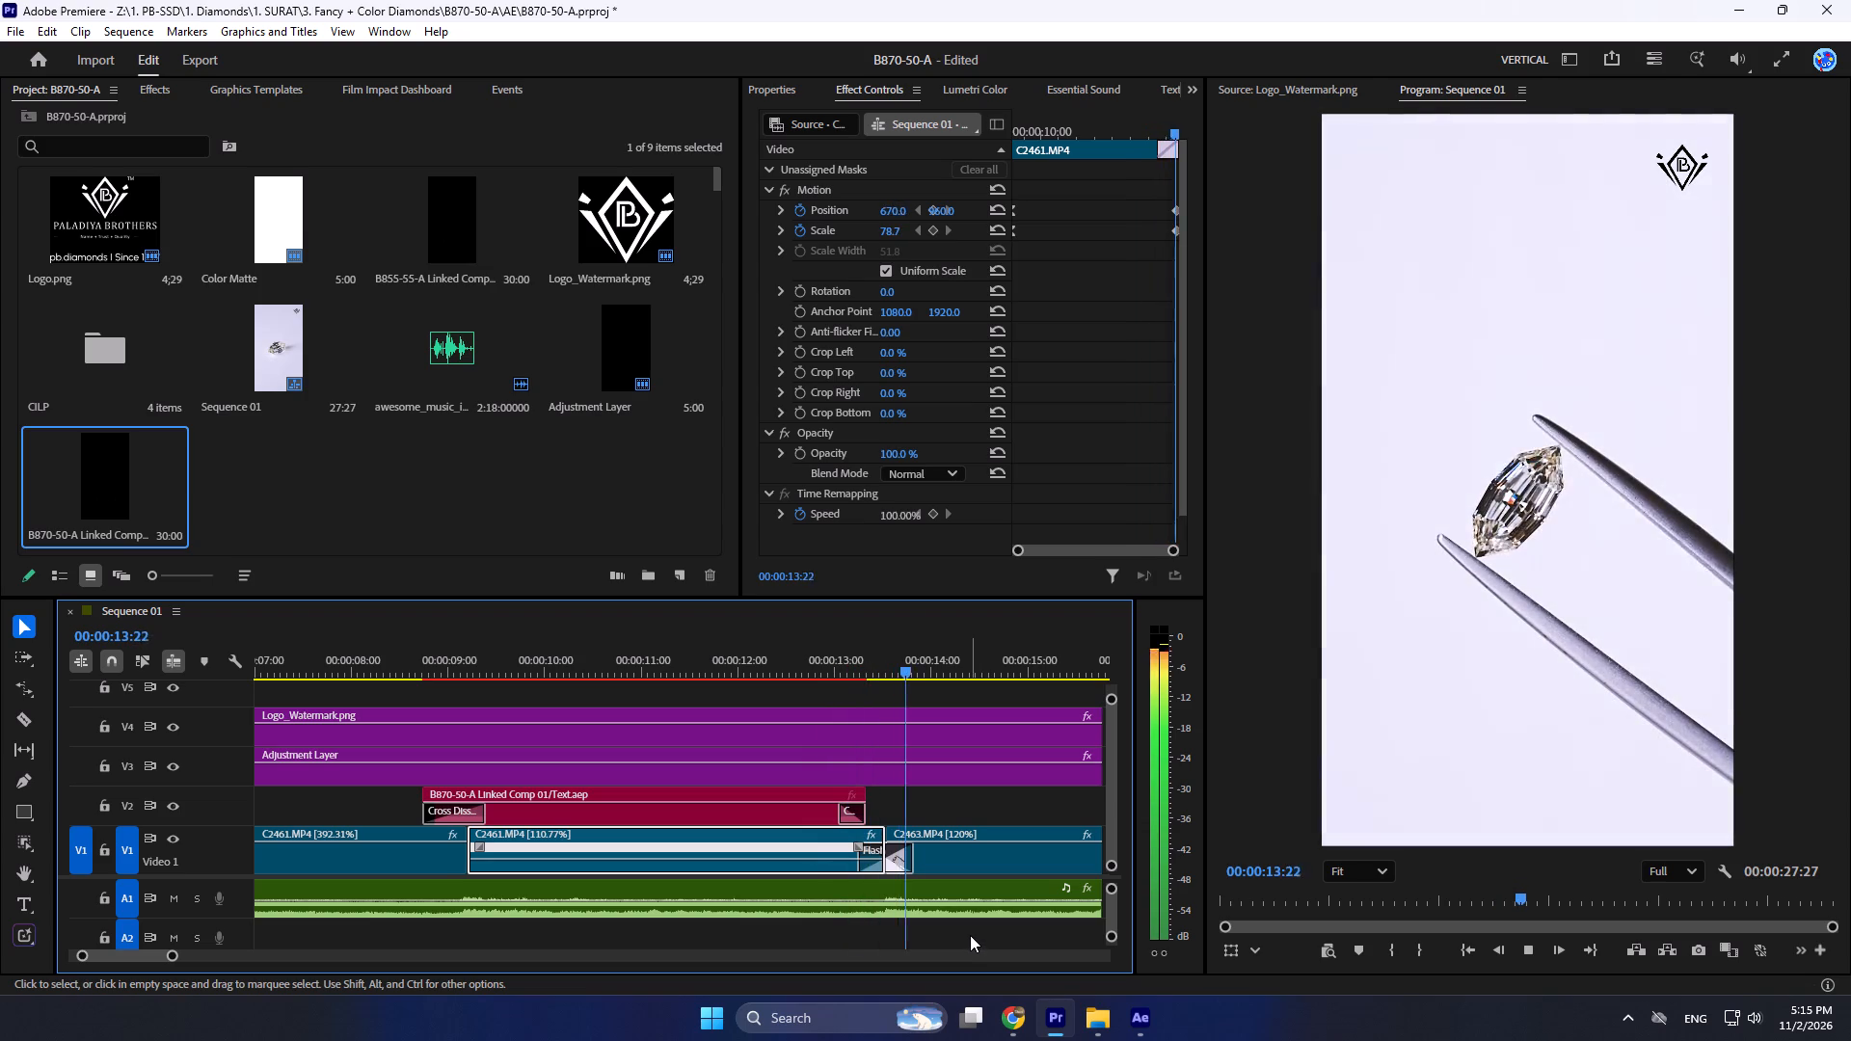
key("space")
key("space")
scroll(822, 848, "down", 12, "alt")
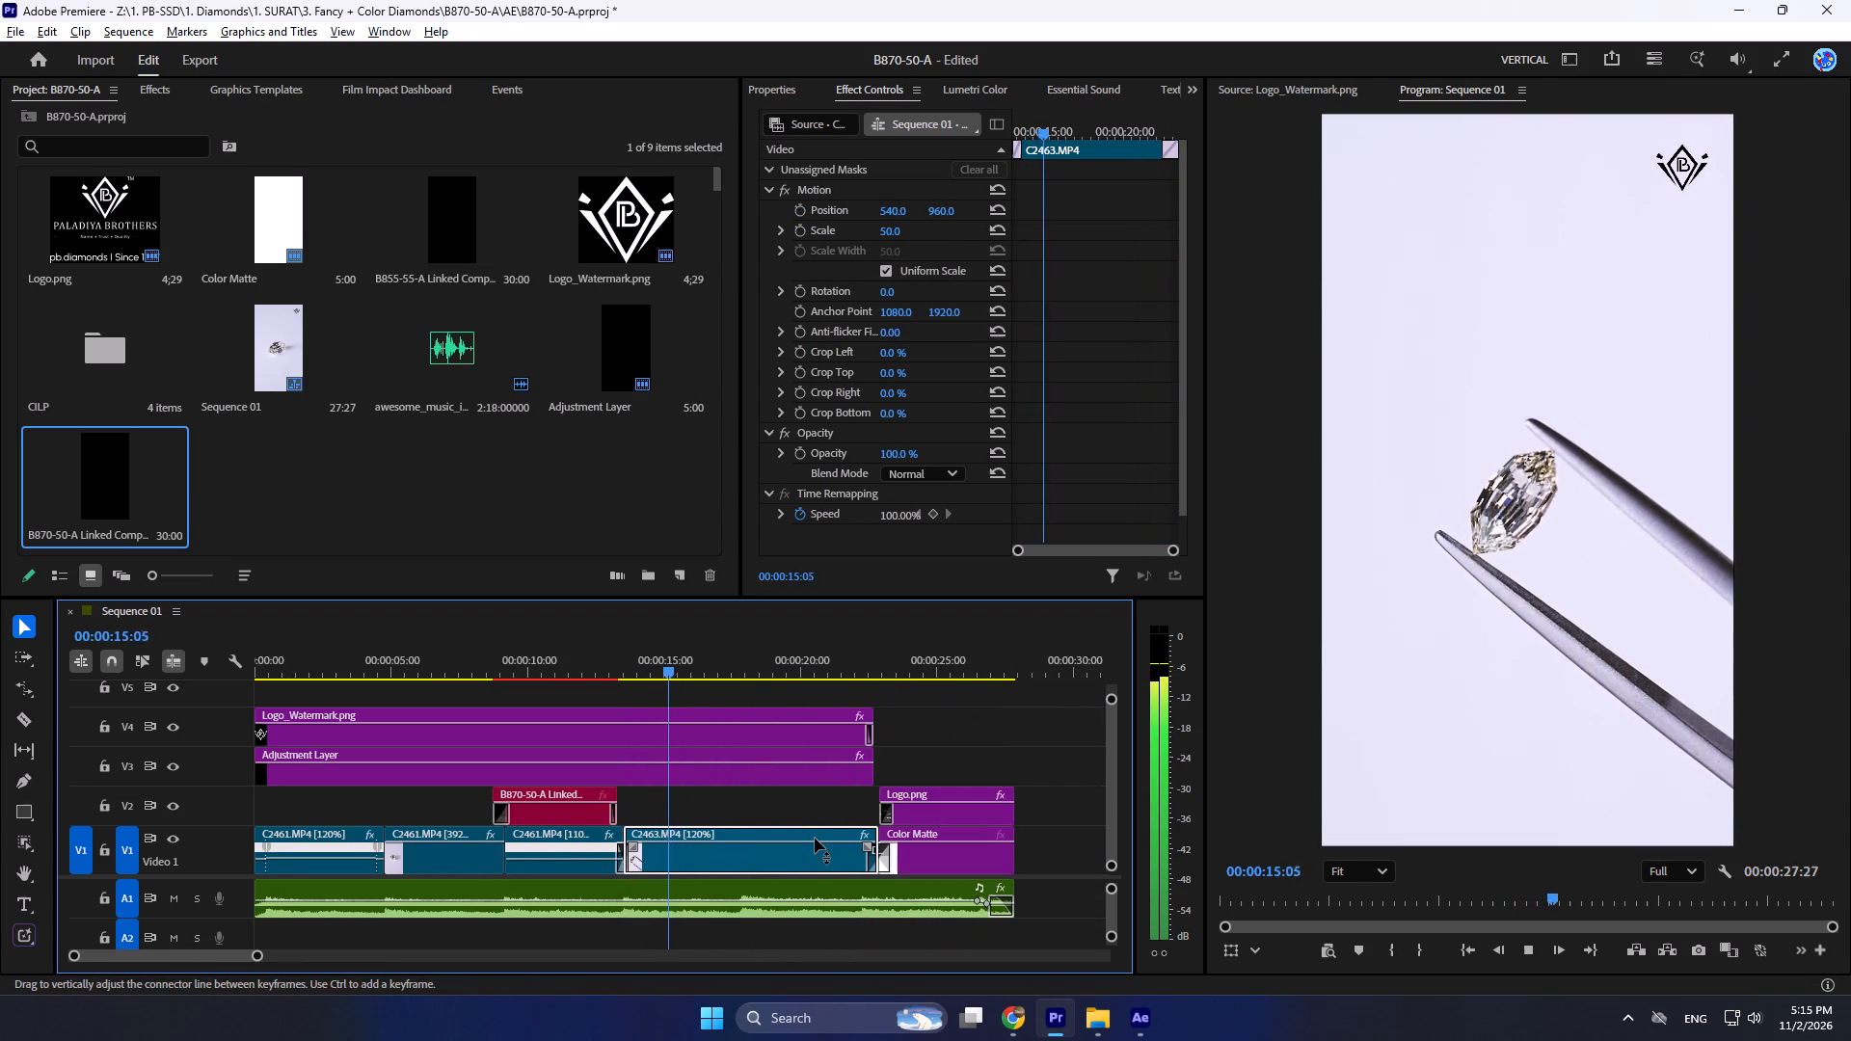
scroll(487, 786, "up", 6, "alt")
key("space")
scroll(703, 786, "down", 7, "alt")
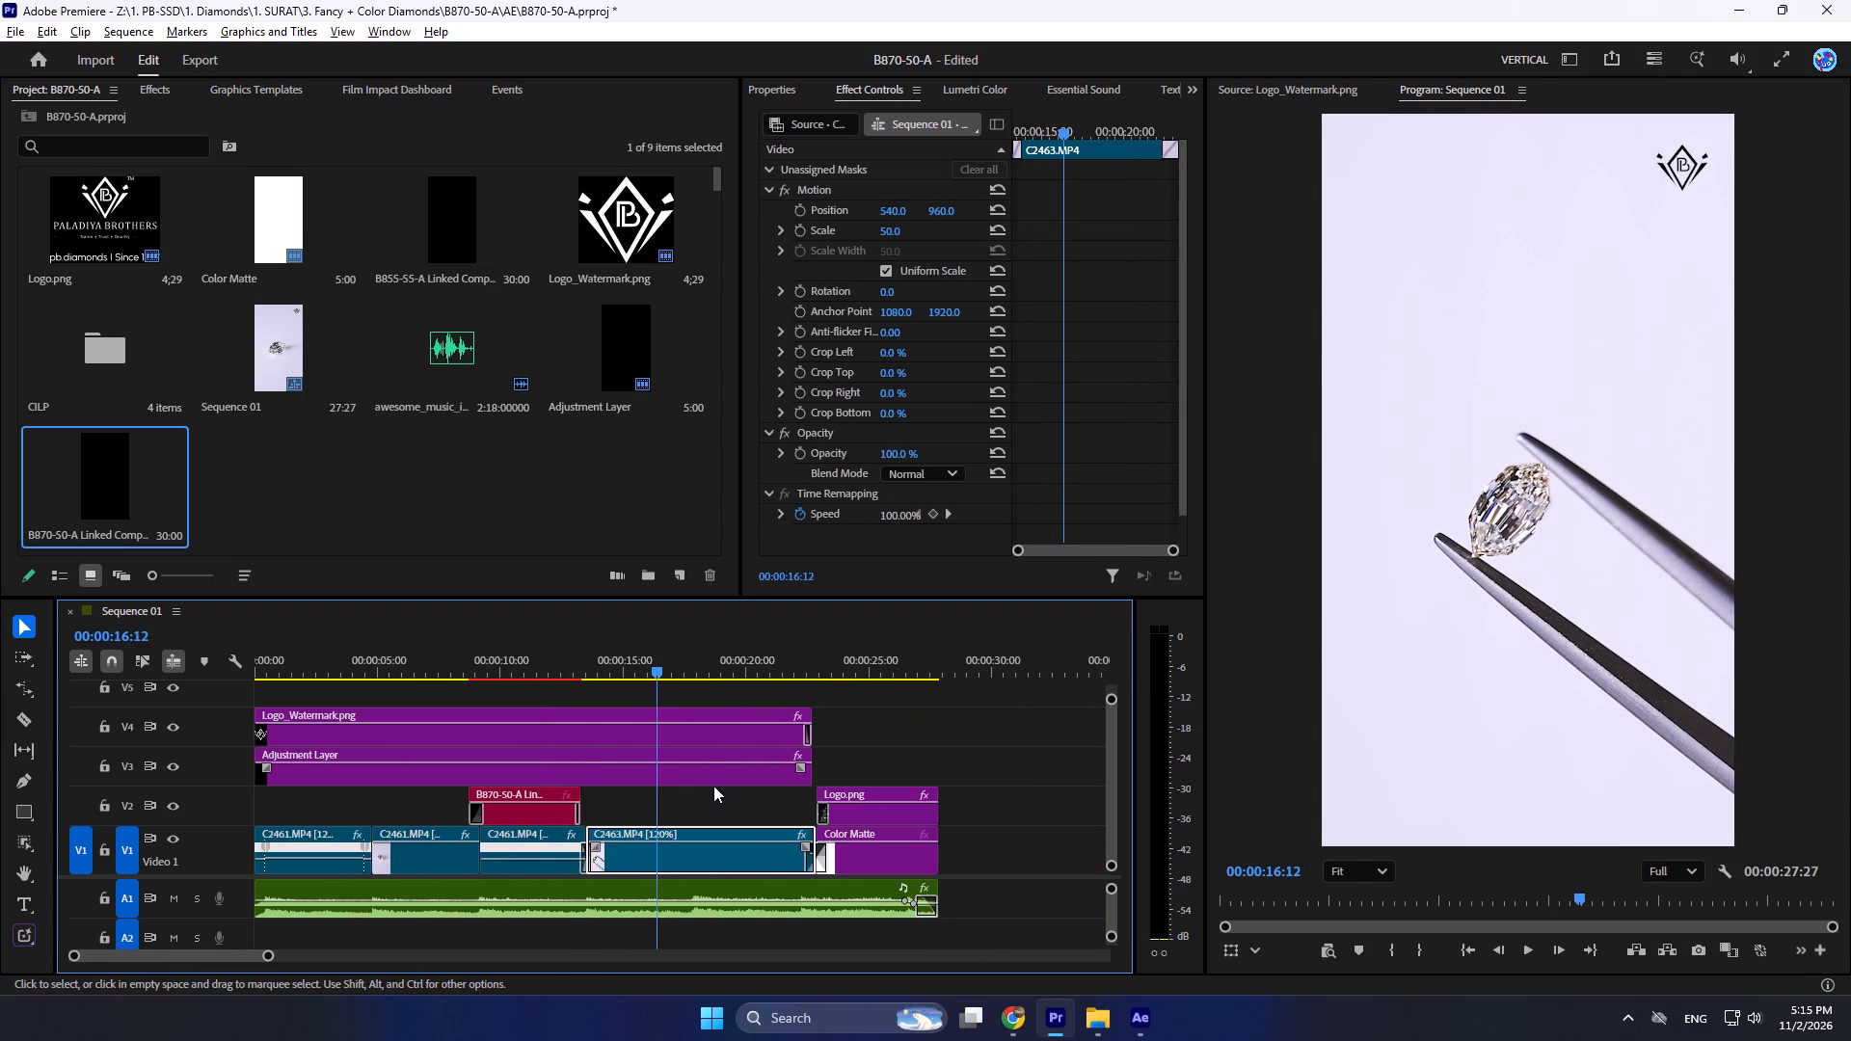
Save the B870-50-A project.
left_click(979, 778)
key("ctrl+s")
left_click(903, 757)
key("ctrl+s")
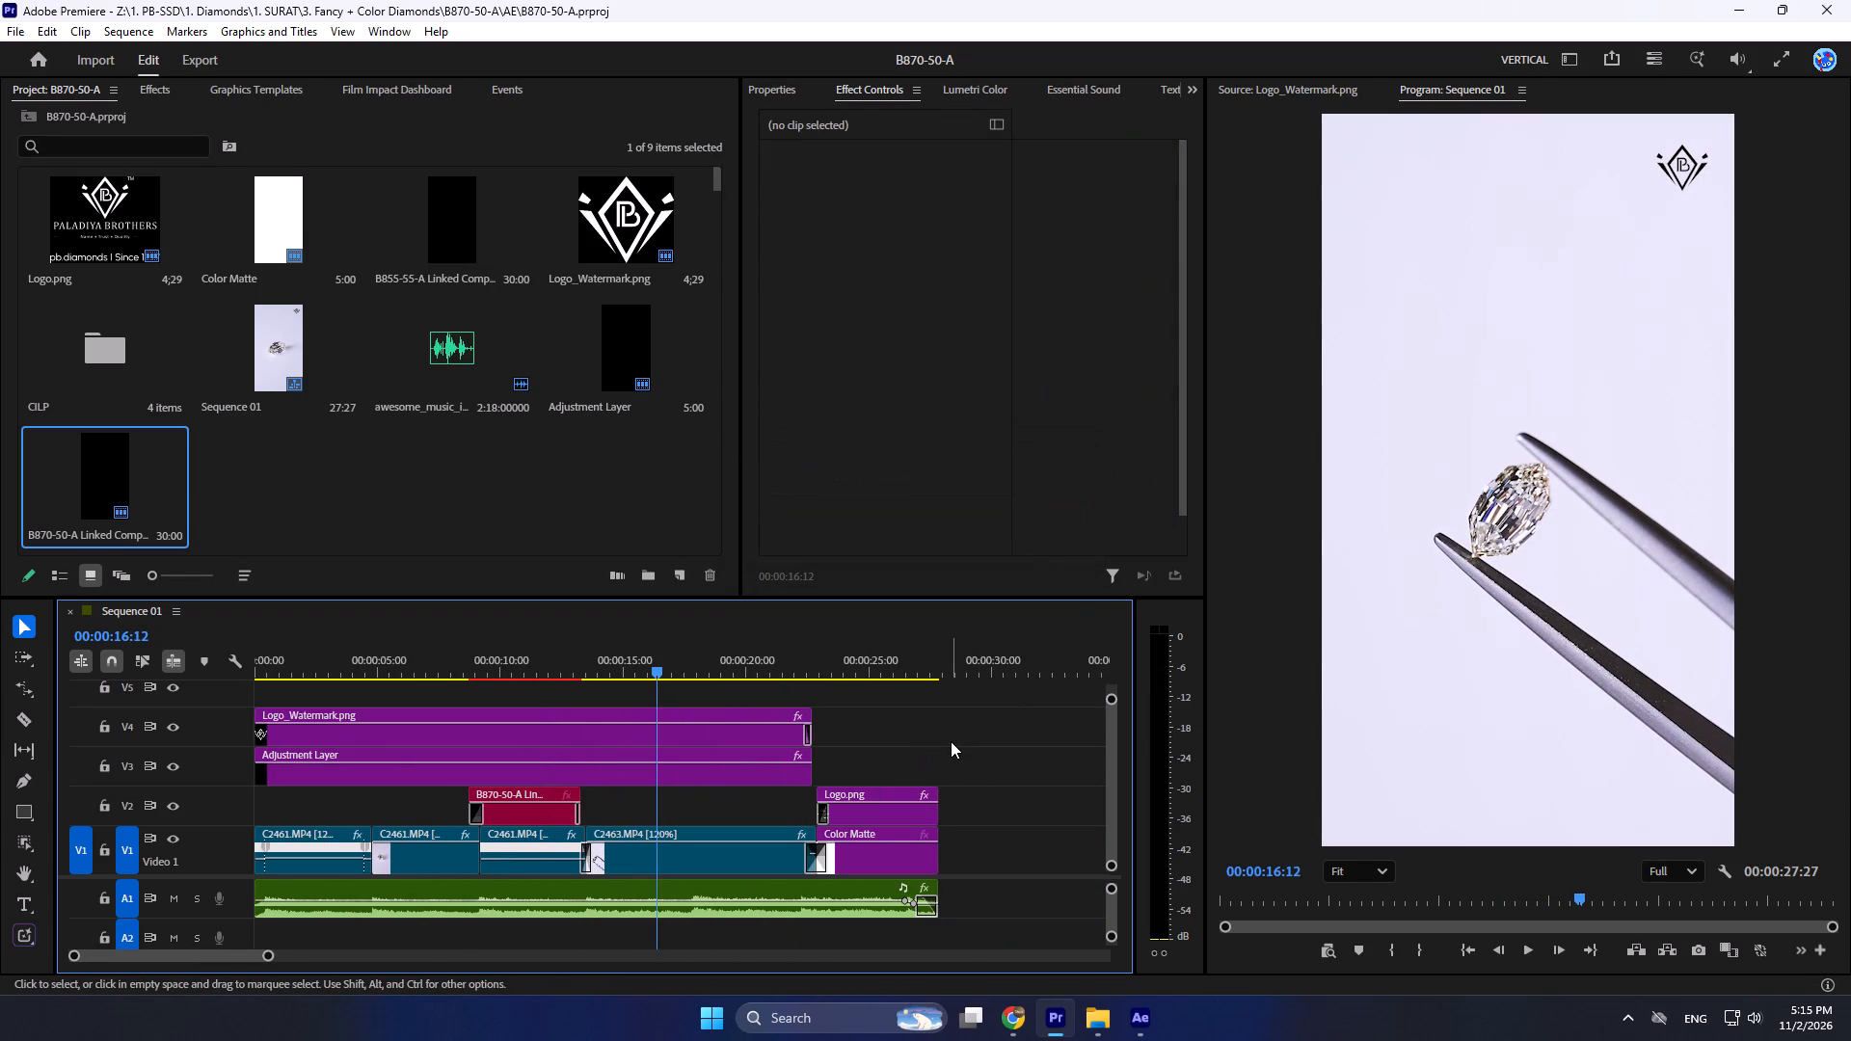
Export the sequence as an H.264 file named B70-50-A into the B870-50-A folder.
left_click(951, 741)
key("ctrl+m")
left_click(529, 194)
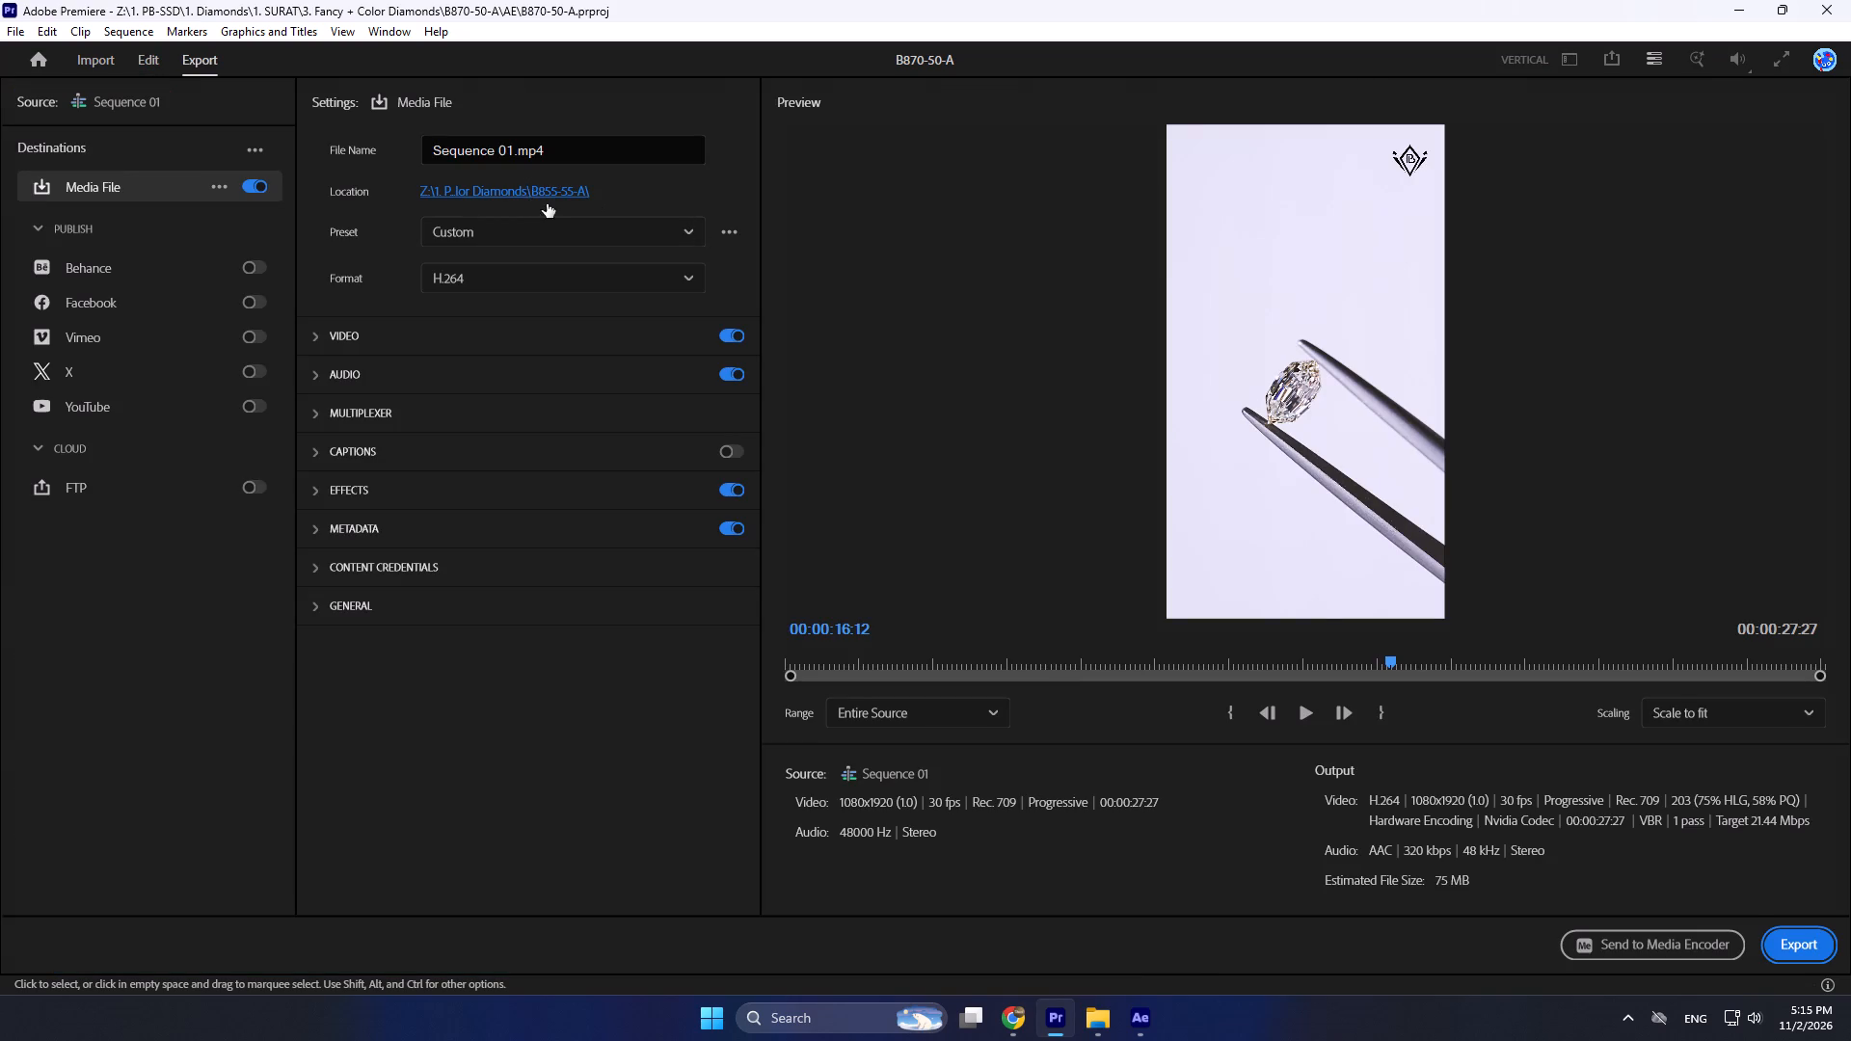
left_click(419, 93)
double_click(255, 199)
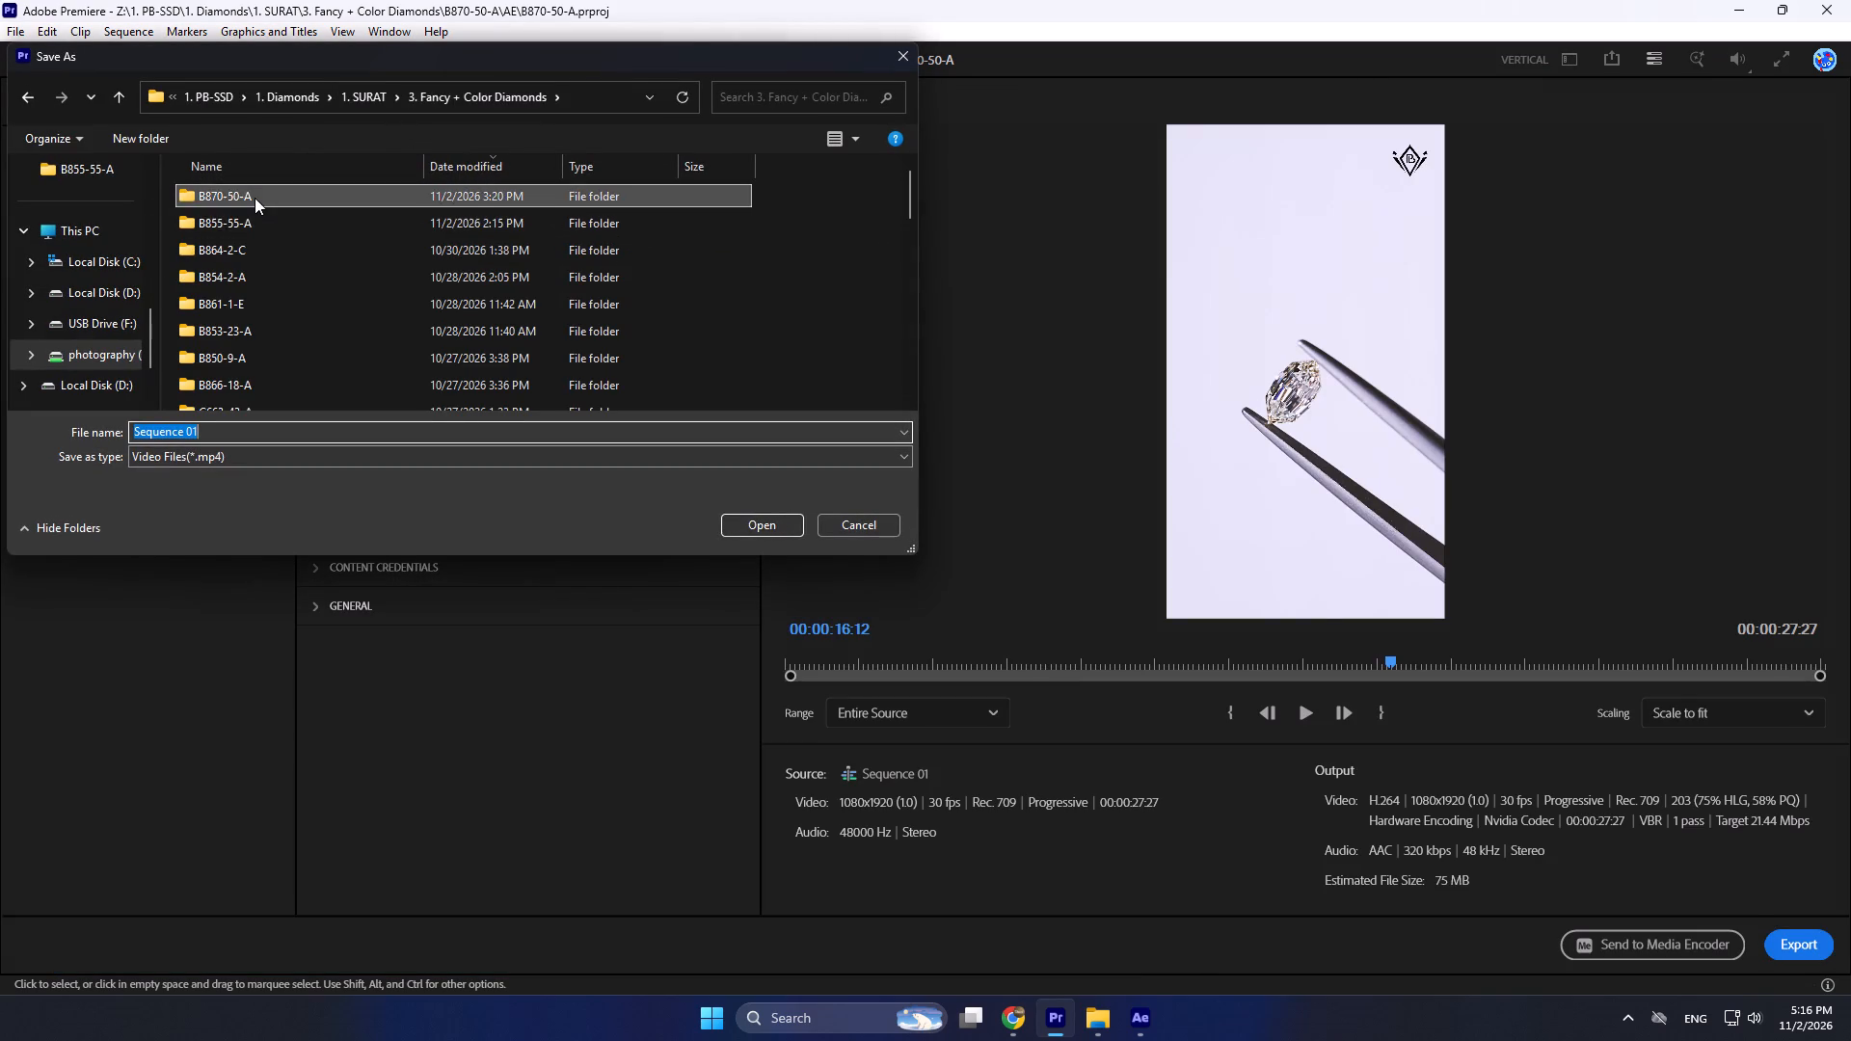
left_click(236, 430)
key("shift+b")
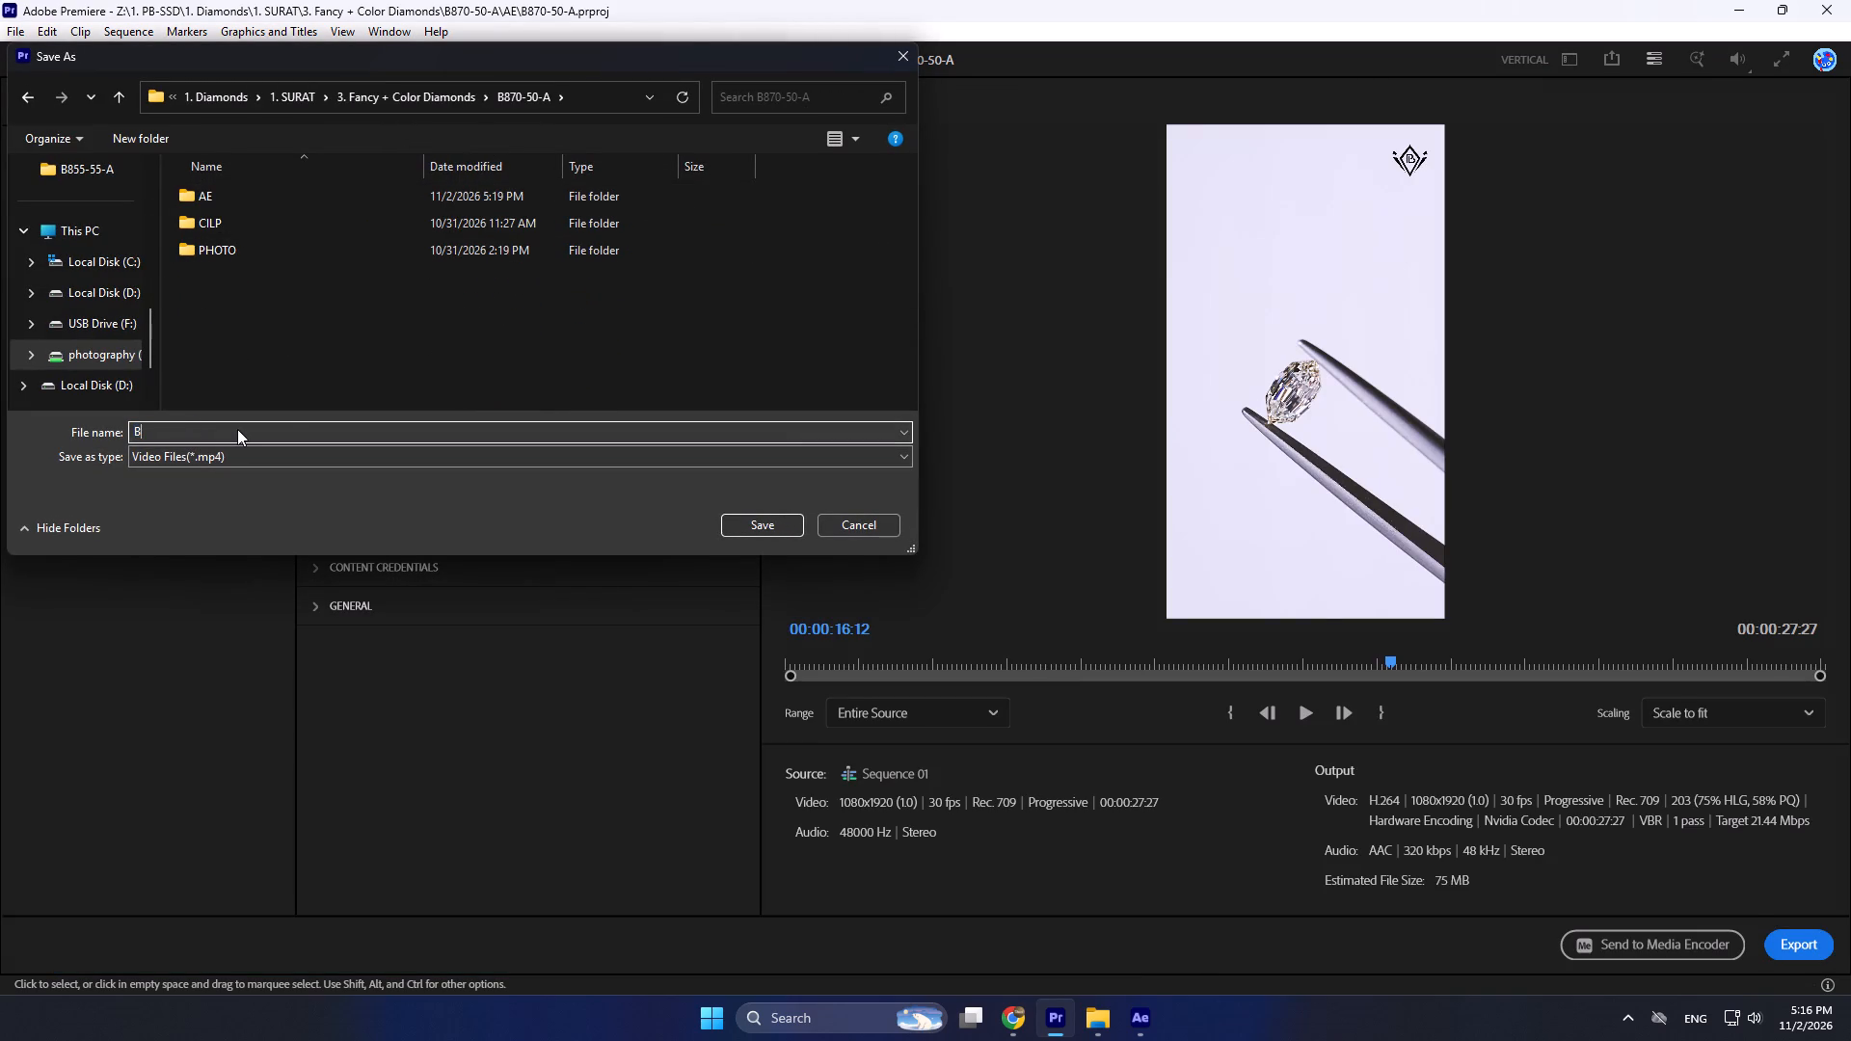
key("Up")
type("70-50-A")
key("ctrl+a")
key("ctrl+c")
left_click(253, 359)
key("Return")
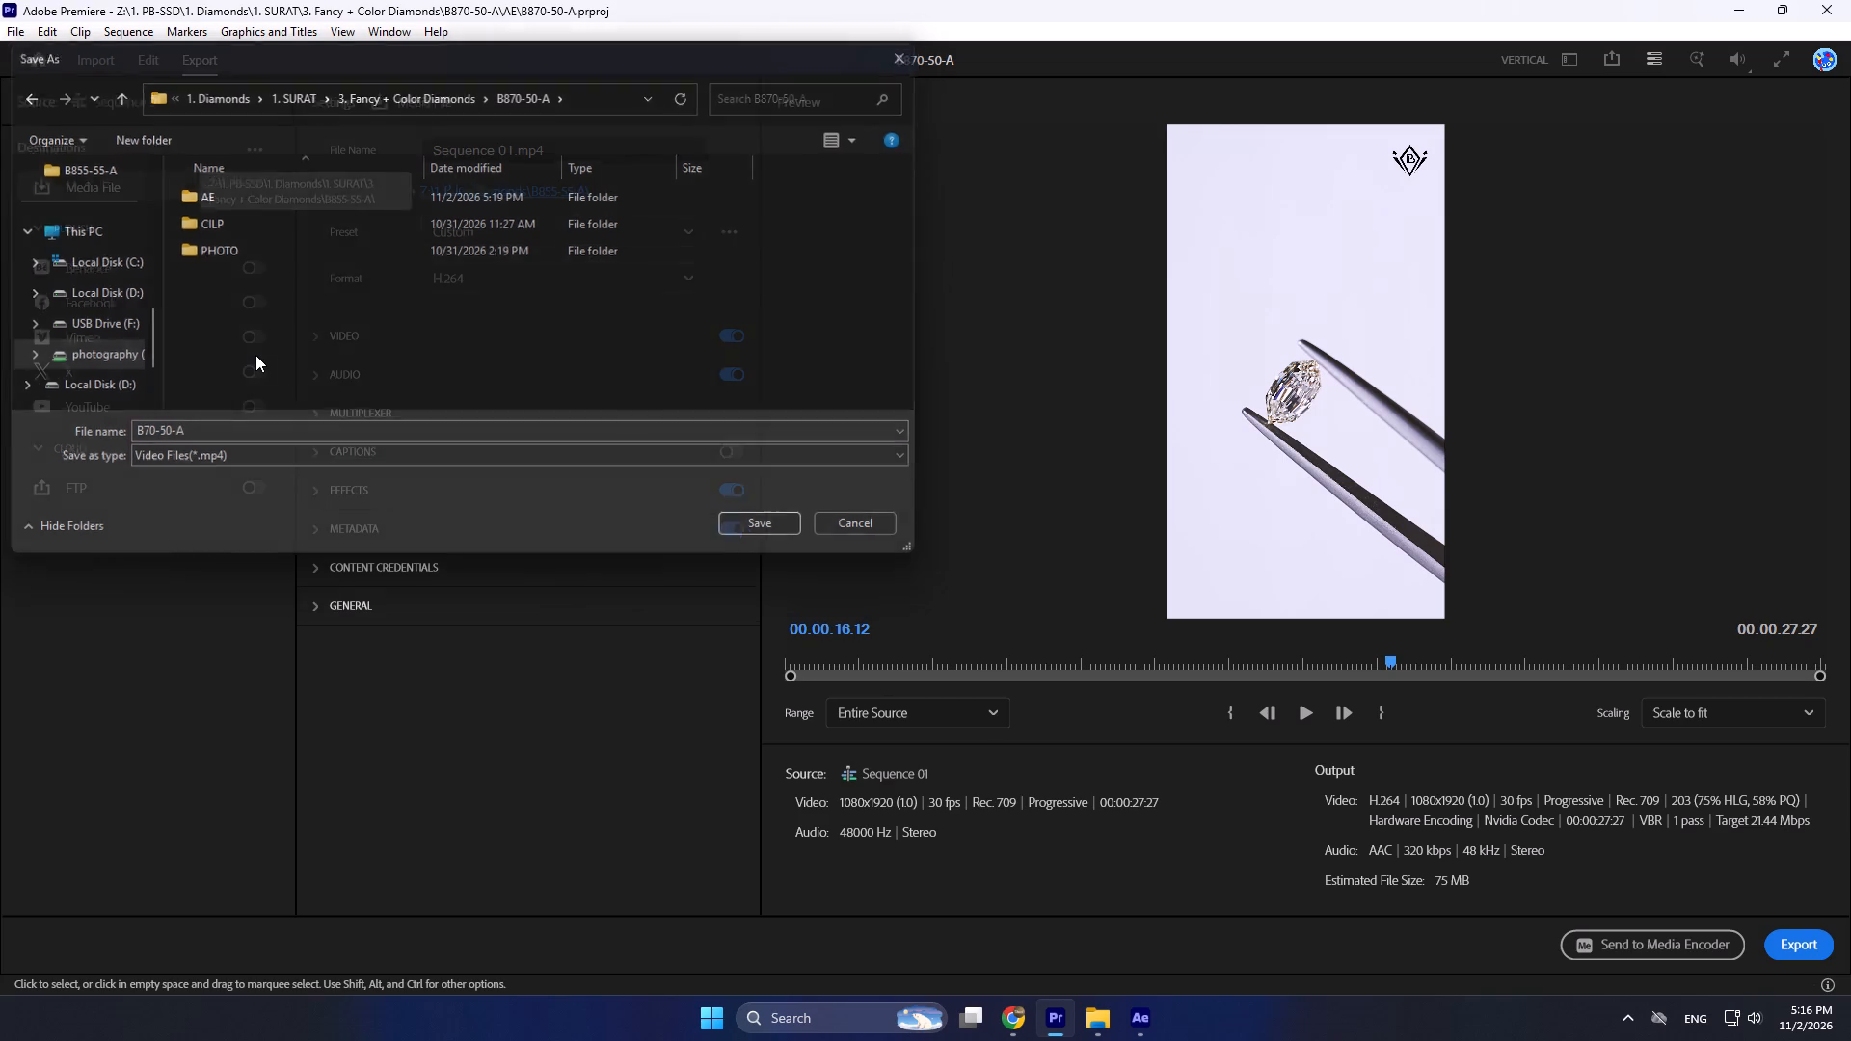
left_click(1811, 952)
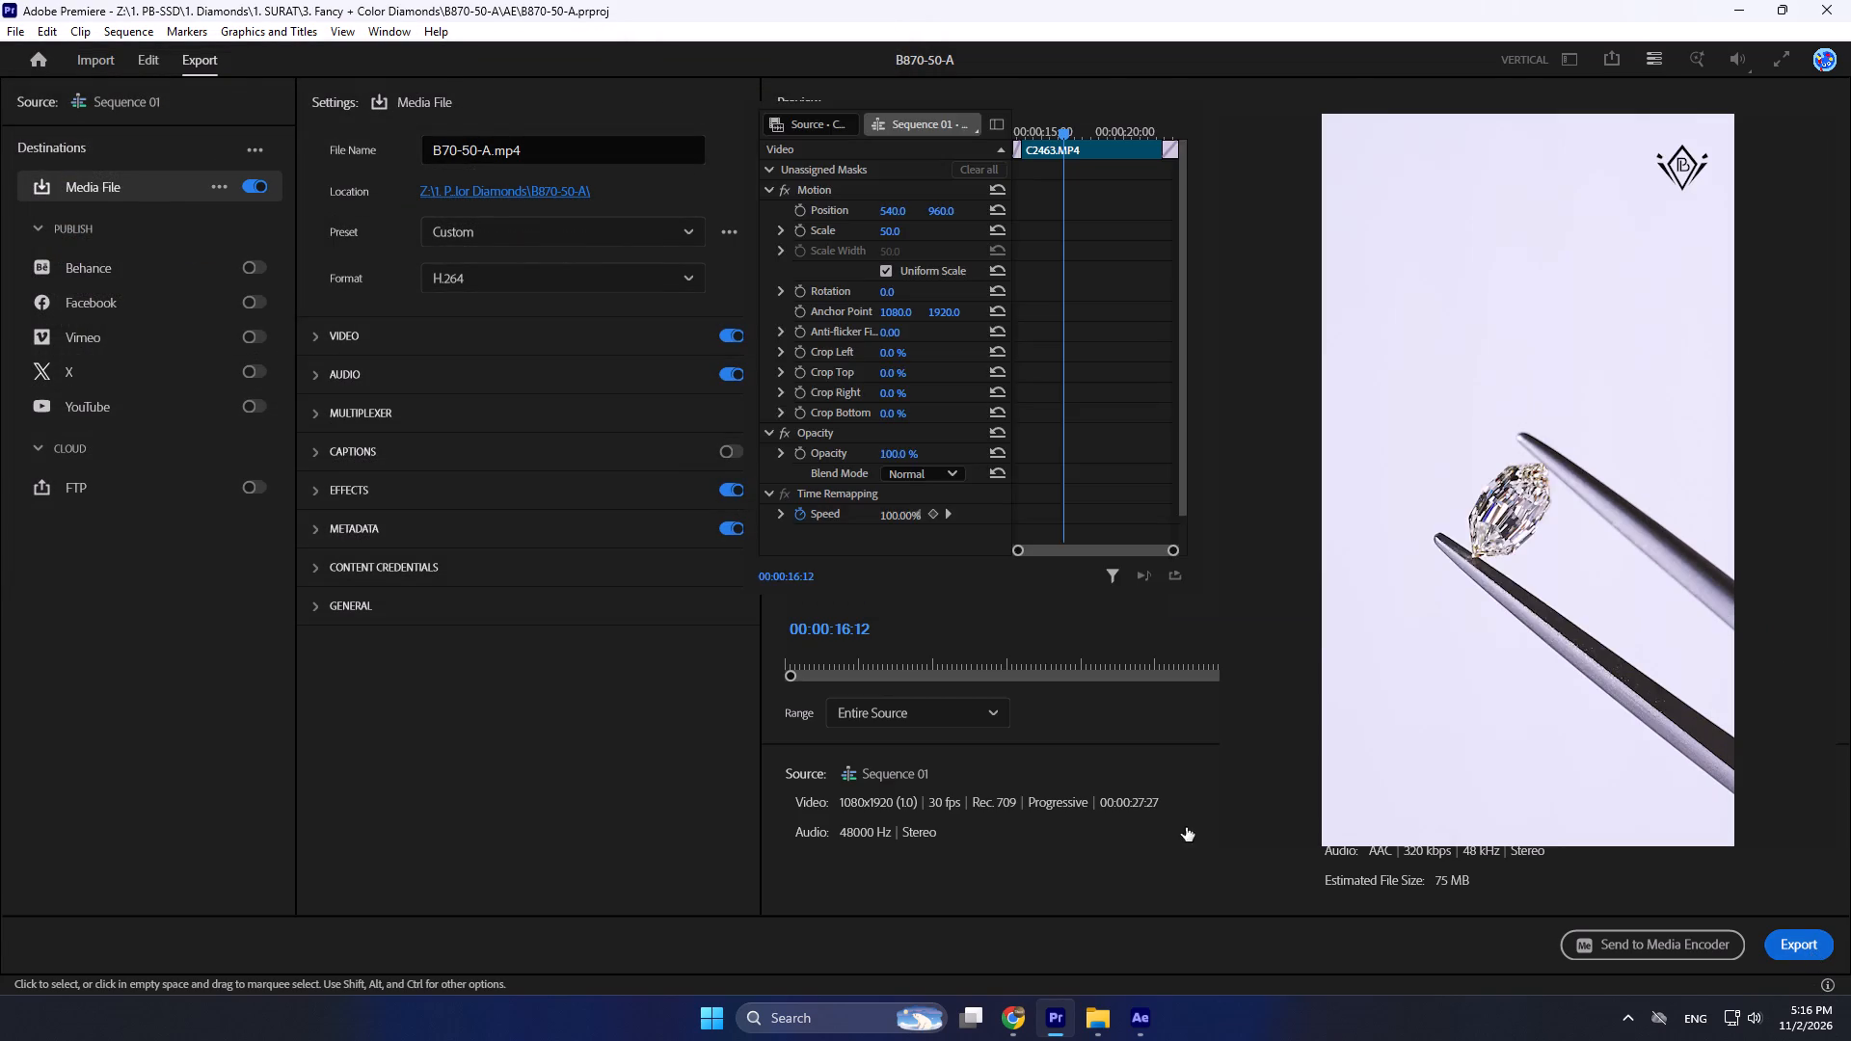
Switch to the B870-50-A folder window in File Explorer.
key("alt+Tab")
left_click(1164, 503, "alt")
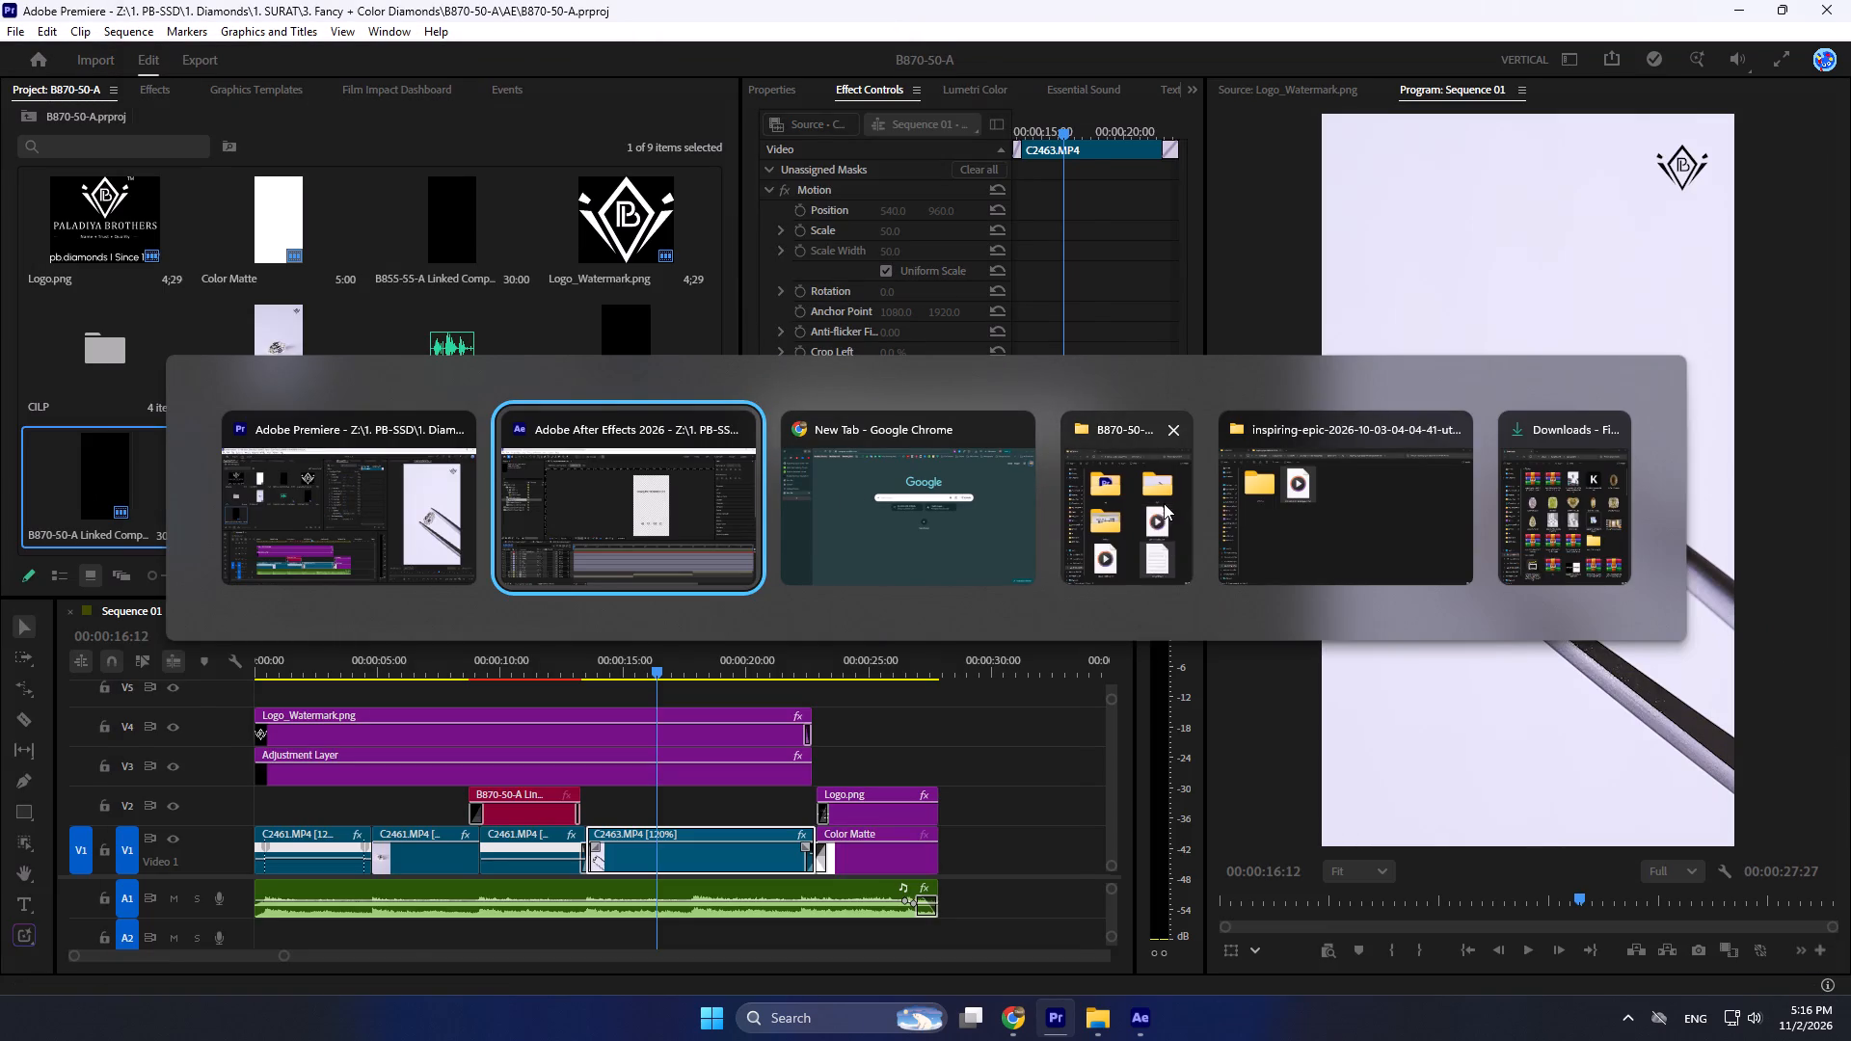
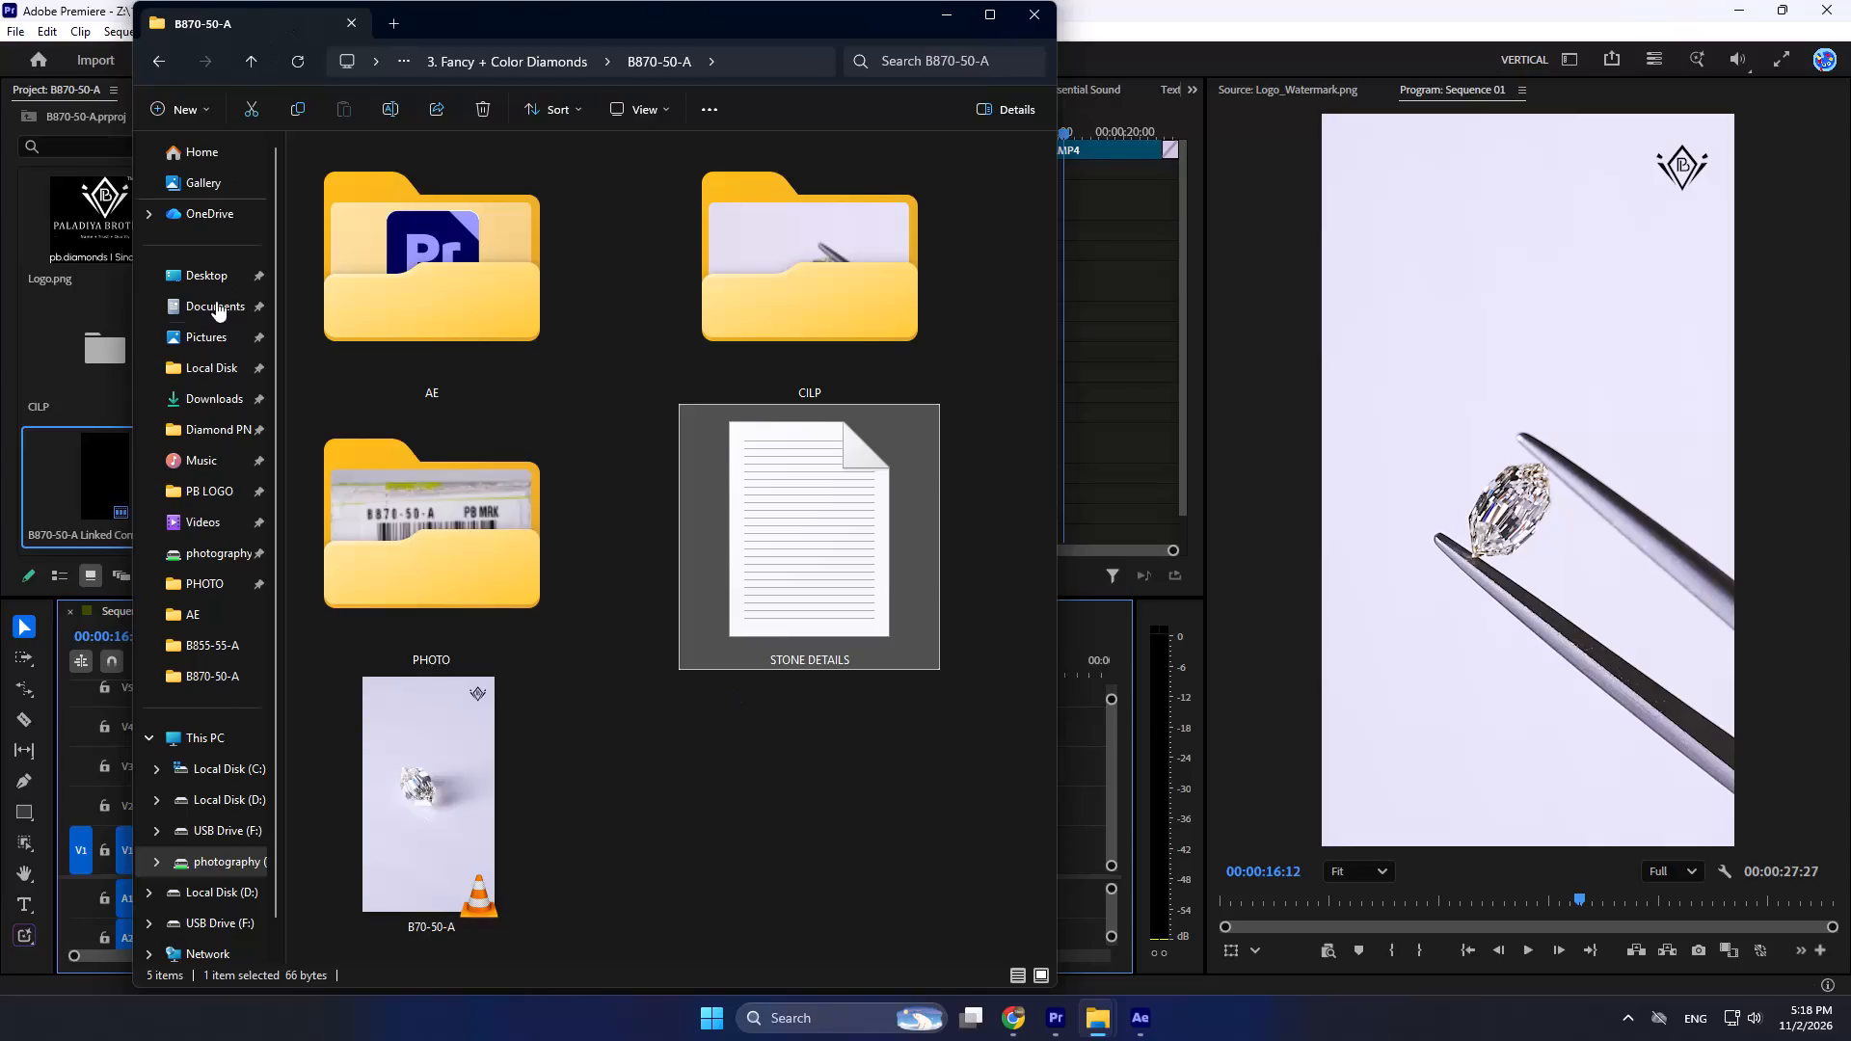
Copy the exported B70-50-A video from the B870-50-A folder to the top level of the photography (Z:) network drive.
left_click(431, 792)
key("ctrl+c")
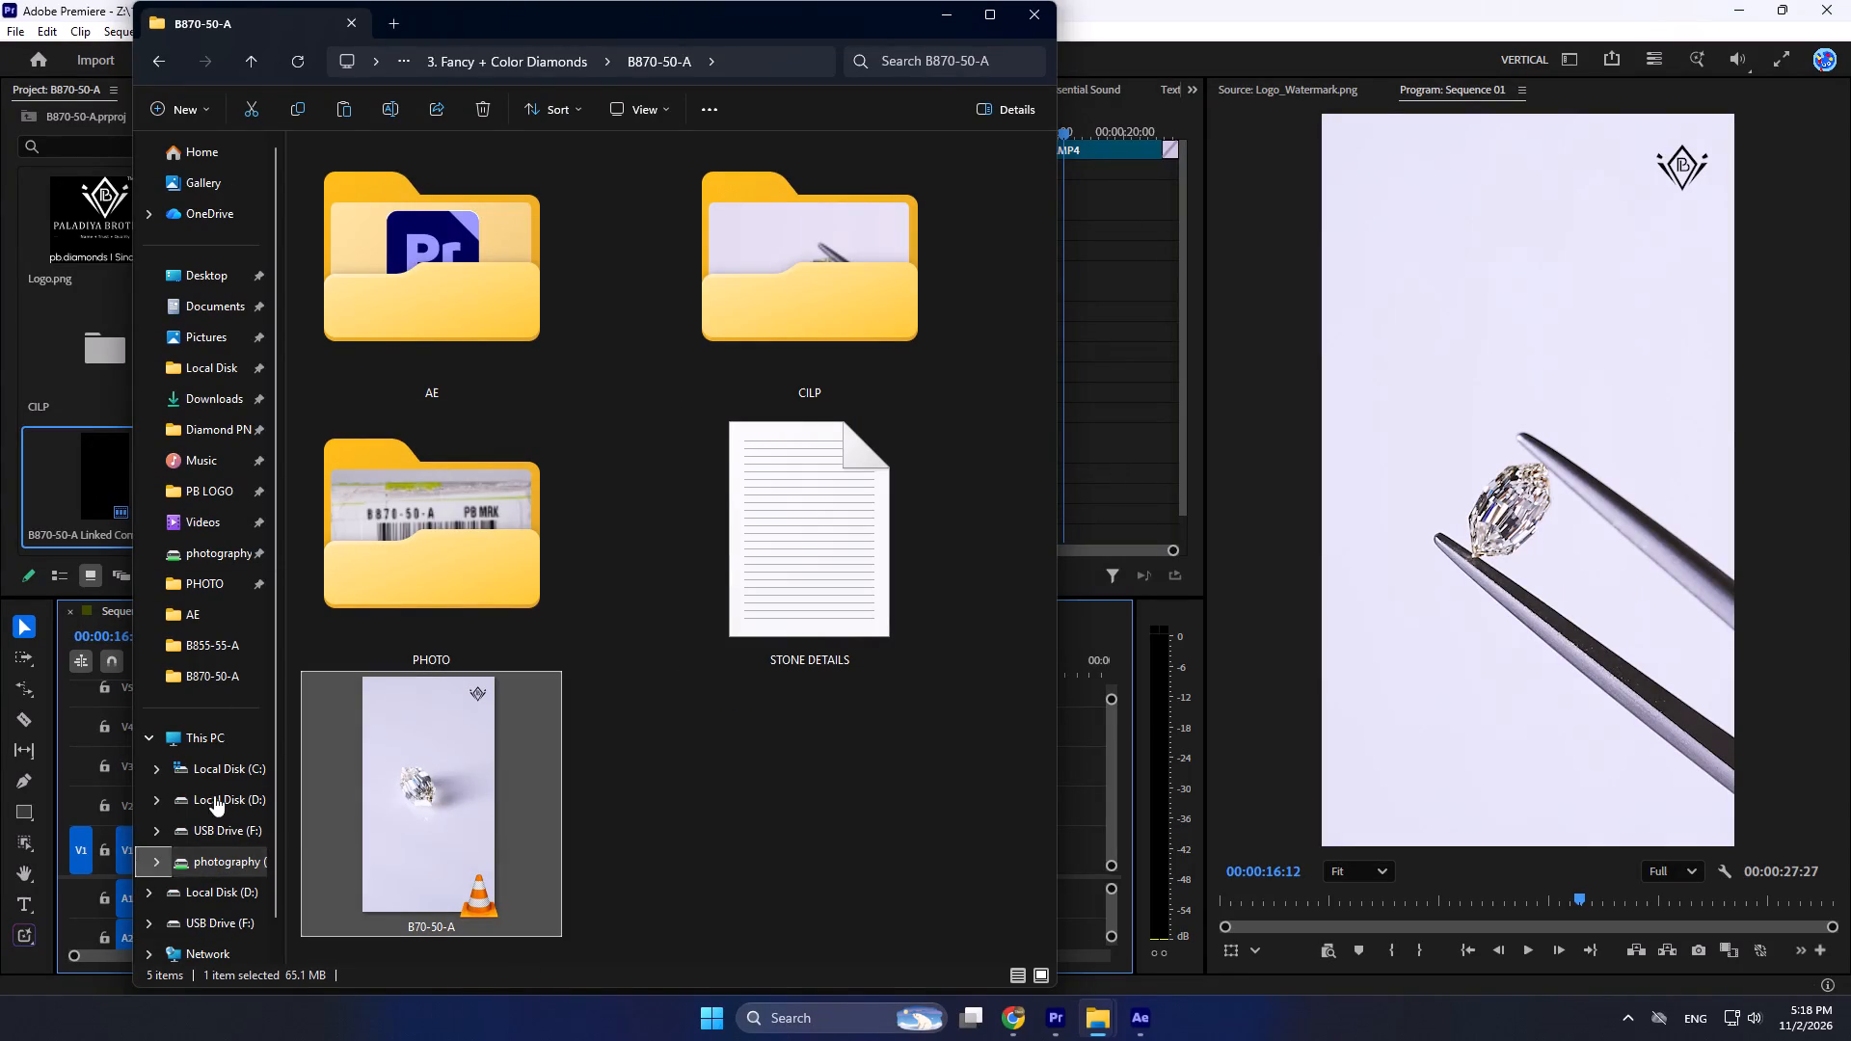
left_click(219, 739)
left_click(526, 567)
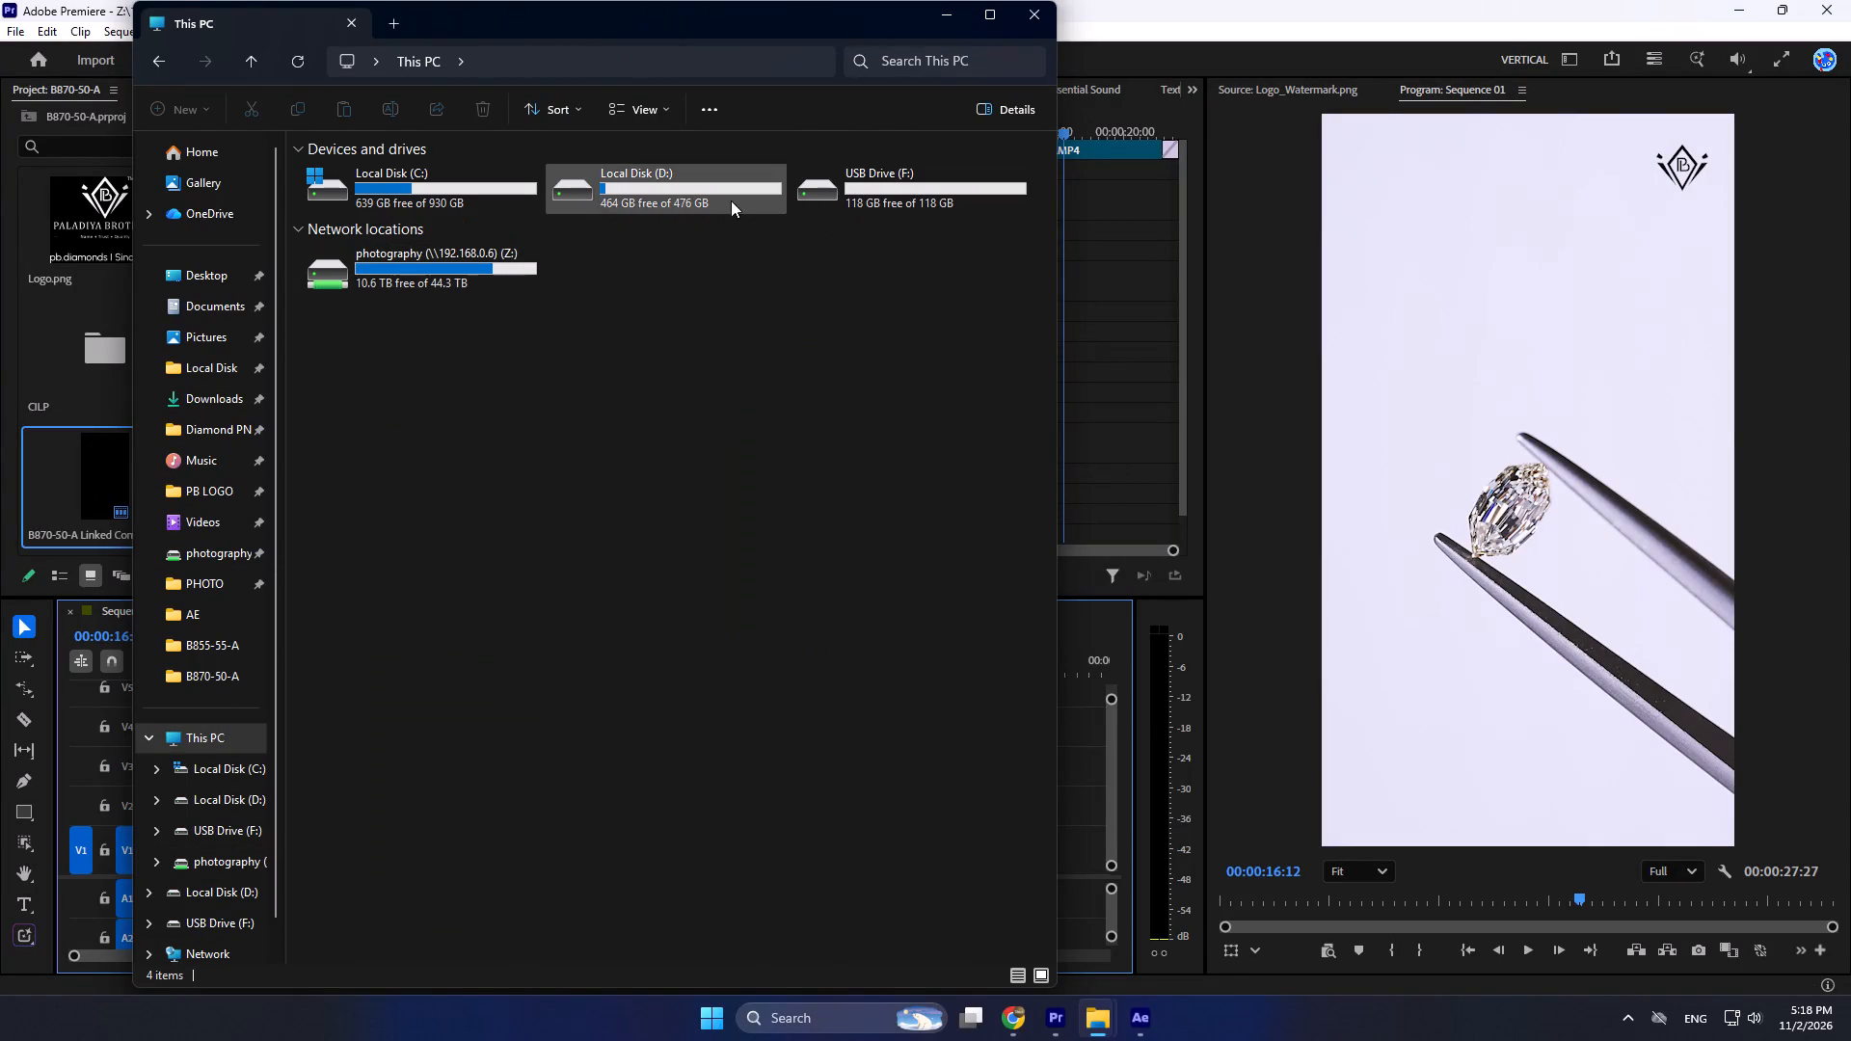
left_click(637, 201)
left_click(525, 378)
double_click(393, 238)
double_click(394, 226)
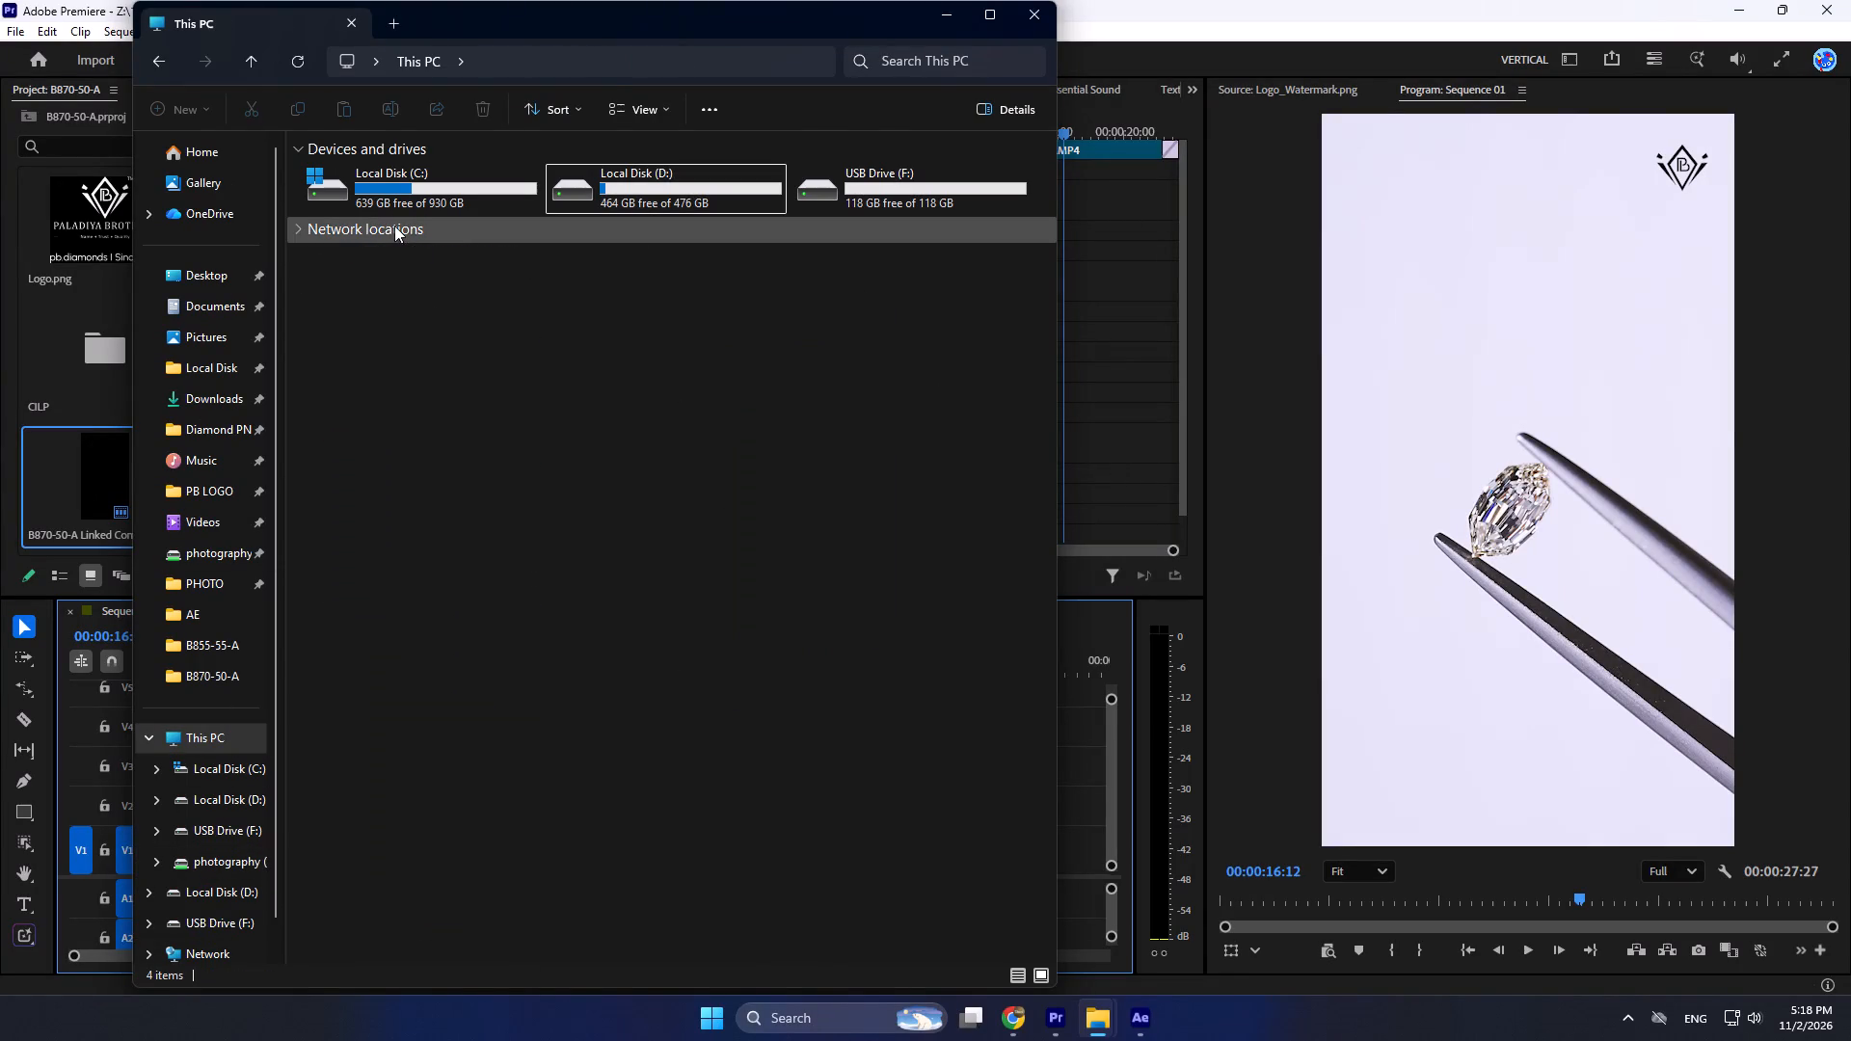
left_click(479, 407)
double_click(423, 276)
left_click(747, 733)
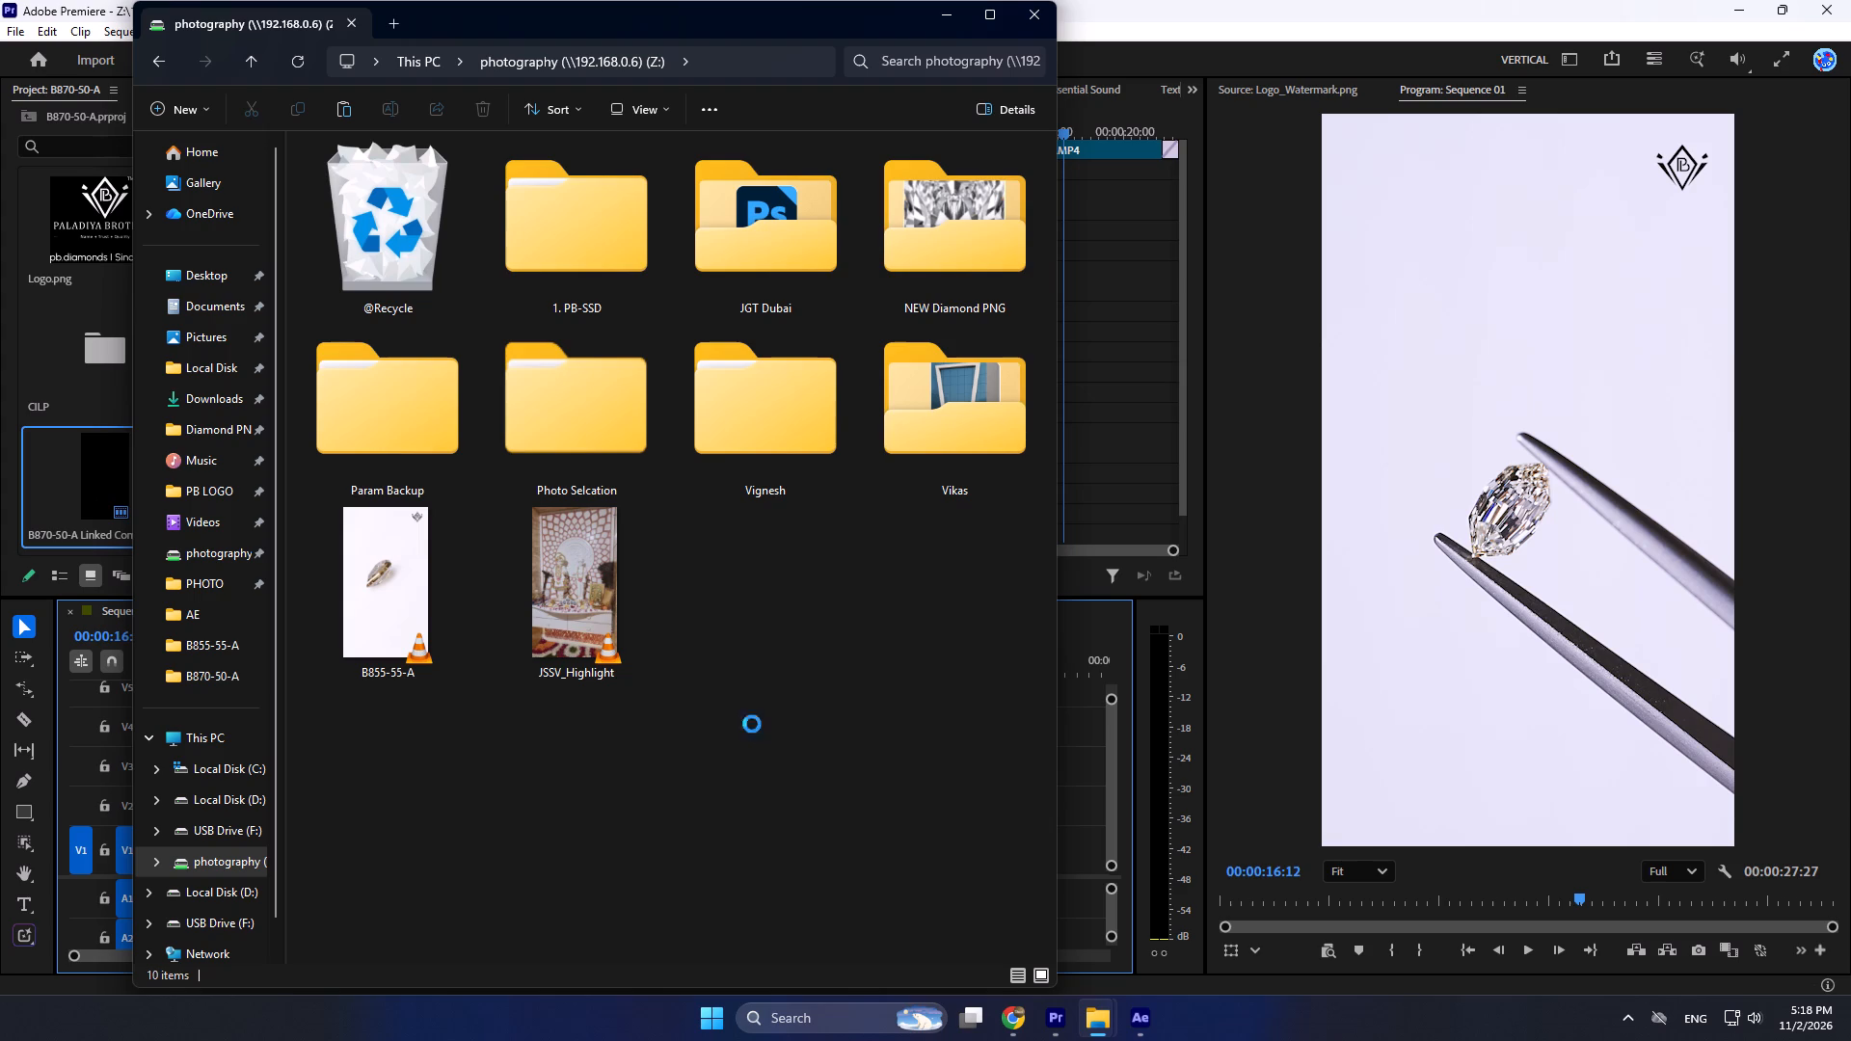
key("ctrl+v")
left_click(791, 787)
Copy the file name text of the B70-50-A video on the photography drive.
left_click(784, 584)
key("F2")
key("ctrl+c")
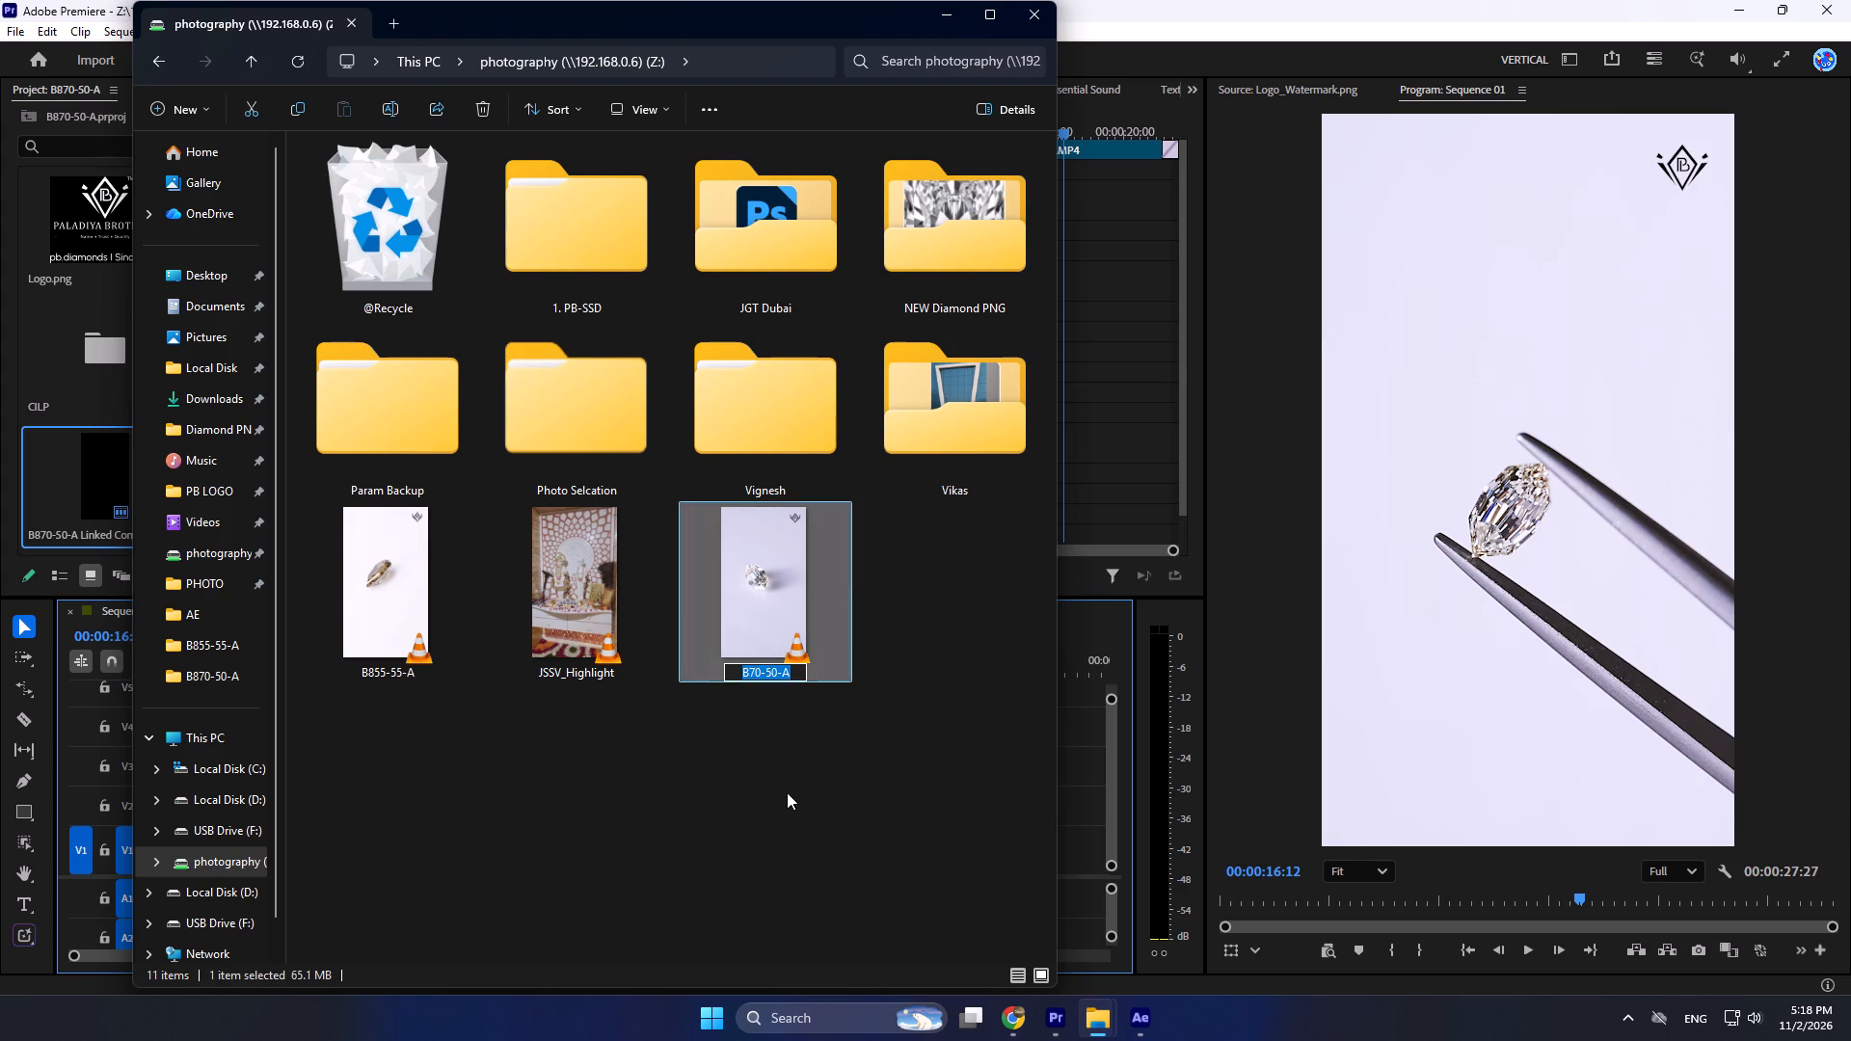
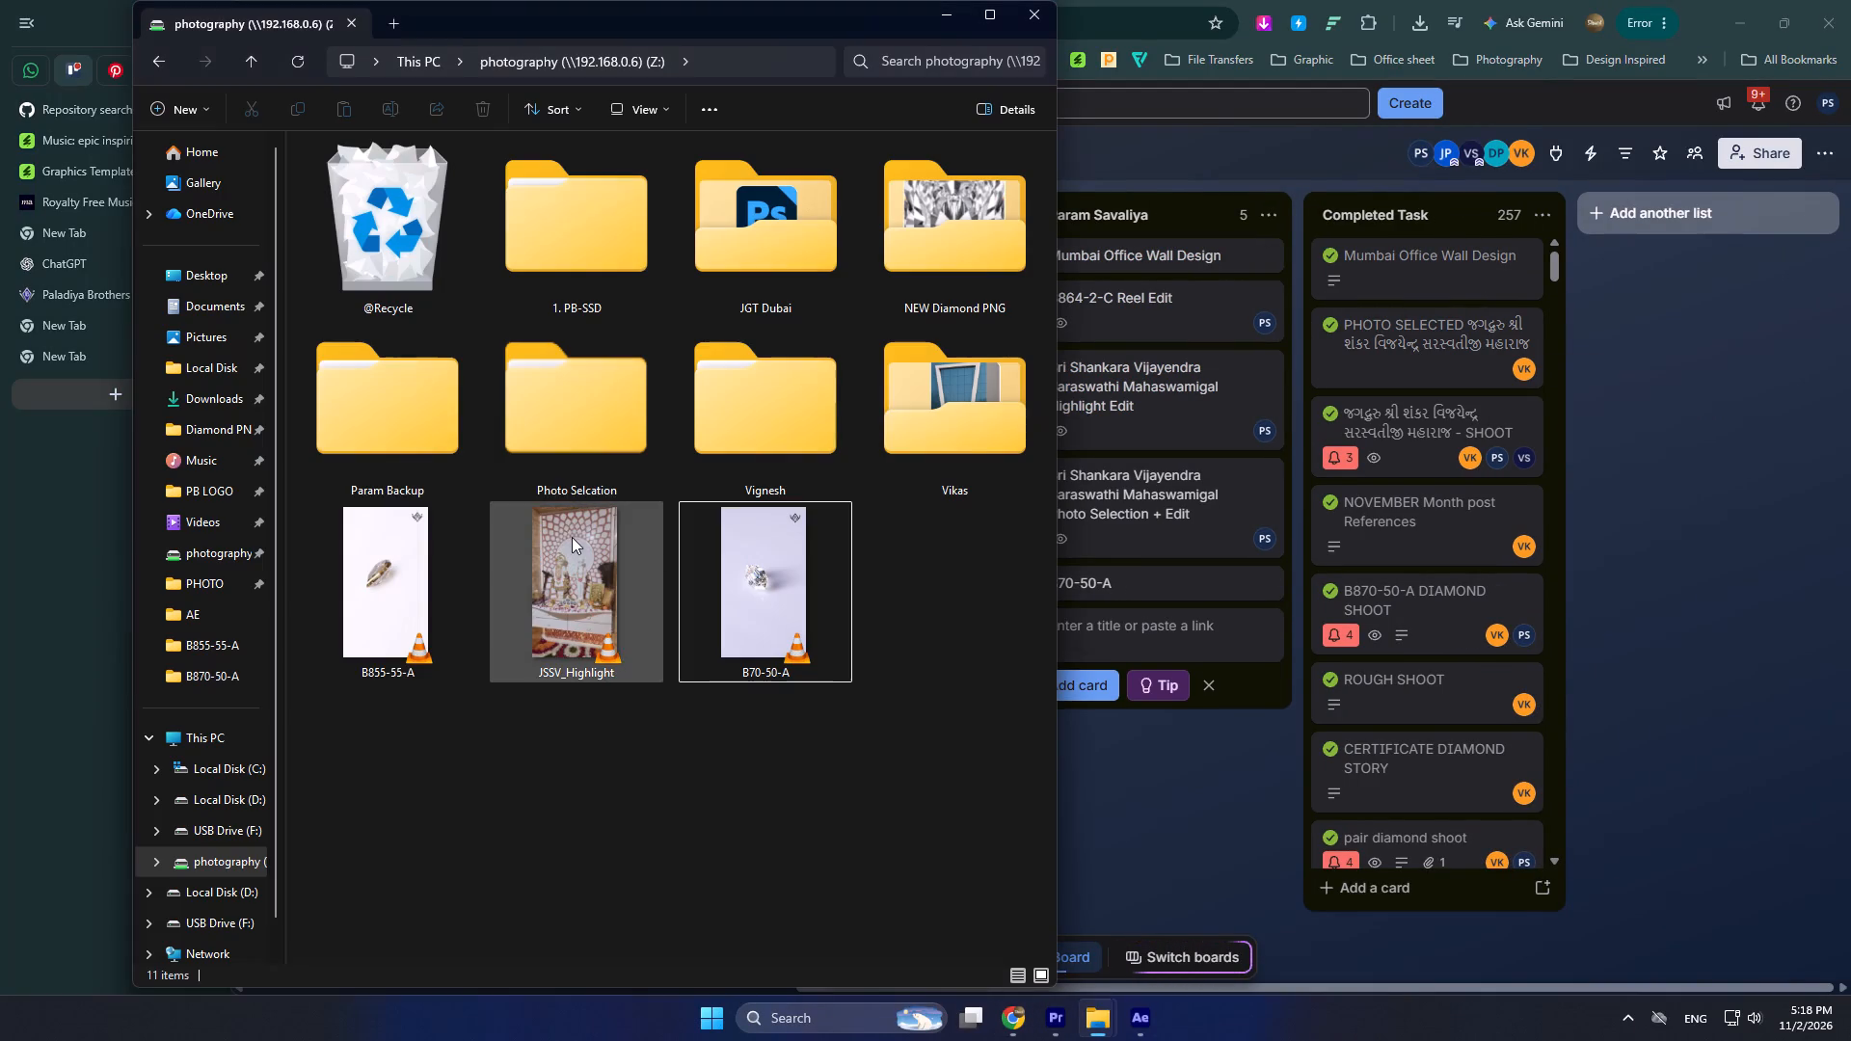
Copy the B855-55-A video's file name and use it to add the Trello card "B855-55-A Reel Edit" below the B70-50-A card.
left_click(372, 644)
key("F2")
key("ctrl+c")
key("alt+Tab")
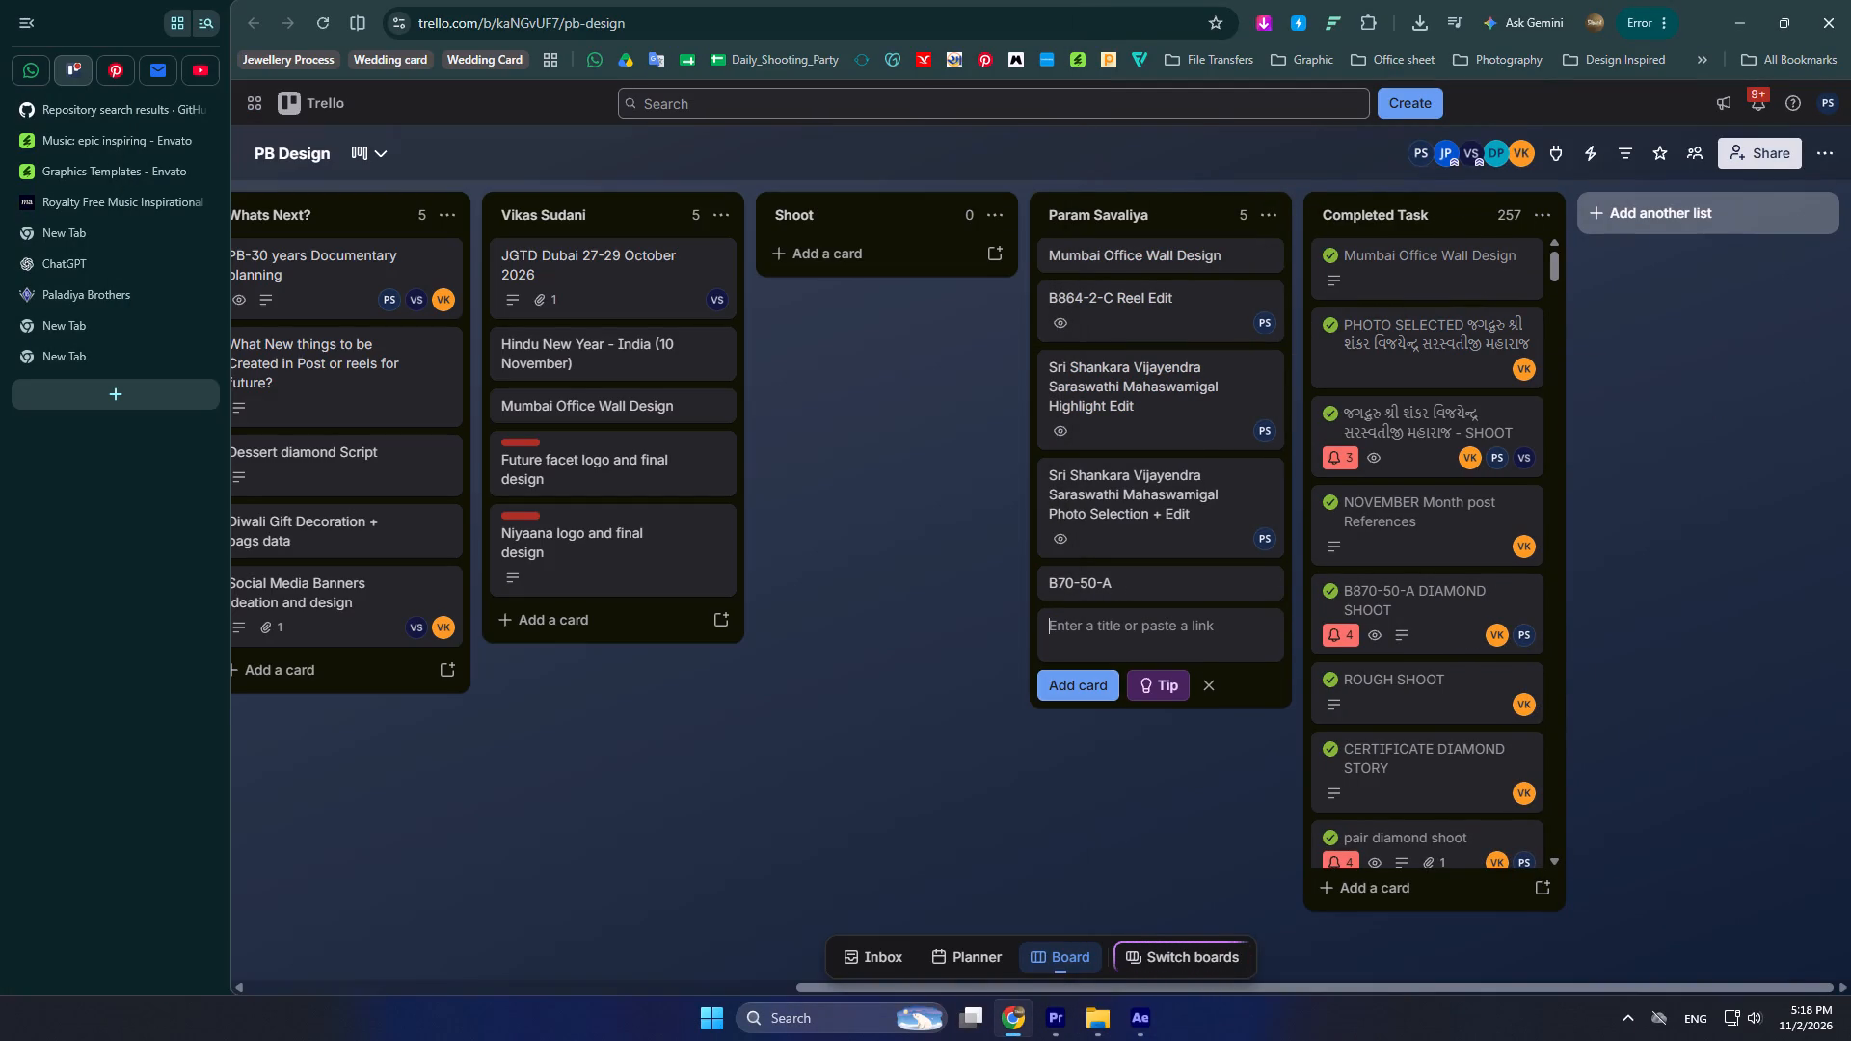
key("ctrl+v")
key("space")
type("Reel Edo")
key("BackSpace")
type("it")
key("Return")
Assign yourself as a member of the B70-50-A card.
left_click(1175, 584)
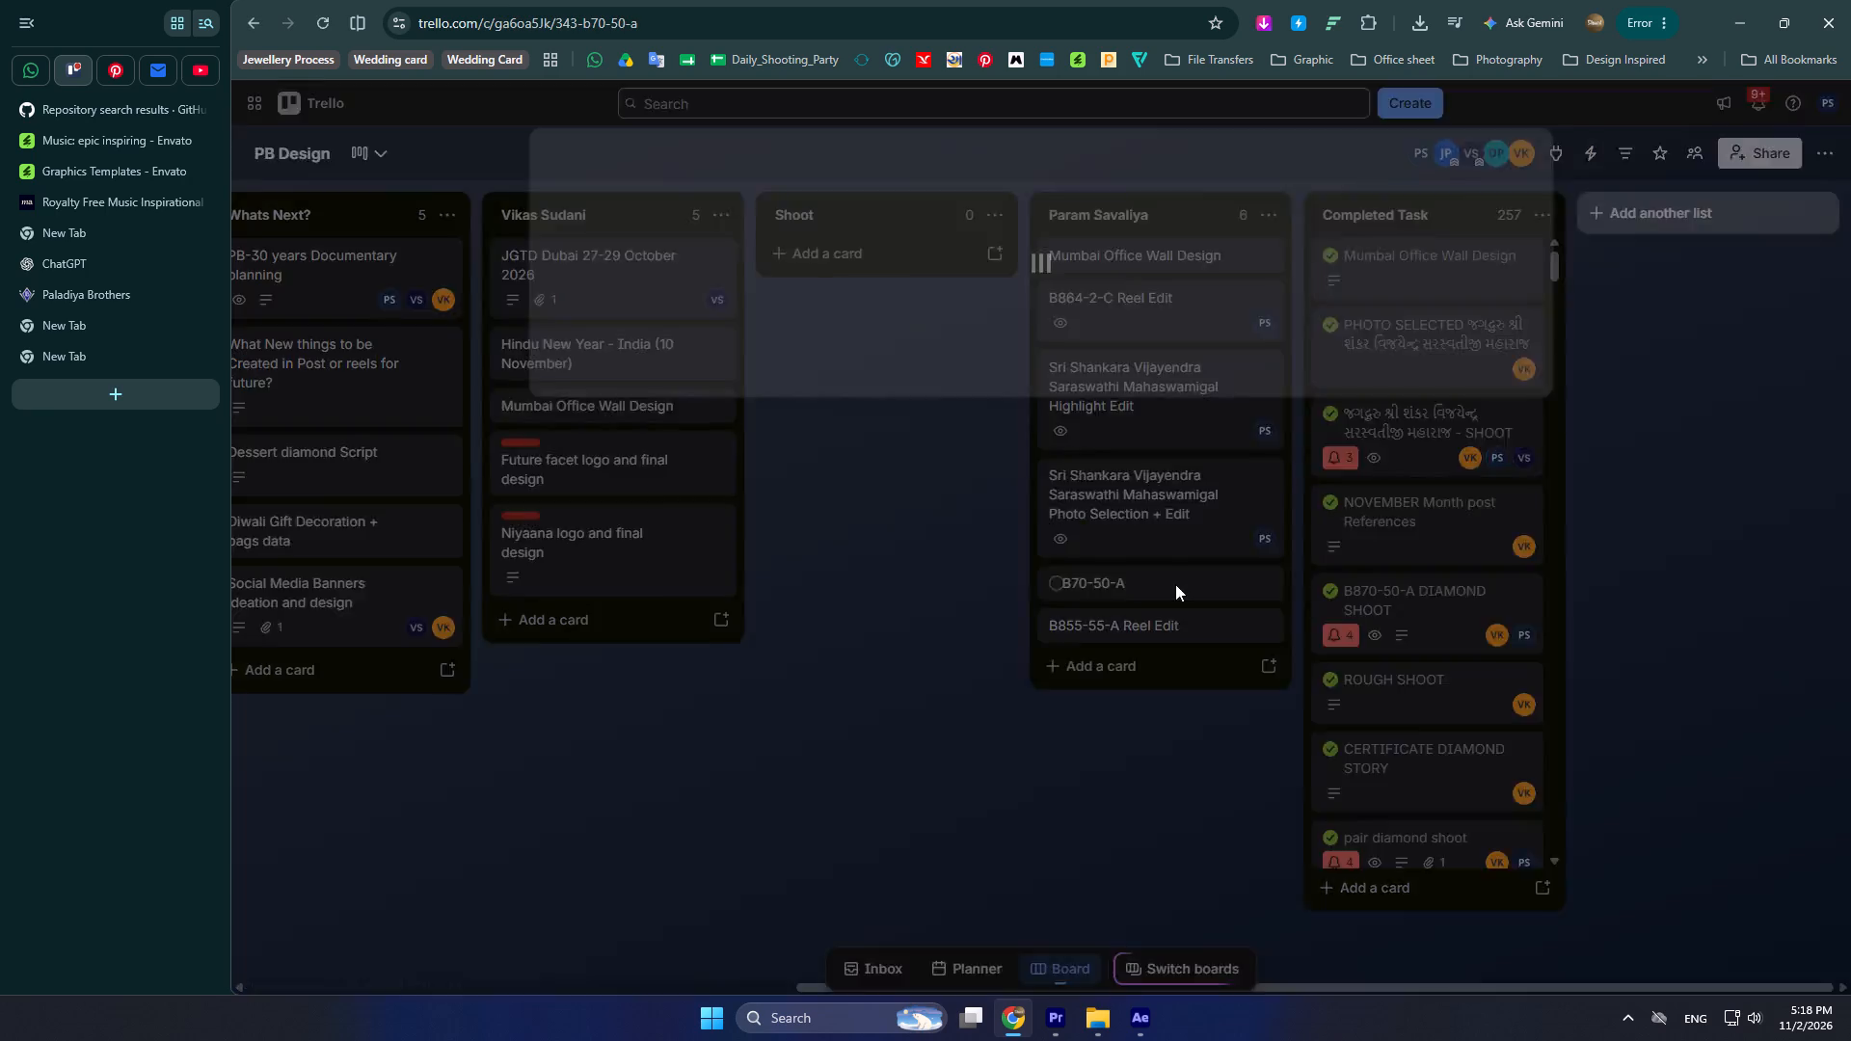
key("space")
key("Escape")
key("Escape")
Rename the B70-50-A card as "B70-50-A Reel Edit" and close it.
left_click(1175, 578)
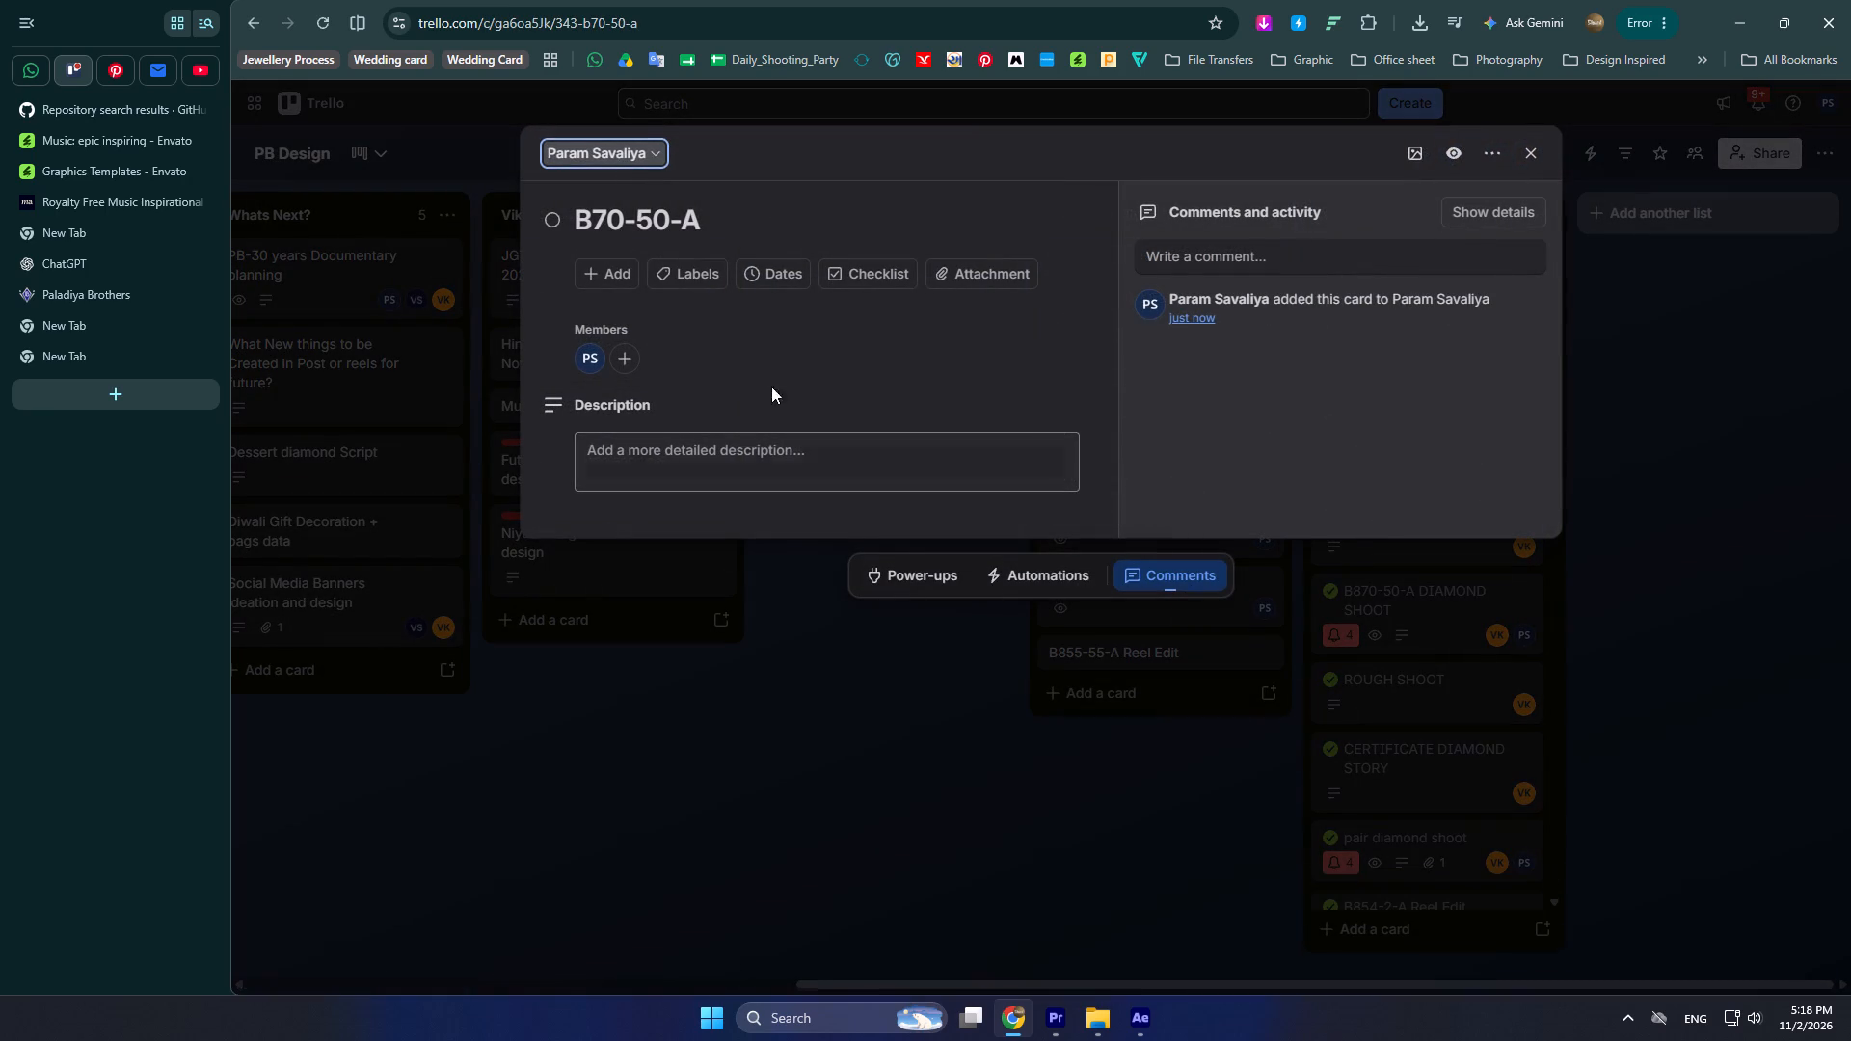
left_click(791, 217)
key("space")
type("Reel edit")
key("Return")
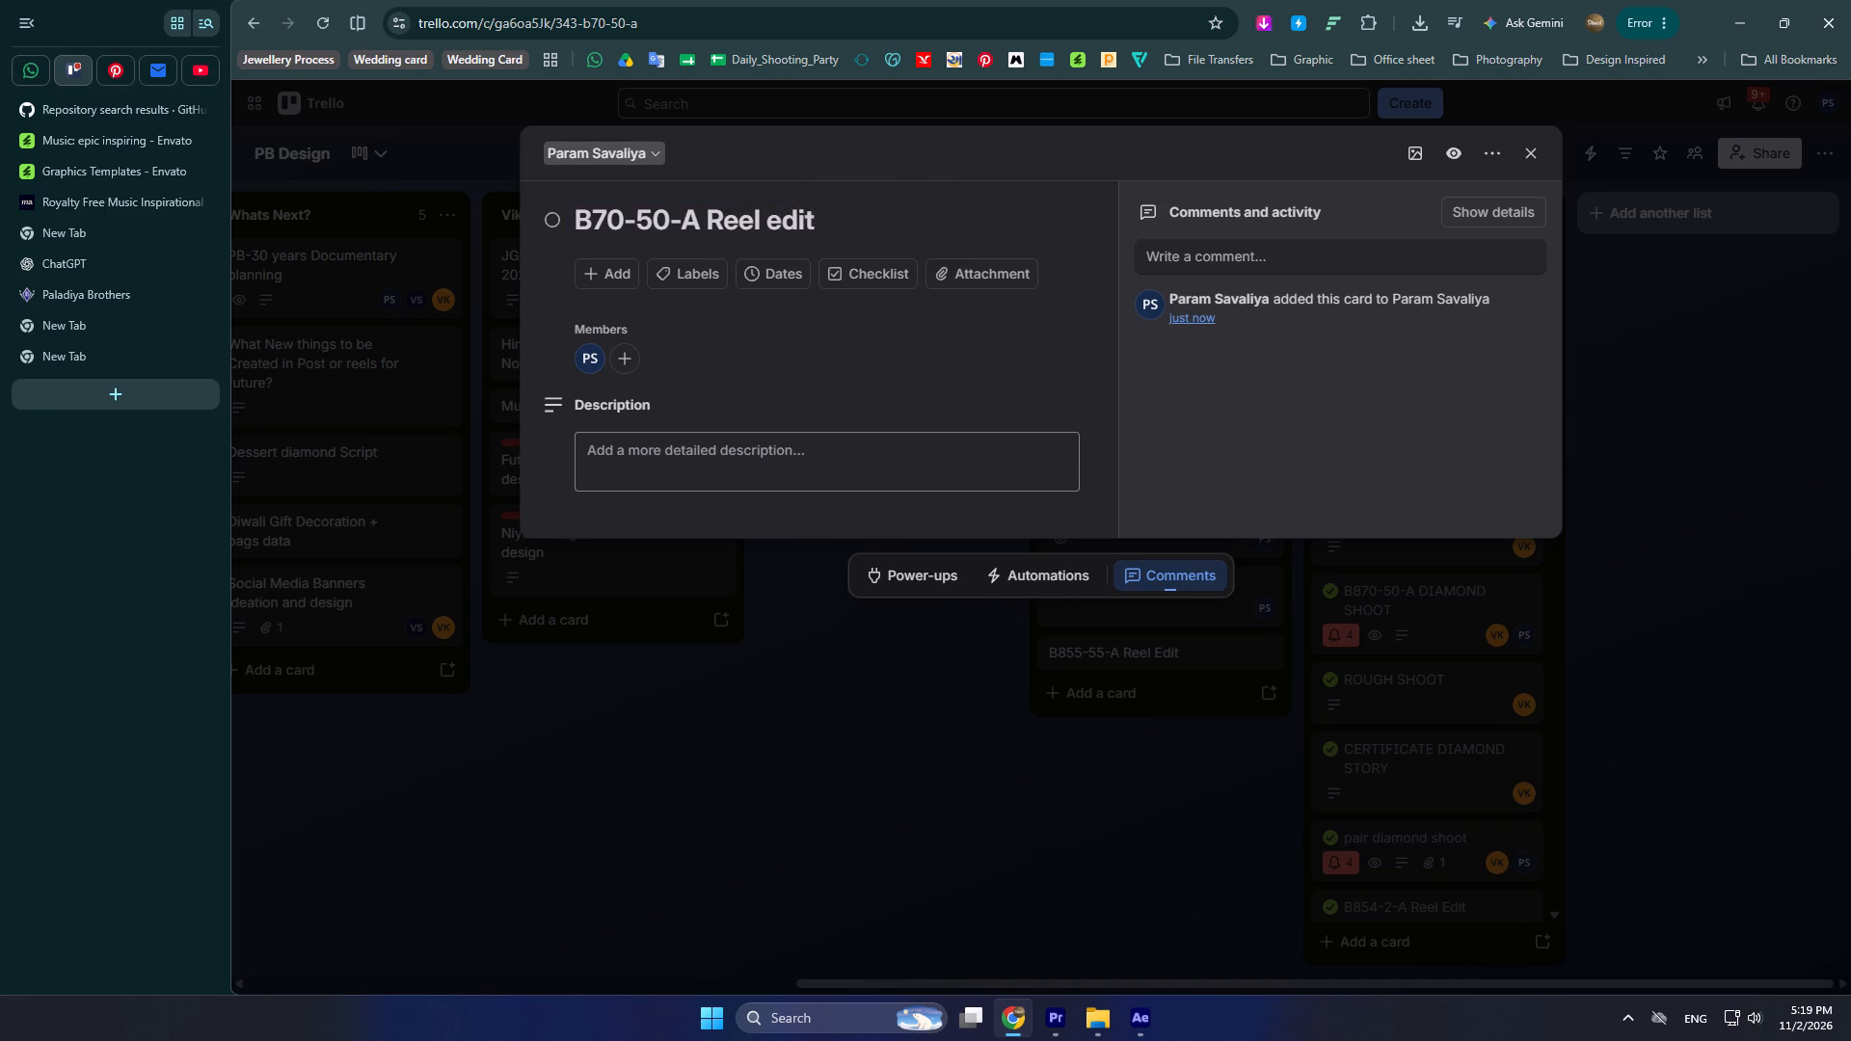
left_click(772, 227)
key("Delete")
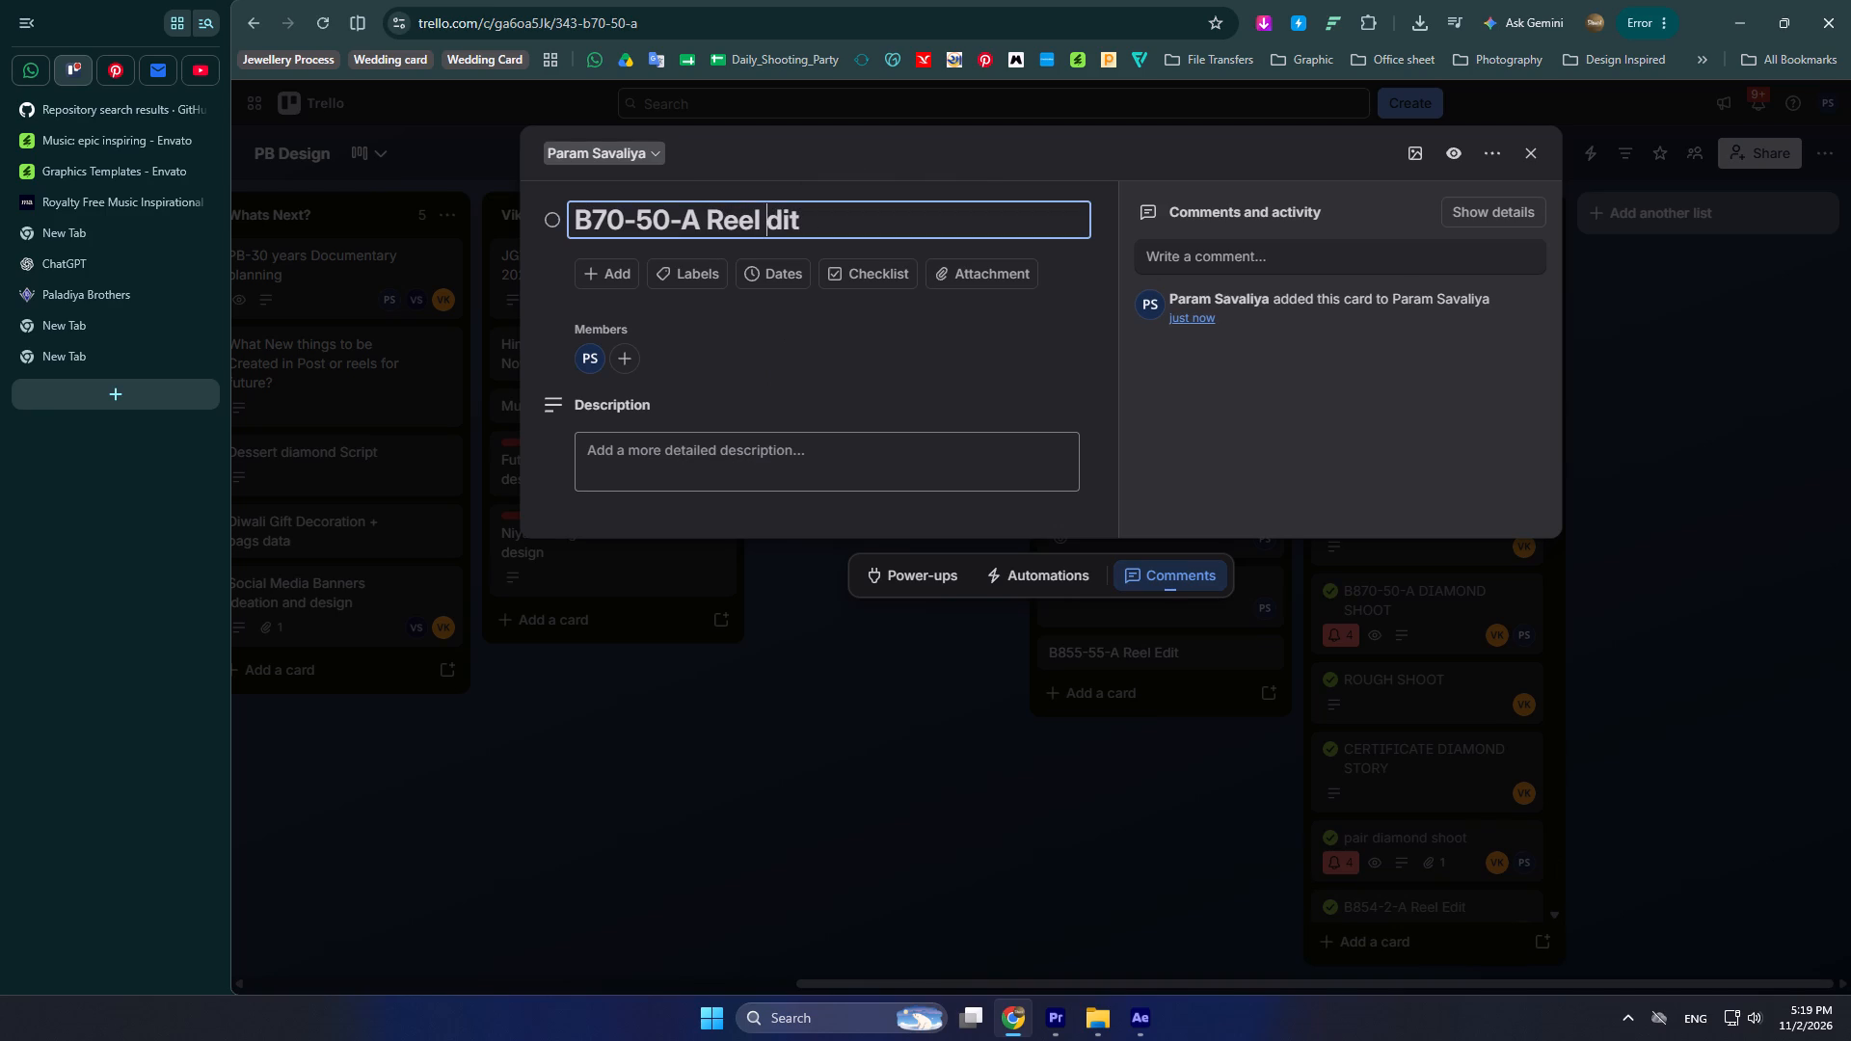
key("shift+e")
key("Return")
left_click(828, 762)
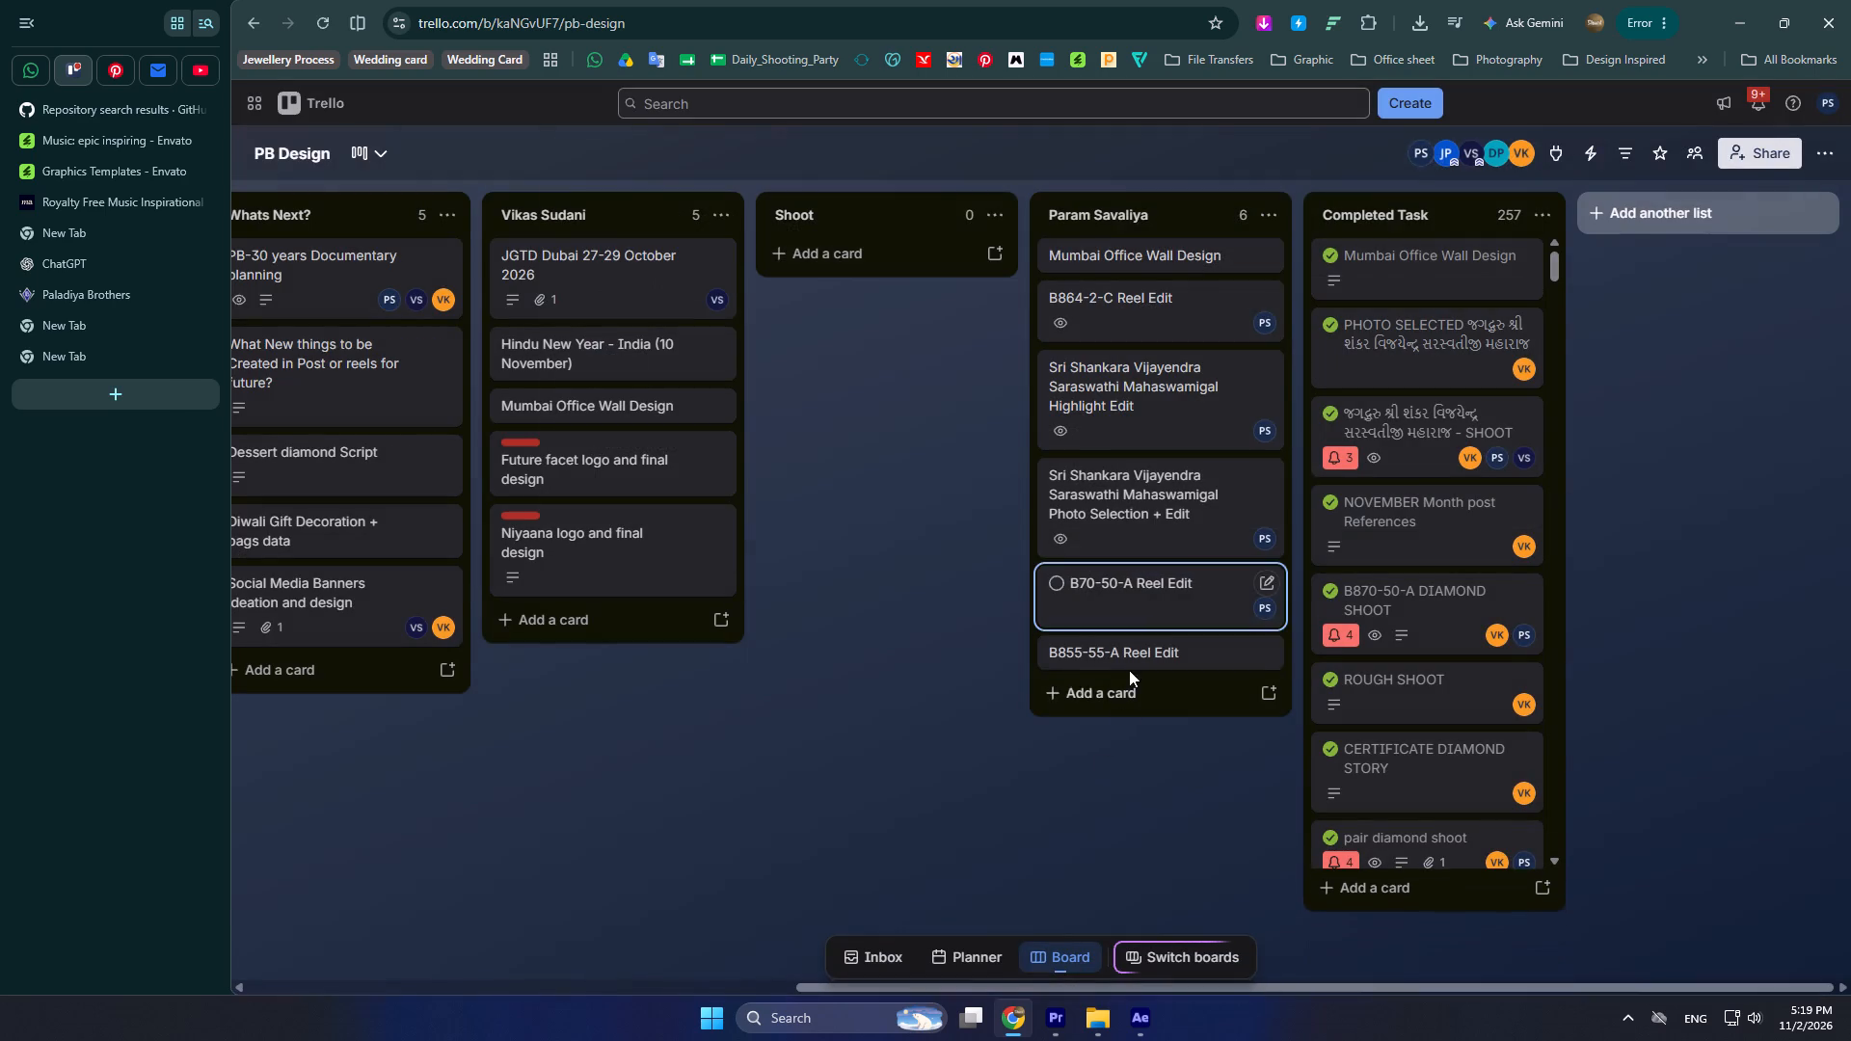
Add yourself as a member of the B855-55-A Reel Edit card and return to the board.
left_click(1186, 660)
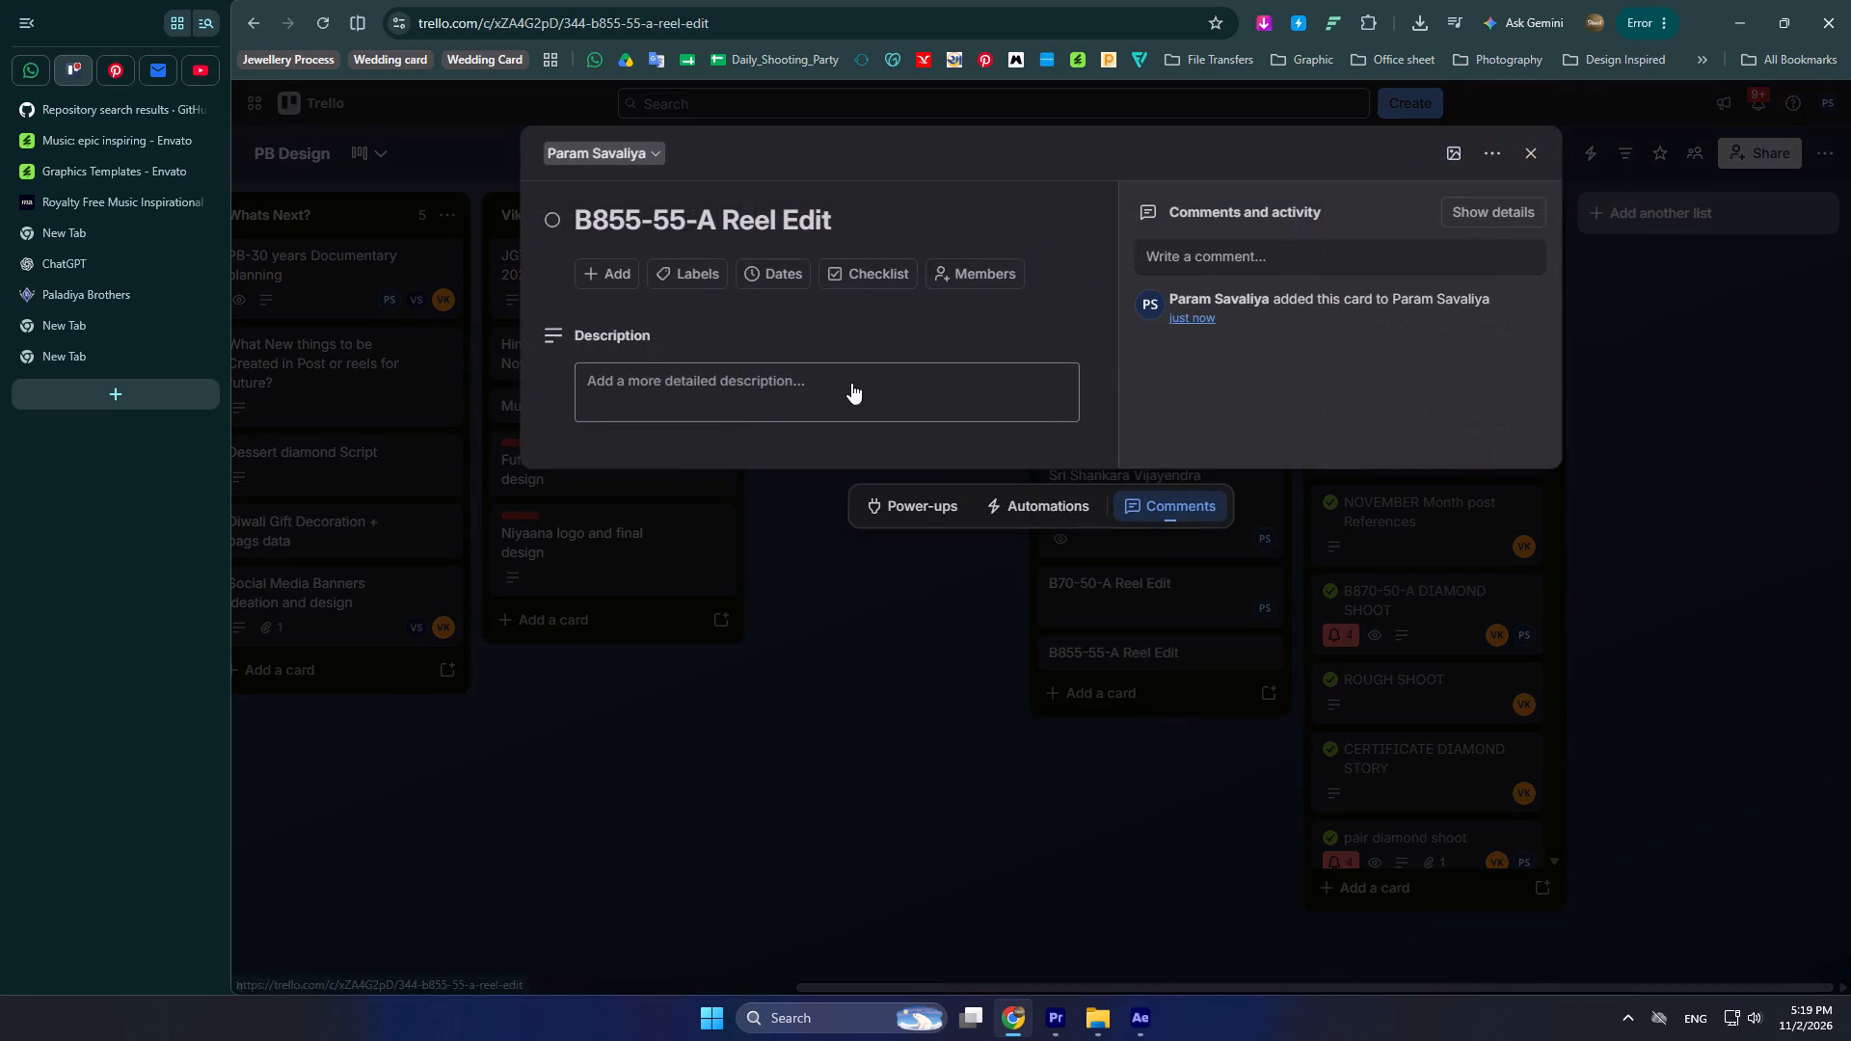
left_click(1000, 278)
left_click(1006, 433)
left_click(759, 925)
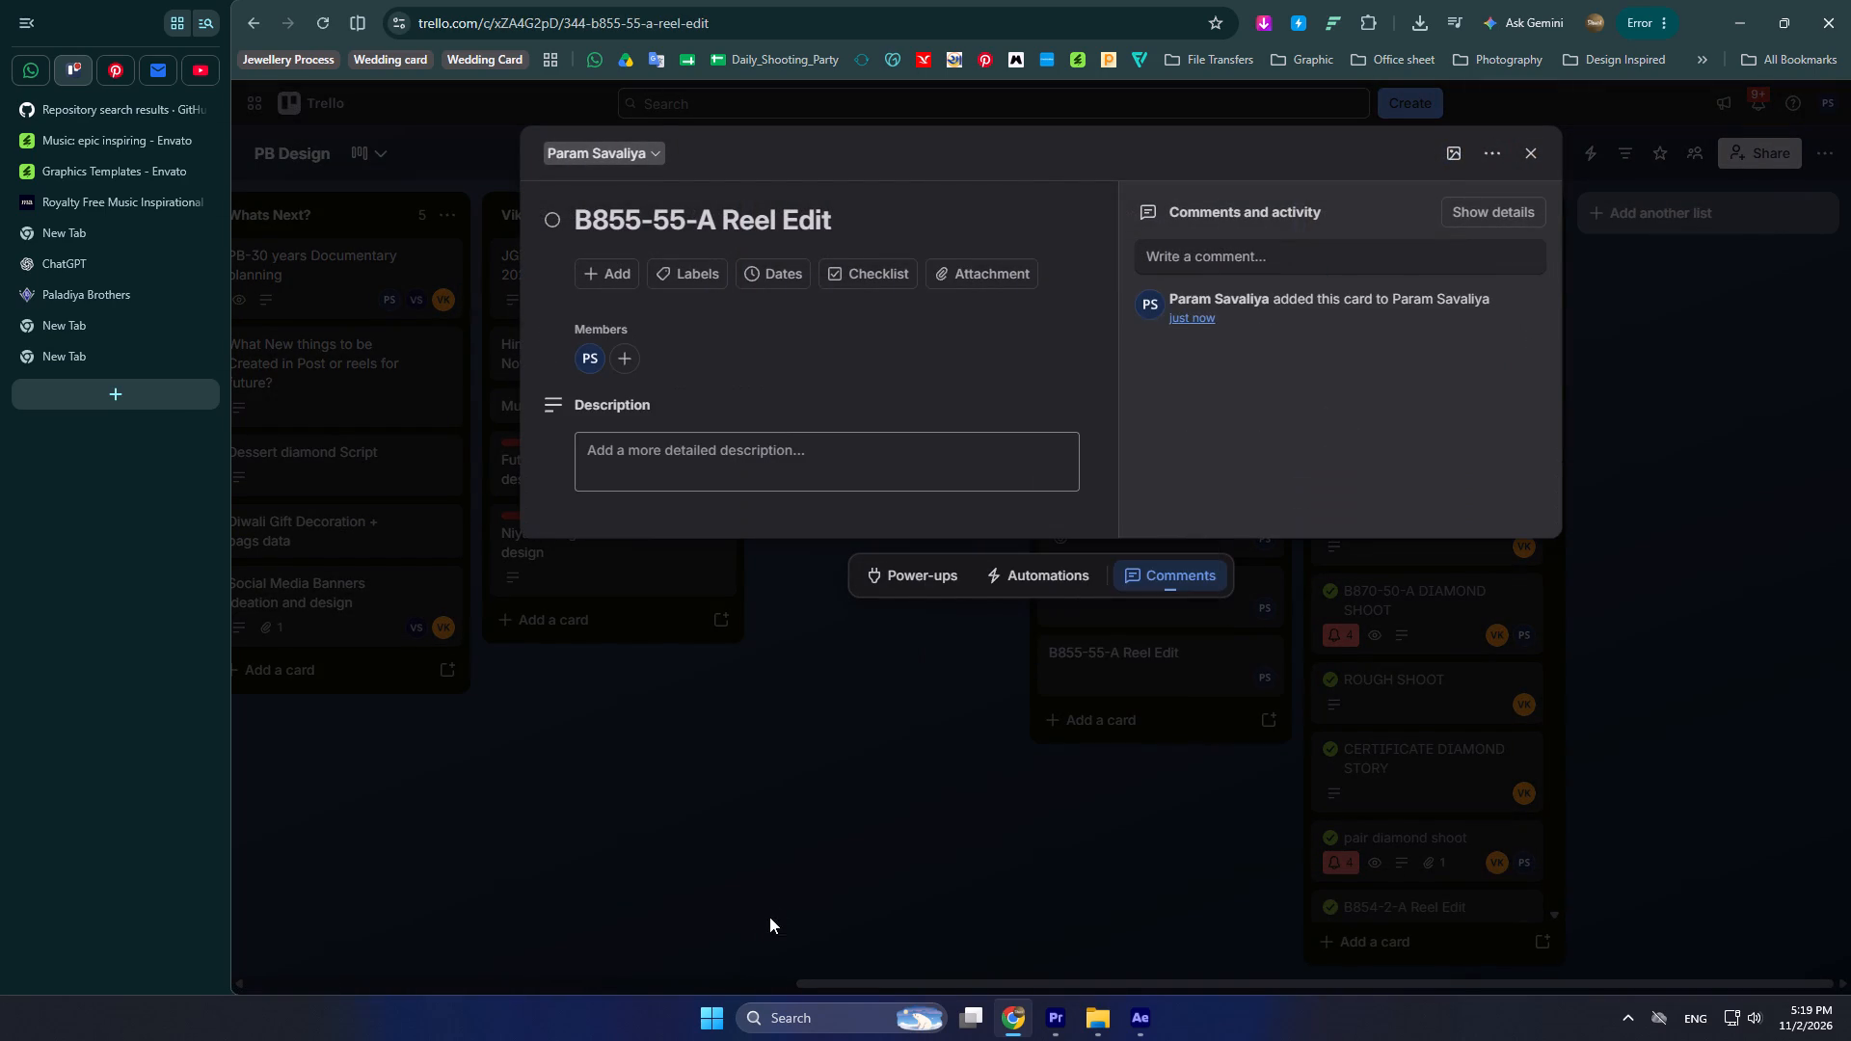
left_click(820, 862)
left_click(1046, 588)
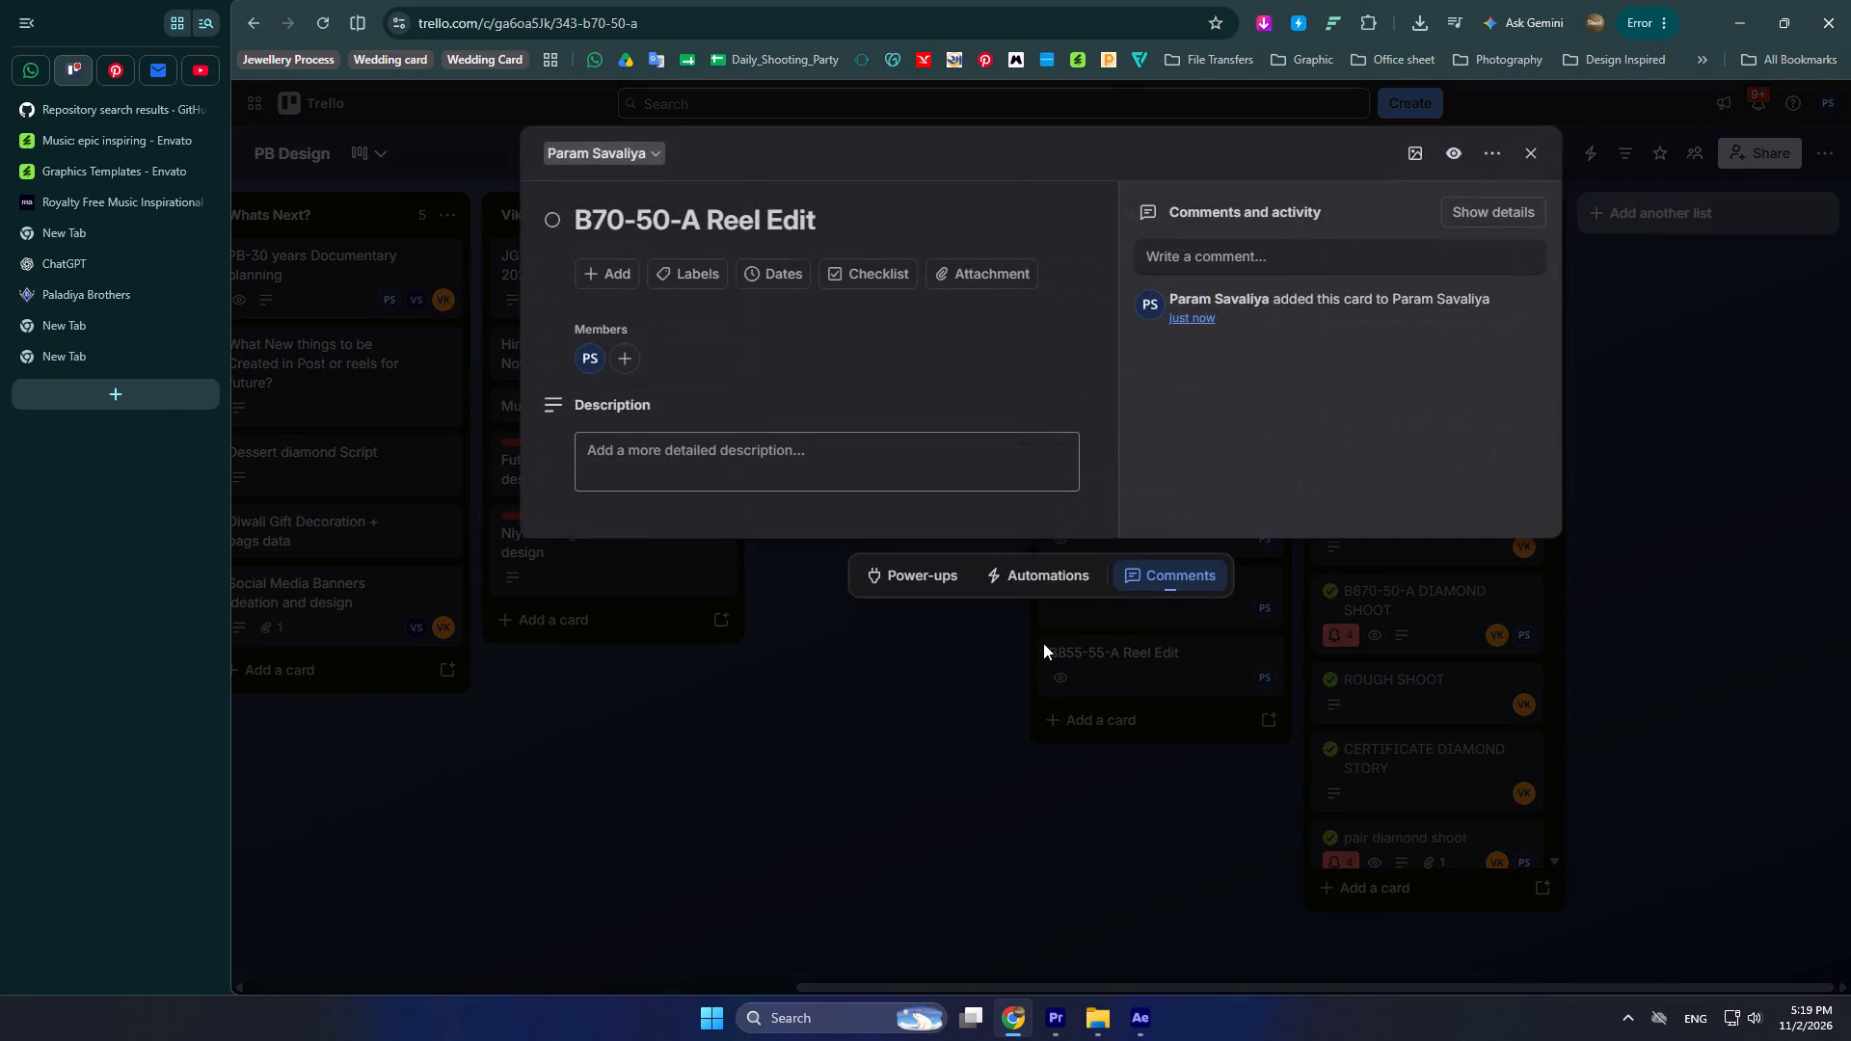
key("Escape")
Mark the Sri Shankara Highlight Edit and Photo Selection + Edit cards complete and move both to the top of Completed Task.
left_click(1059, 477)
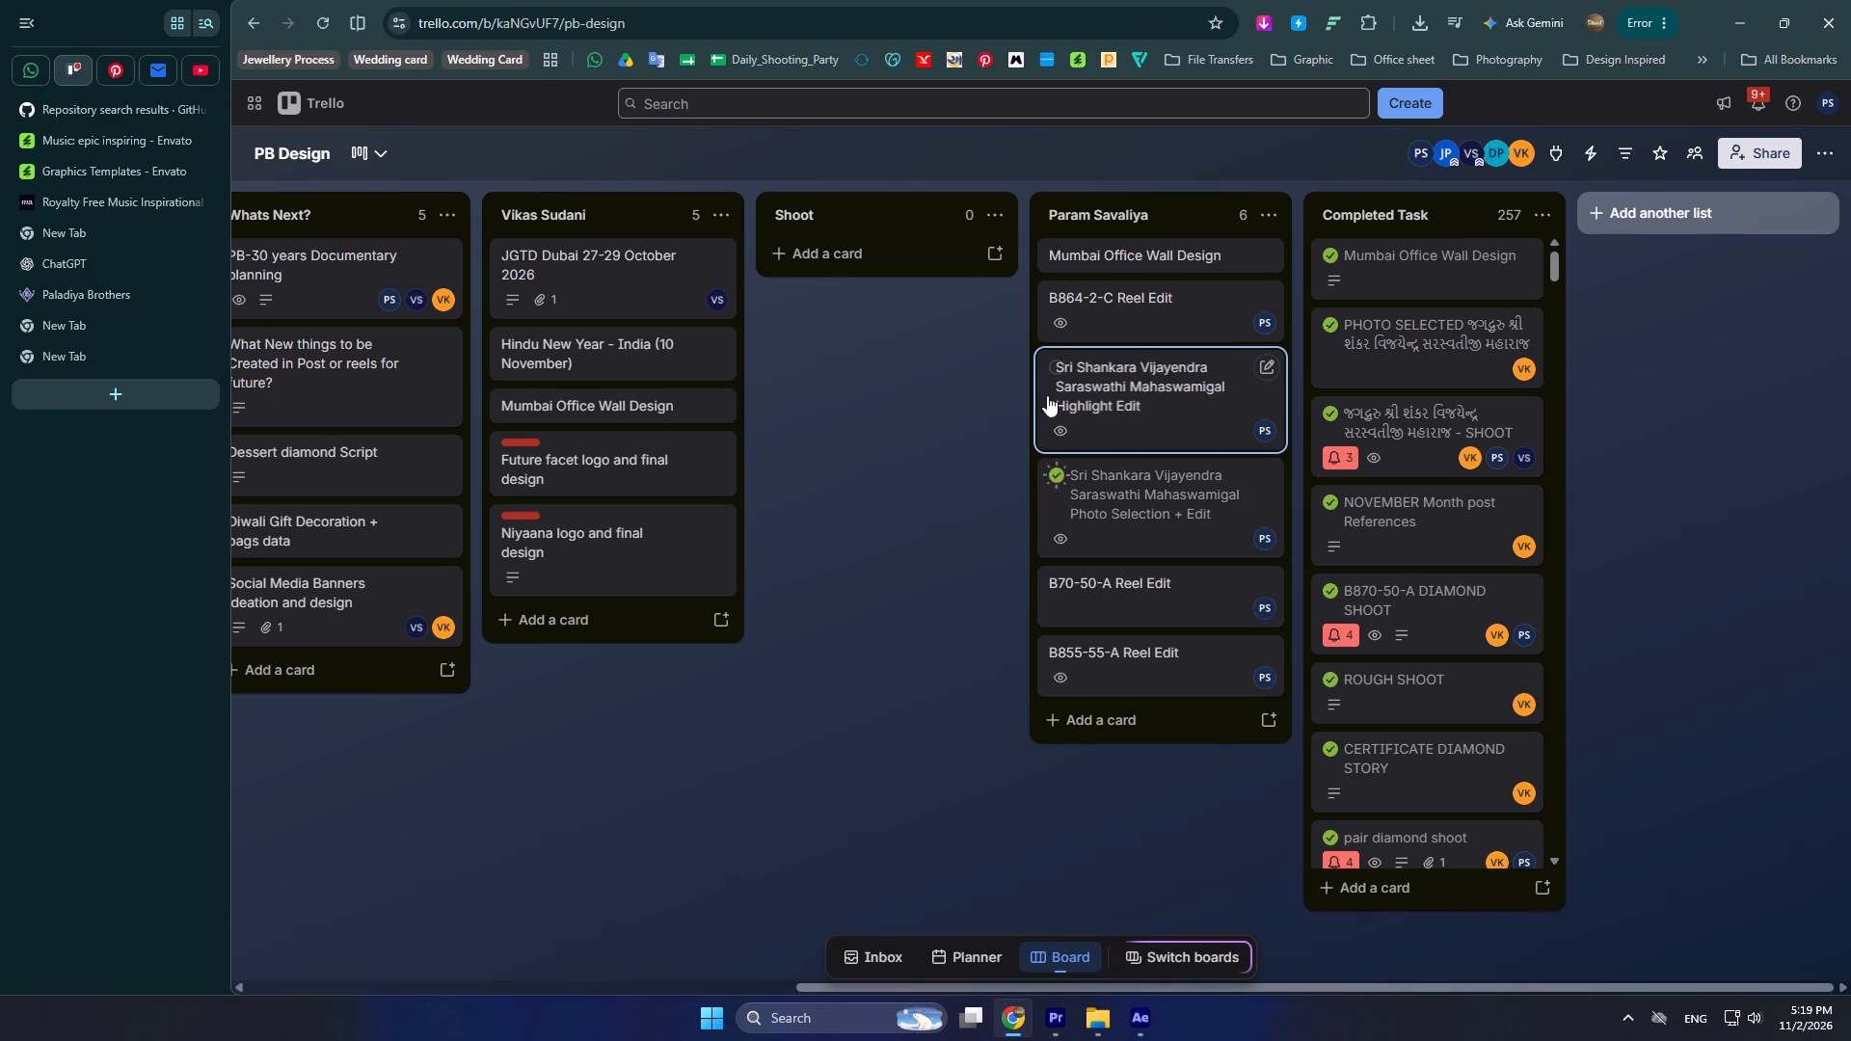
left_click(1056, 369)
left_click_drag(1127, 398, 1373, 299)
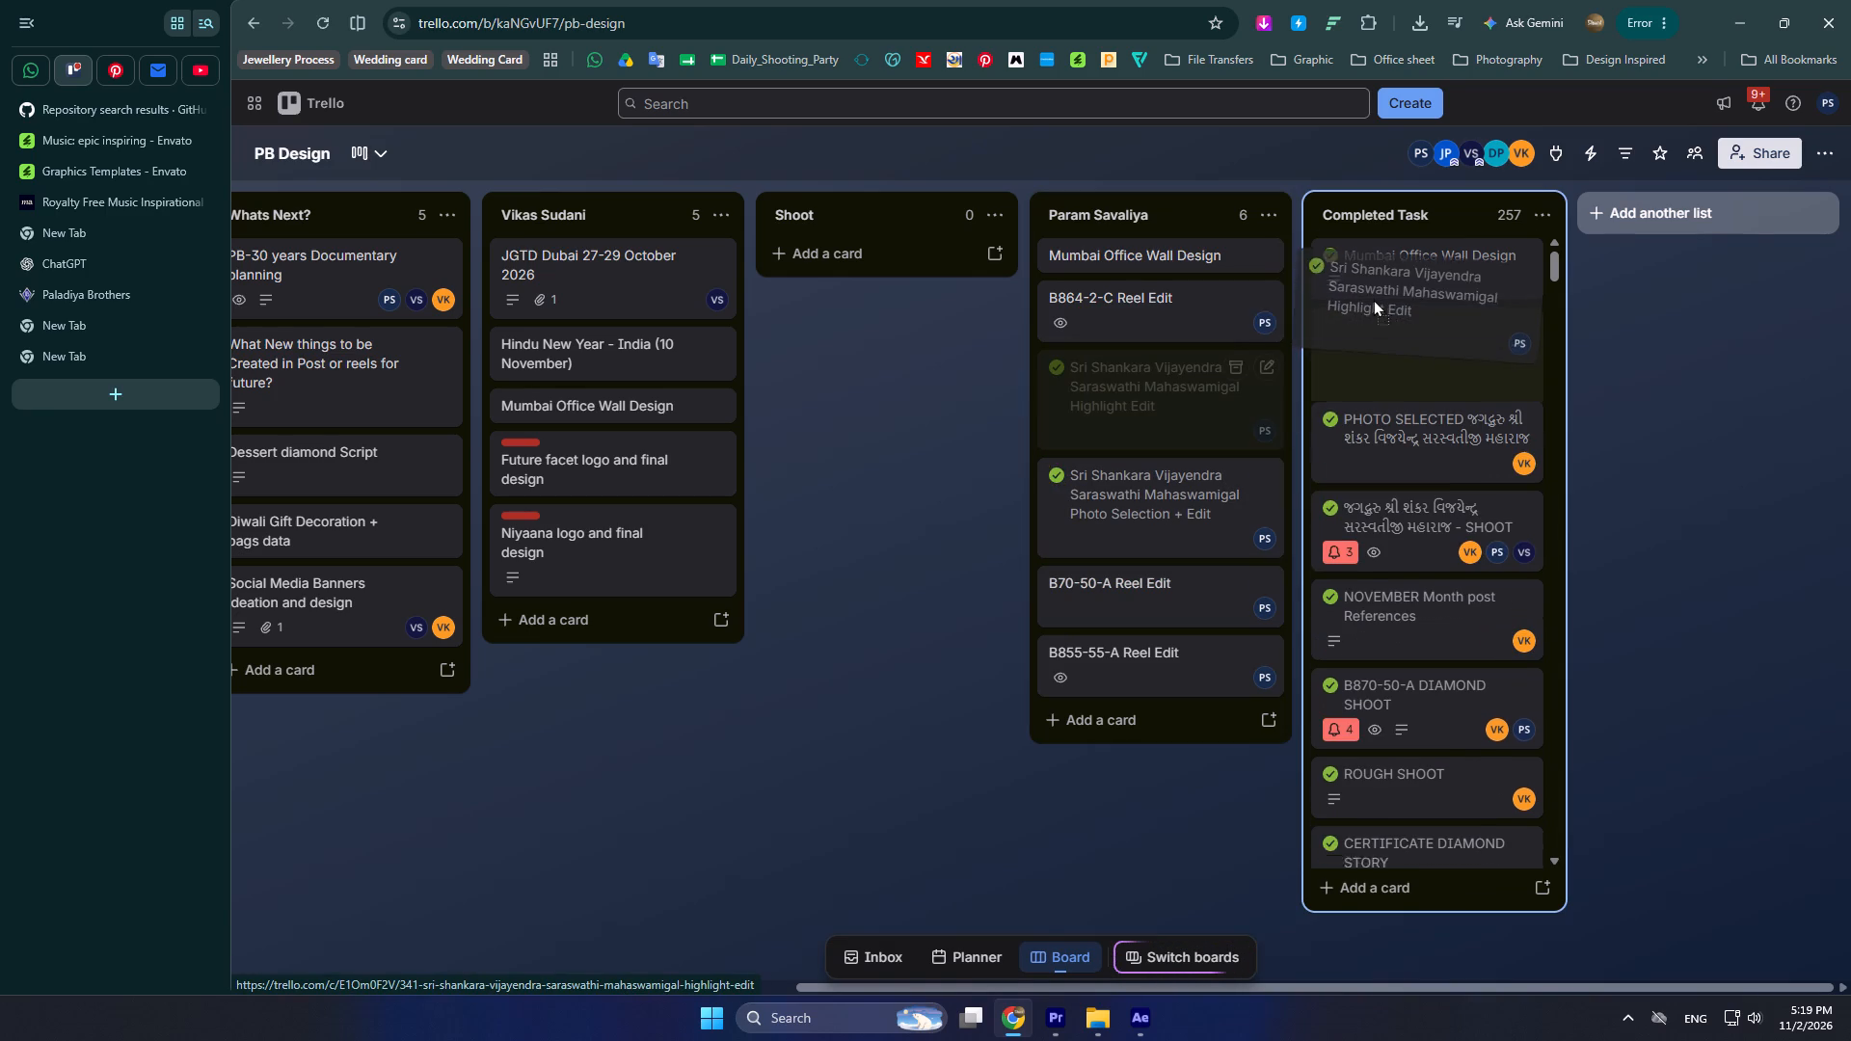
left_click_drag(1373, 299, 1382, 254)
left_click_drag(1152, 374, 1364, 246)
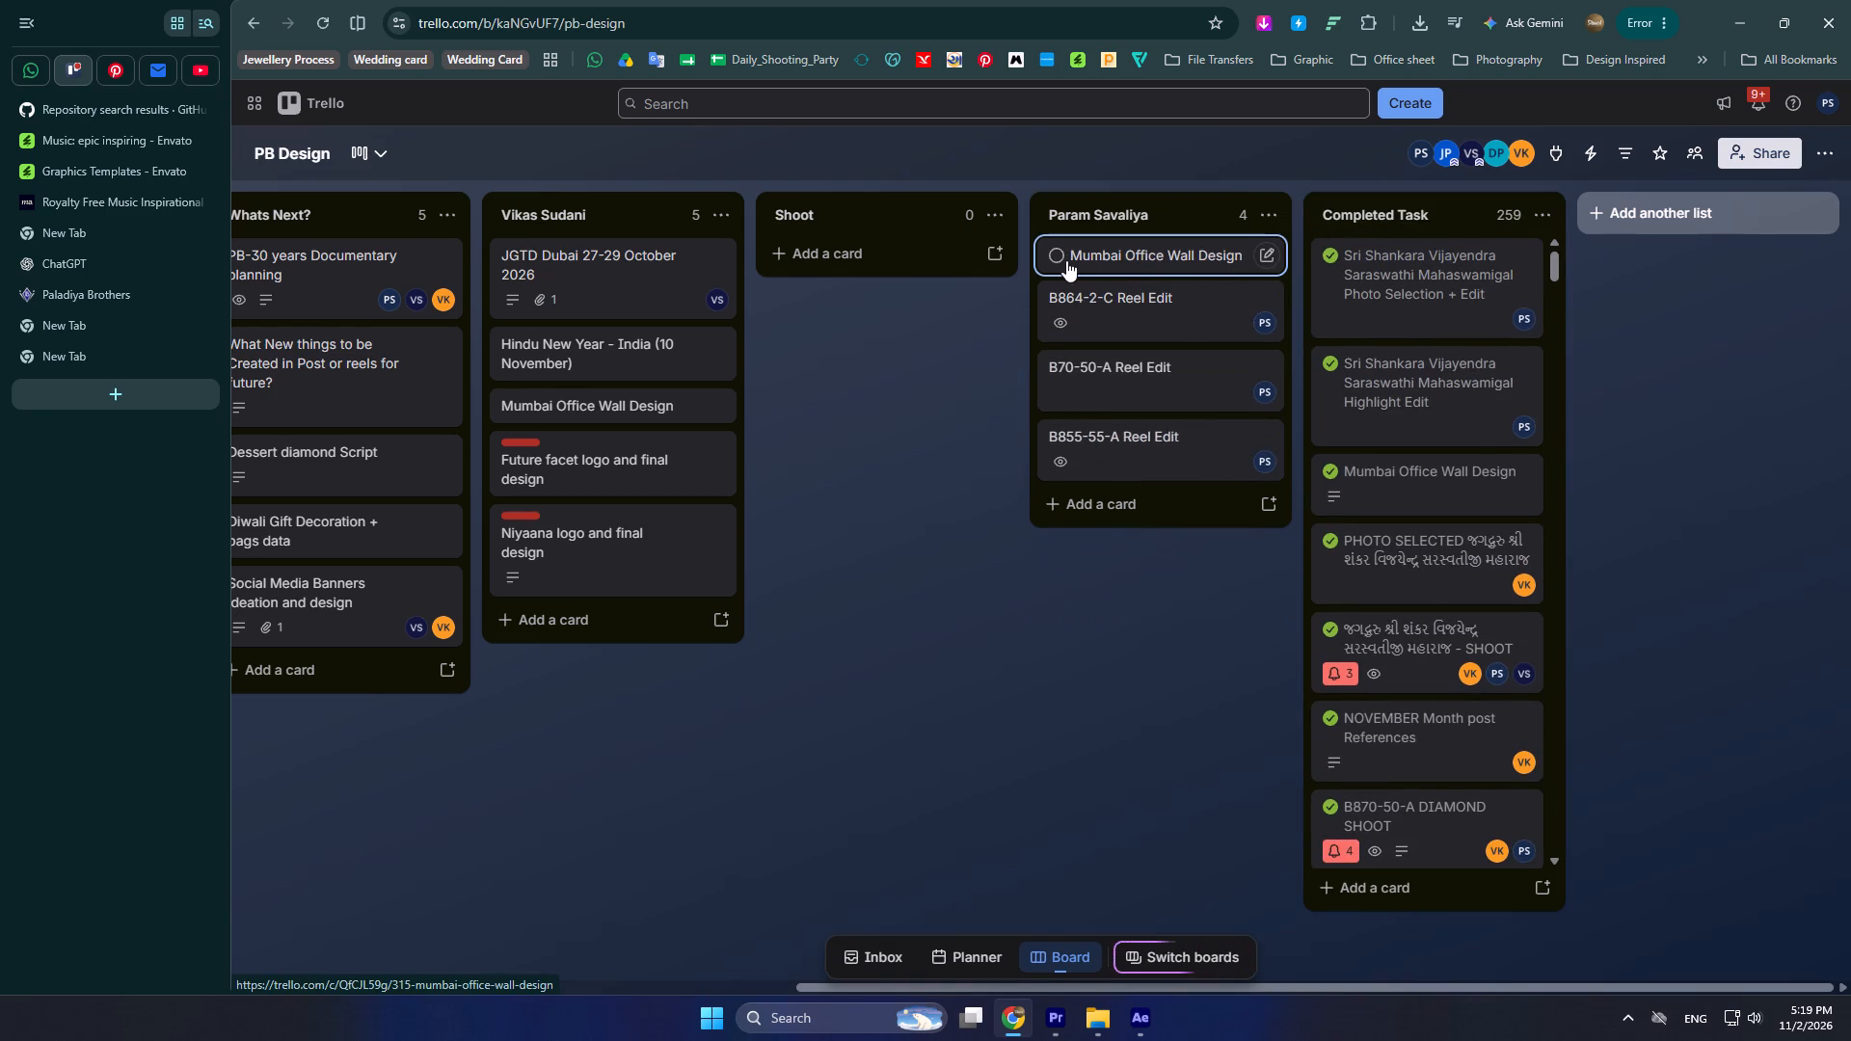
Mark your Mumbai Office Wall Design card complete and move it into Completed Task above the NOVEMBER Month post References card.
left_click(1058, 258)
left_click_drag(1113, 258, 1350, 477)
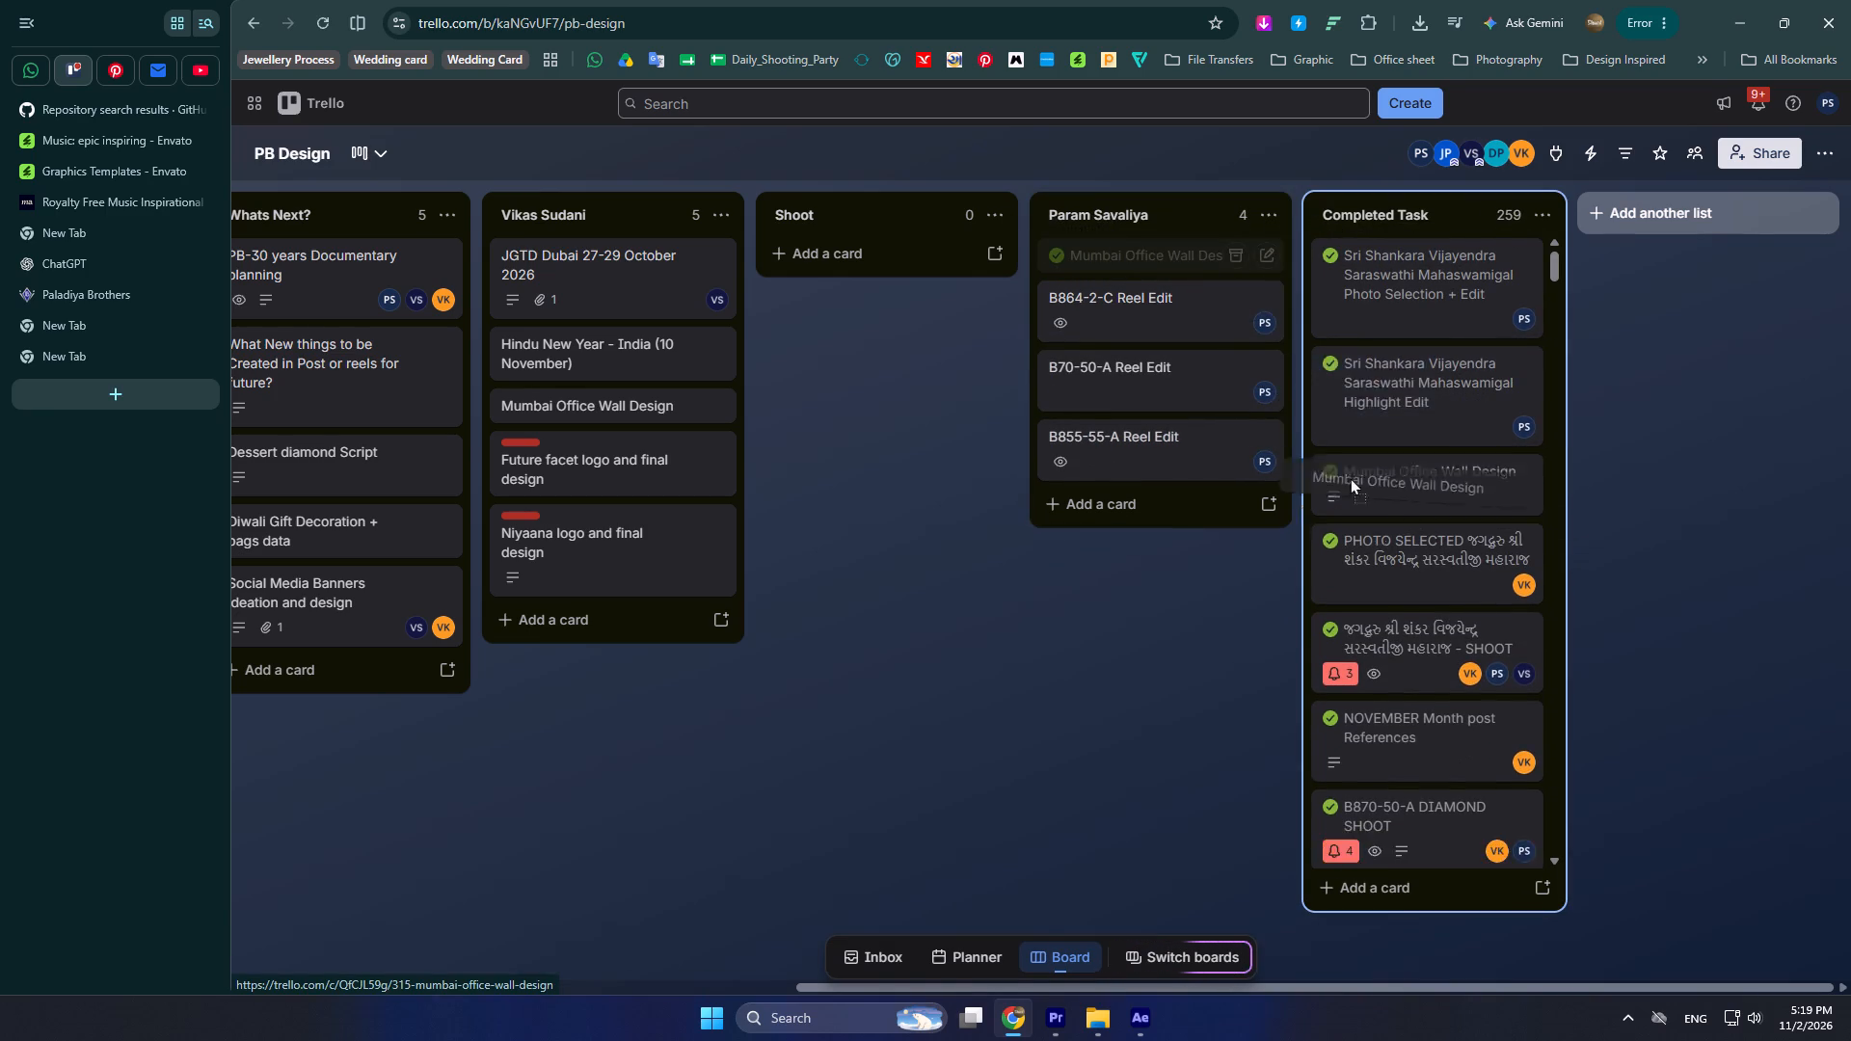
left_click_drag(1350, 477, 1386, 726)
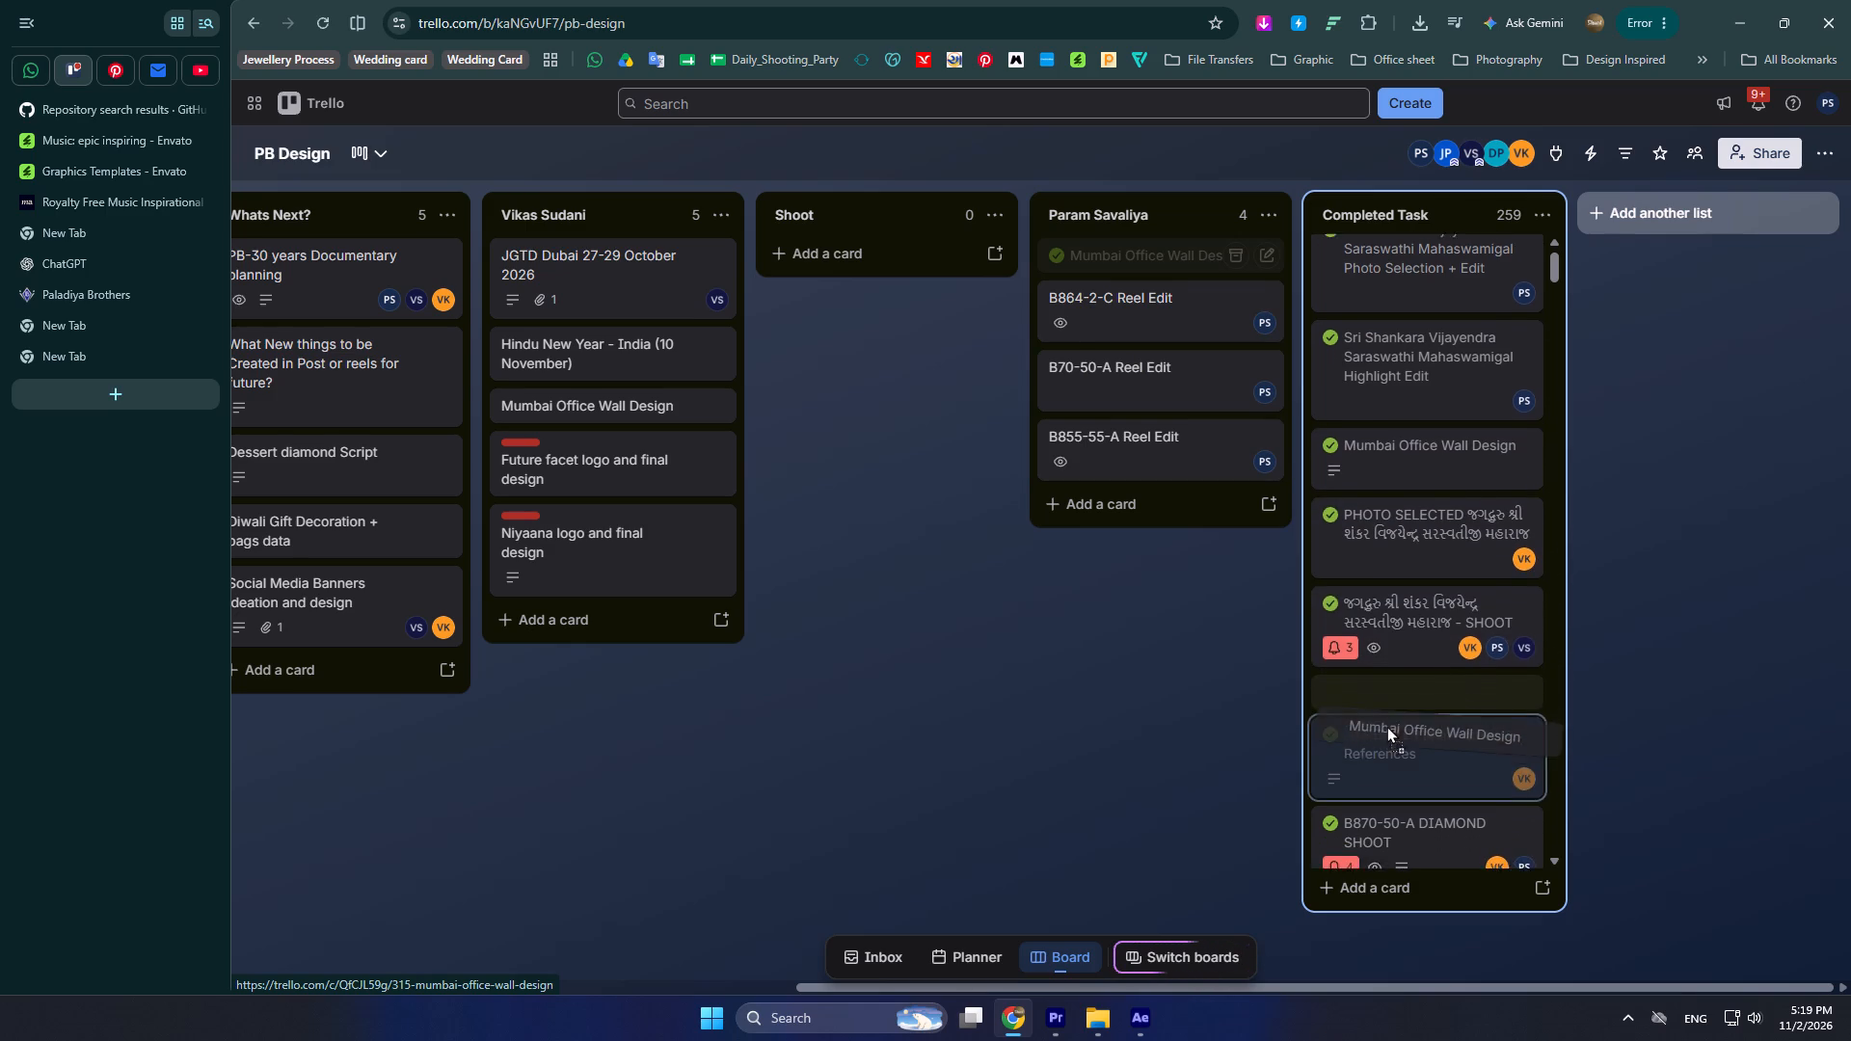
left_click_drag(1386, 726, 1380, 662)
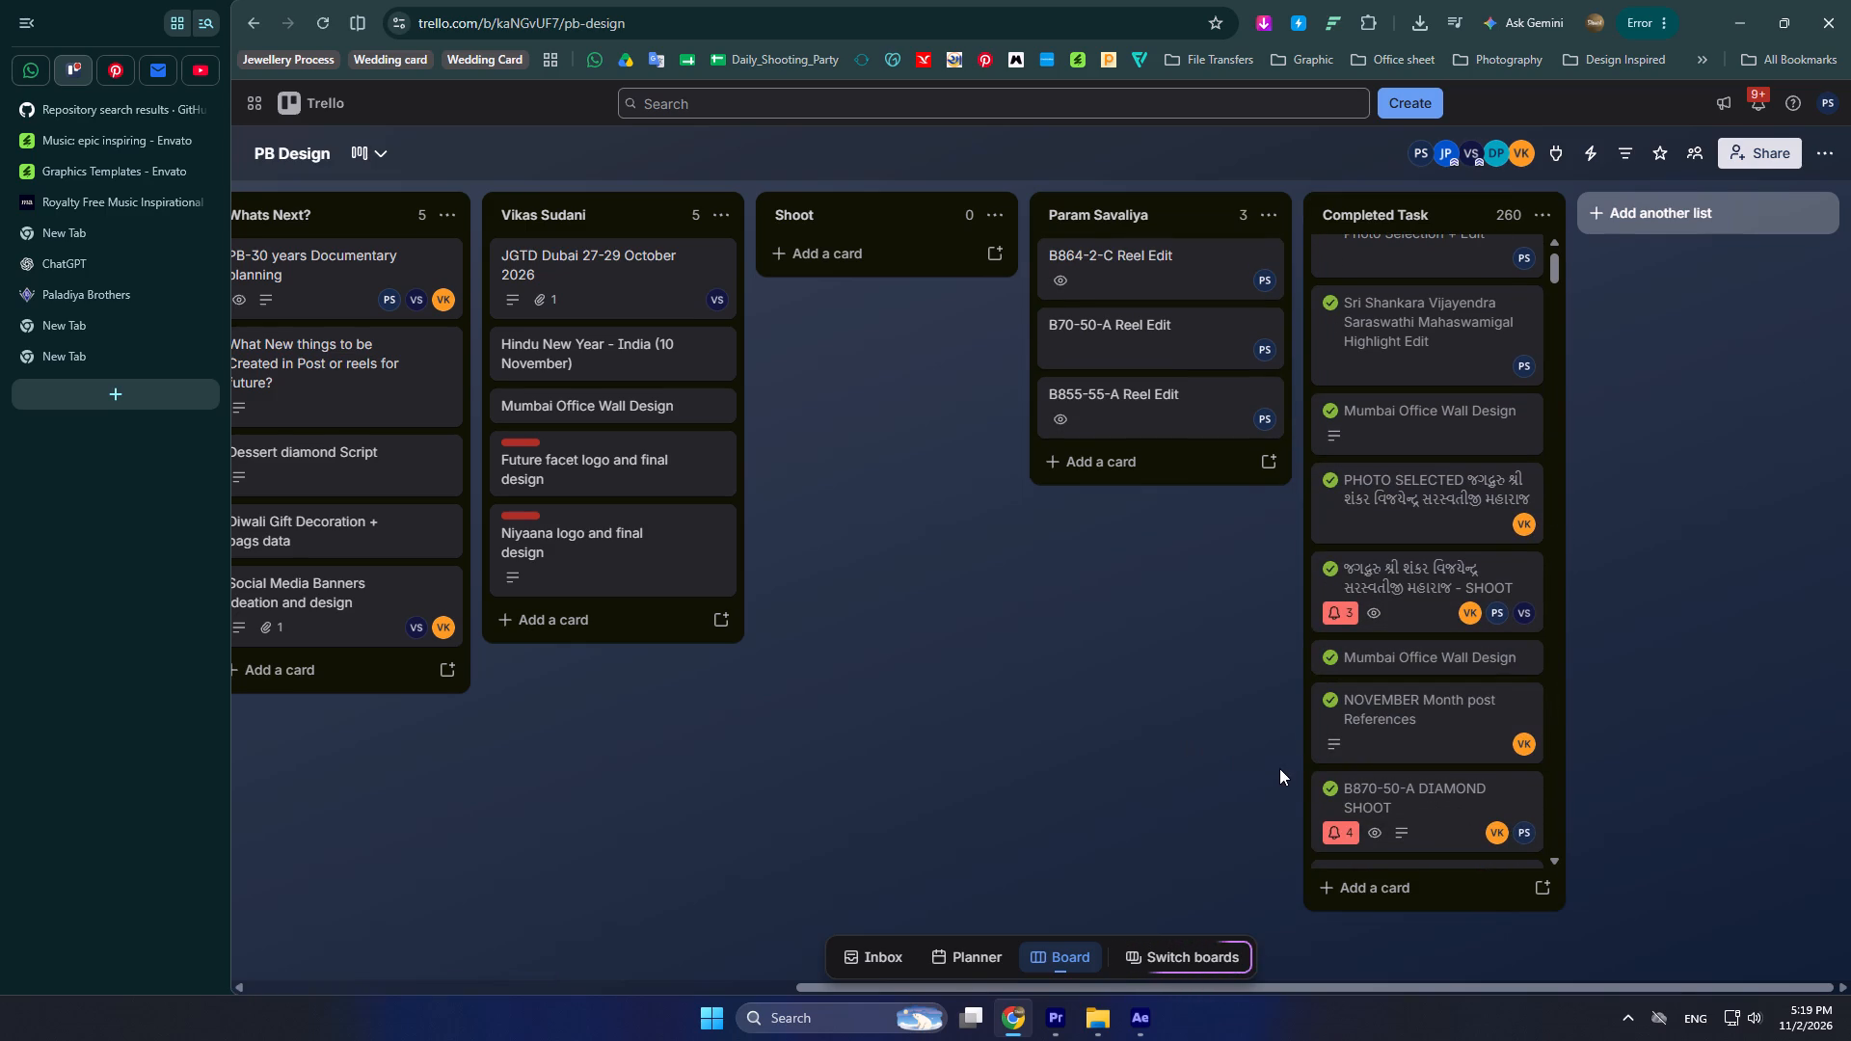
Mark the B70-50-A Reel Edit and B855-55-A Reel Edit cards complete.
scroll(1167, 554, "up", 6)
scroll(1132, 325, "up", 5)
scroll(1176, 439, "up", 6)
left_click(1055, 319)
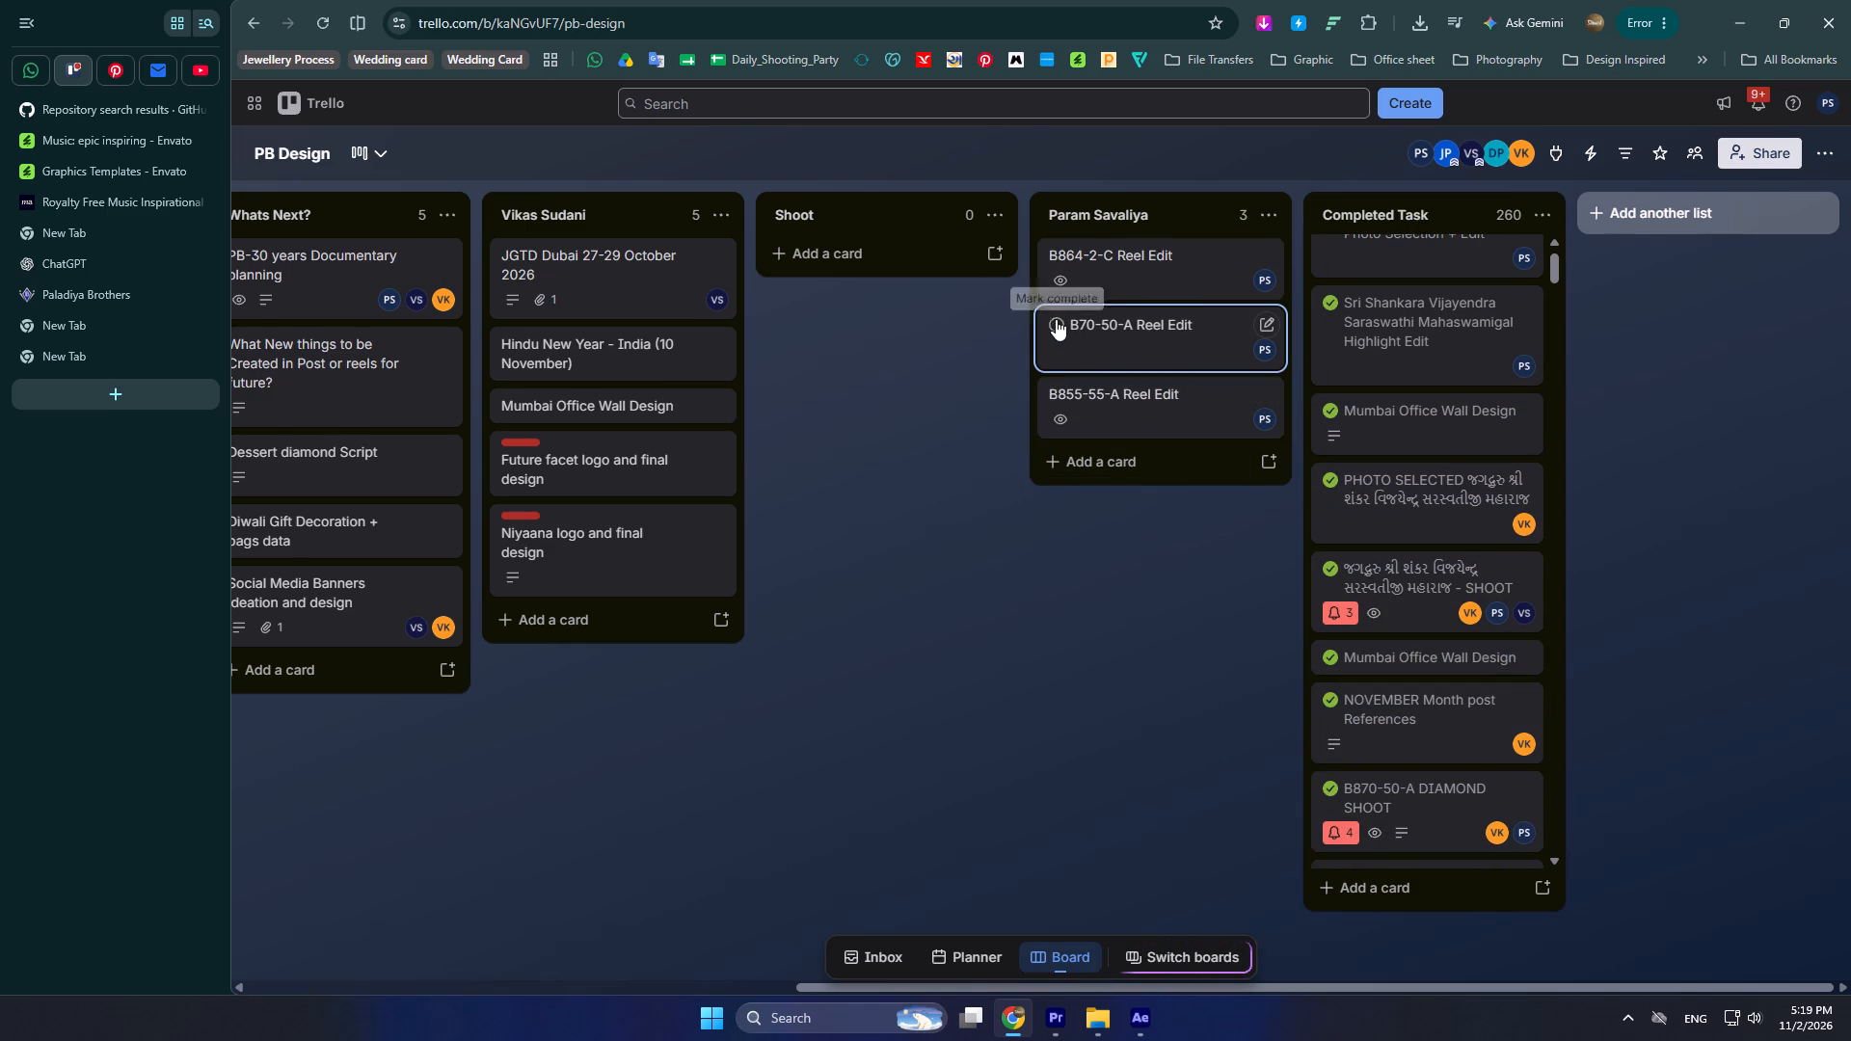
left_click(1052, 396)
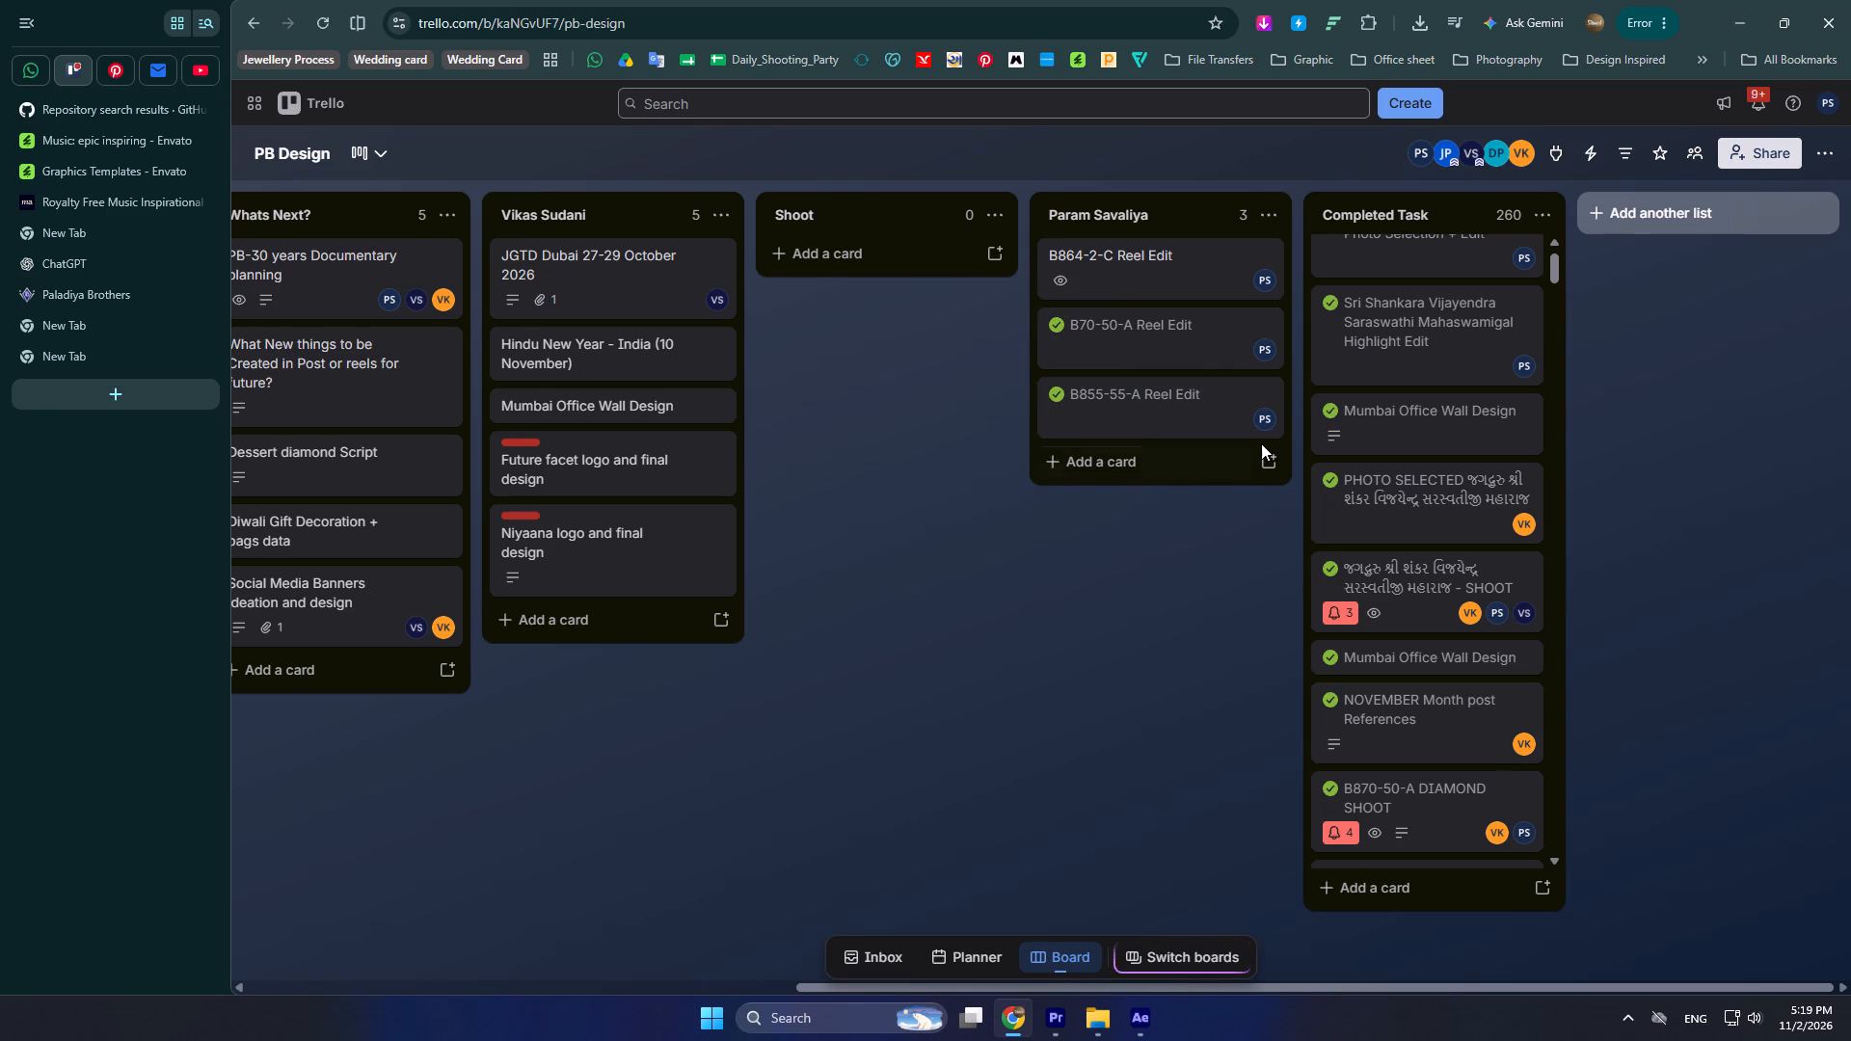
Switch to the File Explorer window showing the music subfolder and go up to the B870-50-A folder.
key("alt+Tab")
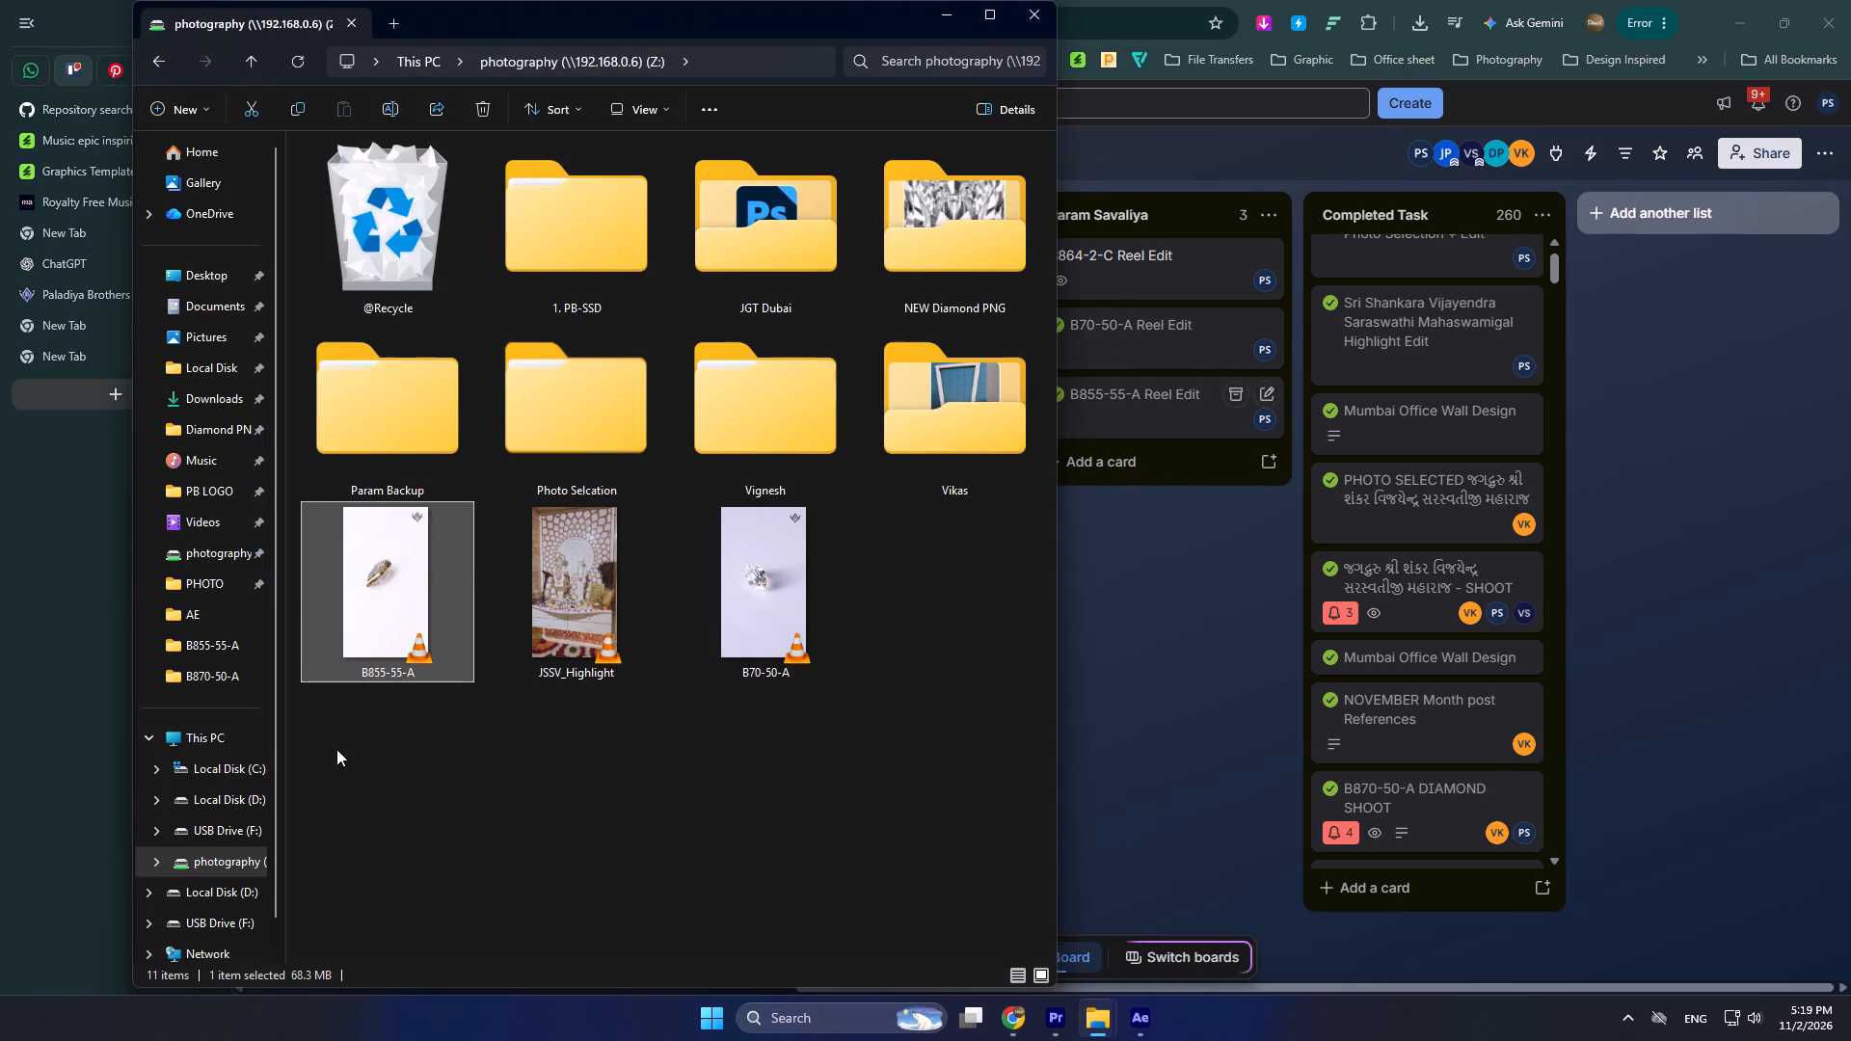
left_click(614, 815)
key("alt+Tab")
key("alt+Tab")
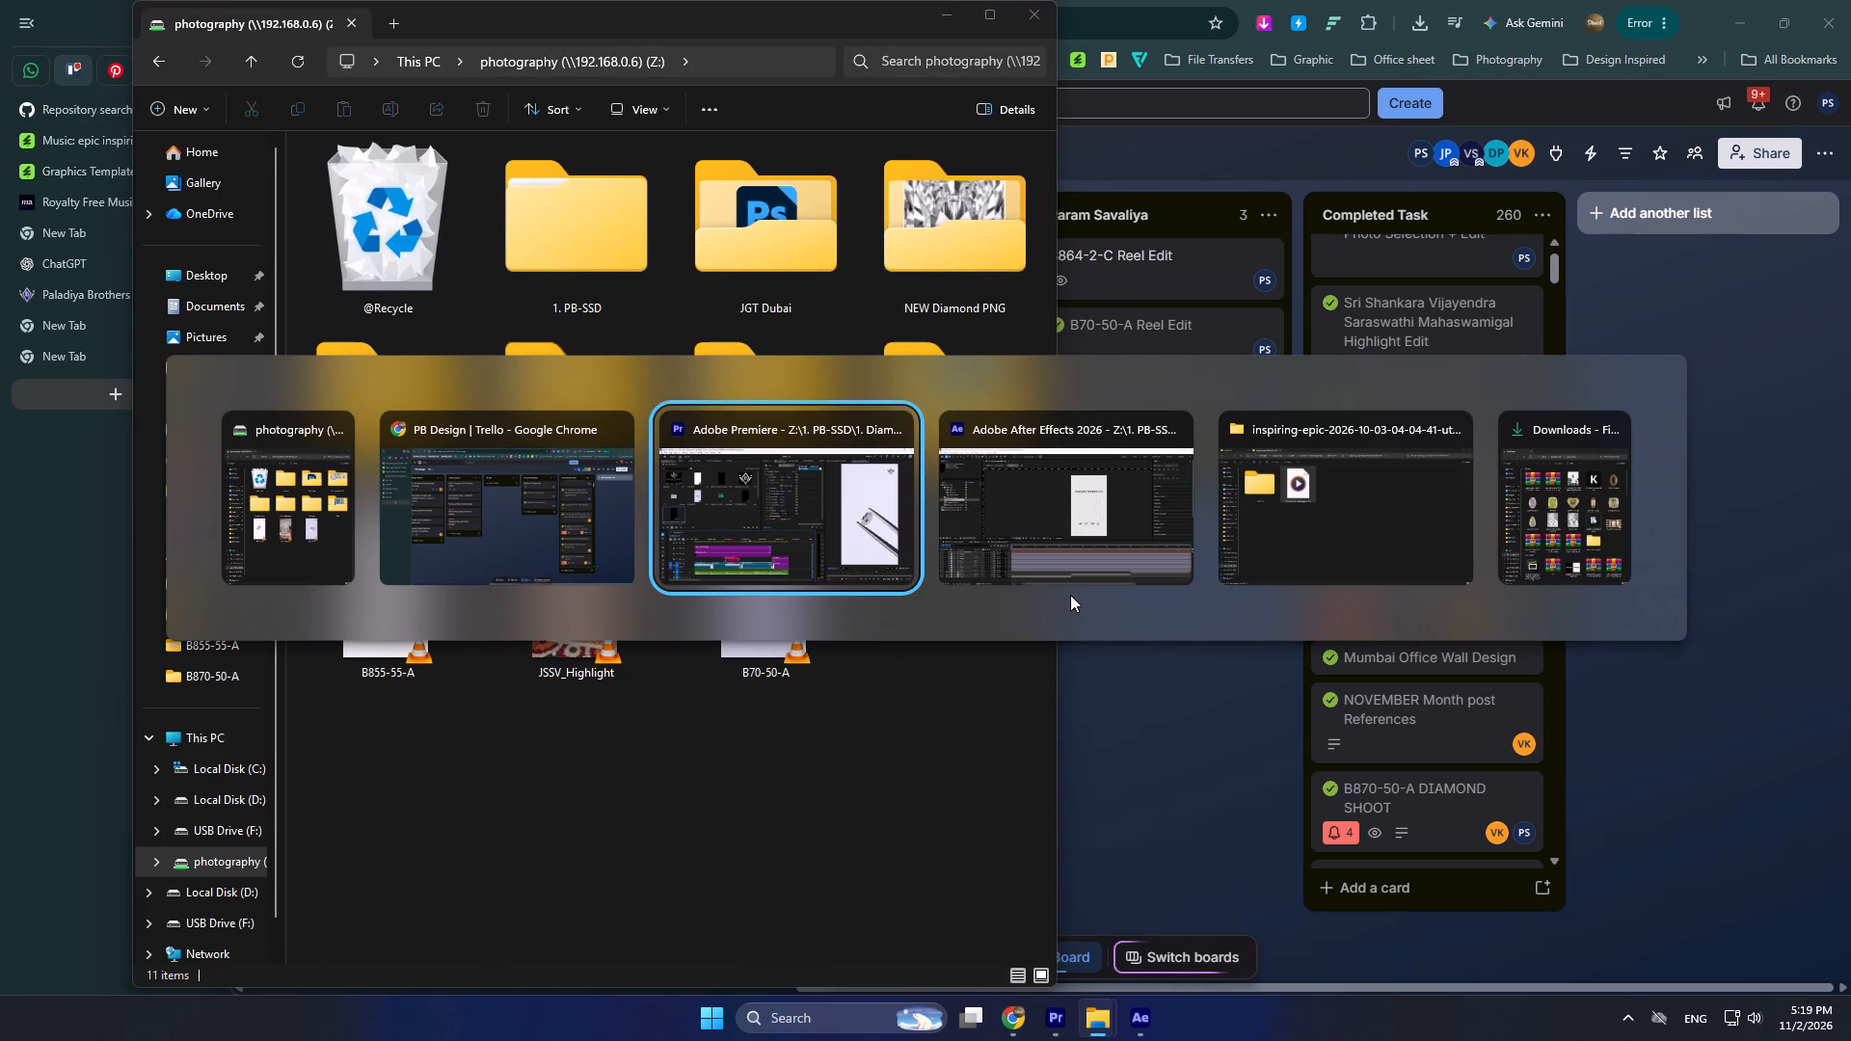
key("alt+Tab")
left_click(1294, 516, "alt")
left_click(825, 504)
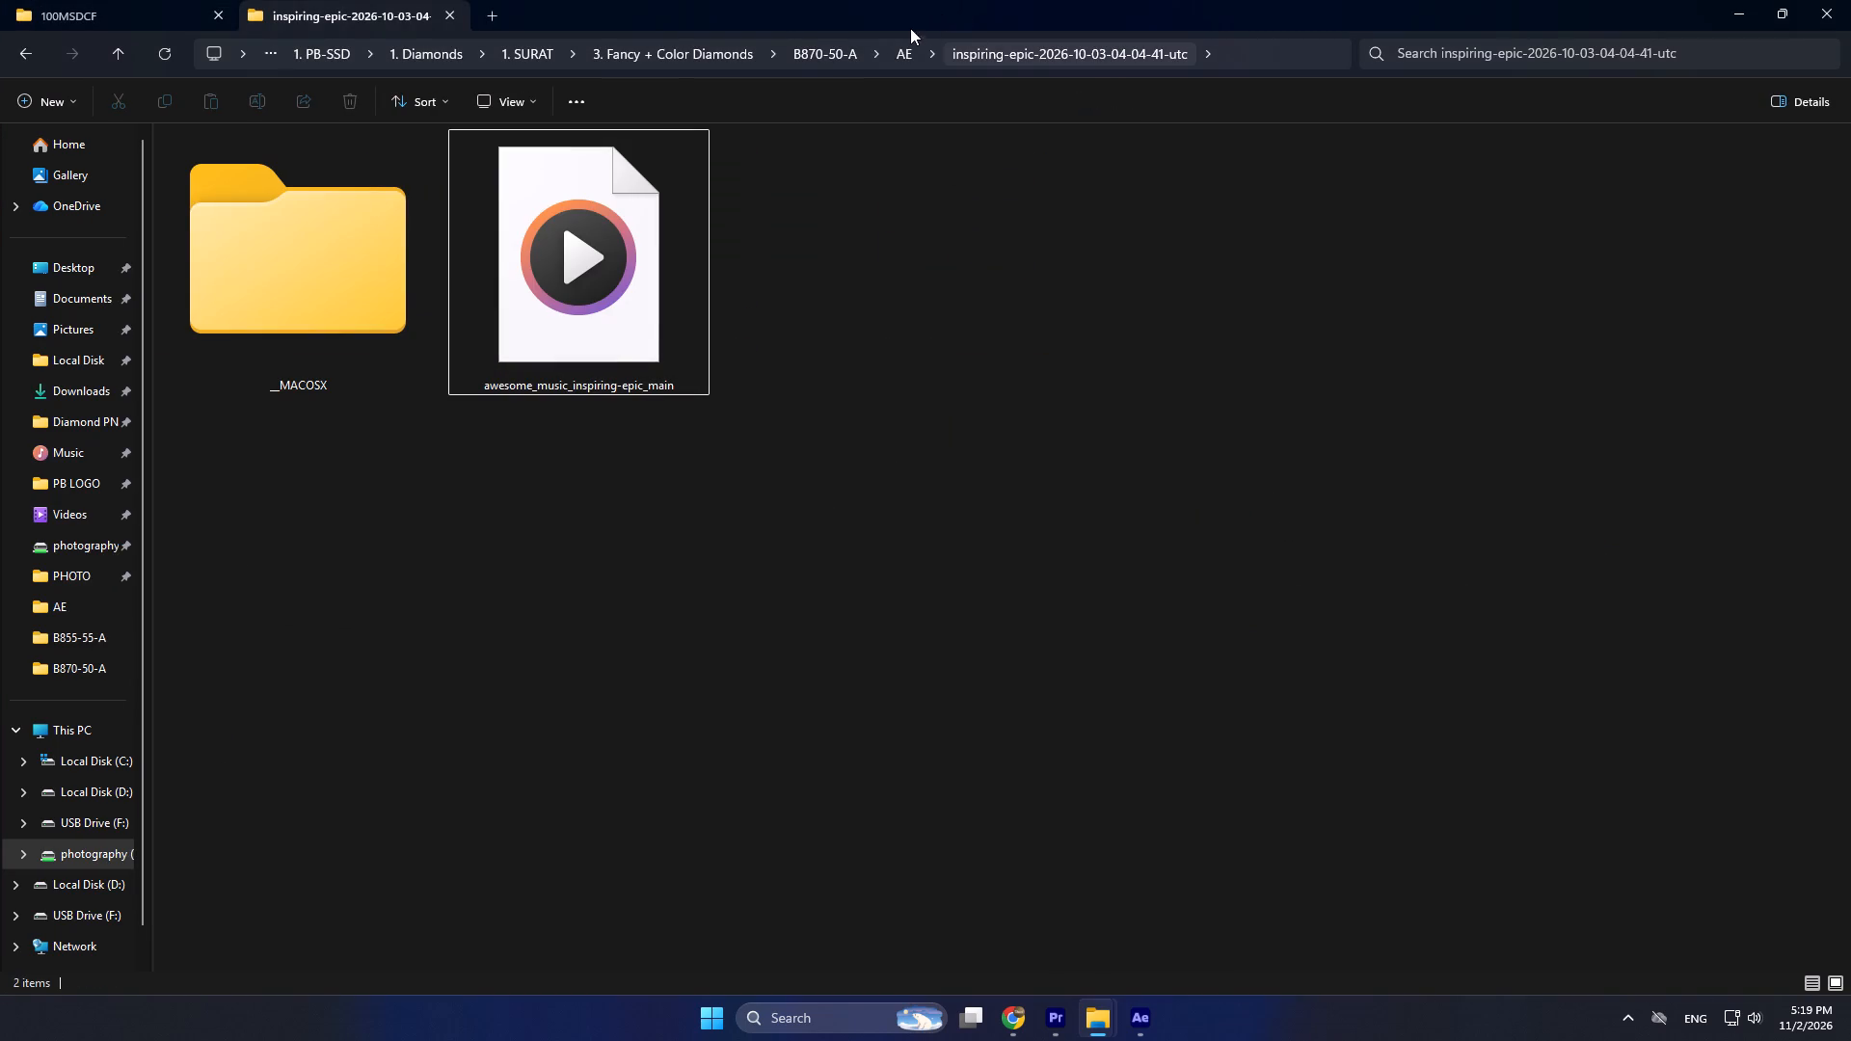
left_click(841, 53)
Rename the B70-50-A video at the top level of the photography (Z:) drive as B870-50-A.
key("alt+Tab")
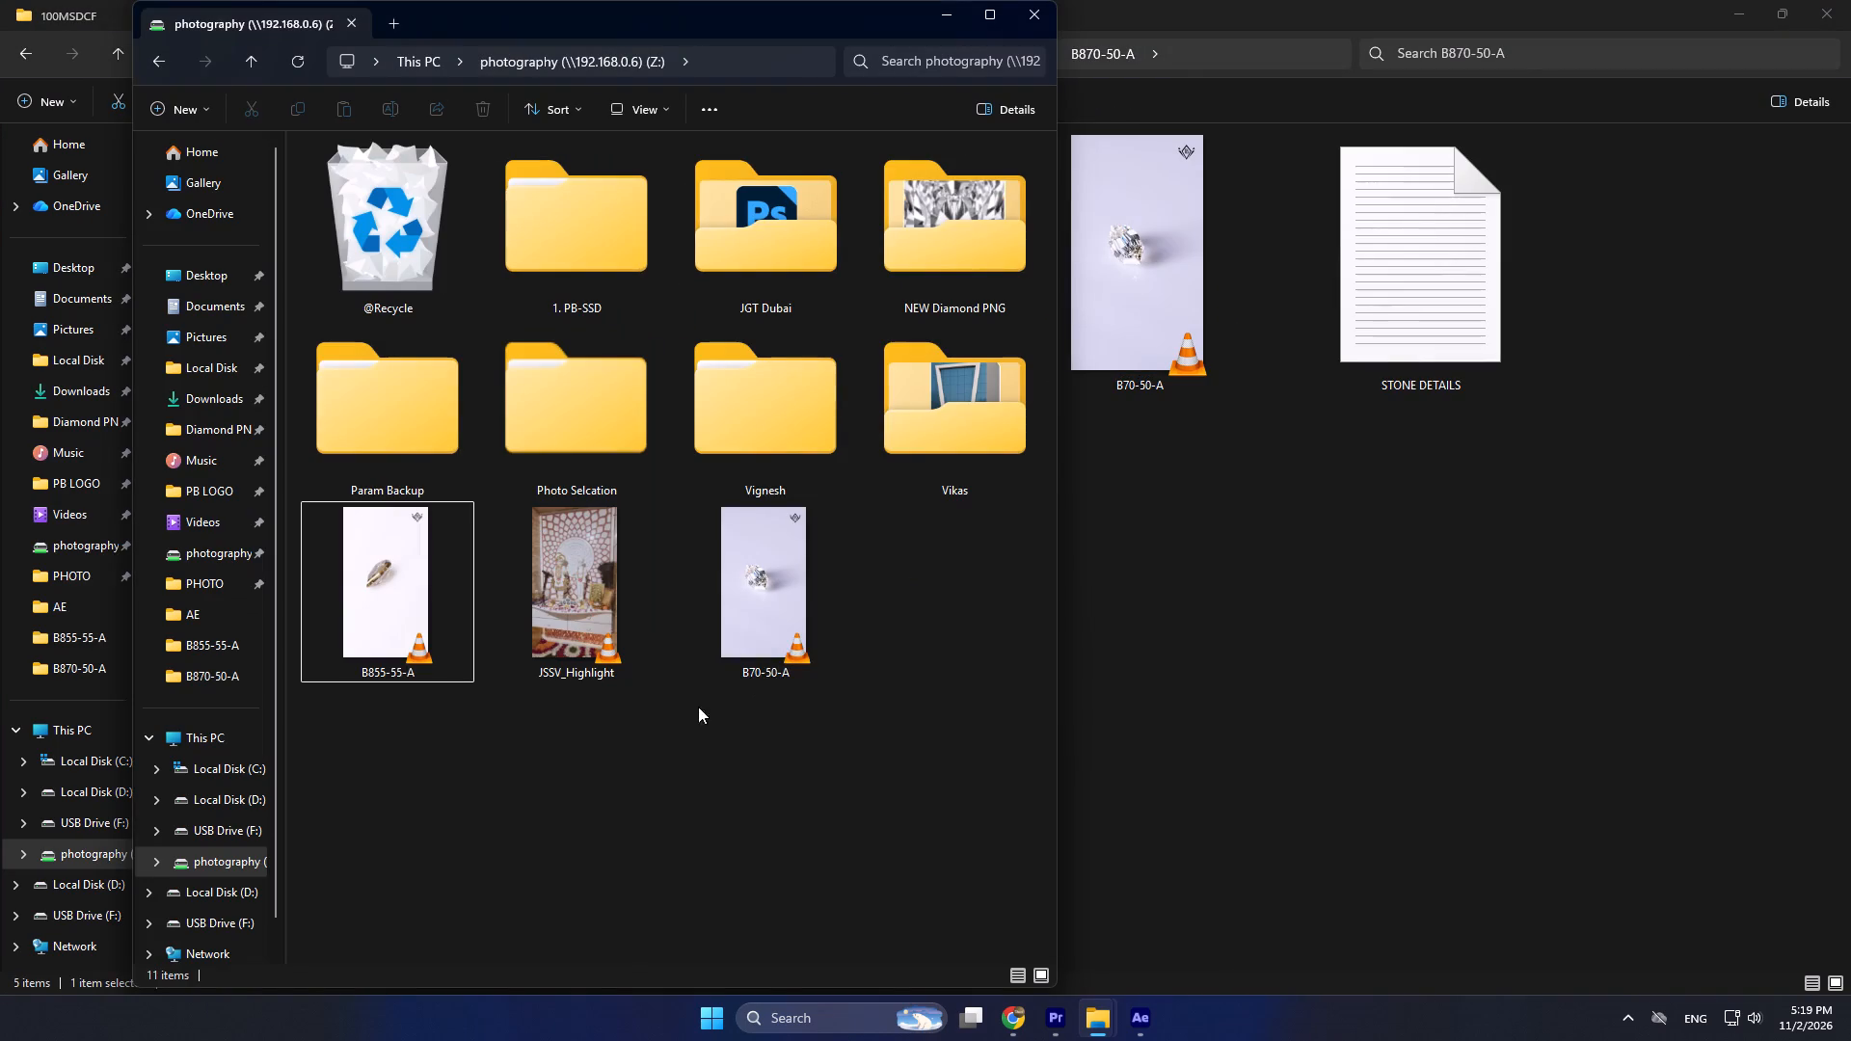
left_click(748, 602)
key("F2")
left_click(748, 674)
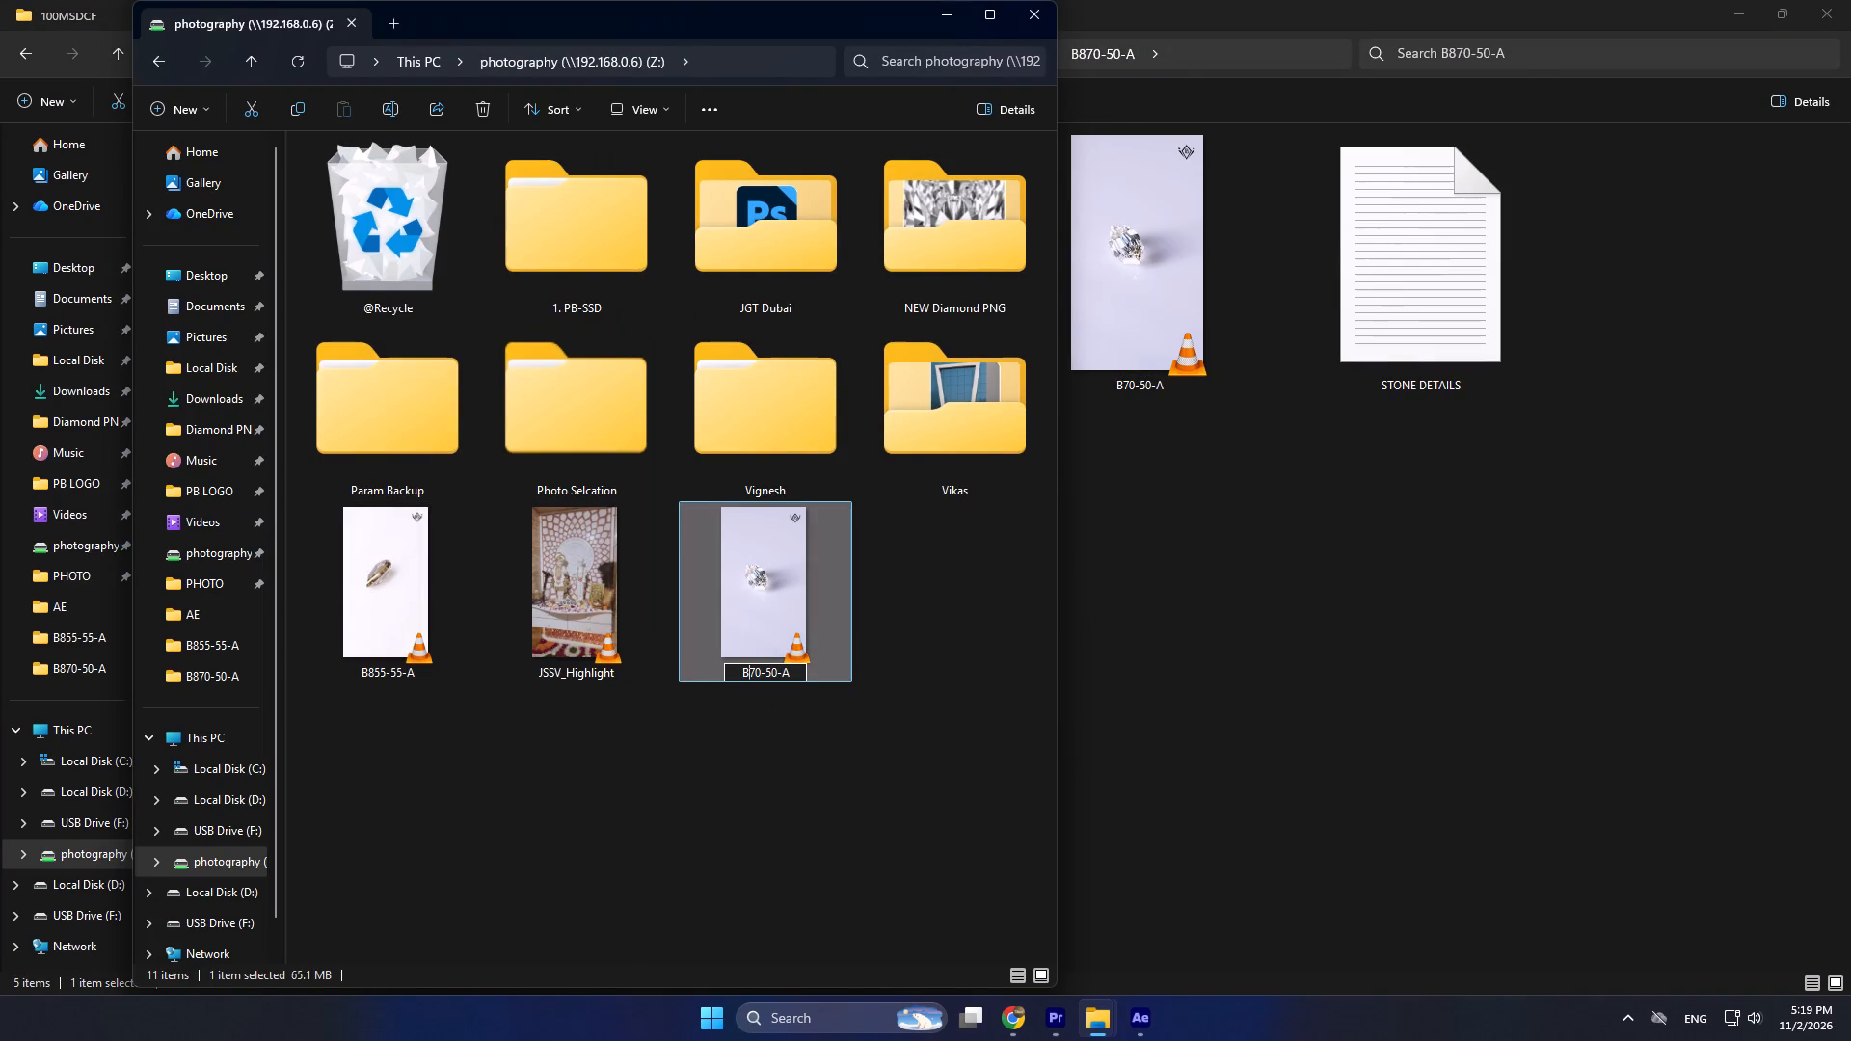
key("8")
key("Return")
Rename the B70-50-A video inside the B870-50-A folder as B870-50-A.
left_click(1317, 637)
left_click(1143, 315)
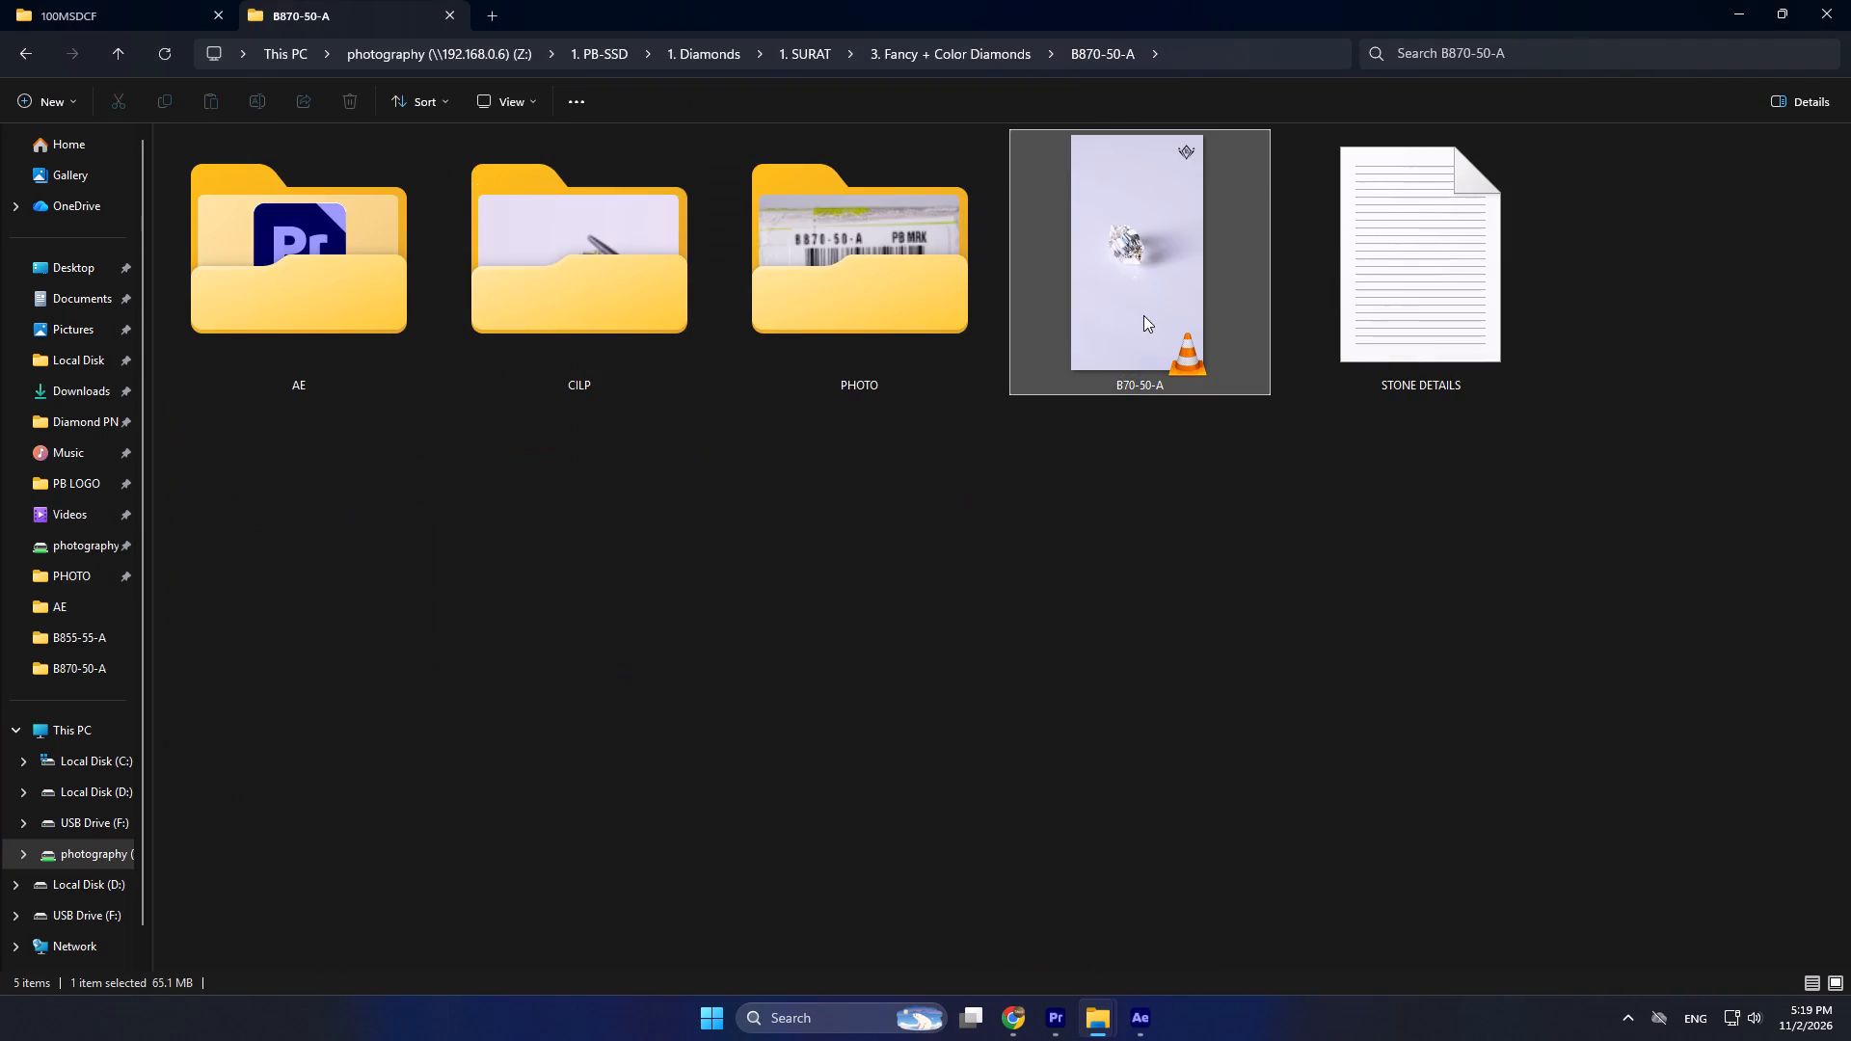
key("F2")
left_click(1123, 383)
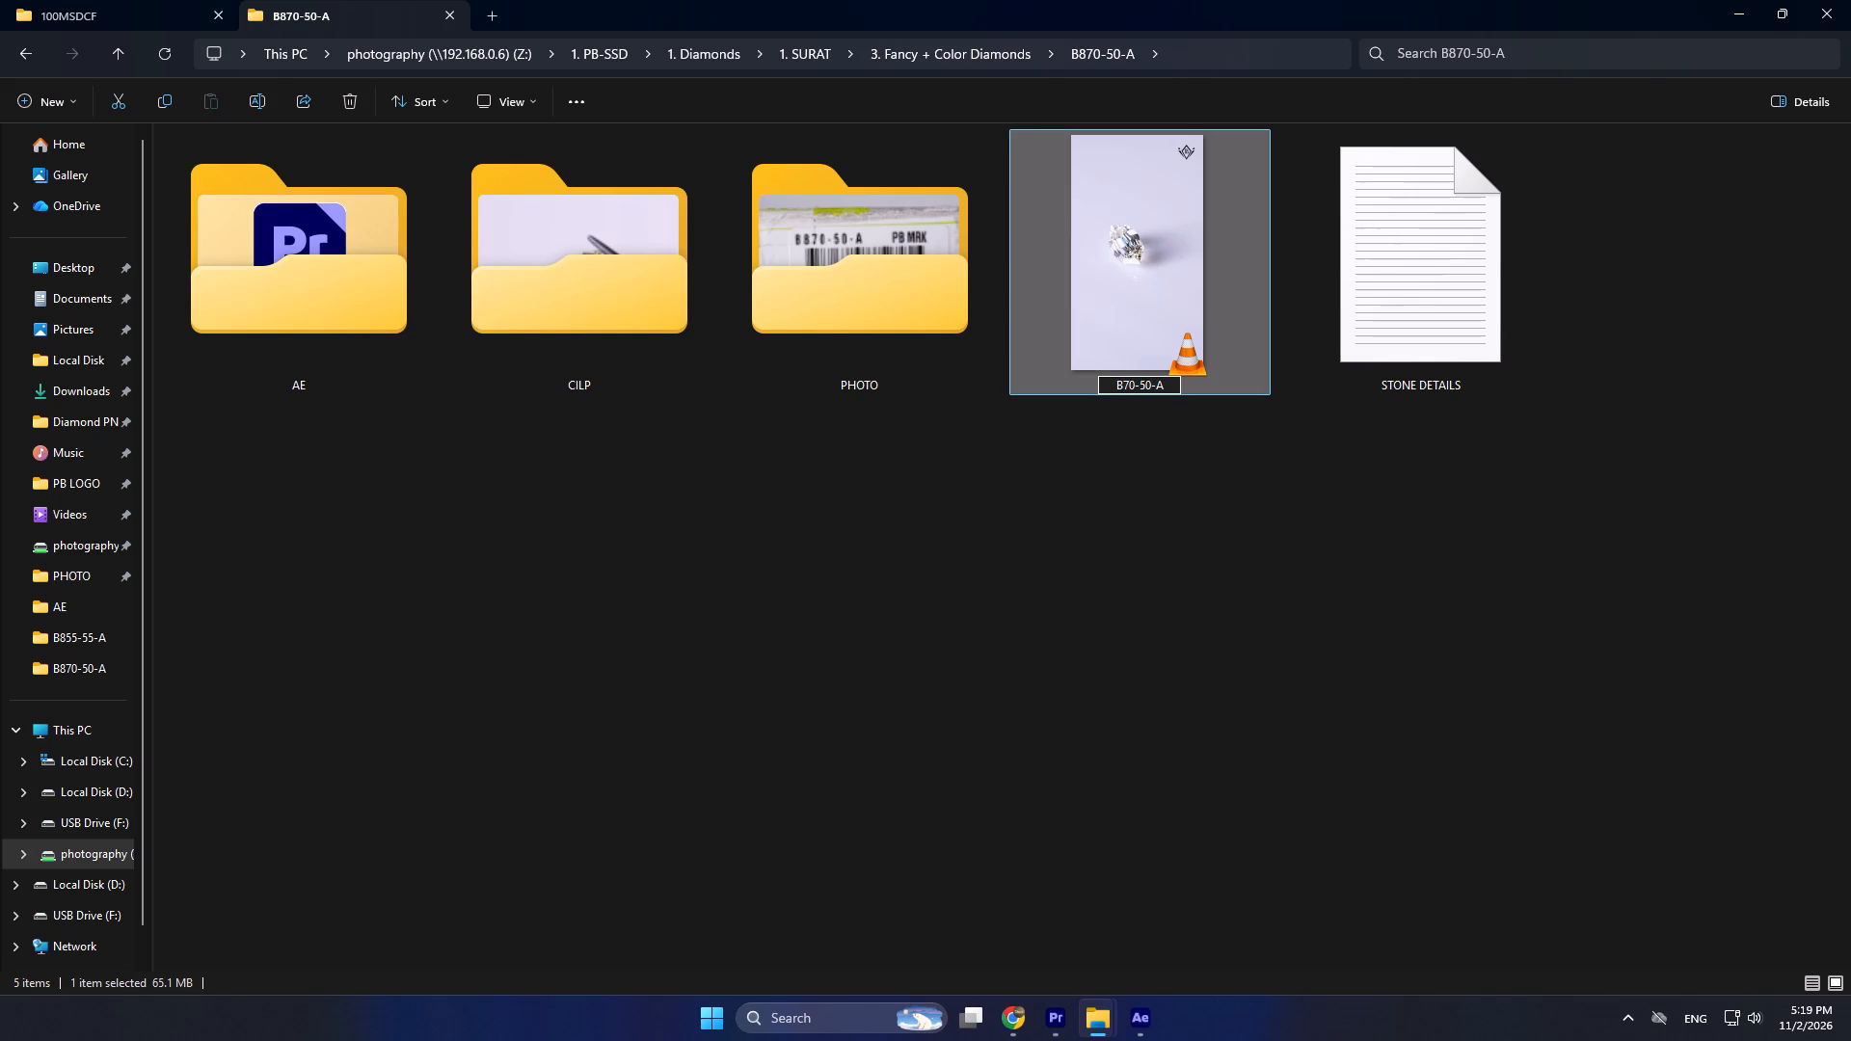
key("8")
key("Return")
left_click(1200, 482)
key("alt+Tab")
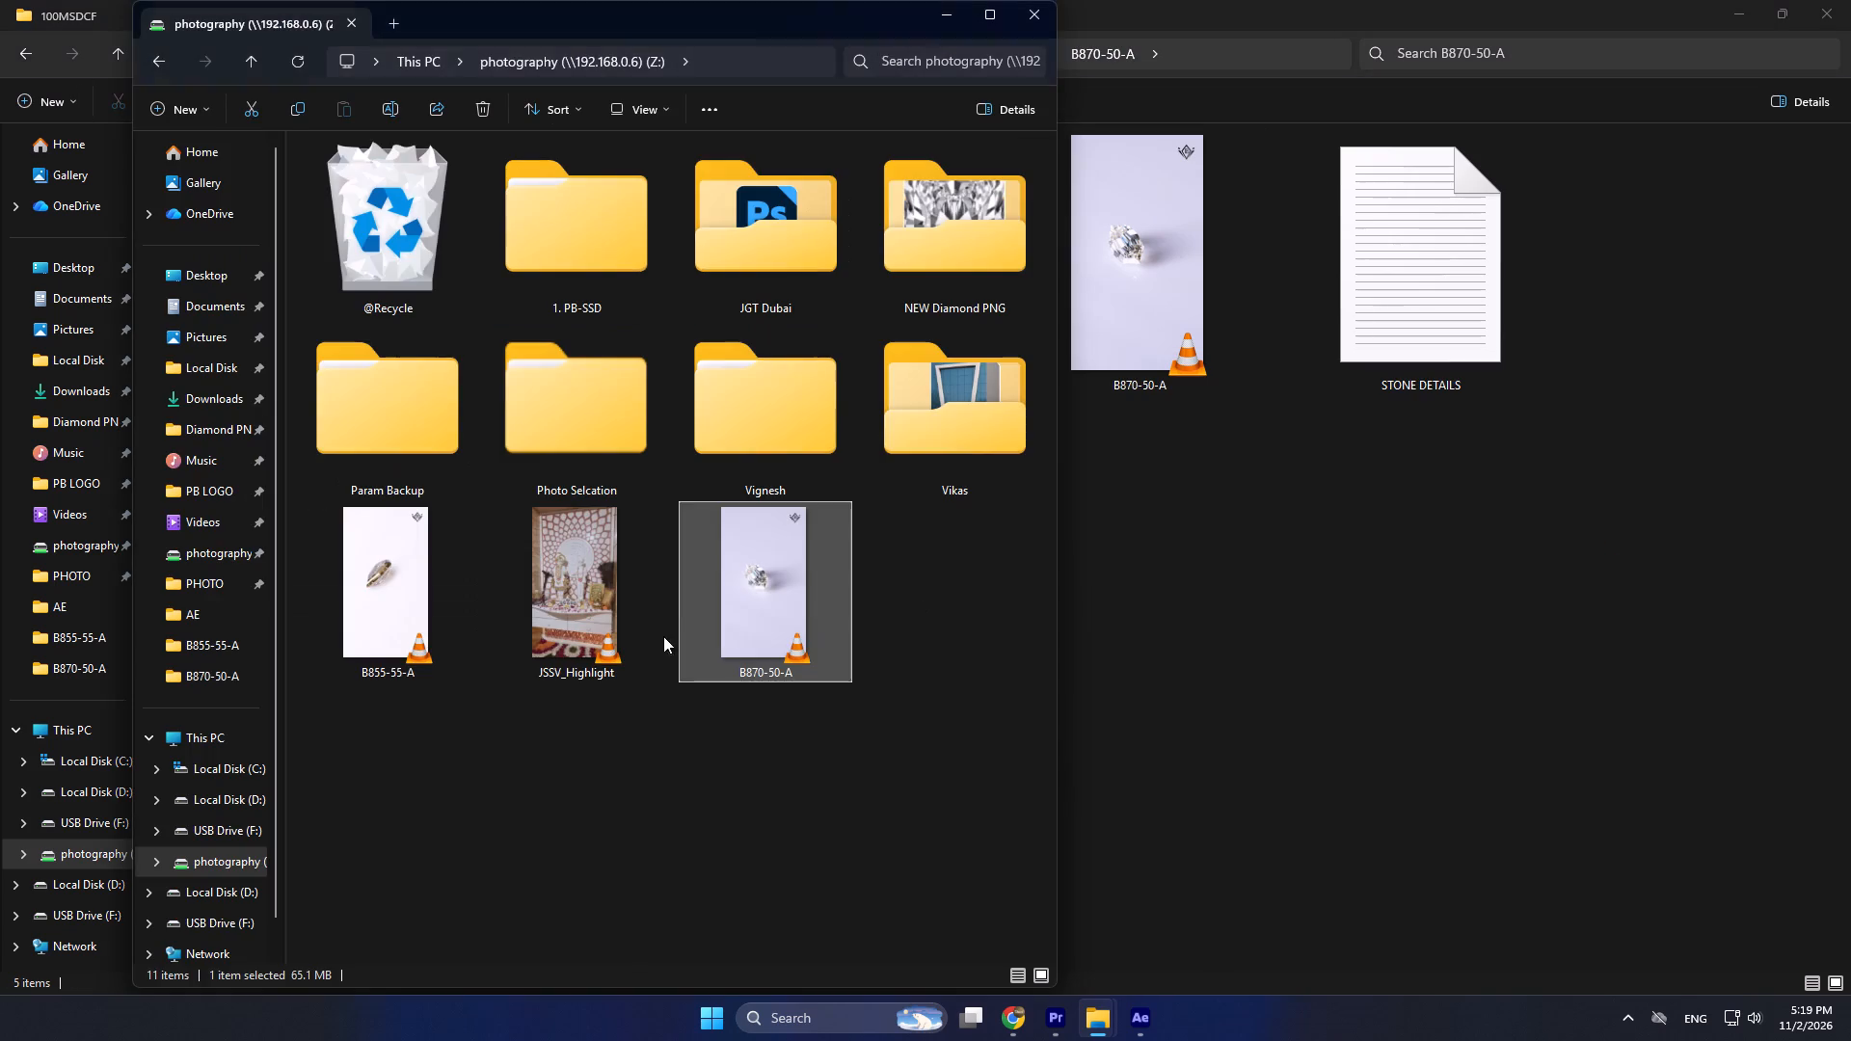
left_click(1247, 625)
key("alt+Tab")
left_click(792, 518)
Switch back to the Trello board and rename the B70-50-A Reel Edit card as "B870-50-A Reel Edit".
left_click(996, 1011)
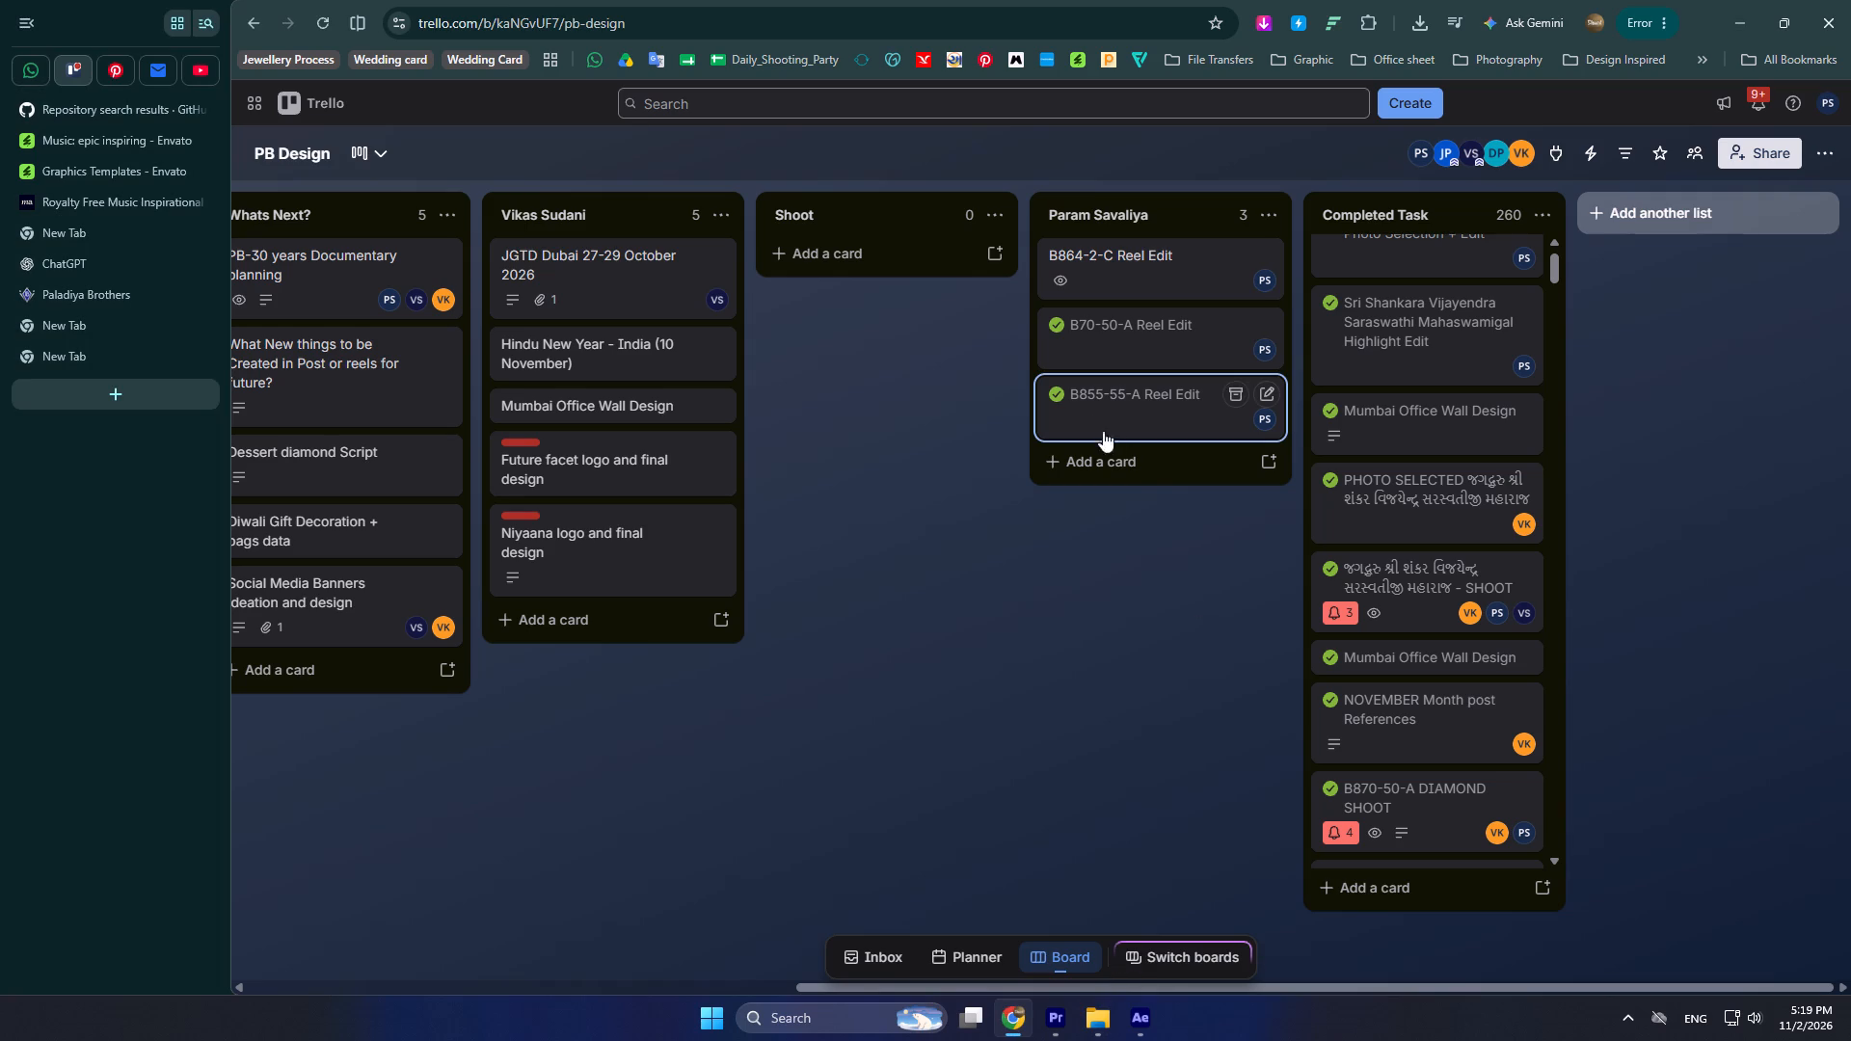
left_click(1081, 318)
left_click(589, 220)
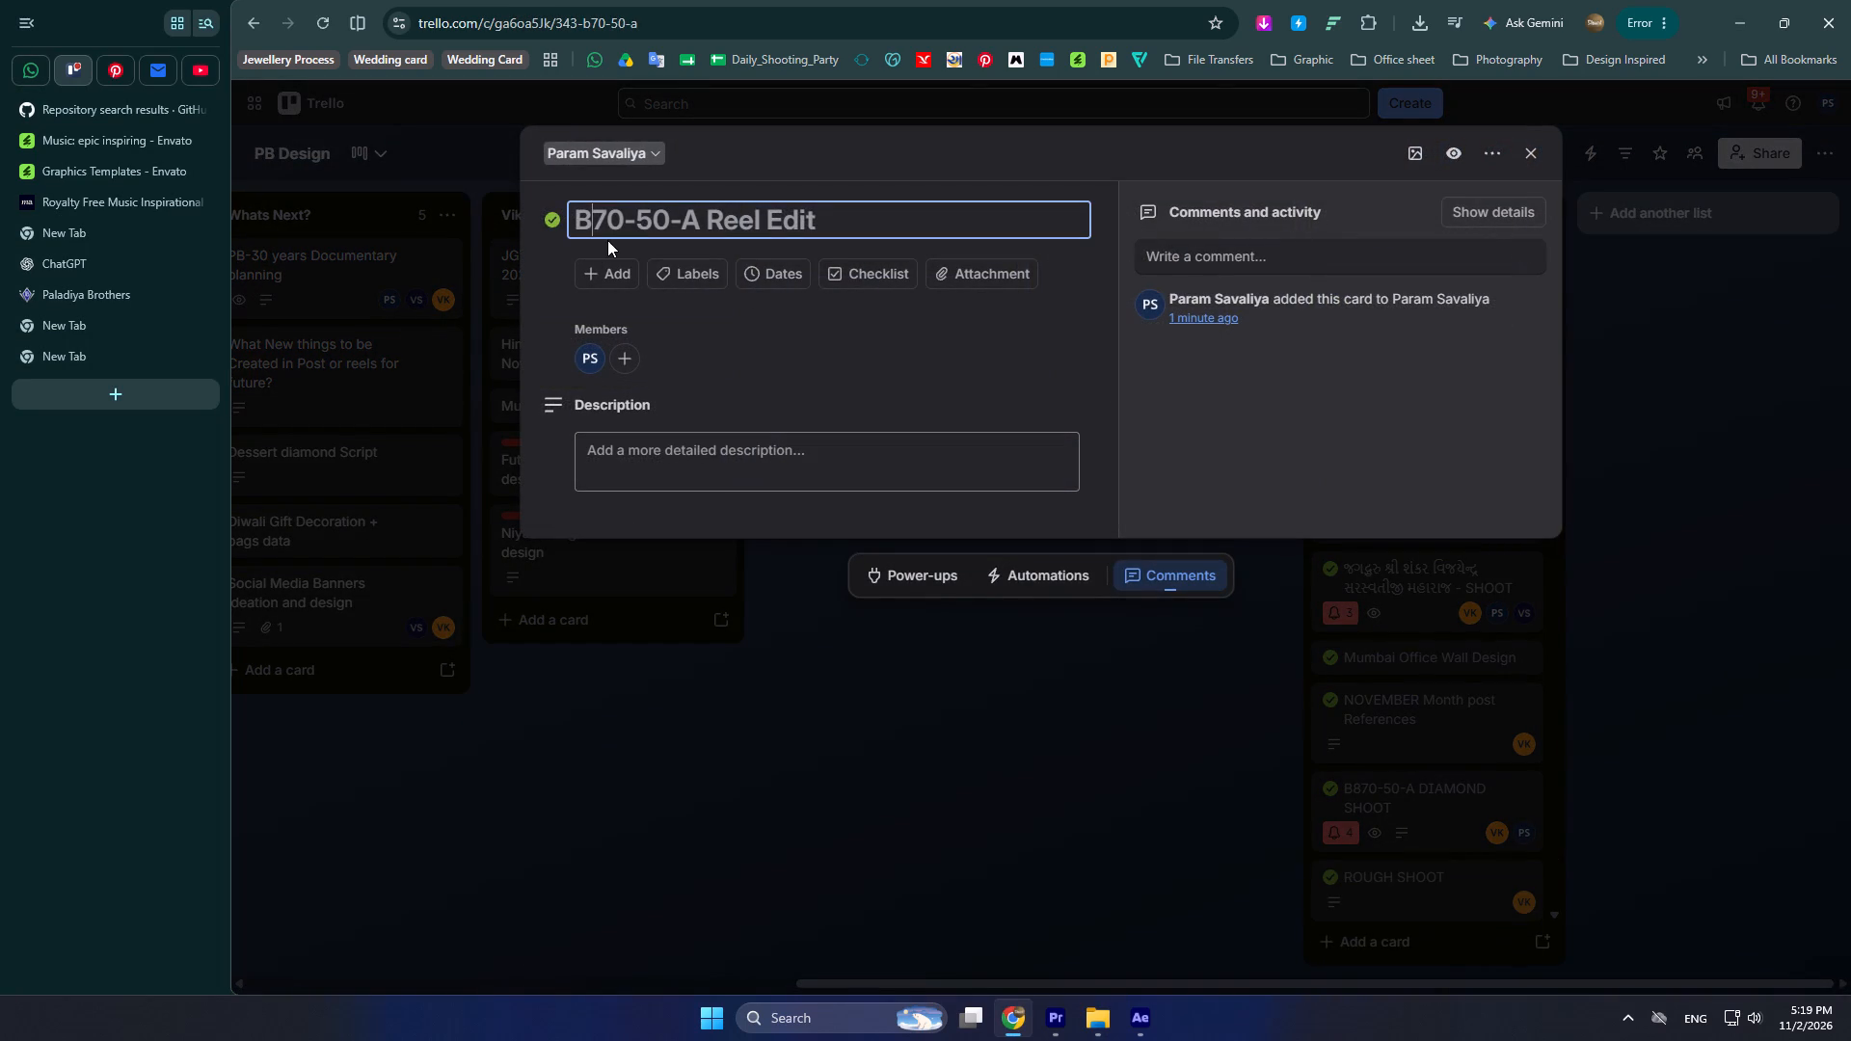
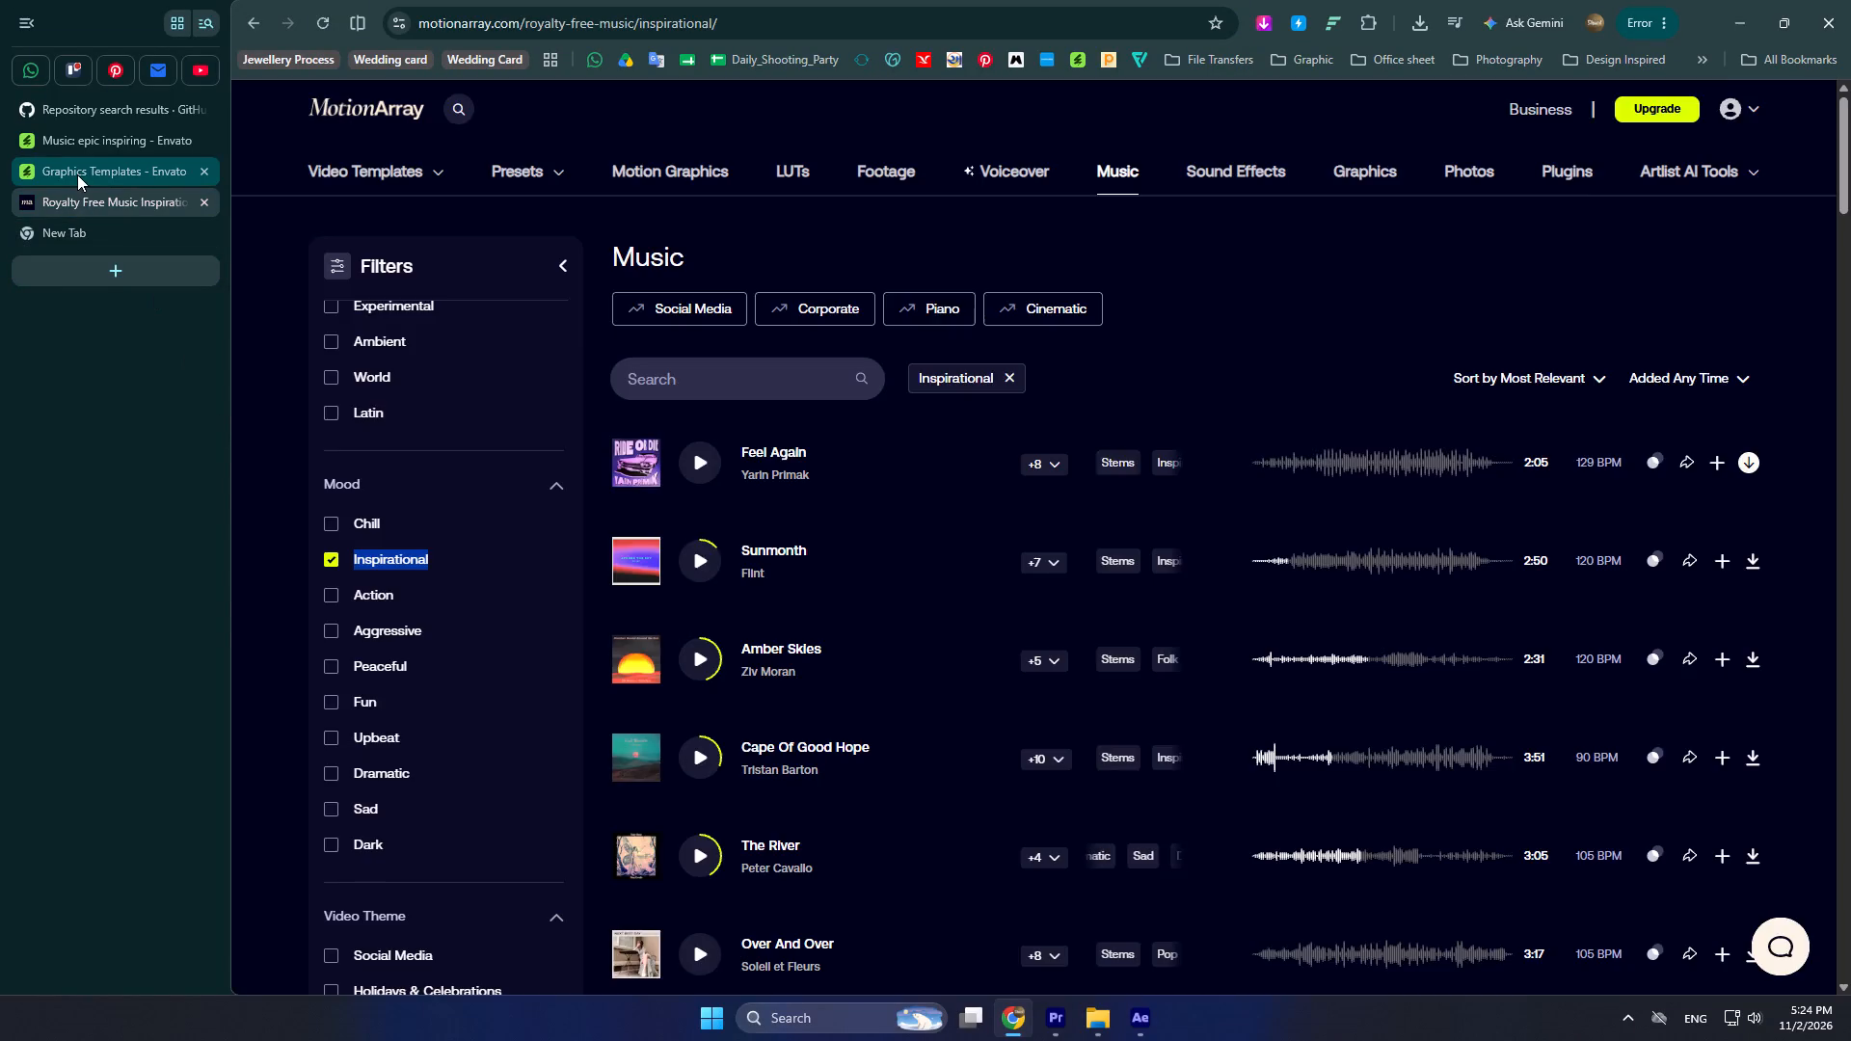
Look through the graphics template designs on the open Envato page.
left_click(77, 174)
scroll(780, 682, "down", 5)
scroll(872, 652, "down", 1)
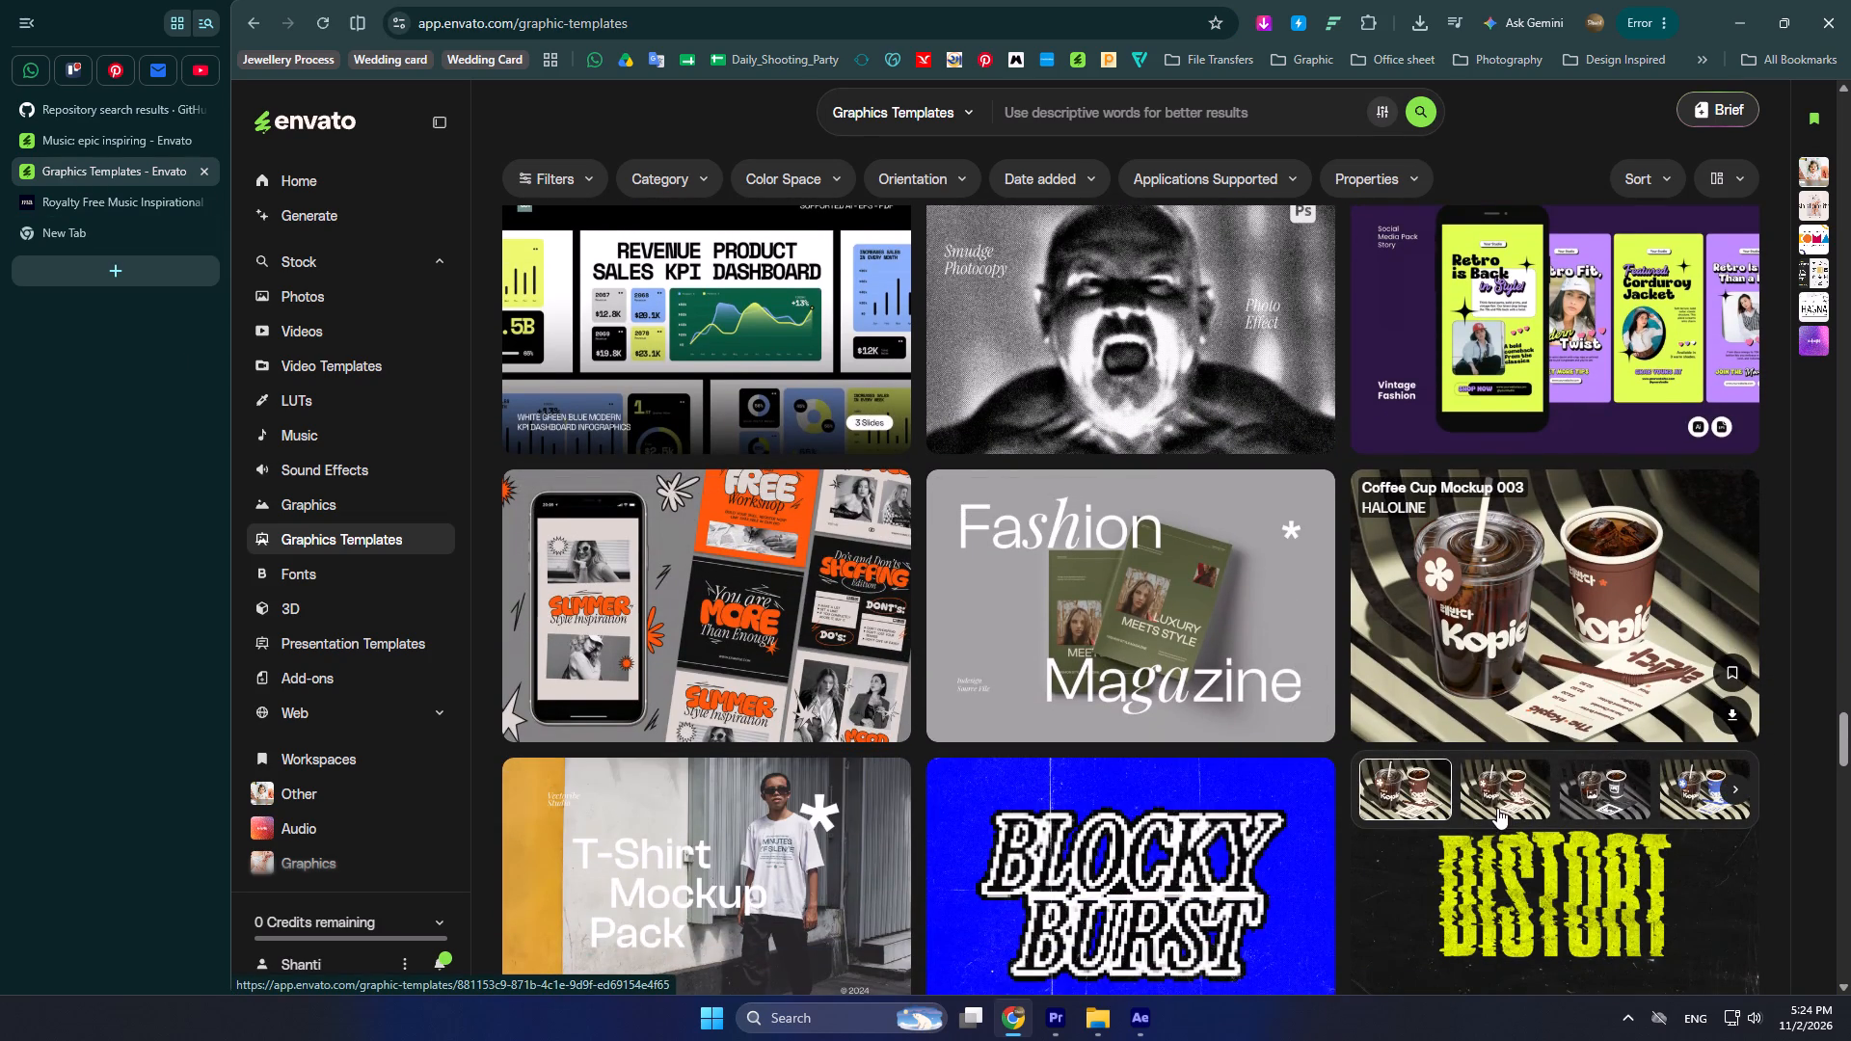
left_click(1496, 809)
left_click(1580, 778)
scroll(1376, 754, "down", 6)
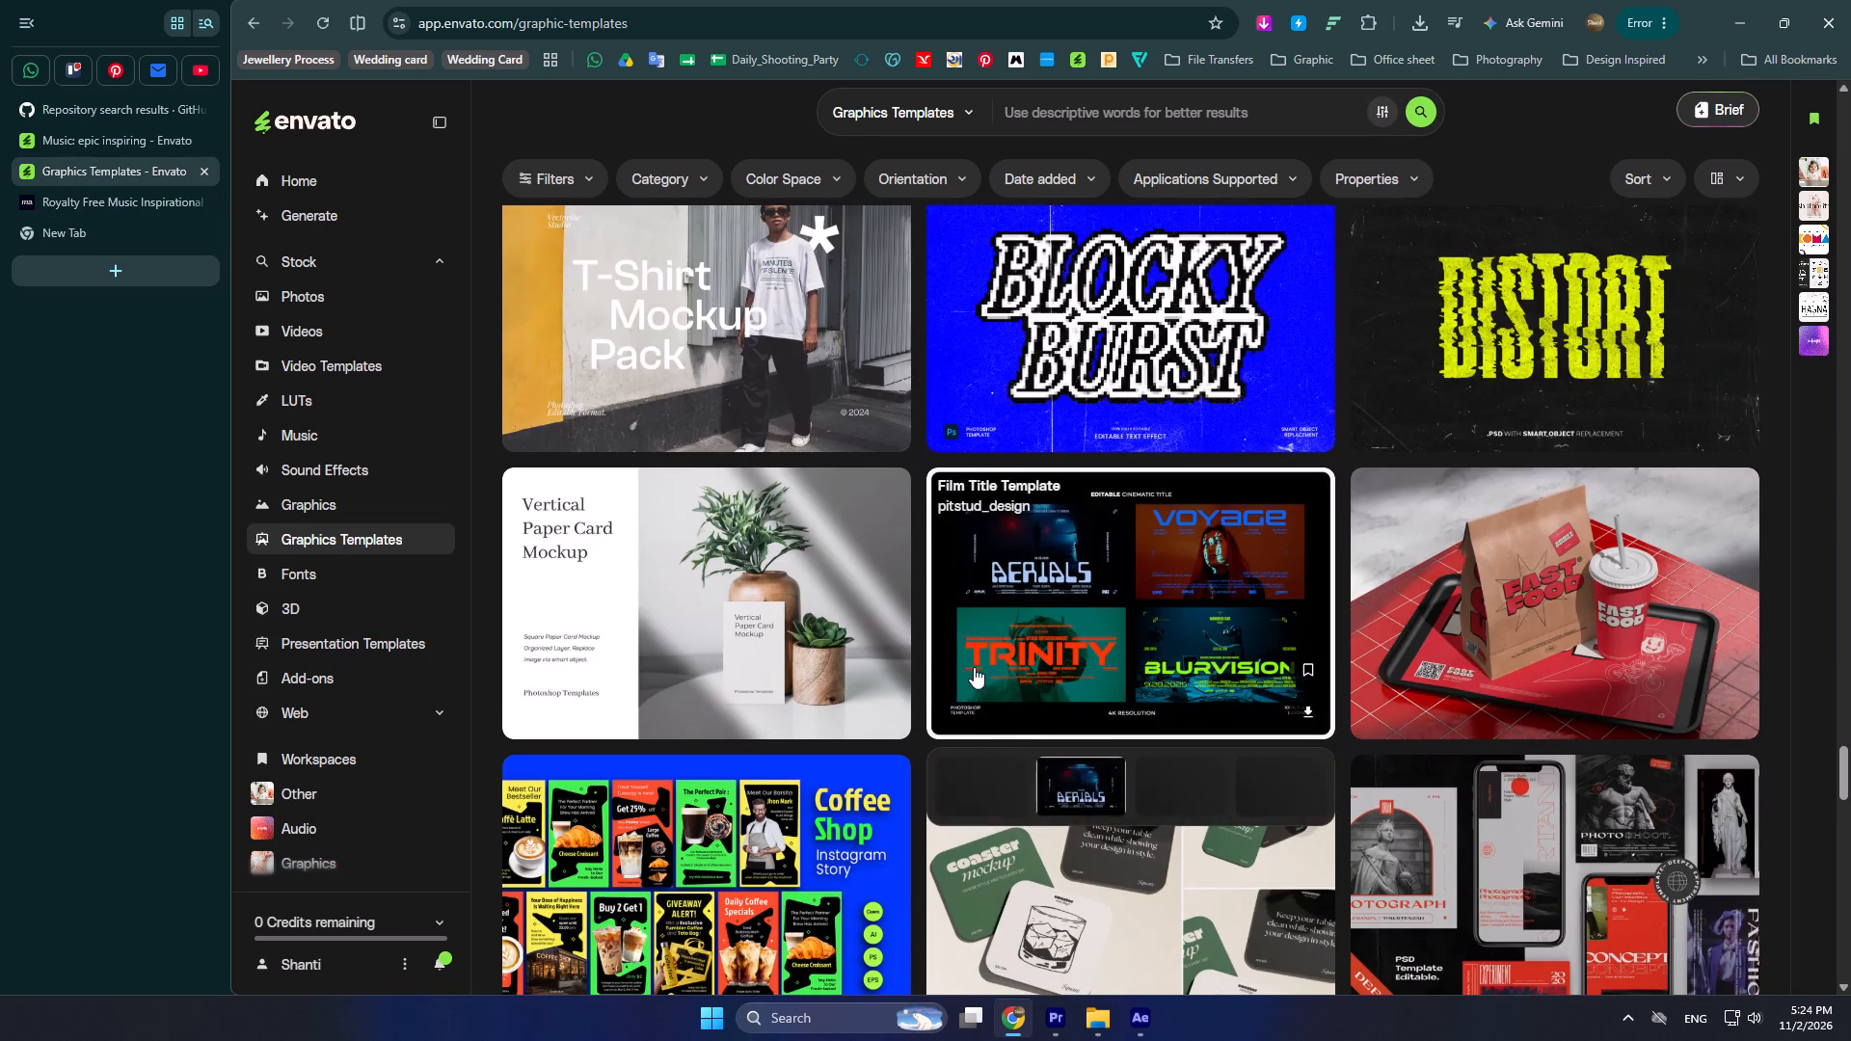
Look through the YouTube results for garba songs and return to the PB Design Trello board.
left_click(201, 66)
scroll(1432, 779, "down", 3)
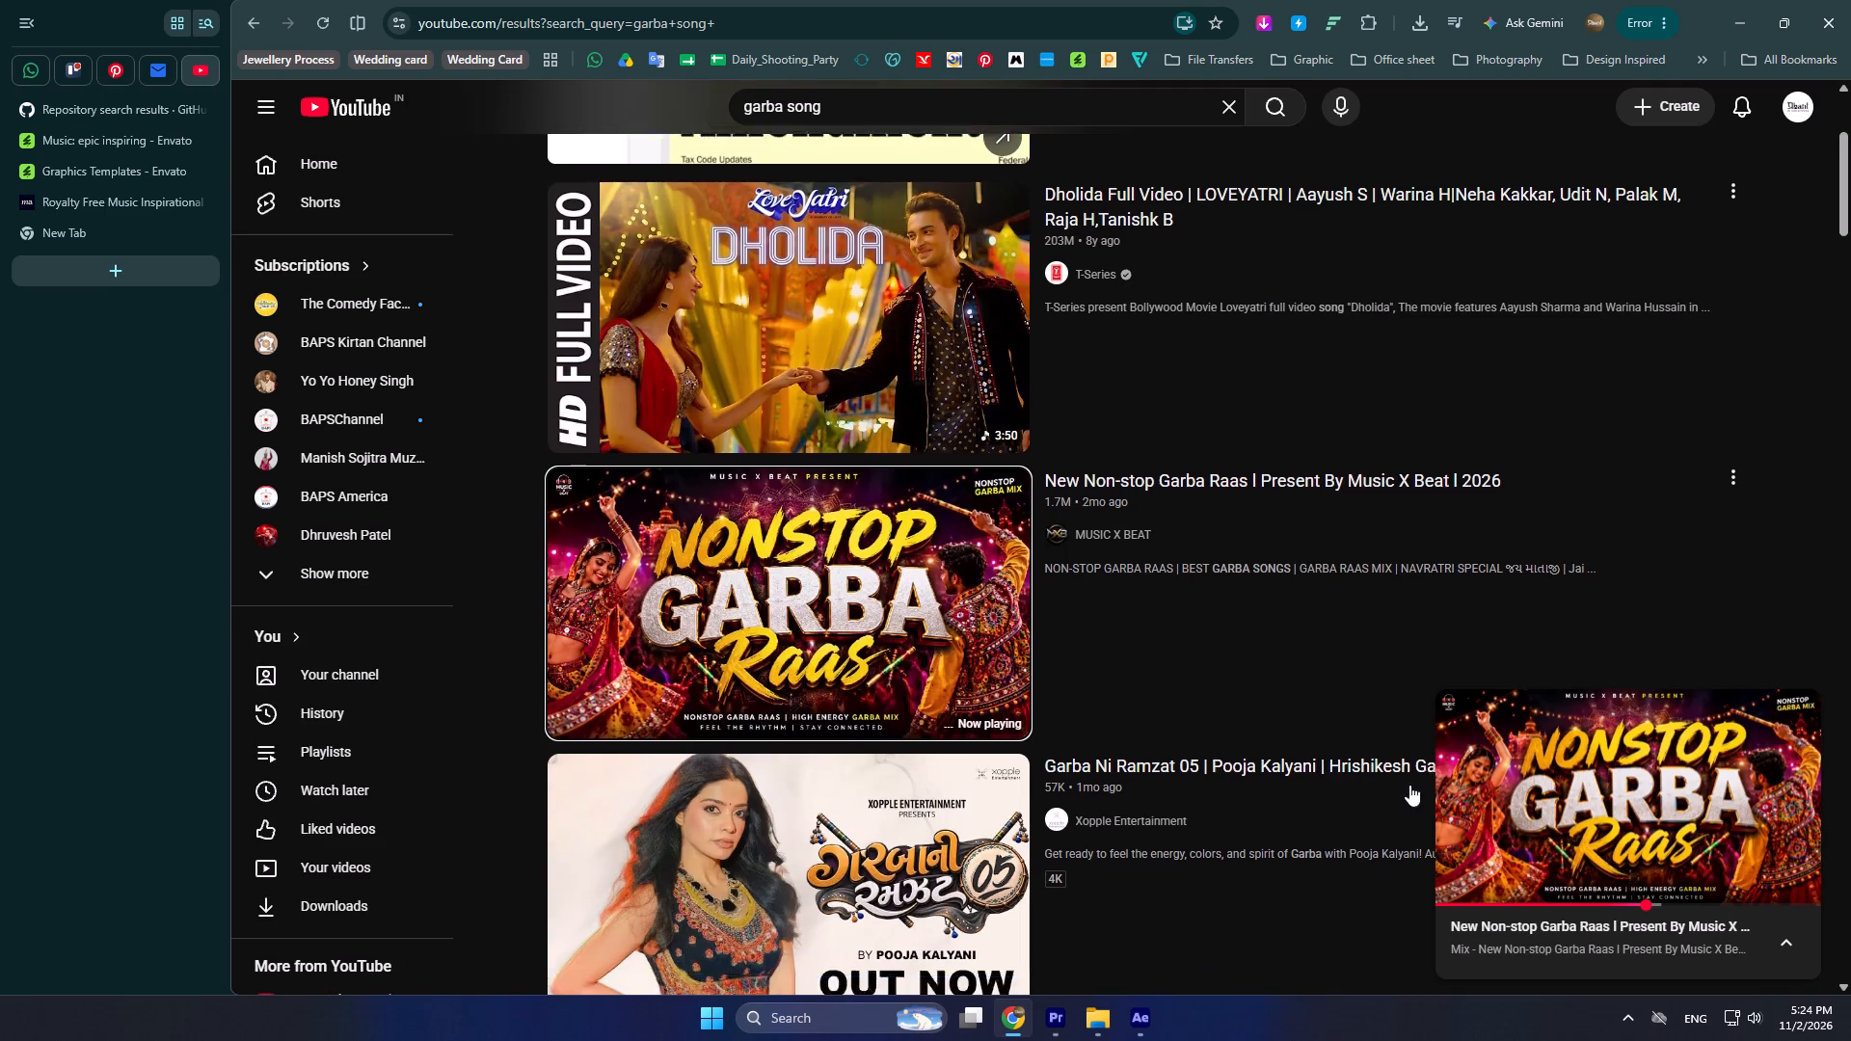
scroll(1409, 785, "down", 4)
scroll(777, 390, "down", 8)
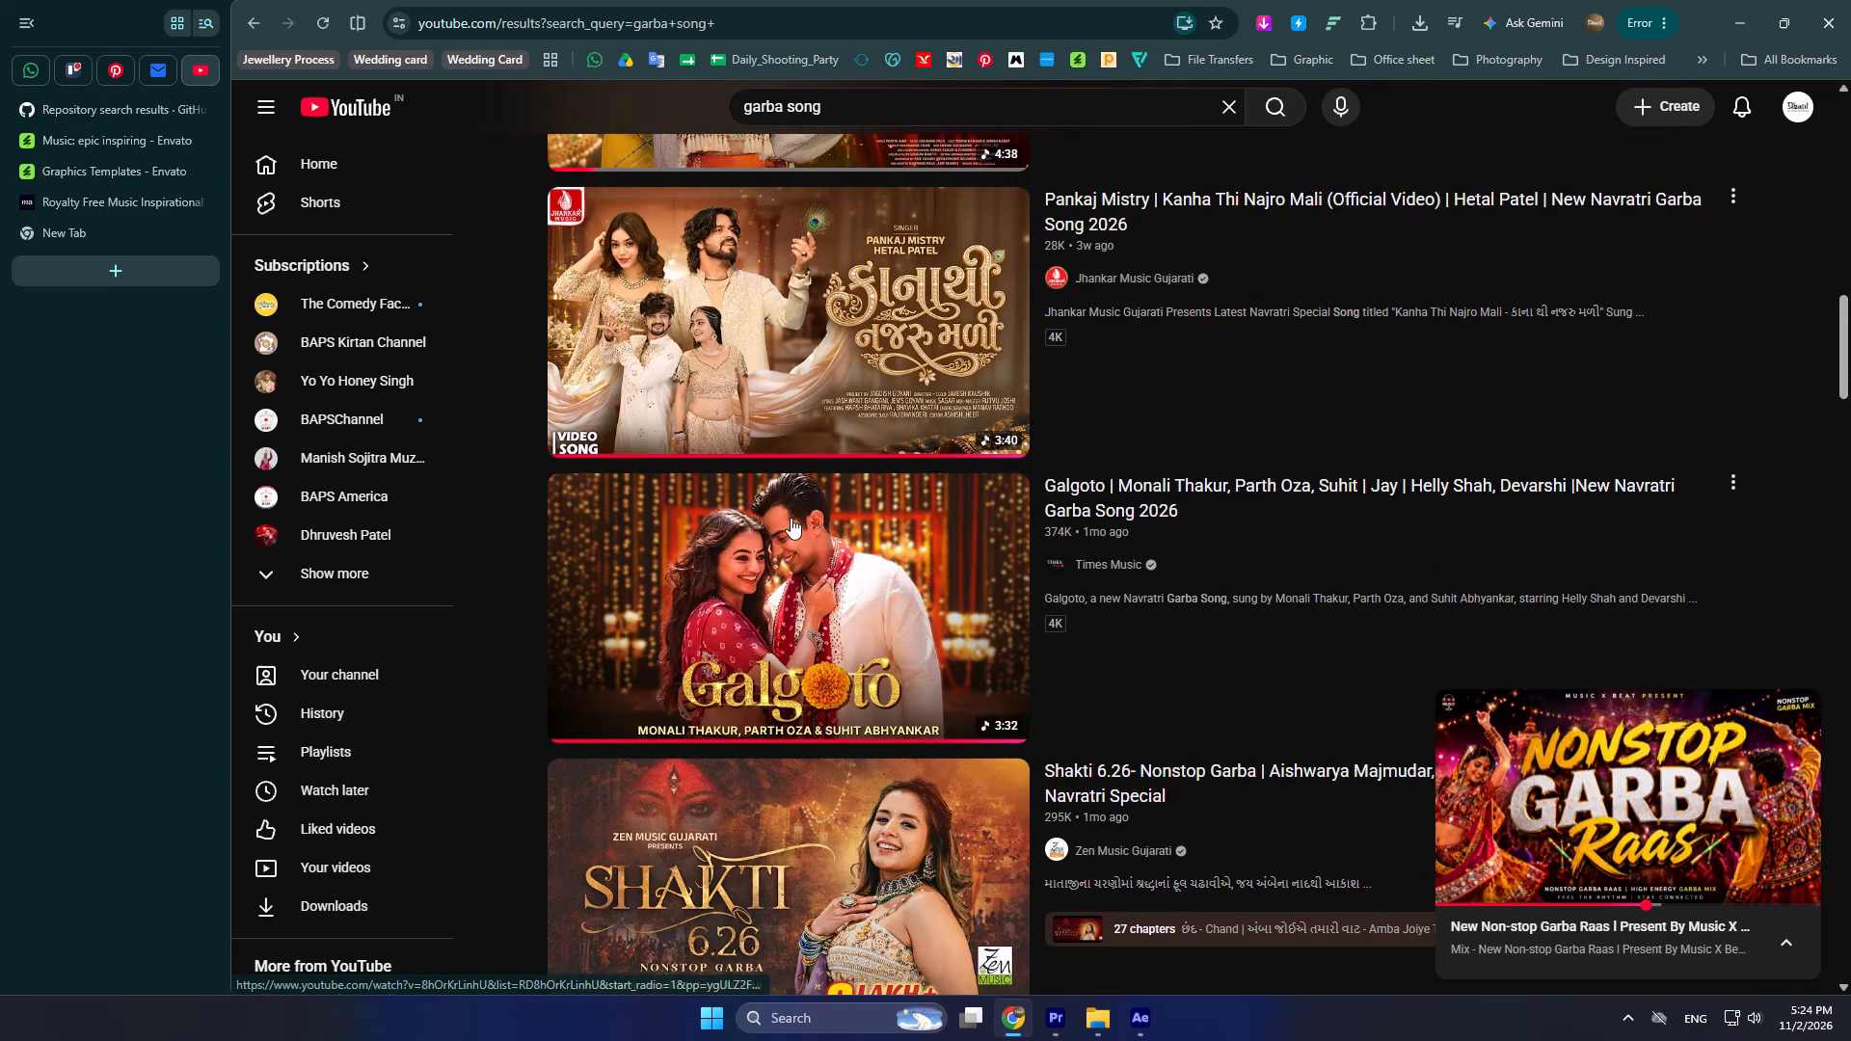
left_click(745, 307)
left_click(71, 67)
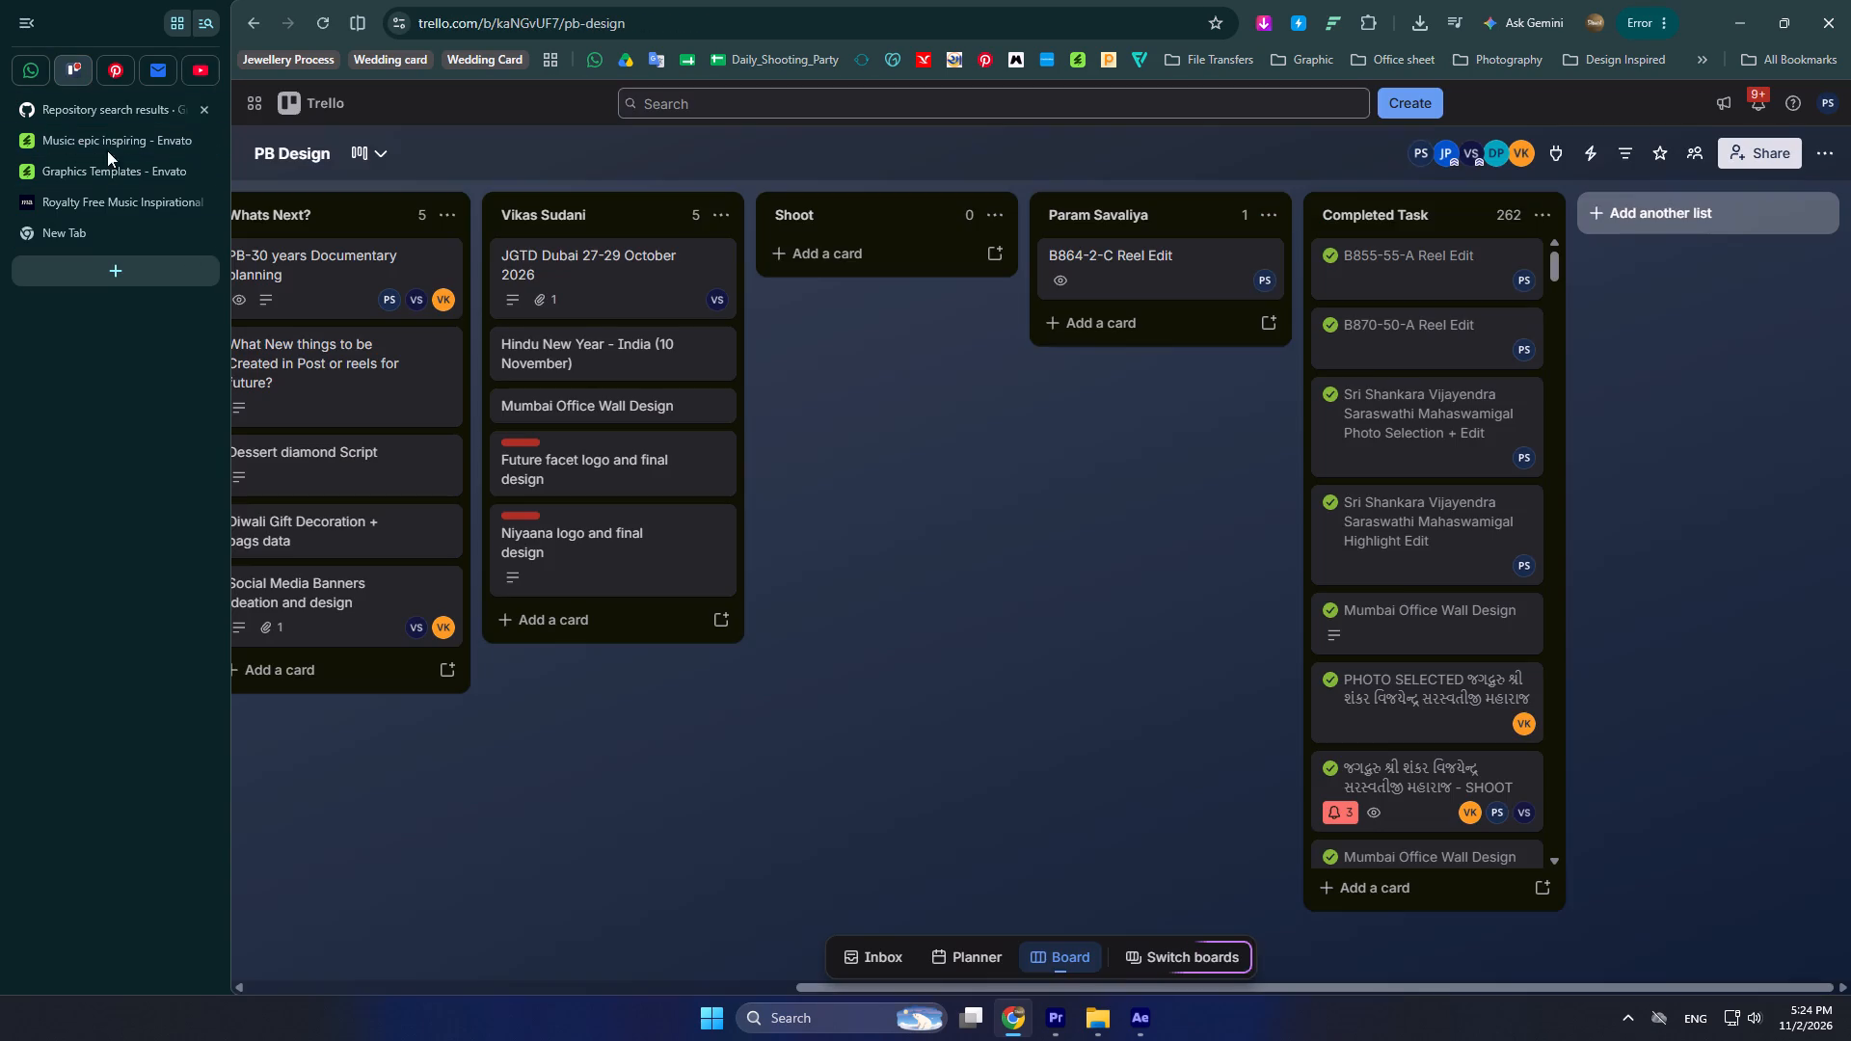